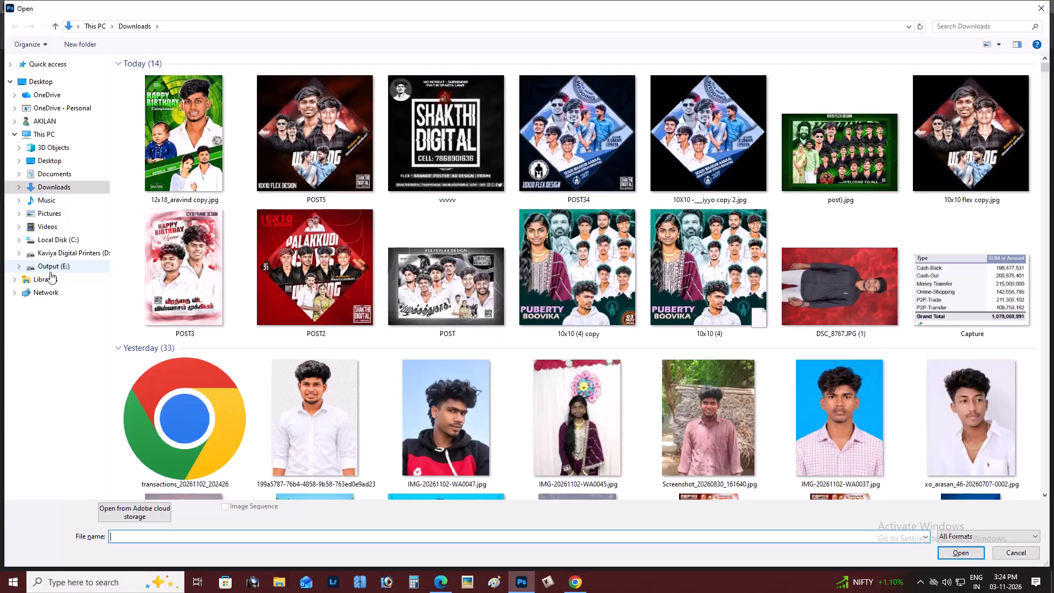
Browse the 2025 folder on Output (E:), checking 02 February before going into 05May > 10.
click(50, 272)
double_click(205, 104)
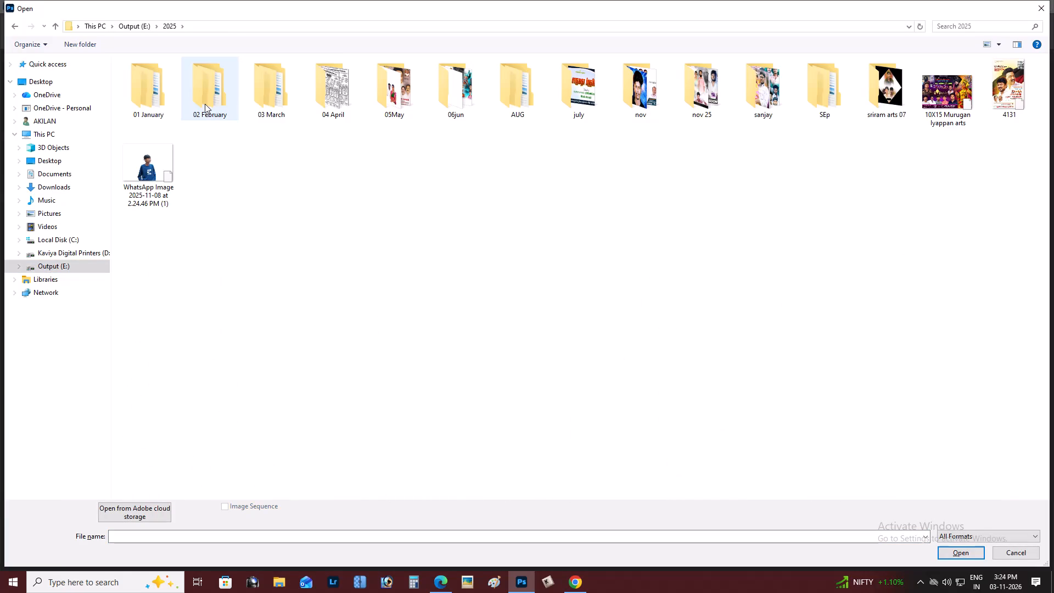
double_click(219, 89)
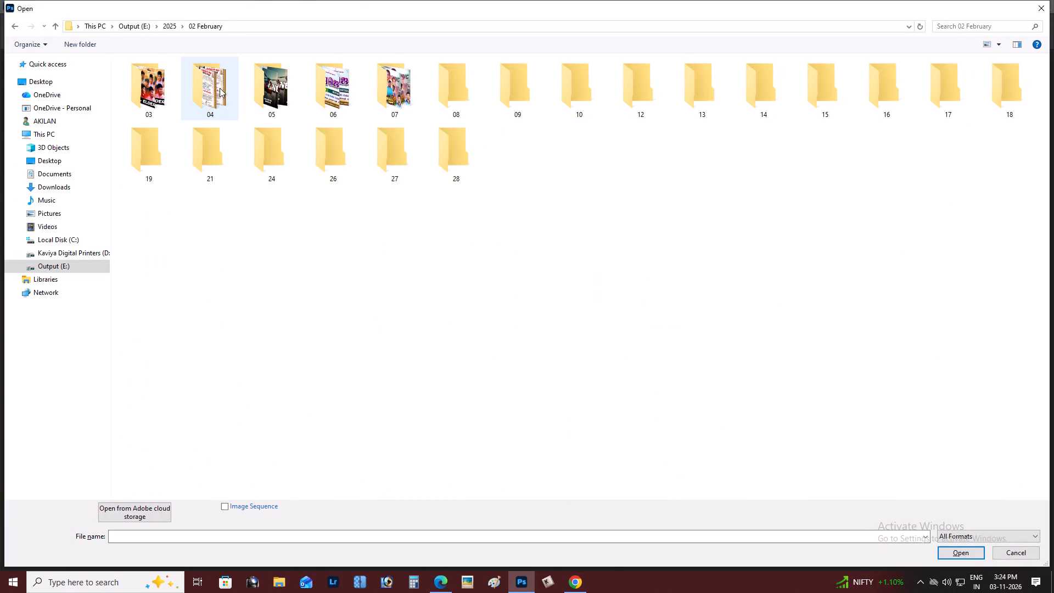
drag(278, 227, 291, 185)
double_click(400, 87)
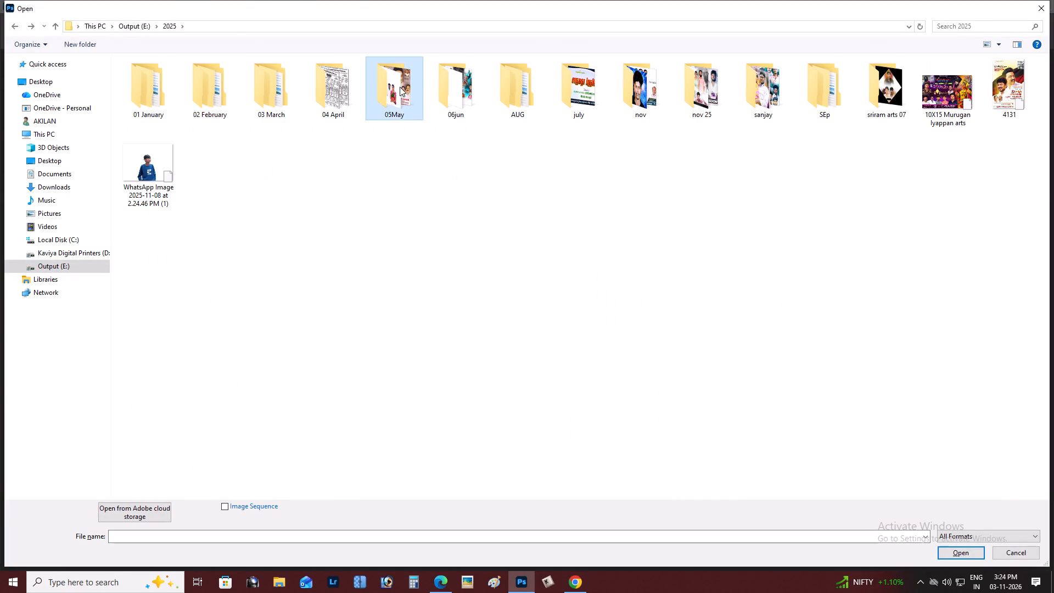
double_click(394, 87)
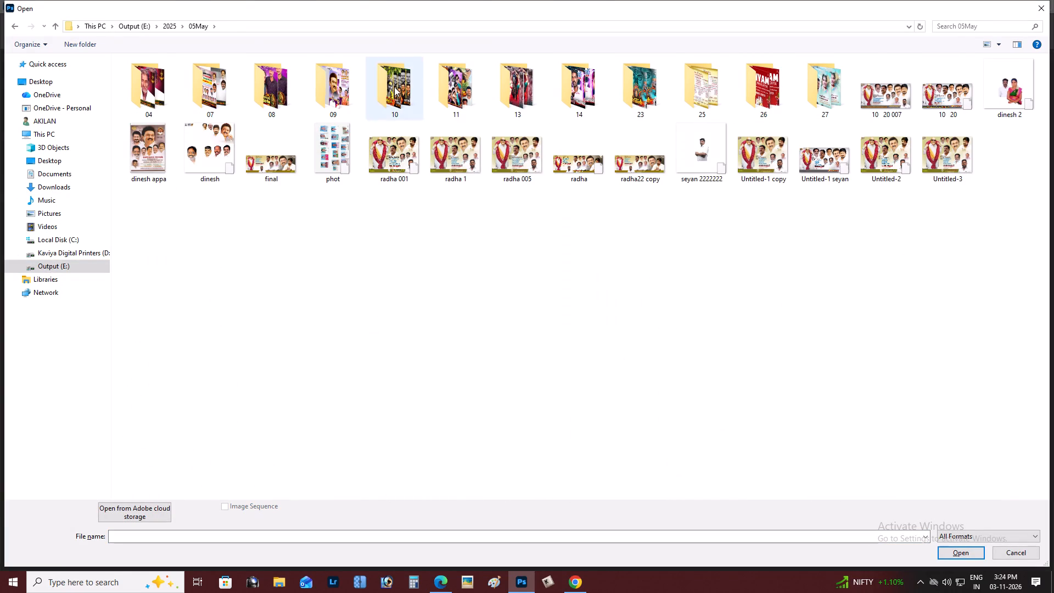
Preview vicky 10X60 and vicky 10X60 copy in ACDSee Pro 3, closing the viewer after each.
right_click(889, 103)
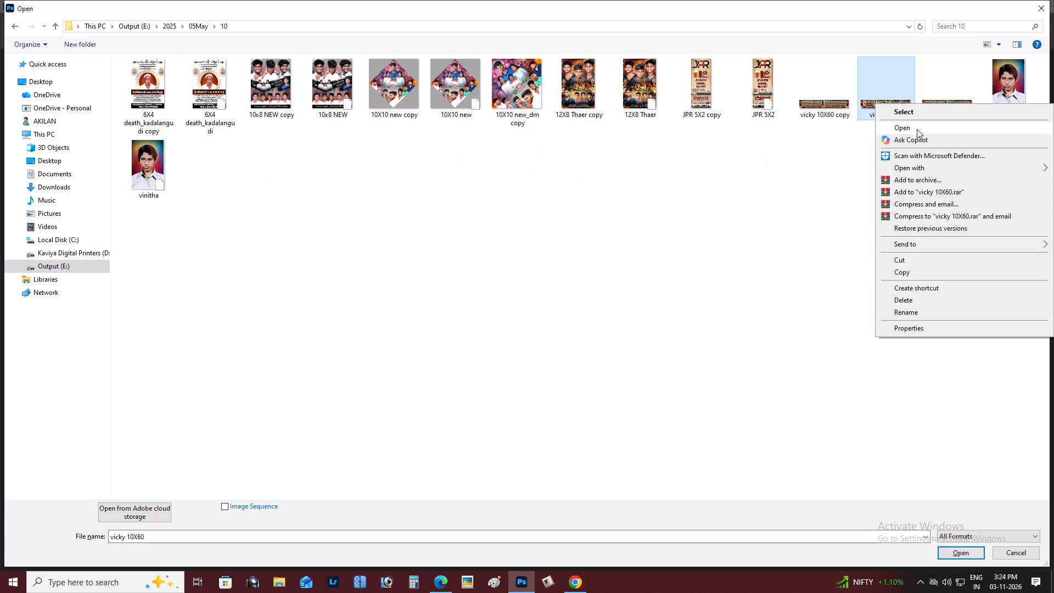
click(928, 166)
click(842, 171)
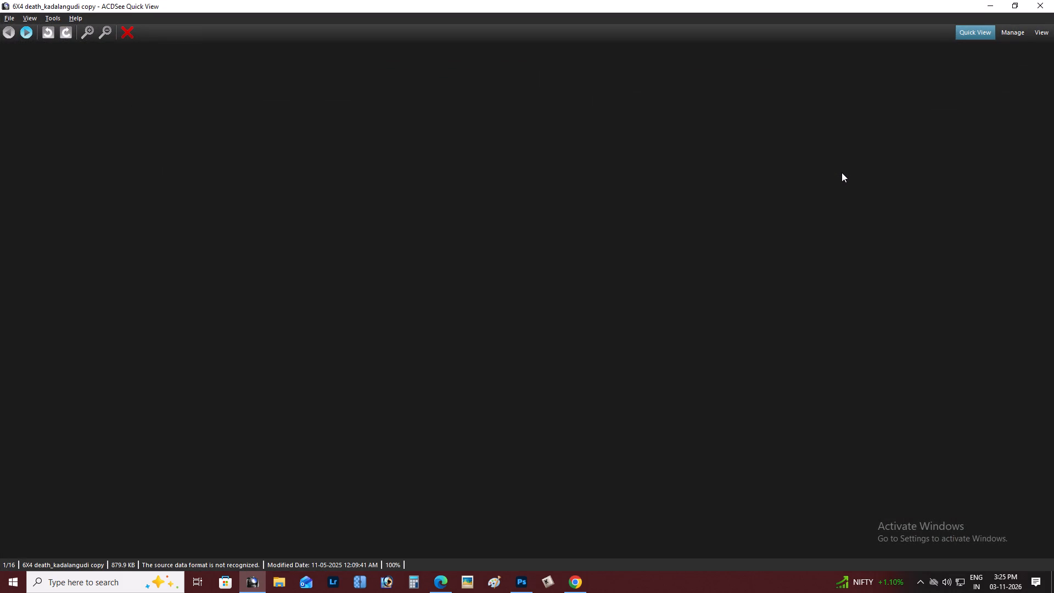
click(1053, 0)
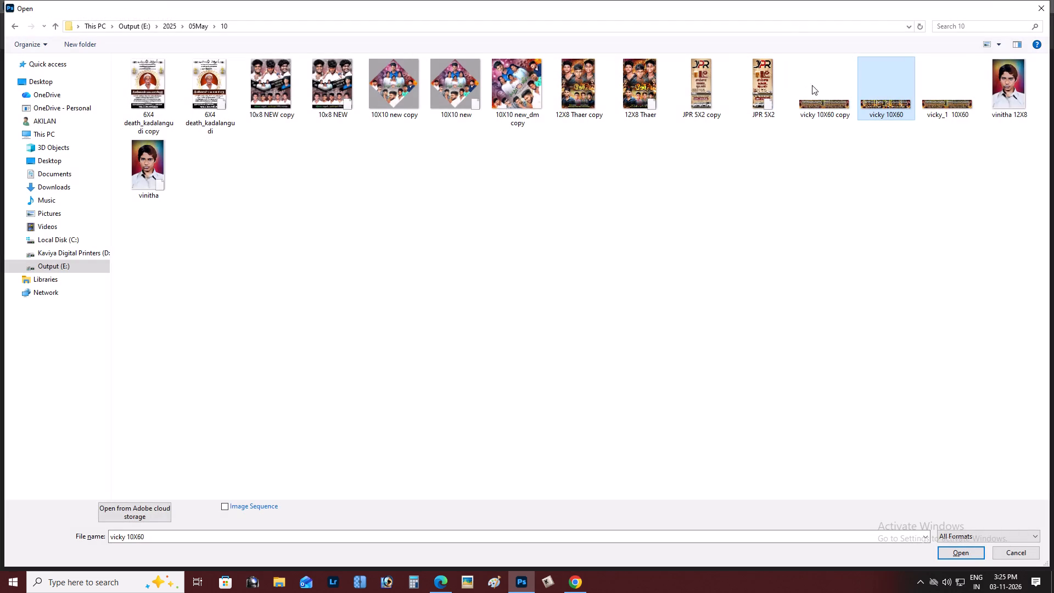
right_click(817, 103)
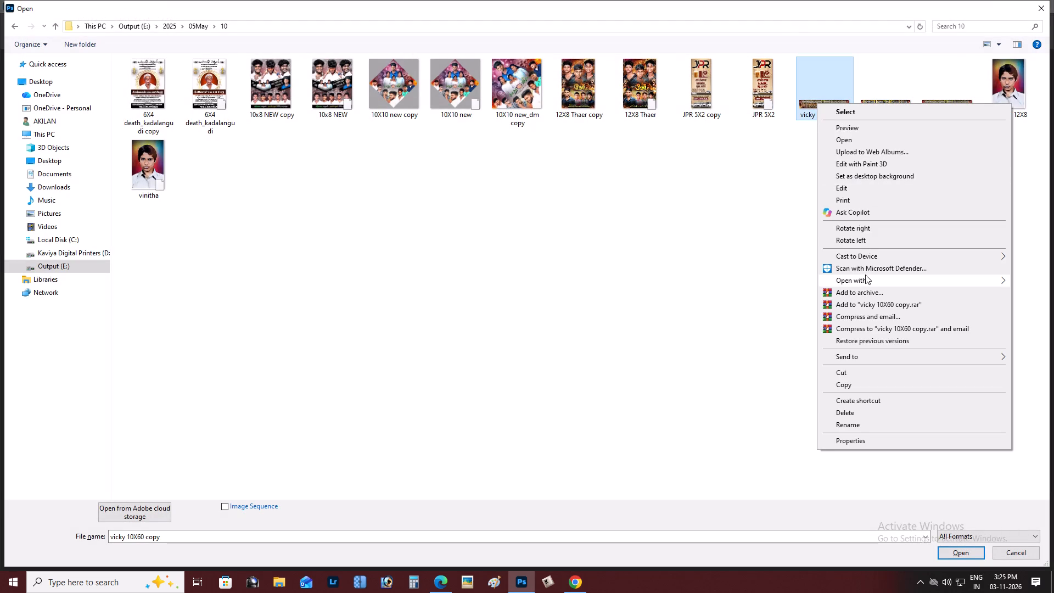
click(864, 283)
click(787, 280)
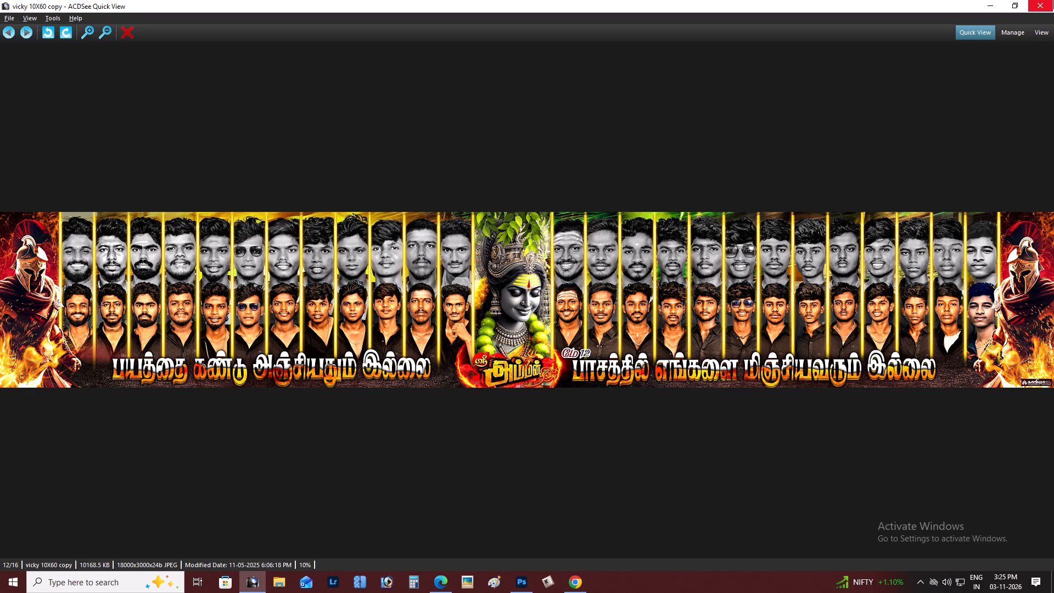
click(1053, 0)
Go to 2025 > 04 April > 08 and preview GREY 12x18 copy in ACDSee Pro 3.
click(480, 256)
drag(481, 255, 487, 250)
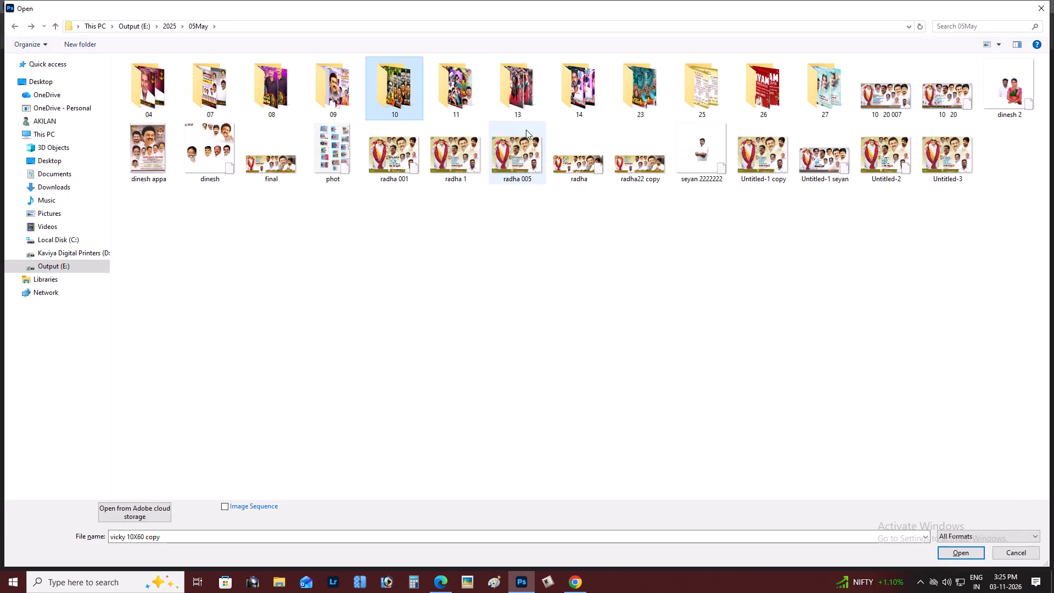
click(477, 88)
click(475, 167)
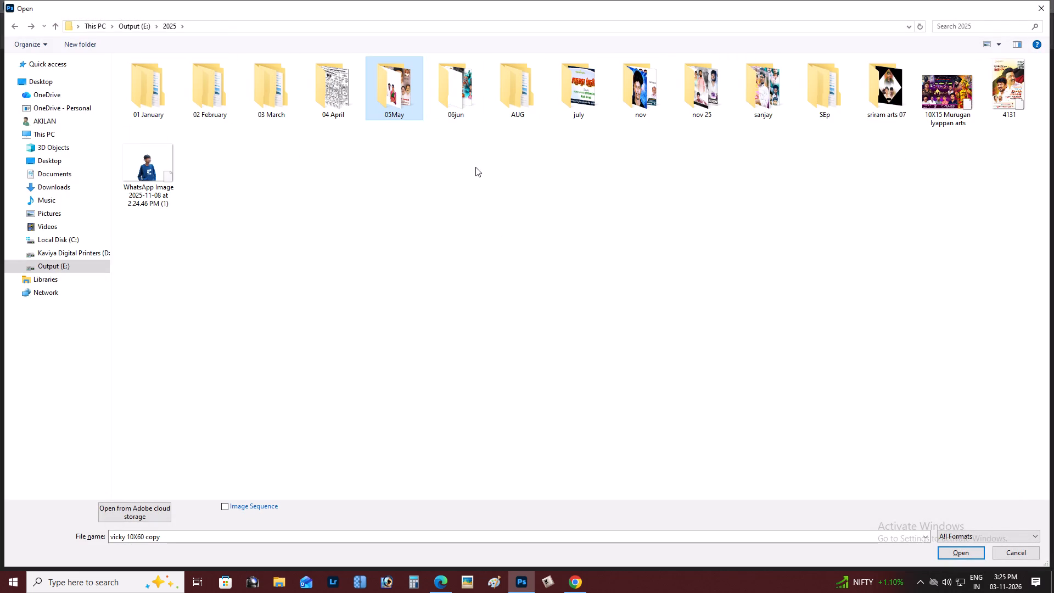
double_click(340, 79)
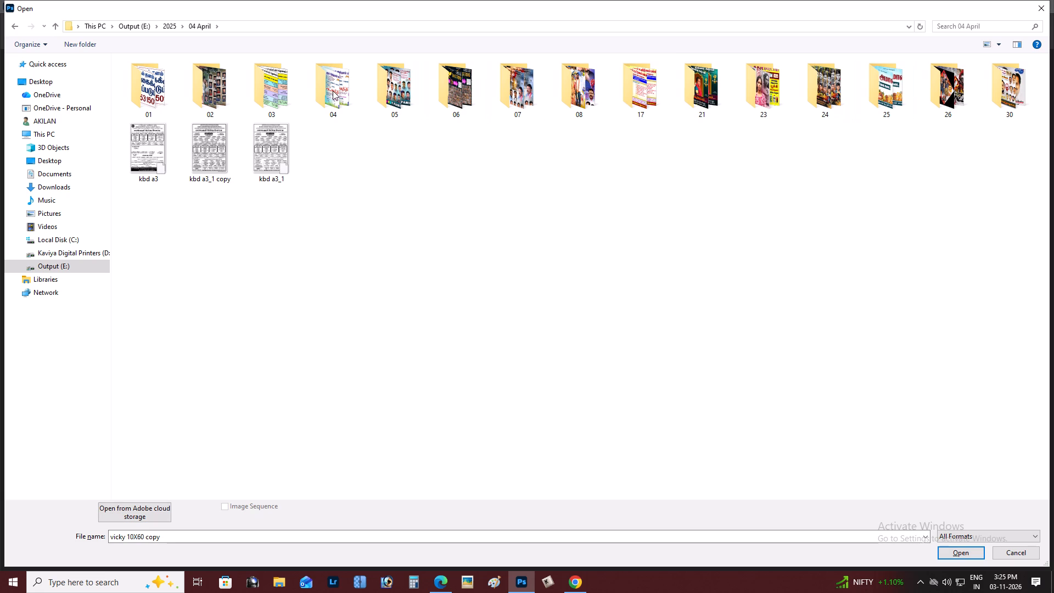
double_click(574, 80)
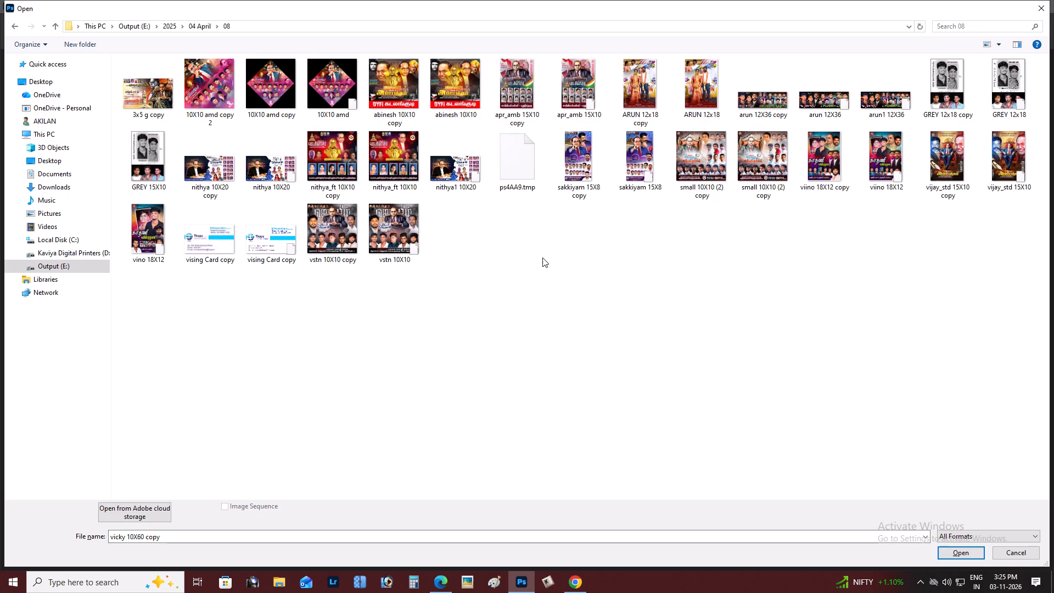
right_click(944, 91)
click(922, 265)
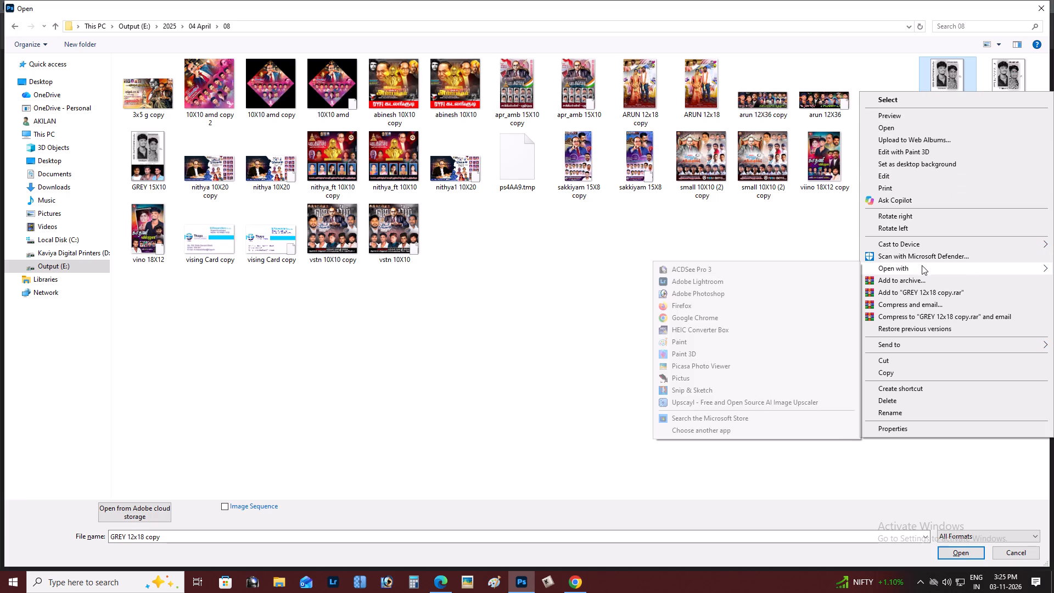
click(845, 265)
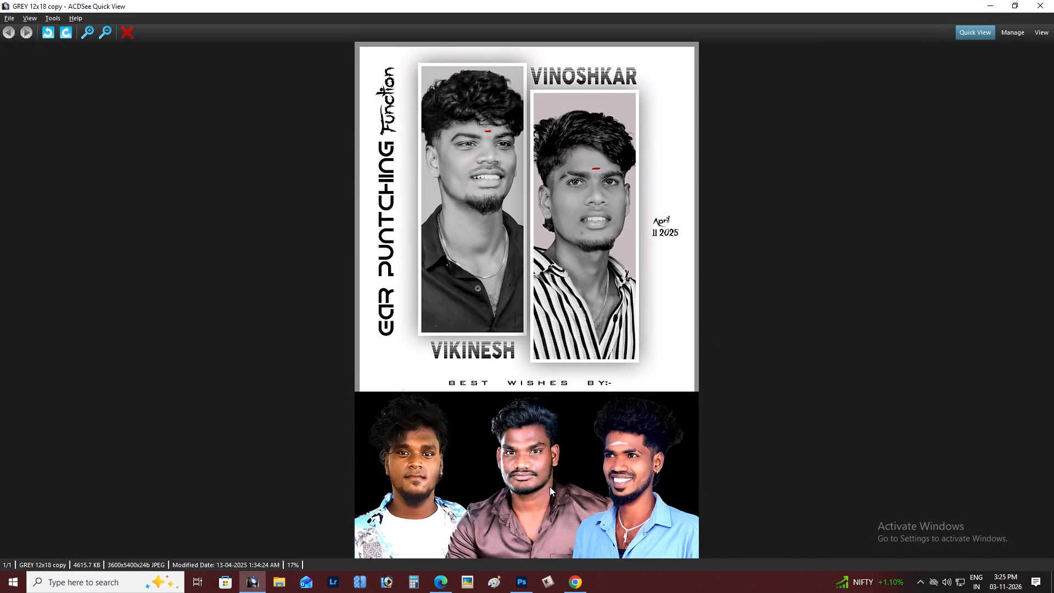
click(1053, 0)
click(849, 340)
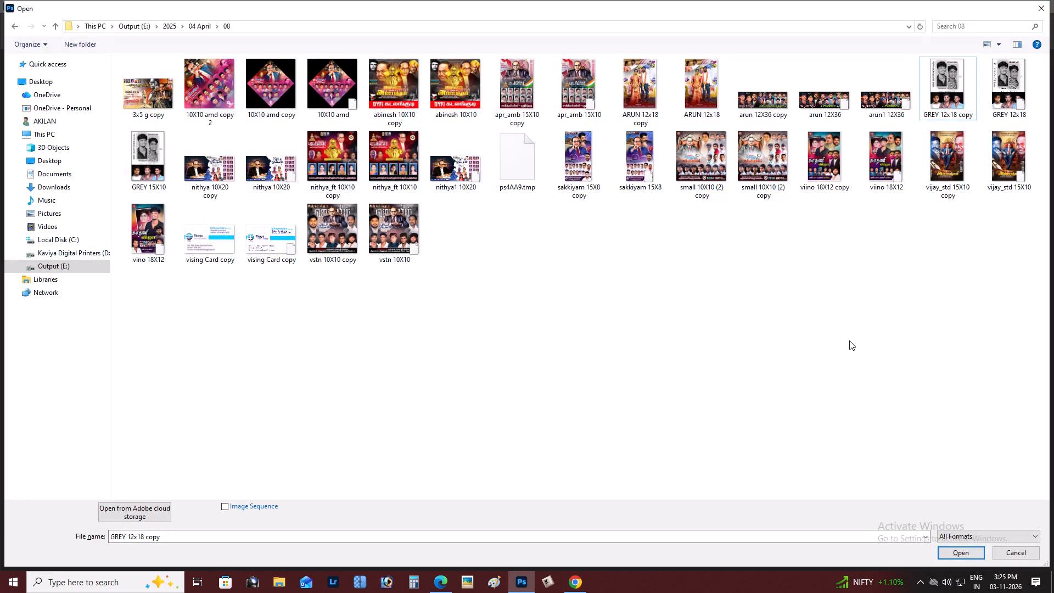
Go to the 04 April > 07 folder and preview vilangam 24X36 copy in ACDSee Pro 3.
click(672, 311)
double_click(534, 98)
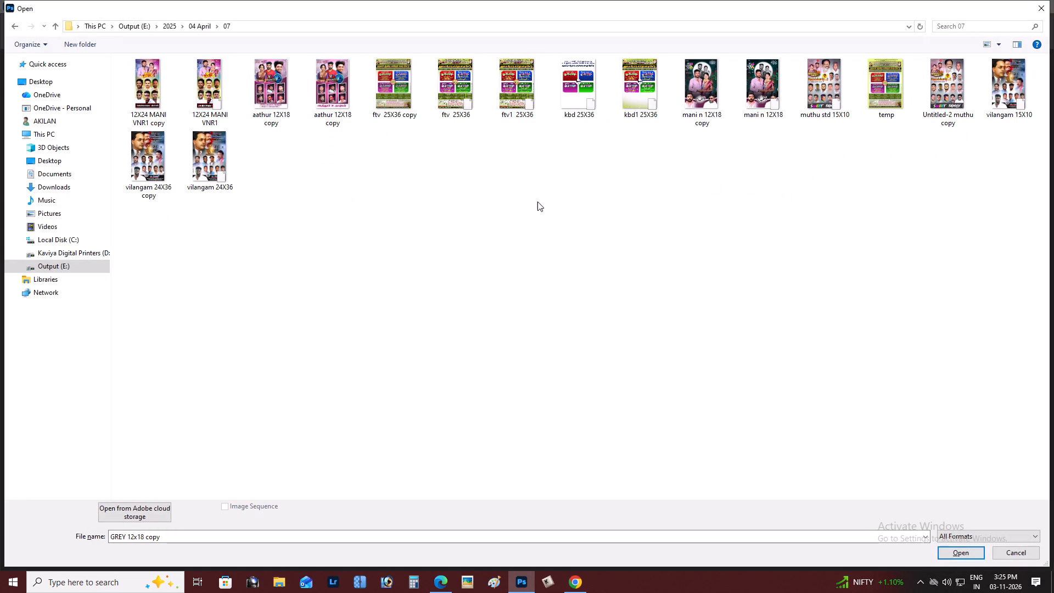
right_click(194, 152)
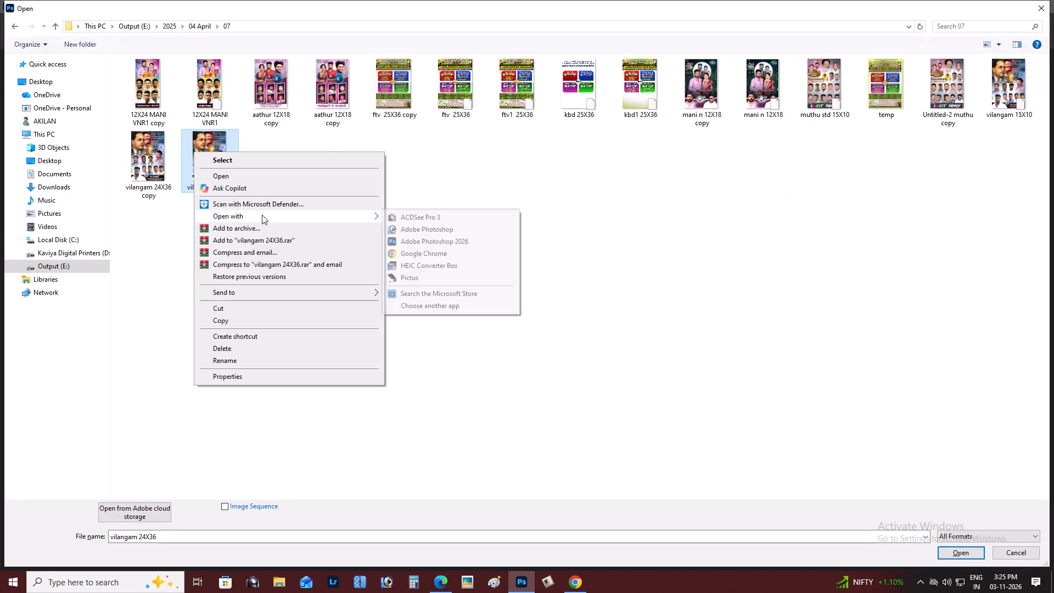
right_click(162, 177)
click(232, 358)
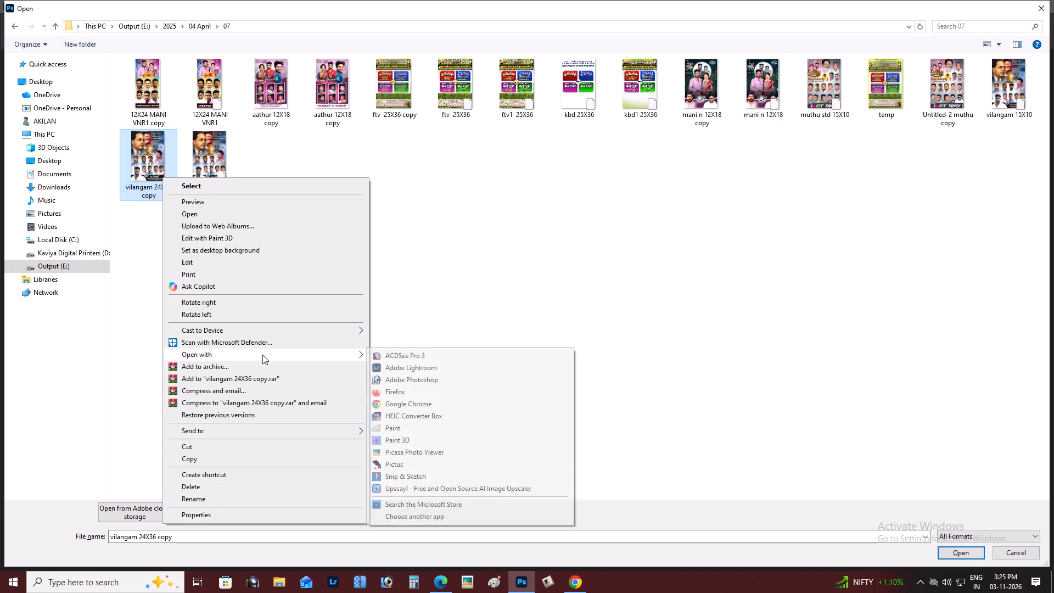
click(409, 352)
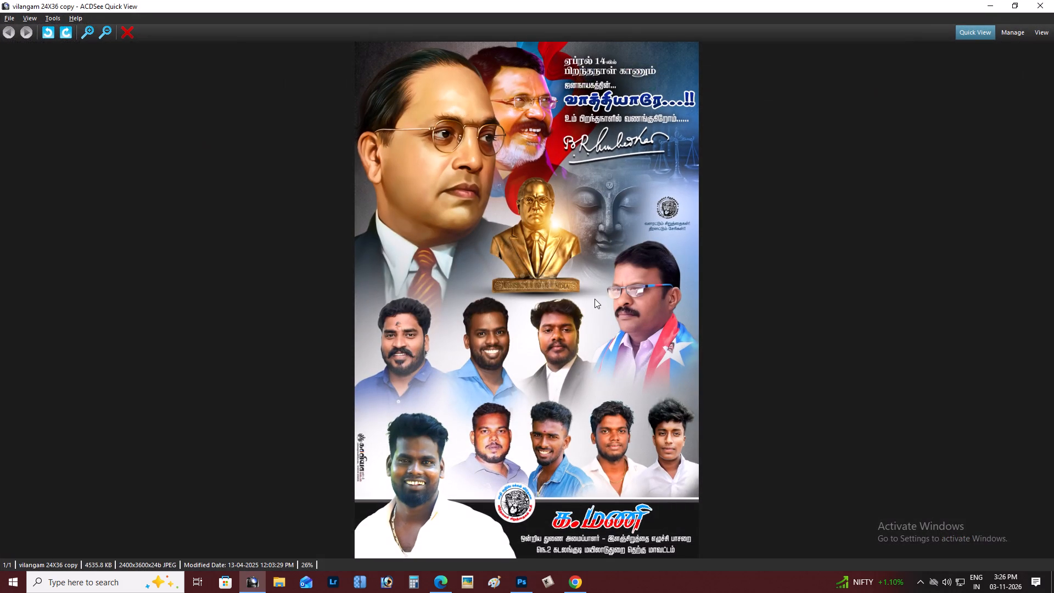
click(1053, 0)
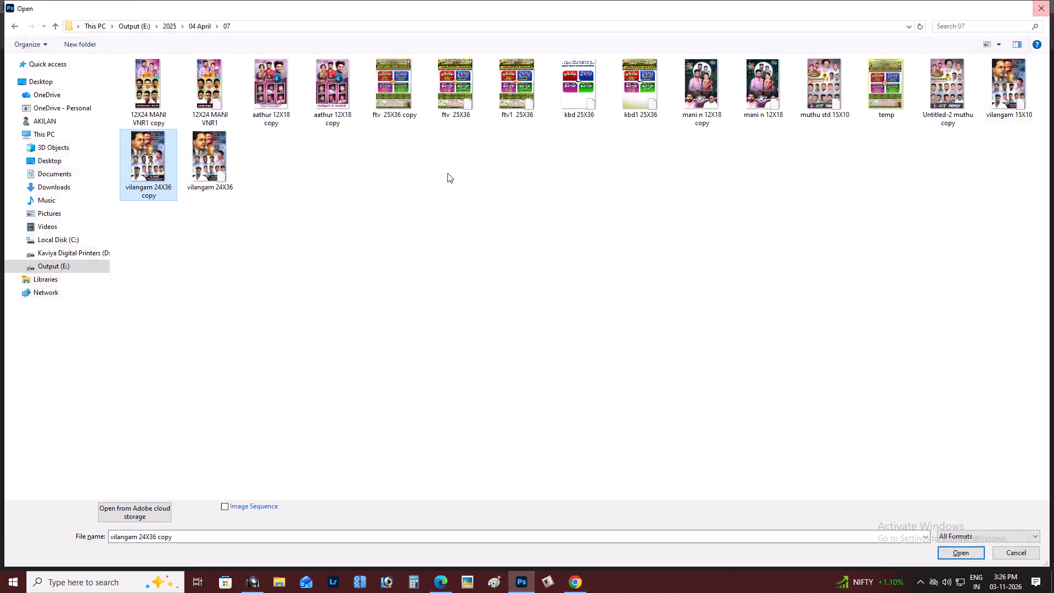
Open the layered vilangam 24X36 file from the 07 folder in Photoshop.
click(192, 170)
key(Return)
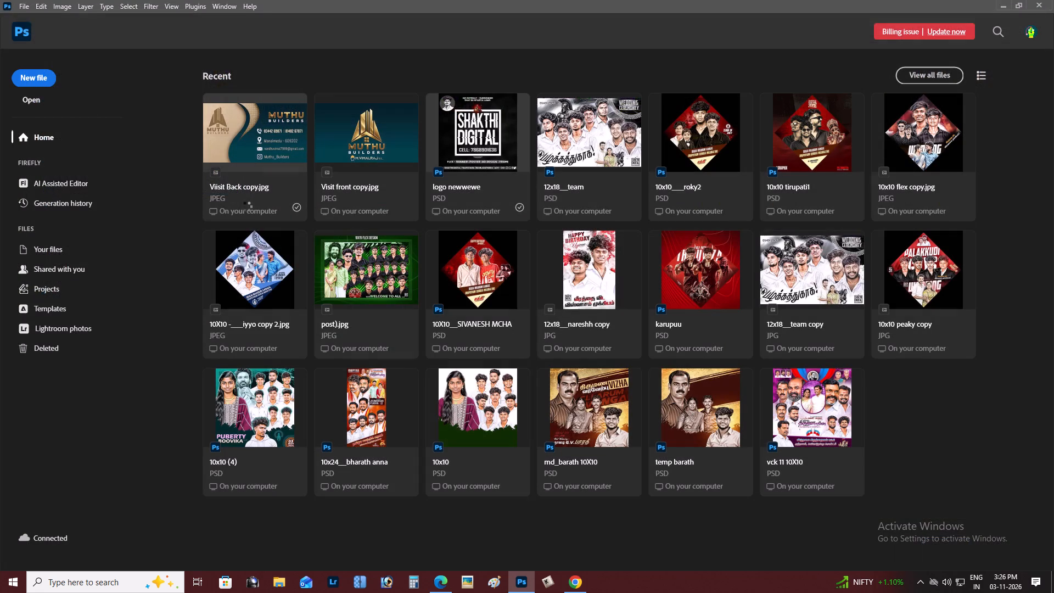
Select the portrait layer of the man in the dark blue shirt, first in the row below the golden statue.
scroll(273, 223, down, 2)
scroll(390, 267, down, 7)
key(z)
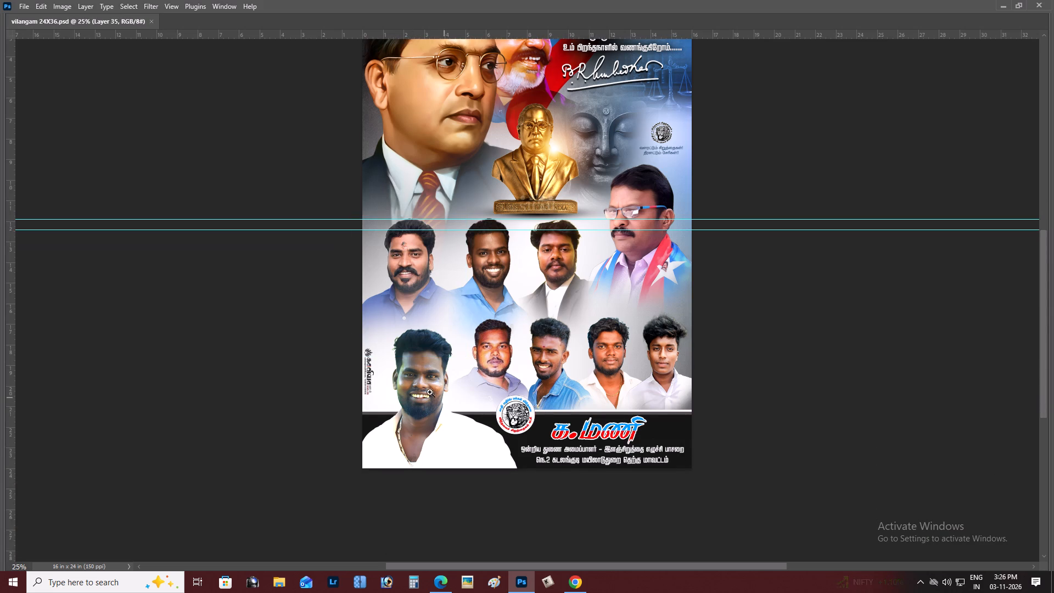
drag(421, 389, 445, 393)
key(space)
key(space)
key(space)
key(space)
key(space)
key(space)
key(space)
key(space)
key(space)
key(space)
key(space)
key(space)
key(space)
key(space)
key(space)
key(space)
key(space)
key(space)
key(space)
key(space)
drag(452, 384, 461, 441)
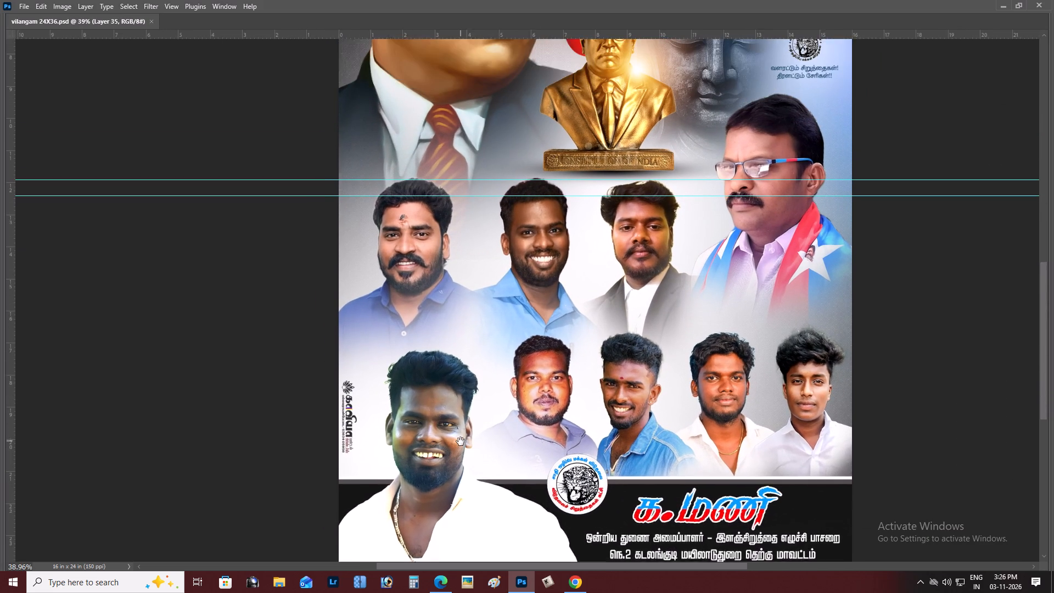
drag(461, 441, 430, 383)
click(430, 382)
drag(430, 376, 441, 388)
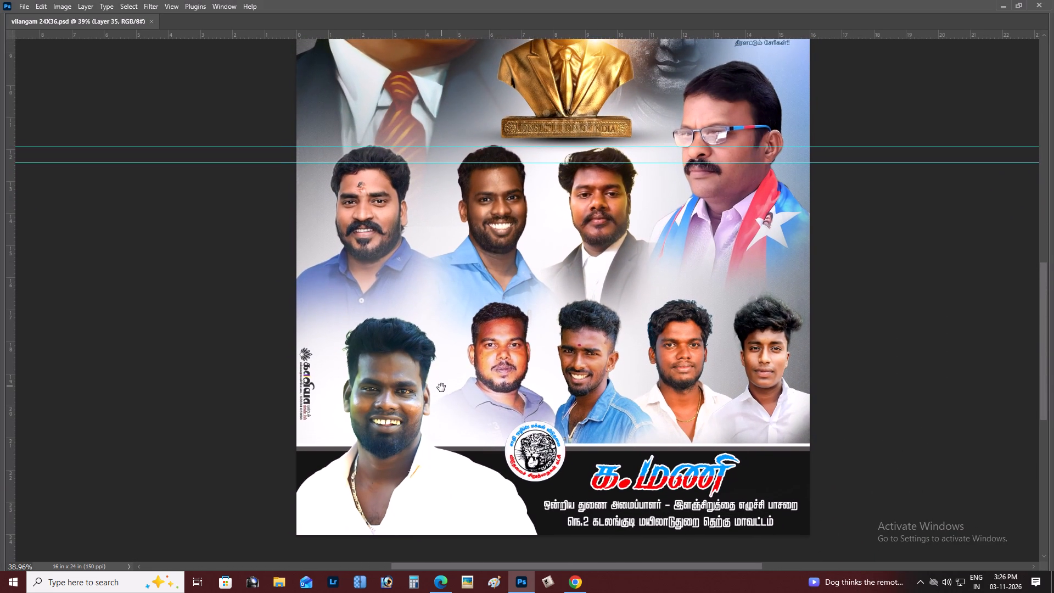
drag(441, 388, 444, 398)
click(440, 395)
click(405, 226)
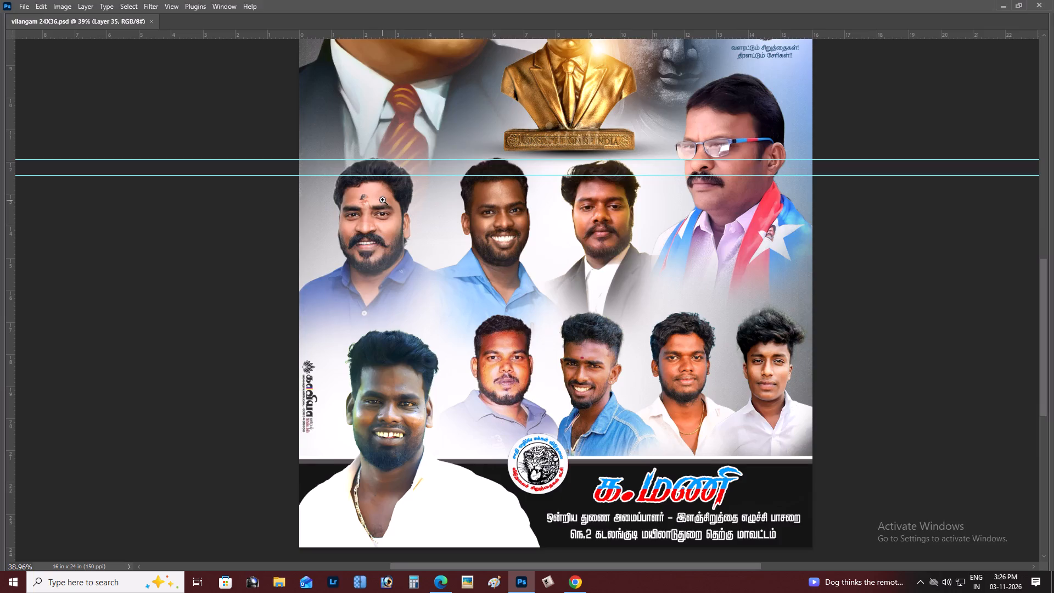
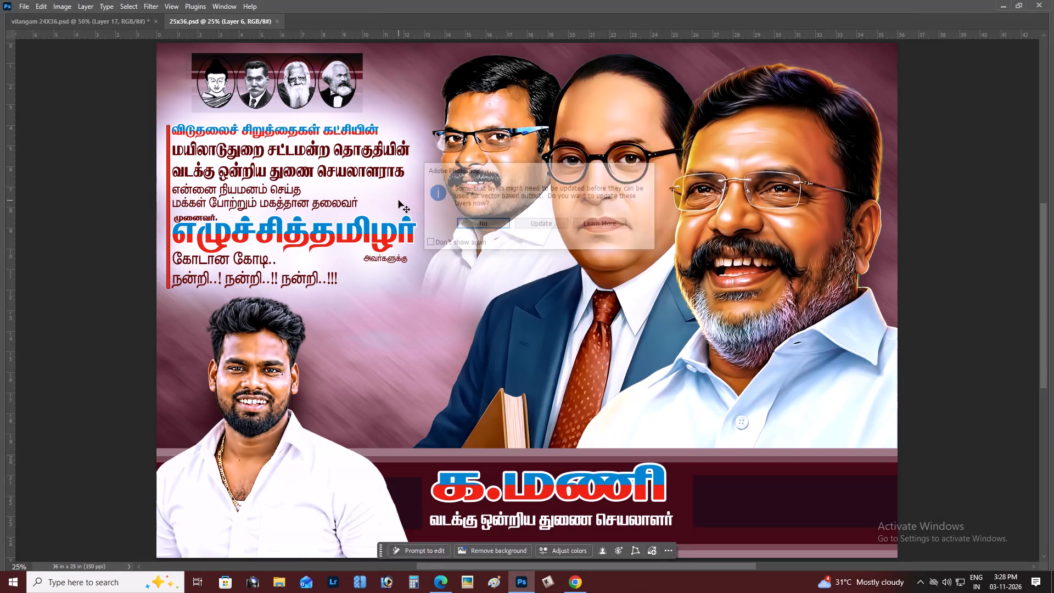
Paste the white-shirt portrait into the 25x36.psd poster and place it beside the young man at lower left.
key(ctrl+b)
key(ctrl+v)
key(Return)
key(ctrl+v)
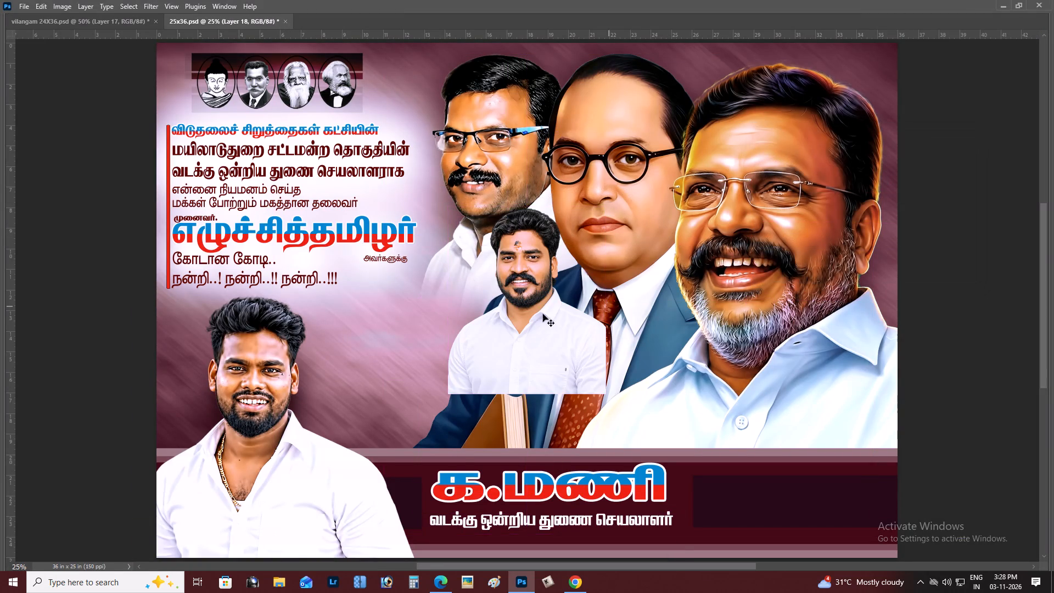
drag(483, 325, 337, 400)
key(z)
click(356, 375)
key(v)
click(385, 367)
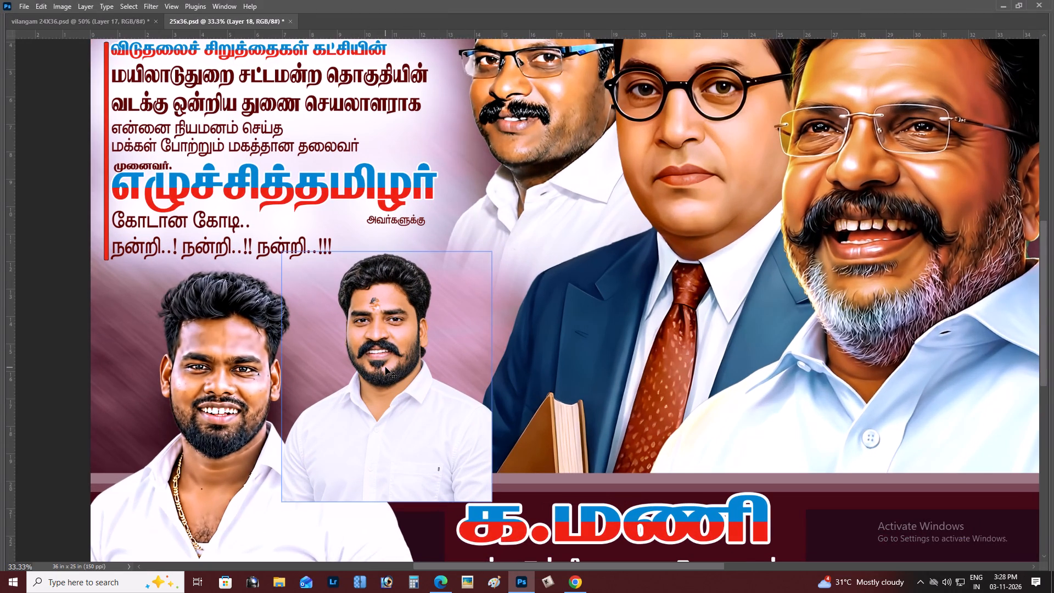
Send the pasted portrait backward, behind the young man and the bottom band but in front of the suited leader.
key(ctrl+bracketleft)
key(ctrl+bracketleft)
key(ctrl+bracketleft)
key(ctrl+bracketleft)
key(ctrl+bracketleft)
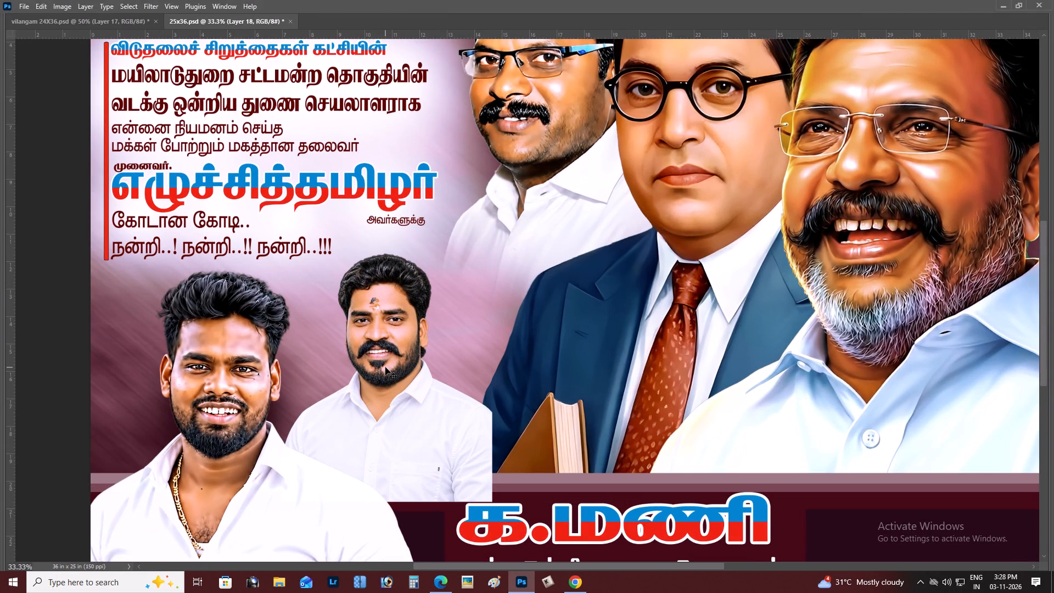
key(ctrl+bracketleft)
key(ctrl+bracketleft)
key(ctrl+bracketleft)
key(ctrl+bracketleft)
key(ctrl+bracketleft)
key(ctrl+bracketleft)
key(ctrl+bracketleft)
key(ctrl+bracketleft)
key(ctrl+bracketleft)
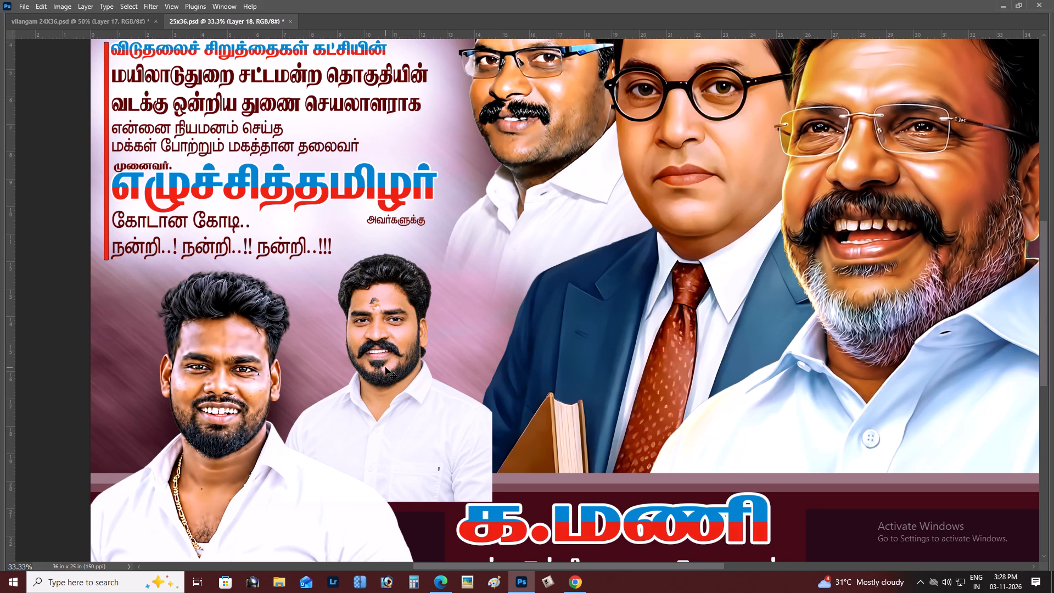
key(ctrl+bracketleft)
key(ctrl+bracketleft)
key(ctrl+bracketleft)
key(ctrl+bracketleft)
key(ctrl+bracketleft)
key(ctrl+bracketleft)
key(ctrl+bracketleft)
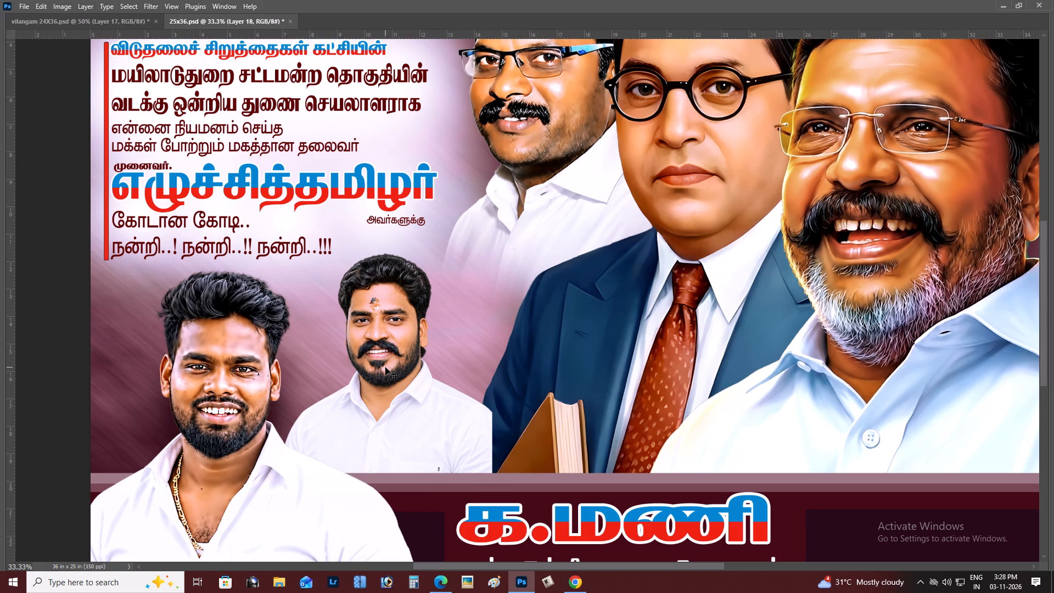
key(ctrl+bracketleft)
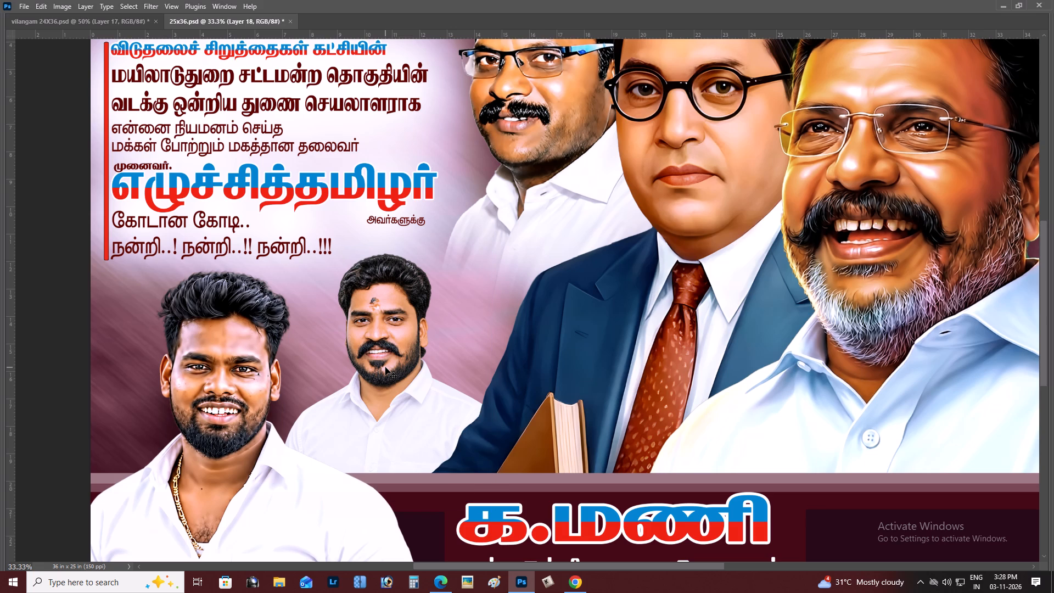
key(ctrl+bracketright)
key(ctrl+bracketright)
Enlarge the pasted portrait, tilt it slightly clockwise and position it behind the young man's shoulder.
key(ctrl+t)
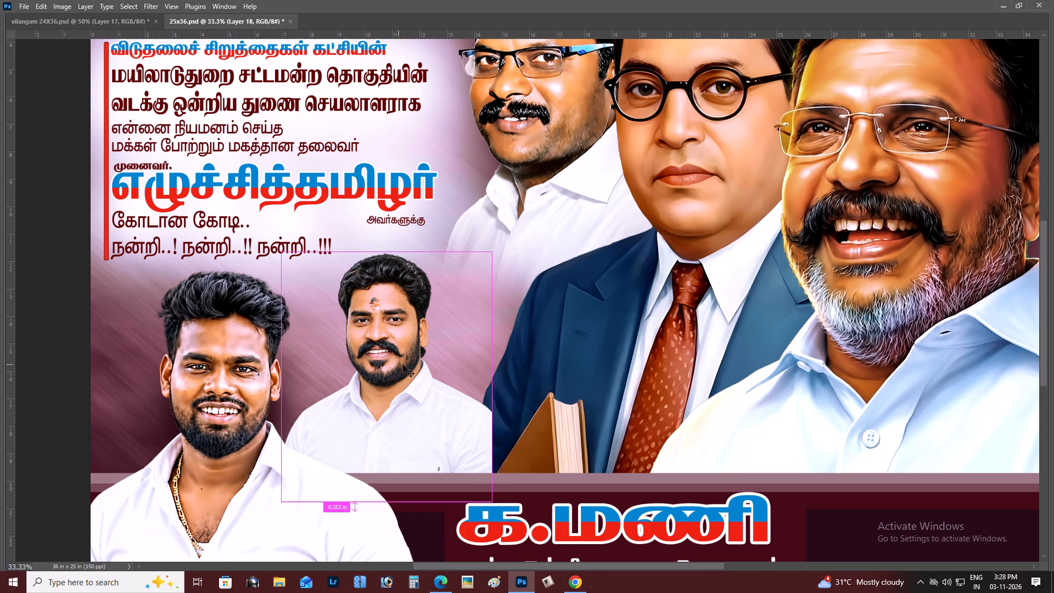
alt+drag(487, 251, 530, 223)
drag(437, 273, 441, 278)
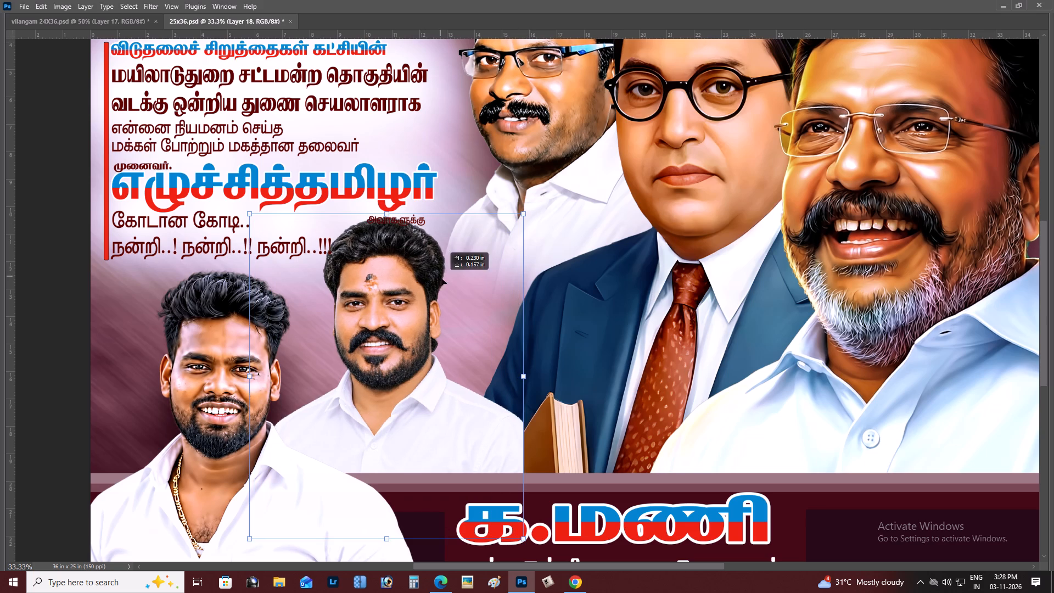
drag(441, 278, 454, 304)
drag(570, 277, 575, 280)
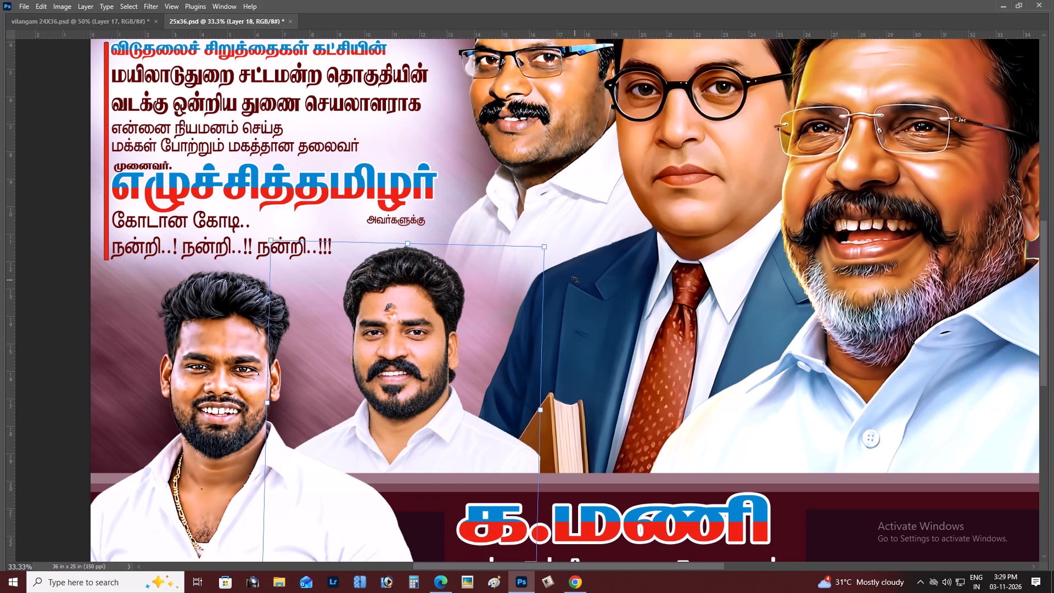
key(Return)
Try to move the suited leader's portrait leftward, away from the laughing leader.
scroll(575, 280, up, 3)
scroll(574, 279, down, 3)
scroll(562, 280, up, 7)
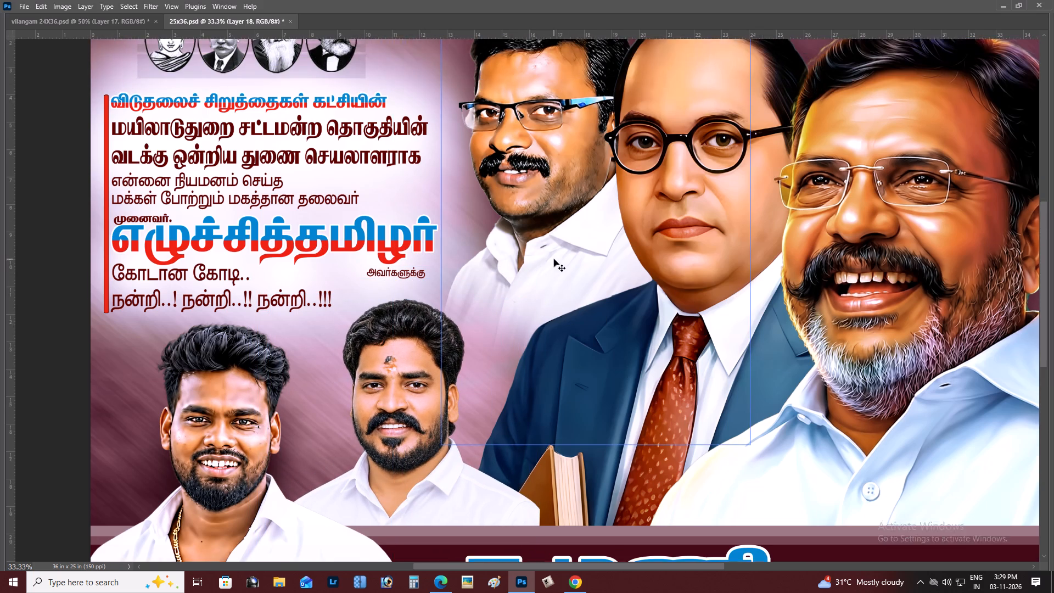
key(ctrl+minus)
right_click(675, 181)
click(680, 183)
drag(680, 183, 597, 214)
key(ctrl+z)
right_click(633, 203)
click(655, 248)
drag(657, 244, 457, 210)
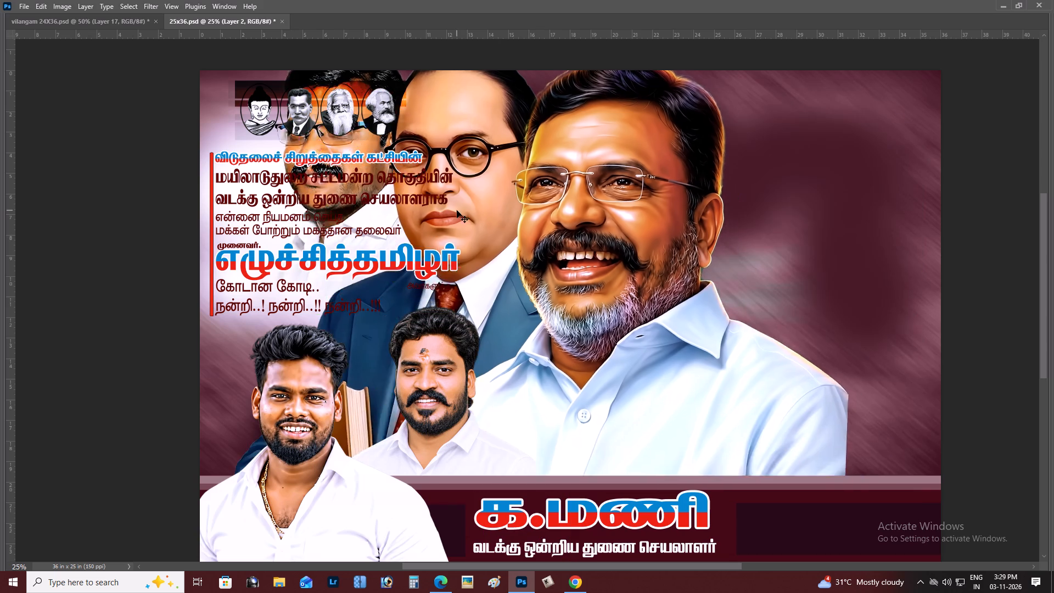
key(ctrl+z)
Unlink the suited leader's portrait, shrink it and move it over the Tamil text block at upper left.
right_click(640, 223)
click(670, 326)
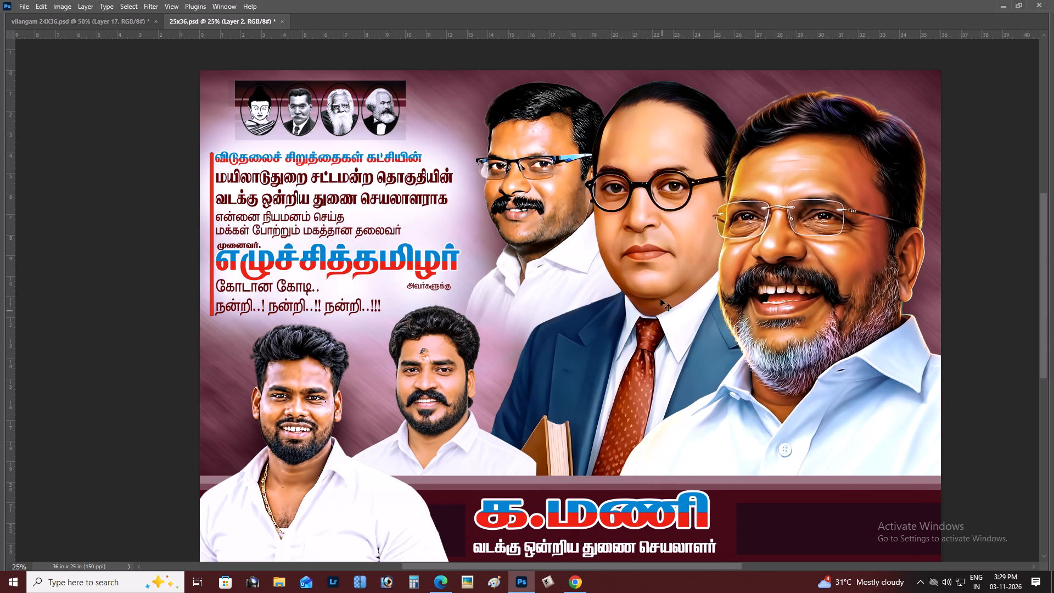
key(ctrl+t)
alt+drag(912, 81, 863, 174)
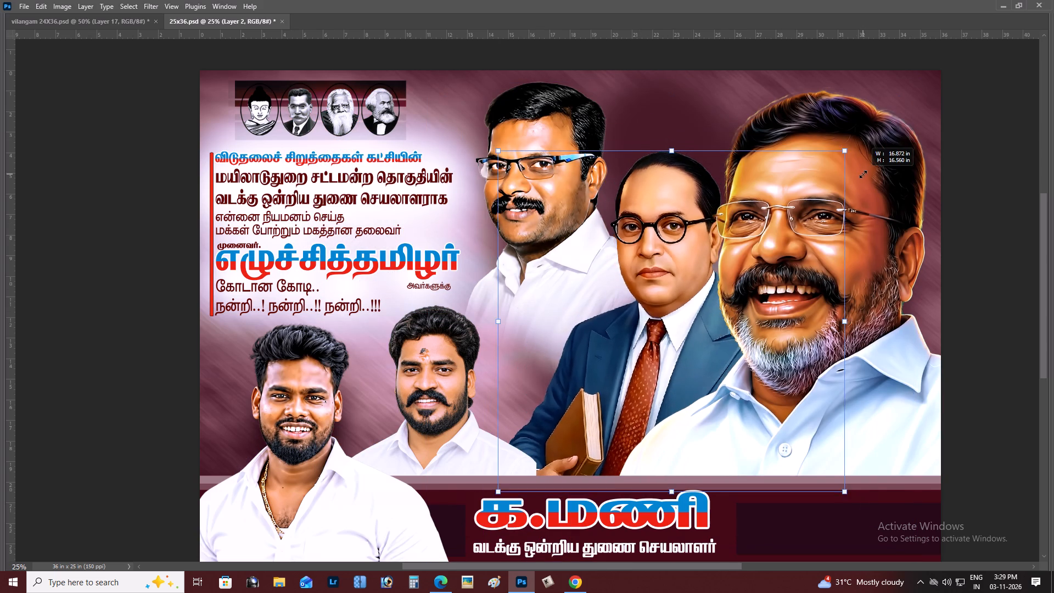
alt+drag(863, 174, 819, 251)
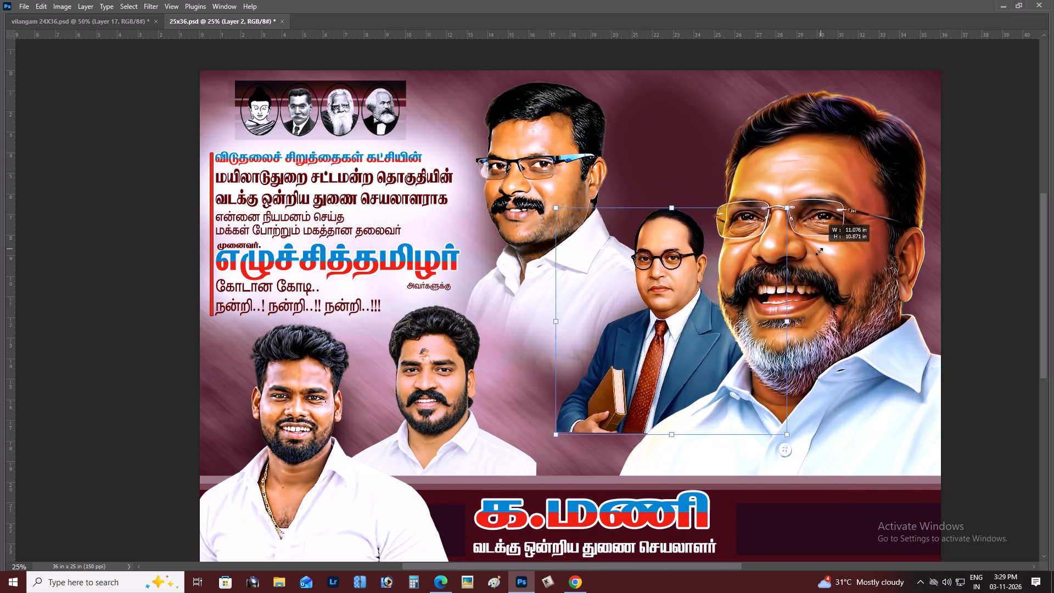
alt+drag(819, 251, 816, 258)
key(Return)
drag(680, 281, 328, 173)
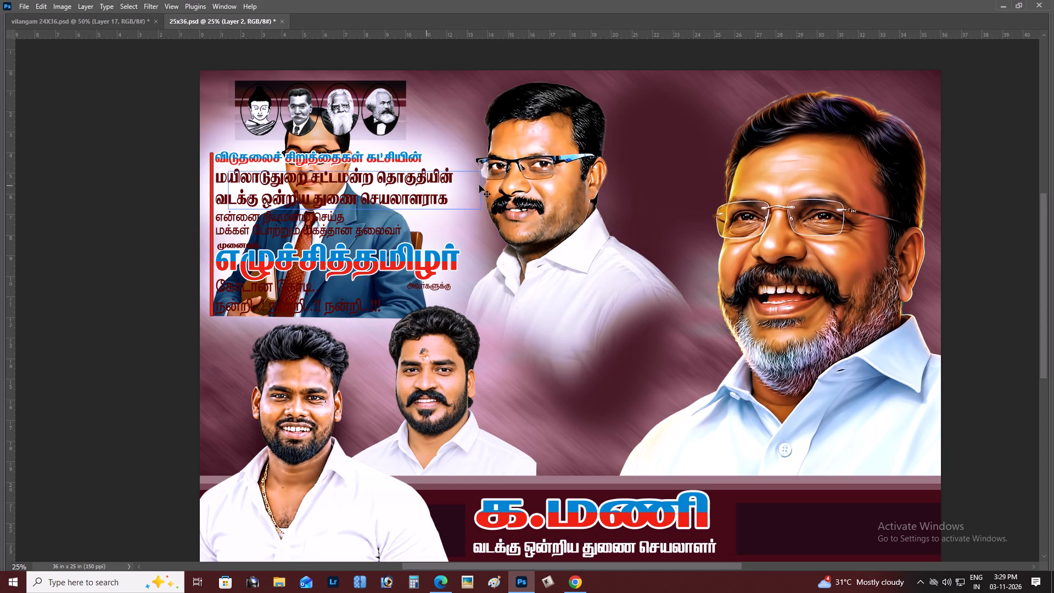
Unlink the blue-spectacled man's portrait, move it close behind the laughing leader and enlarge it.
right_click(591, 146)
right_click(539, 141)
click(558, 182)
right_click(552, 177)
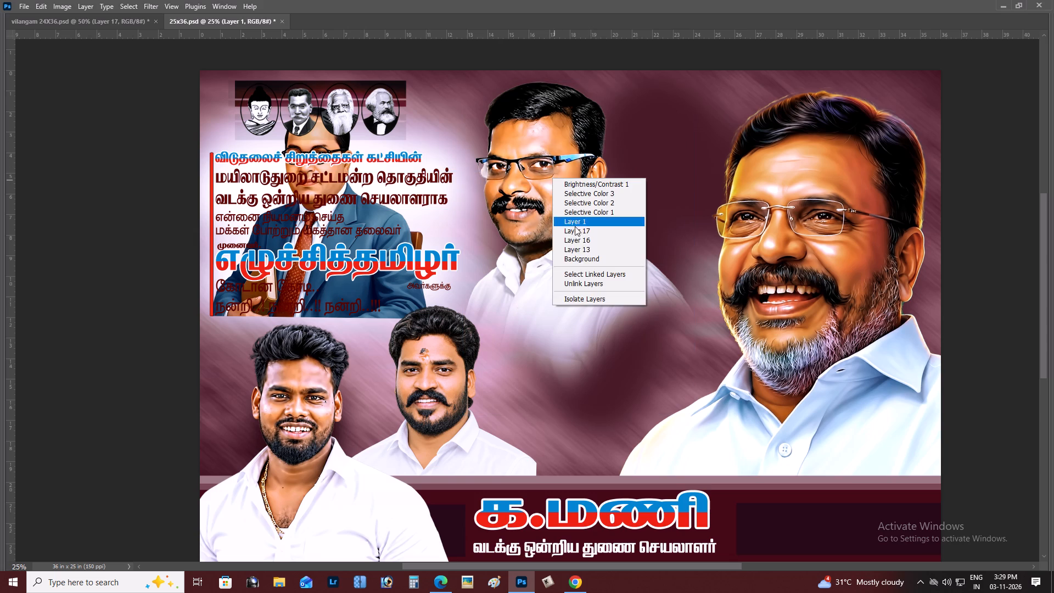
click(586, 286)
shift+drag(546, 216, 666, 236)
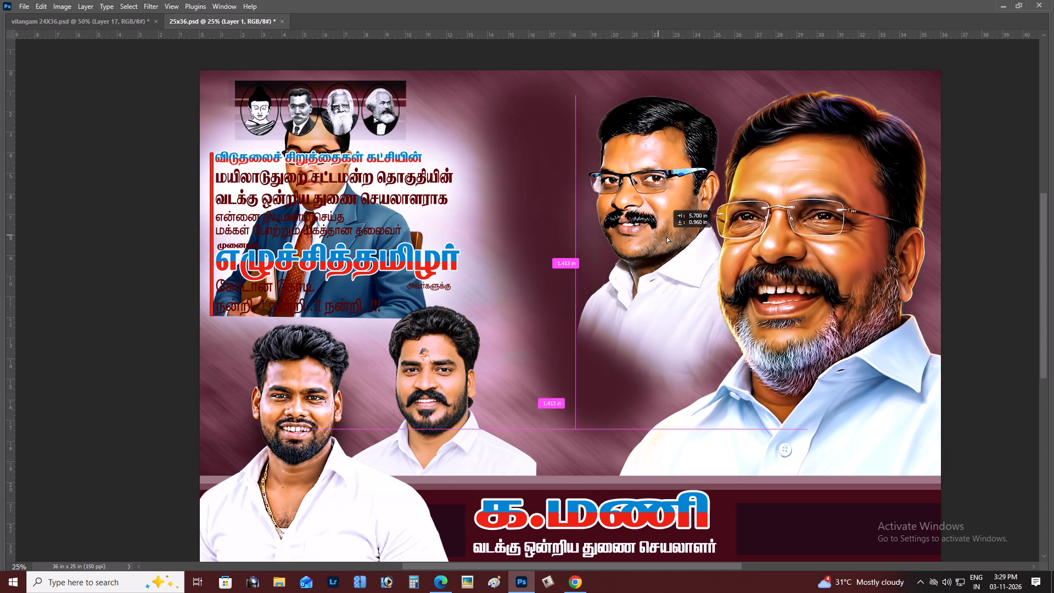
shift+drag(666, 236, 677, 252)
key(ctrl+t)
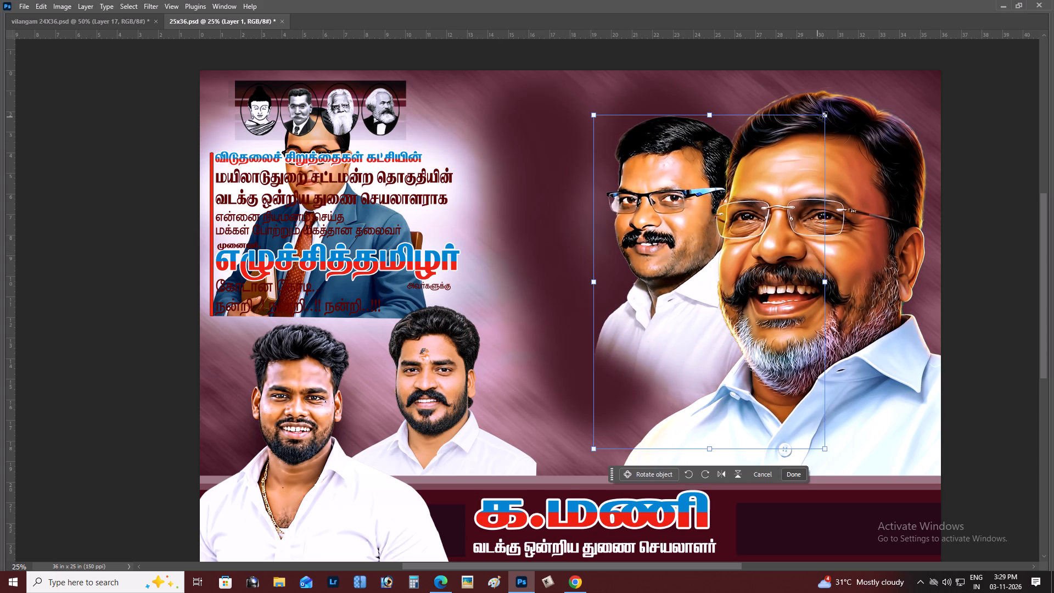
alt+drag(827, 114, 873, 81)
drag(749, 149, 749, 165)
key(Return)
Delete the dark shadow layer, Layer 17, from the middle of the background.
right_click(517, 174)
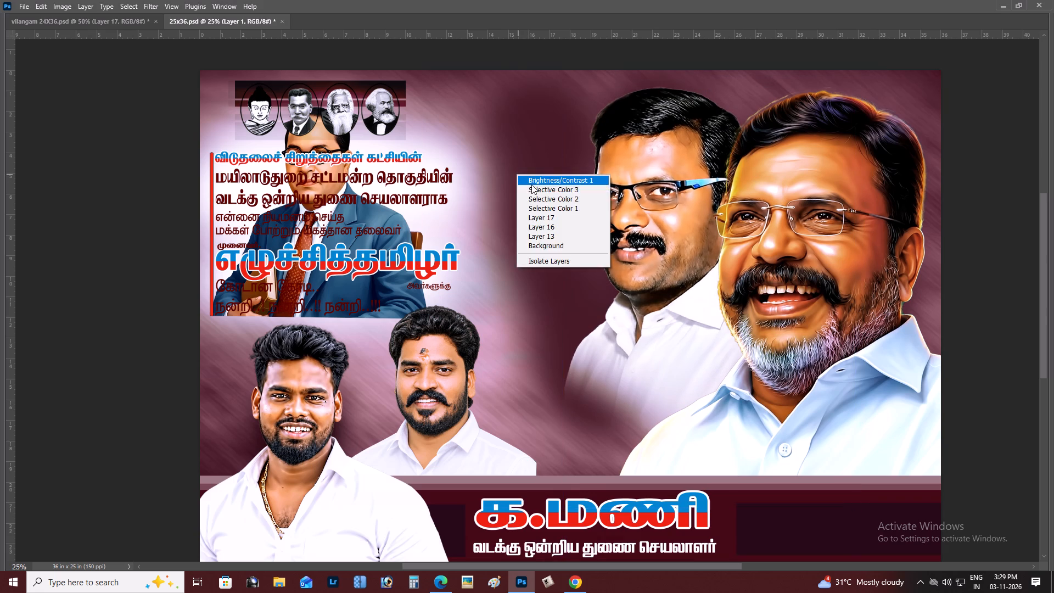
click(531, 184)
right_click(533, 182)
click(563, 227)
drag(554, 196, 486, 224)
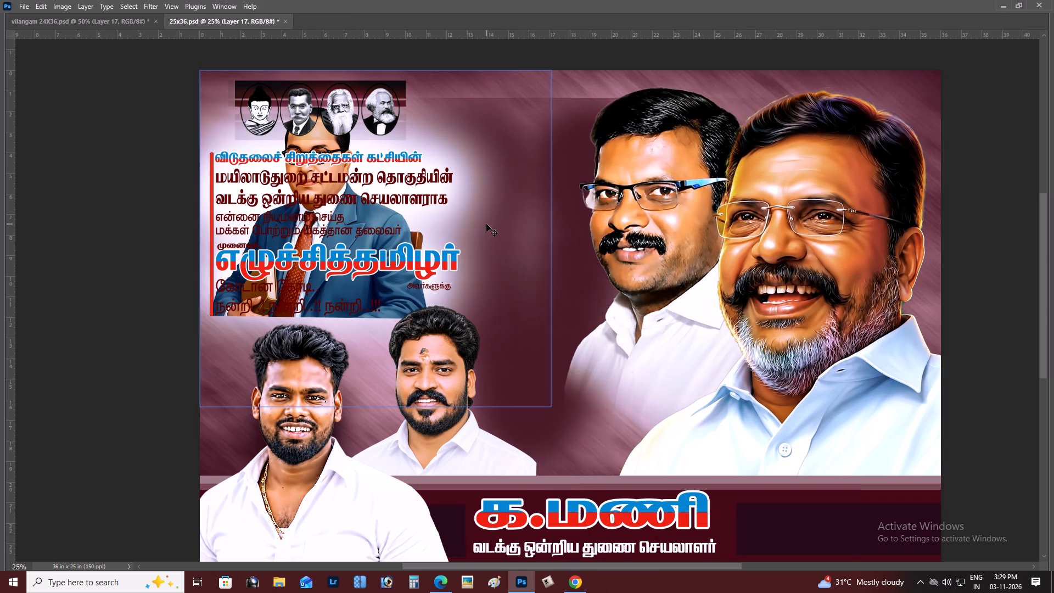
key(BackSpace)
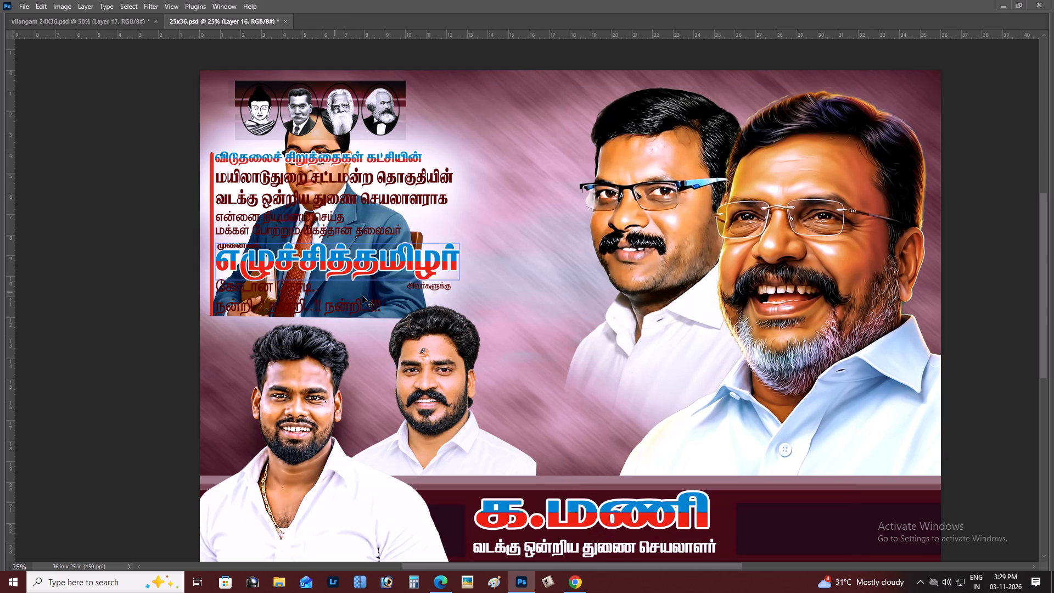
Move the Tamil text block rightward, clear of the suited leader's portrait.
right_click(363, 295)
right_click(367, 283)
click(384, 293)
drag(388, 293, 417, 311)
right_click(342, 261)
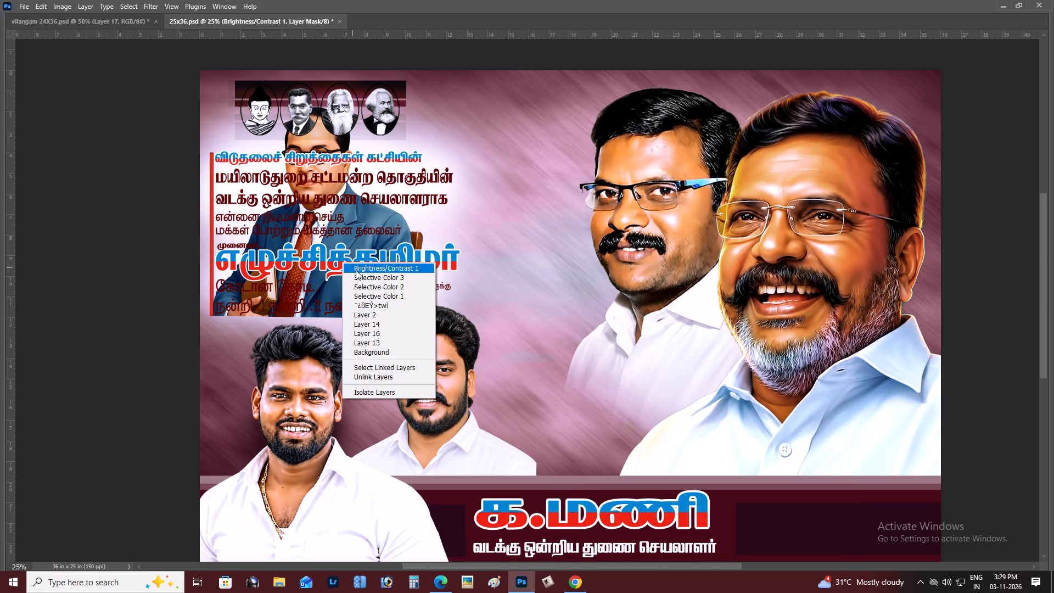
click(356, 270)
shift+click(342, 262)
right_click(342, 262)
click(381, 307)
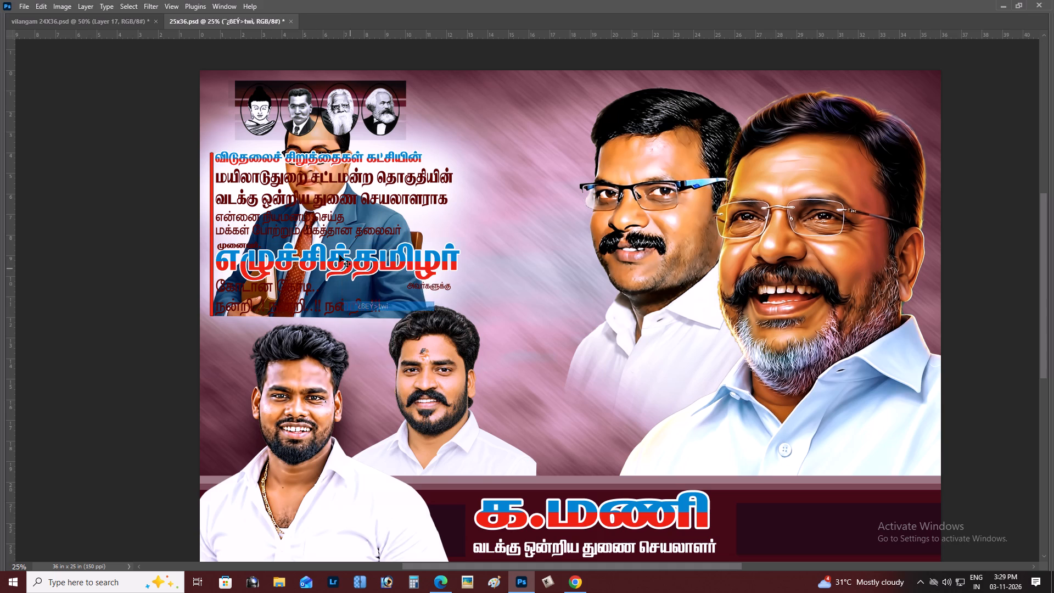
shift+drag(339, 254, 574, 279)
Delete the white glow layer, Layer 14, behind the suited leader's portrait.
right_click(354, 230)
click(383, 278)
drag(377, 273, 382, 279)
key(z)
drag(321, 173, 344, 229)
key(v)
right_click(412, 194)
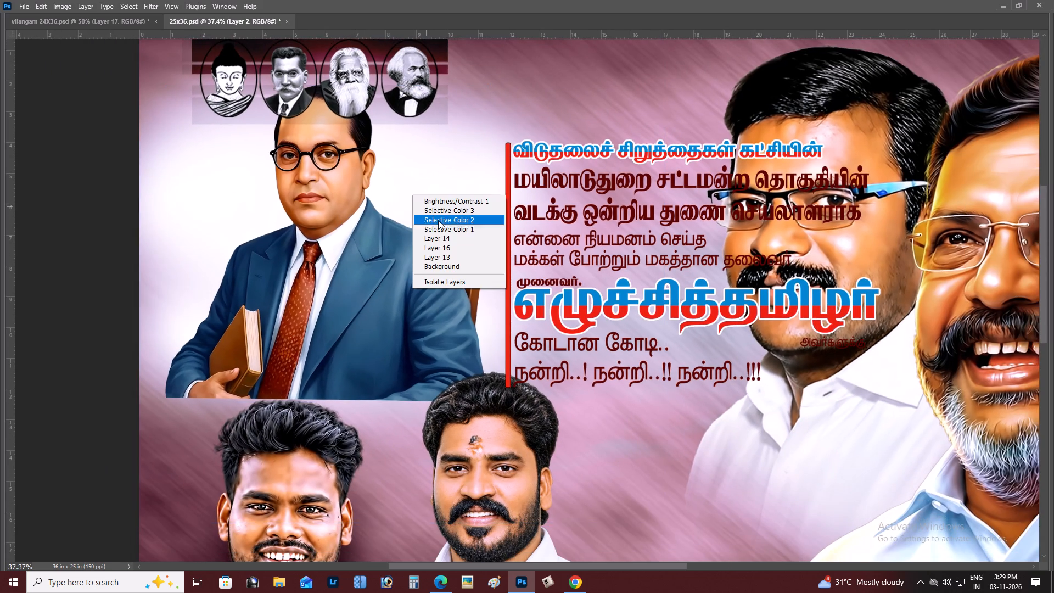
click(447, 238)
key(BackSpace)
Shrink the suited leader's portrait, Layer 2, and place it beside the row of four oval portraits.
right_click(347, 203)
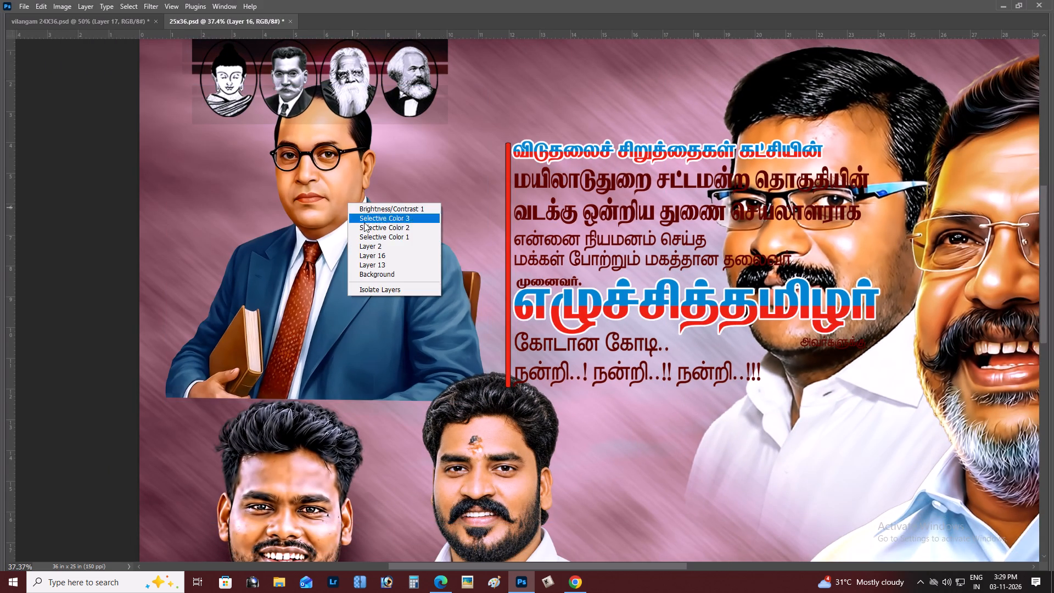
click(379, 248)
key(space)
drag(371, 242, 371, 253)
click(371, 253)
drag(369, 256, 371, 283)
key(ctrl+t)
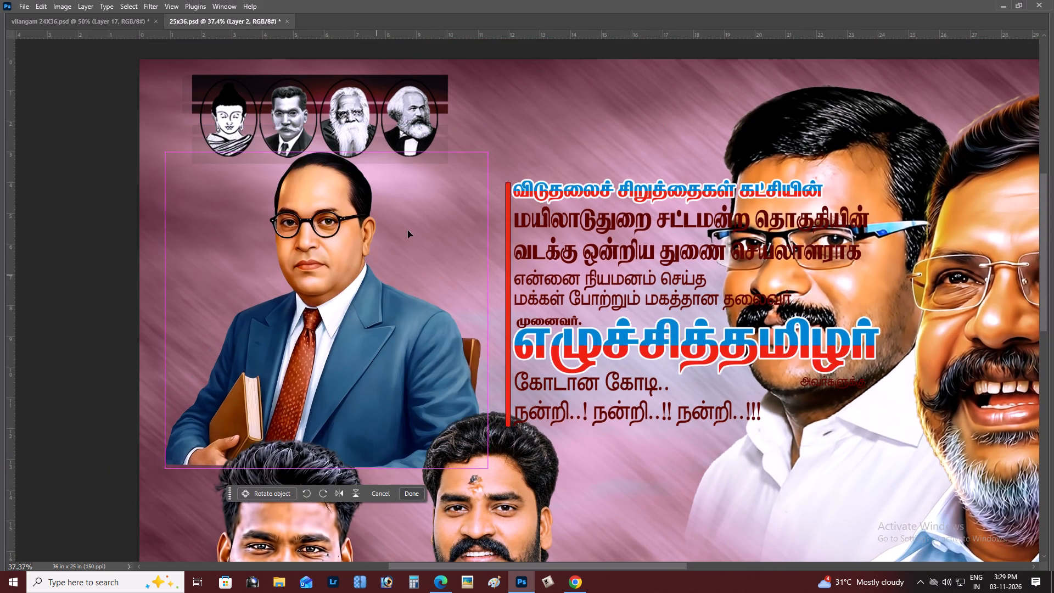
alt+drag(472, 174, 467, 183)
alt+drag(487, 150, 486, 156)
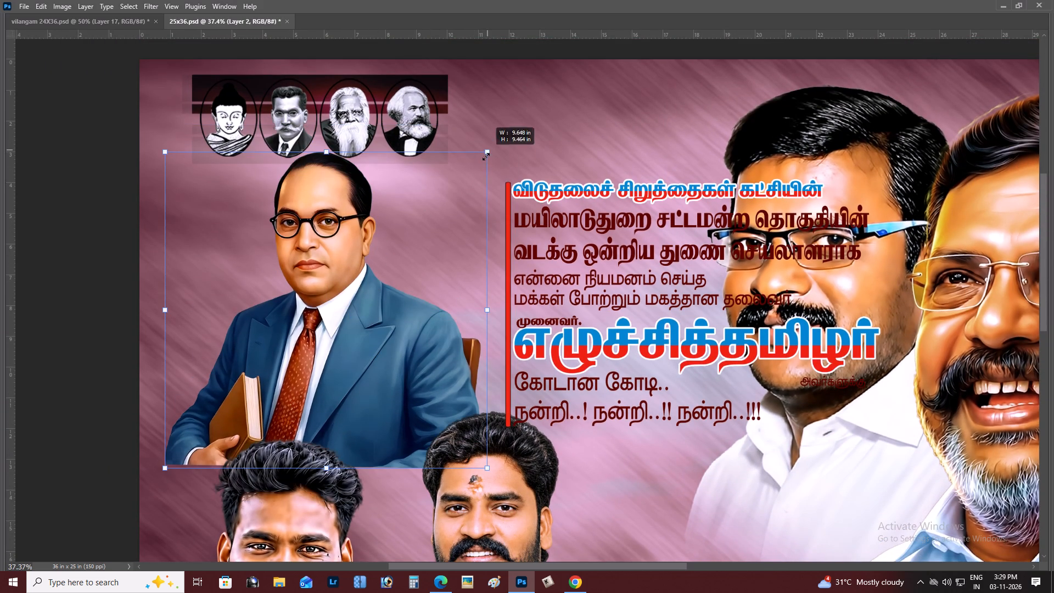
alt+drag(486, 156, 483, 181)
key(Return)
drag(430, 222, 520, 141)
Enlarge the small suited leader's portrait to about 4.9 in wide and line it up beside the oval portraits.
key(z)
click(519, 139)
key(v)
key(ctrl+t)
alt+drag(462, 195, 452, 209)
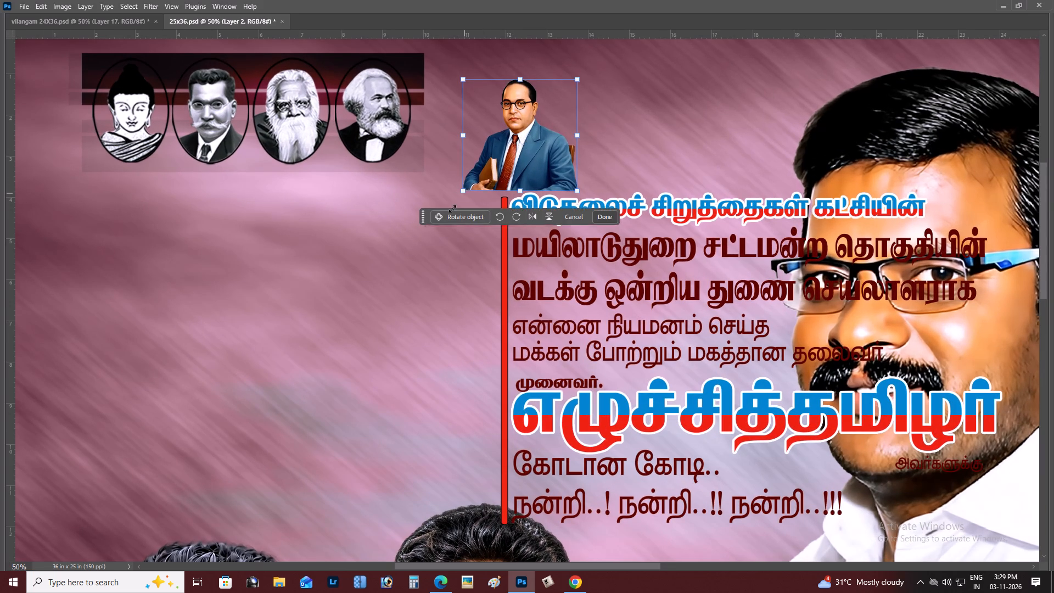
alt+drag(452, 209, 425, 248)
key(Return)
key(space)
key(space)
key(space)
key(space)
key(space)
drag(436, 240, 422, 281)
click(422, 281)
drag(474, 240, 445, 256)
Delete the suited leader's portrait from the poster.
key(ctrl+minus)
key(ctrl+minus)
key(ctrl+minus)
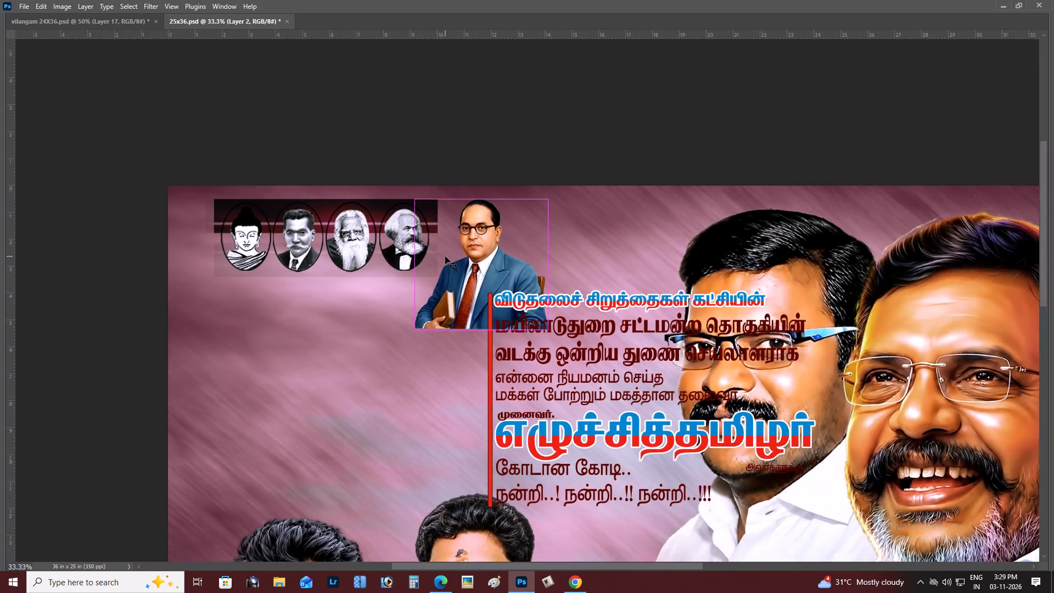
scroll(445, 256, down, 4)
drag(501, 248, 411, 278)
key(BackSpace)
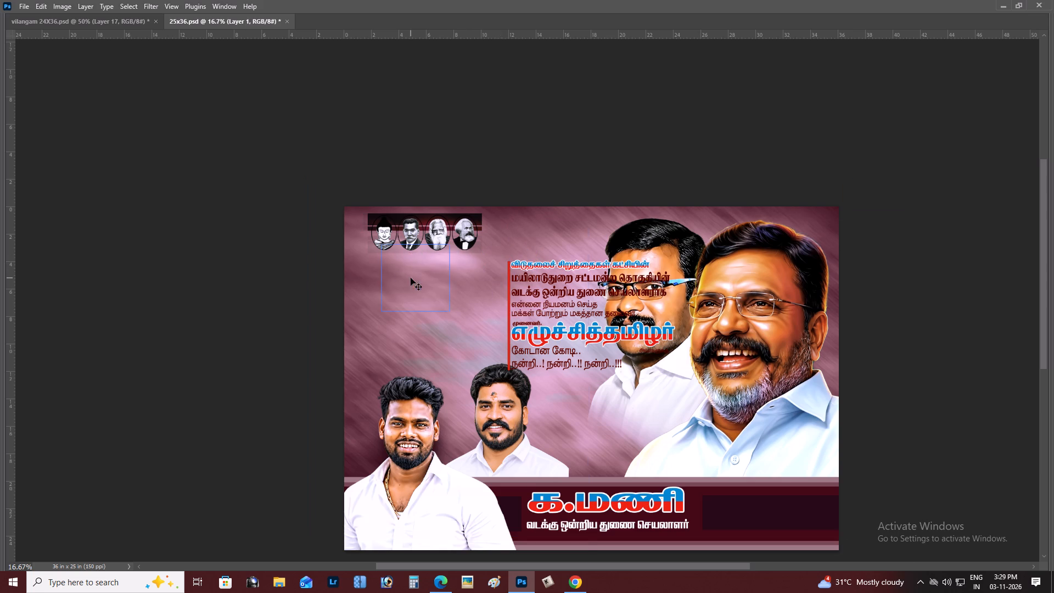
Hide the Brightness/Contrast 1 and Selective Color 1, 2 and 3 adjustment layers.
key(ctrl+plus)
key(space)
key(space)
key(space)
drag(501, 401, 497, 376)
click(495, 368)
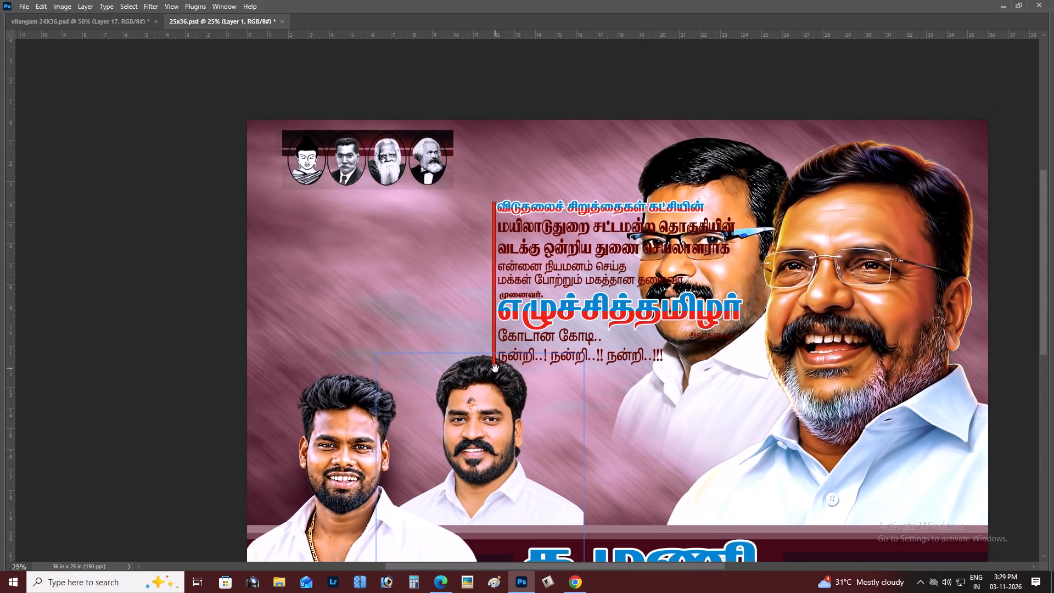
right_click(491, 370)
click(500, 379)
right_click(481, 379)
click(502, 428)
key(Tab)
right_click(537, 381)
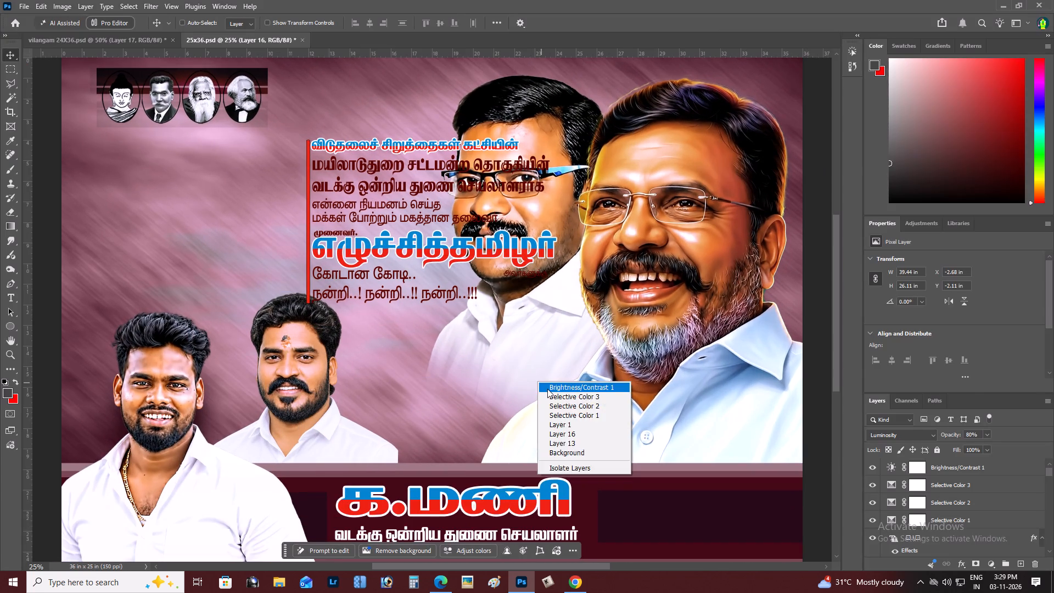
click(547, 389)
drag(871, 463, 874, 518)
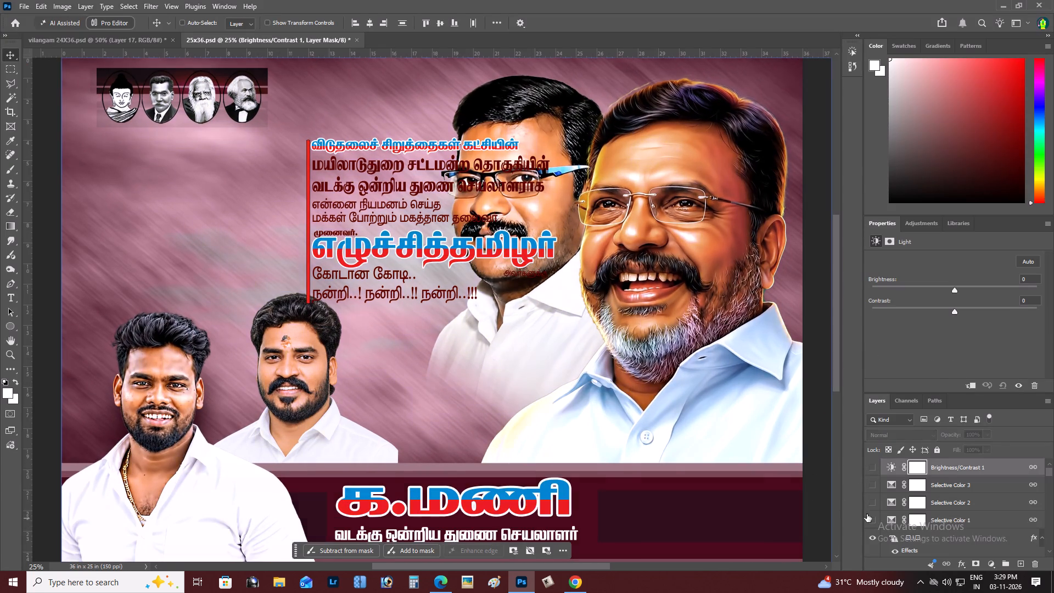
key(Tab)
Move the Tamil text block back left, under the oval portraits and clear of the spectacled man's face.
right_click(449, 233)
click(458, 241)
drag(457, 242, 343, 249)
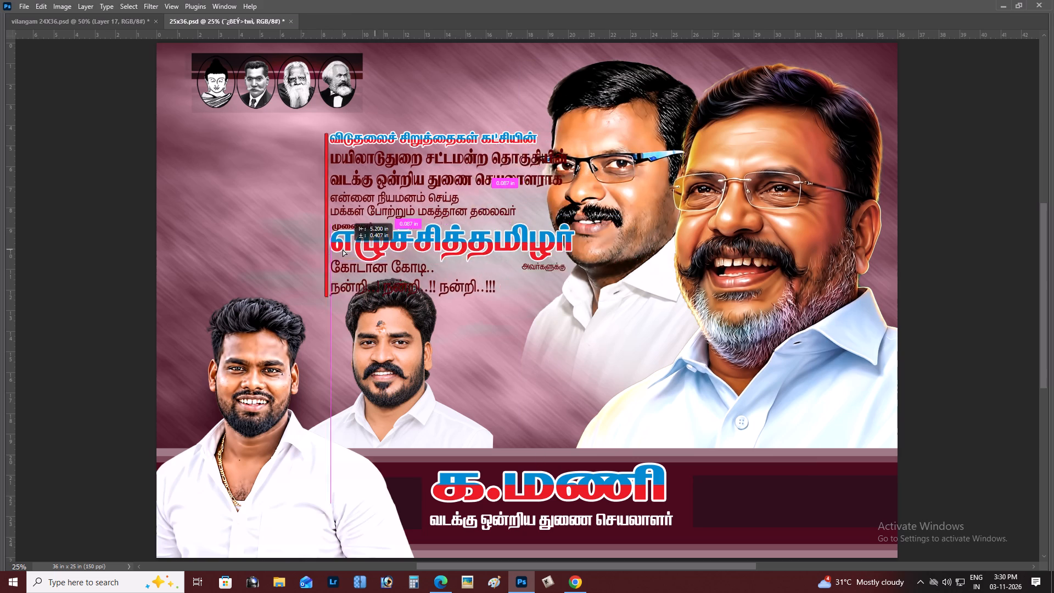
drag(343, 249, 253, 236)
key(space)
drag(295, 231, 278, 241)
click(275, 242)
drag(280, 240, 328, 243)
Move the second white-shirt man's portrait up and left to the poster's left edge, above the front man's head.
right_click(345, 368)
click(359, 377)
drag(378, 366, 169, 250)
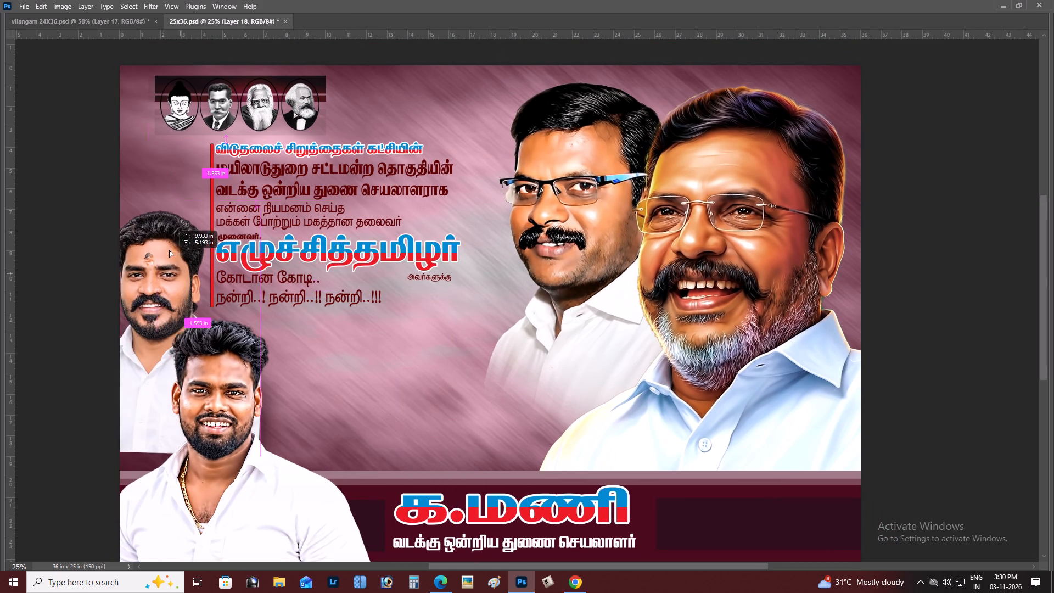
drag(169, 250, 176, 227)
Shift the Tamil text block about 2 in right, clear of the relocated white-shirt portrait.
right_click(245, 210)
click(257, 216)
shift+drag(263, 216, 310, 221)
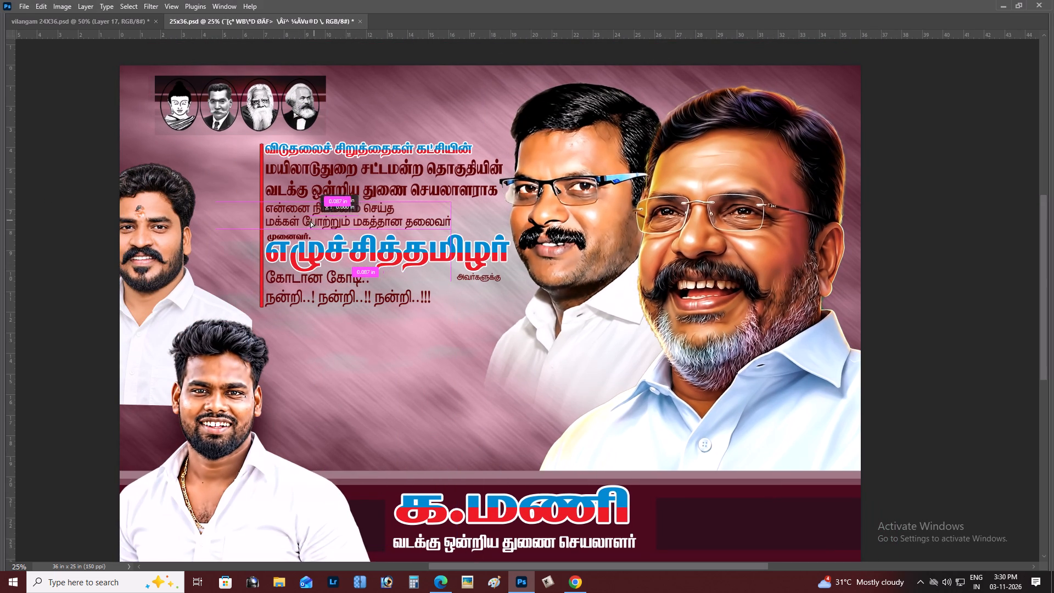
shift+drag(310, 221, 306, 221)
Move the spectacled man's portrait about 0.6 in right, closer behind the laughing leader.
key(space)
key(space)
key(space)
drag(346, 189, 334, 188)
click(333, 188)
right_click(521, 194)
click(536, 204)
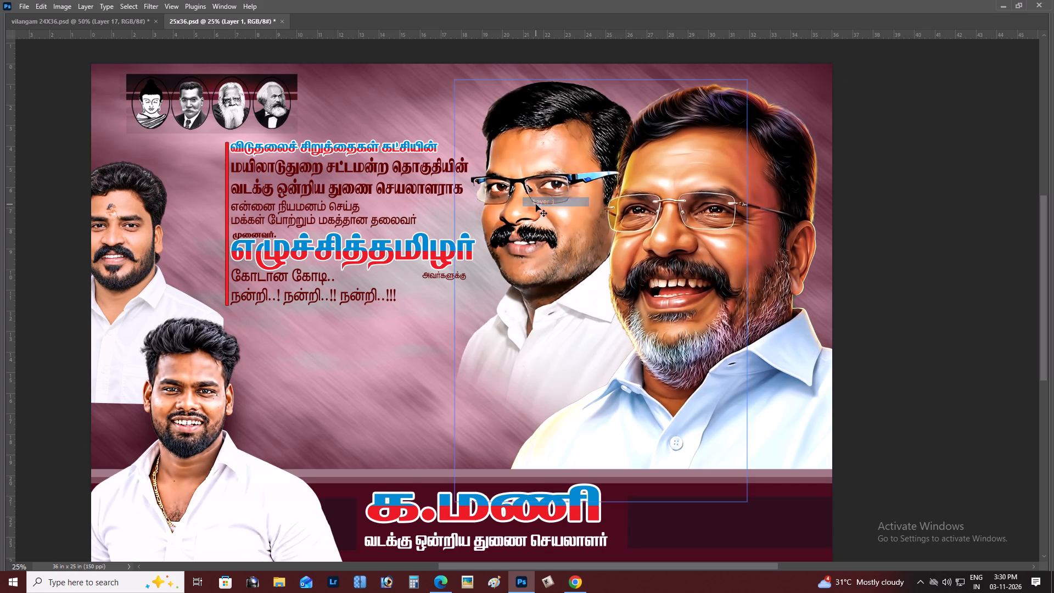
shift+drag(536, 204, 549, 204)
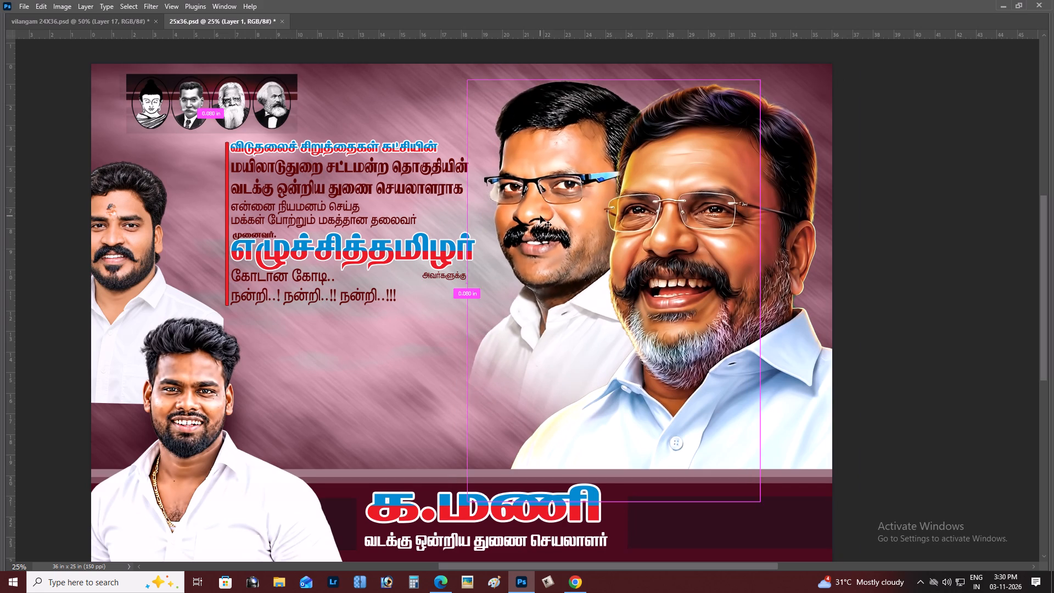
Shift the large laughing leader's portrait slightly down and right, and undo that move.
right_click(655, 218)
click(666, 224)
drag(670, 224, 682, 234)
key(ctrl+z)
Scale the spectacled man's portrait down slightly and nudge it up and left.
right_drag(572, 183, 583, 192)
click(588, 197)
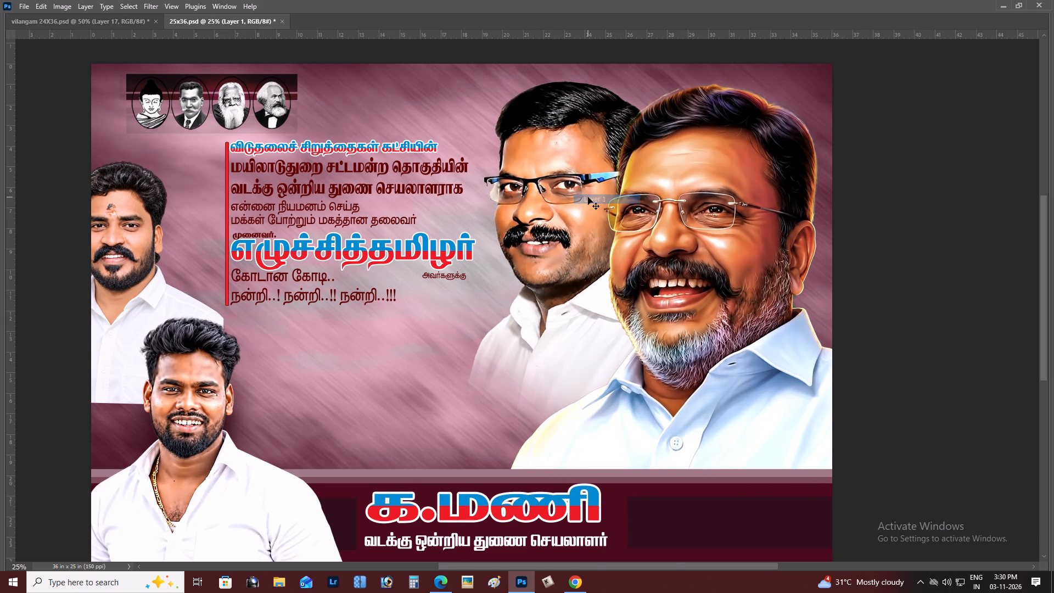
key(ctrl+t)
alt+drag(759, 79, 742, 89)
key(Return)
drag(648, 189, 636, 180)
Scale down the large laughing leader's portrait and nudge it up toward the poster's right edge.
key(space)
key(space)
key(space)
drag(522, 212, 540, 212)
click(542, 212)
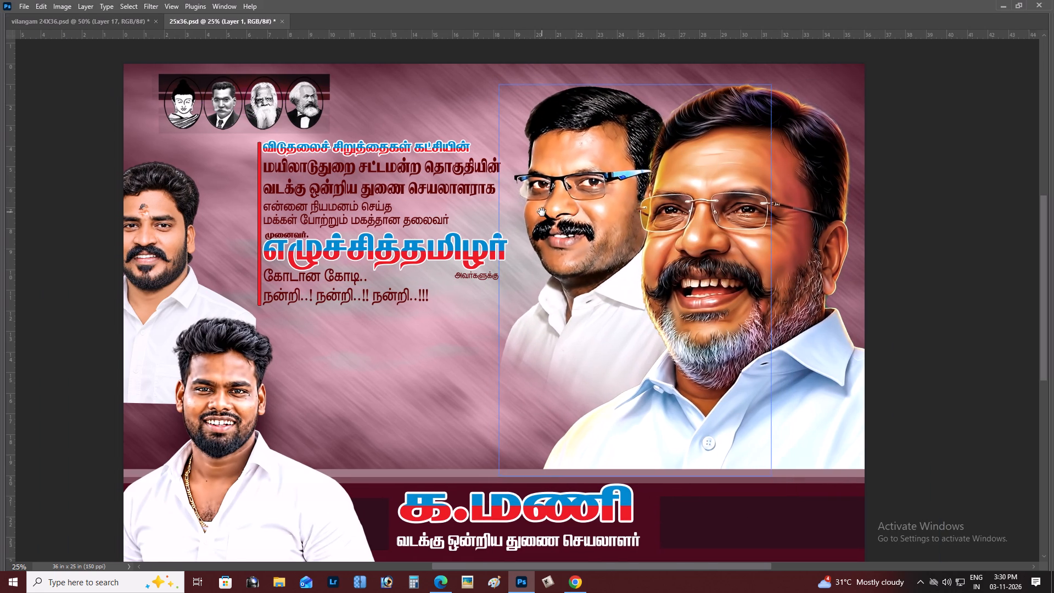
right_click(723, 212)
click(736, 217)
key(ctrl+t)
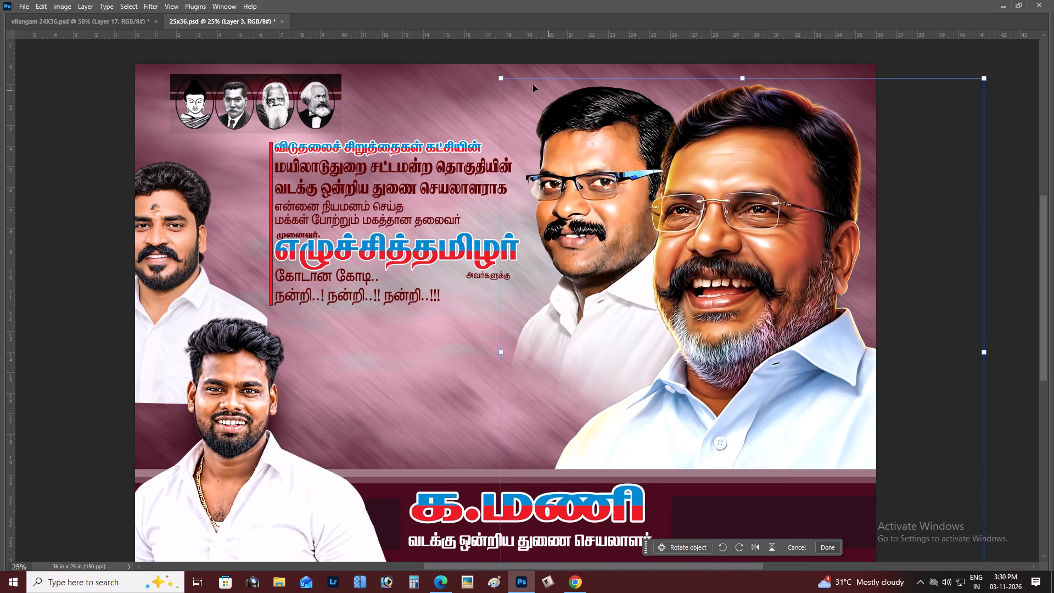
alt+drag(502, 75, 538, 95)
key(Return)
key(space)
key(space)
key(space)
key(space)
key(space)
key(space)
key(space)
key(space)
key(space)
key(space)
key(space)
drag(365, 200, 352, 200)
click(346, 203)
drag(633, 264, 647, 248)
Scale the spectacled man's portrait down slightly and lower it about 1.5 in beside the laughing leader.
key(space)
key(space)
drag(647, 248, 616, 259)
click(603, 259)
right_click(436, 204)
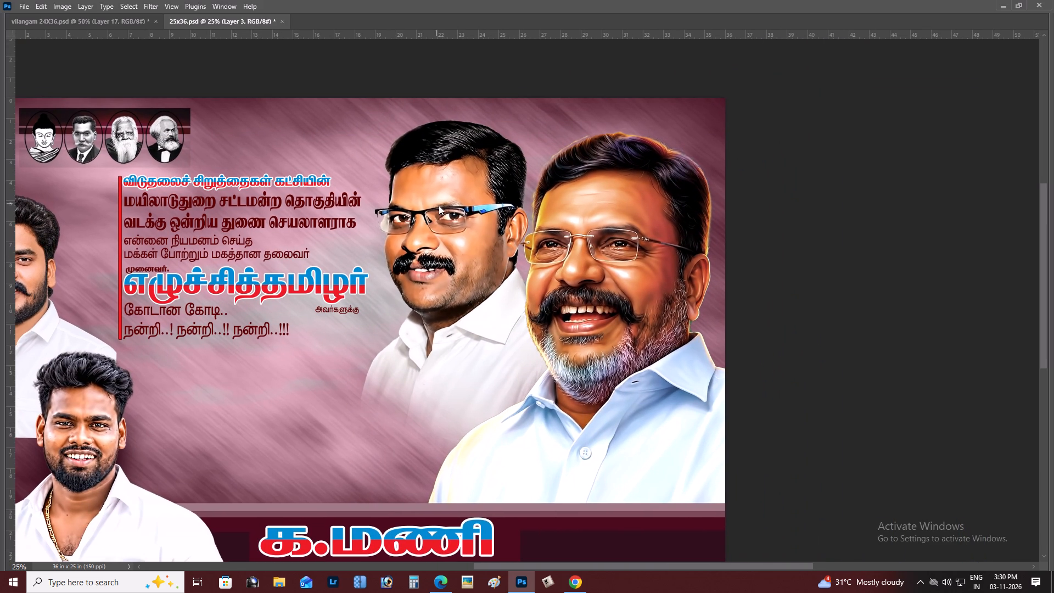
click(444, 208)
drag(446, 208, 451, 202)
key(ctrl+t)
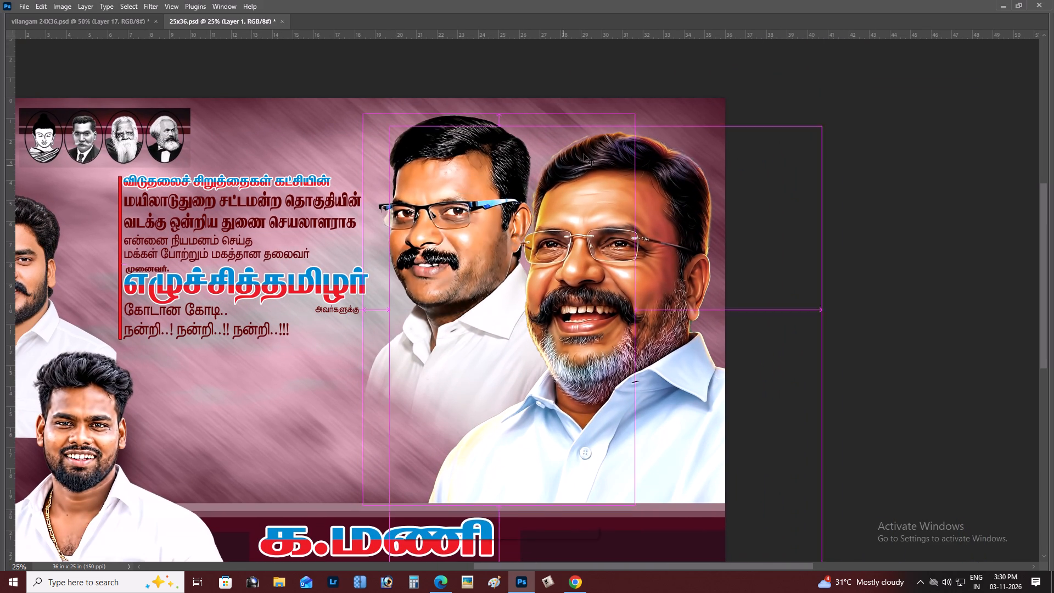
alt+drag(633, 109, 628, 112)
click(630, 111)
key(Return)
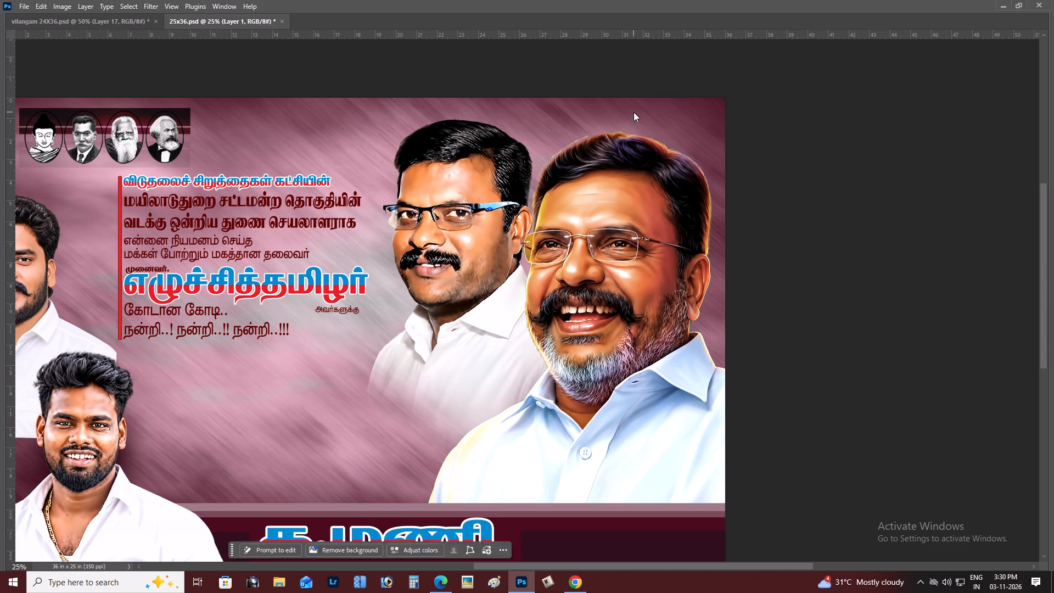
drag(552, 165, 548, 197)
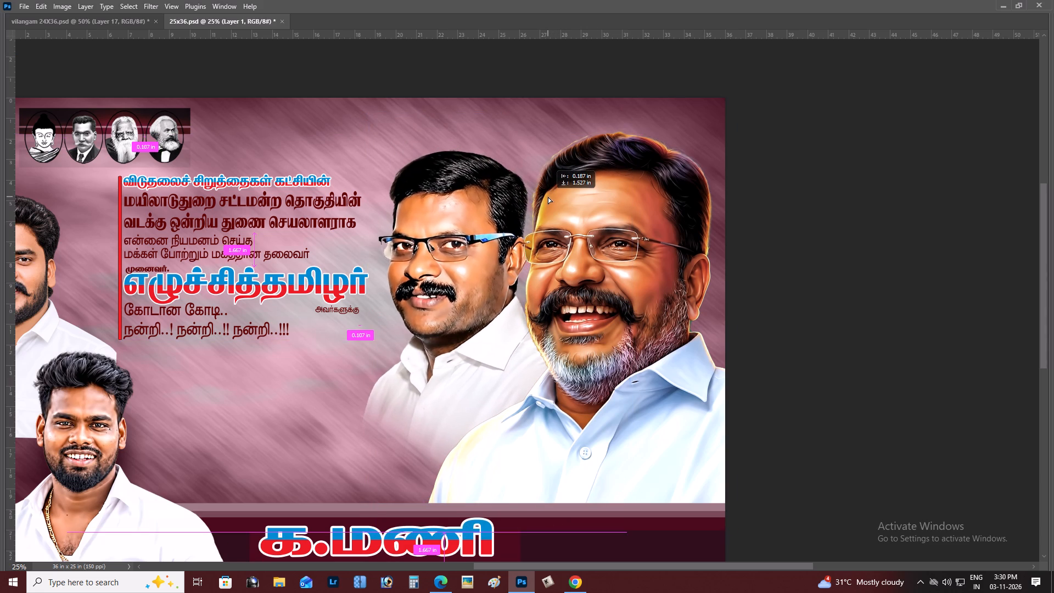
drag(548, 197, 546, 197)
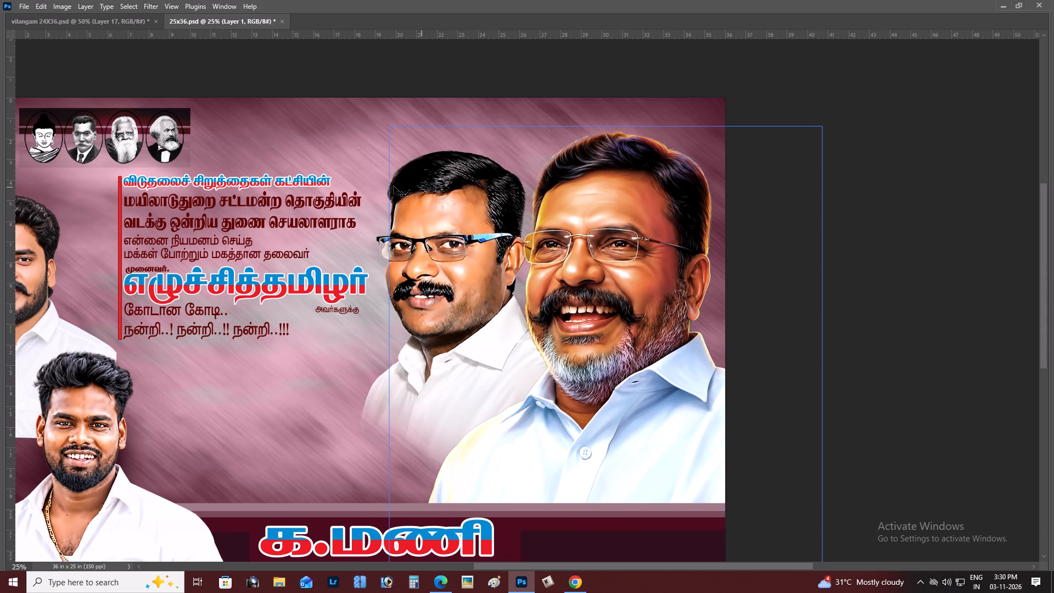
Move the row of four oval portraits from the poster's upper left corner to above the spectacled man's head.
key(space)
key(space)
key(space)
key(space)
key(space)
key(space)
key(space)
key(space)
key(space)
key(space)
key(space)
key(space)
key(space)
key(space)
key(space)
key(space)
key(space)
key(space)
key(space)
key(space)
drag(268, 155, 361, 121)
drag(351, 120, 351, 167)
click(349, 167)
right_click(361, 130)
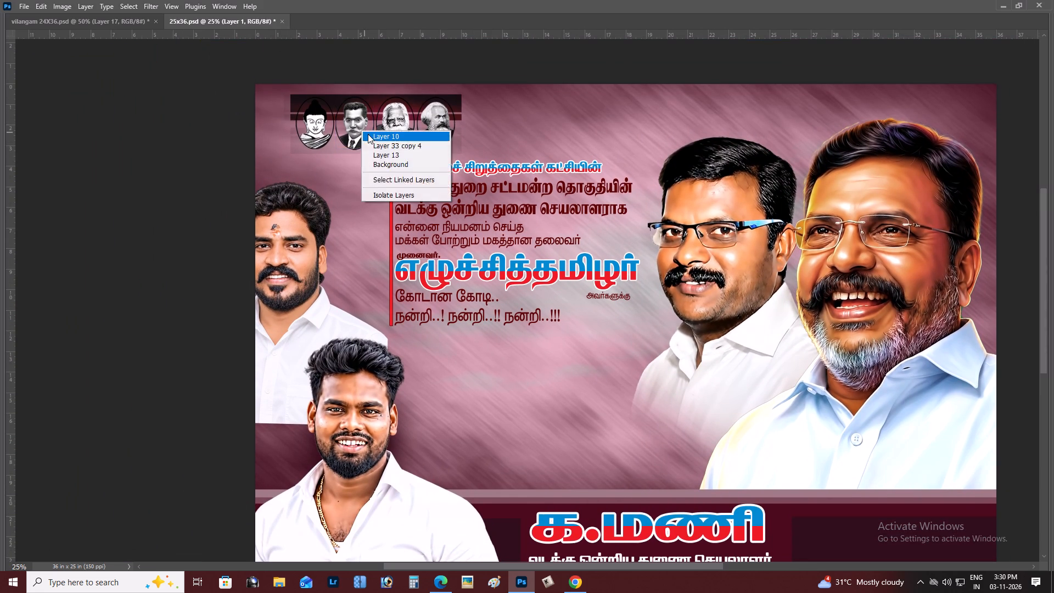
click(368, 134)
drag(368, 133, 384, 138)
key(ctrl+z)
drag(377, 137, 752, 132)
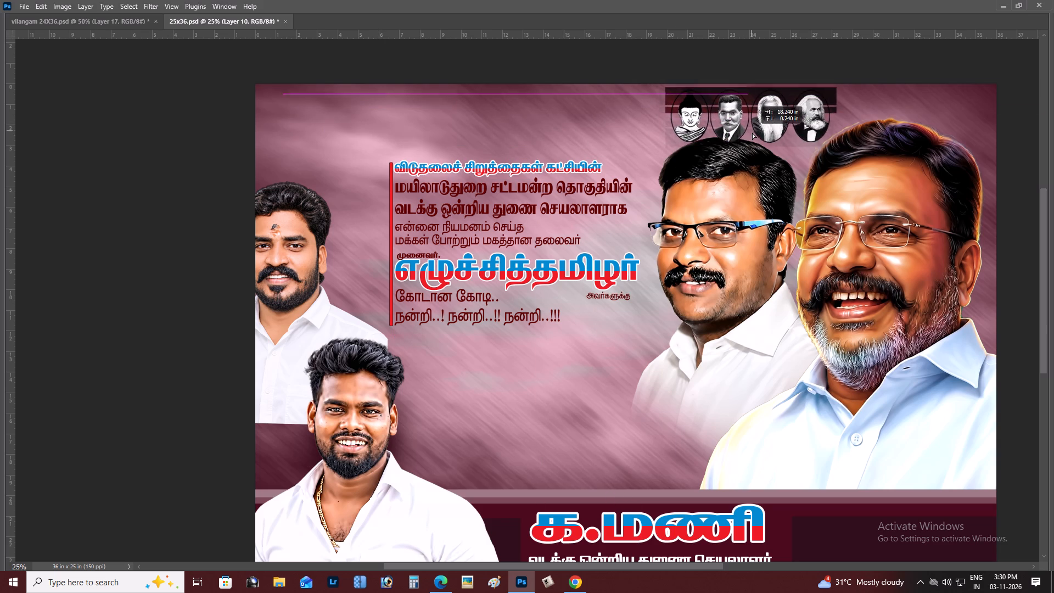
drag(752, 132, 736, 130)
Fine-tune the oval portrait row farther right along the top edge, above the gap between the two leaders.
key(z)
drag(730, 116, 771, 180)
key(z)
key(z)
drag(736, 149, 765, 183)
key(v)
drag(782, 203, 731, 98)
key(space)
key(space)
key(space)
key(space)
key(space)
key(space)
key(space)
key(space)
key(space)
key(space)
key(space)
key(space)
key(space)
key(space)
key(space)
key(space)
key(space)
key(space)
key(space)
key(space)
drag(729, 99, 694, 122)
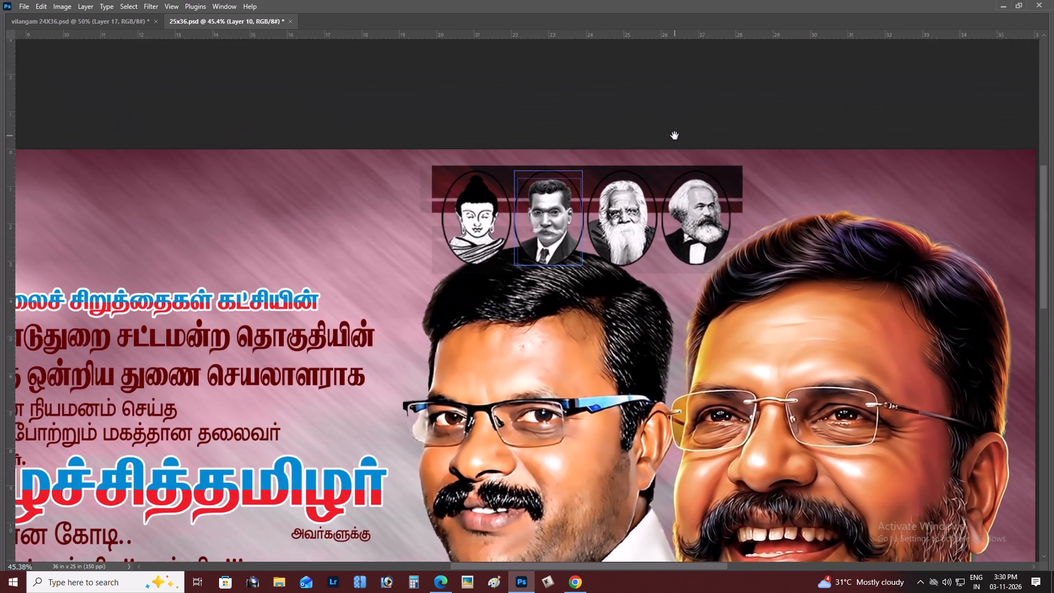
click(675, 136)
drag(648, 219, 696, 210)
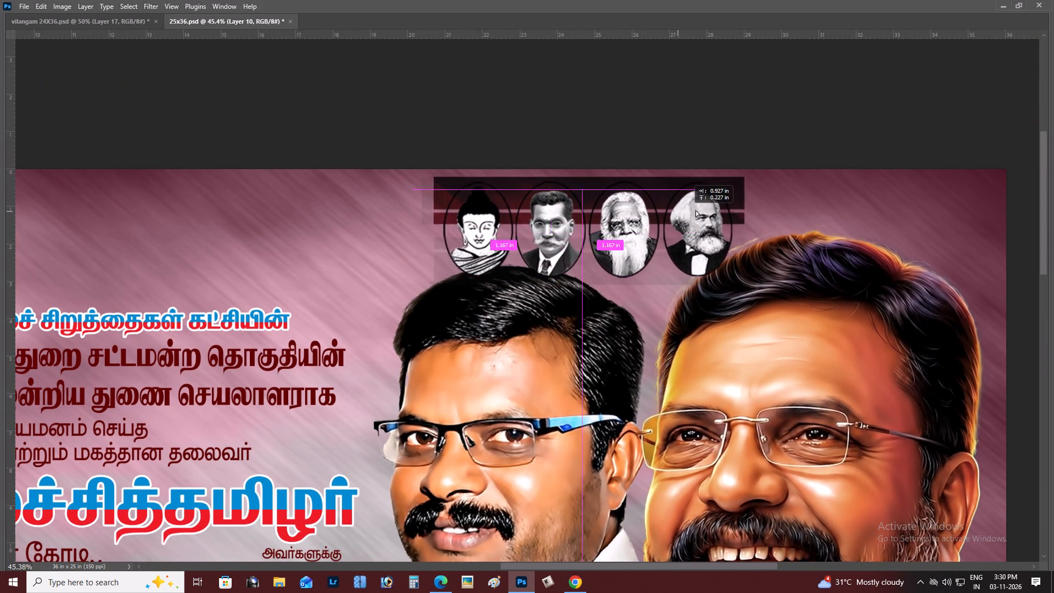
drag(696, 210, 721, 205)
Scale the laughing leader's portrait down further, leaving clear space below the oval portraits and beside the spectacled man.
key(ctrl+minus)
key(ctrl+minus)
key(ctrl+minus)
key(space)
key(space)
key(space)
key(space)
key(space)
key(space)
key(space)
key(space)
key(space)
key(space)
key(space)
drag(721, 205, 735, 142)
click(735, 129)
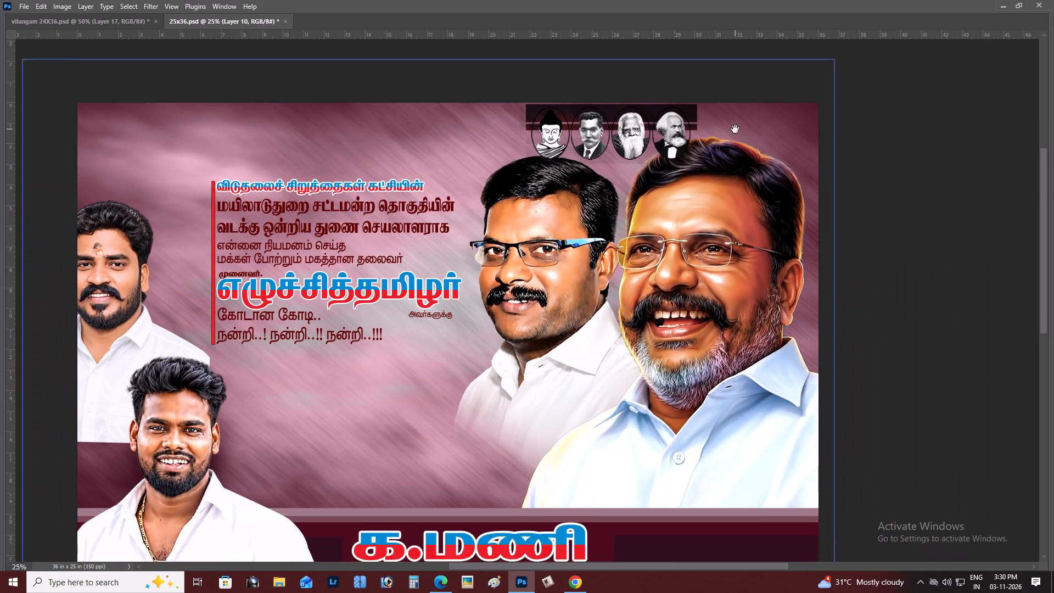
right_click(734, 160)
click(743, 165)
key(ctrl+t)
alt+drag(923, 87, 912, 103)
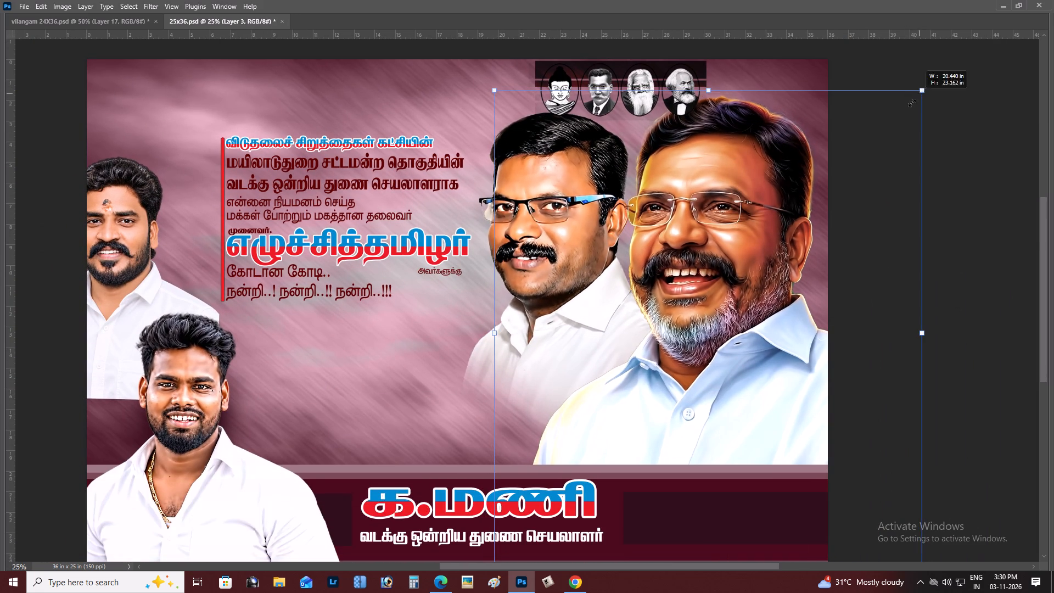
alt+drag(912, 103, 899, 121)
key(Return)
key(space)
drag(720, 211, 726, 212)
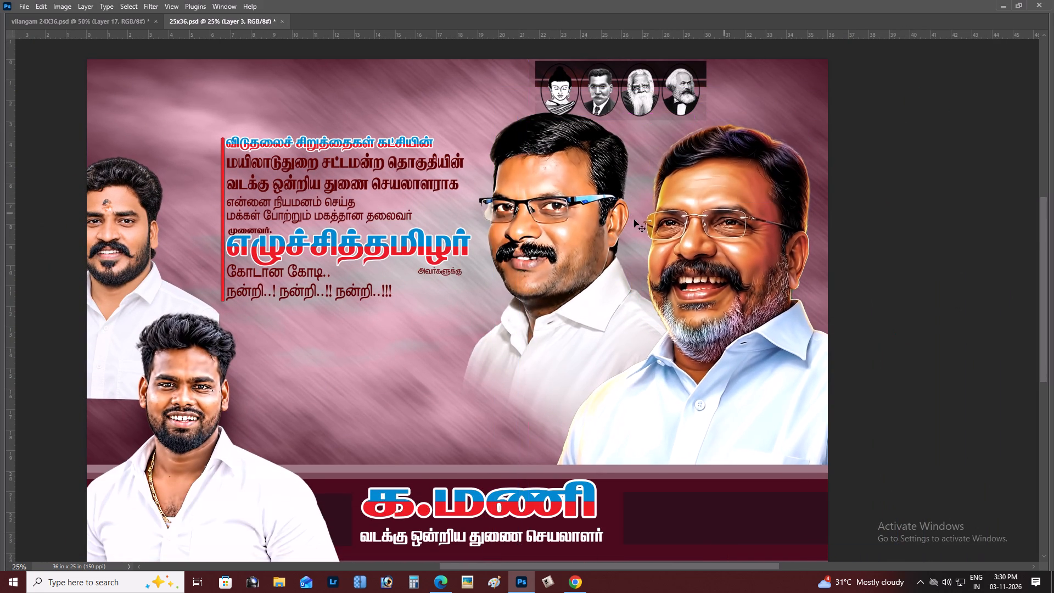
Scale the spectacled man's portrait down to about 11 in wide and set it slightly lower beside the laughing leader.
right_click(539, 212)
click(551, 216)
drag(551, 216, 557, 231)
key(ctrl+t)
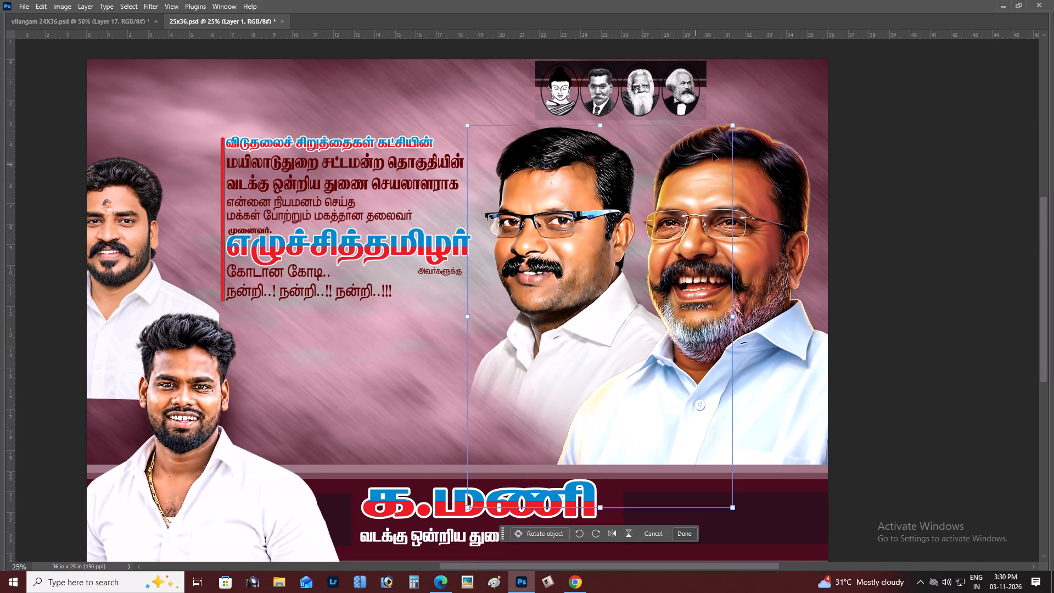
alt+drag(735, 122, 725, 153)
drag(560, 242, 557, 228)
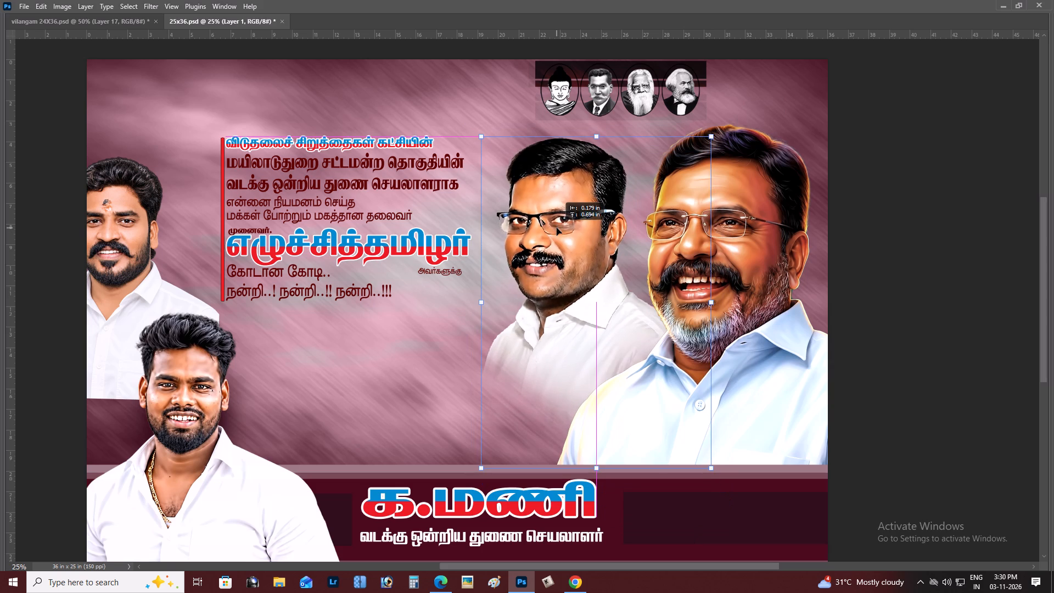
drag(557, 228, 513, 215)
key(ctrl+z)
key(Return)
click(585, 287)
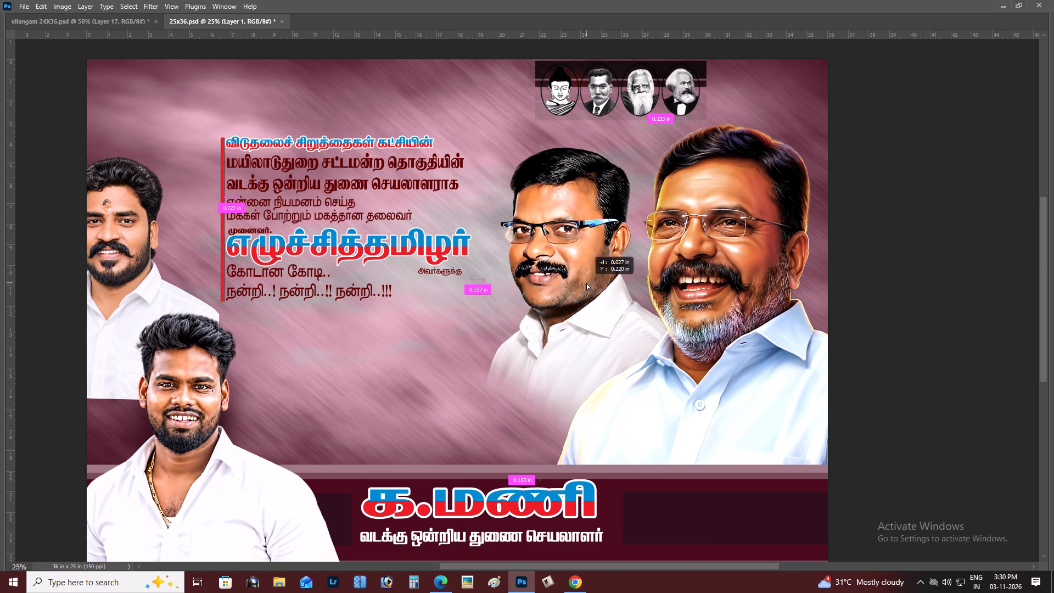
Move the linked Tamil text block up about 1.3 in on the poster.
key(space)
key(space)
key(space)
key(space)
key(space)
key(space)
drag(587, 275, 639, 293)
click(670, 295)
key(z)
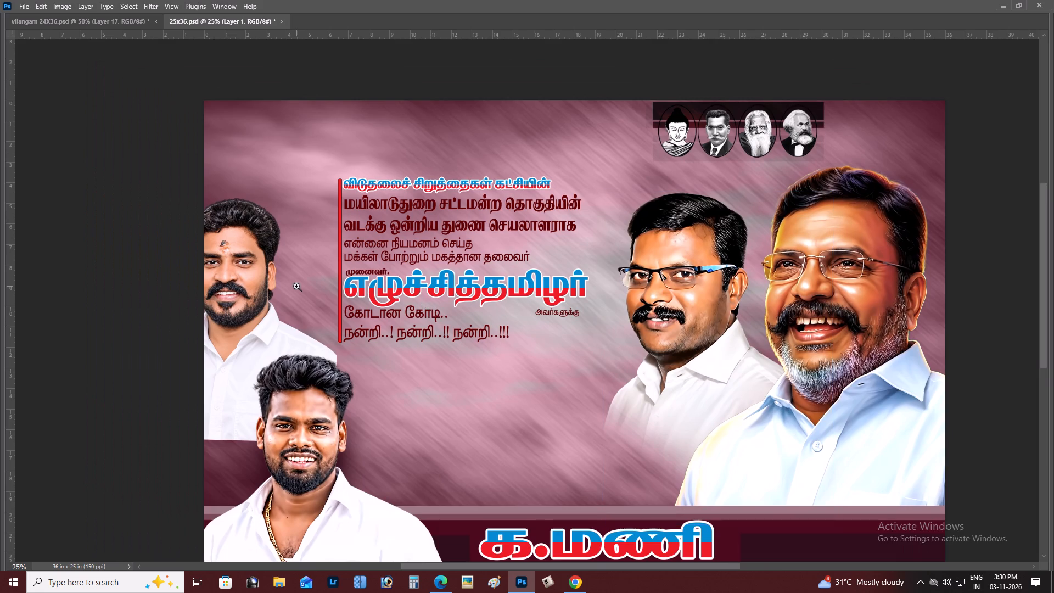
click(296, 286)
key(v)
right_click(368, 257)
click(377, 262)
drag(377, 262, 369, 226)
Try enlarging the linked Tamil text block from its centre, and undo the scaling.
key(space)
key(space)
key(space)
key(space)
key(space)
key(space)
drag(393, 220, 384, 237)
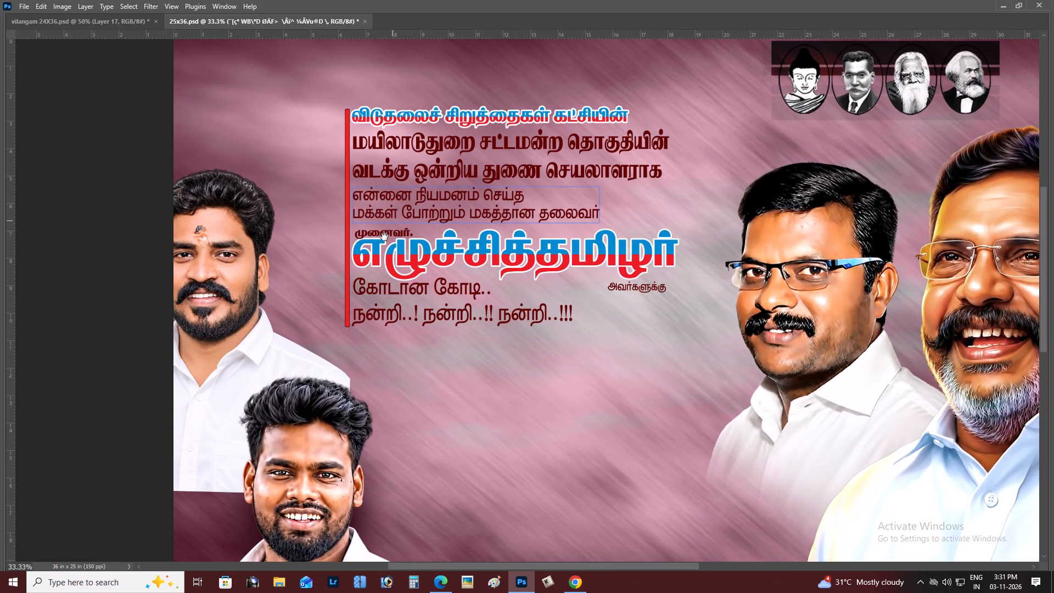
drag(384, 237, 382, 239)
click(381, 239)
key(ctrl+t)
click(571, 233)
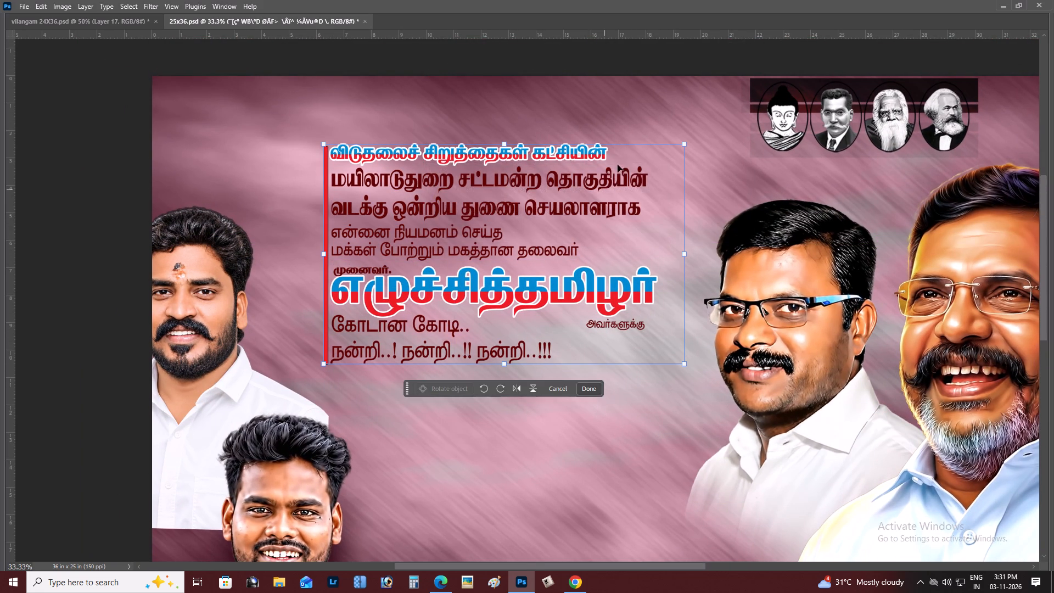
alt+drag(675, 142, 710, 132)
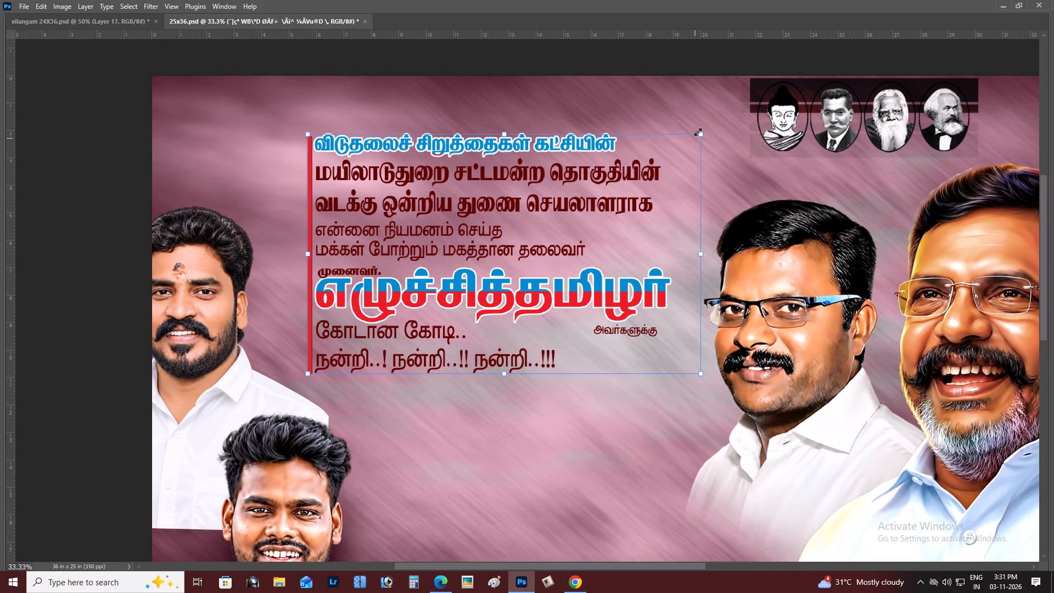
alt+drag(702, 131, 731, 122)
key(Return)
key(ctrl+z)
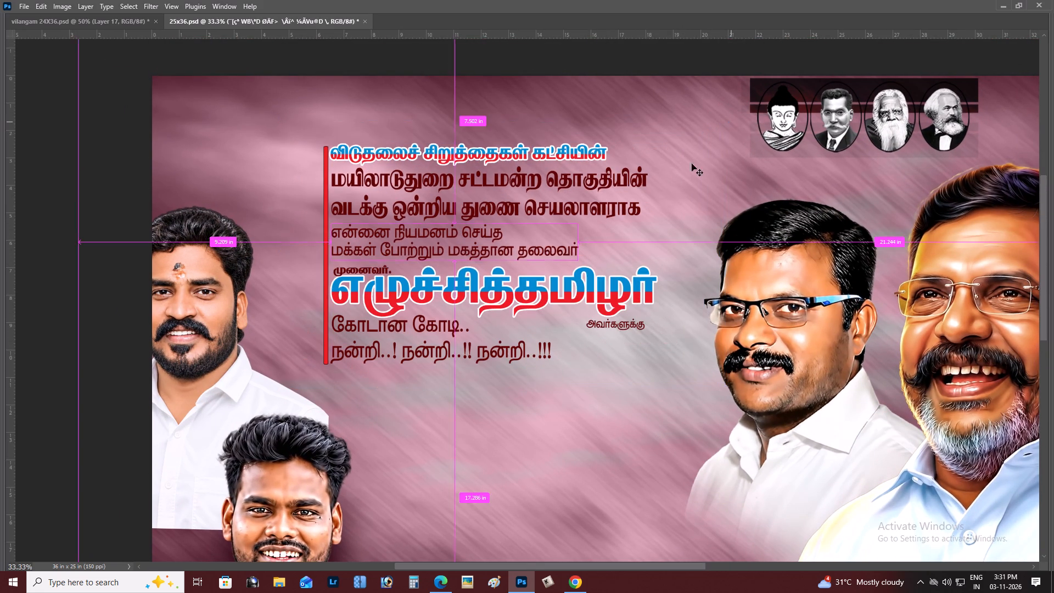
Move the bearded man with the forehead mark from the poster's left edge about 15 in right, beside the spectacled man.
key(space)
key(space)
key(space)
drag(547, 285, 545, 259)
click(545, 250)
key(space)
drag(527, 278, 528, 250)
click(528, 243)
right_click(193, 167)
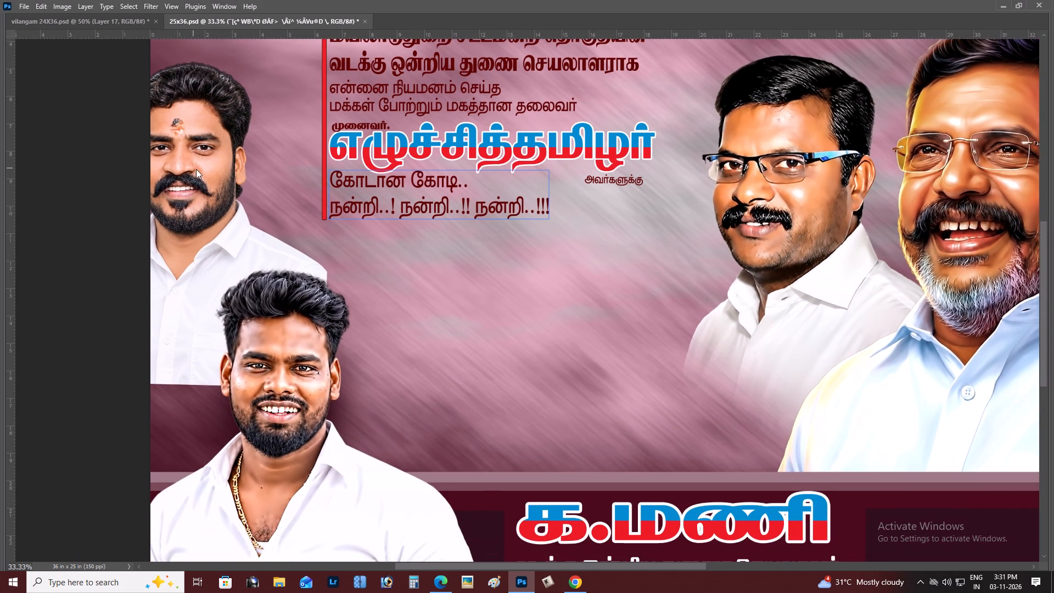
click(208, 176)
key(space)
drag(206, 176, 218, 212)
click(218, 212)
drag(210, 210, 619, 249)
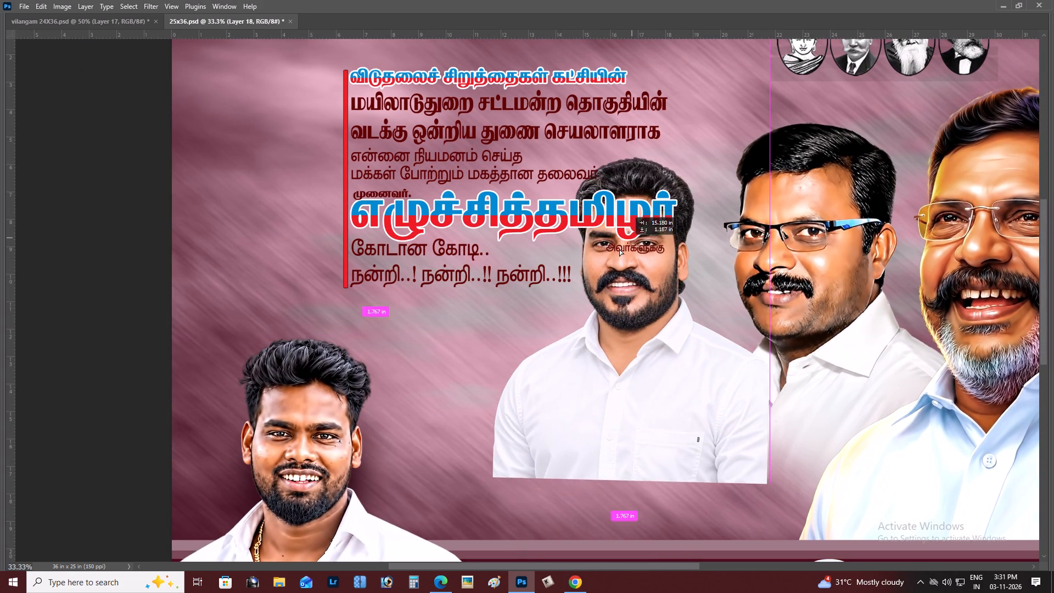
drag(619, 249, 609, 256)
Delete the diagonal-streak texture layer and the cloudy pink texture layer, Layer 13, behind the portraits.
key(space)
key(space)
key(space)
key(space)
key(space)
key(space)
key(space)
key(space)
key(space)
key(space)
key(space)
key(space)
key(space)
key(space)
key(space)
drag(659, 248, 569, 260)
click(534, 260)
right_click(652, 283)
click(660, 286)
key(ctrl+minus)
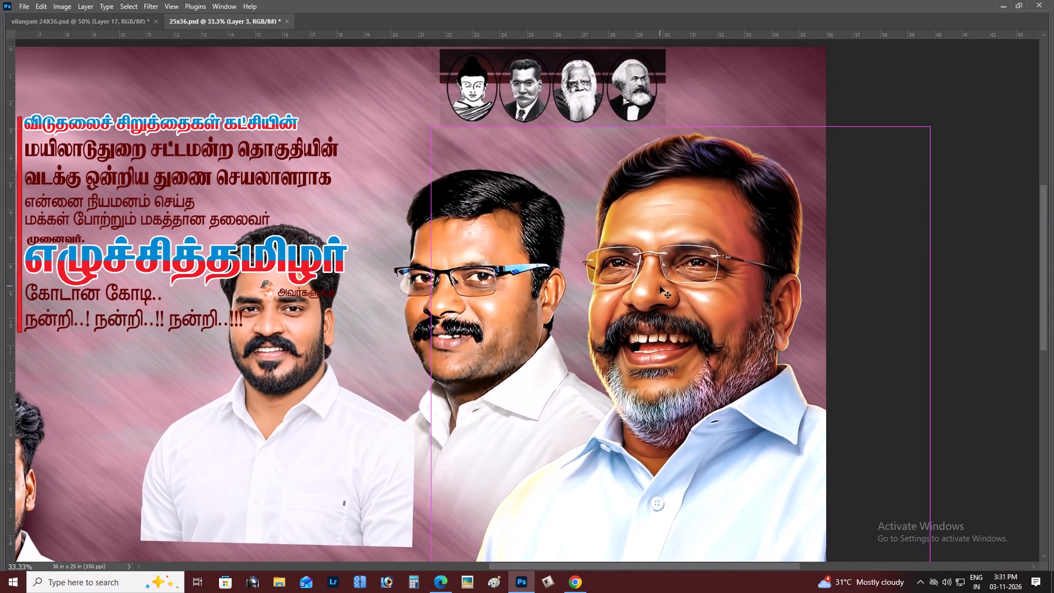
key(space)
drag(660, 286, 643, 284)
click(642, 283)
right_click(655, 133)
click(665, 141)
key(BackSpace)
right_click(665, 141)
click(676, 152)
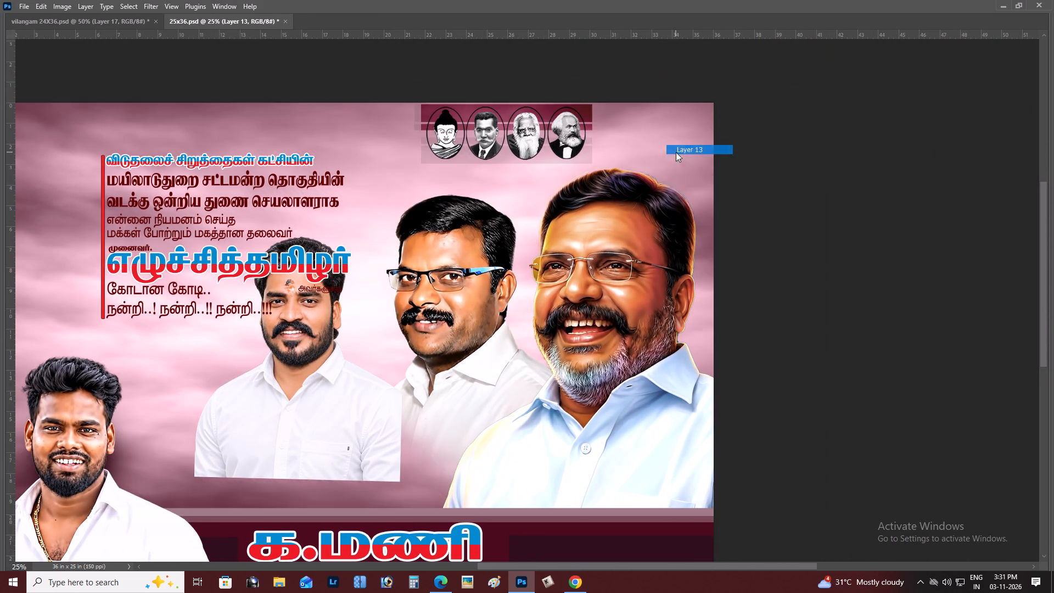
key(BackSpace)
Fill the Background layer with white in place of the dark maroon.
right_click(670, 150)
click(675, 153)
key(Tab)
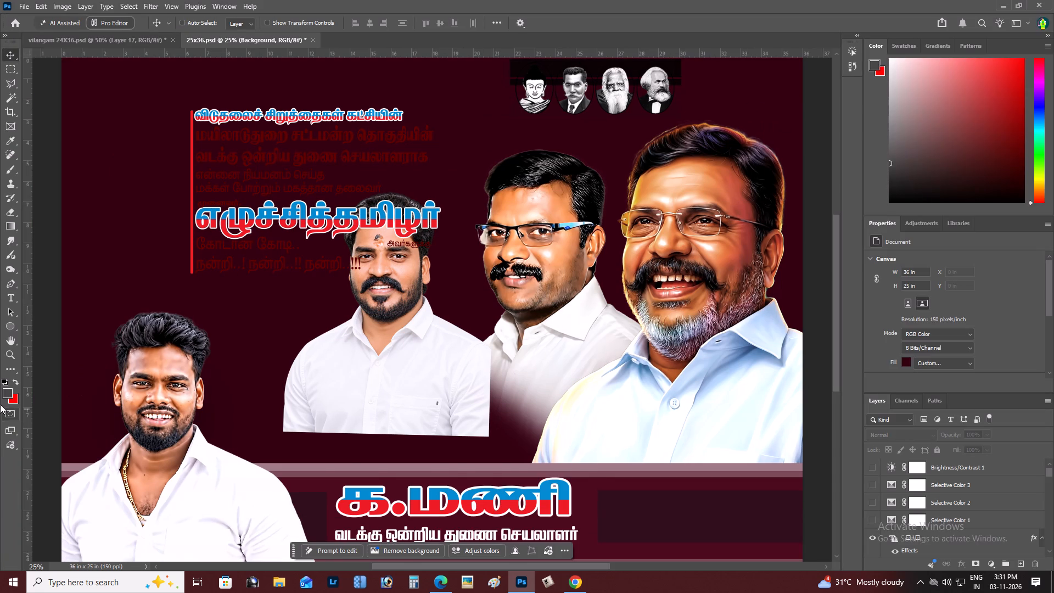
click(5, 381)
key(x)
key(alt+shift+BackSpace)
key(Tab)
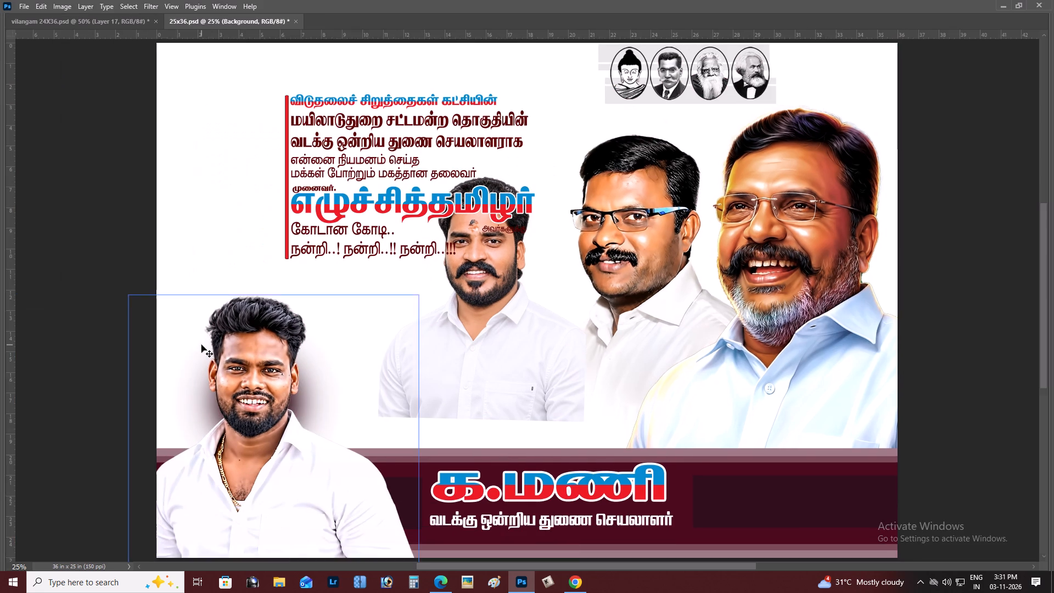
Move the Tamil text block about 6 in left and slightly down, close to the poster's left edge.
key(ctrl+plus)
key(ctrl+9)
key(ctrl+minus)
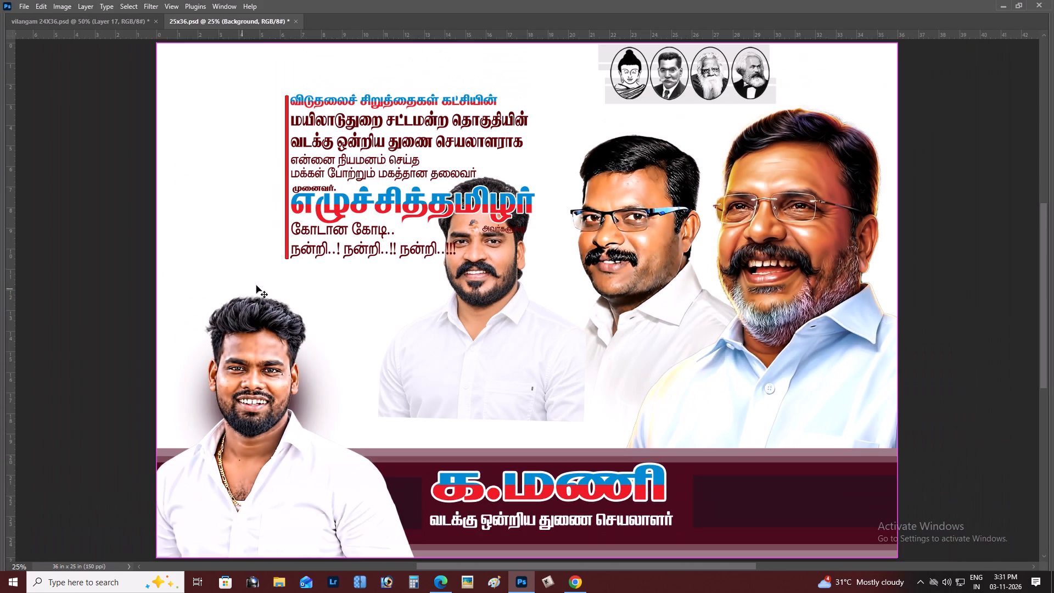
right_click(302, 203)
click(309, 208)
drag(306, 208, 184, 223)
Move the laughing leader's portrait up about 2.6 in, toward the poster's top edge.
key(space)
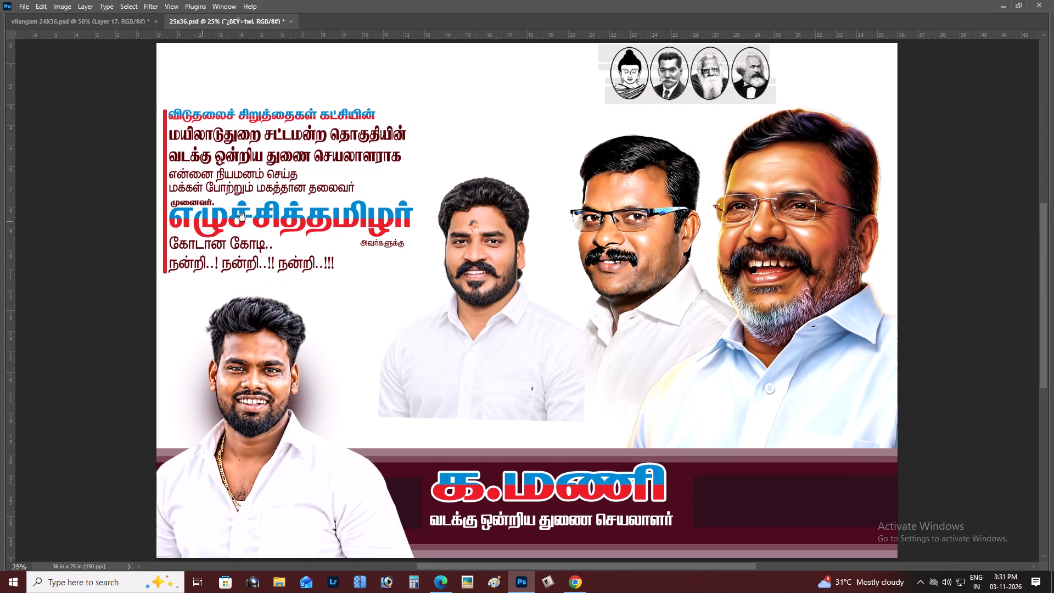
drag(243, 220, 233, 231)
click(232, 232)
right_drag(726, 228, 731, 233)
click(739, 238)
drag(742, 231, 746, 177)
Move the row of four oval portraits about 5.8 in left along the poster's top edge, clear of the laughing leader.
key(space)
drag(742, 174, 730, 196)
click(728, 197)
right_click(682, 141)
click(687, 144)
shift+drag(681, 143, 562, 150)
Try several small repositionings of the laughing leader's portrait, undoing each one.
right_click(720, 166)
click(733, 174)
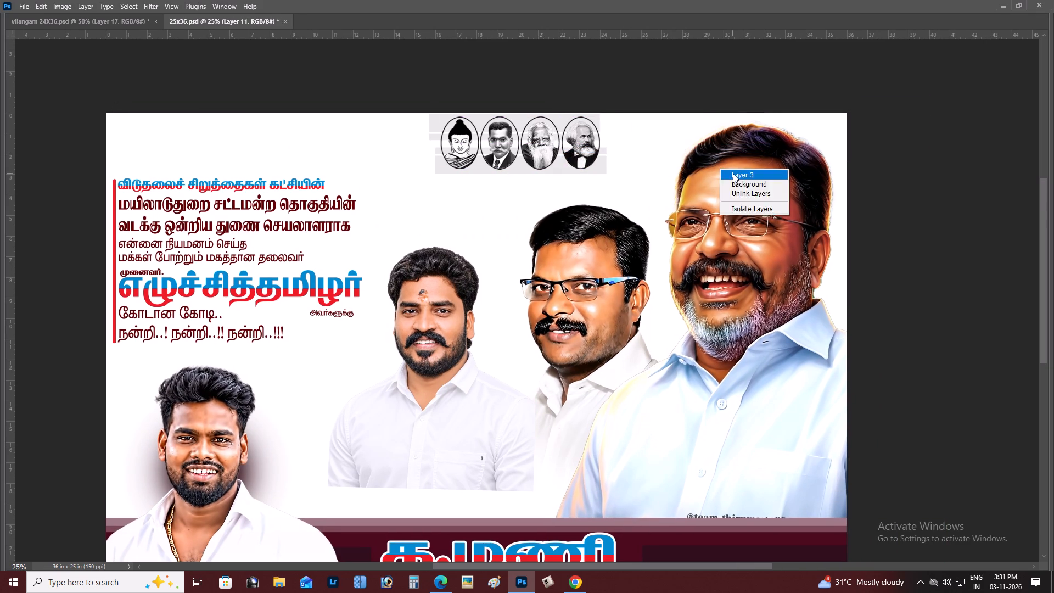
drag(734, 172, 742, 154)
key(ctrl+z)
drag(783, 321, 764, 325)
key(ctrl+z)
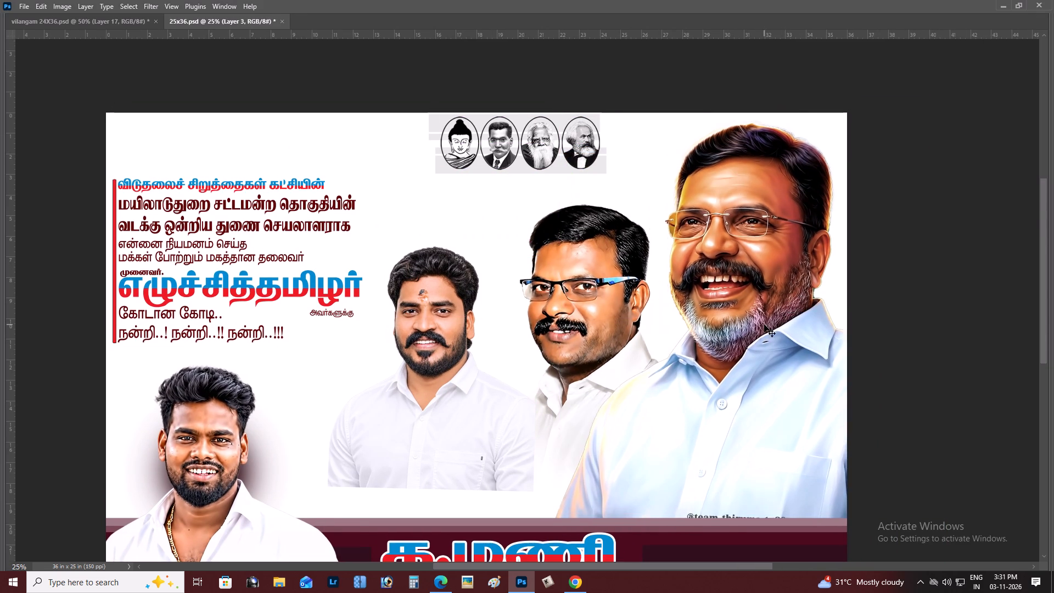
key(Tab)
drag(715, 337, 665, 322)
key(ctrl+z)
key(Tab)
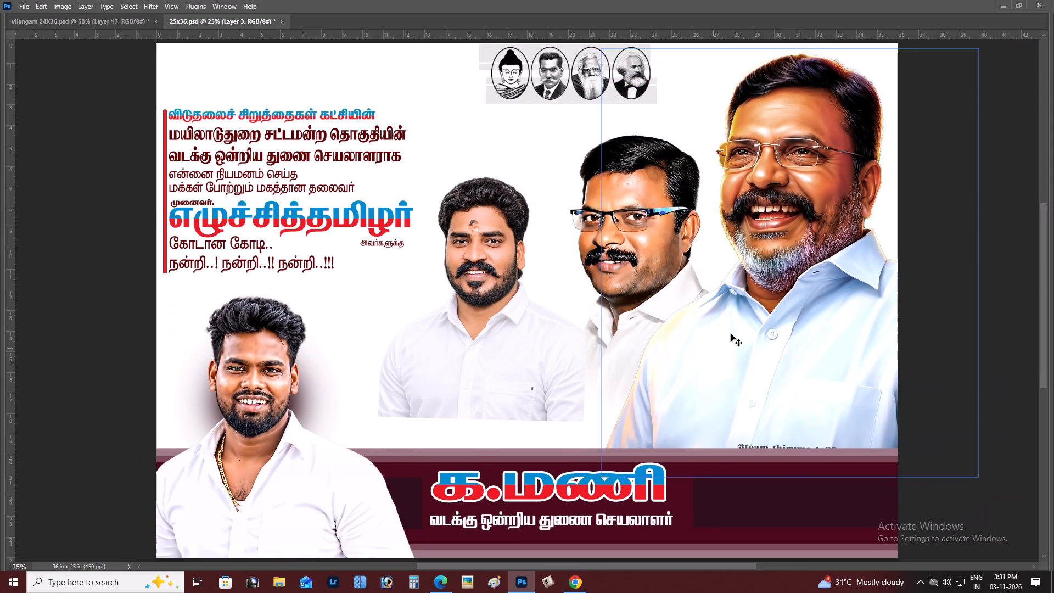
Scale the laughing leader's portrait down to about 15.5 in wide and place it overlapping the spectacled man, just inside the poster's right edge.
drag(752, 327, 582, 325)
key(ctrl+t)
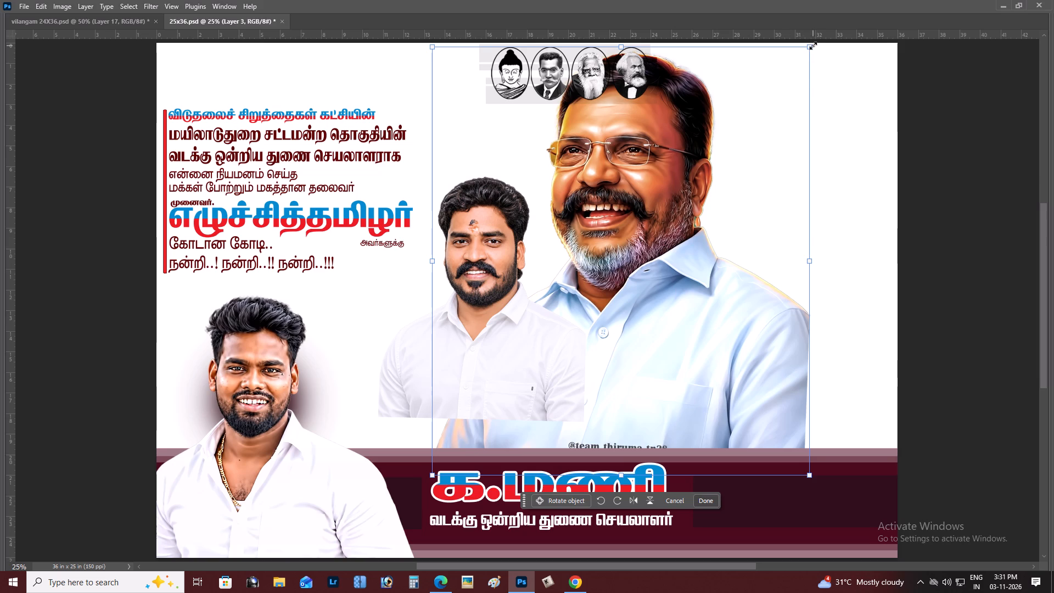
alt+drag(813, 46, 794, 88)
key(Return)
drag(698, 248, 786, 189)
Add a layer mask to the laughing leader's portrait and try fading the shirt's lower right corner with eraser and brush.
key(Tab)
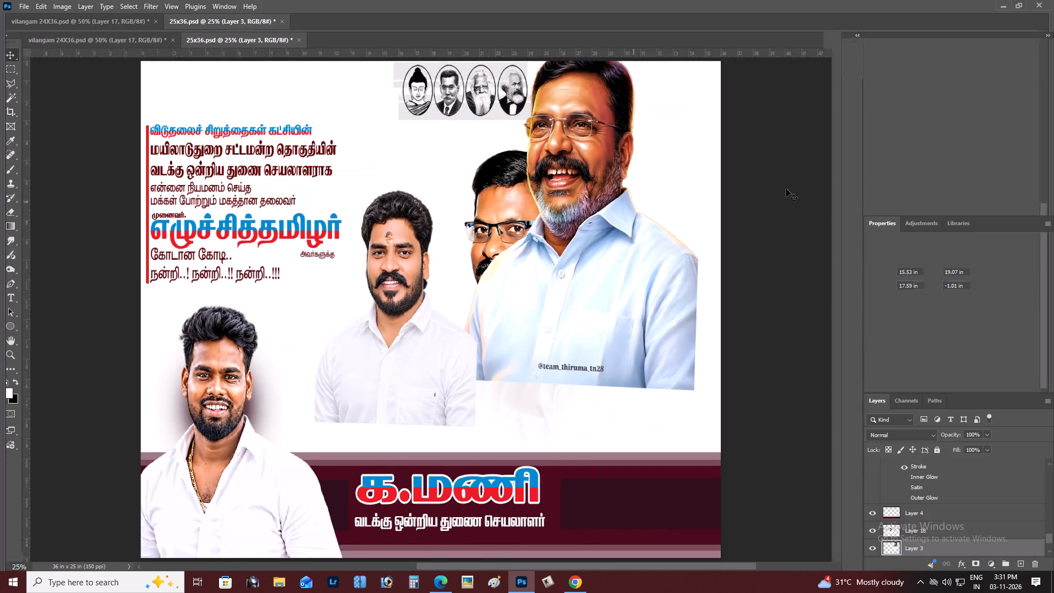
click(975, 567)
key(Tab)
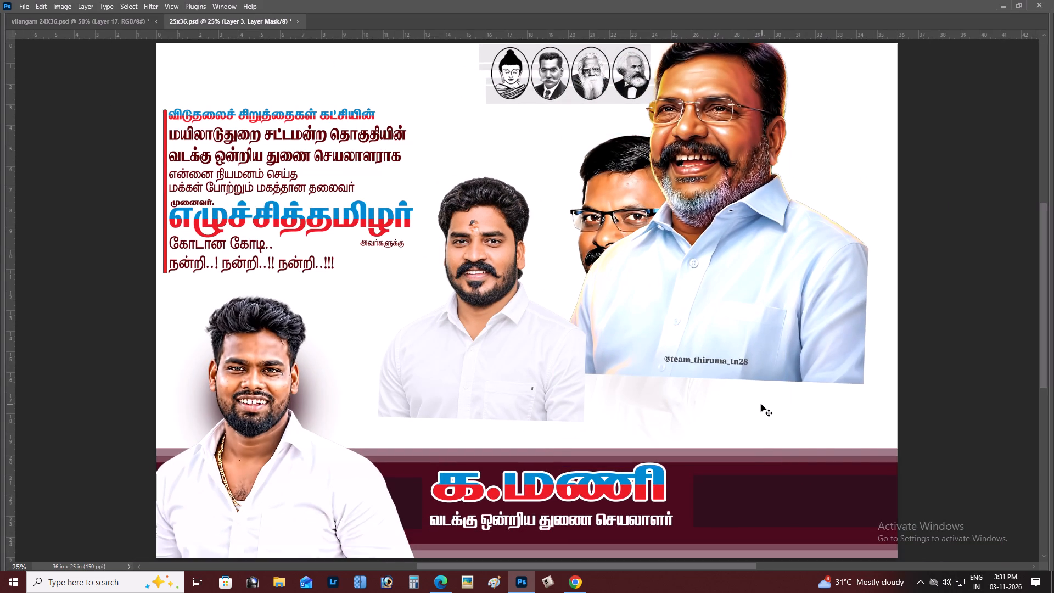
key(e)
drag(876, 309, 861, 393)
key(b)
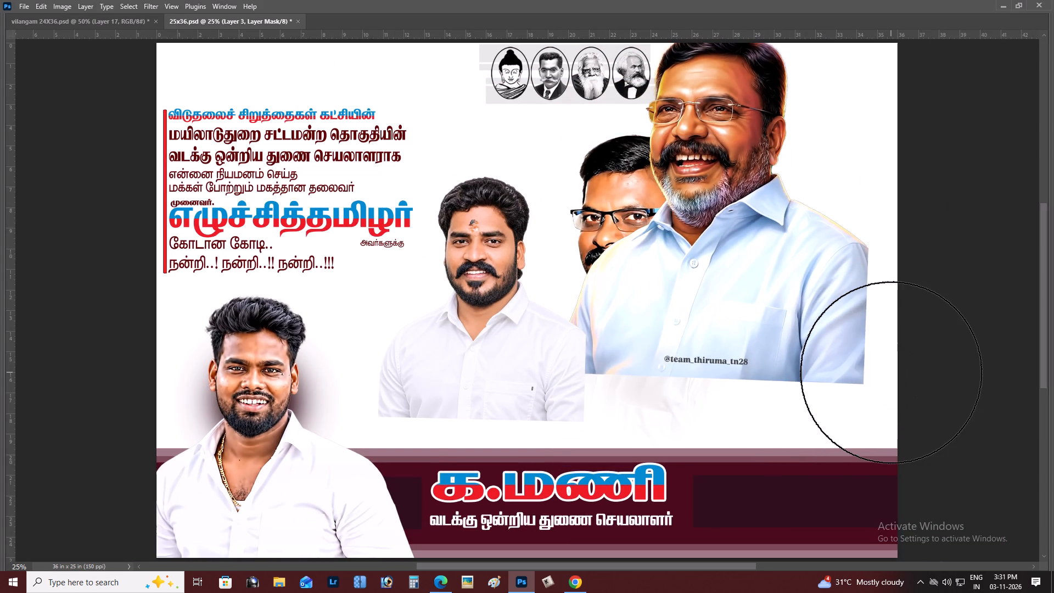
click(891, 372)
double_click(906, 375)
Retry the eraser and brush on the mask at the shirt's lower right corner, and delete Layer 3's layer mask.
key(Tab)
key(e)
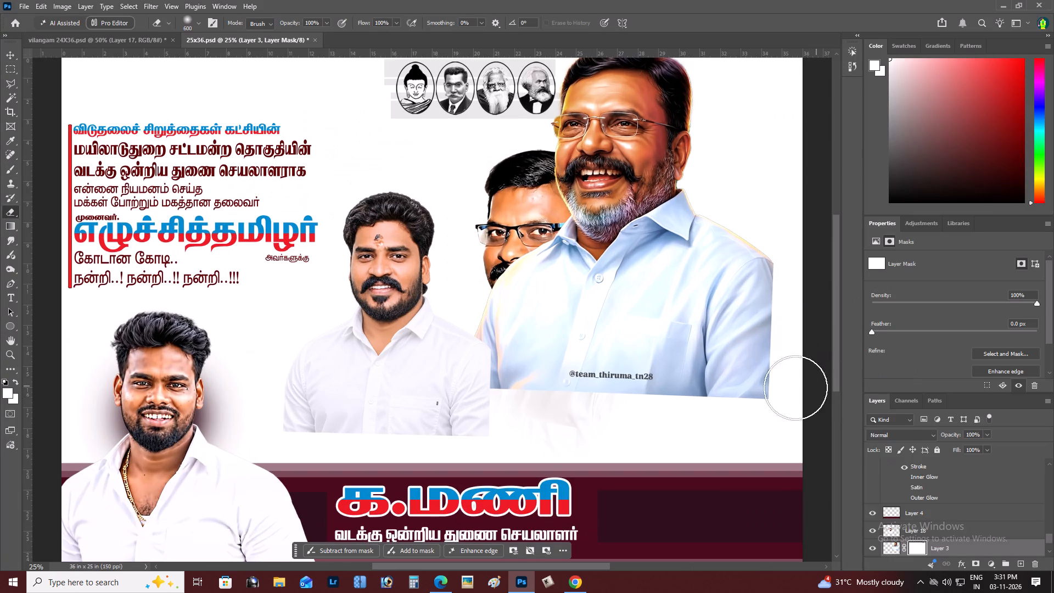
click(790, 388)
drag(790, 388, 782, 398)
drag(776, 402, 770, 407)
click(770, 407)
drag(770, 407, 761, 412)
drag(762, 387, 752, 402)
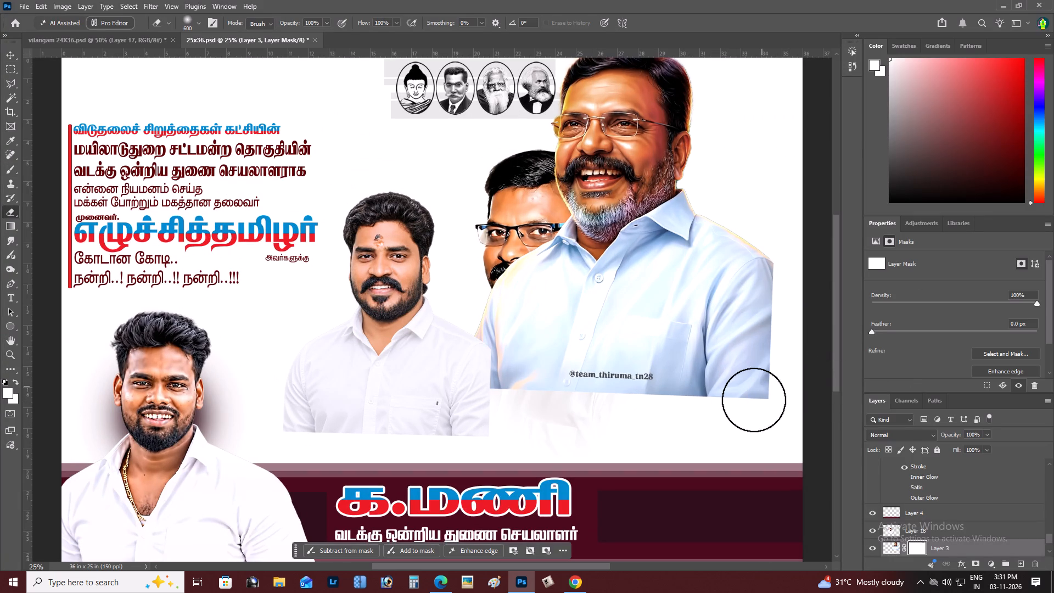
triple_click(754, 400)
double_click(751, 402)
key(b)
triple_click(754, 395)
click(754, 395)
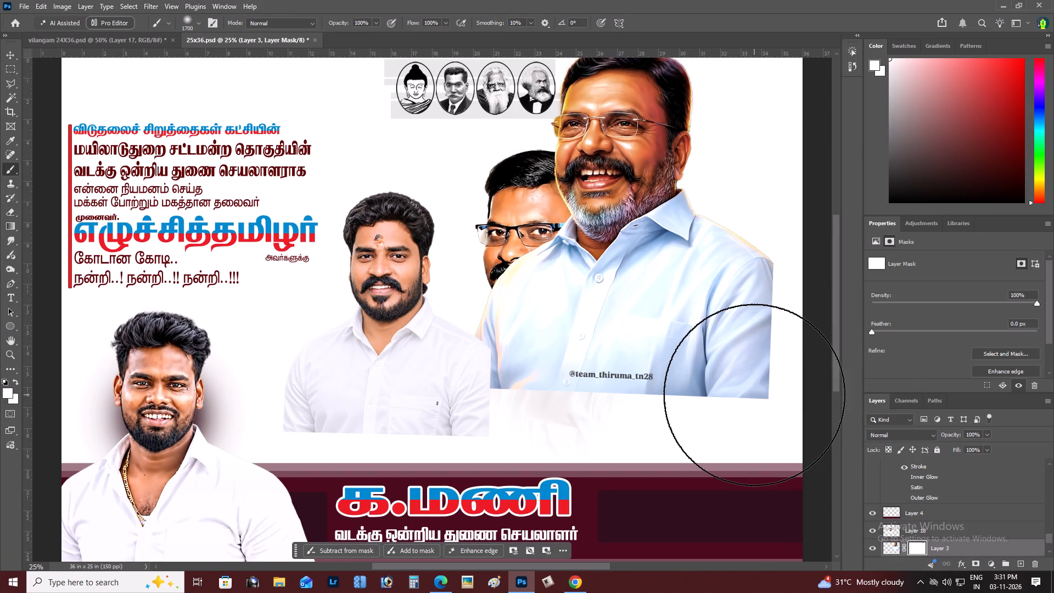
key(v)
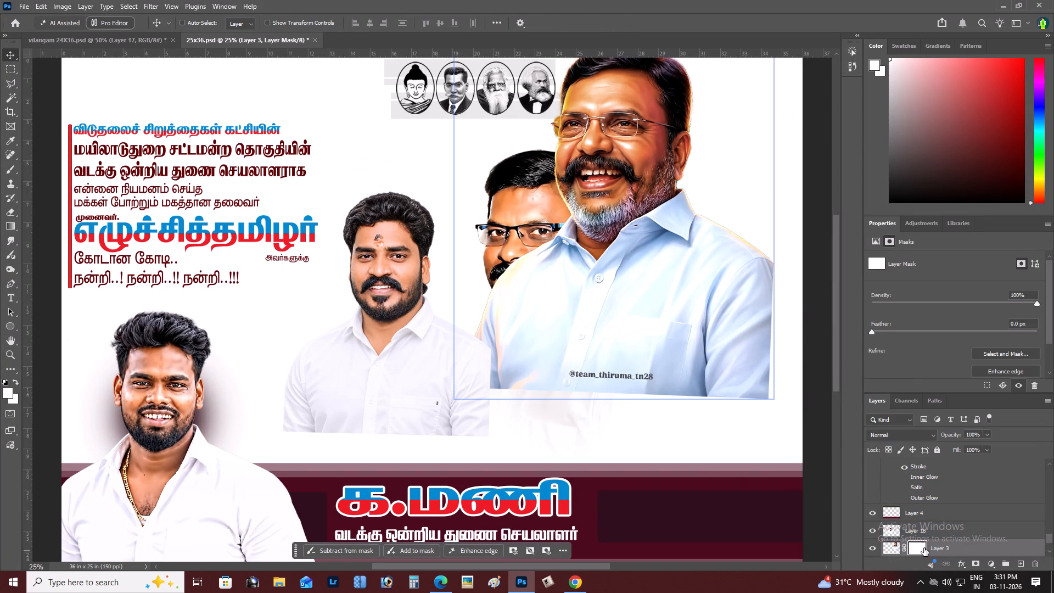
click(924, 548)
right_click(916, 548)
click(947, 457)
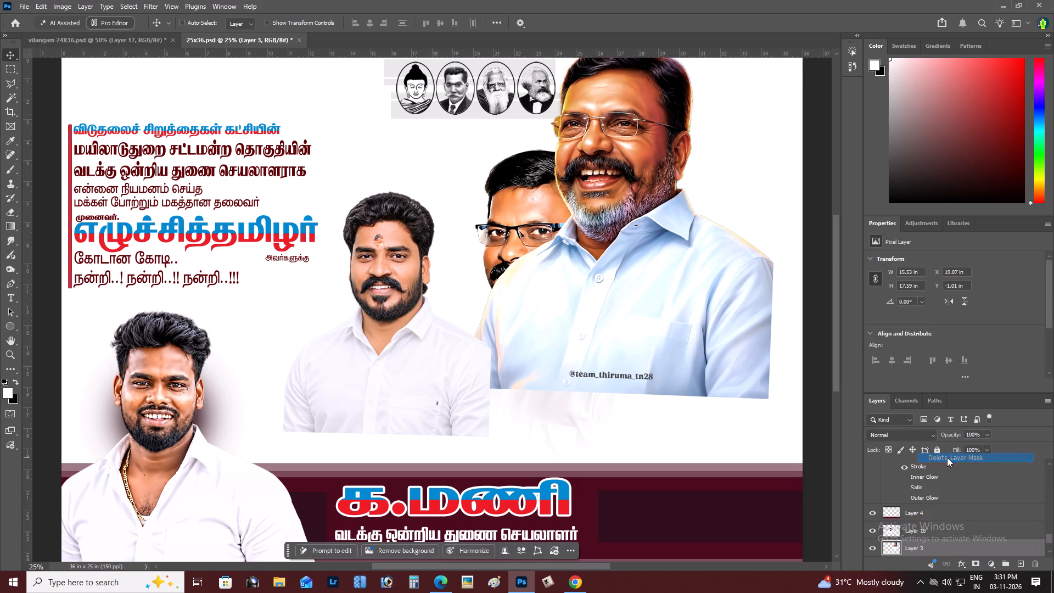
Lower the laughing leader's portrait about 0.9 in and shift it about 0.5 in right.
drag(700, 342, 710, 360)
Fade the right edge and lower right corner of the laughing leader's shirt with a large soft eraser.
key(e)
key(Tab)
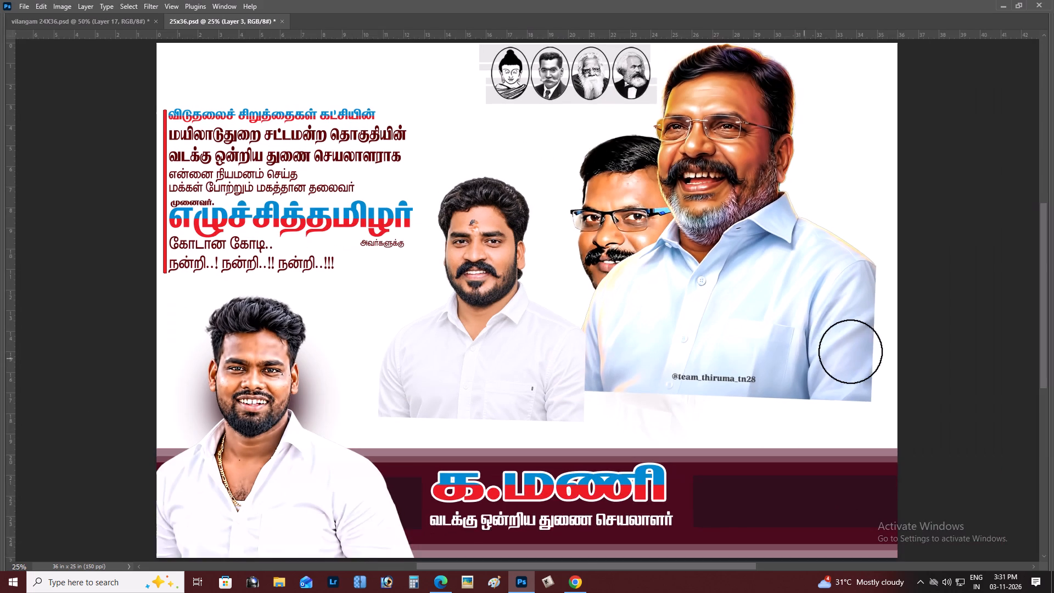
scroll(854, 351, up, 2)
text(]]]]]])
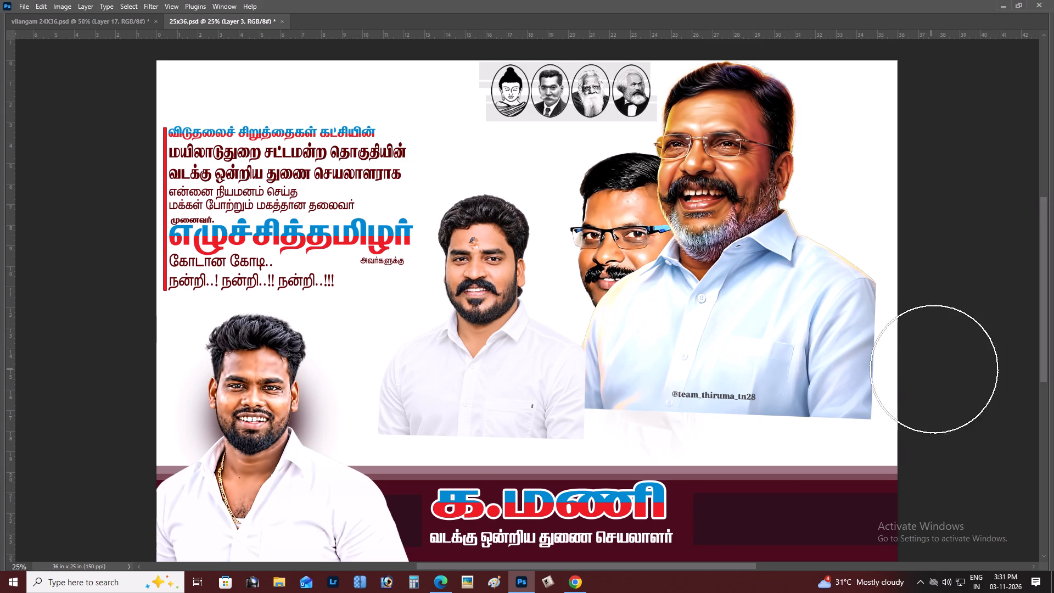
key(bracketright)
key(bracketright)
key(bracketright)
key(bracketright)
key(bracketright)
click(941, 305)
drag(945, 347, 942, 366)
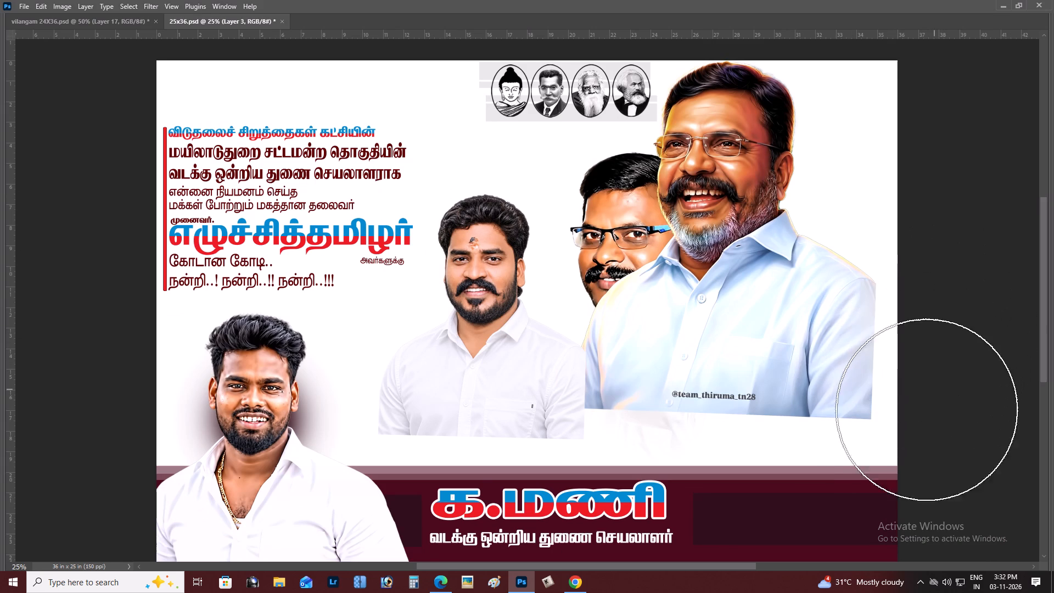
drag(923, 418, 920, 424)
click(919, 425)
drag(927, 386, 929, 371)
drag(937, 342, 939, 333)
click(939, 329)
drag(939, 333, 924, 374)
drag(895, 430, 875, 449)
drag(843, 466, 811, 473)
drag(776, 473, 762, 473)
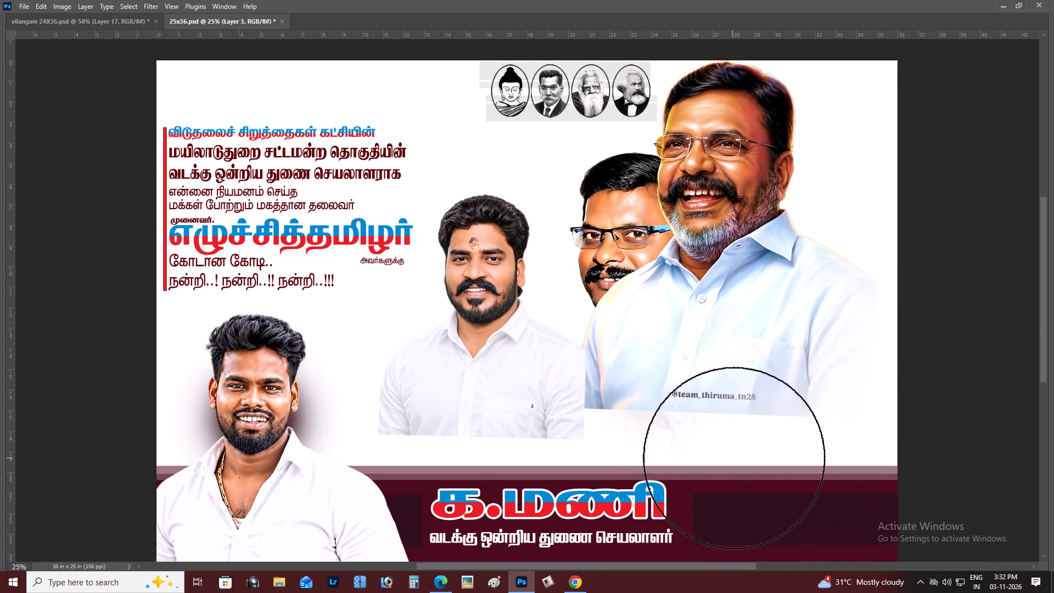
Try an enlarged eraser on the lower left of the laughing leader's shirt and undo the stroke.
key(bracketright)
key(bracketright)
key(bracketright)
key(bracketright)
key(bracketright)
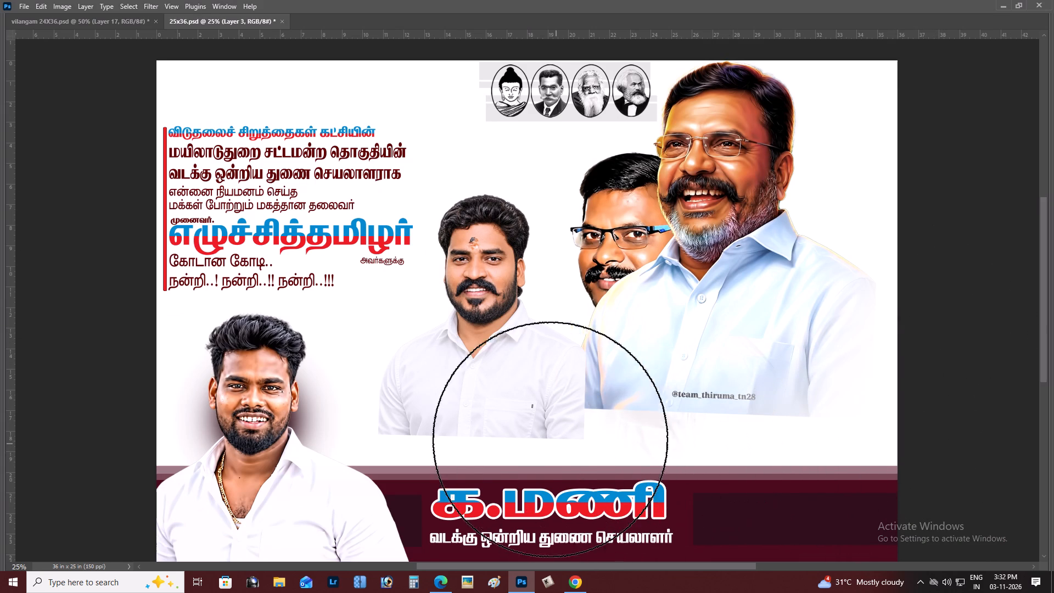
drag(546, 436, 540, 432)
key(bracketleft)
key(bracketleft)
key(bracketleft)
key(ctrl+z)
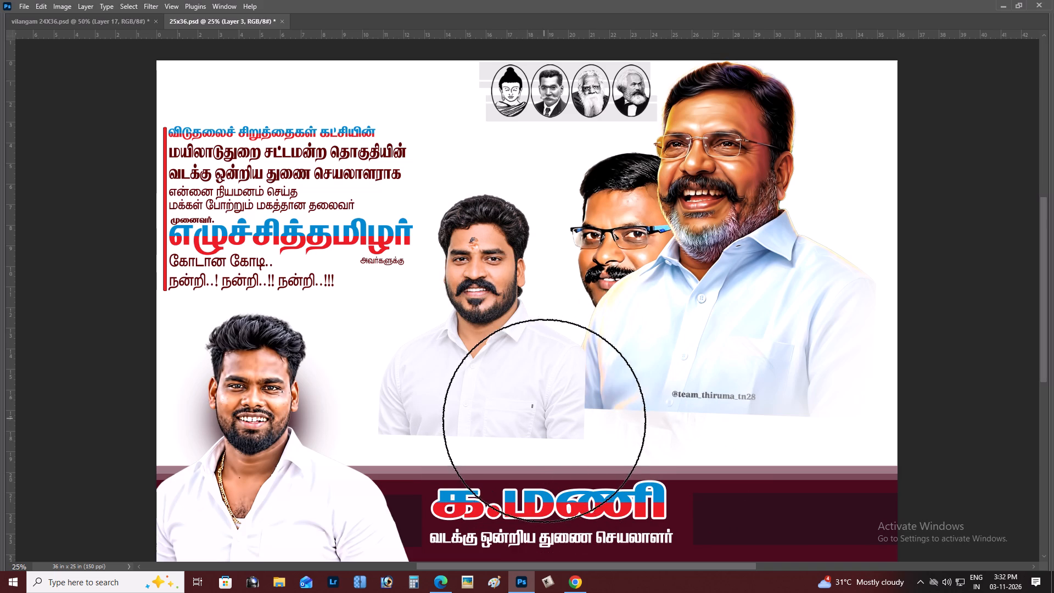
Erase the left shoulder and sleeve of the laughing leader's shirt softly where it covers the spectacled man.
click(526, 427)
drag(513, 407, 511, 396)
click(511, 384)
click(511, 380)
click(511, 376)
click(507, 372)
drag(502, 361, 502, 355)
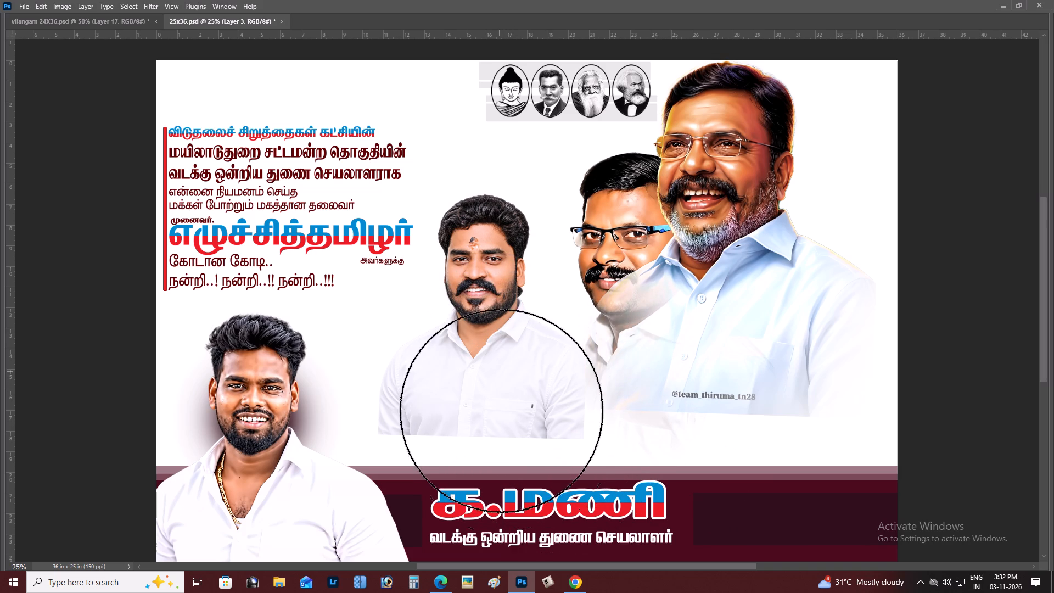
drag(515, 443, 532, 451)
drag(551, 454, 565, 457)
drag(576, 460, 584, 464)
drag(594, 469, 606, 475)
drag(674, 500, 710, 507)
click(782, 509)
click(726, 496)
drag(729, 496, 741, 496)
drag(776, 490, 777, 490)
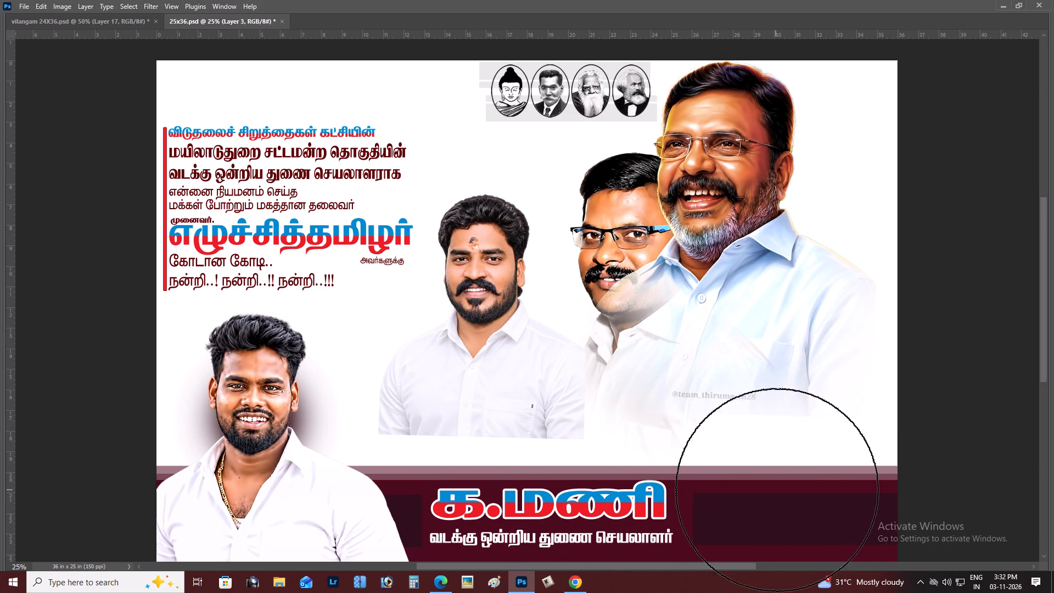
drag(777, 490, 781, 490)
click(814, 487)
drag(800, 486, 741, 494)
drag(741, 494, 760, 490)
drag(821, 484, 833, 479)
drag(859, 449, 877, 423)
click(906, 379)
drag(742, 481, 725, 485)
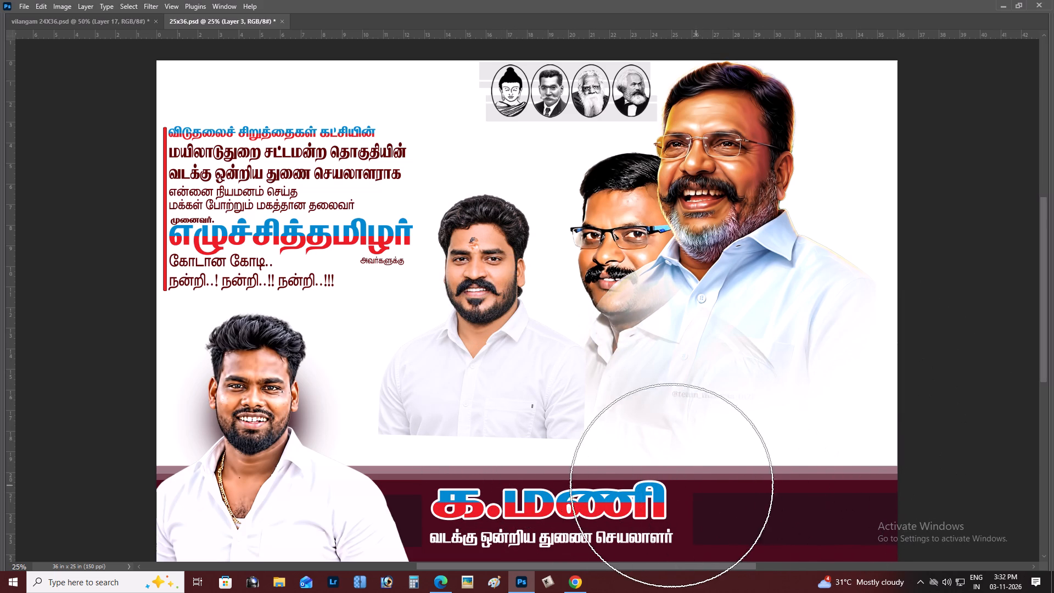
drag(651, 482, 626, 475)
click(562, 442)
Send the laughing leader's portrait to the back, behind the spectacled man.
key(v)
key(space)
drag(619, 428, 598, 444)
click(595, 444)
key(ctrl+shift+bracketleft)
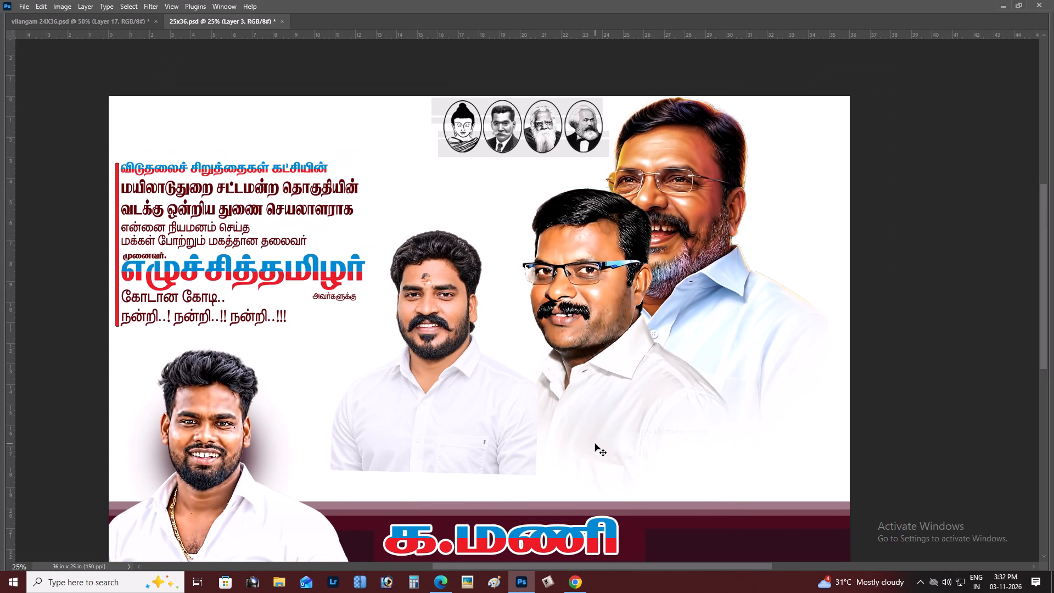
Shift the laughing leader's portrait about 2.5 in right, toward the poster's right edge.
key(space)
shift+drag(578, 427, 529, 432)
shift+click(529, 432)
shift+drag(603, 343, 654, 381)
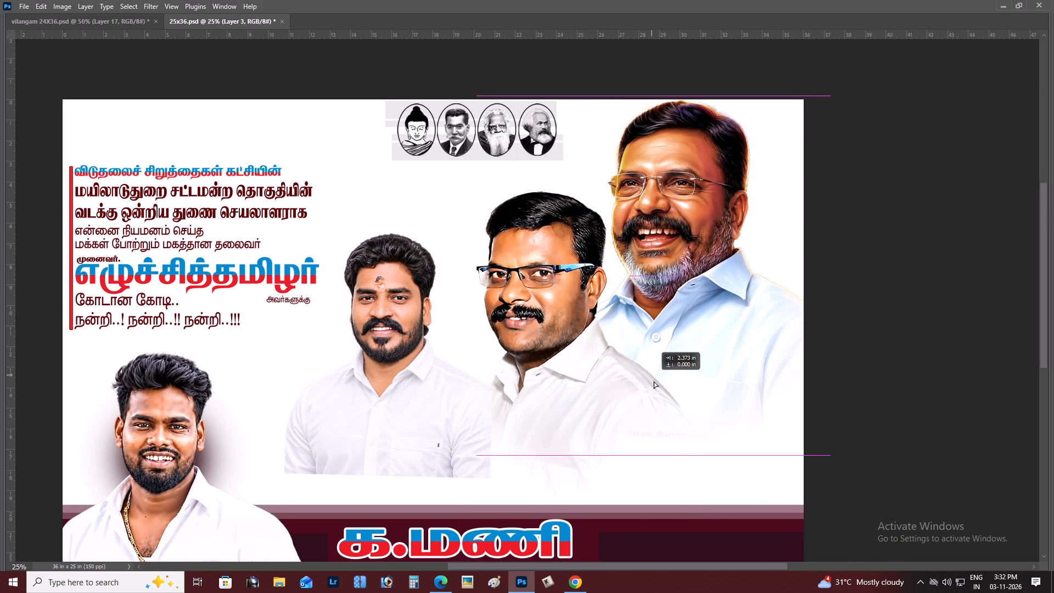
shift+drag(654, 381, 655, 388)
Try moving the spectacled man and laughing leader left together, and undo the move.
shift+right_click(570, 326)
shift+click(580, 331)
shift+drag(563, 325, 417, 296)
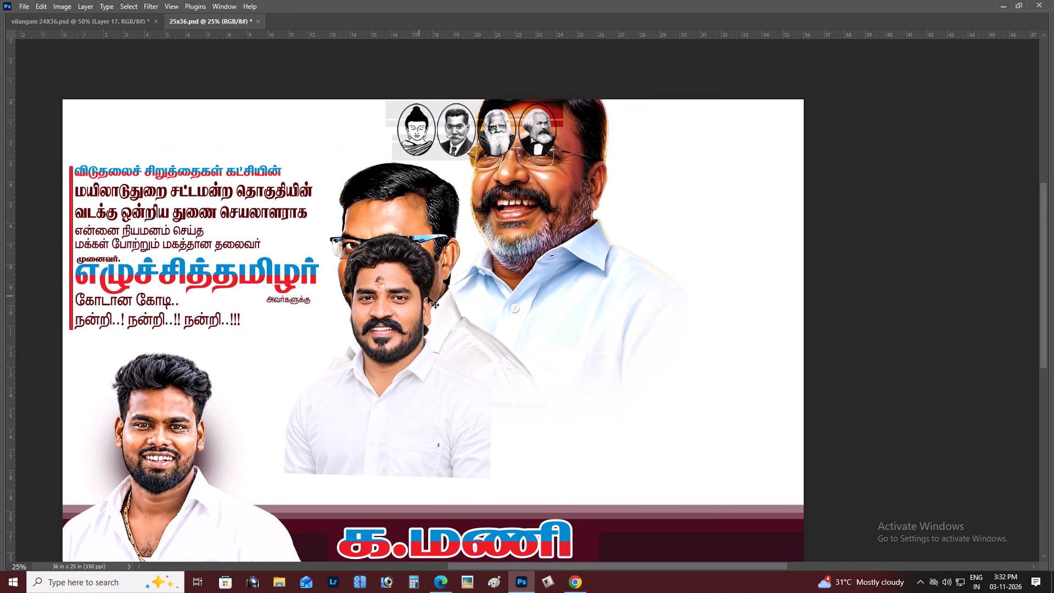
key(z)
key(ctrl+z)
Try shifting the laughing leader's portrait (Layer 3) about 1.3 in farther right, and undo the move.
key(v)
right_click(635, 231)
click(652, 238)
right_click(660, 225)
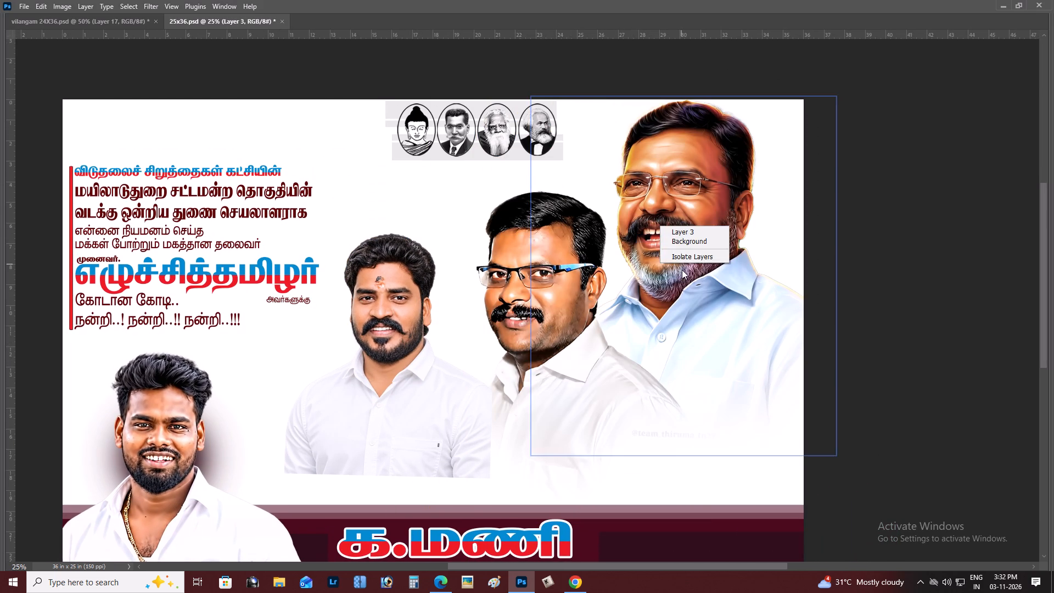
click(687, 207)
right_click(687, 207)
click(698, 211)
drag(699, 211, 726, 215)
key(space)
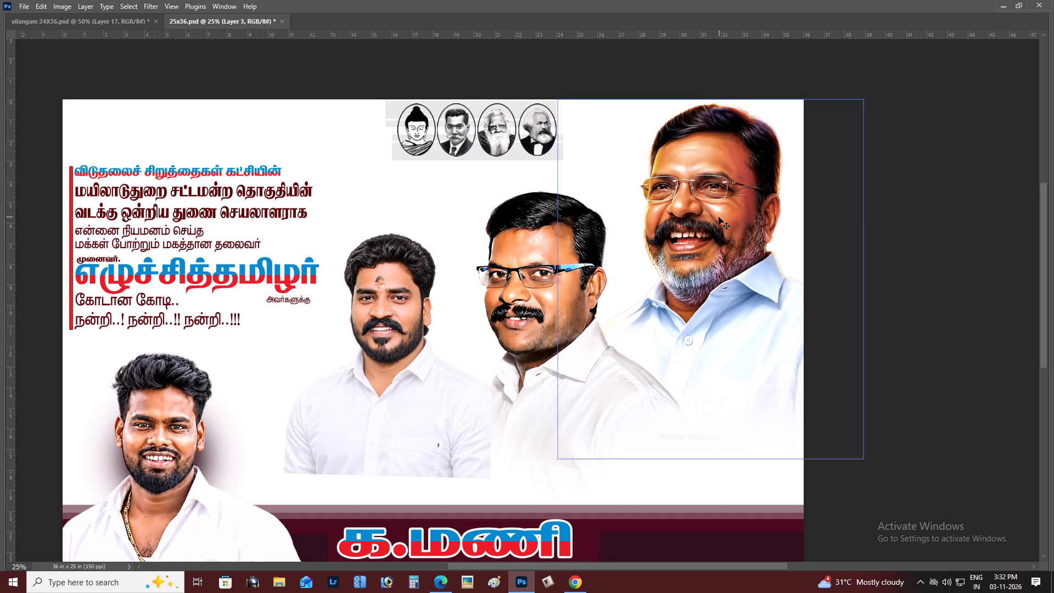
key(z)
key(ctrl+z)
Raise the spectacled man's portrait about 2.5 in and scale it down to roughly three quarters of its size.
key(v)
right_drag(570, 256, 575, 260)
click(581, 264)
drag(579, 264, 559, 214)
key(ctrl+t)
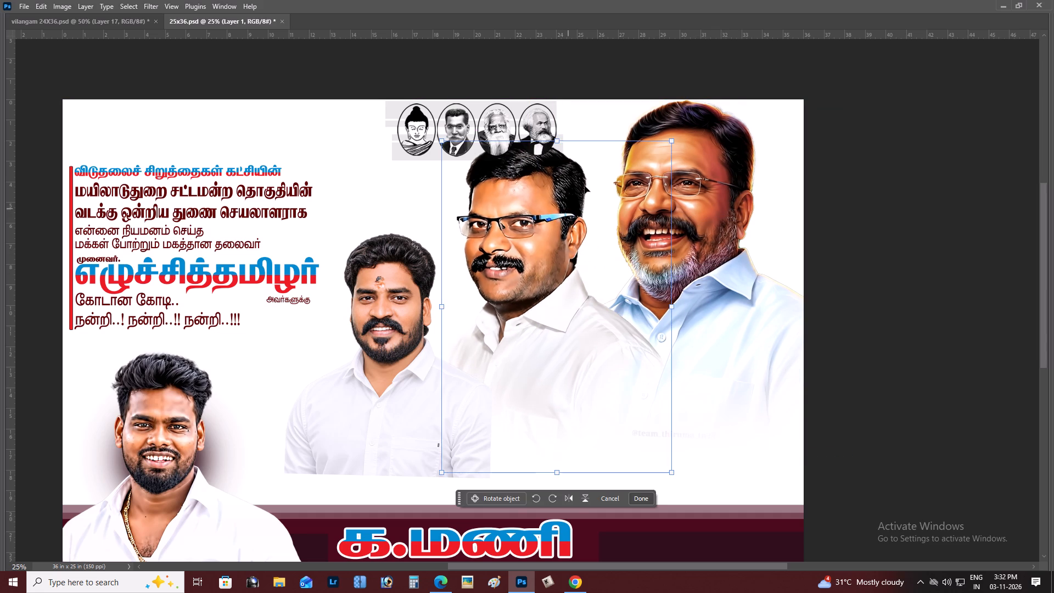
drag(669, 139, 642, 178)
double_click(586, 266)
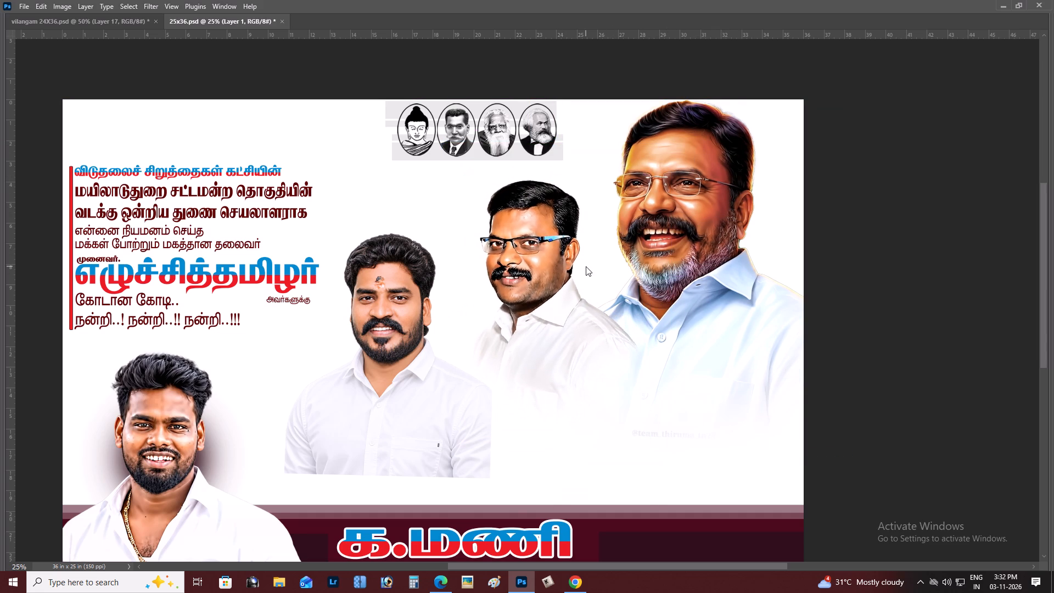
Move the spectacled man's portrait about 5 in left, partly behind the white-shirted man with the forehead mark.
key(space)
key(space)
key(space)
key(space)
key(space)
key(space)
key(space)
drag(581, 266, 559, 264)
click(557, 264)
drag(495, 278, 385, 271)
Lower the laughing leader's portrait about 1.9 in and enlarge it slightly.
key(space)
drag(589, 273, 546, 282)
click(545, 282)
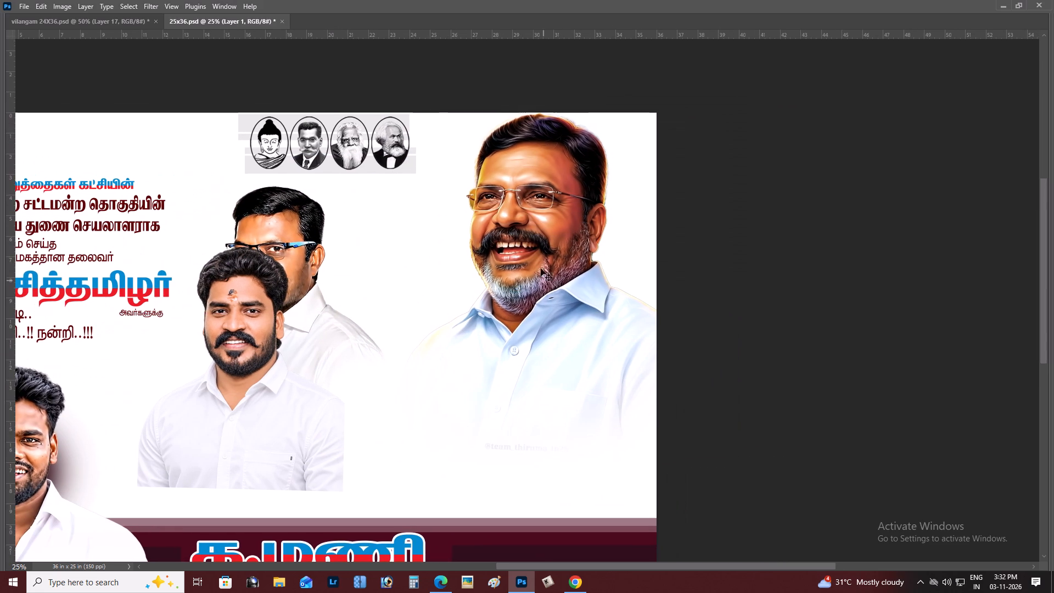
right_click(531, 251)
click(541, 255)
drag(544, 256, 537, 294)
key(ctrl+t)
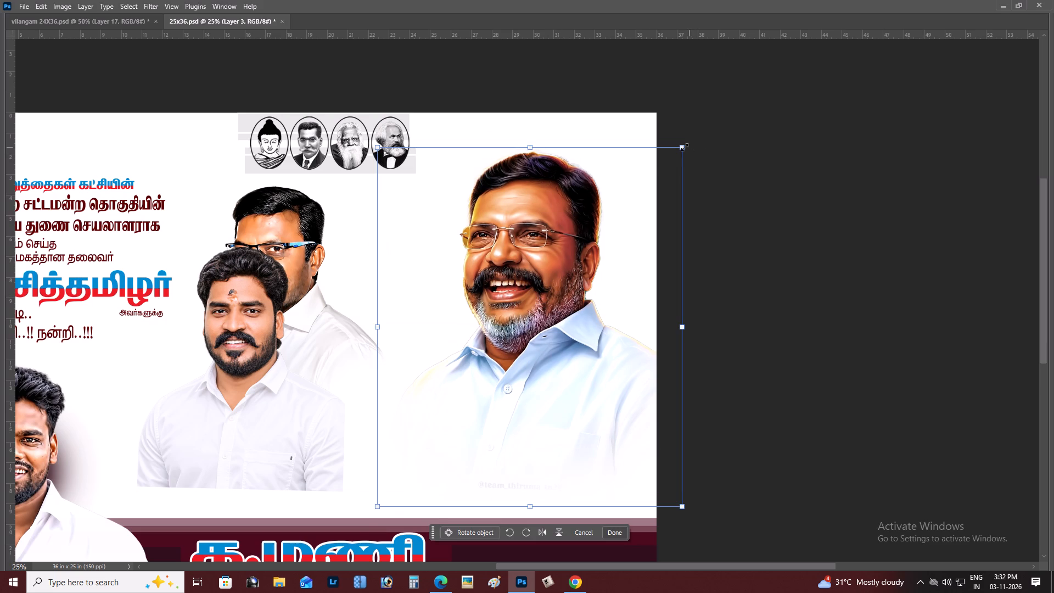
alt+drag(685, 147, 711, 136)
key(Return)
Shift the laughing leader's enlarged portrait about 0.5 in right, against the poster's right edge.
key(space)
key(space)
key(space)
key(space)
key(space)
key(space)
key(space)
key(space)
key(space)
key(space)
key(space)
key(space)
key(space)
drag(686, 190, 681, 177)
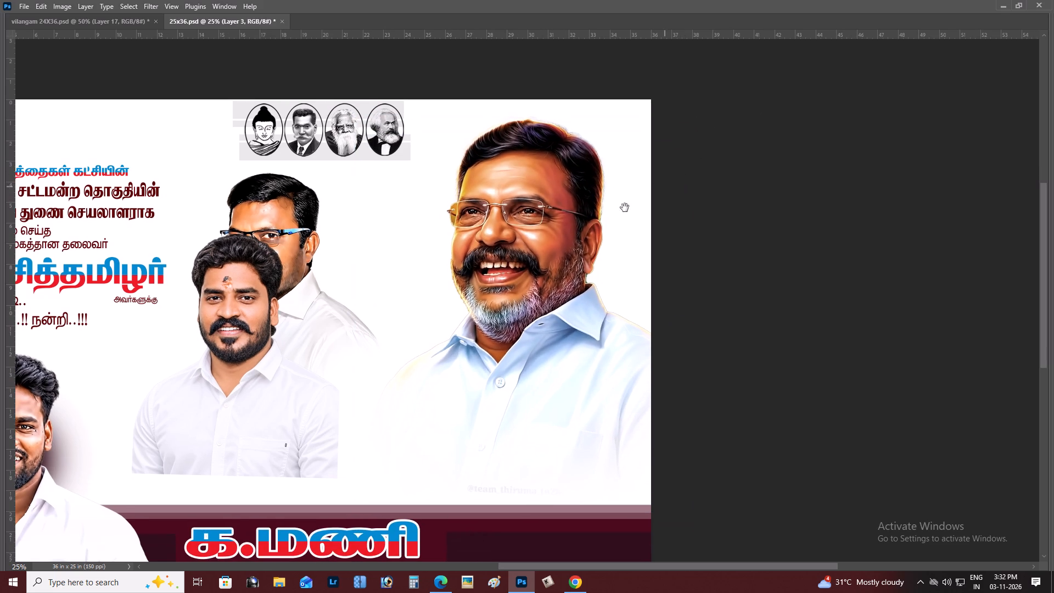
drag(540, 256, 552, 254)
Soften the right sleeve, bottom and left sleeve of the laughing leader's enlarged shirt with the eraser.
key(space)
drag(557, 278, 550, 236)
click(550, 234)
key(e)
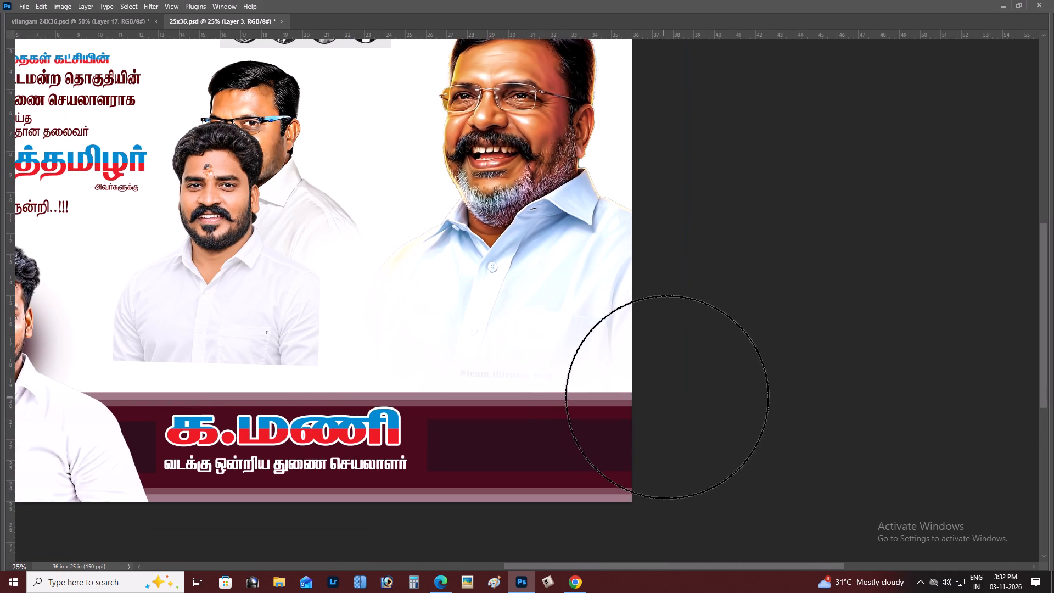
click(667, 397)
drag(721, 310, 724, 299)
drag(727, 270, 727, 257)
click(726, 250)
drag(726, 250, 726, 265)
drag(703, 362, 674, 405)
drag(641, 439, 627, 449)
drag(411, 457, 392, 441)
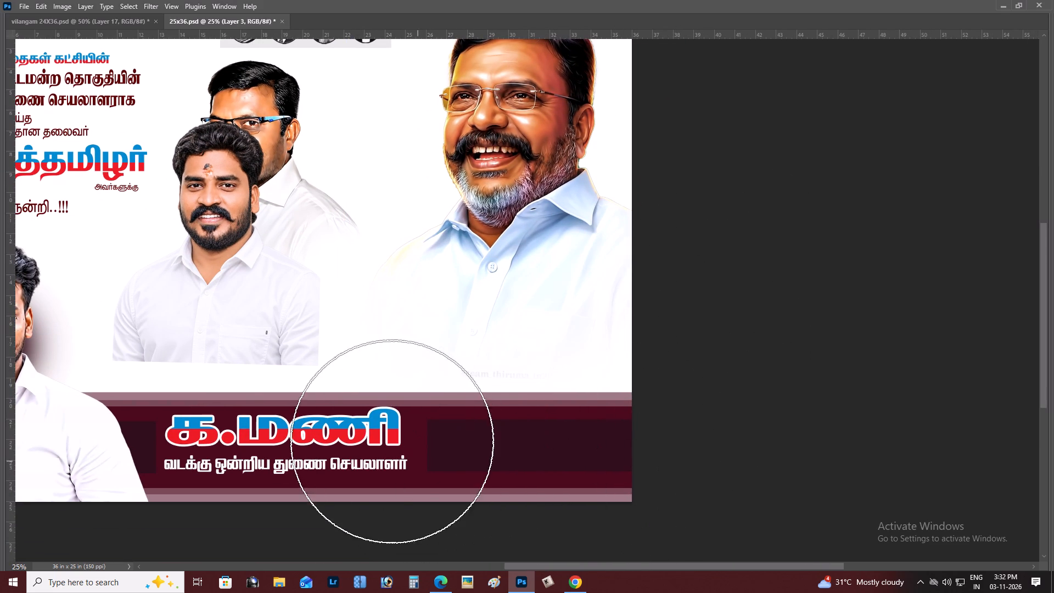
drag(392, 441, 379, 424)
drag(340, 370, 327, 349)
click(312, 282)
triple_click(308, 263)
double_click(308, 263)
key(v)
Lower the laughing leader's portrait about 0.3 in toward the maroon name band.
key(ctrl+minus)
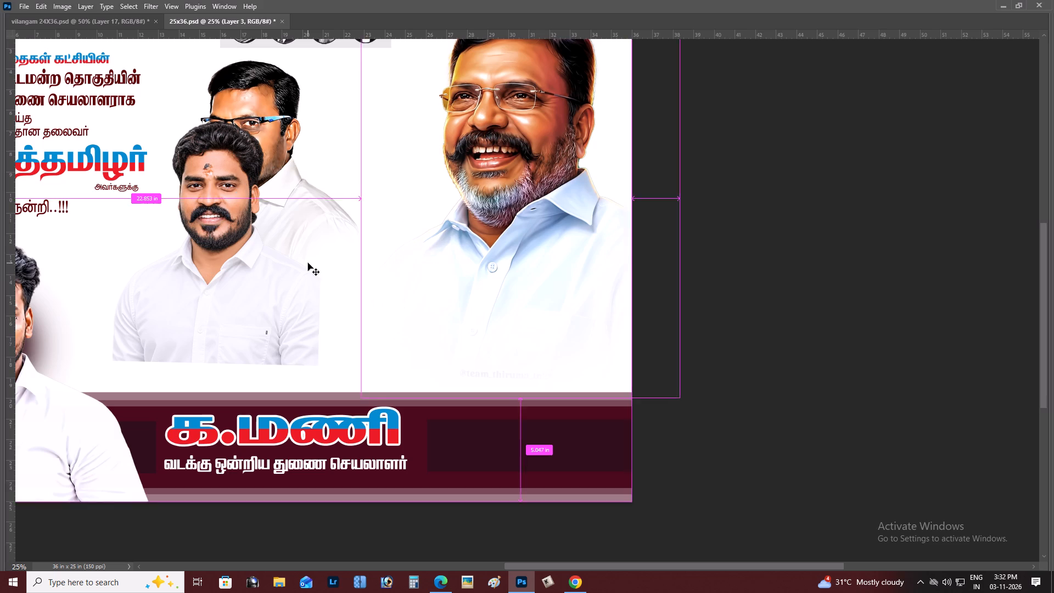
key(space)
drag(496, 269, 497, 276)
click(497, 277)
drag(519, 237, 520, 243)
key(z)
click(520, 238)
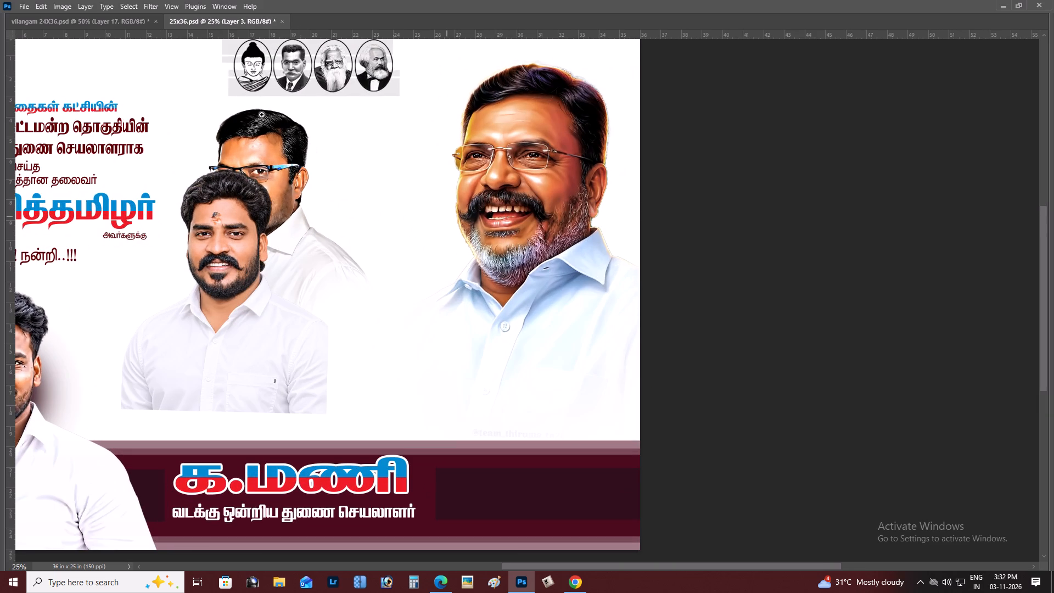
Detach the 25x36.psd document into its own floating window.
key(b)
right_click(208, 23)
click(207, 23)
drag(204, 21, 203, 35)
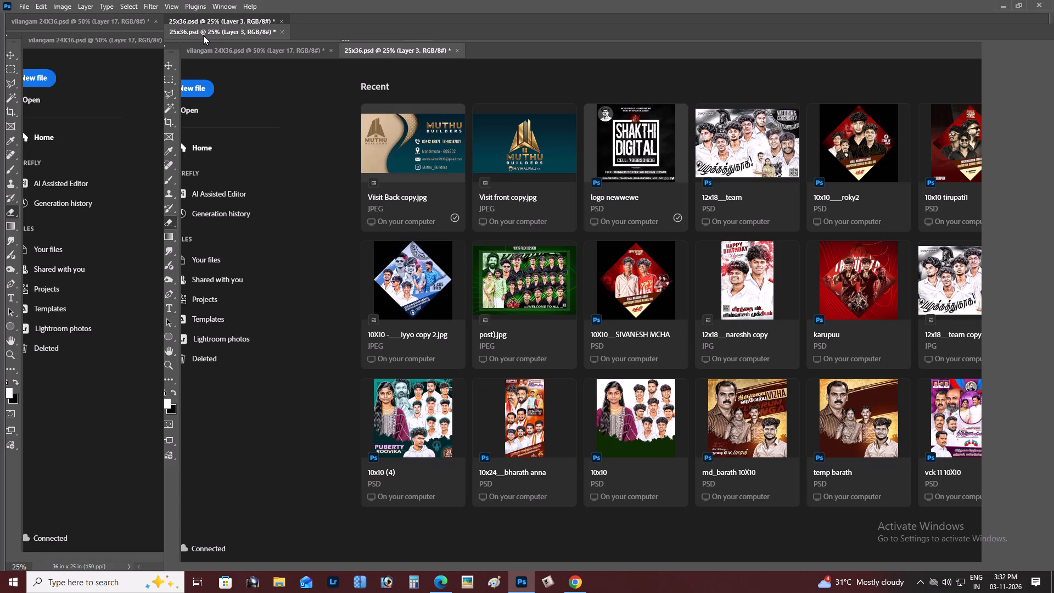
drag(203, 35, 203, 37)
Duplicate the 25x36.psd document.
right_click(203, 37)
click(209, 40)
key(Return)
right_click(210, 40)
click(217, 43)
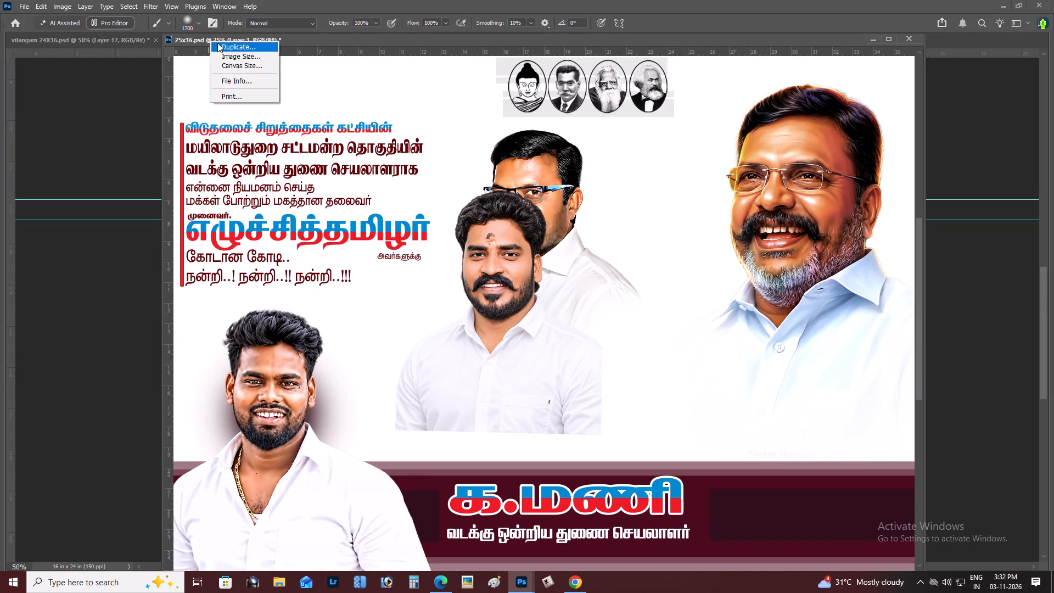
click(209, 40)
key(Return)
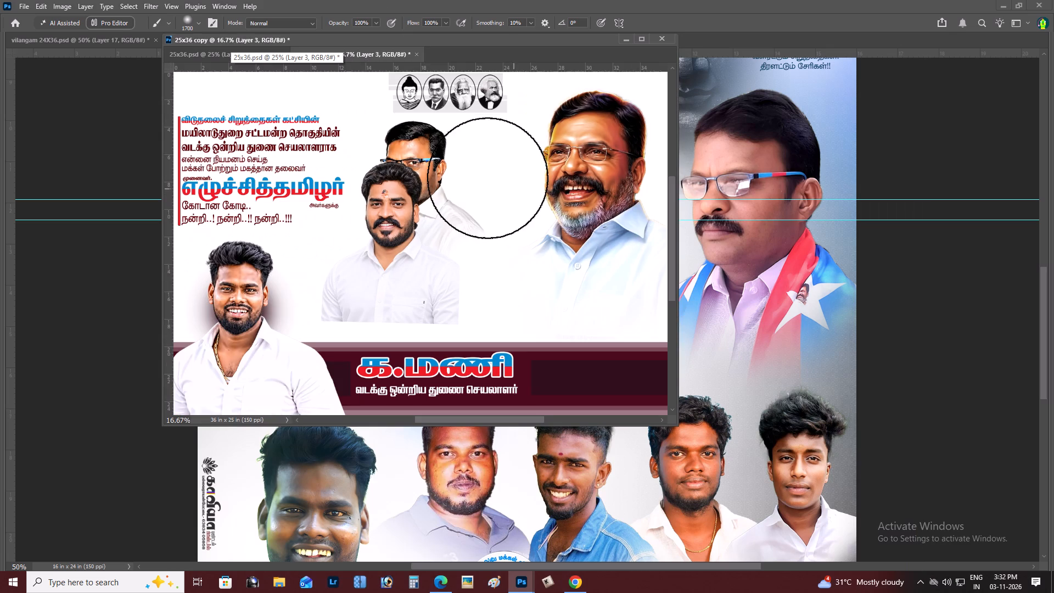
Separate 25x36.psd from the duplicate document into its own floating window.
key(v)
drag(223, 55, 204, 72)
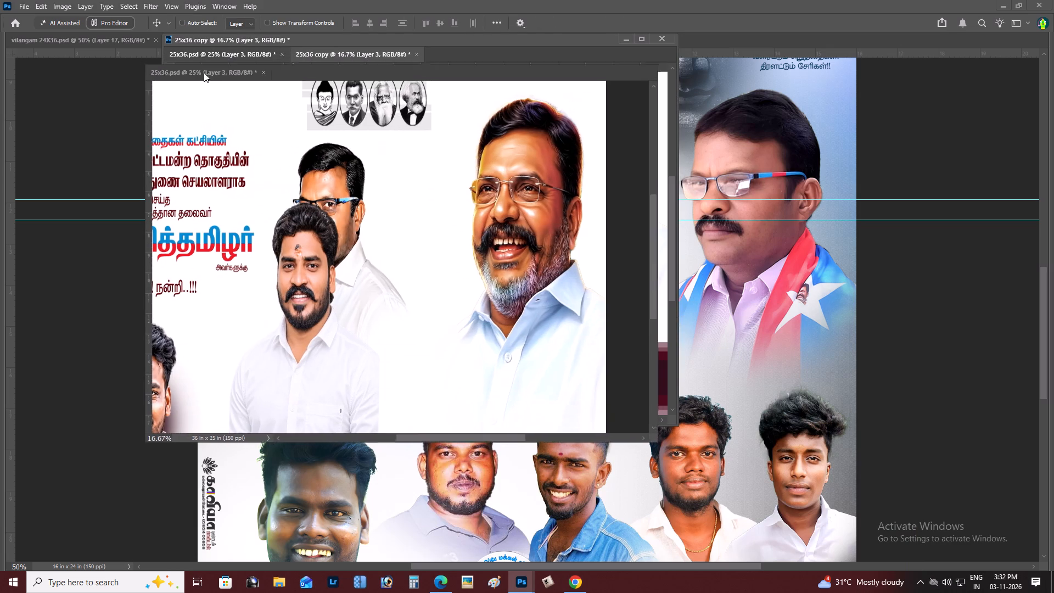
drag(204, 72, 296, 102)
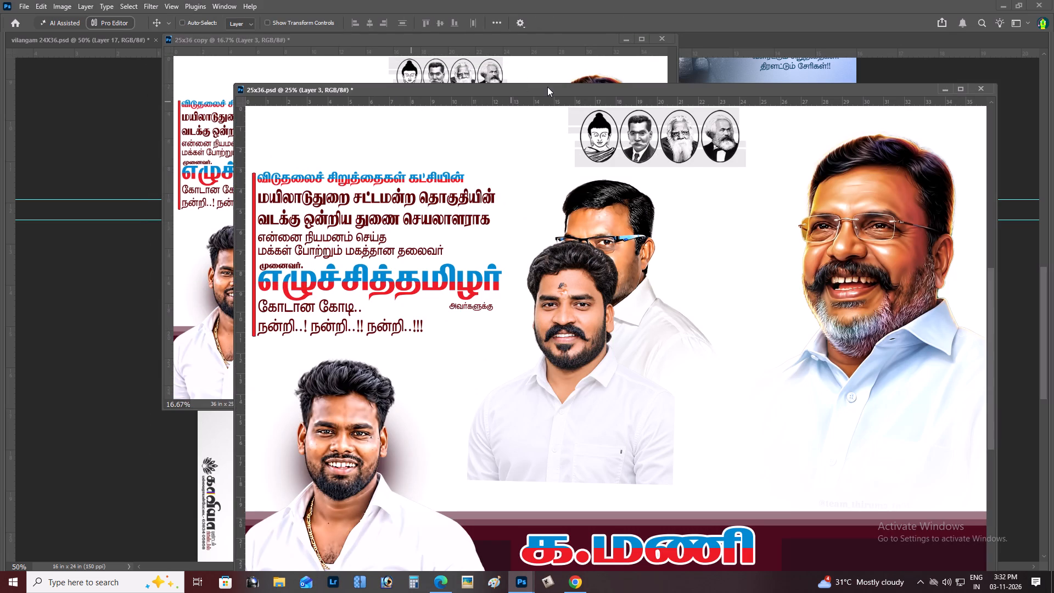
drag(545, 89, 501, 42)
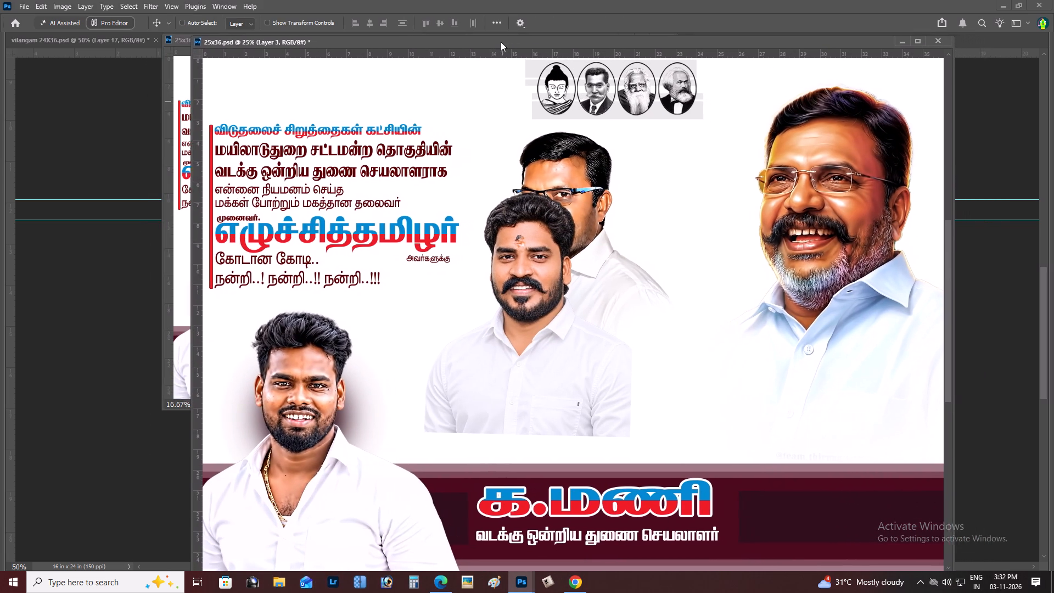
Dock 25x36.psd and its copy back among the main window's documents.
drag(501, 42, 544, 54)
drag(514, 41, 533, 47)
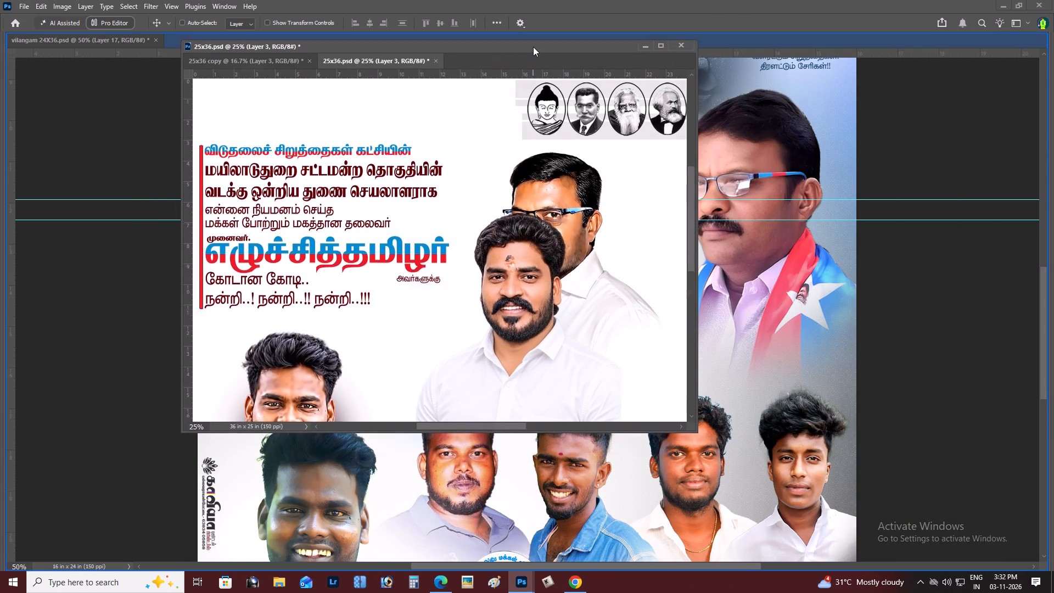
drag(533, 47, 533, 46)
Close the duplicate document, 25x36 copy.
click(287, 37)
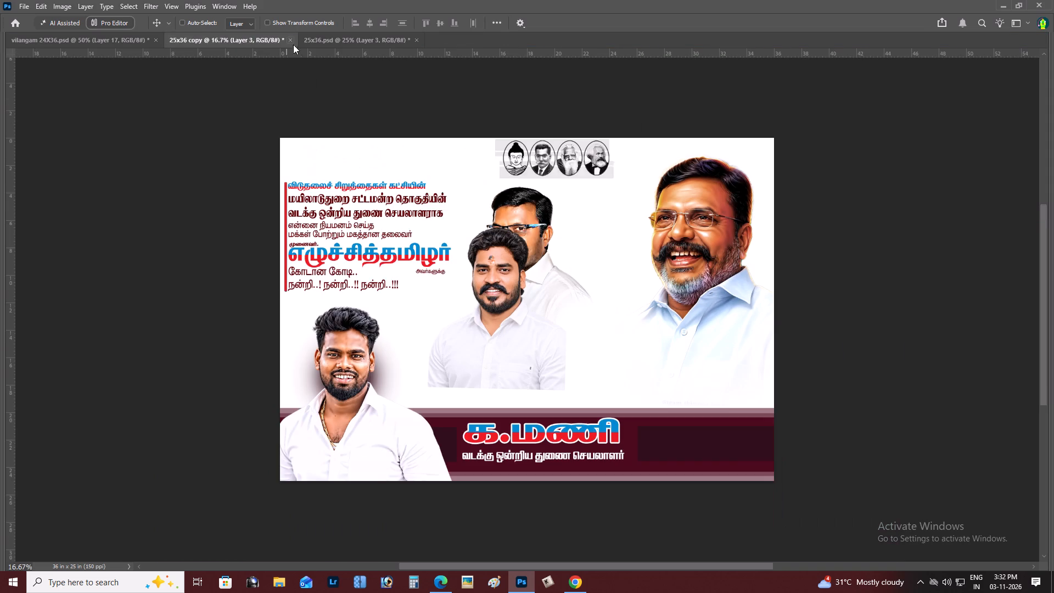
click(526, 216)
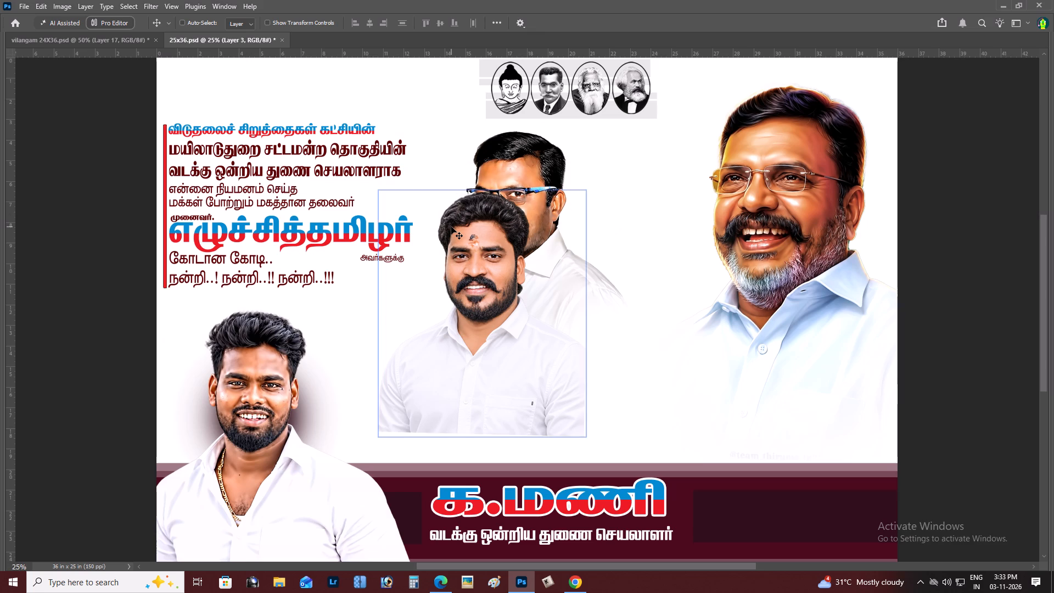
Save the 25x36.psd poster.
key(ctrl+s)
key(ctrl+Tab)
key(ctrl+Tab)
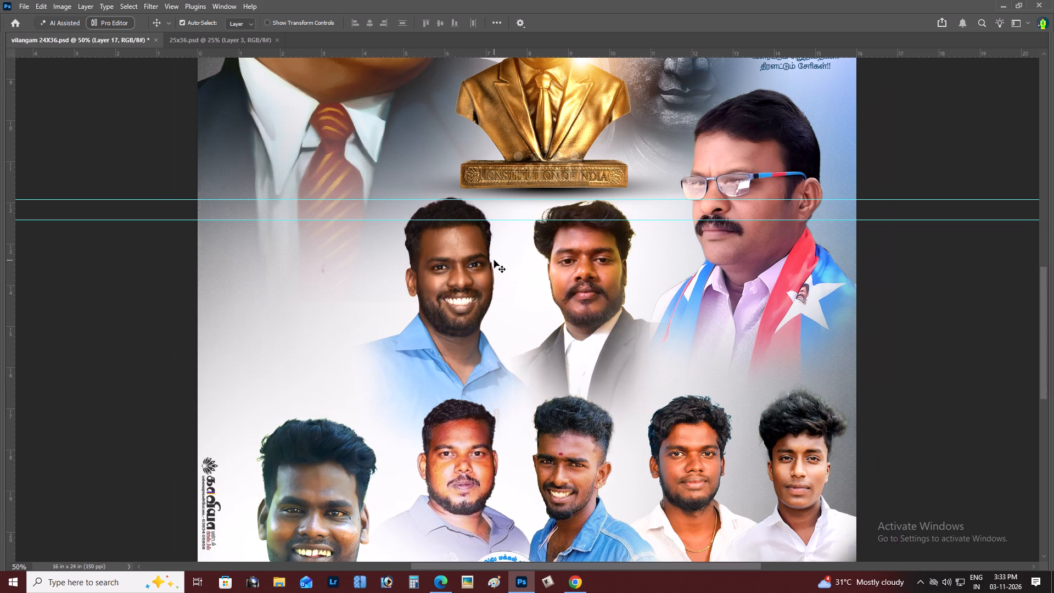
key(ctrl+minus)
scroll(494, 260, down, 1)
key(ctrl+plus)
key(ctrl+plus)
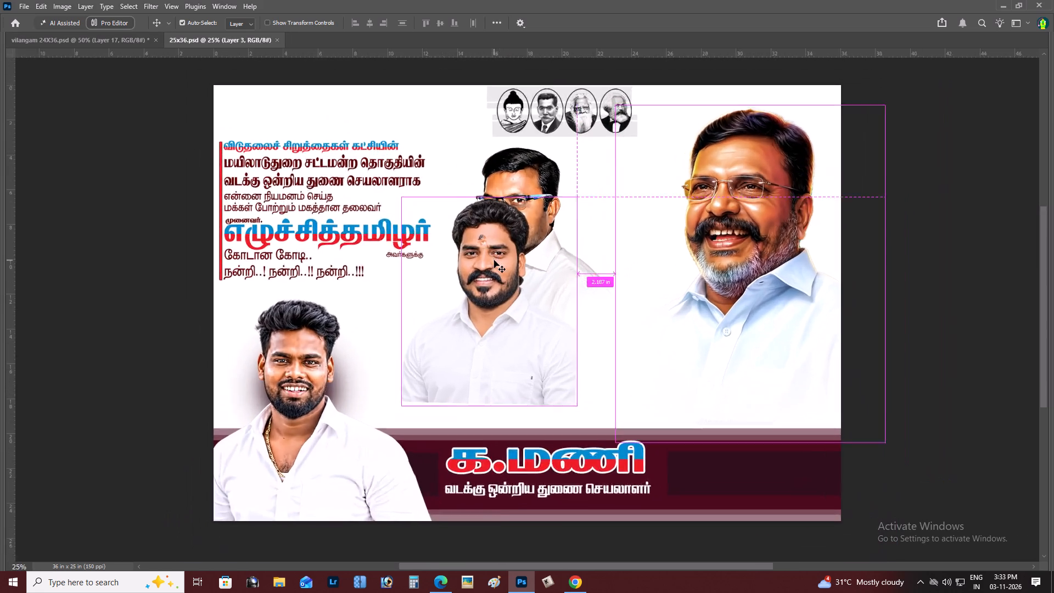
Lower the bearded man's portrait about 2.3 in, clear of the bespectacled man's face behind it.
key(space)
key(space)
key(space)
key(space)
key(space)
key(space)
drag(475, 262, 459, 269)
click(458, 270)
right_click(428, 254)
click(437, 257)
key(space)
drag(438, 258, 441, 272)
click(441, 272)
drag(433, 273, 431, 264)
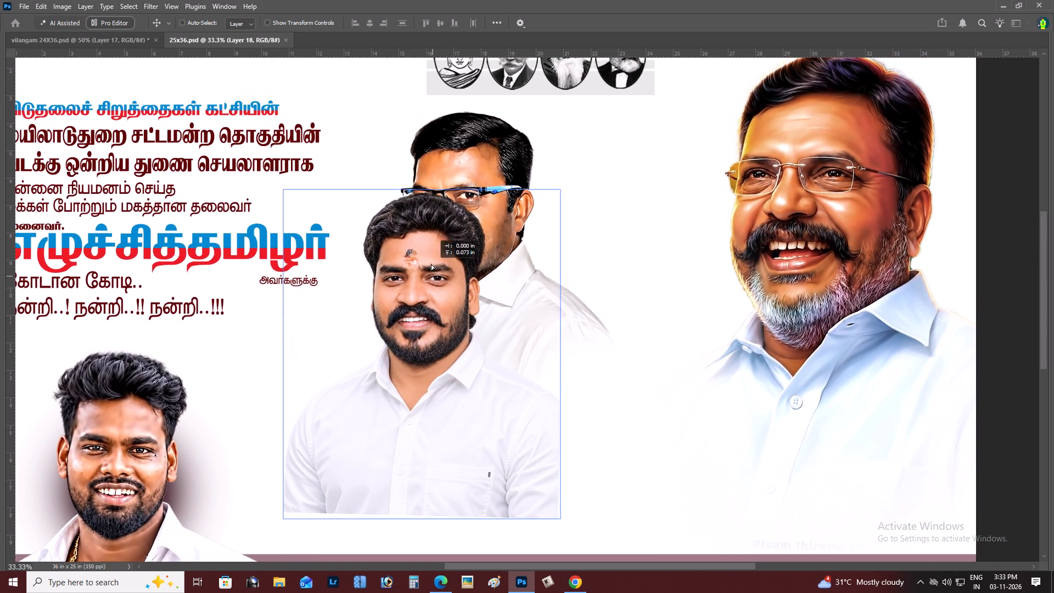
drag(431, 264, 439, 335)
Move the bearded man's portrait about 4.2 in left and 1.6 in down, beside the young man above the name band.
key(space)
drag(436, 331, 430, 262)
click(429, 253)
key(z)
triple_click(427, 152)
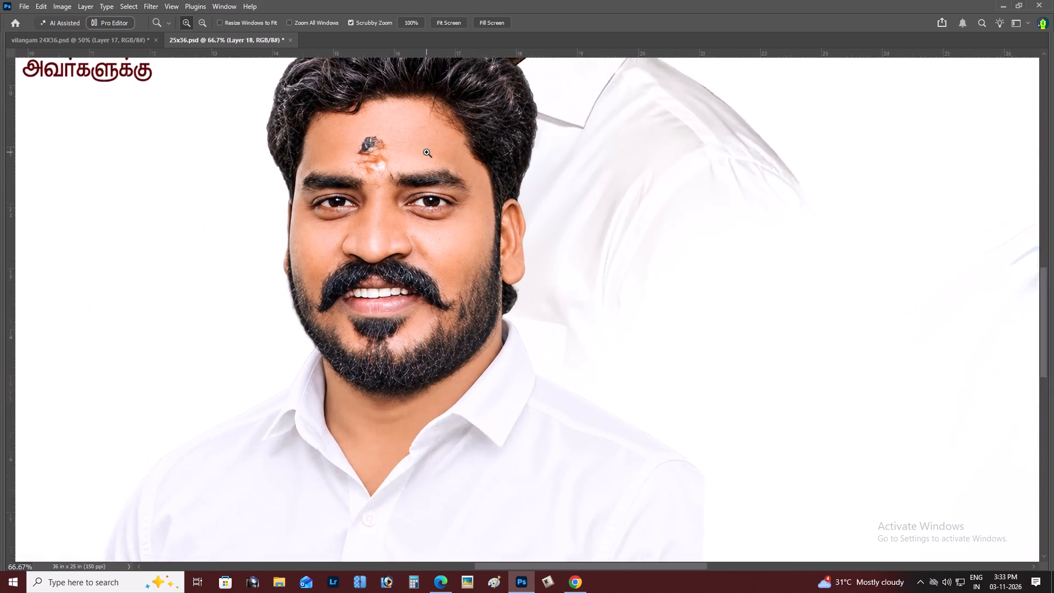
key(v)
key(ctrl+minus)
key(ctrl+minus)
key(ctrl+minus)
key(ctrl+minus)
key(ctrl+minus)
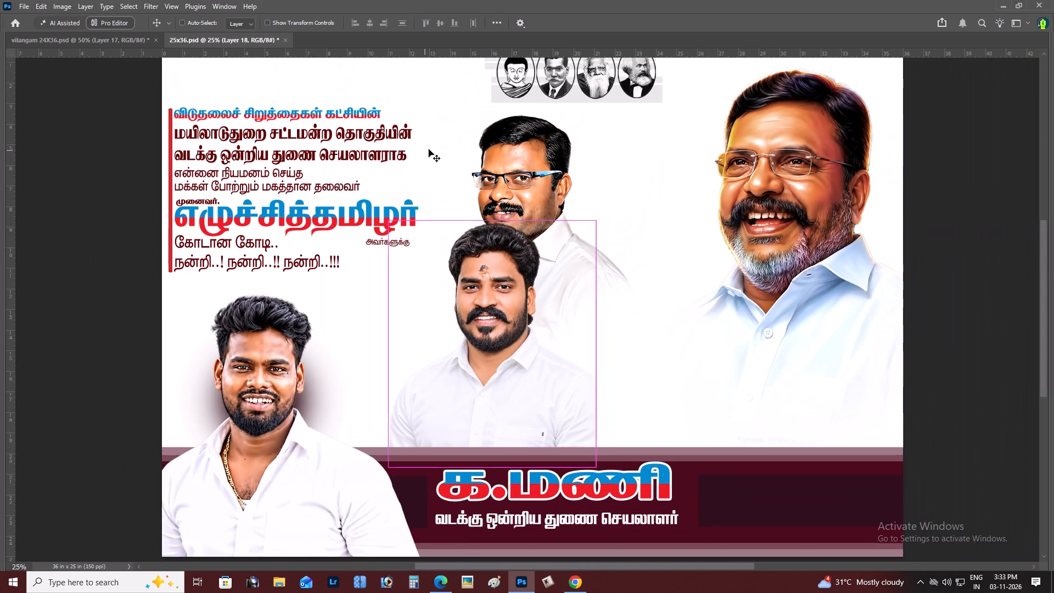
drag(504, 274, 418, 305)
Shift the bespectacled man's portrait on Layer 1 about 2 in right and 0.4 in down, toward the laughing leader.
key(space)
key(space)
key(space)
key(space)
key(space)
key(space)
key(space)
key(space)
key(space)
key(space)
key(space)
key(space)
key(space)
key(space)
key(space)
key(space)
drag(491, 282, 479, 293)
click(476, 294)
drag(567, 283, 540, 288)
click(537, 288)
right_click(431, 233)
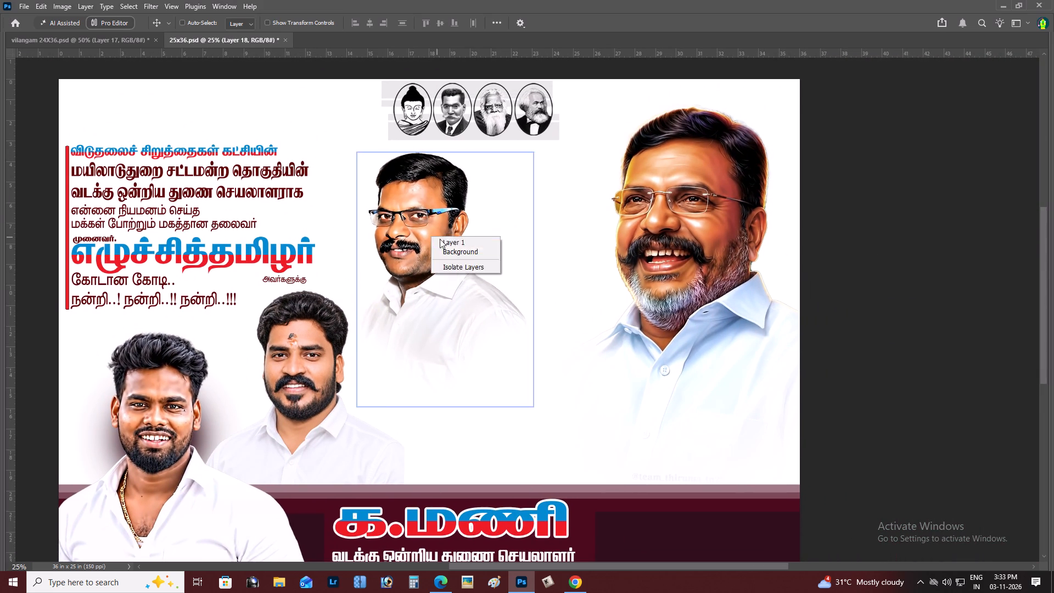
click(442, 240)
drag(445, 240, 486, 248)
Fade the right sleeve and lower shirt of the bespectacled man's portrait with the eraser at size 1800.
key(Tab)
key(e)
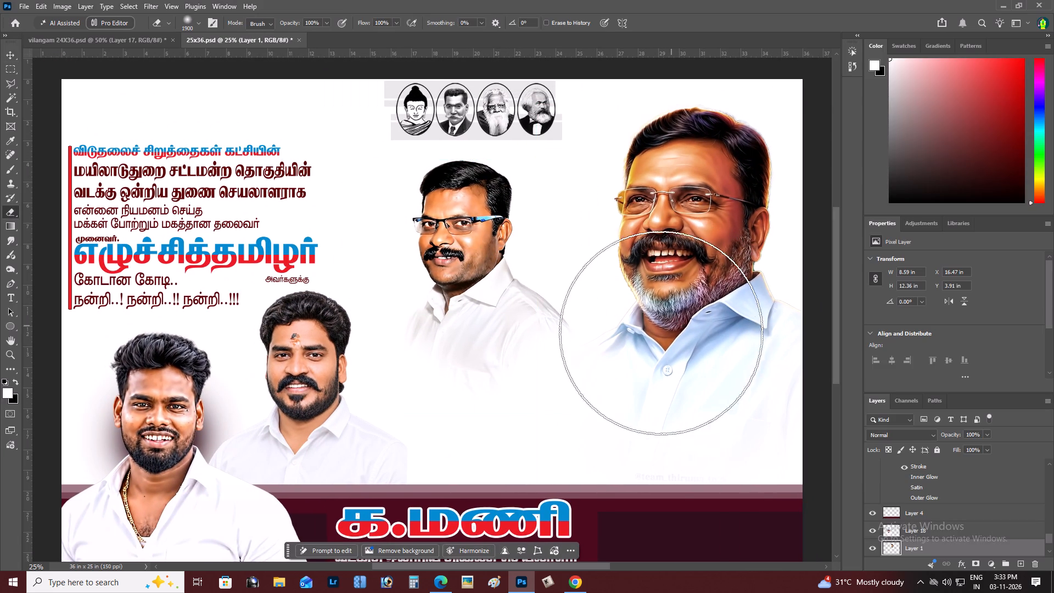
key(bracketleft)
click(642, 317)
click(631, 307)
drag(632, 346, 630, 378)
click(625, 399)
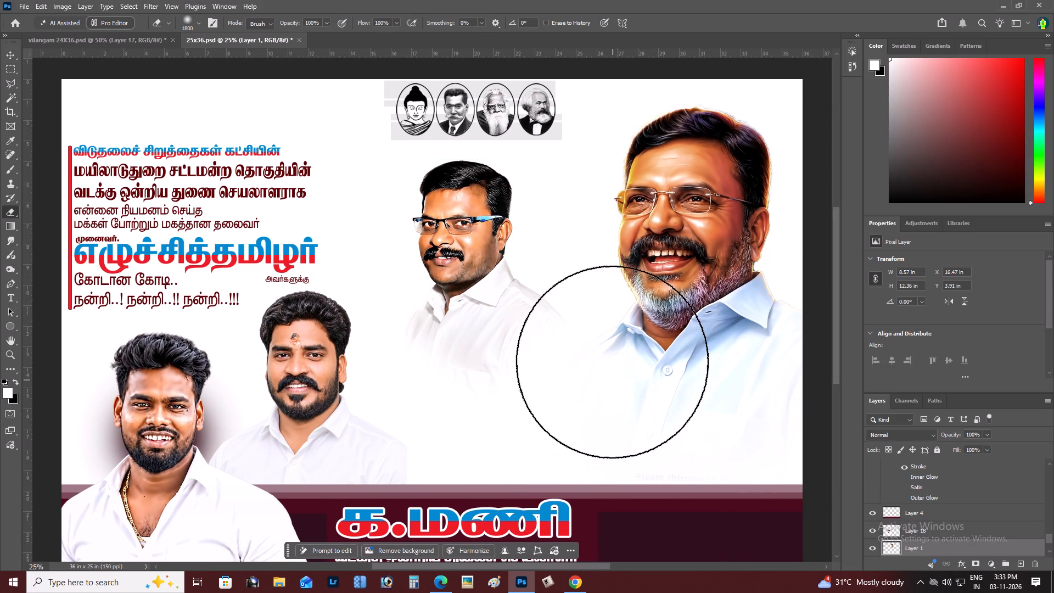
click(613, 355)
drag(595, 390, 587, 400)
drag(578, 413, 571, 417)
click(571, 417)
click(632, 316)
click(520, 469)
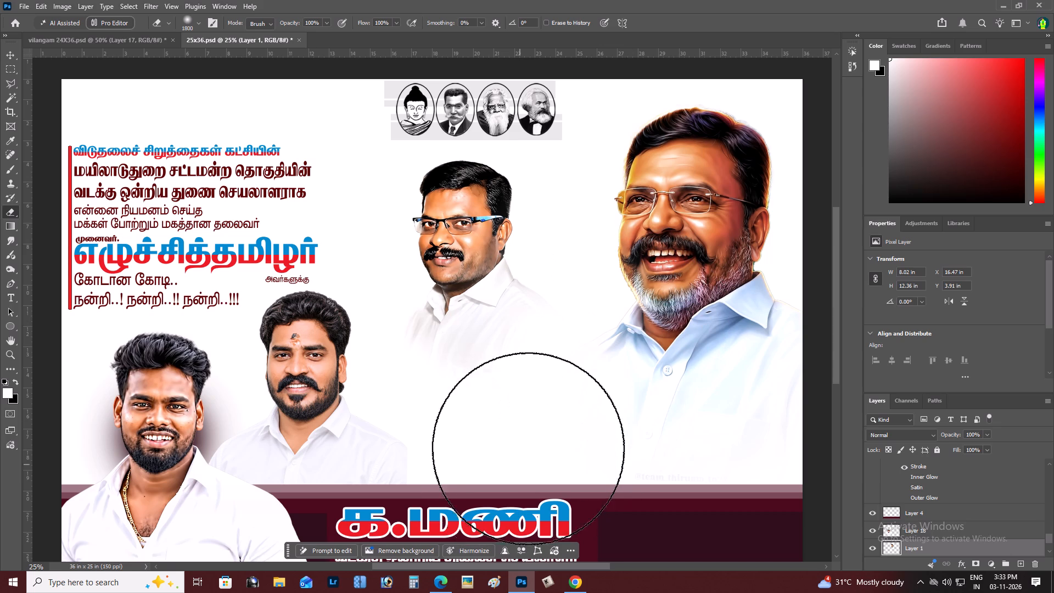
click(536, 436)
click(618, 345)
drag(367, 447, 360, 433)
click(337, 379)
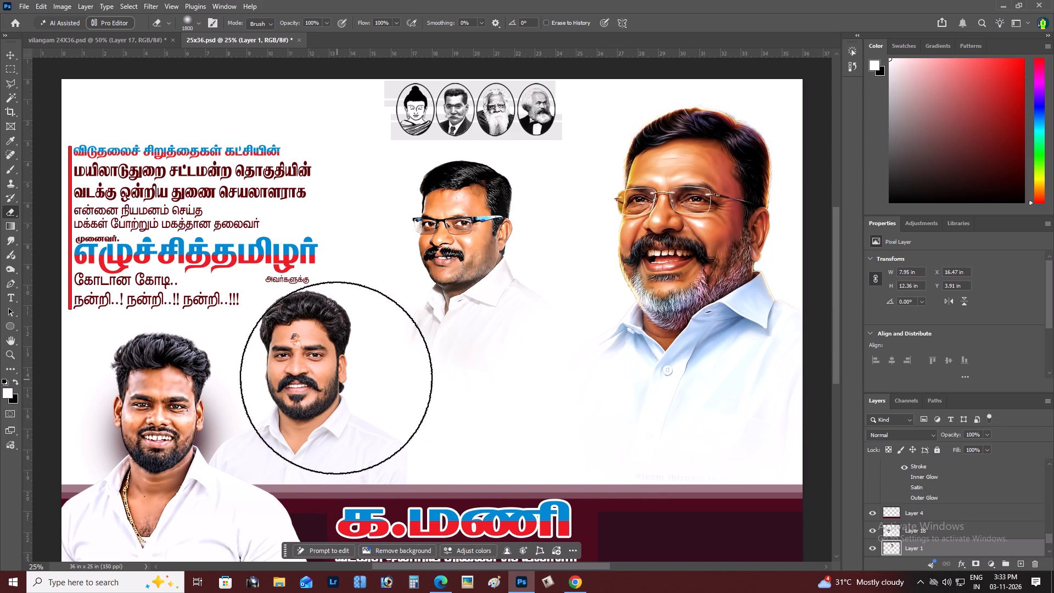
Move the bespectacled man's portrait about 4.4 in right and 0.7 in down, close beside the laughing leader.
key(v)
key(space)
key(space)
key(space)
drag(471, 260, 458, 256)
click(456, 256)
drag(460, 255, 546, 290)
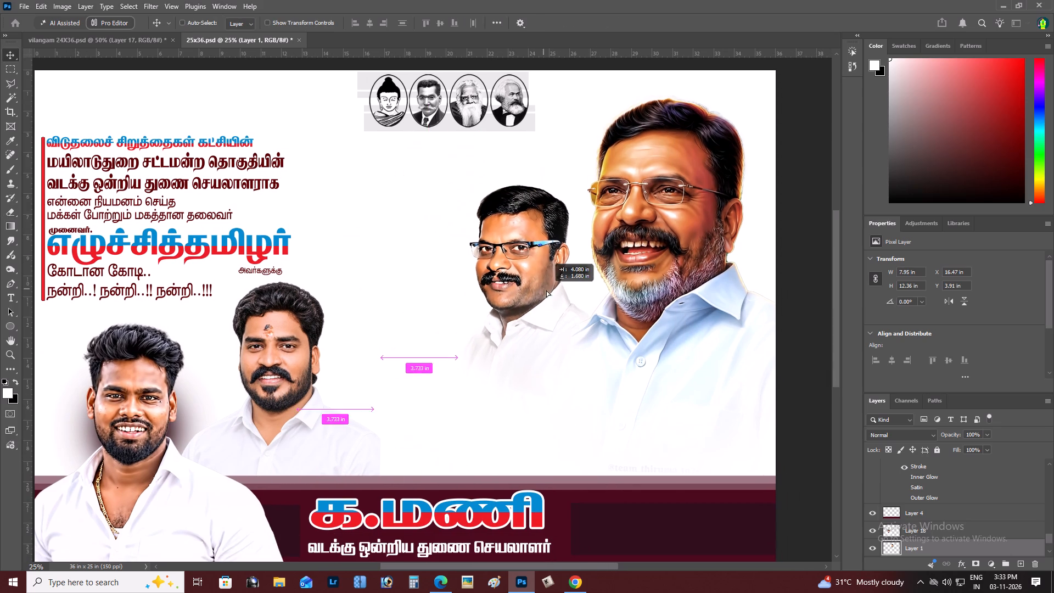
drag(546, 290, 551, 273)
key(space)
Move the bearded man's portrait on Layer 18 about 6.6 in right and 4.7 in up, next to the bespectacled man.
right_click(287, 336)
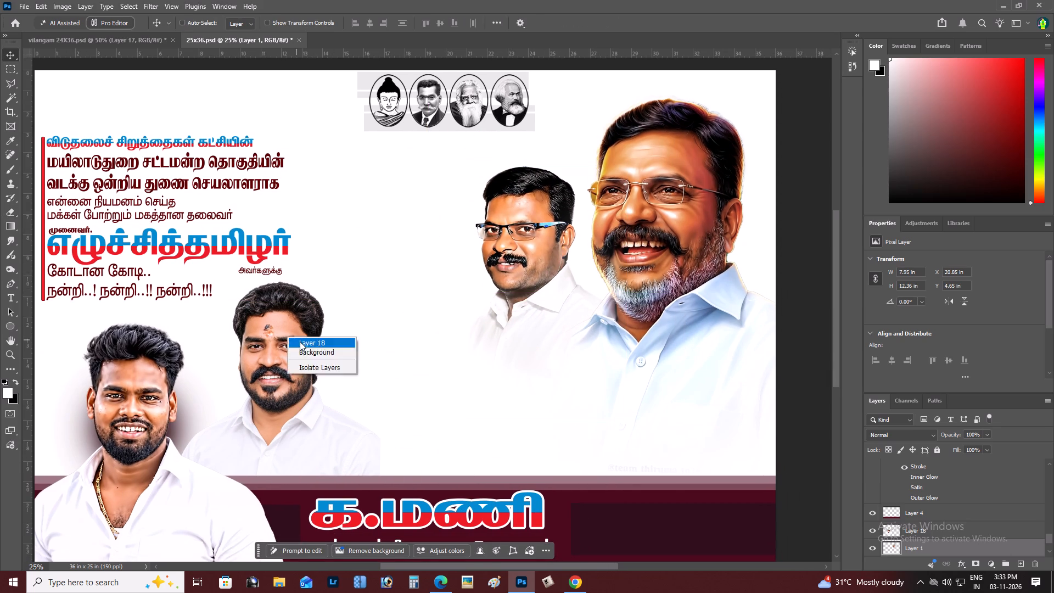
click(300, 342)
drag(304, 337, 440, 239)
Delete the soft dark shadow layer behind the young man's head at the poster's lower left.
right_click(188, 432)
click(195, 435)
drag(192, 434, 243, 423)
key(BackSpace)
Launch the Topaz DeNoise 6 filter on the bearded man's portrait, Layer 18.
key(ctrl+plus)
right_click(429, 263)
click(438, 266)
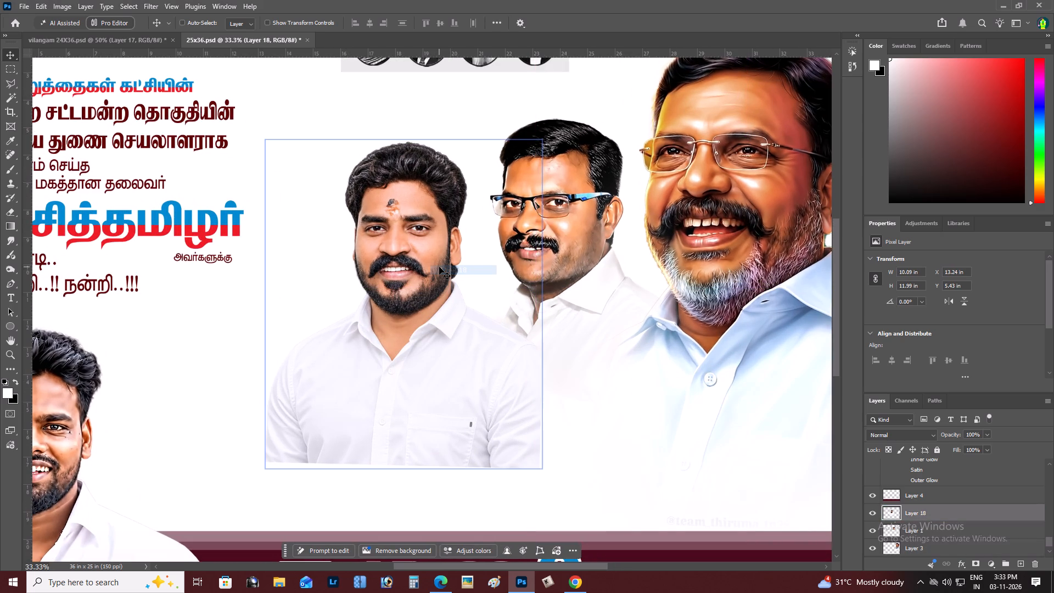
key(z)
double_click(410, 228)
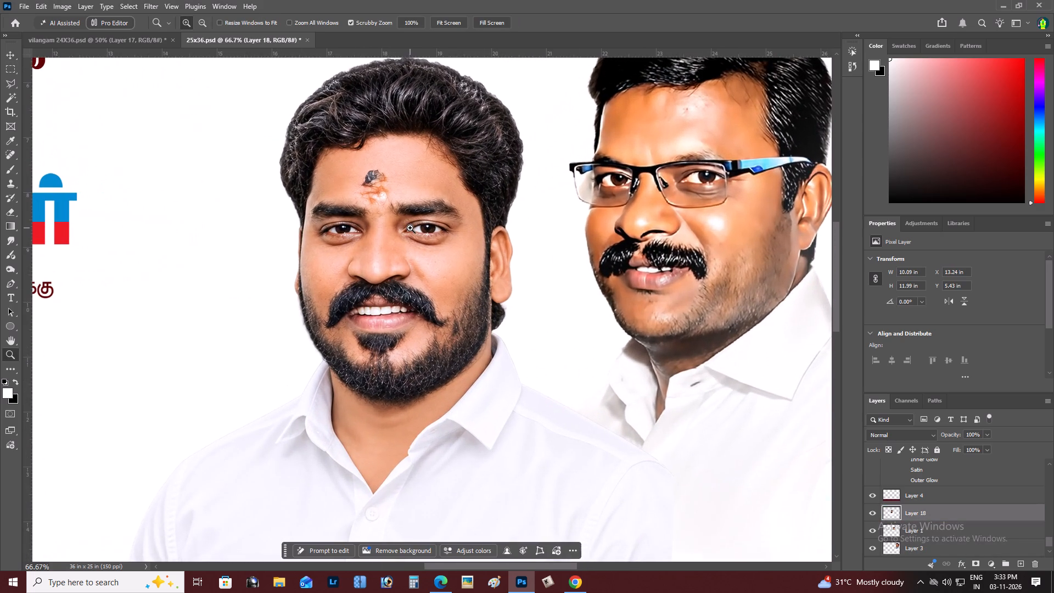
key(v)
click(133, 0)
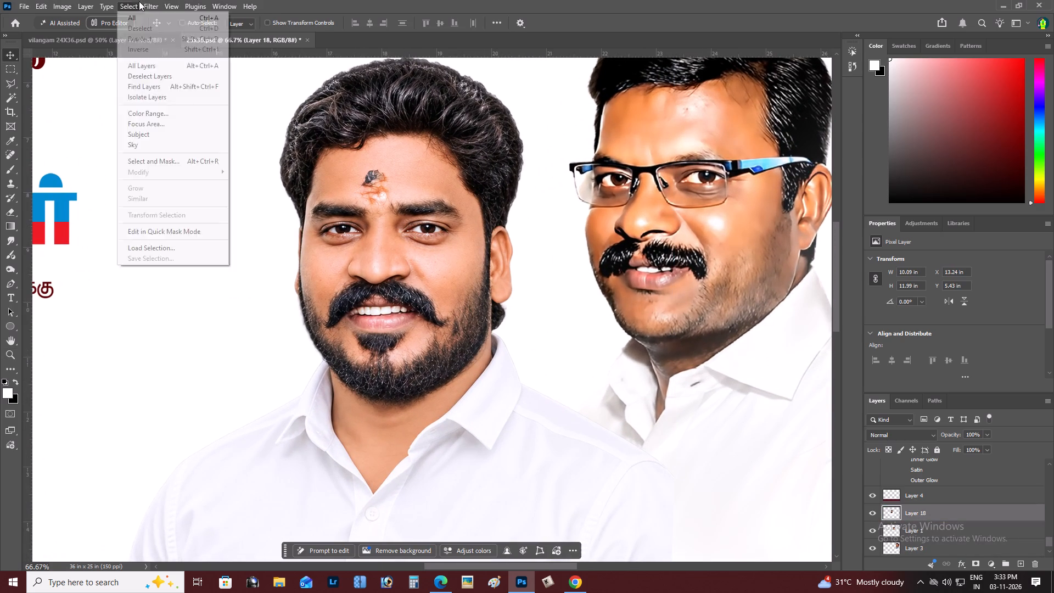
click(231, 269)
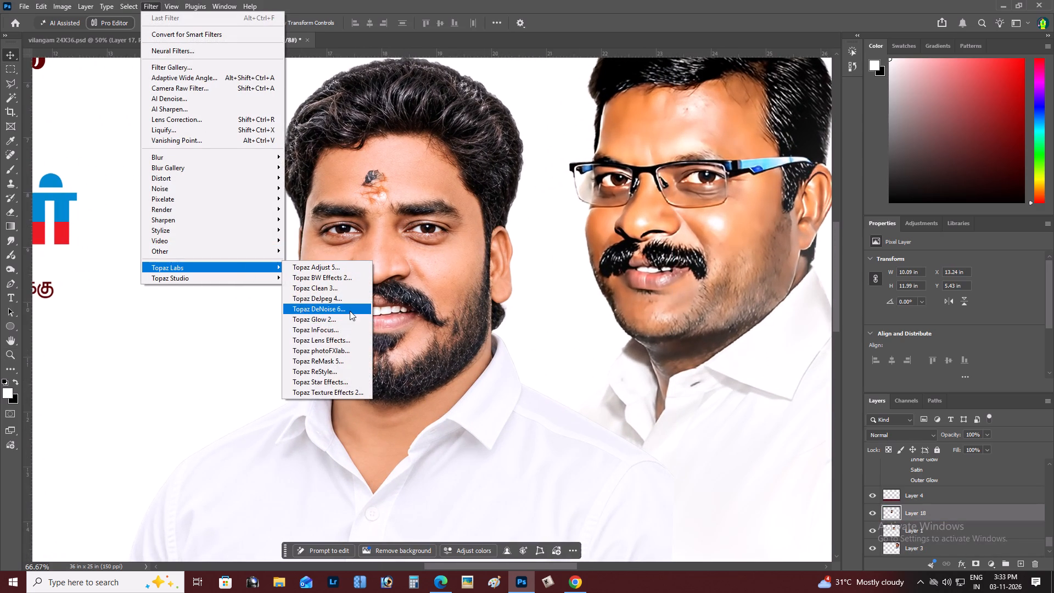
click(350, 311)
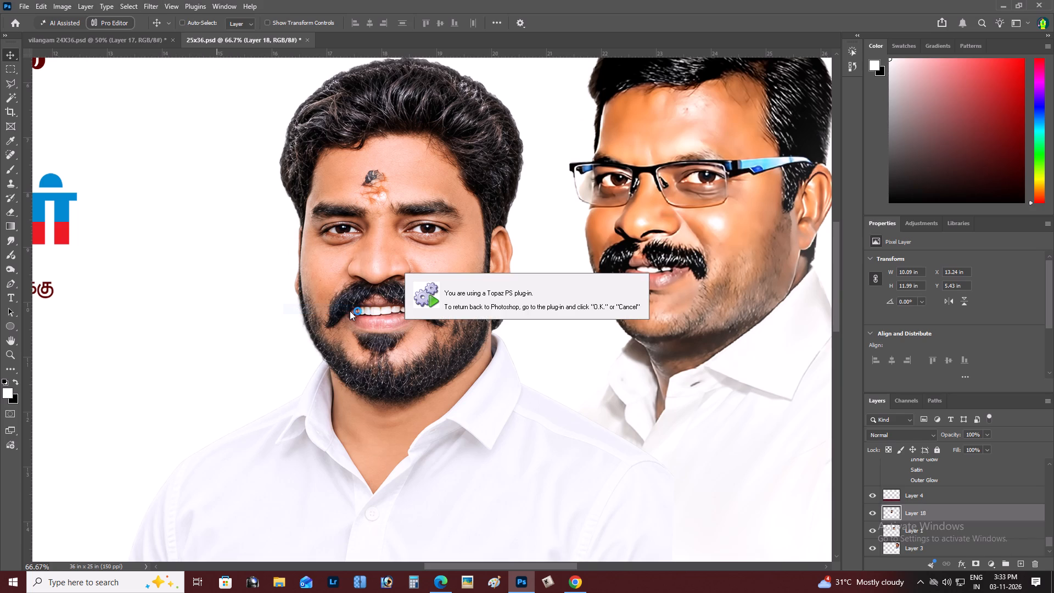
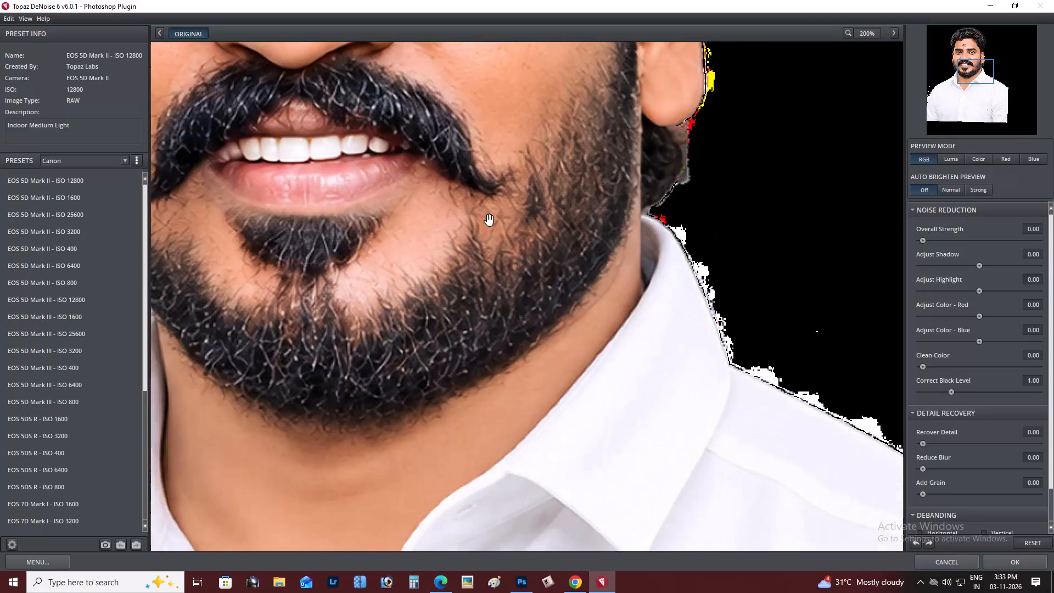
Denoise the bearded man's portrait with Overall Strength 0.54 and Recover Detail 0.98, and apply the filter.
drag(489, 220, 646, 415)
key(ctrl+minus)
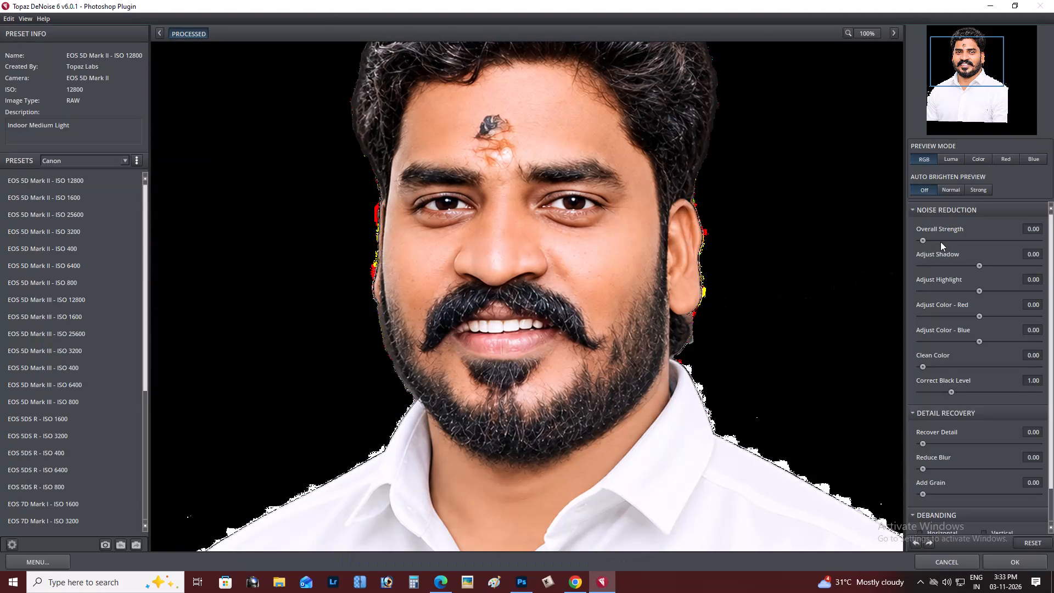
drag(941, 241, 960, 241)
drag(960, 241, 969, 240)
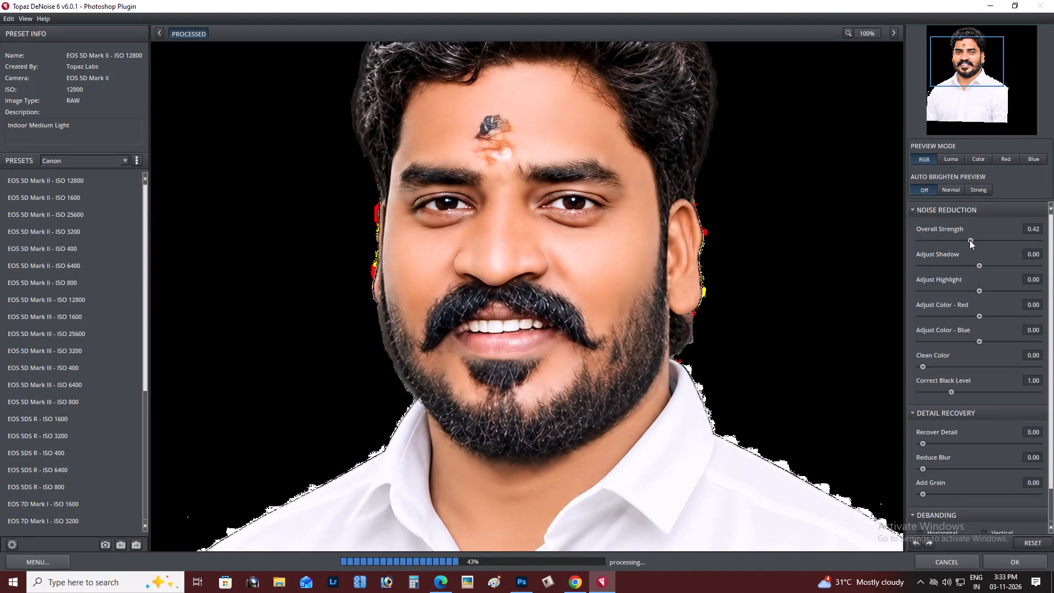
drag(969, 240, 983, 240)
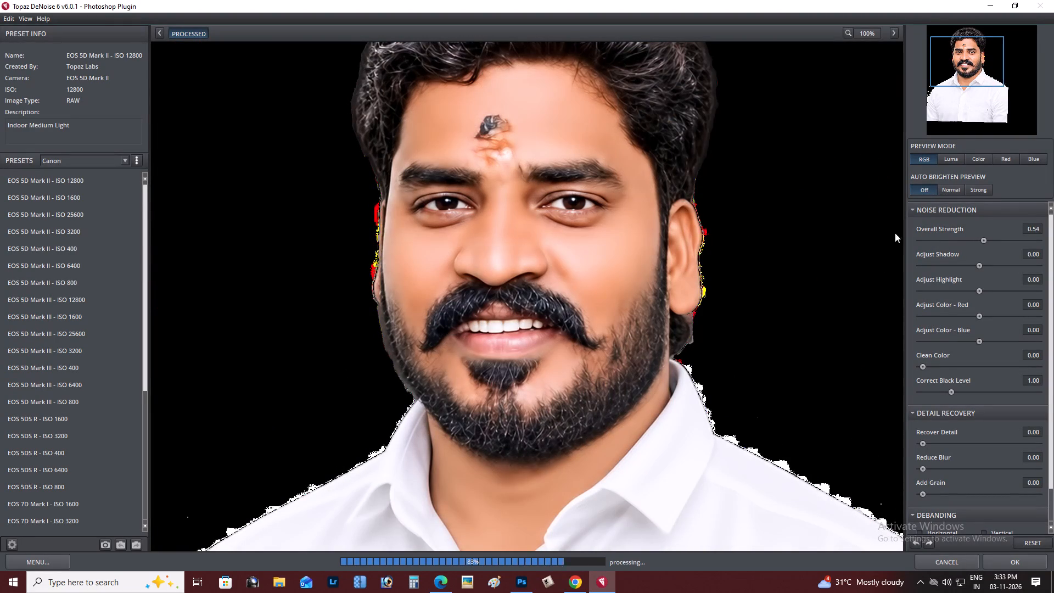
click(676, 245)
drag(926, 443, 996, 443)
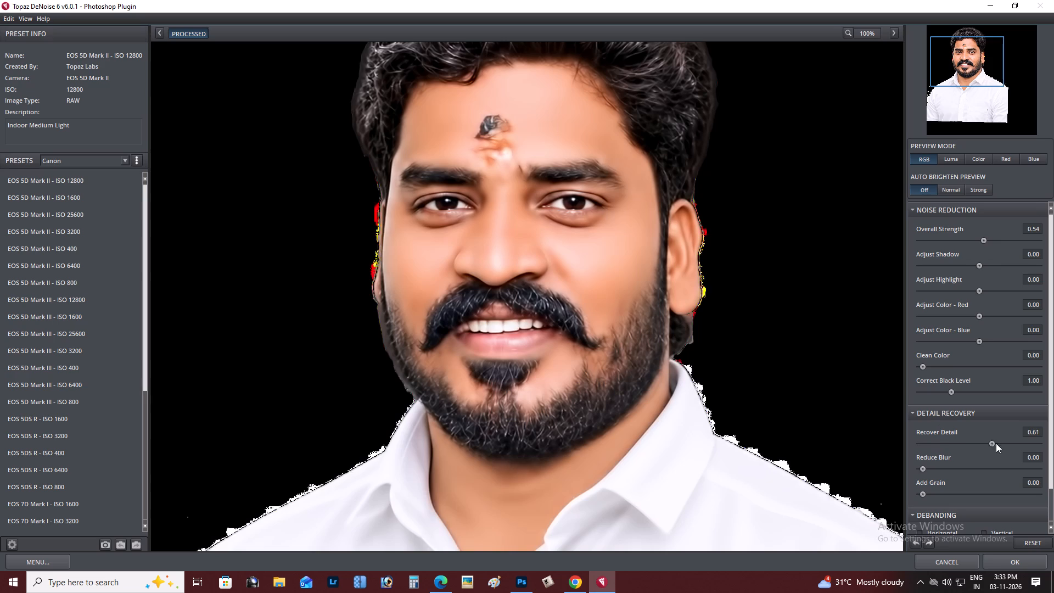
drag(996, 443, 1011, 443)
drag(1011, 443, 1033, 439)
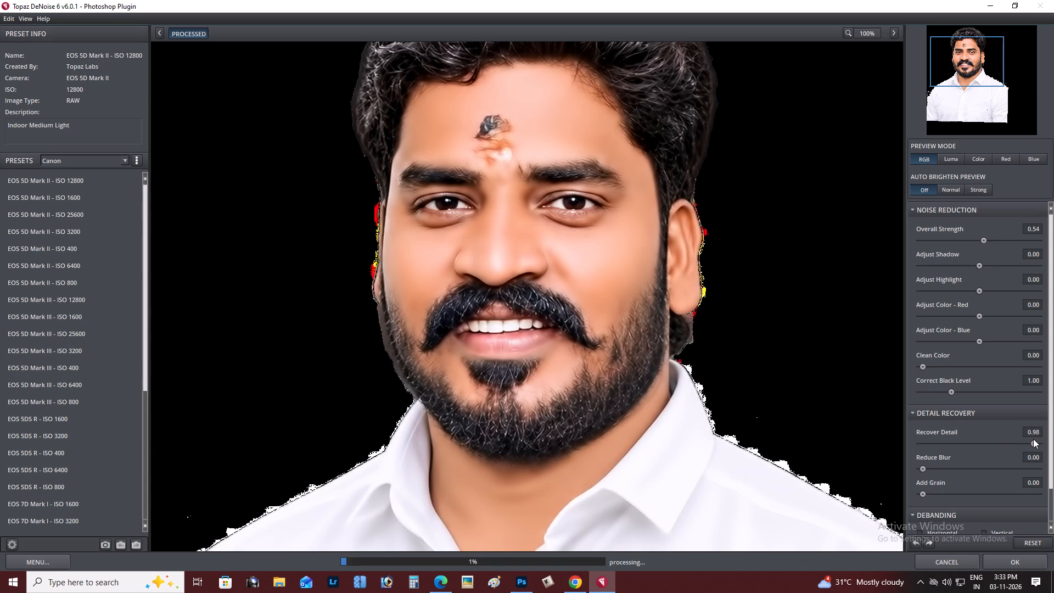
click(747, 377)
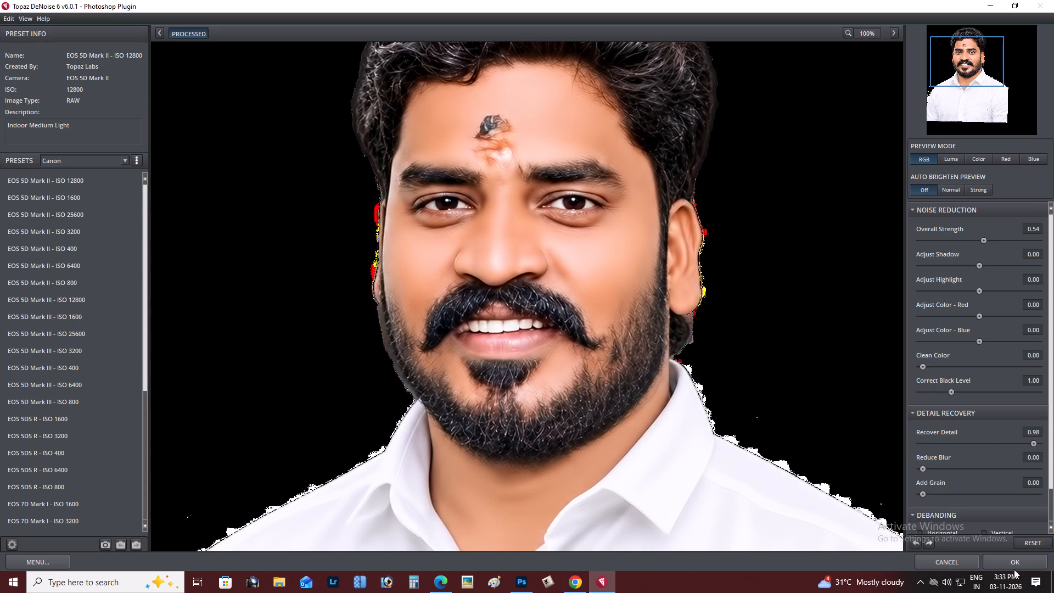
click(1016, 565)
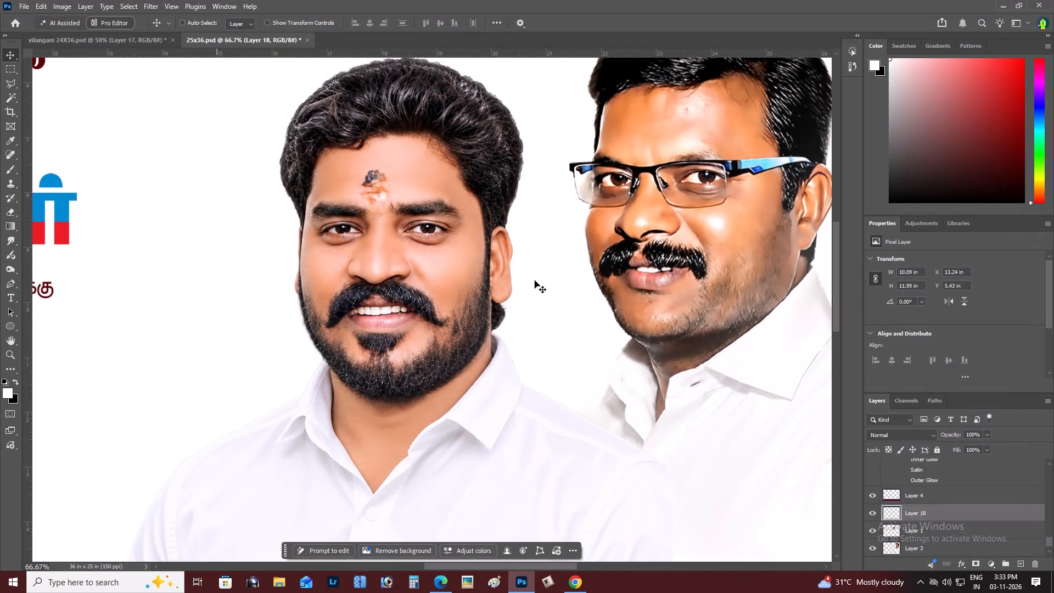
Brighten the bearded man's portrait with Levels, using midtones 1.14 and a white input level of 244.
key(ctrl+l)
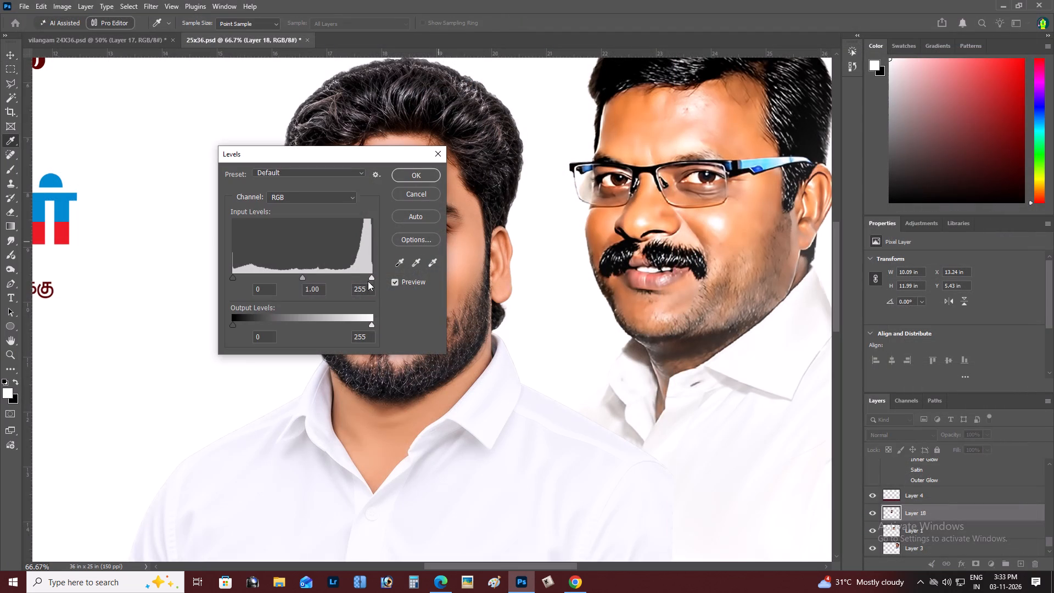
click(366, 278)
click(293, 277)
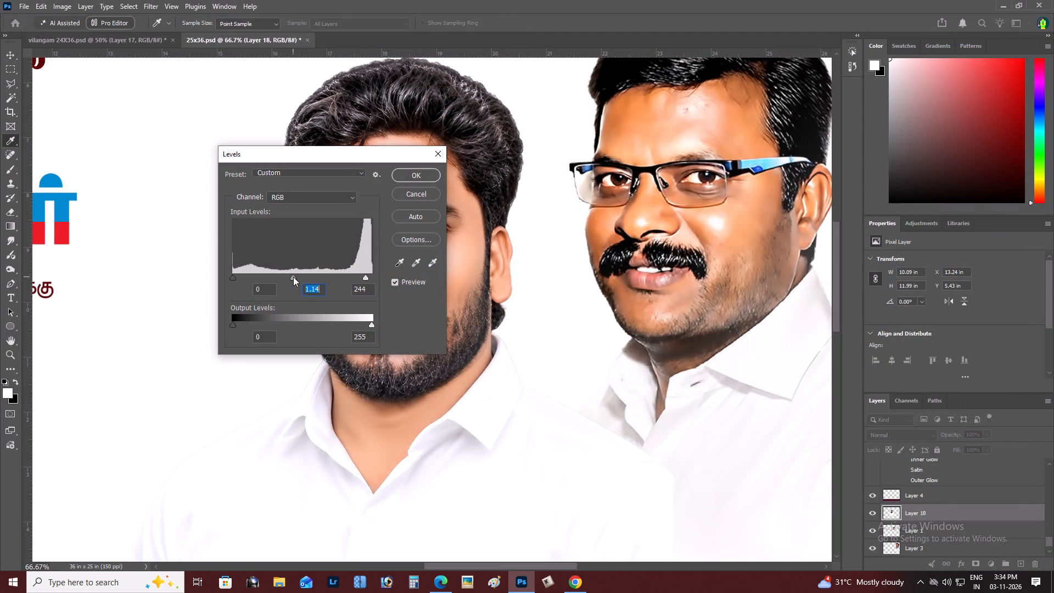
key(Return)
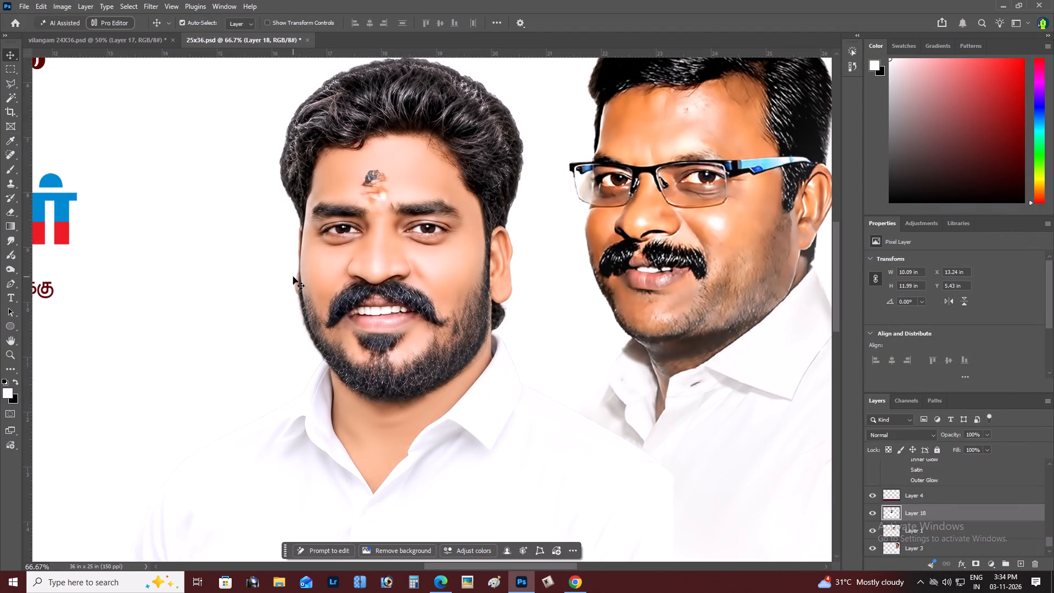
In the Camera Raw filter, set the bearded man's portrait to Texture +100, Clarity +9 and Dehaze +23.
key(ctrl+shift+a)
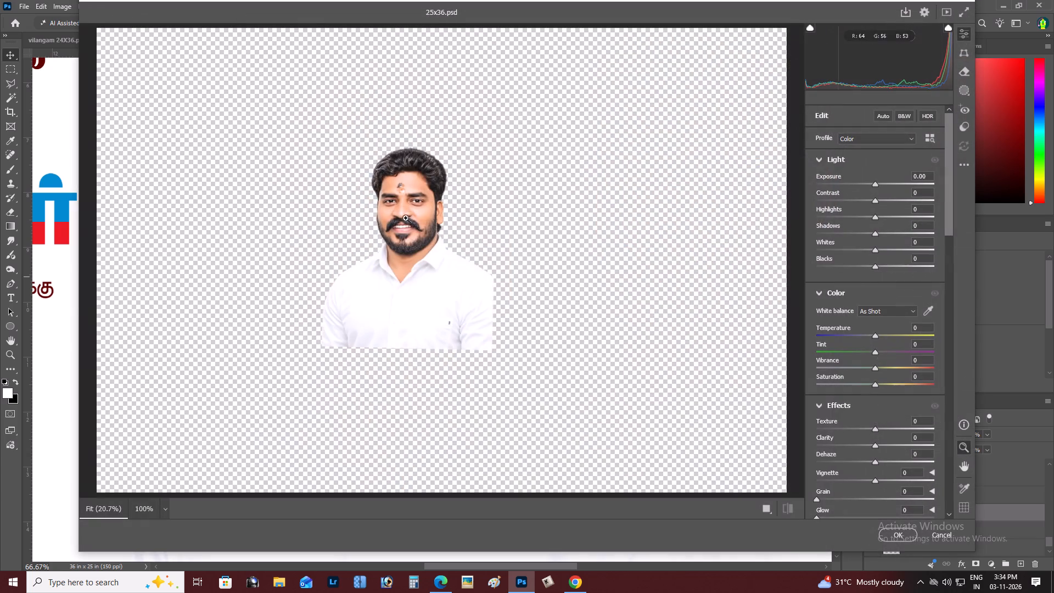
drag(395, 197, 470, 307)
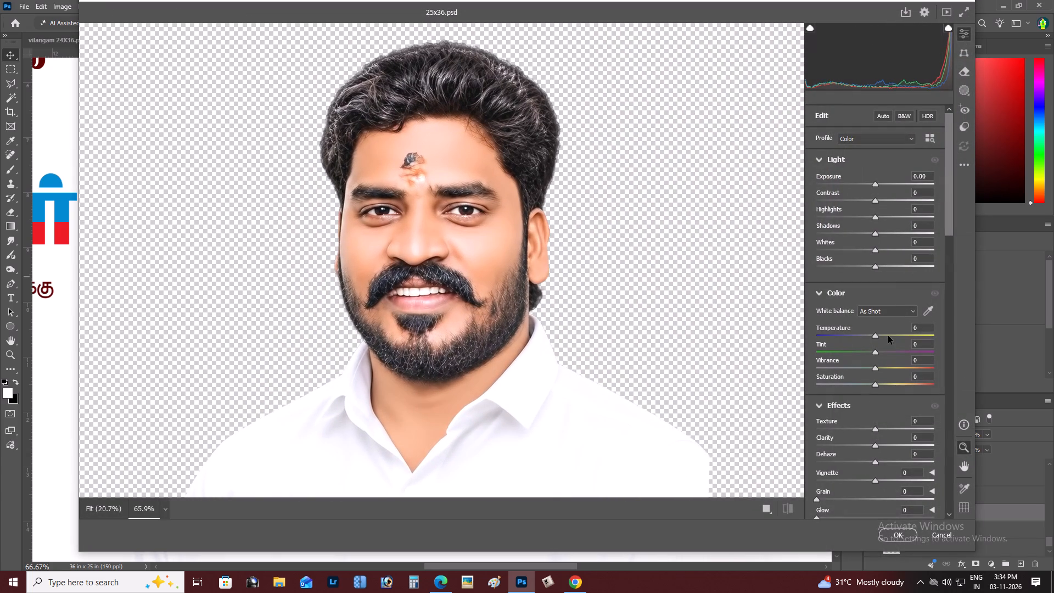
drag(873, 428, 898, 428)
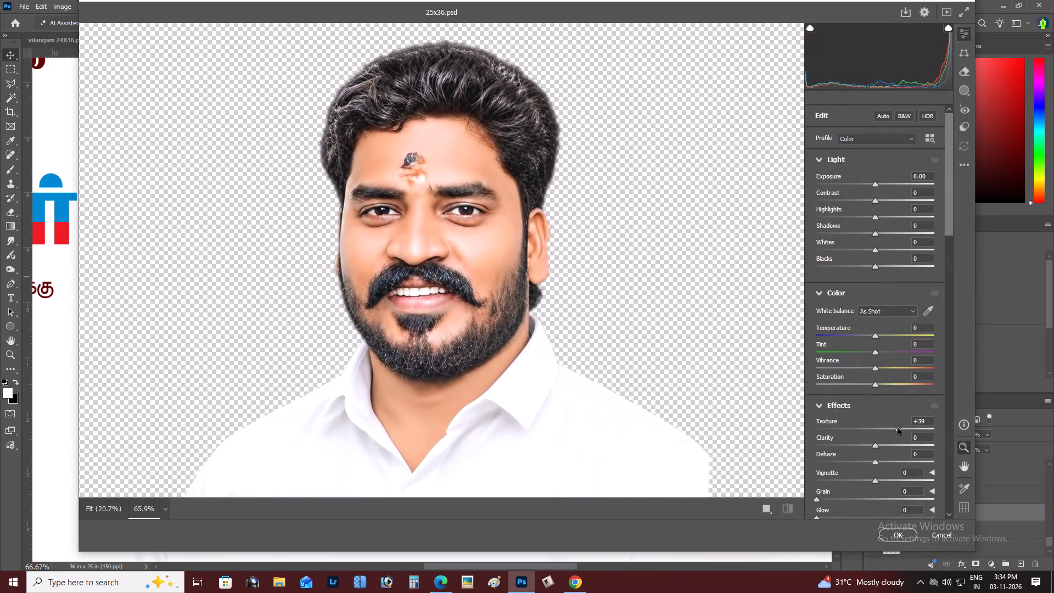
drag(898, 428, 938, 427)
drag(876, 444, 895, 444)
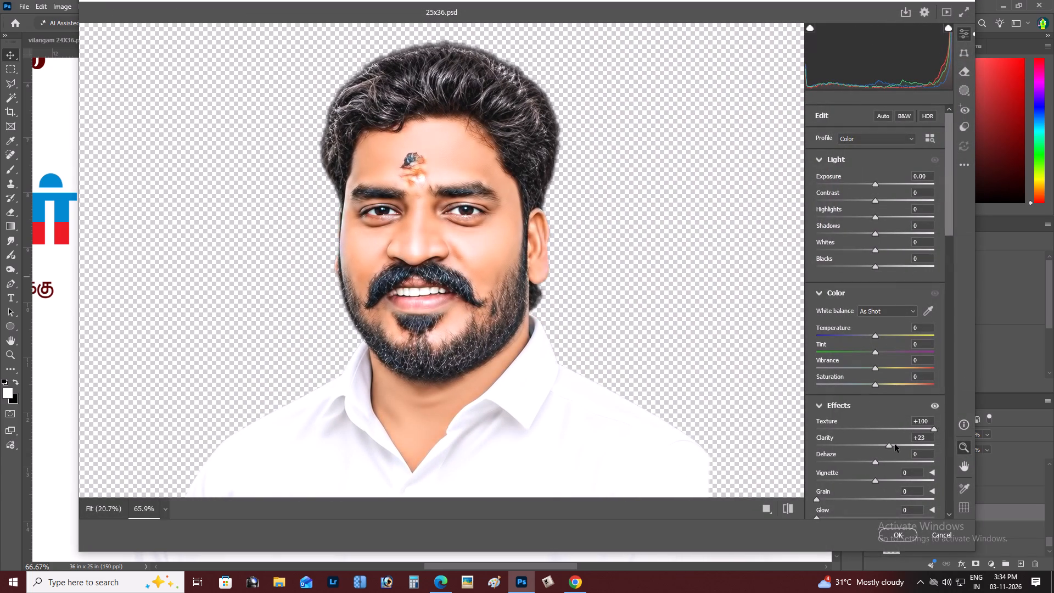
drag(895, 444, 882, 445)
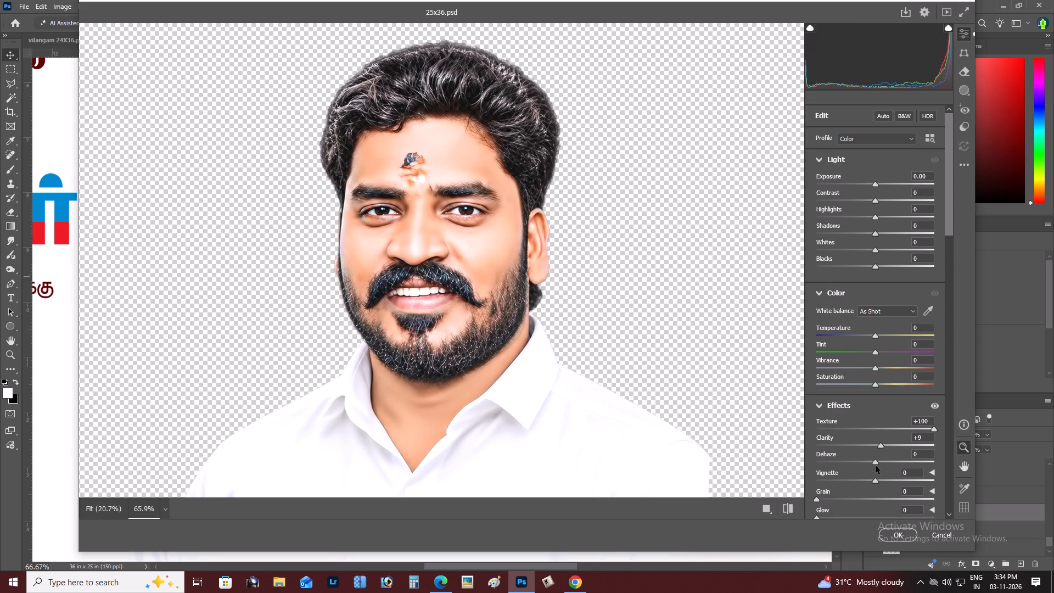
drag(876, 466, 897, 461)
drag(877, 463, 901, 463)
drag(901, 463, 890, 466)
Set Sharpening to 150 and Noise Reduction to 90 for the portrait, and apply the Camera Raw filter.
scroll(890, 466, down, 2)
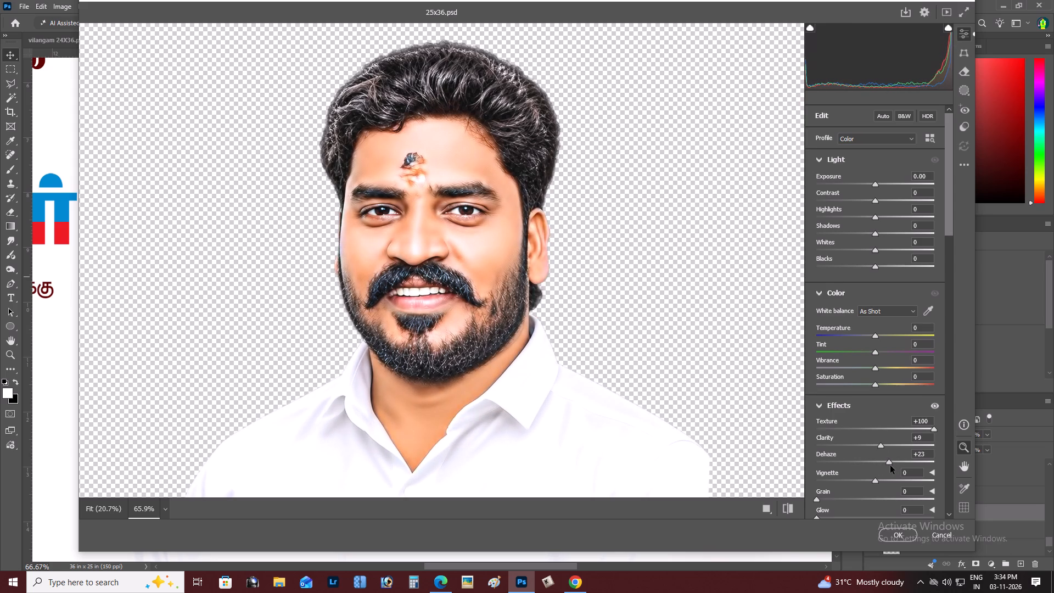
scroll(890, 466, down, 3)
scroll(922, 359, down, 17)
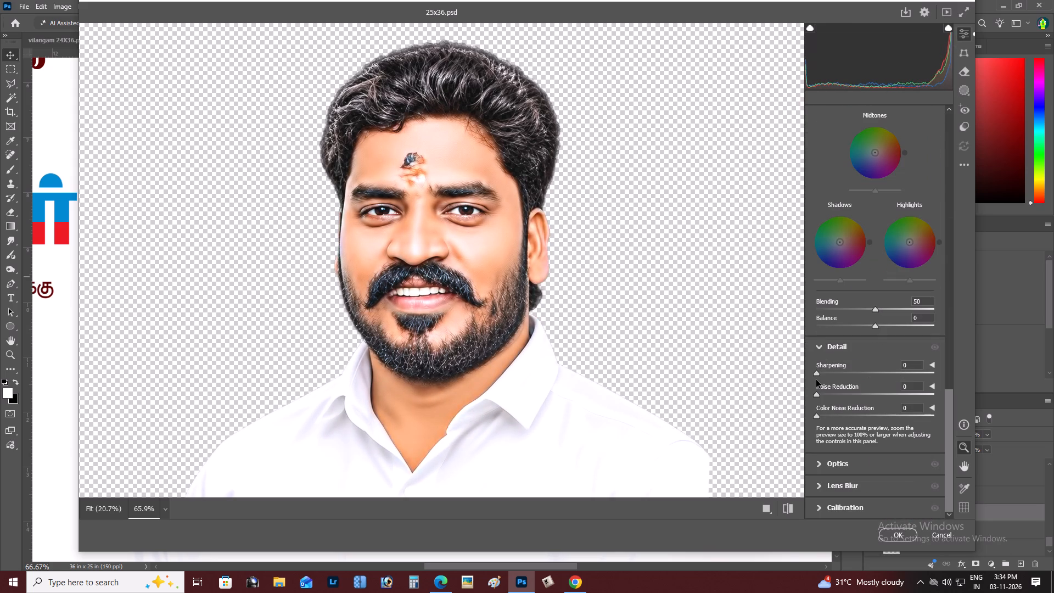
drag(816, 376, 948, 378)
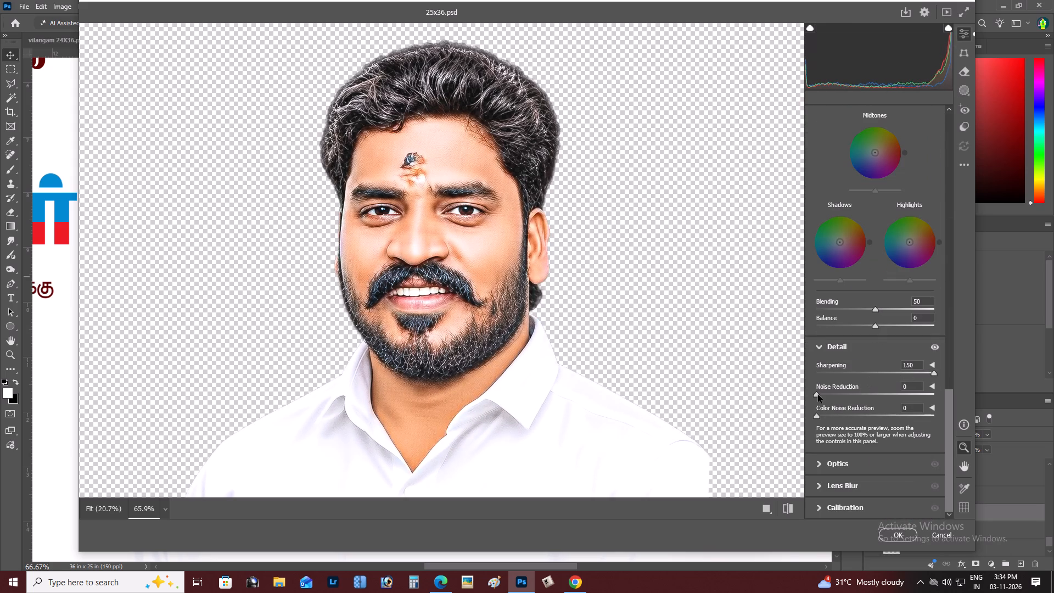
drag(817, 395, 923, 396)
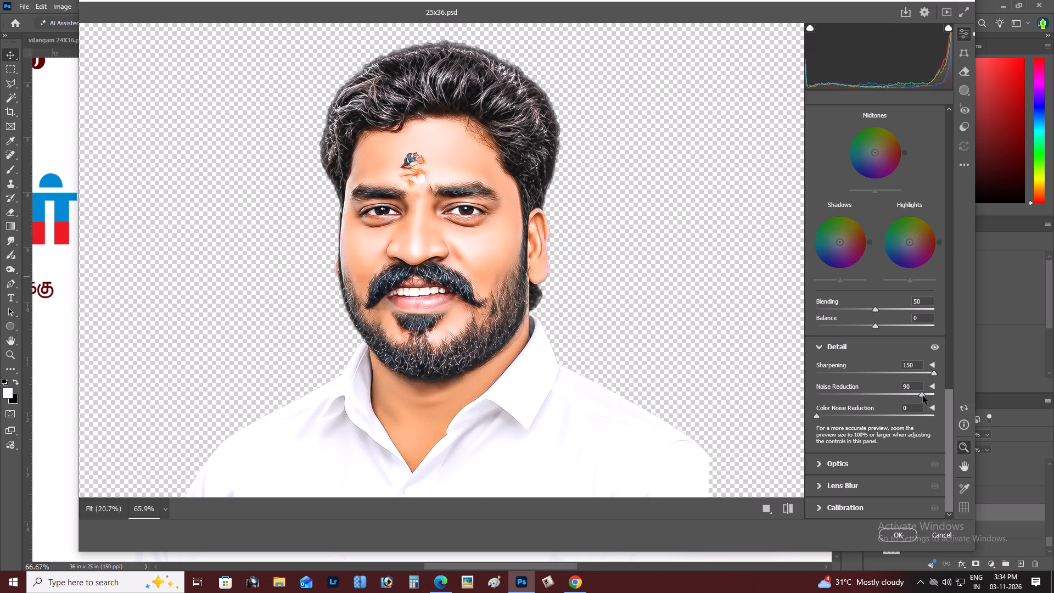
drag(820, 417, 893, 424)
drag(893, 424, 811, 422)
drag(811, 422, 826, 422)
click(898, 538)
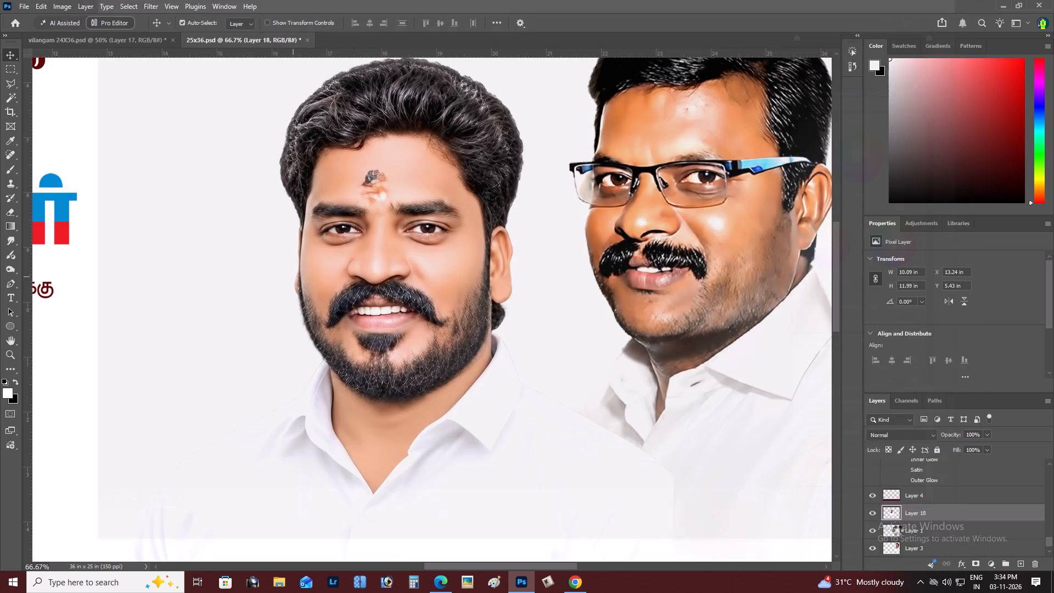
Examine the bearded man's filtered face up close and beside the neighbouring portrait.
key(ctrl+minus)
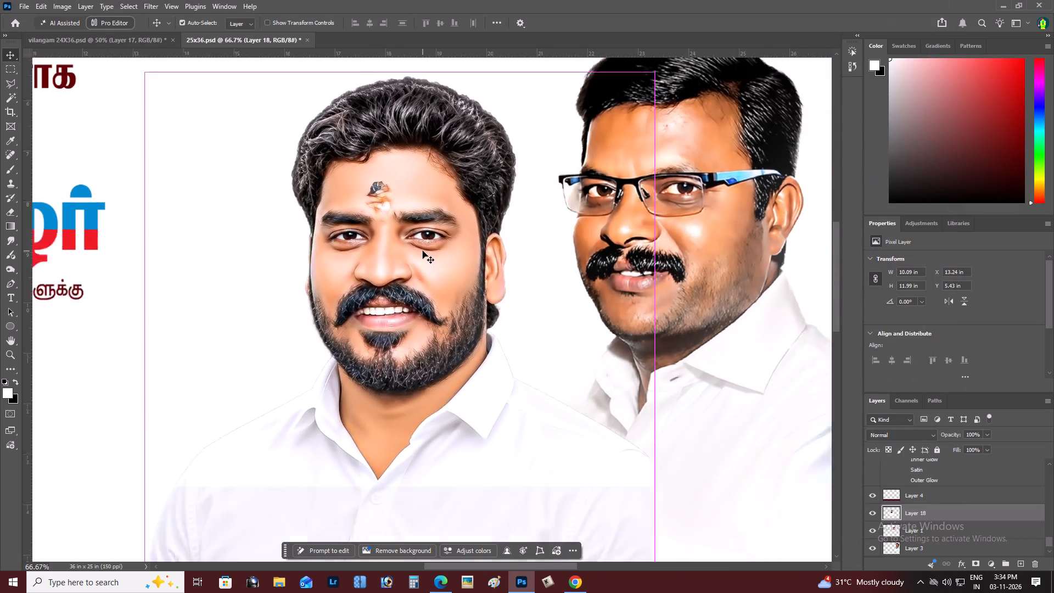
key(ctrl+plus)
key(ctrl+plus)
key(ctrl+plus)
key(space)
key(space)
key(space)
key(space)
key(space)
key(space)
key(space)
key(space)
key(space)
key(space)
key(space)
drag(423, 251, 428, 289)
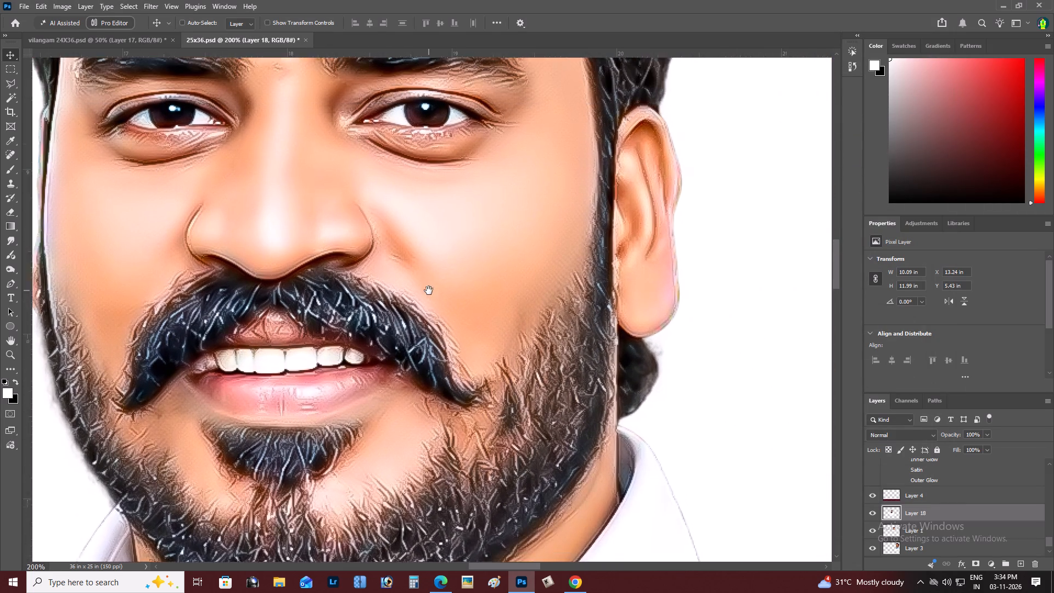
click(429, 290)
key(ctrl+minus)
key(ctrl+minus)
key(ctrl+minus)
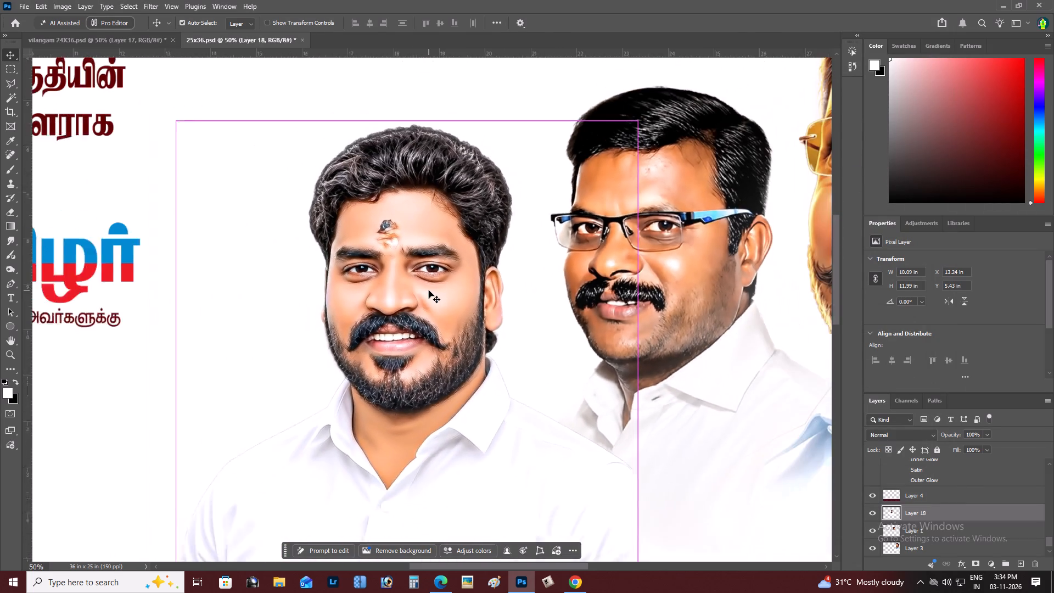
Fade the bearded man's shirt on the side facing the bespectacled man, using a large soft Eraser on Layer 18.
key(Tab)
key(ctrl+minus)
key(ctrl+minus)
key(ctrl+plus)
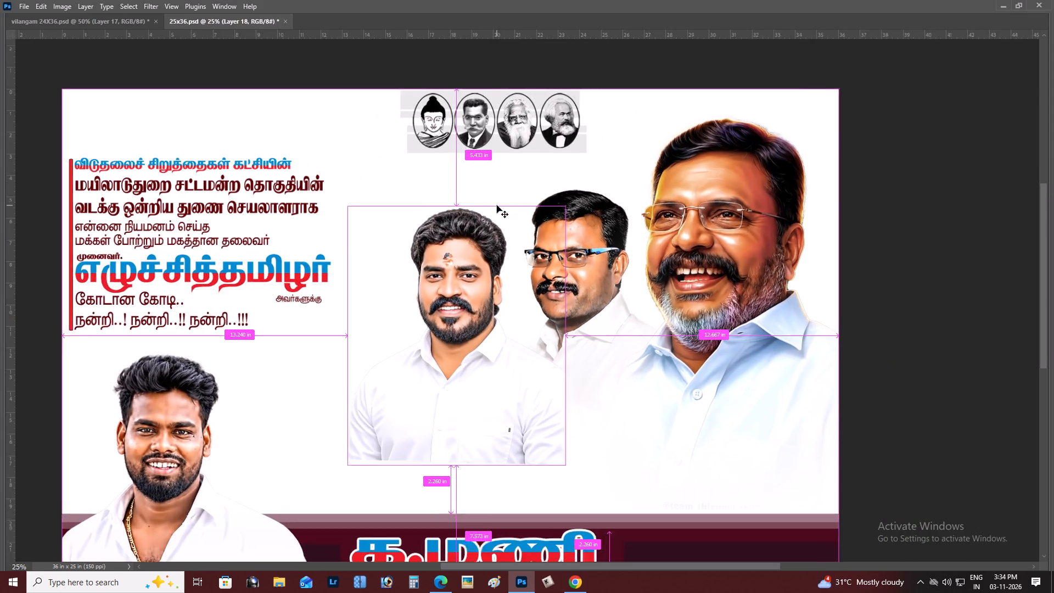
key(e)
key(space)
drag(570, 344, 562, 294)
click(562, 294)
key(bracketleft)
key(bracketleft)
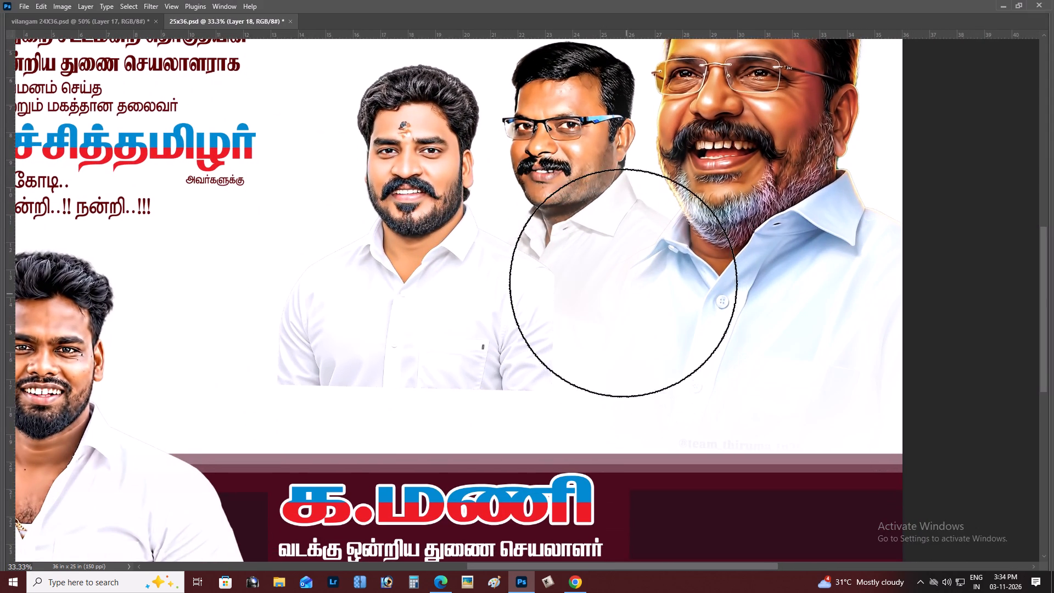
text([[)
key(bracketleft)
drag(629, 273, 626, 278)
drag(619, 304, 617, 313)
drag(609, 327, 603, 337)
drag(596, 355, 593, 367)
drag(587, 378, 572, 402)
drag(563, 405, 556, 408)
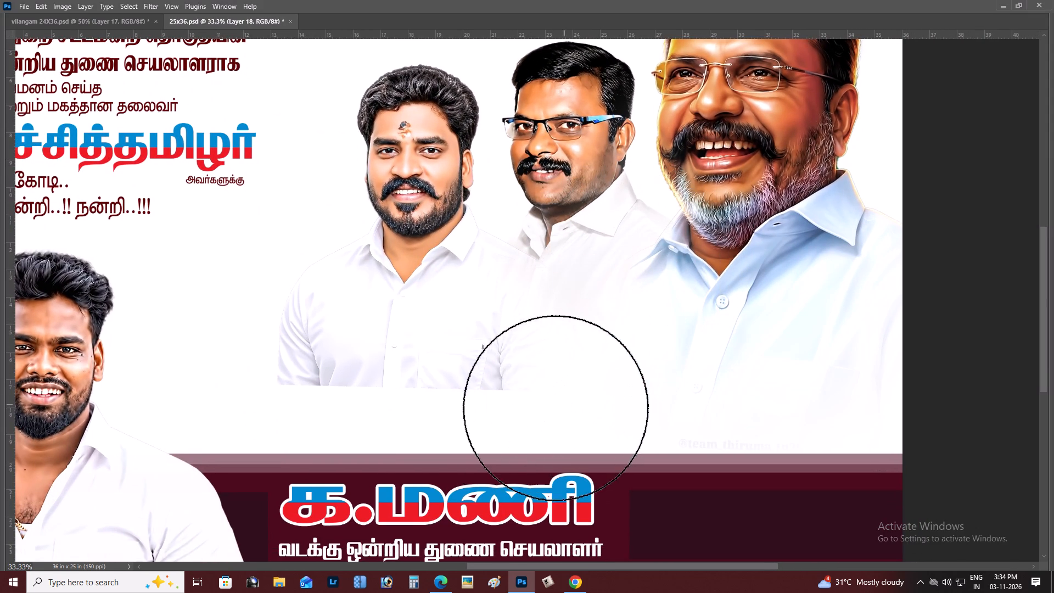
drag(556, 408, 539, 410)
Erase softly along the bearded man's outer shirt sleeve and lower corner on the side facing the young man.
drag(254, 421, 249, 414)
drag(231, 377, 228, 366)
drag(225, 318, 225, 311)
double_click(225, 309)
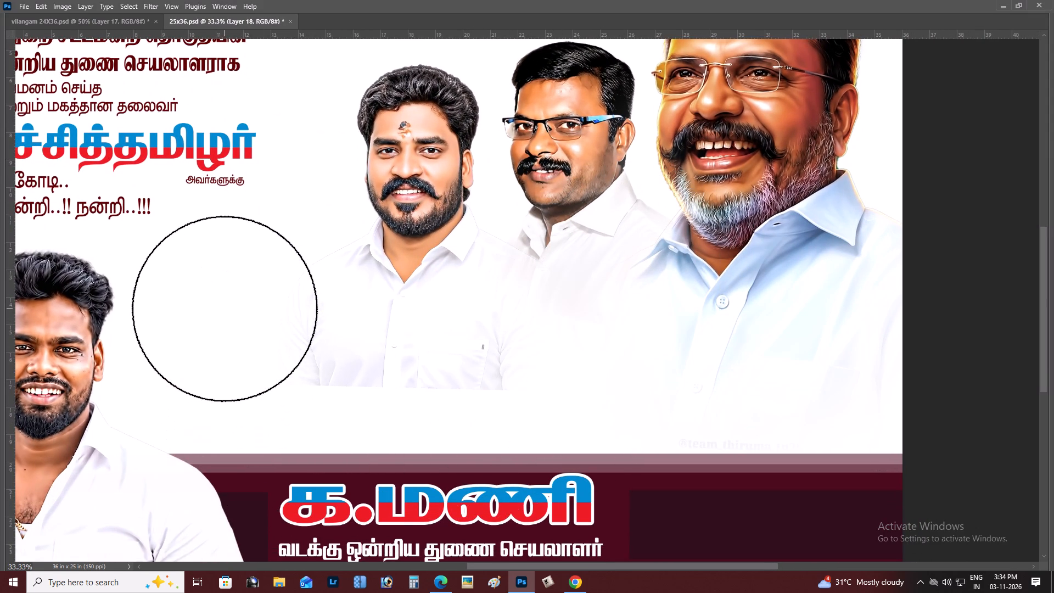
key(bracketright)
click(244, 377)
key(bracketright)
key(bracketright)
key(bracketright)
key(bracketright)
key(bracketleft)
click(288, 461)
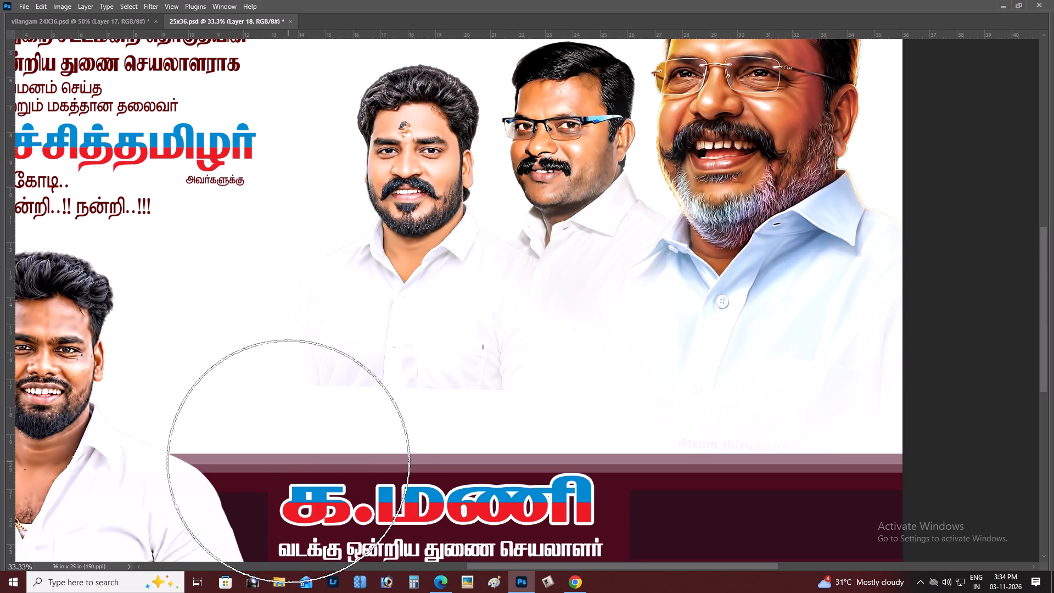
drag(270, 438, 255, 413)
drag(239, 388, 233, 378)
Fade the bottom edge of the bearded man's shirt into the white background with the soft Eraser.
drag(421, 491, 436, 491)
drag(446, 491, 451, 489)
drag(470, 482, 488, 475)
drag(502, 472, 508, 467)
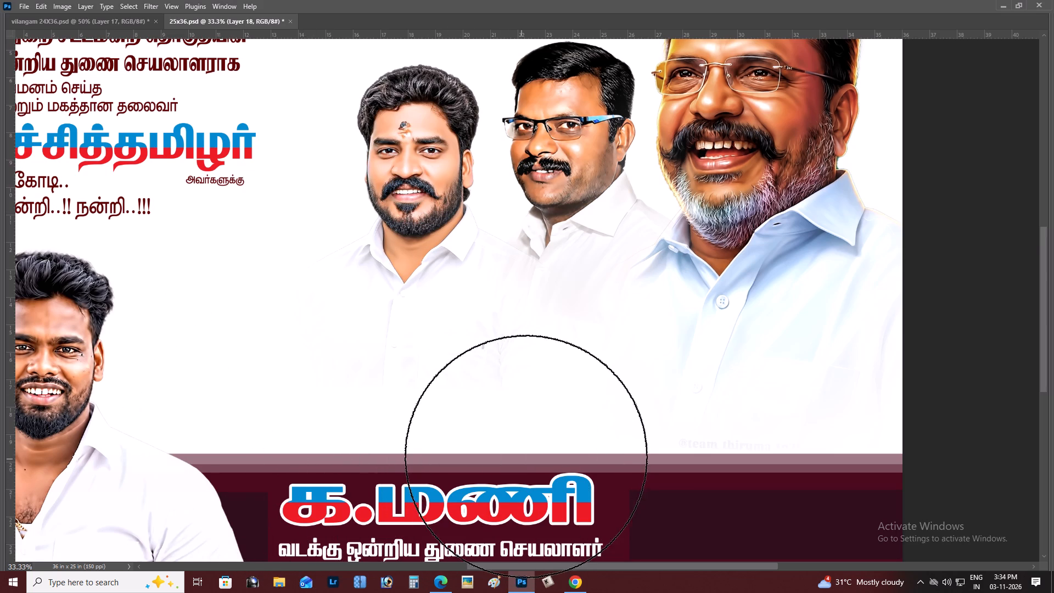
click(529, 455)
click(591, 417)
Move the bearded man's portrait about 2.4 in left and 3.1 in down, away from the bespectacled man.
key(v)
key(space)
drag(496, 283, 502, 300)
click(502, 303)
key(space)
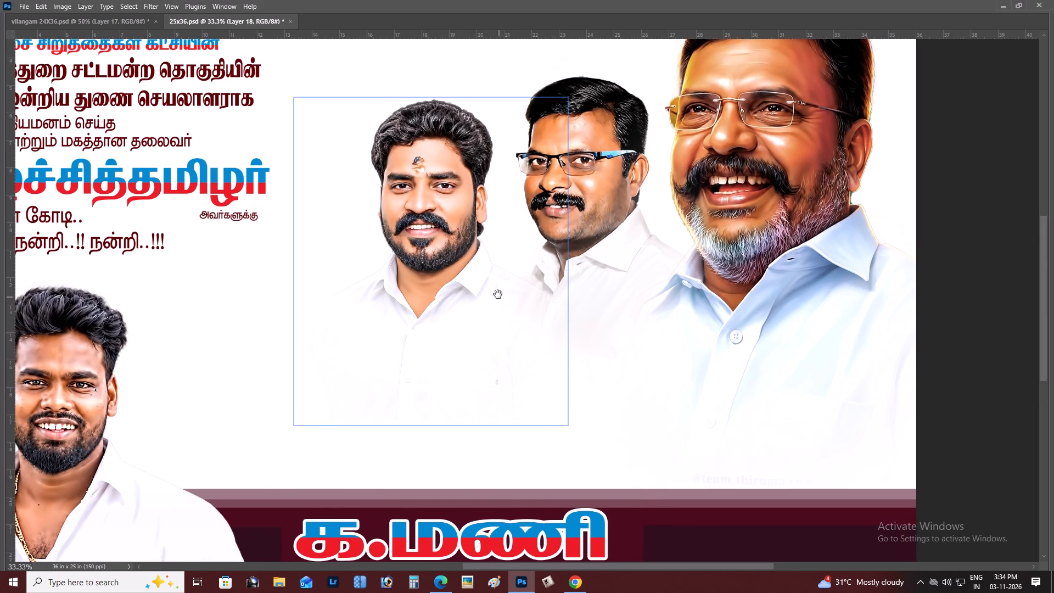
drag(498, 294, 496, 316)
click(496, 316)
drag(448, 290, 406, 343)
key(space)
key(space)
key(space)
key(space)
key(space)
key(space)
key(space)
key(space)
drag(417, 284, 418, 215)
click(418, 211)
drag(413, 202, 386, 238)
Enlarge the bearded man's portrait about its centre to roughly 111%.
key(ctrl+t)
key(space)
drag(421, 205, 421, 227)
click(421, 228)
alt+drag(495, 159, 513, 142)
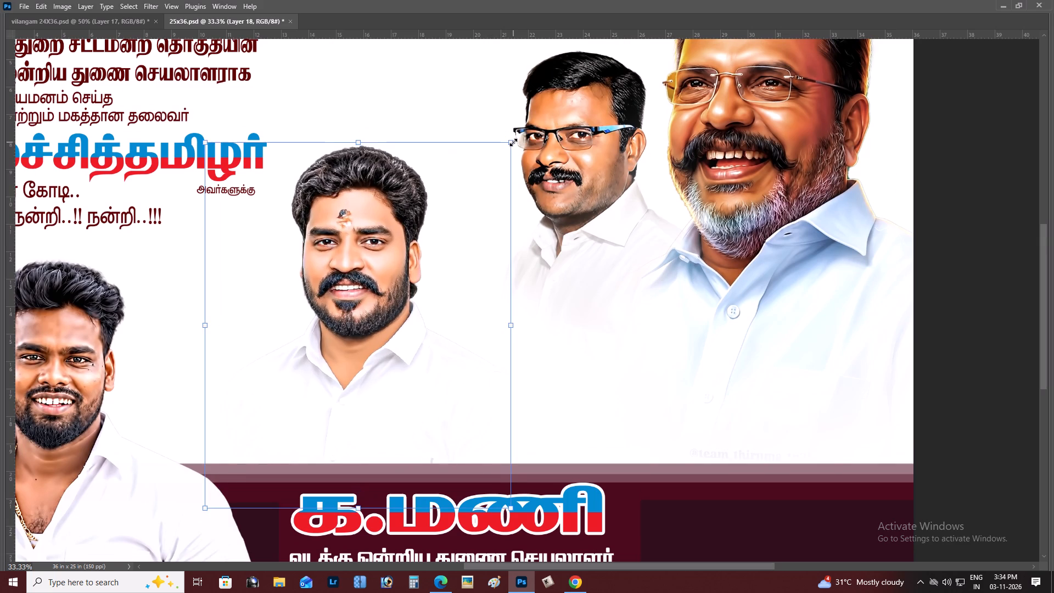
key(Return)
Move the bearded man's enlarged portrait up about 0.7 in.
key(space)
key(space)
key(space)
key(space)
key(space)
drag(513, 161, 514, 183)
click(514, 183)
drag(405, 273, 407, 253)
Move the bespectacled man's portrait on Layer 1 about 1.8 in left and 0.5 in down, towards the bearded man.
key(space)
key(space)
drag(456, 243, 405, 253)
click(388, 253)
right_click(463, 212)
click(475, 219)
drag(475, 219, 422, 233)
key(space)
drag(476, 226, 448, 241)
click(434, 242)
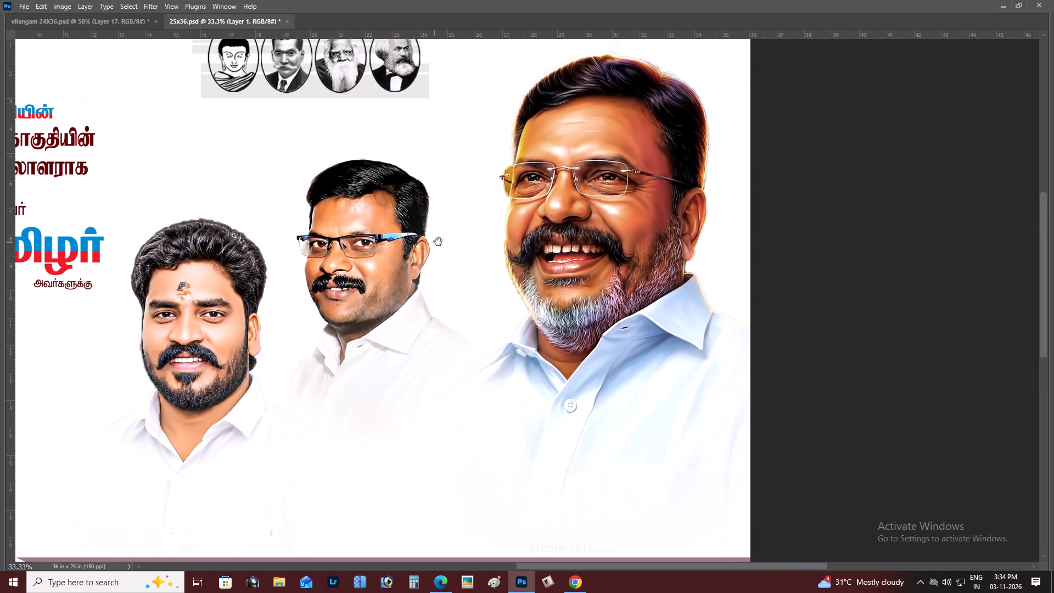
Enlarge the laughing leader's portrait on Layer 3 about its centre to about 18 in wide and move it about 0.7 in down.
right_drag(609, 184, 614, 185)
click(623, 189)
key(ctrl+t)
alt+drag(809, 54, 825, 40)
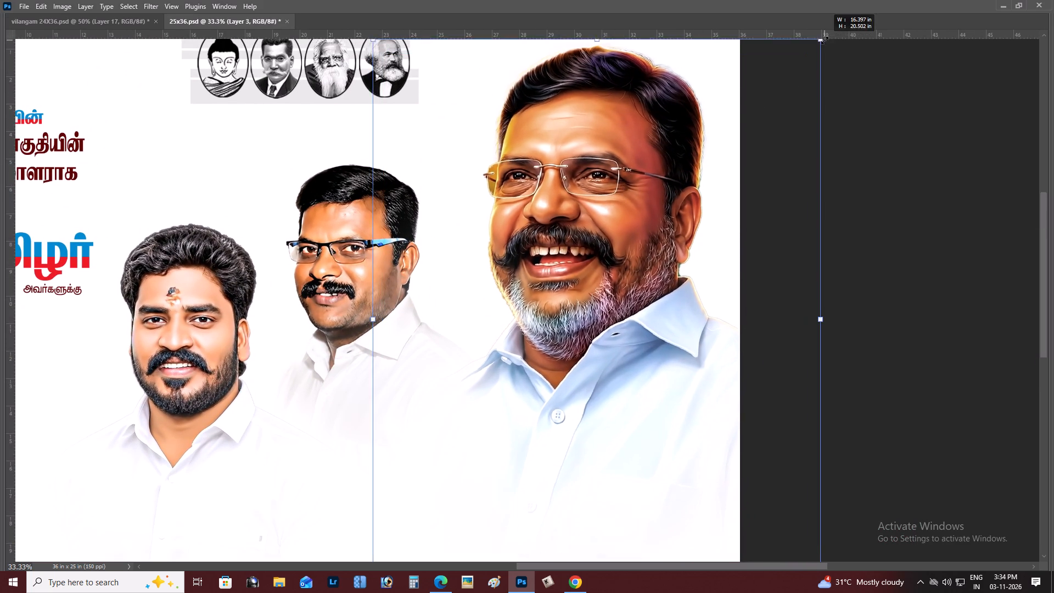
alt+drag(825, 40, 846, 32)
key(space)
drag(618, 189, 617, 160)
click(617, 159)
drag(618, 146, 615, 165)
double_click(615, 165)
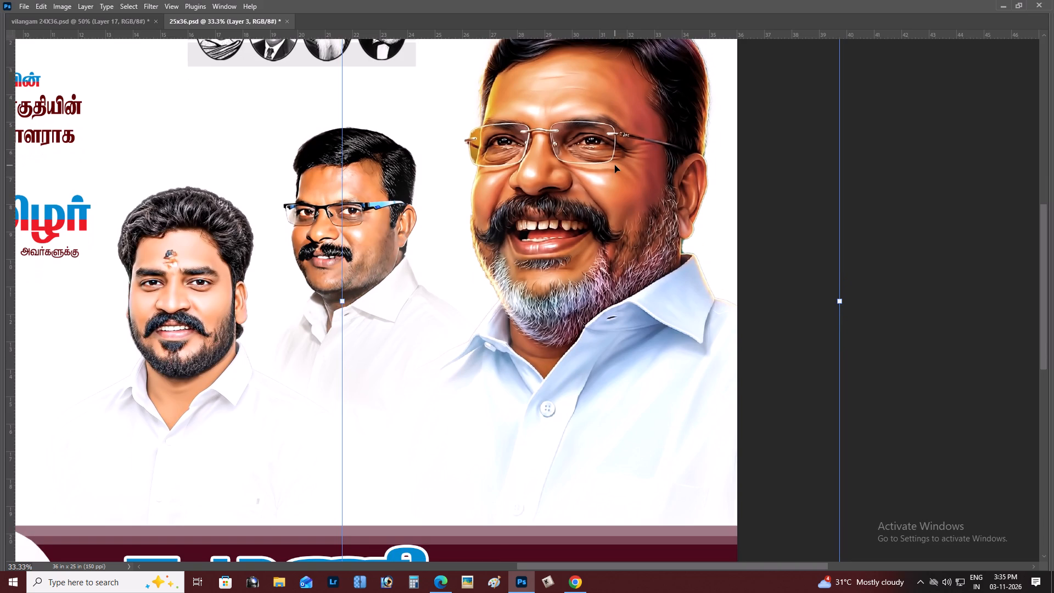
key(space)
key(ctrl+minus)
key(ctrl+minus)
click(615, 165)
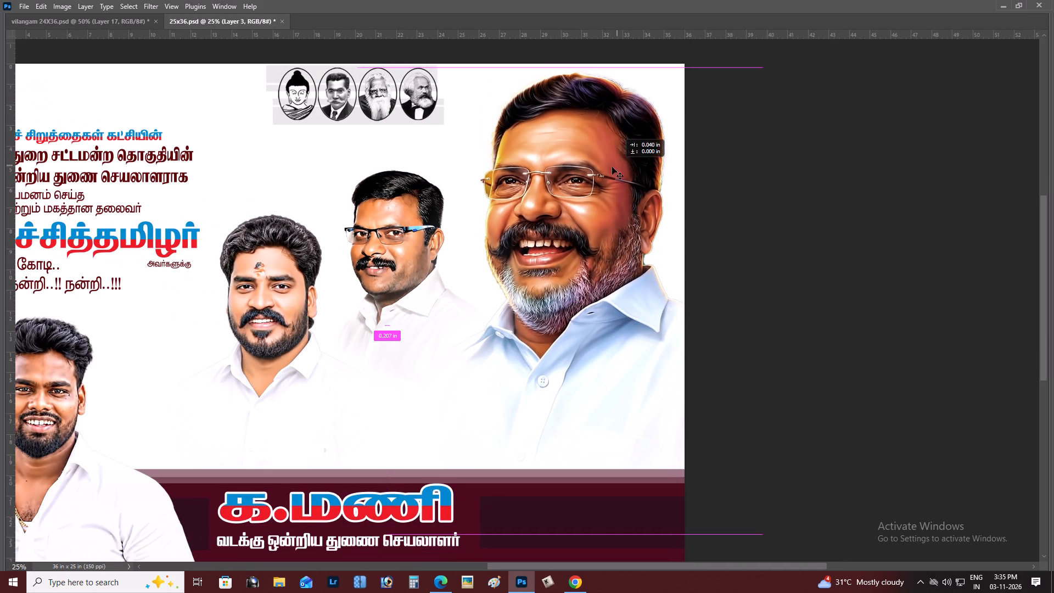
Enlarge the bespectacled man's portrait on Layer 1 to roughly 118% and shift it about 0.6 in right and 0.4 in down.
key(space)
drag(497, 197, 511, 196)
click(517, 196)
right_click(456, 197)
click(466, 205)
key(ctrl+t)
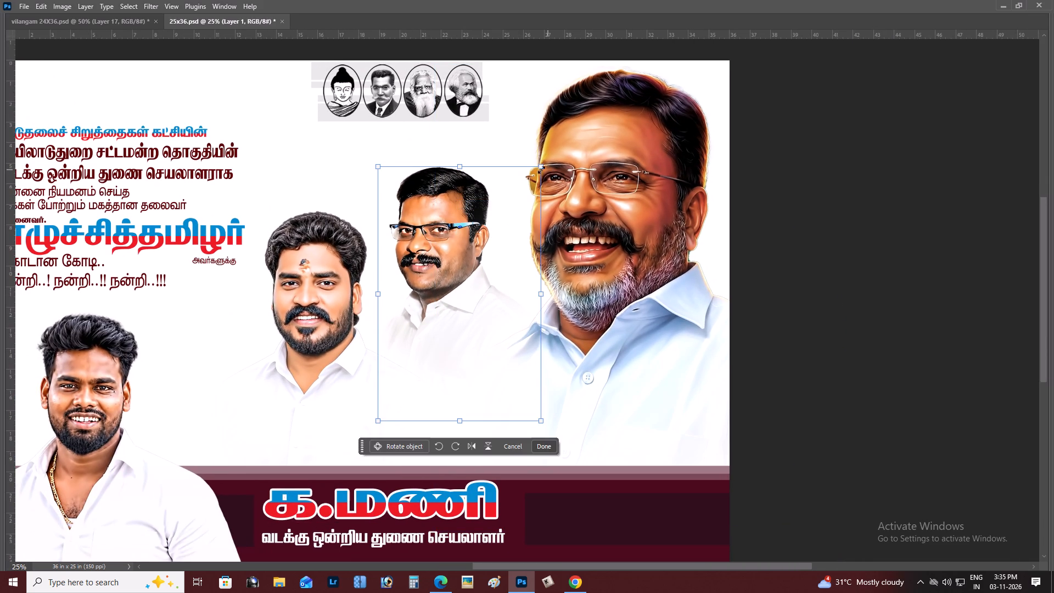
drag(540, 170, 562, 152)
drag(459, 202, 472, 209)
key(Return)
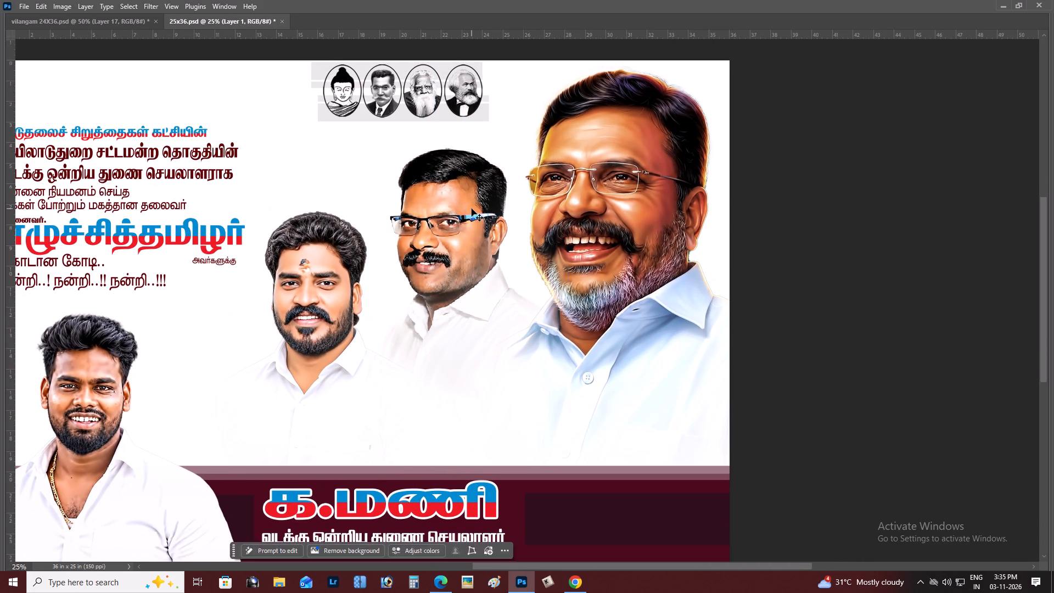
Move the bearded man's portrait beside the bespectacled man about 0.4 in right and 0.2 in down.
key(space)
key(space)
key(space)
double_click(472, 209)
click(472, 223)
key(space)
key(space)
drag(438, 244, 479, 243)
click(482, 243)
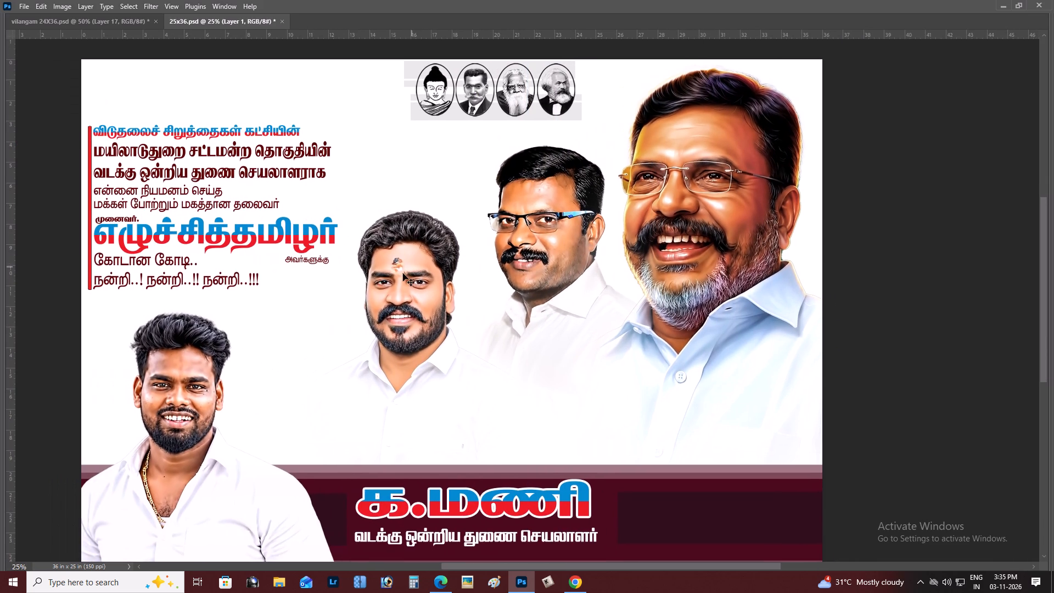
right_click(402, 273)
click(411, 279)
drag(416, 280, 425, 284)
Enlarge the Tamil text block to roughly 116% and move it up into the poster's upper-left corner, about 1 in below the top edge.
key(space)
key(space)
drag(334, 259, 373, 275)
click(373, 275)
right_click(356, 261)
click(368, 267)
drag(368, 267, 388, 264)
key(ctrl+t)
click(557, 230)
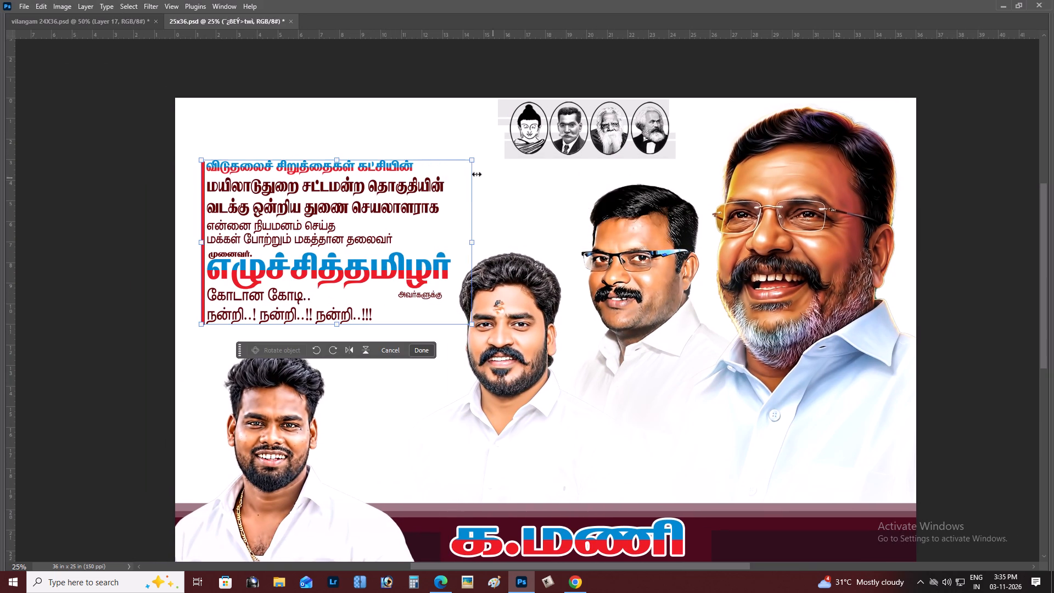
alt+drag(472, 160, 485, 155)
drag(408, 223, 411, 193)
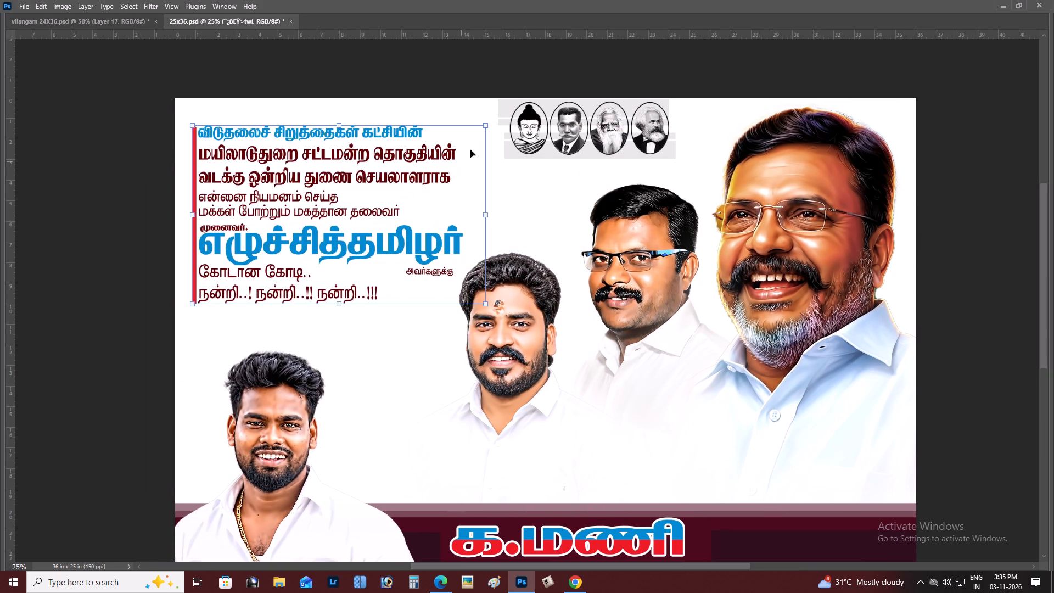
alt+drag(483, 124, 496, 120)
key(Return)
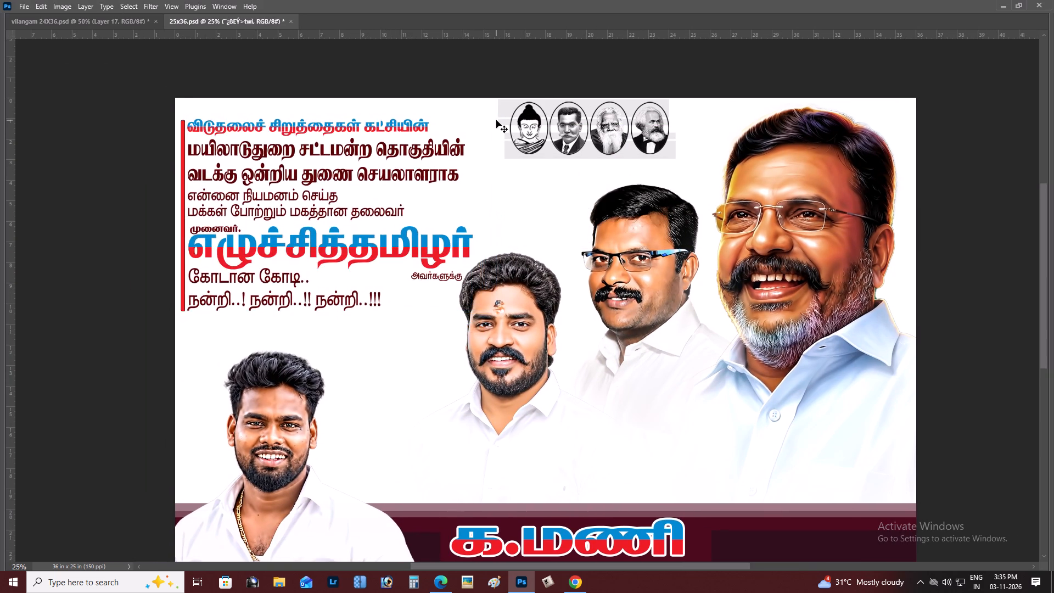
Move the bearded man's portrait on Layer 18 about 0.3 in right, towards the bespectacled man.
key(ctrl+minus)
key(z)
double_click(527, 331)
key(v)
right_click(519, 306)
click(530, 311)
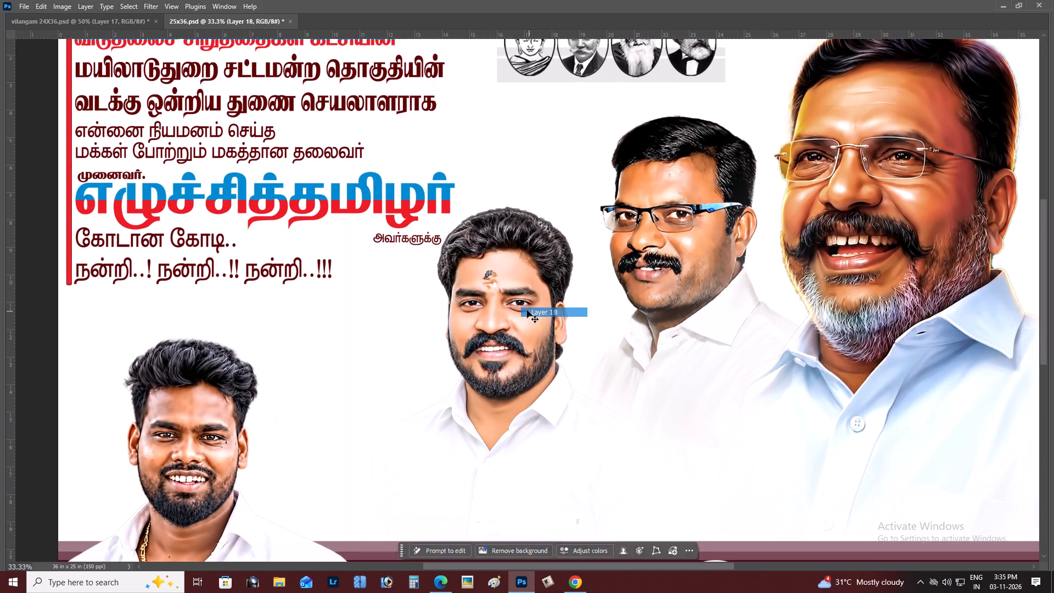
shift+drag(527, 310, 536, 312)
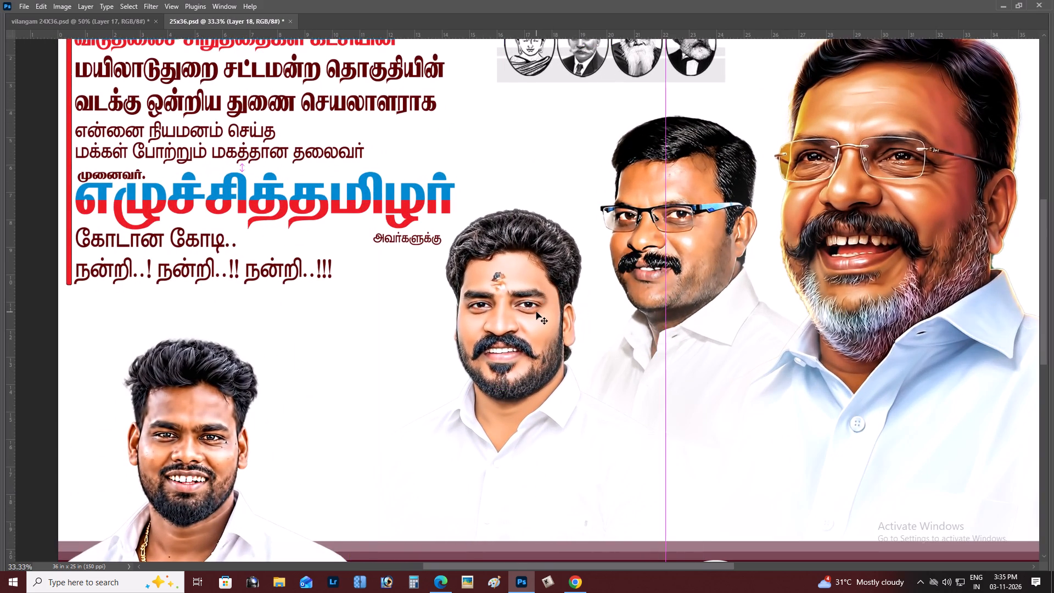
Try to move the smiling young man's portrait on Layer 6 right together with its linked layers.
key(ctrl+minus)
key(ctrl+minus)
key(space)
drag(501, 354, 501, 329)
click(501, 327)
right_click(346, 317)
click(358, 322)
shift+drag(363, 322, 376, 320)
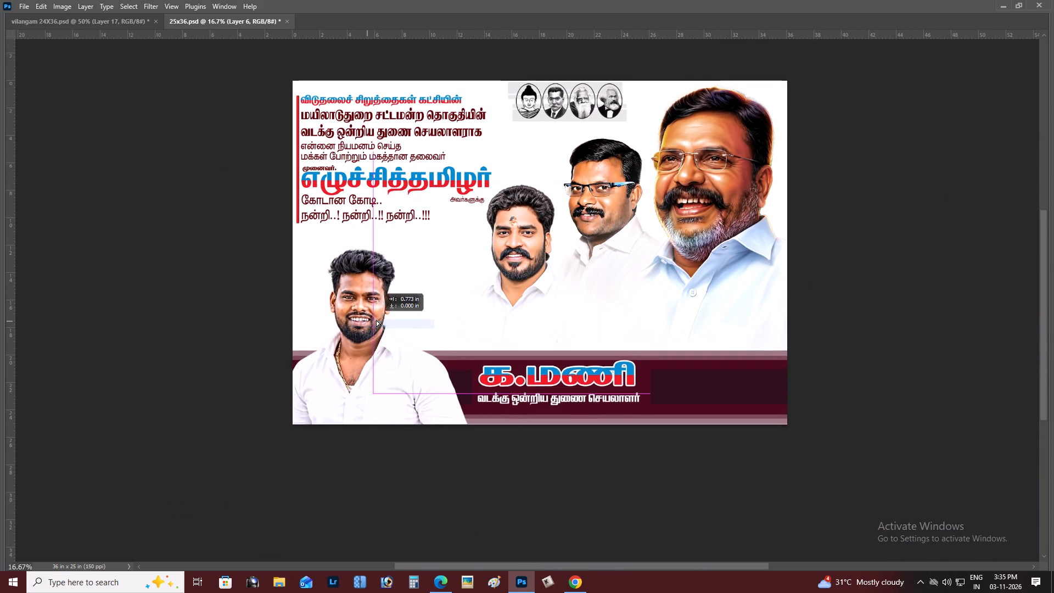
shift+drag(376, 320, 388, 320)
Unlink the smiling young man's portrait on Layer 6 from its linked layers and move it about 1.6 in right.
key(z)
right_click(369, 305)
click(378, 309)
key(space)
drag(317, 351, 323, 324)
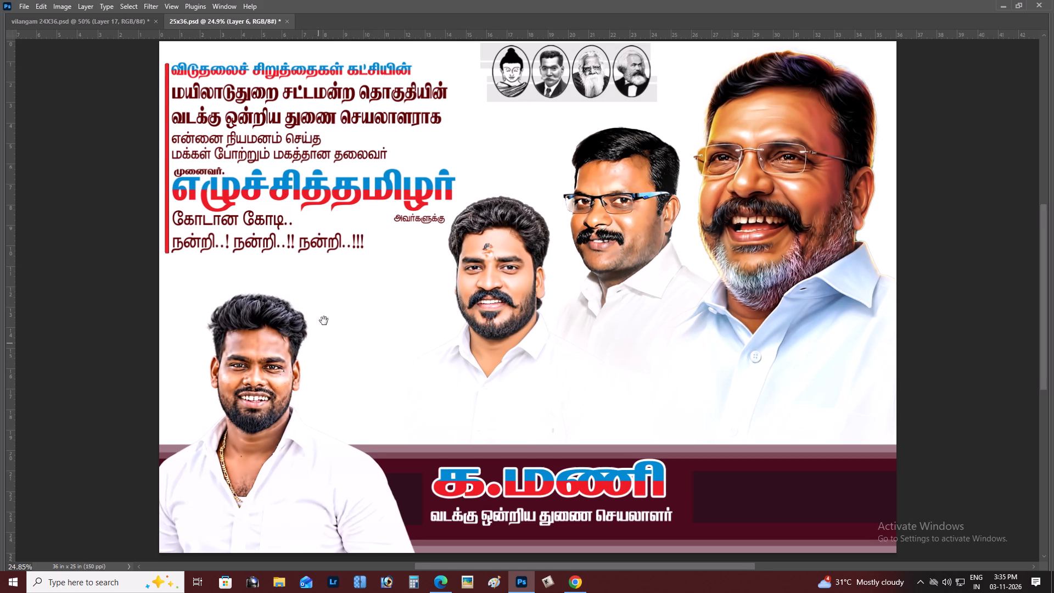
click(324, 321)
key(v)
key(v)
right_click(284, 287)
click(293, 292)
right_click(287, 287)
click(305, 326)
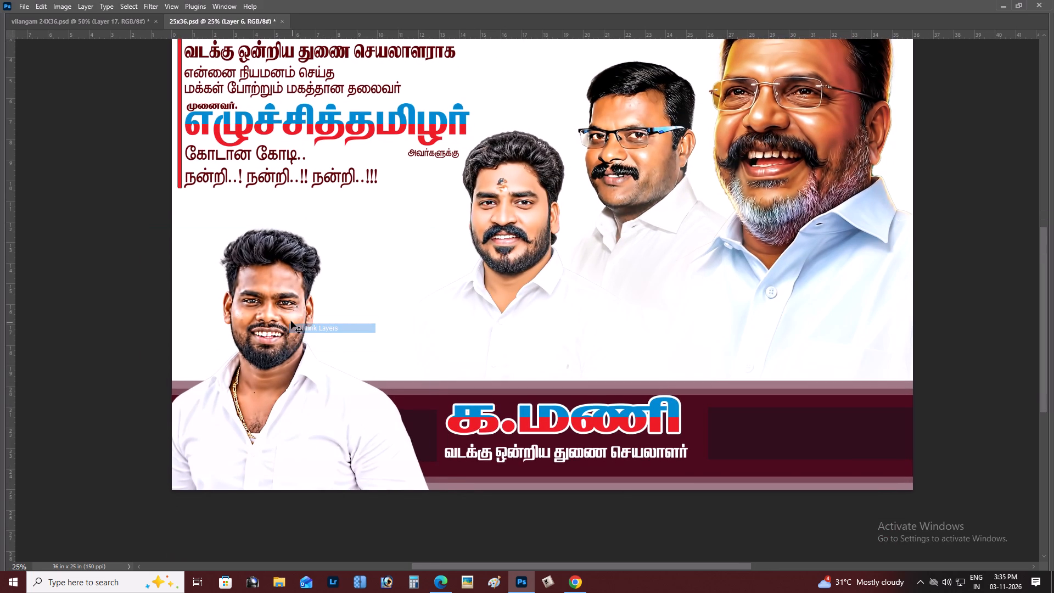
shift+drag(291, 321, 324, 329)
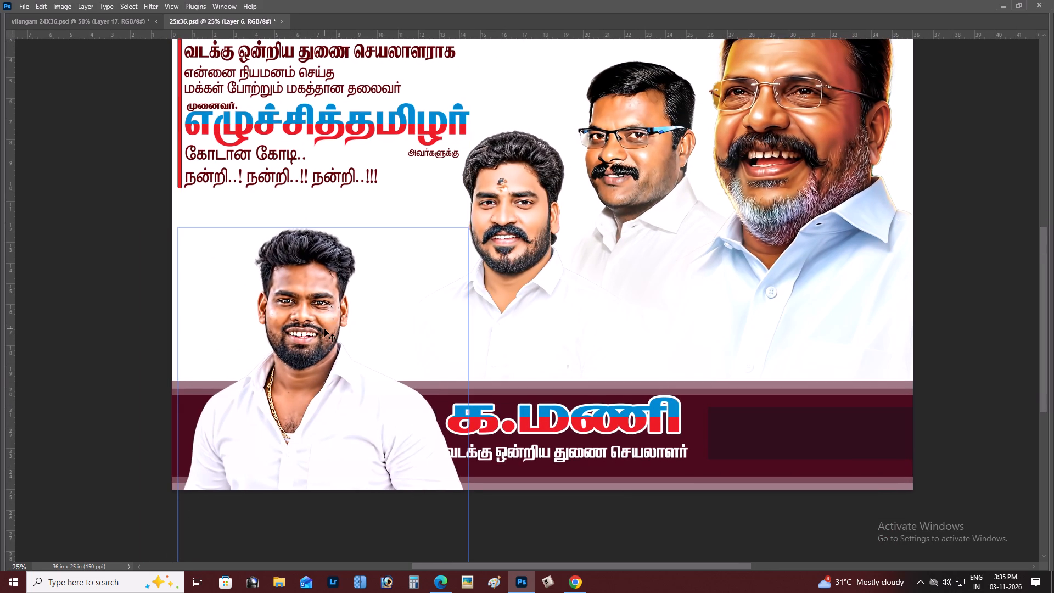
Enlarge the smiling young man's portrait about its centre to roughly 114%.
key(ctrl+t)
alt+drag(469, 225, 483, 209)
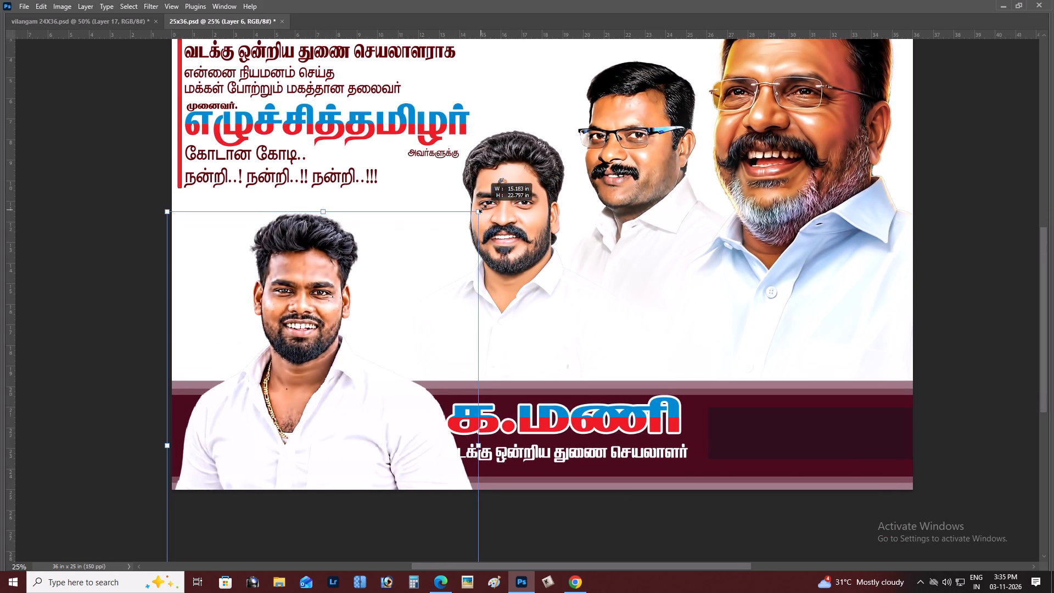
alt+drag(483, 209, 494, 199)
key(Return)
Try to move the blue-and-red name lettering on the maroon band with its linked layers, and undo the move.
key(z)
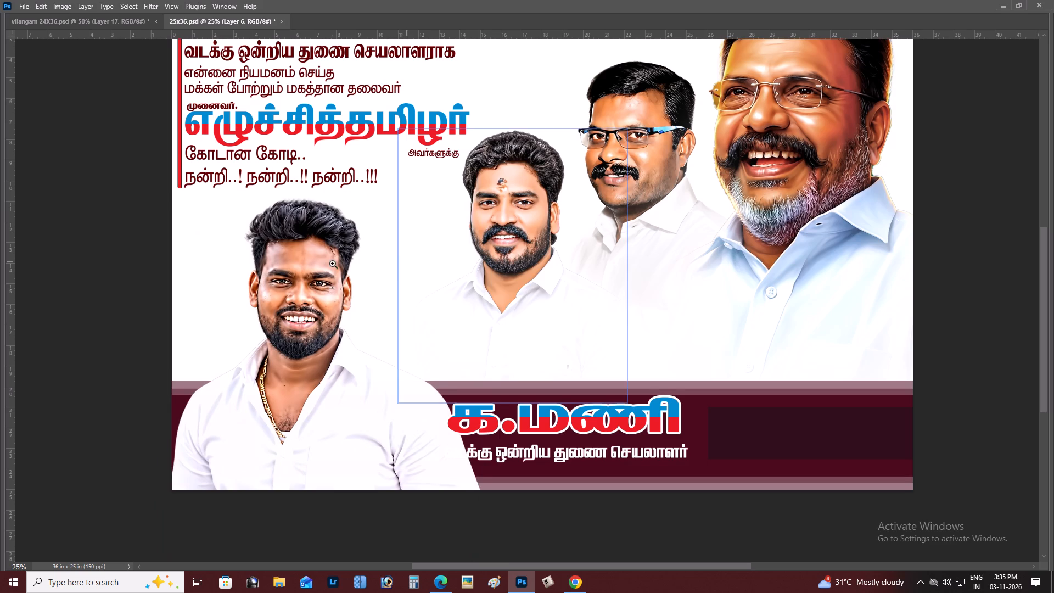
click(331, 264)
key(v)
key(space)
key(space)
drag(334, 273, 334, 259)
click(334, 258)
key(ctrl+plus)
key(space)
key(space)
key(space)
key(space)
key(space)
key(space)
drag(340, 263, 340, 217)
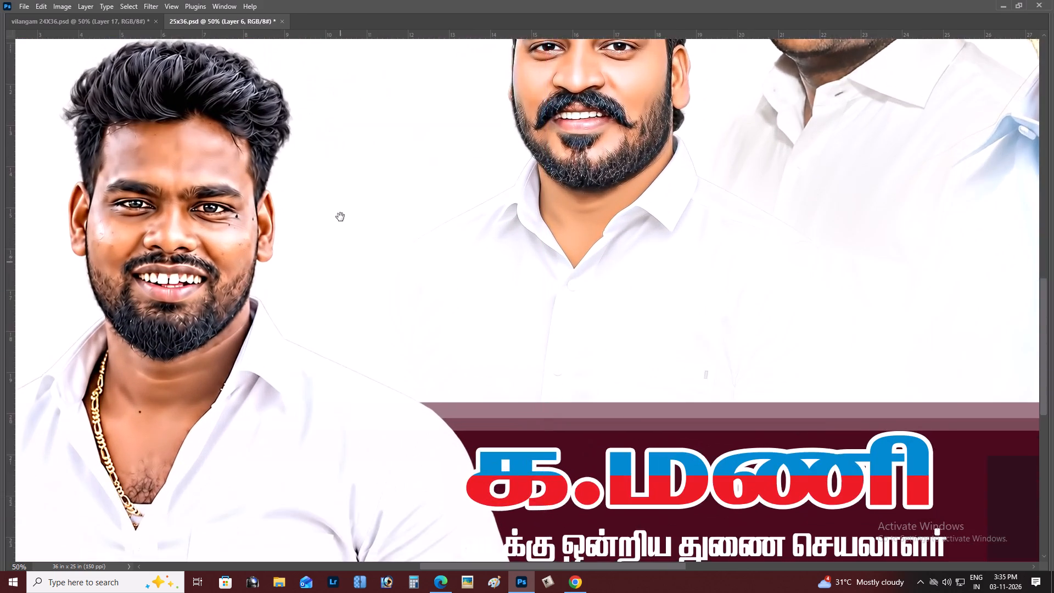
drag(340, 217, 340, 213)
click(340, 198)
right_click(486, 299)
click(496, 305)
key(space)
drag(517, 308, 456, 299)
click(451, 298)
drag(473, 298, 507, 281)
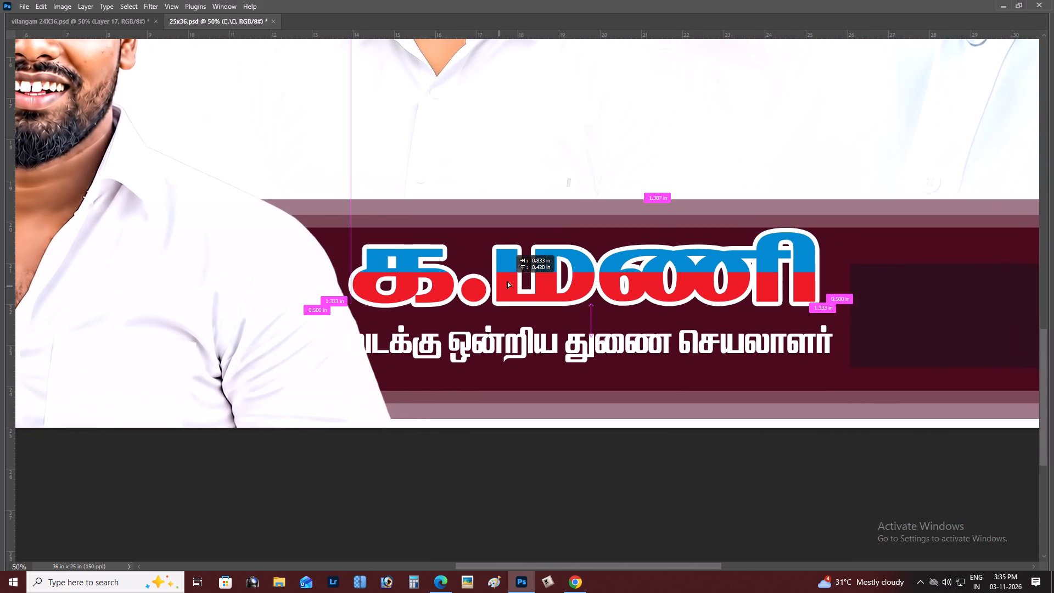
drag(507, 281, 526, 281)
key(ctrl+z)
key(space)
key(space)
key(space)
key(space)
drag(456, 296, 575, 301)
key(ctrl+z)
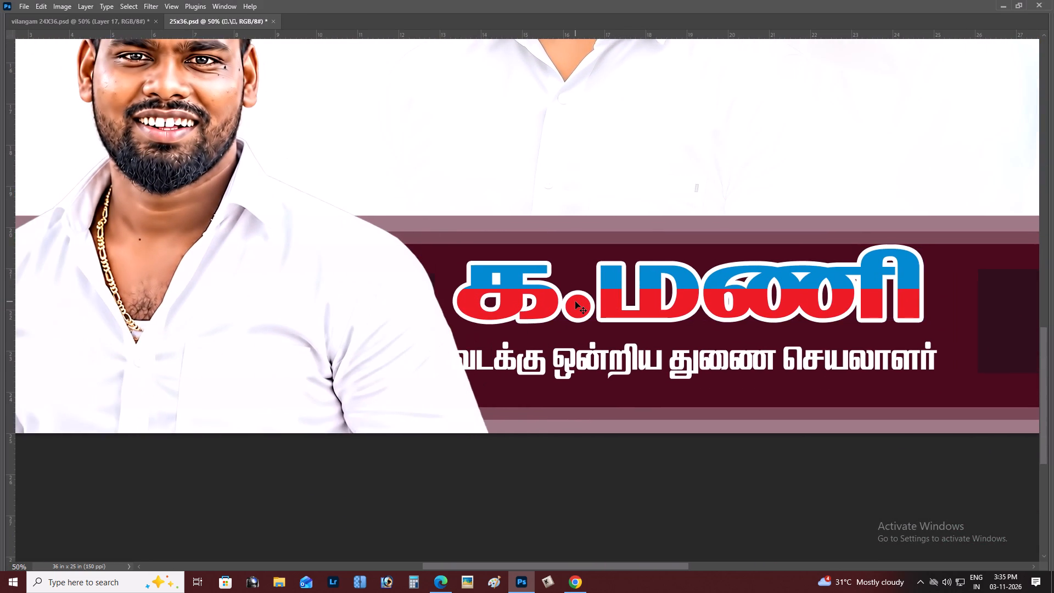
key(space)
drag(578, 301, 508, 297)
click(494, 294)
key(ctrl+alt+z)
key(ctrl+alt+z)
Unlink the blue-and-red name lettering from its linked layers, test moving it on its own and undo the test move.
key(space)
key(space)
key(space)
key(space)
key(space)
key(space)
key(space)
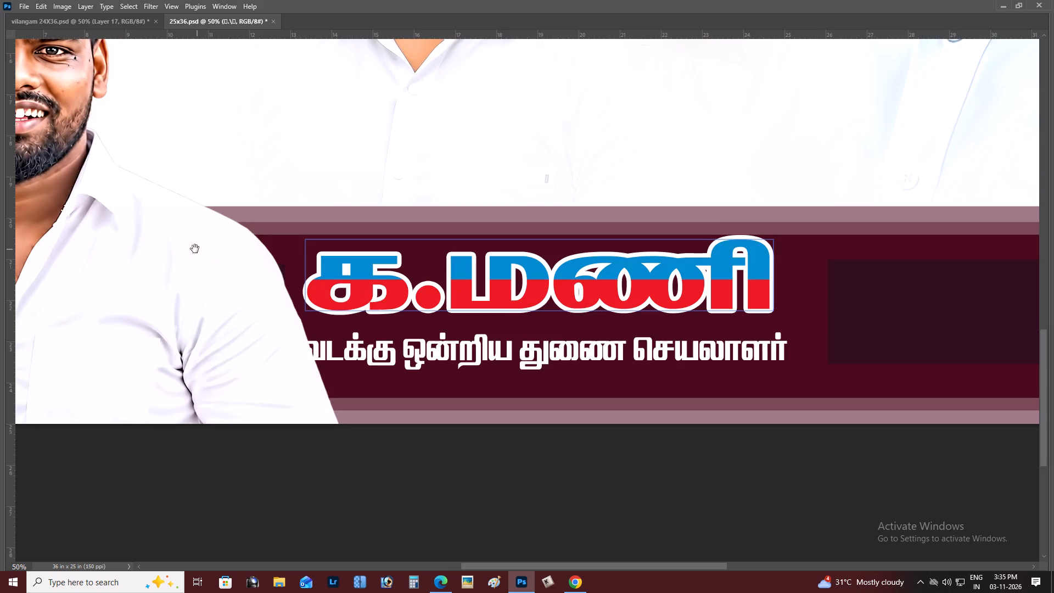
drag(202, 249, 357, 256)
click(390, 254)
key(space)
key(space)
key(space)
key(space)
key(space)
key(space)
key(space)
key(space)
key(space)
key(space)
drag(570, 254, 316, 254)
click(283, 254)
right_click(253, 277)
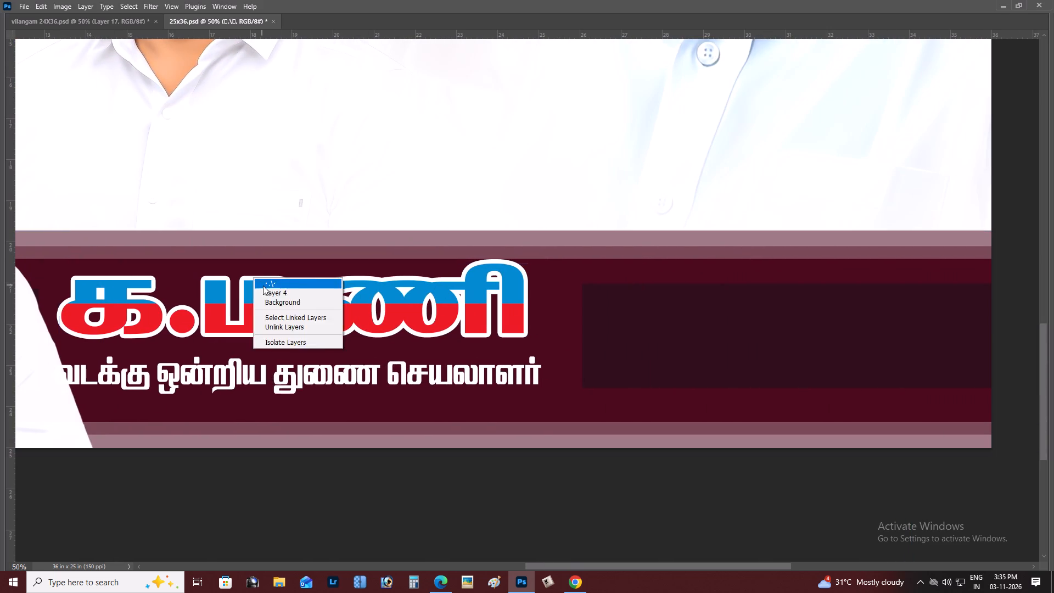
click(263, 286)
right_click(261, 284)
click(296, 337)
drag(296, 336, 304, 344)
key(ctrl+z)
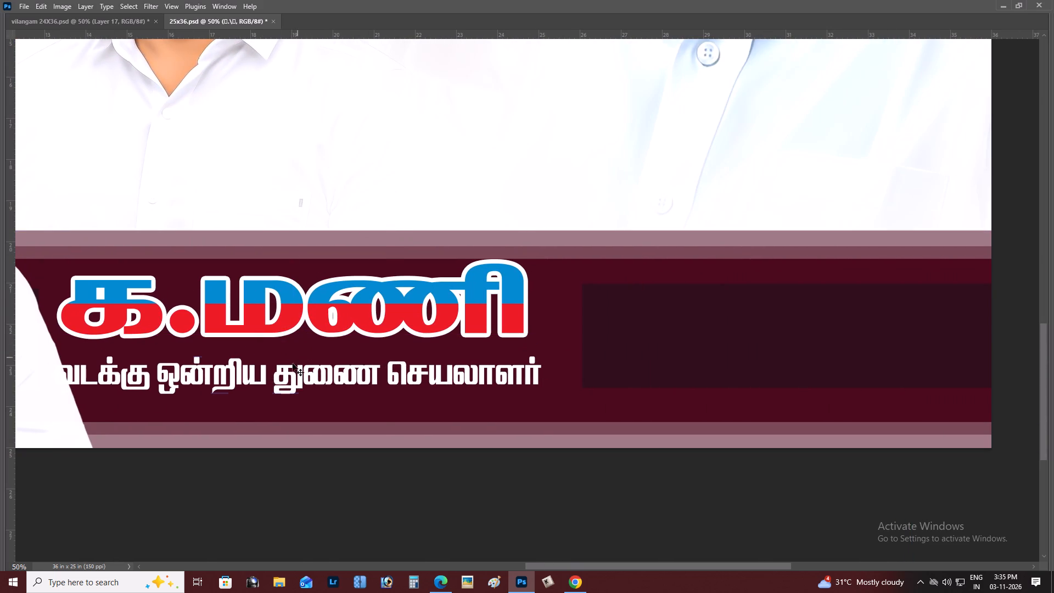
Unlink the white designation line under the name lettering, test moving it on its own and undo the test move.
right_click(289, 370)
click(298, 374)
right_click(295, 374)
click(317, 421)
drag(310, 395, 313, 401)
key(ctrl+z)
Select the name lettering together with the white designation line and link the two layers.
shift+right_click(286, 295)
shift+click(298, 300)
drag(297, 300, 306, 303)
key(ctrl+z)
right_click(306, 303)
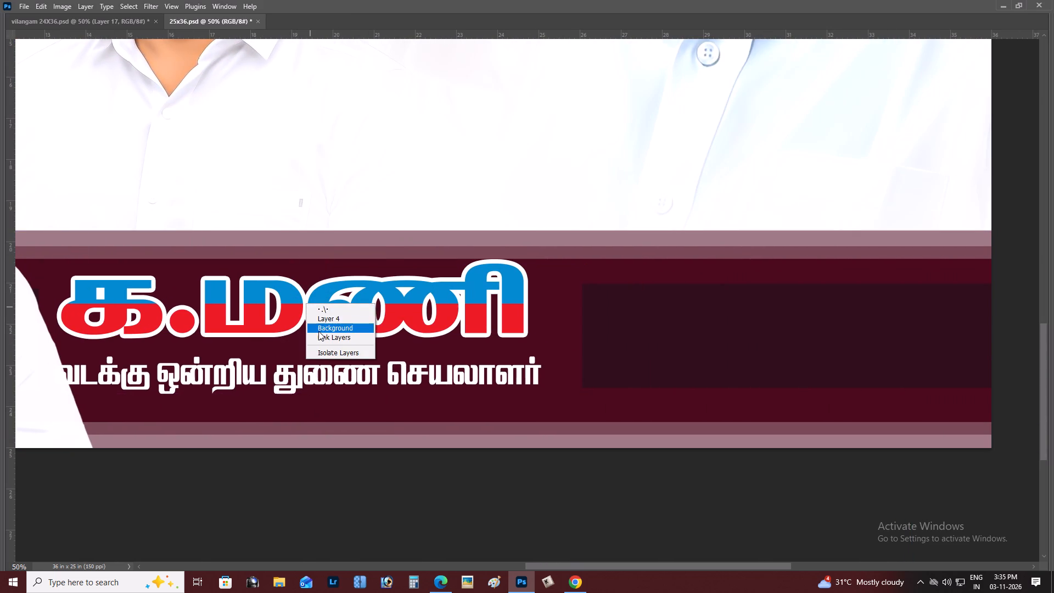
click(320, 337)
Move the linked name lettering and designation line about 1.5 in right along the maroon band, clear of the young man's shirt.
key(space)
drag(315, 335, 321, 335)
click(324, 335)
shift+drag(328, 334, 390, 337)
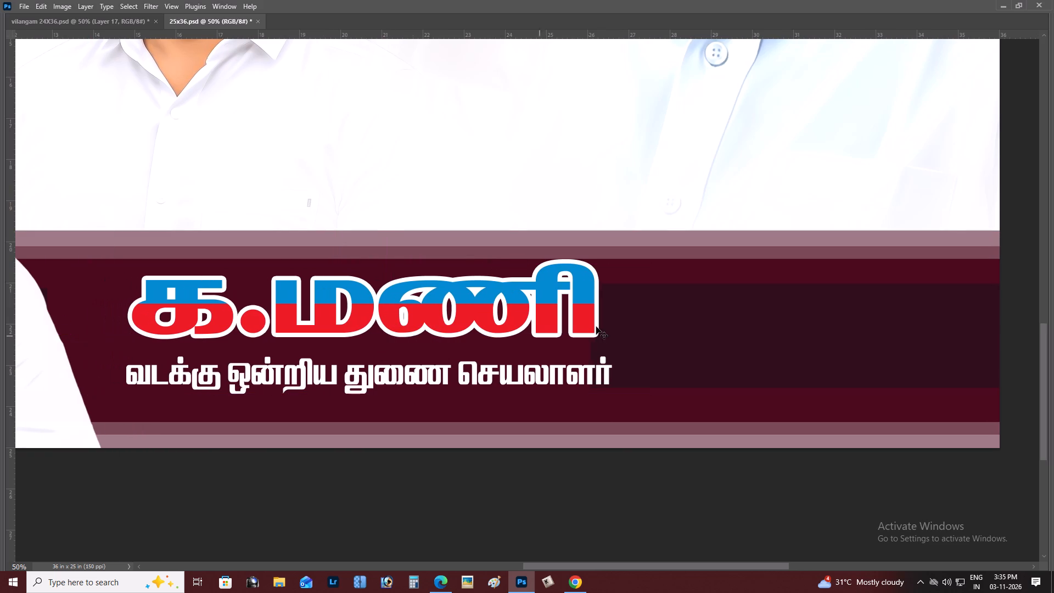
Move the dark rectangle at the maroon band's far end about 1.3 in right, clear of the name lettering.
right_click(596, 327)
right_click(629, 315)
click(639, 318)
shift+drag(640, 324, 694, 328)
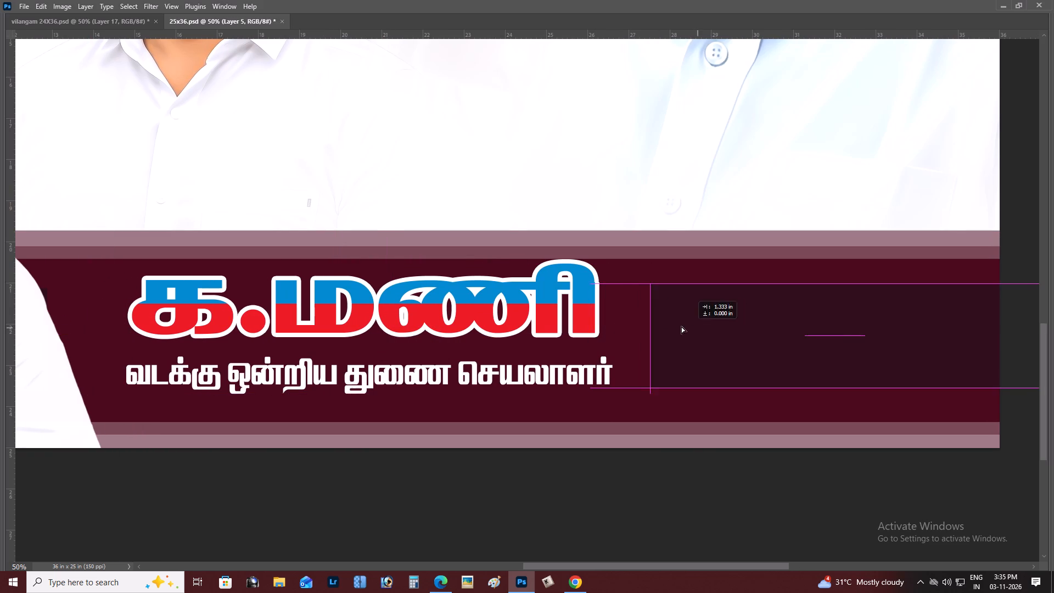
Move the linked name lettering and designation line about 0.3 in further right along the maroon band.
right_click(575, 305)
click(588, 313)
shift+drag(588, 313, 604, 316)
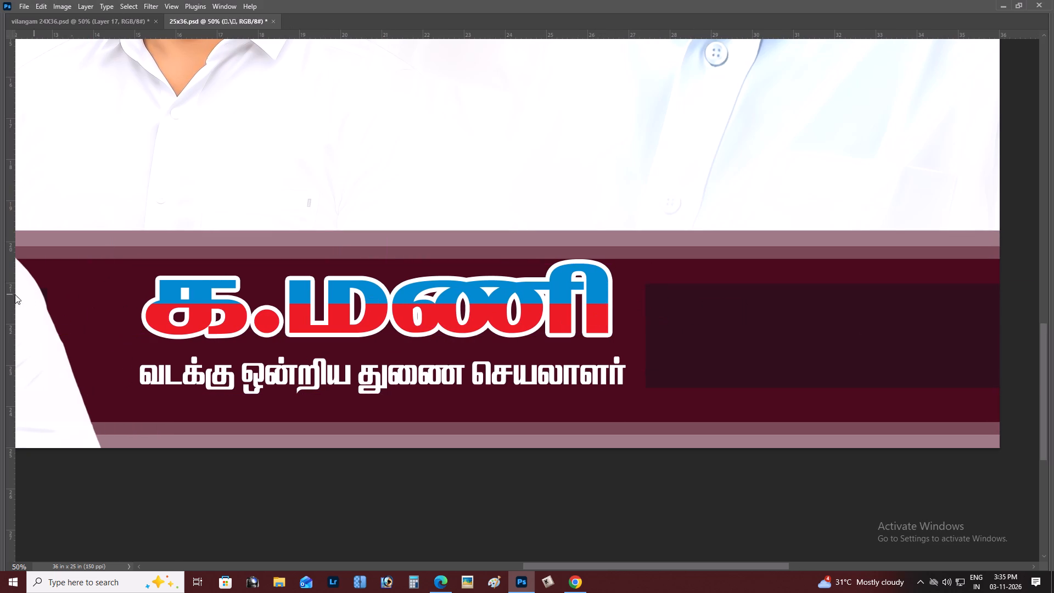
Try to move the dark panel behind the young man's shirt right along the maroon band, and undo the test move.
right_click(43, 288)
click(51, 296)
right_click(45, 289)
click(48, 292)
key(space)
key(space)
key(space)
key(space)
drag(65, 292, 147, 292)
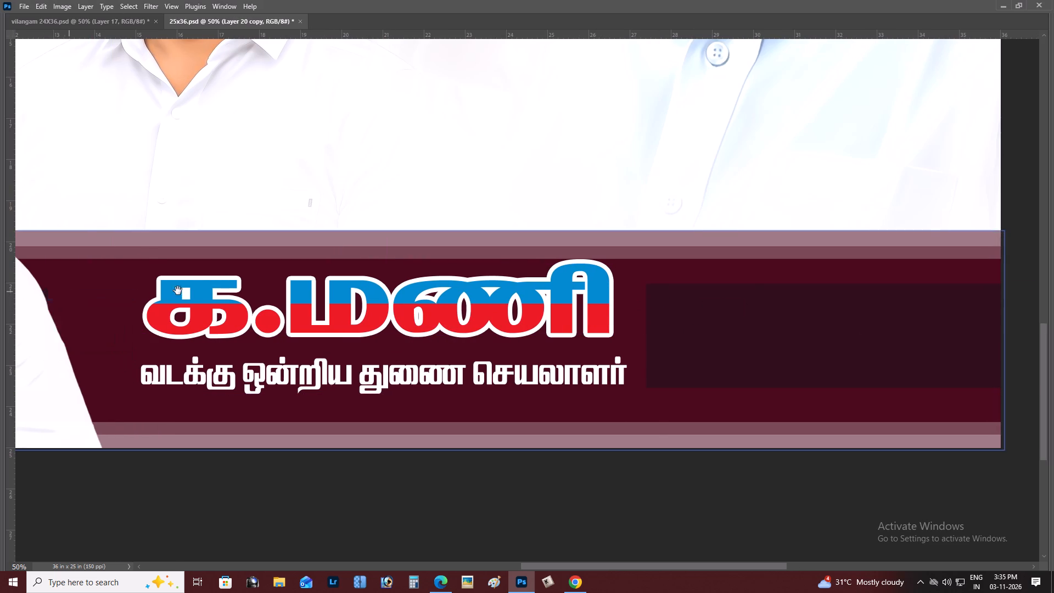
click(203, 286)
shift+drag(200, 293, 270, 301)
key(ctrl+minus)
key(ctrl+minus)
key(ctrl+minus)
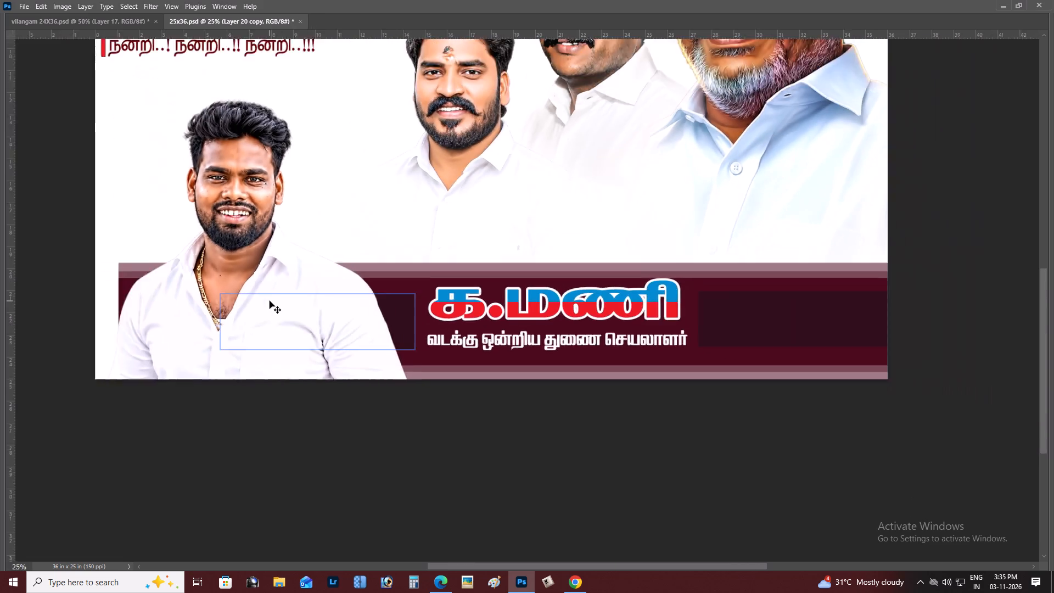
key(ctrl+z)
Unlink the dark panel behind the young man's shirt and move it horizontally right until its end shows beside his sleeve.
key(z)
triple_click(408, 310)
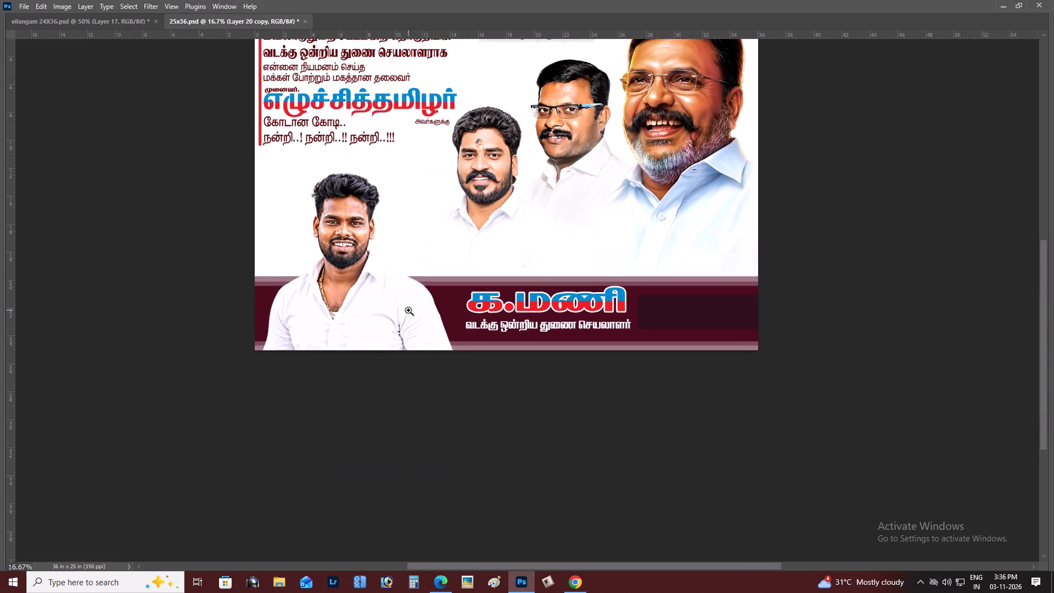
key(v)
right_click(483, 272)
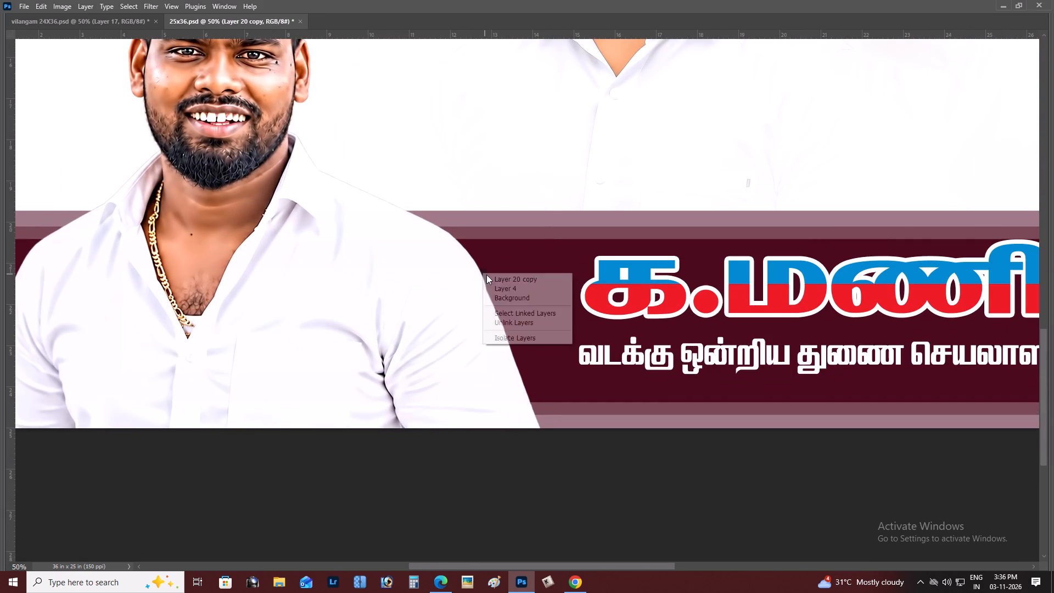
click(487, 275)
right_click(485, 273)
click(503, 322)
shift+drag(458, 306, 501, 306)
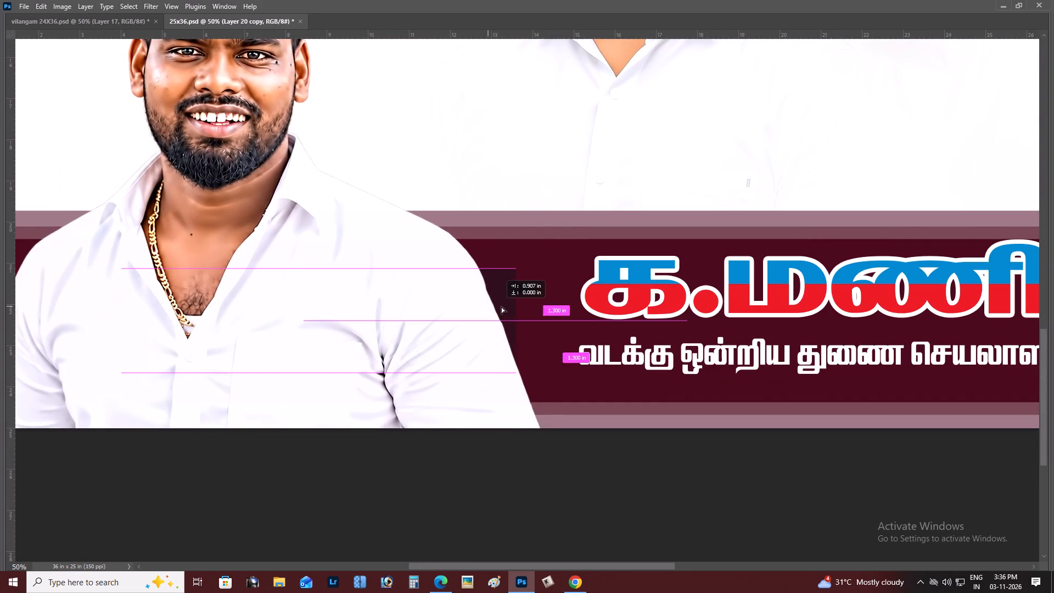
shift+drag(501, 306, 513, 307)
key(ctrl+minus)
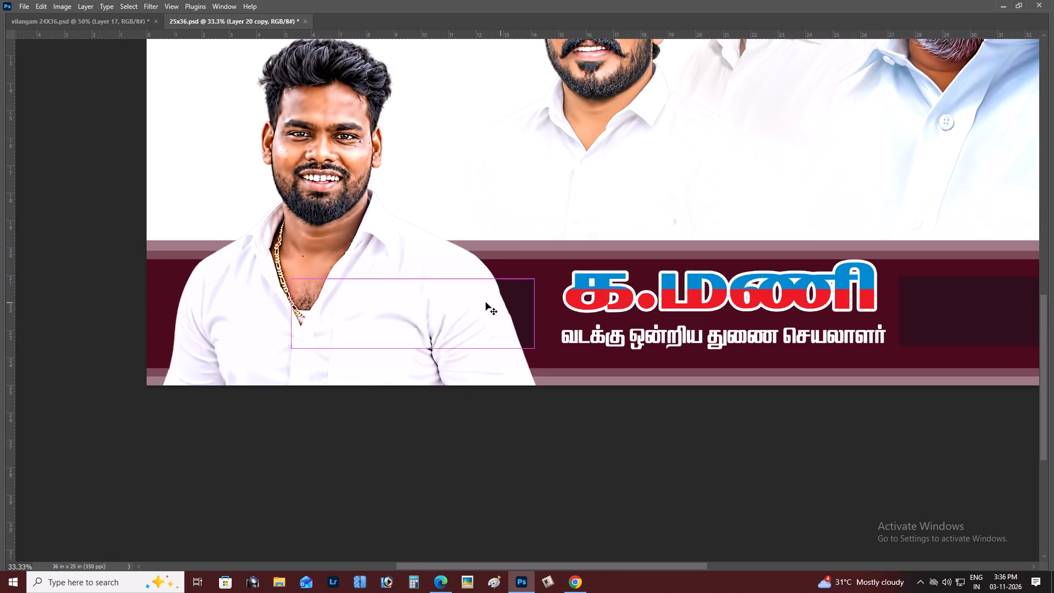
Stretch the dark panel behind the young man leftwards past the poster's left edge, keeping its right end in place.
key(ctrl+t)
shift+drag(291, 314, 121, 307)
key(Return)
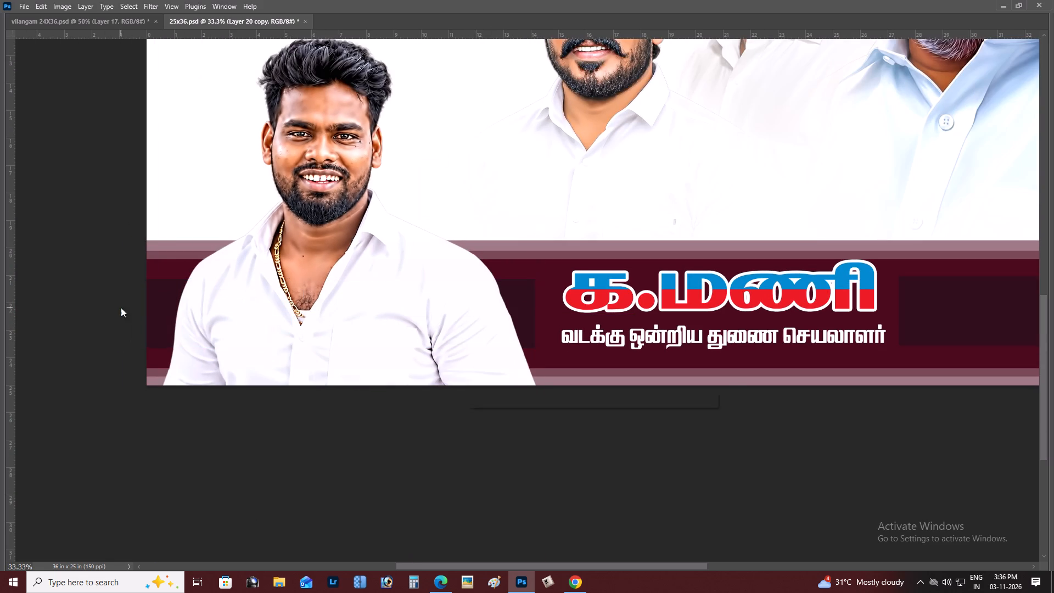
key(Right)
key(ctrl+minus)
key(ctrl+0)
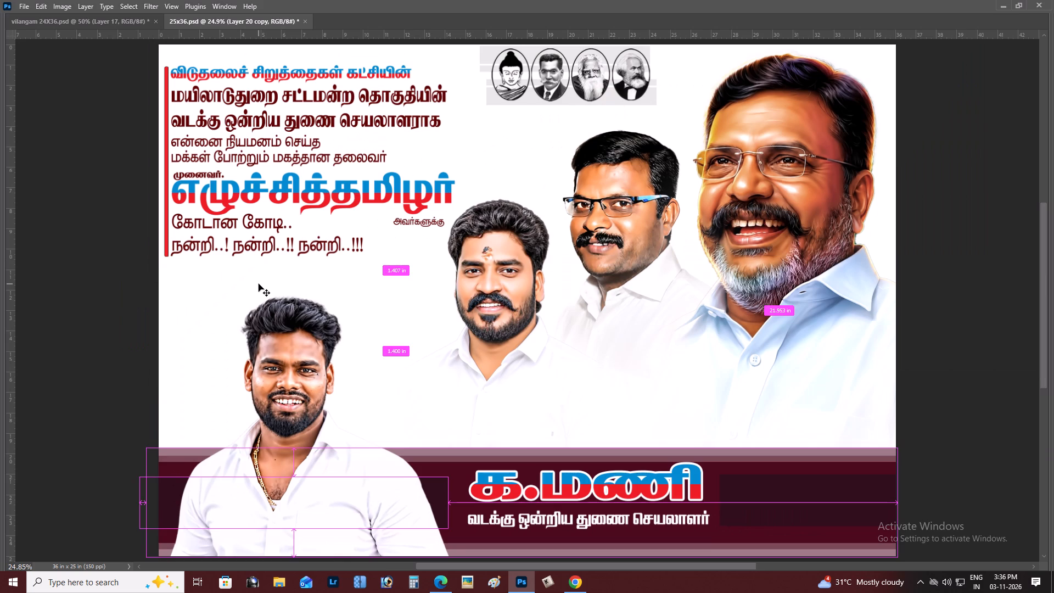
Nudge the linked name lettering and designation line about 0.2 in down within the maroon band.
key(z)
double_click(507, 476)
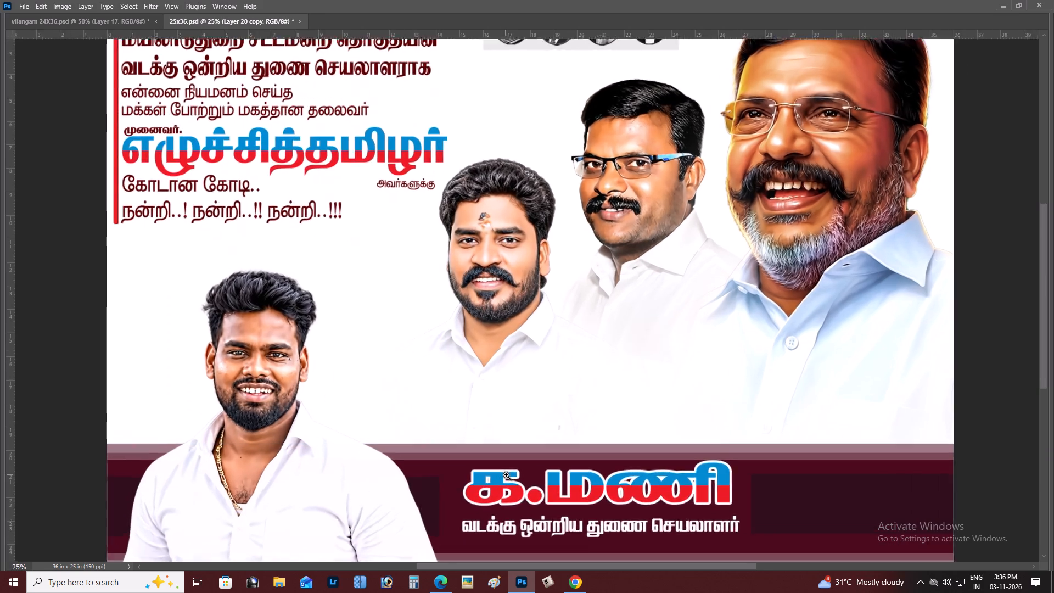
click(507, 475)
key(space)
key(space)
drag(507, 472, 500, 394)
click(500, 388)
key(v)
key(v)
right_click(489, 350)
click(496, 355)
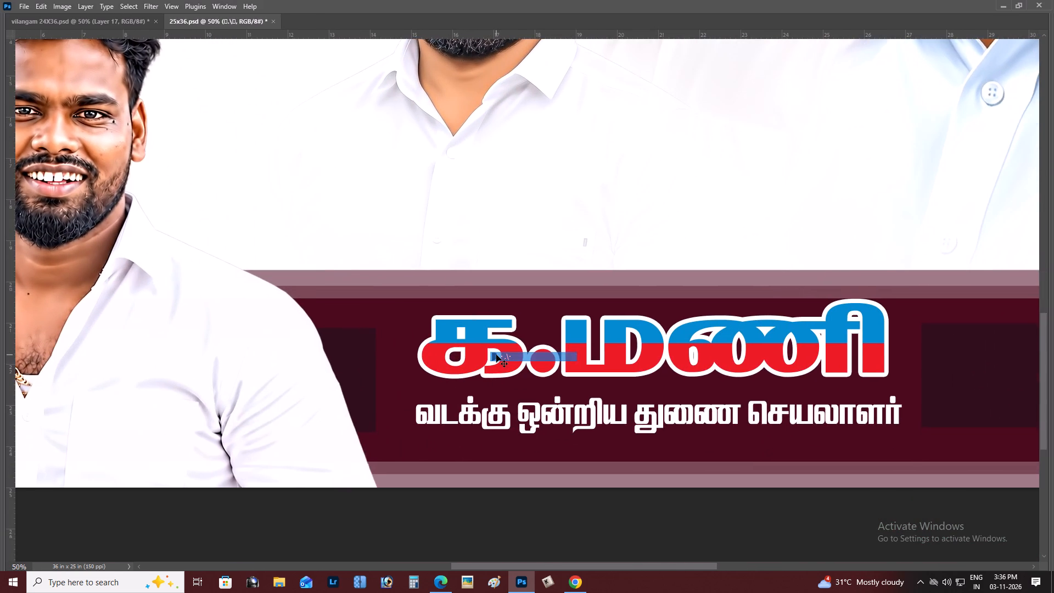
key(Down)
key(Down)
key(Down)
key(Down)
key(Down)
key(Down)
key(Down)
key(Down)
key(Down)
key(Down)
key(Down)
key(Down)
key(Down)
key(Down)
key(Down)
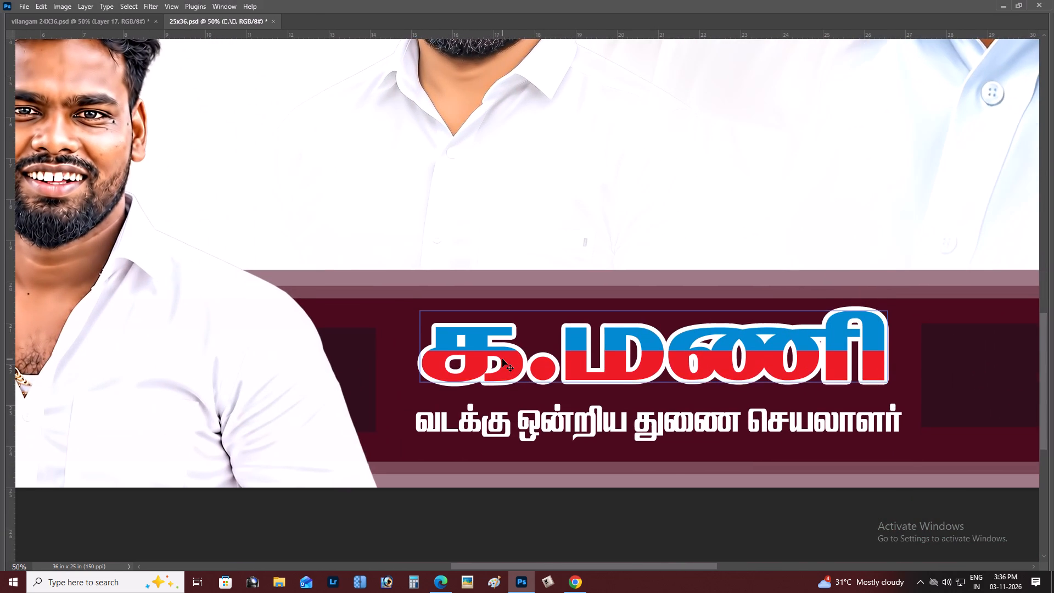
key(Up)
key(ctrl+minus)
key(ctrl+minus)
key(ctrl+0)
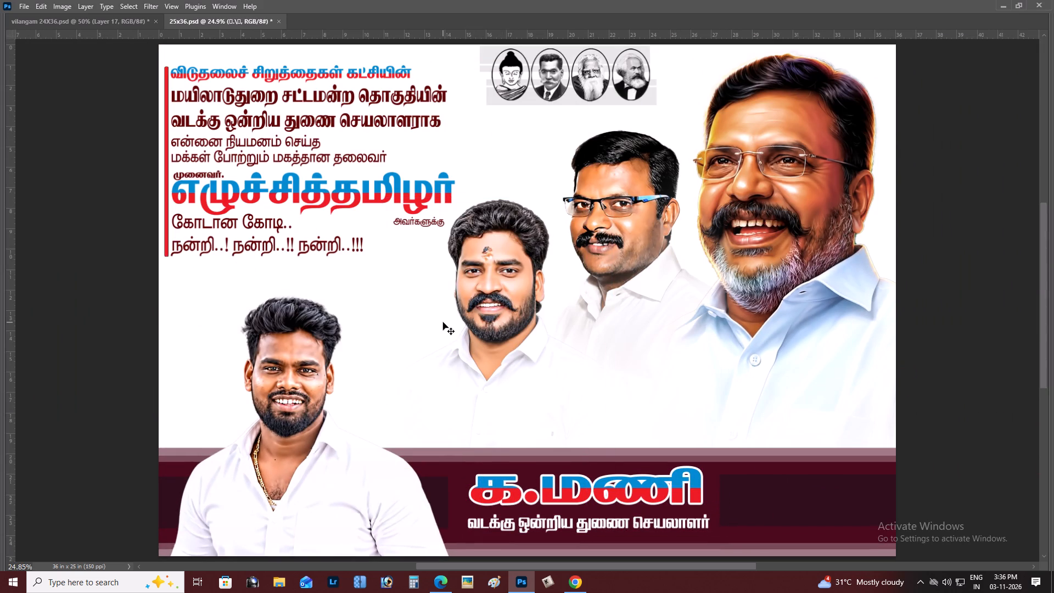
In the vilangam 24X36.psd document, move the glowing light flare off the golden bust onto the Buddha face.
scroll(443, 322, up, 1)
scroll(421, 306, down, 2)
key(ctrl+Tab)
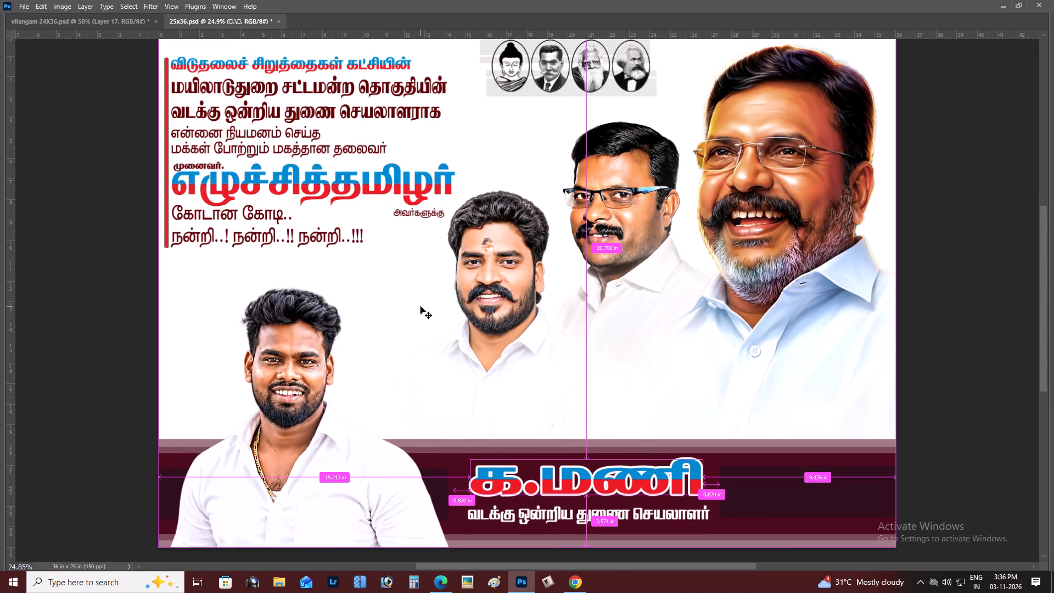
key(ctrl+0)
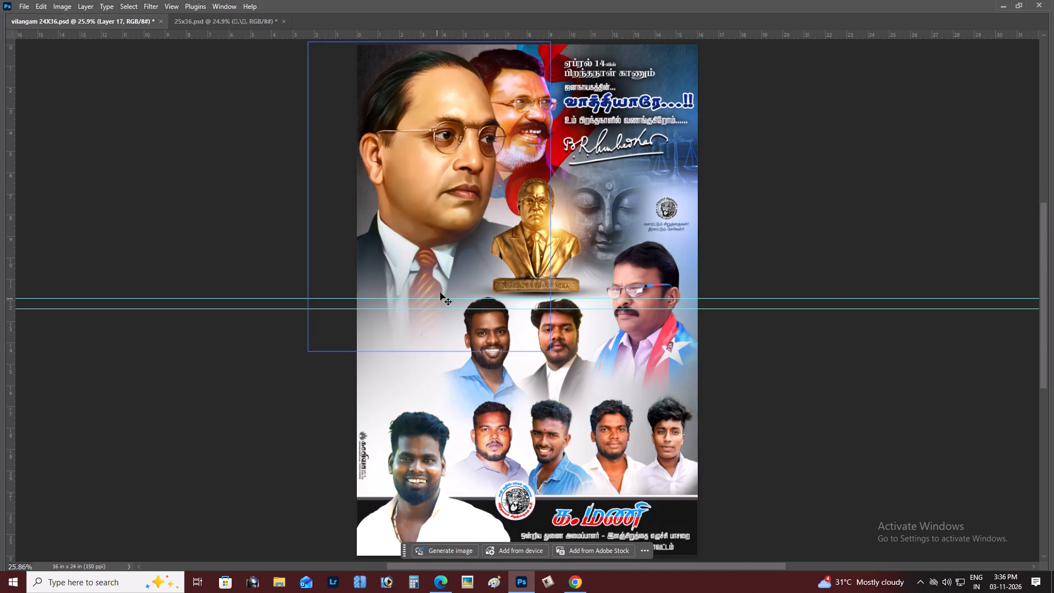
key(z)
double_click(531, 202)
key(v)
right_click(535, 202)
drag(543, 202, 553, 204)
drag(553, 204, 556, 233)
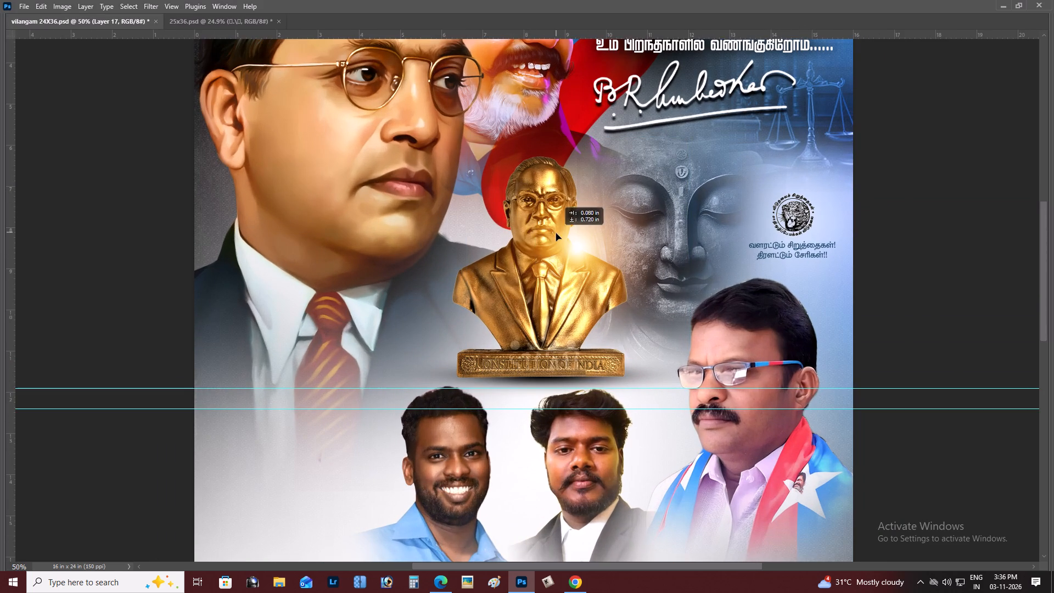
drag(556, 233, 556, 234)
right_click(539, 214)
click(560, 225)
drag(557, 223, 643, 183)
Copy the golden bust from vilangam 24X36.psd into 25x36.psd and place it above the moustached young leader, beside the Tamil text.
right_click(537, 217)
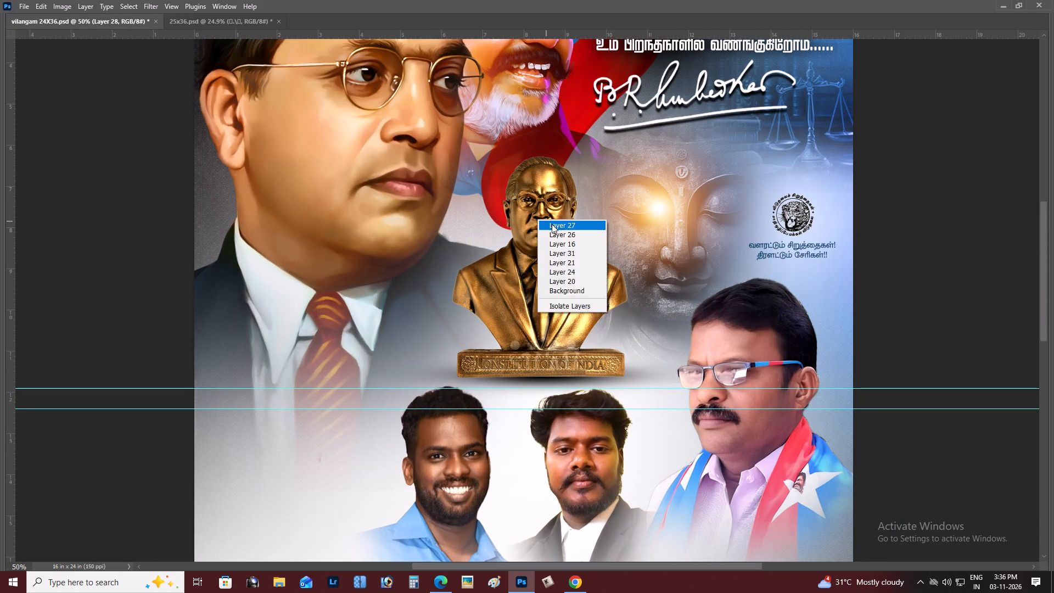
click(552, 224)
drag(552, 224, 609, 85)
key(space)
key(space)
key(space)
drag(613, 87, 615, 94)
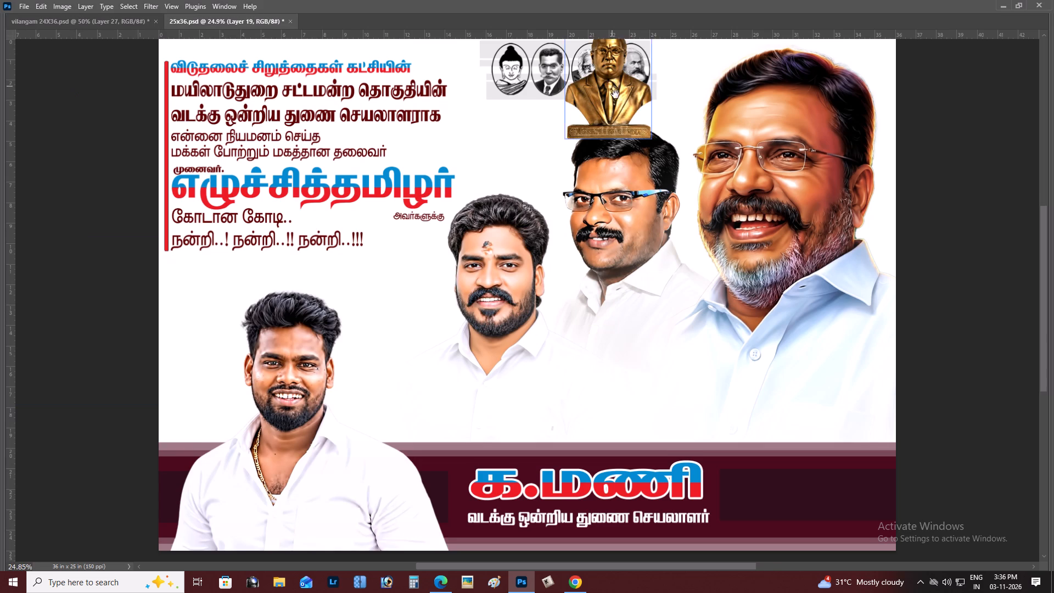
drag(615, 94, 615, 110)
click(615, 111)
drag(615, 111, 465, 196)
Enlarge the golden bust slightly and position it between the Tamil heading text and the leader with blue-black glasses.
key(z)
double_click(489, 182)
key(v)
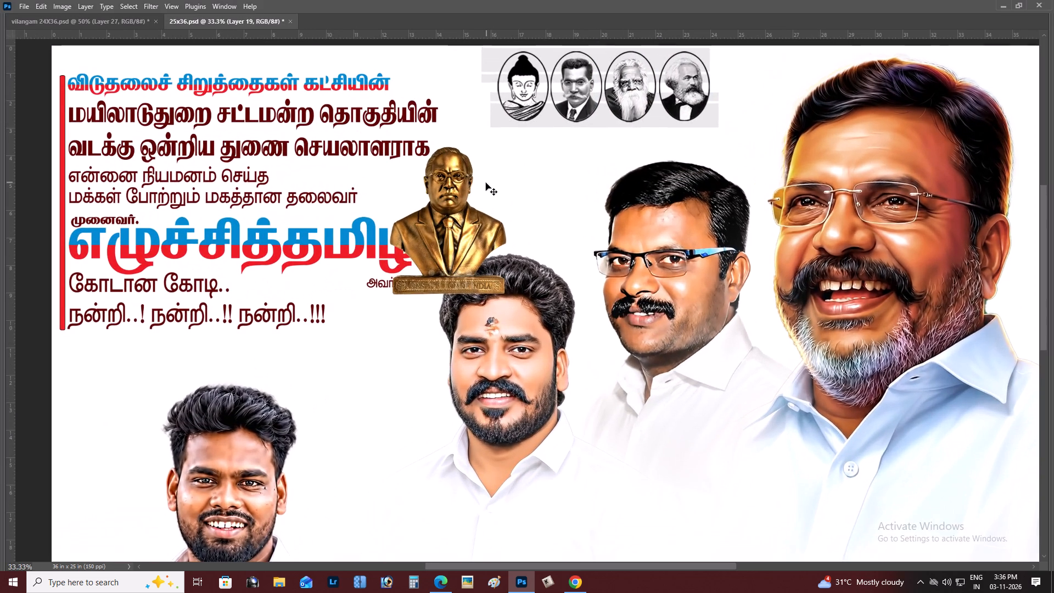
key(ctrl+t)
alt+click(507, 144)
drag(457, 231, 486, 176)
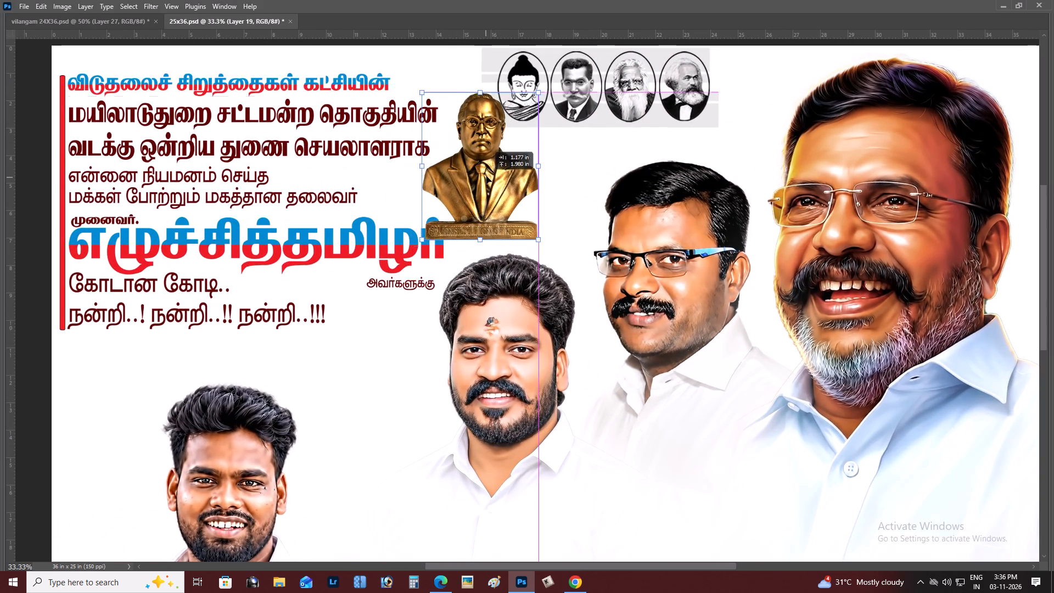
drag(486, 176, 523, 169)
alt+drag(572, 85, 584, 79)
key(Return)
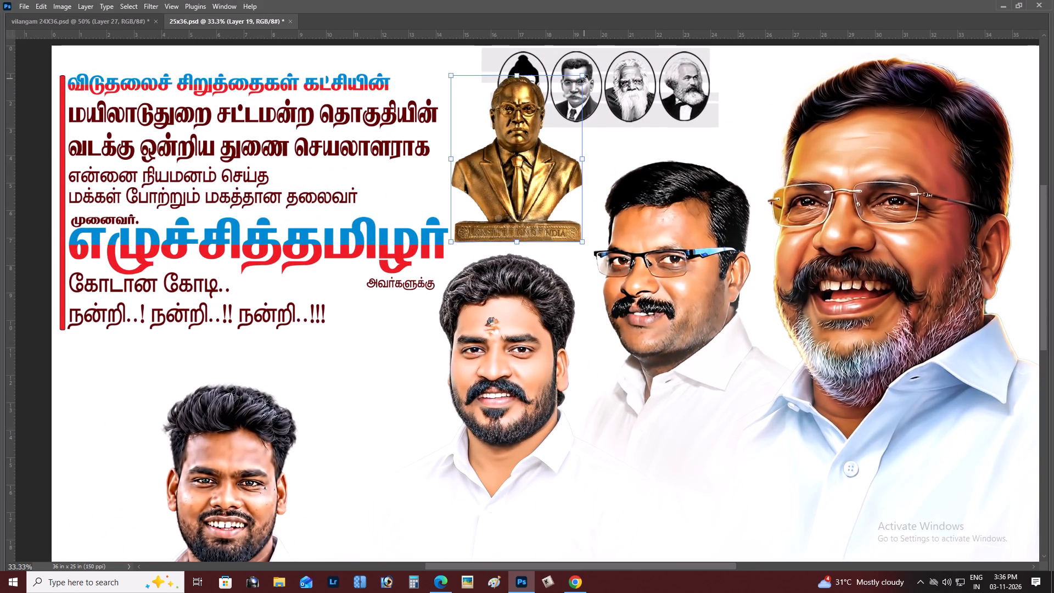
Move the linked row of oval portraits with its grey strips about 2.4 in right, clear of the golden bust.
key(ctrl+plus)
key(space)
key(space)
key(space)
key(space)
key(space)
key(space)
key(space)
key(space)
key(space)
key(space)
key(space)
key(space)
key(space)
key(space)
key(space)
key(space)
key(space)
key(space)
key(space)
key(space)
drag(584, 79, 565, 130)
drag(513, 201, 488, 260)
click(477, 276)
right_click(477, 273)
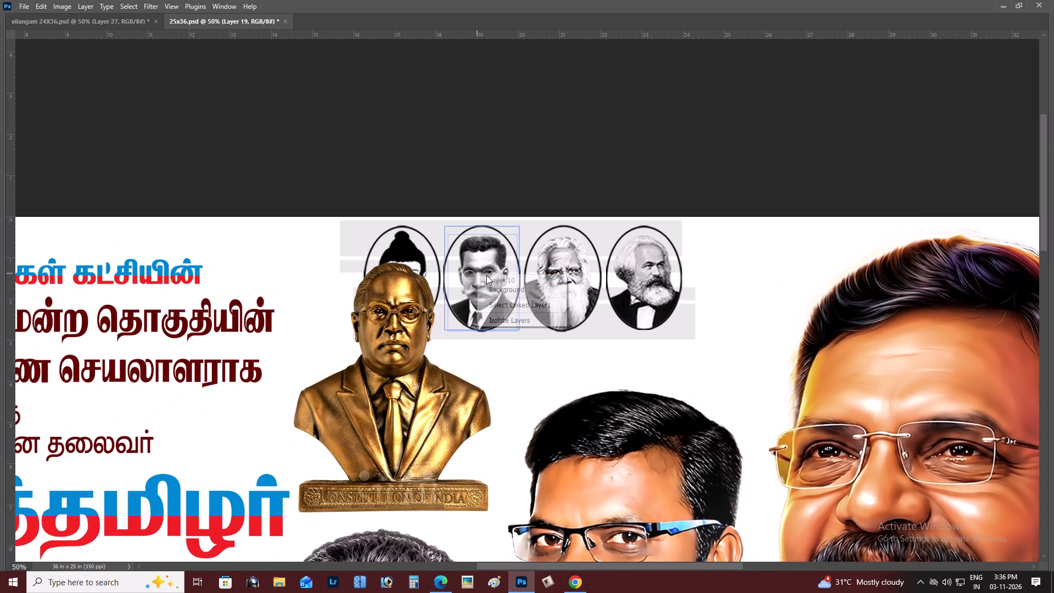
click(492, 278)
shift+drag(492, 279, 591, 279)
Scale the oval portrait row and its grey strips down slightly and shift it a little further right.
key(ctrl+t)
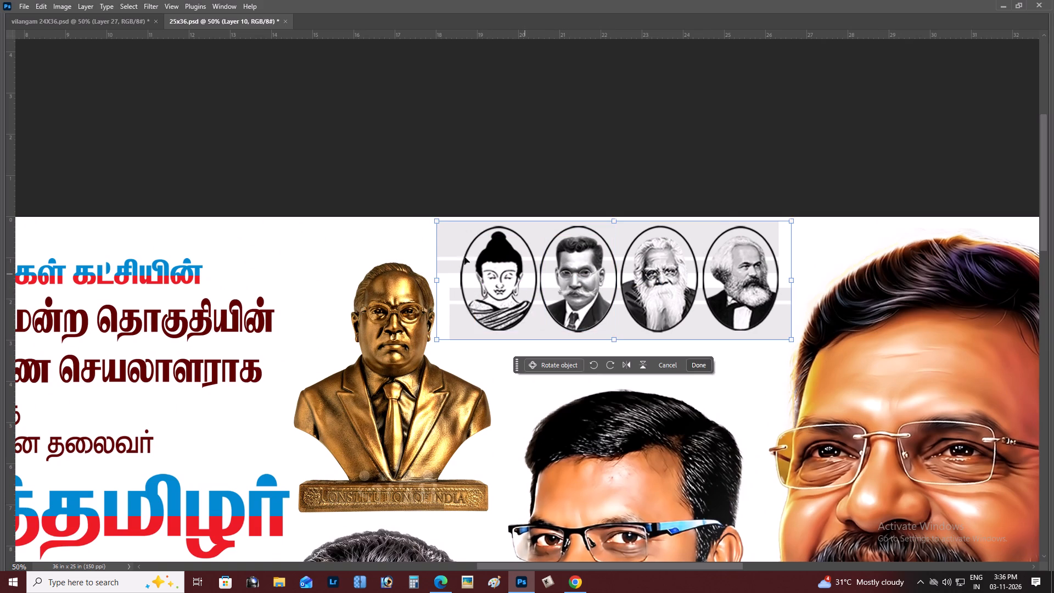
drag(434, 220, 455, 228)
key(Return)
drag(536, 272, 548, 276)
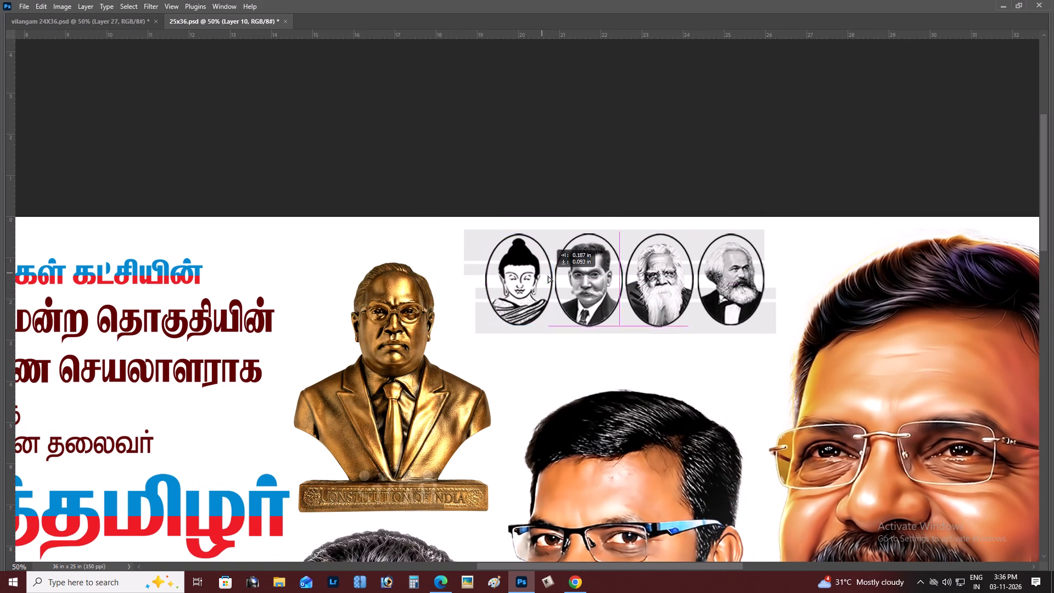
drag(548, 276, 555, 277)
Raise the golden bust near the poster's top edge and scale it down slightly, beside the oval portraits.
right_click(402, 321)
click(413, 328)
drag(409, 324, 409, 295)
key(ctrl+t)
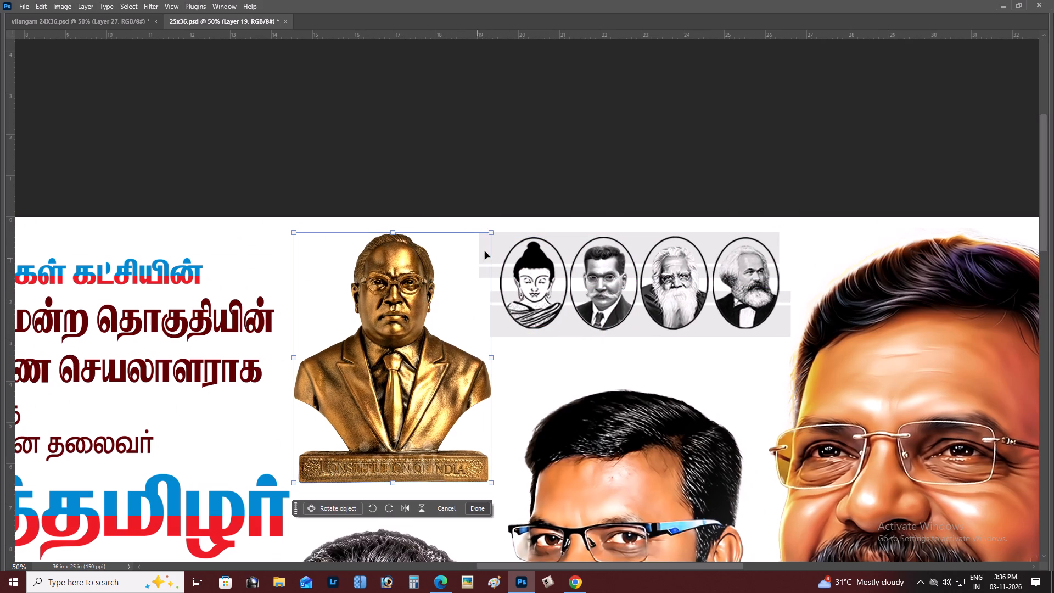
drag(490, 231, 480, 245)
drag(436, 321, 429, 298)
key(Return)
Add a new Normal layer at 100% opacity above the golden bust and swap the foreground and background colours.
key(z)
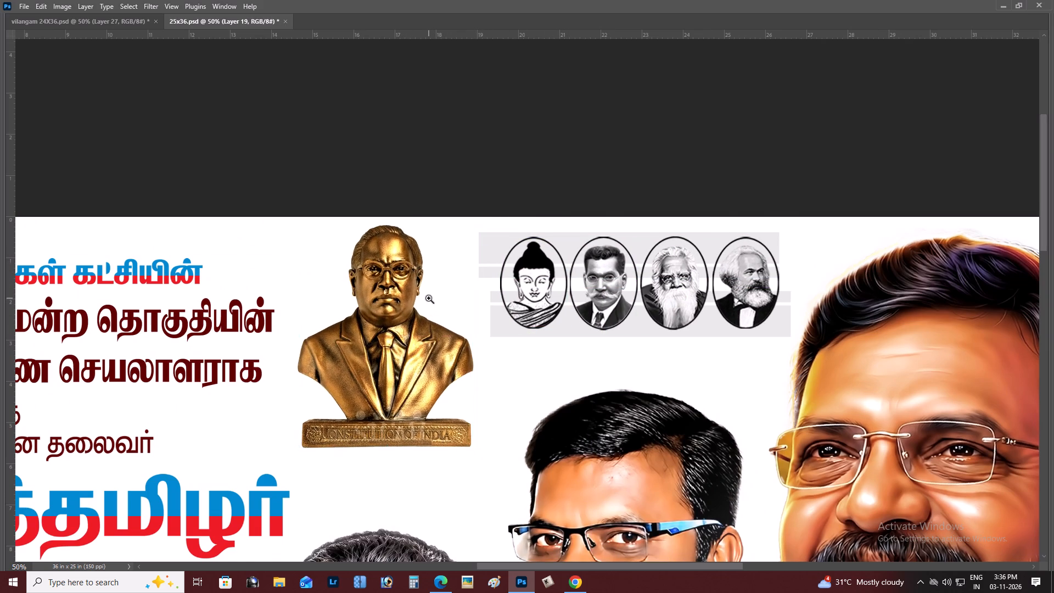
drag(432, 298, 475, 304)
key(space)
key(space)
drag(473, 302, 506, 220)
click(511, 206)
key(v)
key(ctrl+shift+n)
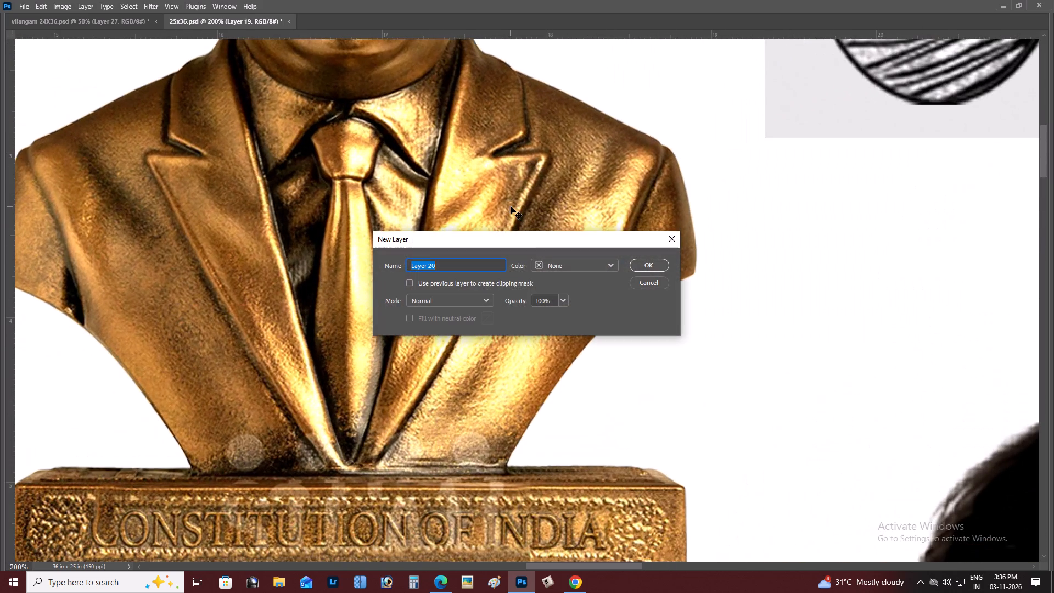
key(ctrl+Return)
key(ctrl+asterisk)
key(Return)
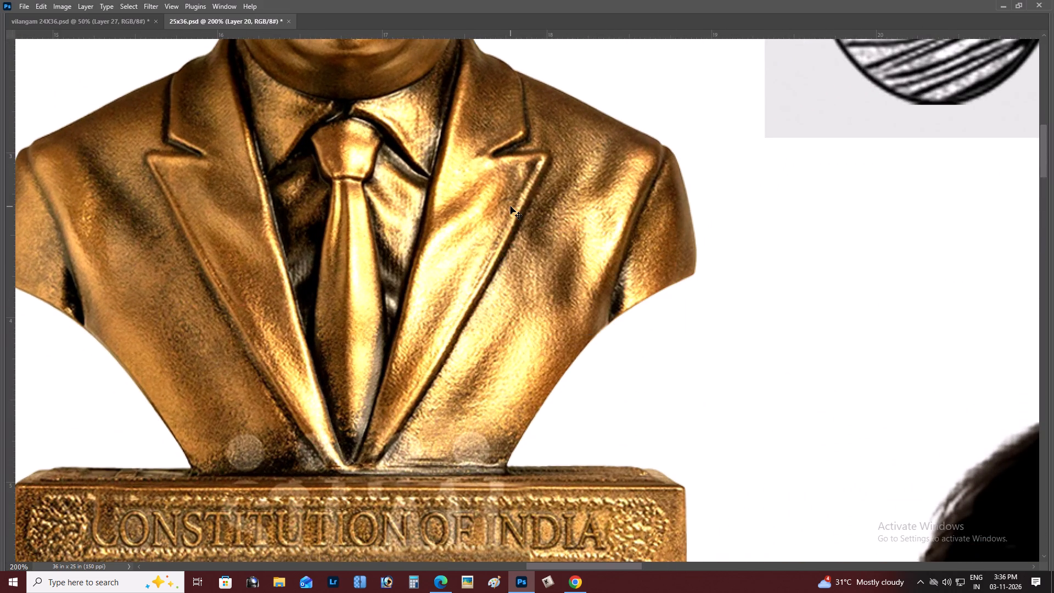
key(Tab)
key(Tab)
key(x)
key(ctrl+minus)
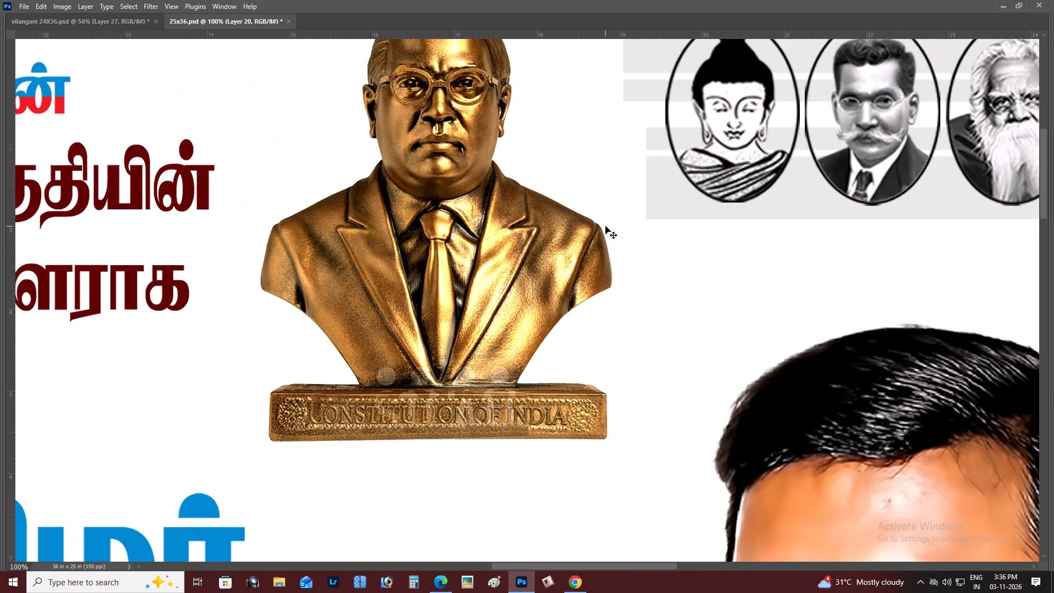
Paint a large soft black dab with the Brush on the new layer, just below the golden bust's base.
key(b)
key(bracketleft)
key(bracketleft)
key(bracketleft)
key(bracketleft)
key(bracketleft)
key(bracketleft)
key(bracketleft)
key(bracketleft)
key(bracketleft)
key(bracketleft)
key(bracketleft)
key(bracketleft)
key(bracketleft)
key(bracketleft)
key(bracketleft)
key(bracketleft)
key(bracketleft)
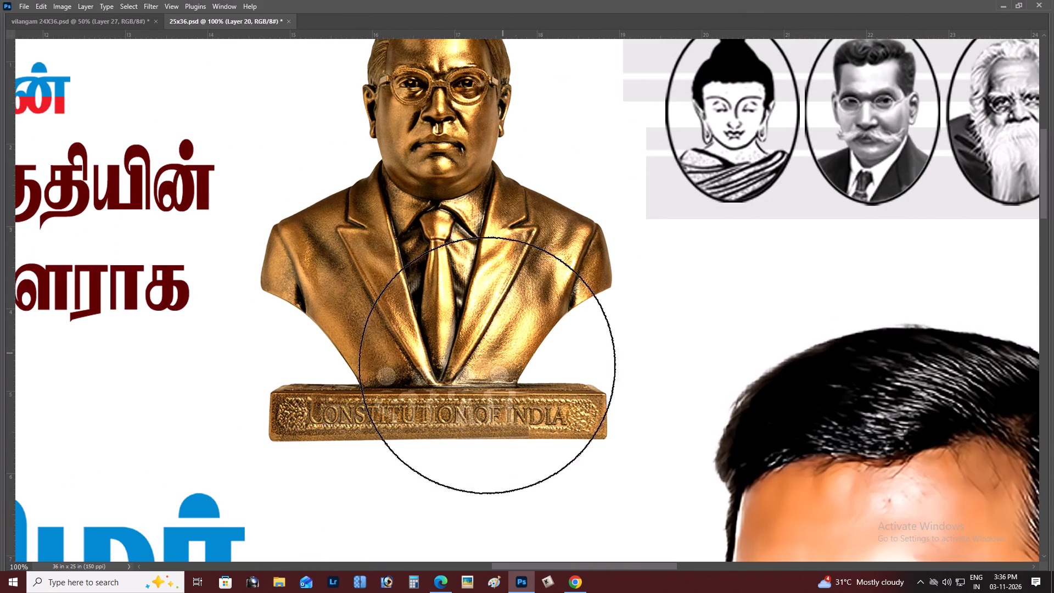
scroll(485, 367, down, 5)
text([[]])
key(bracketright)
key(bracketright)
double_click(424, 441)
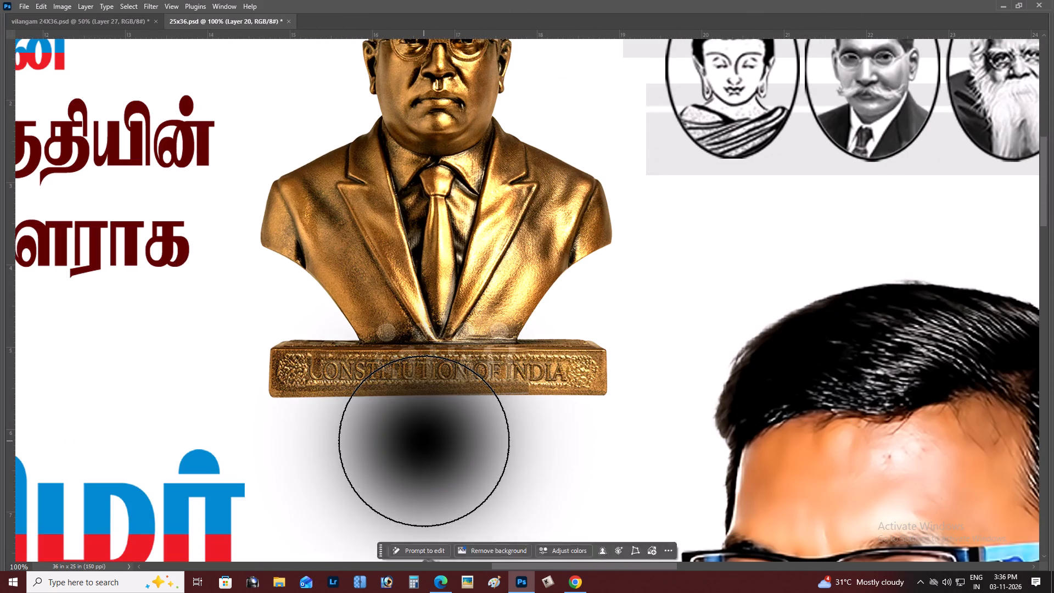
Flatten the black dab into a thin shadow along the bust's base and send its layer to the back.
key(v)
key(ctrl+t)
alt+shift+drag(494, 255, 494, 430)
alt+shift+drag(495, 432, 494, 421)
key(Return)
drag(489, 431, 510, 387)
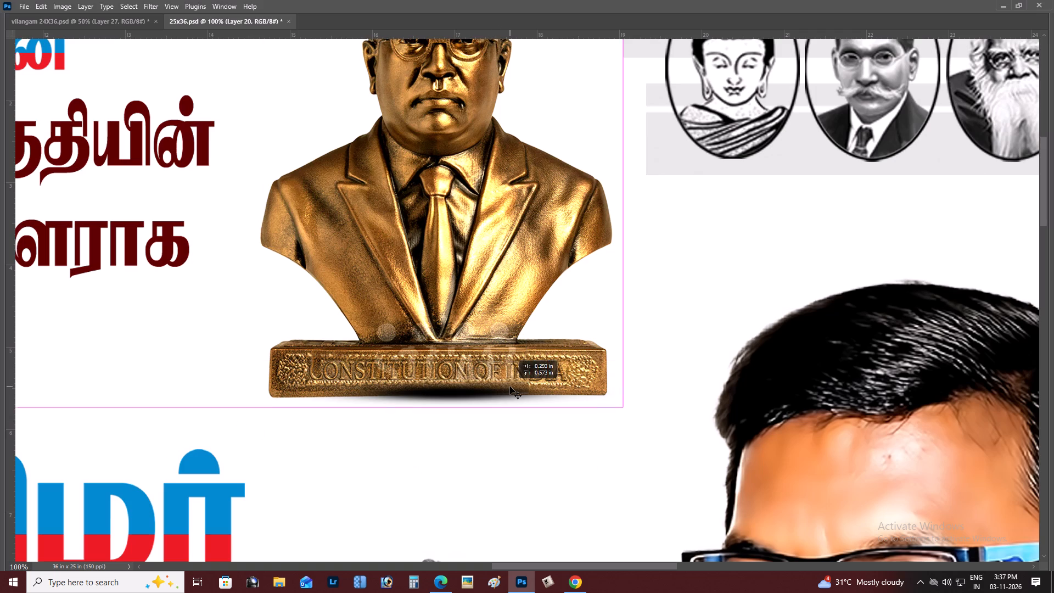
key(ctrl+shift+bracketleft)
Widen the flattened shadow well beyond both ends of the bust's base, keeping it thin and centred beneath it.
key(ctrl+t)
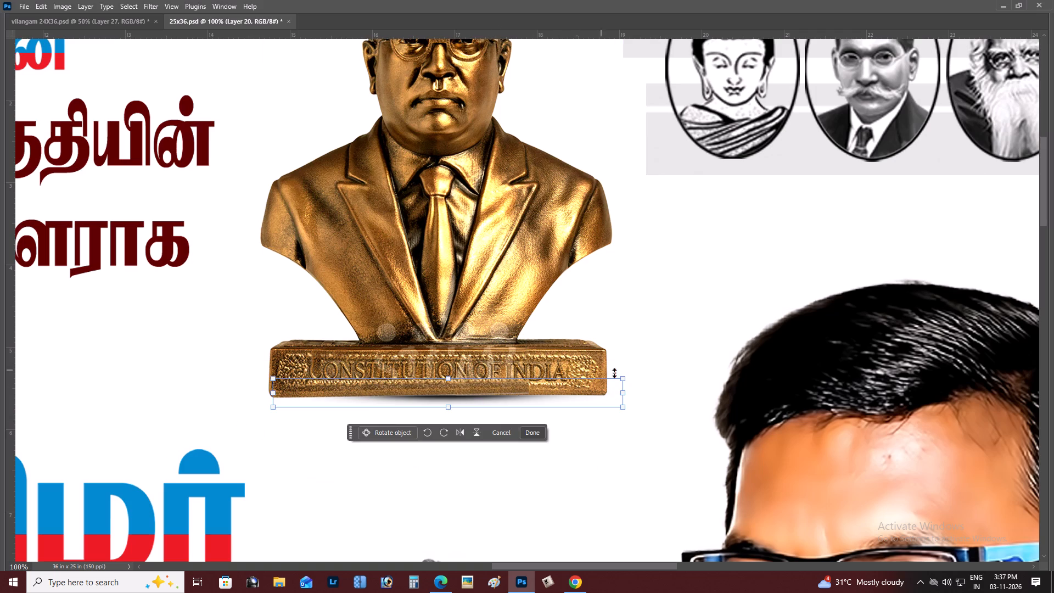
alt+drag(624, 375, 691, 373)
drag(693, 393, 740, 393)
drag(629, 403, 627, 403)
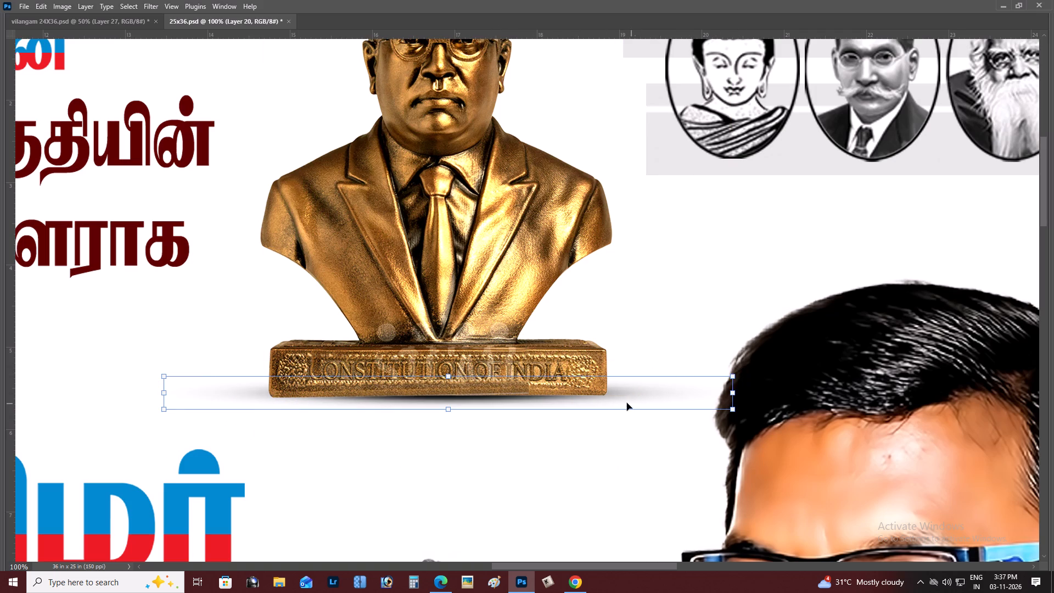
drag(627, 403, 619, 408)
key(Return)
Raise the shadow slightly so it sits tighter against the underside of the bust's base.
key(ctrl+plus)
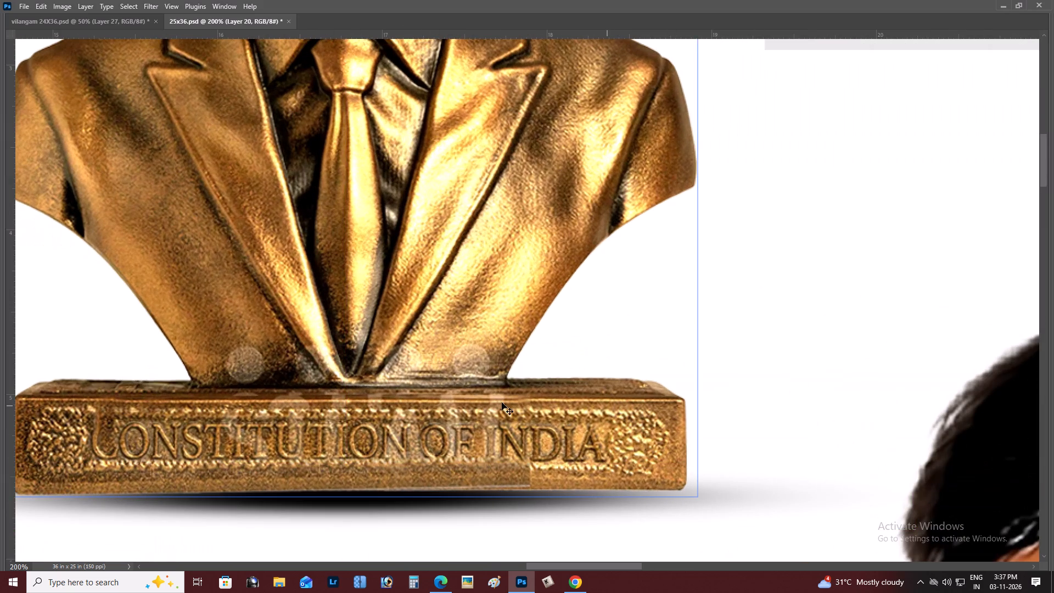
key(ctrl+t)
key(space)
key(space)
key(space)
key(space)
drag(463, 359, 470, 306)
click(470, 279)
shift+drag(479, 339, 479, 310)
click(478, 349)
key(Return)
Select the golden bust and its base shadow together, undoing the stray move.
shift+right_drag(462, 273, 469, 277)
shift+click(475, 286)
drag(472, 284, 485, 289)
key(ctrl+z)
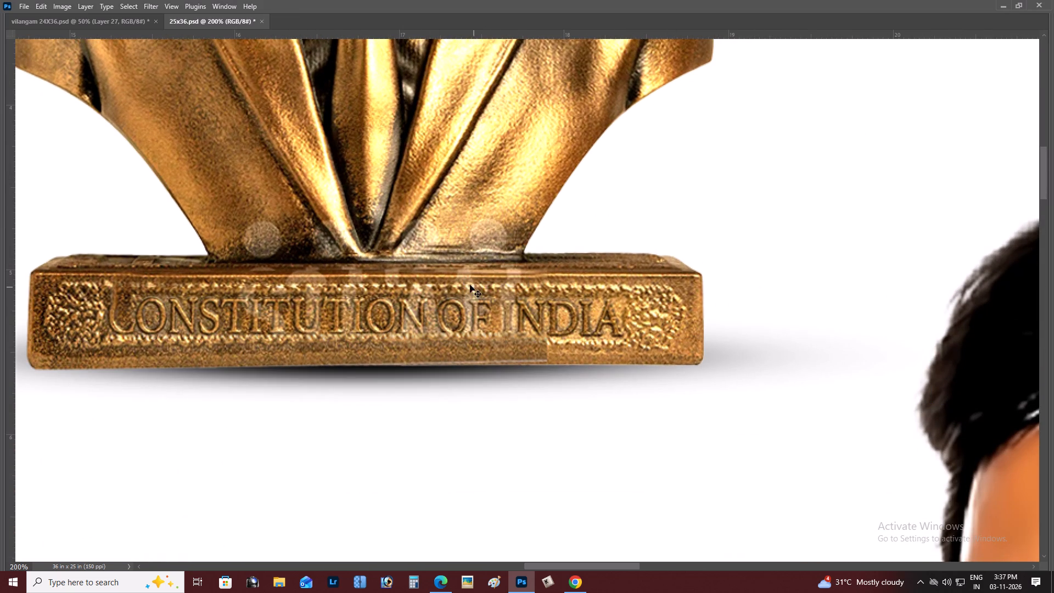
right_click(470, 285)
click(488, 311)
key(ctrl+minus)
key(ctrl+minus)
key(ctrl+minus)
key(ctrl+minus)
key(ctrl+minus)
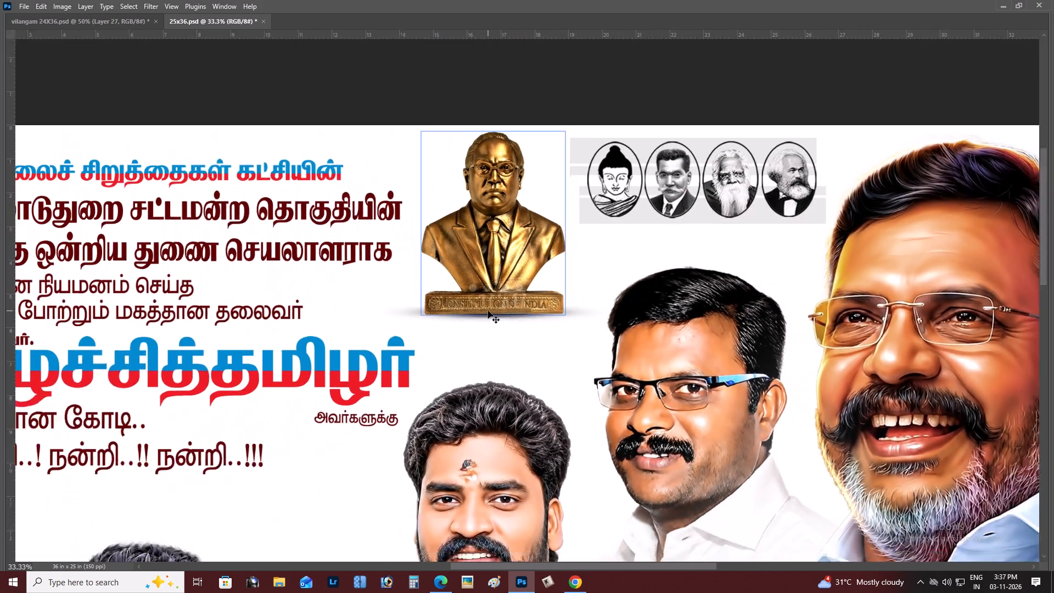
scroll(488, 311, up, 1)
scroll(488, 311, down, 2)
scroll(488, 311, up, 3)
key(ctrl+0)
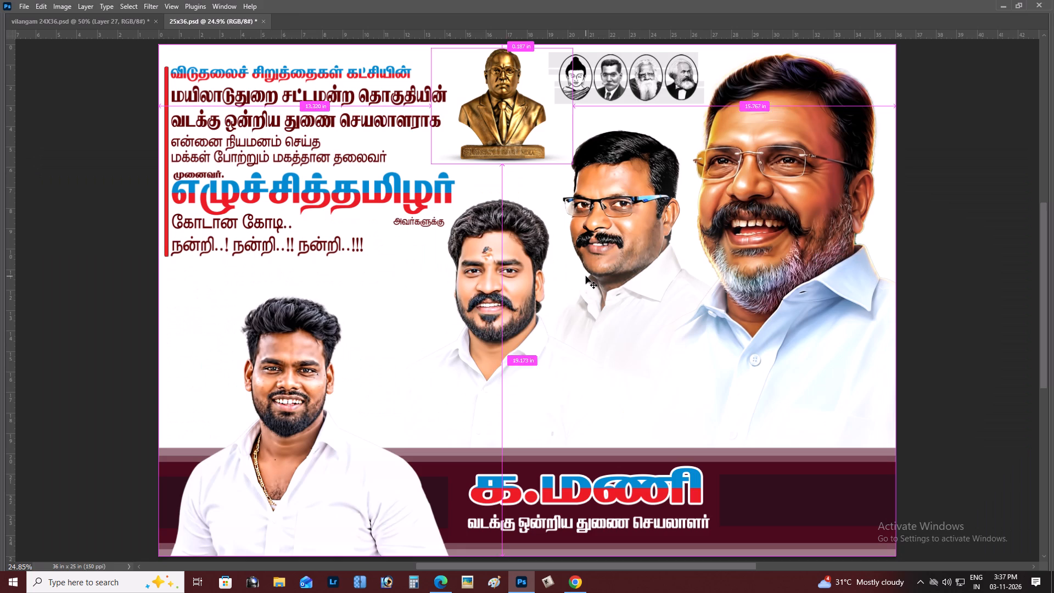
Save the 25x36.psd poster.
key(ctrl+s)
scroll(570, 257, up, 1)
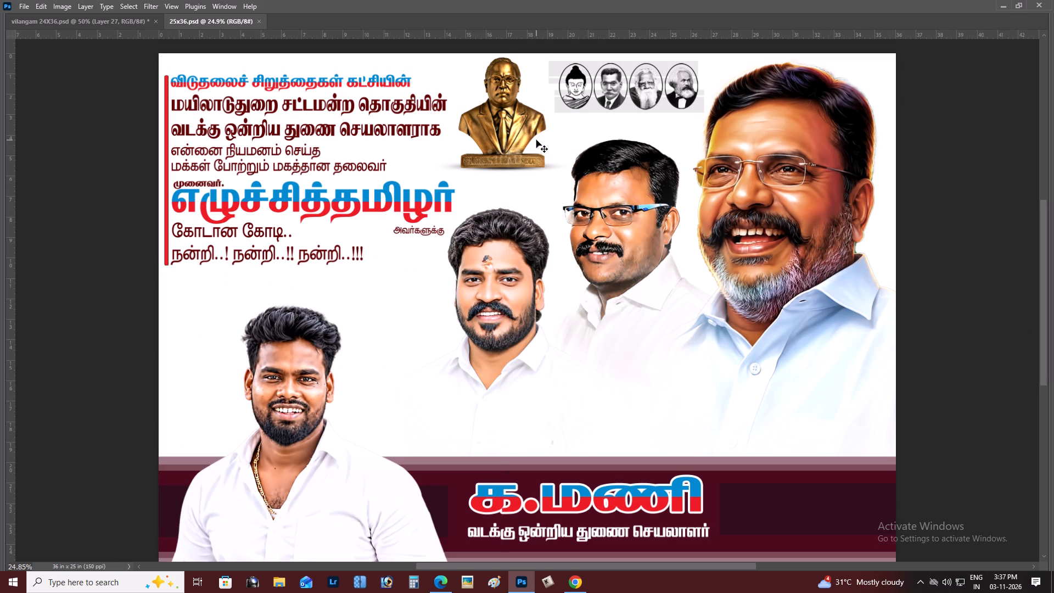
Select the middle portrait of the bearded man below the golden bust and nudge it slightly right.
right_click(518, 258)
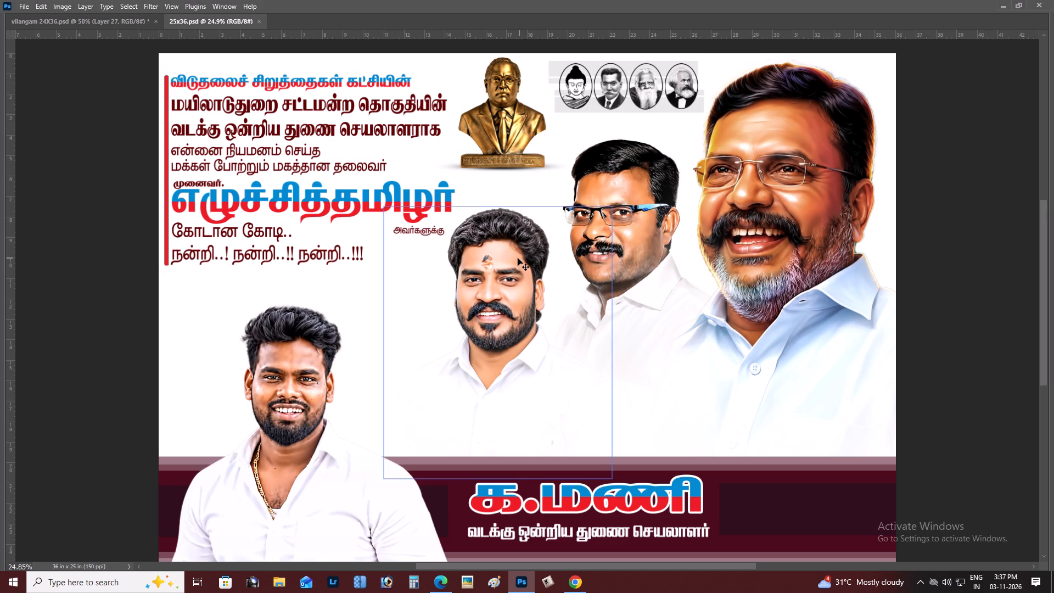
click(528, 262)
key(Right)
key(Right)
key(Right)
key(Right)
key(Right)
key(Right)
key(Right)
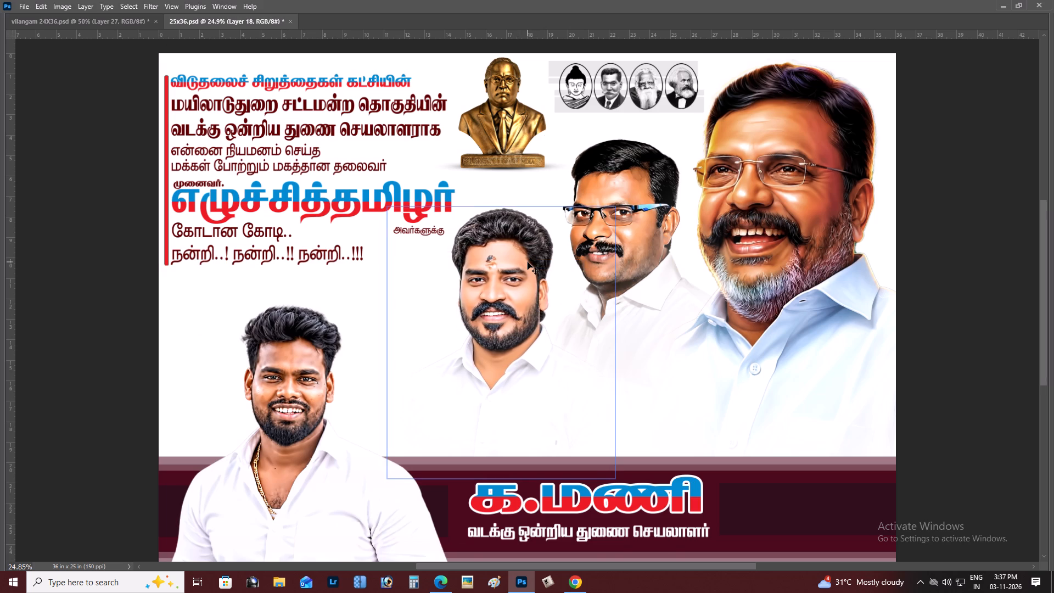
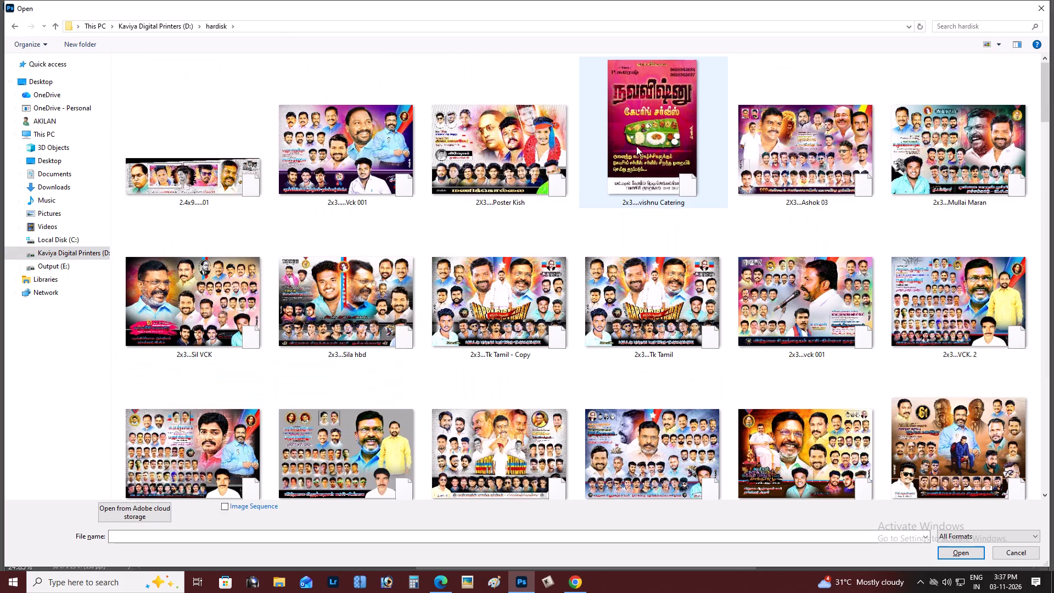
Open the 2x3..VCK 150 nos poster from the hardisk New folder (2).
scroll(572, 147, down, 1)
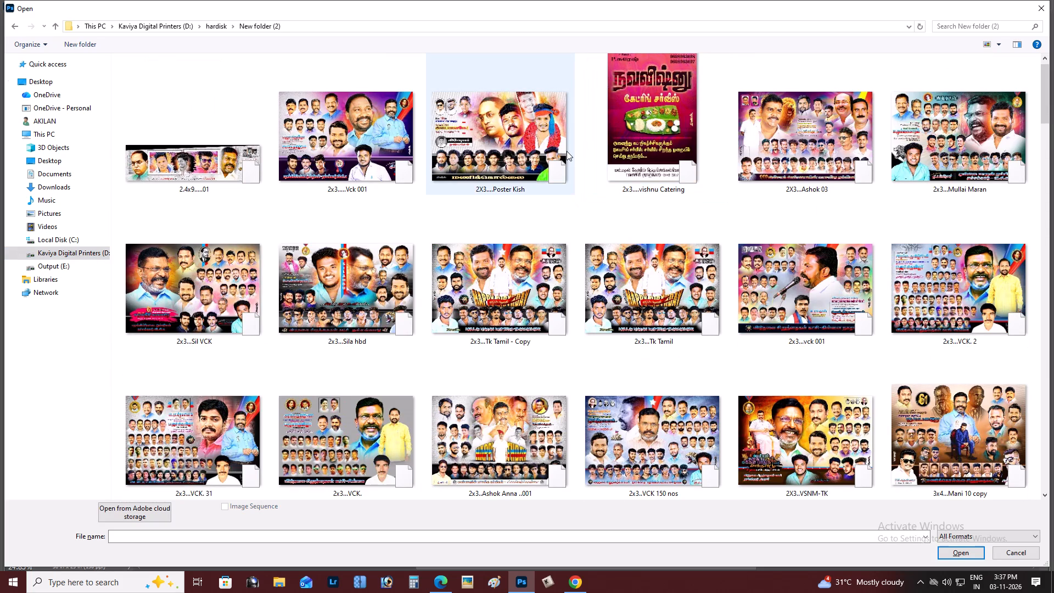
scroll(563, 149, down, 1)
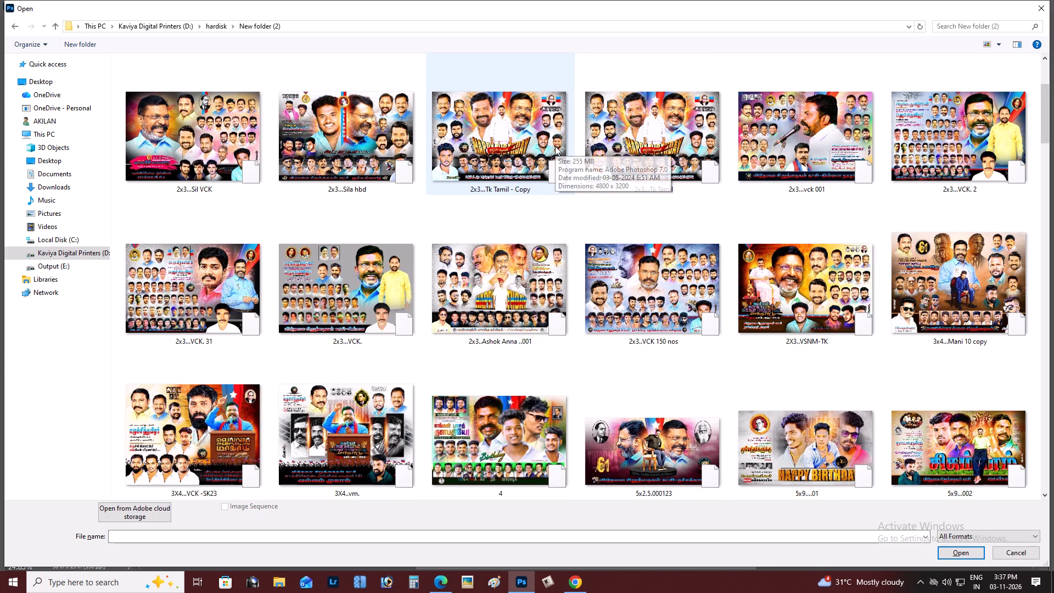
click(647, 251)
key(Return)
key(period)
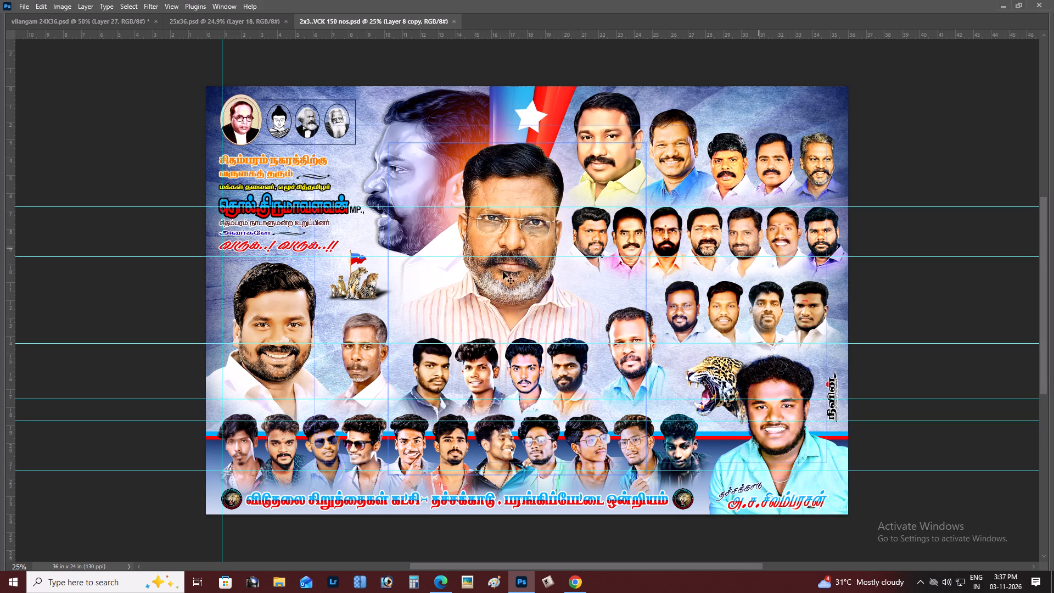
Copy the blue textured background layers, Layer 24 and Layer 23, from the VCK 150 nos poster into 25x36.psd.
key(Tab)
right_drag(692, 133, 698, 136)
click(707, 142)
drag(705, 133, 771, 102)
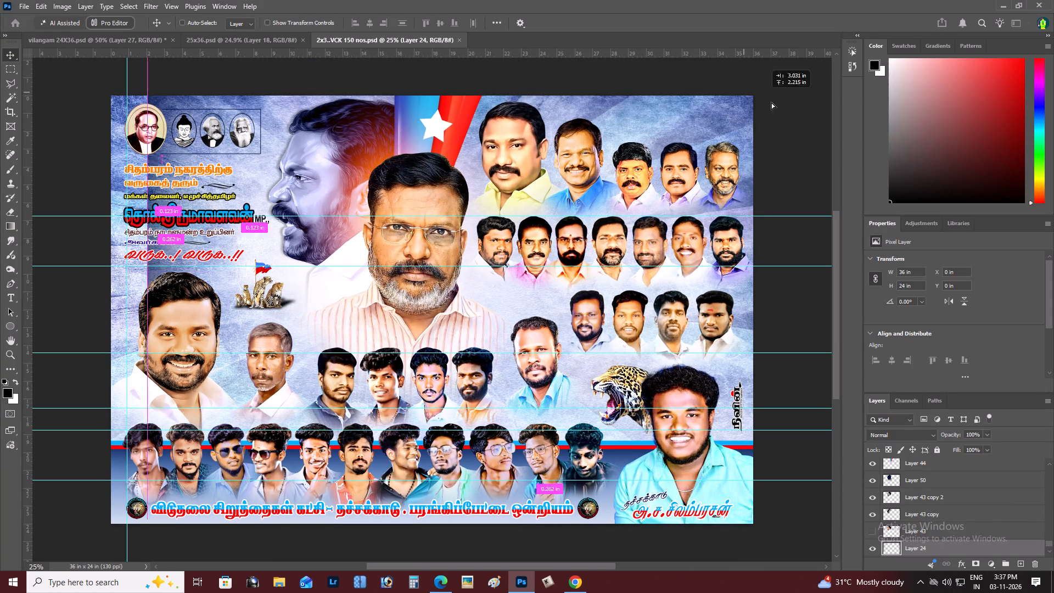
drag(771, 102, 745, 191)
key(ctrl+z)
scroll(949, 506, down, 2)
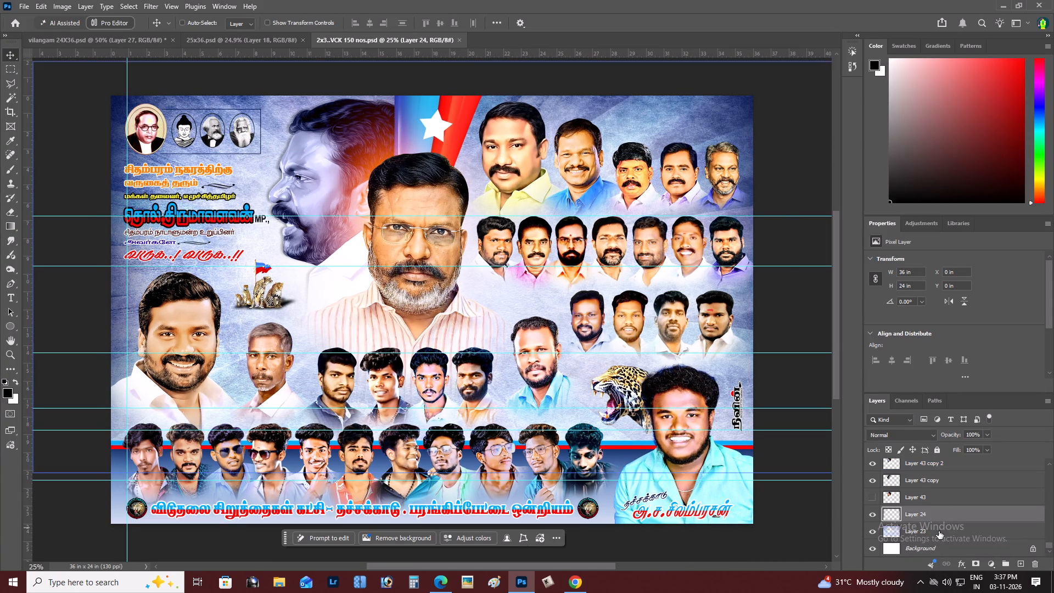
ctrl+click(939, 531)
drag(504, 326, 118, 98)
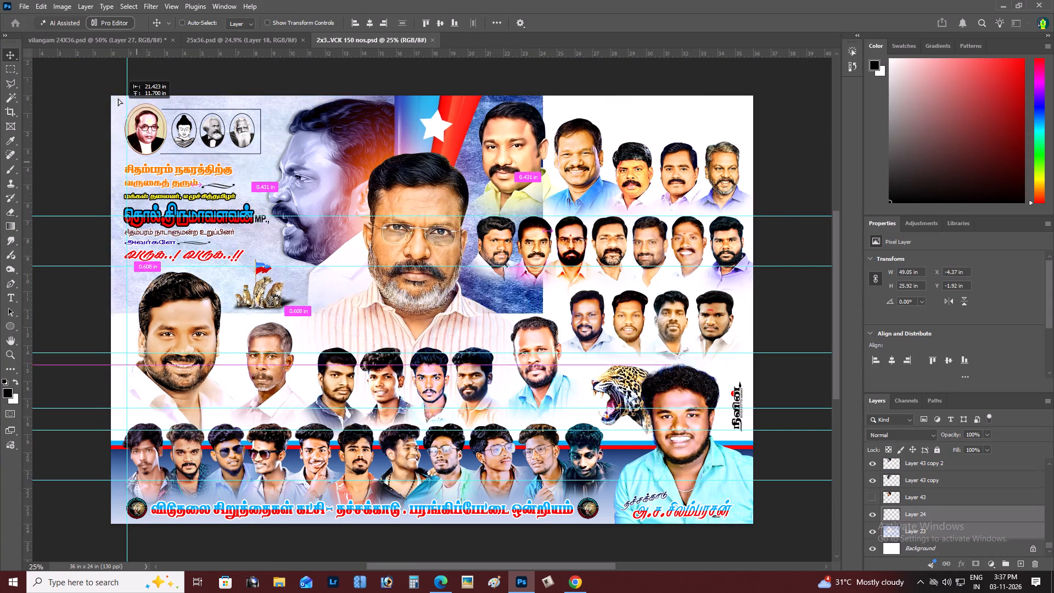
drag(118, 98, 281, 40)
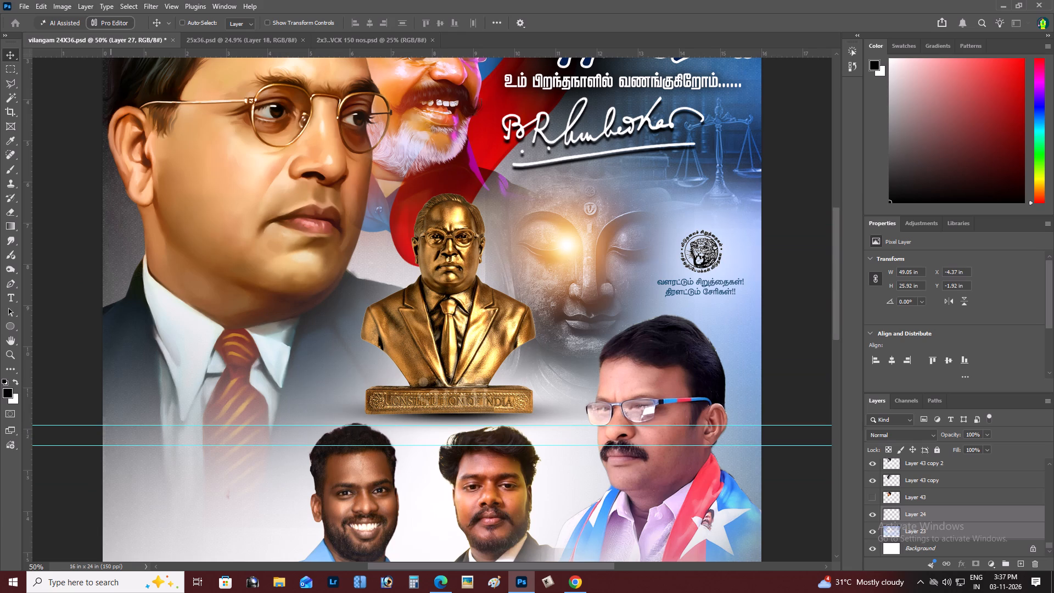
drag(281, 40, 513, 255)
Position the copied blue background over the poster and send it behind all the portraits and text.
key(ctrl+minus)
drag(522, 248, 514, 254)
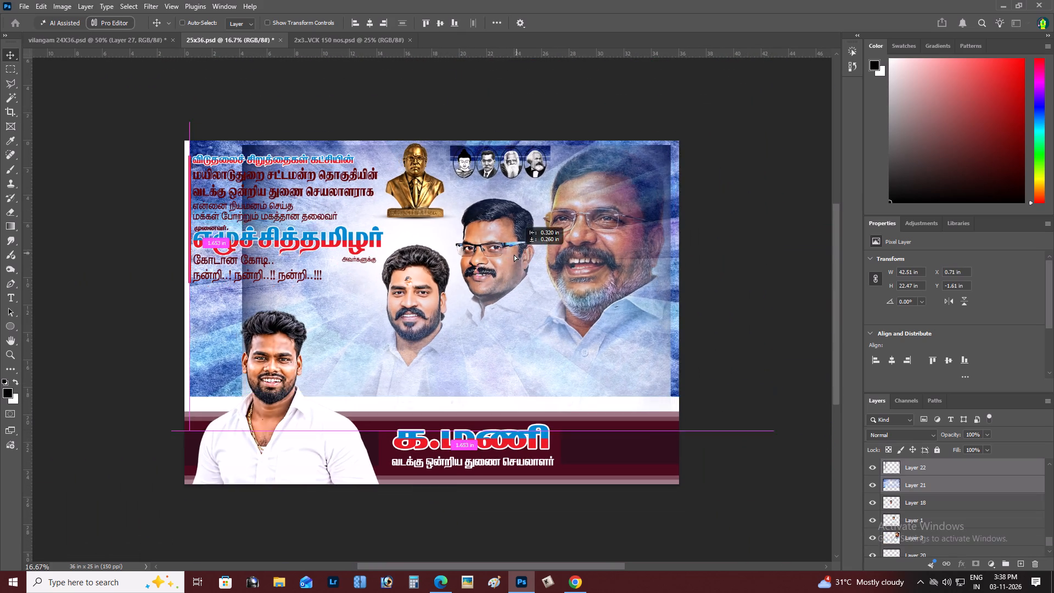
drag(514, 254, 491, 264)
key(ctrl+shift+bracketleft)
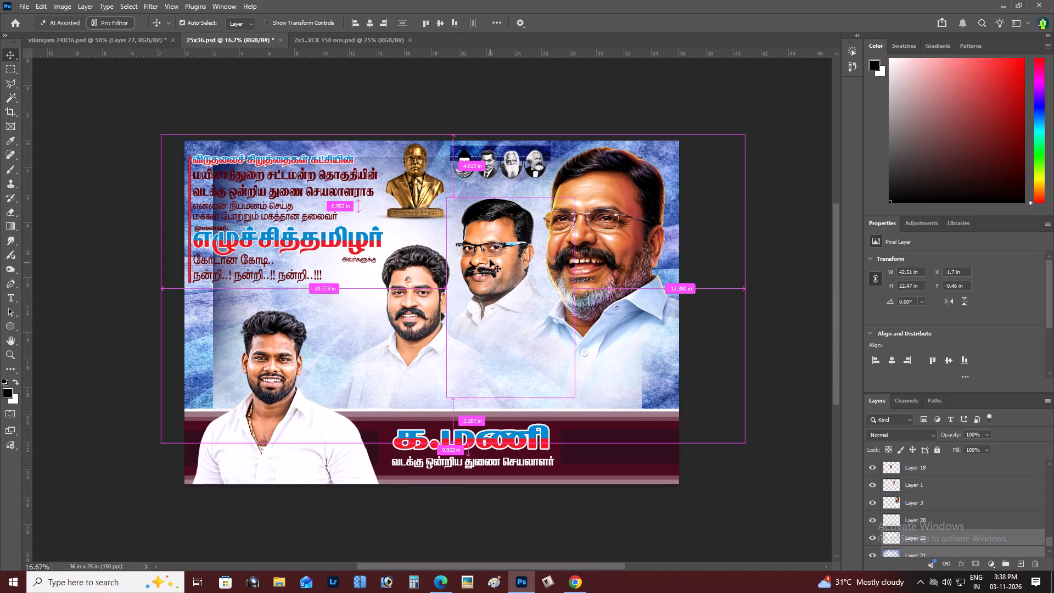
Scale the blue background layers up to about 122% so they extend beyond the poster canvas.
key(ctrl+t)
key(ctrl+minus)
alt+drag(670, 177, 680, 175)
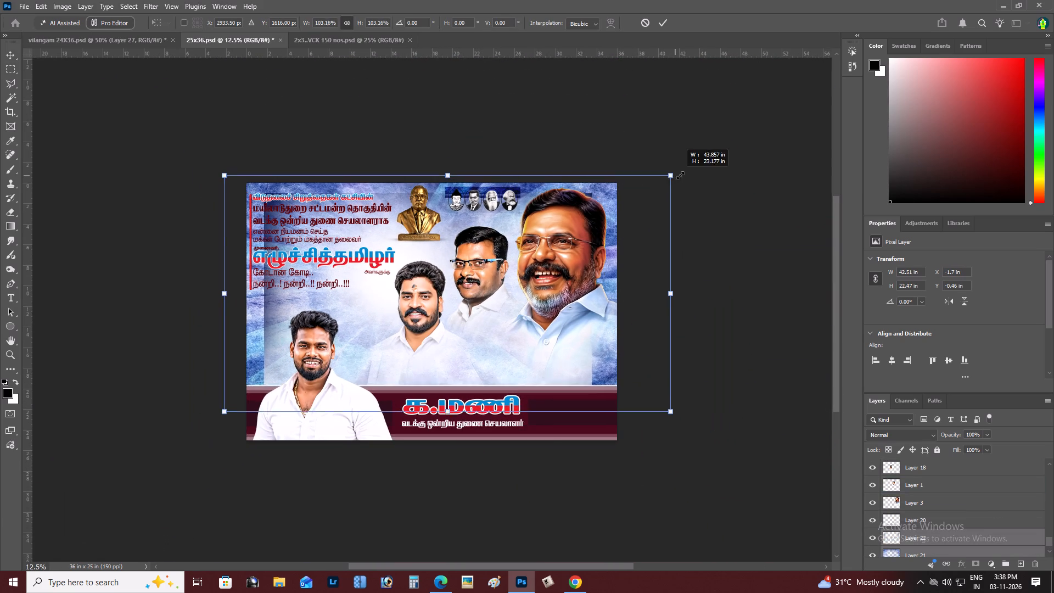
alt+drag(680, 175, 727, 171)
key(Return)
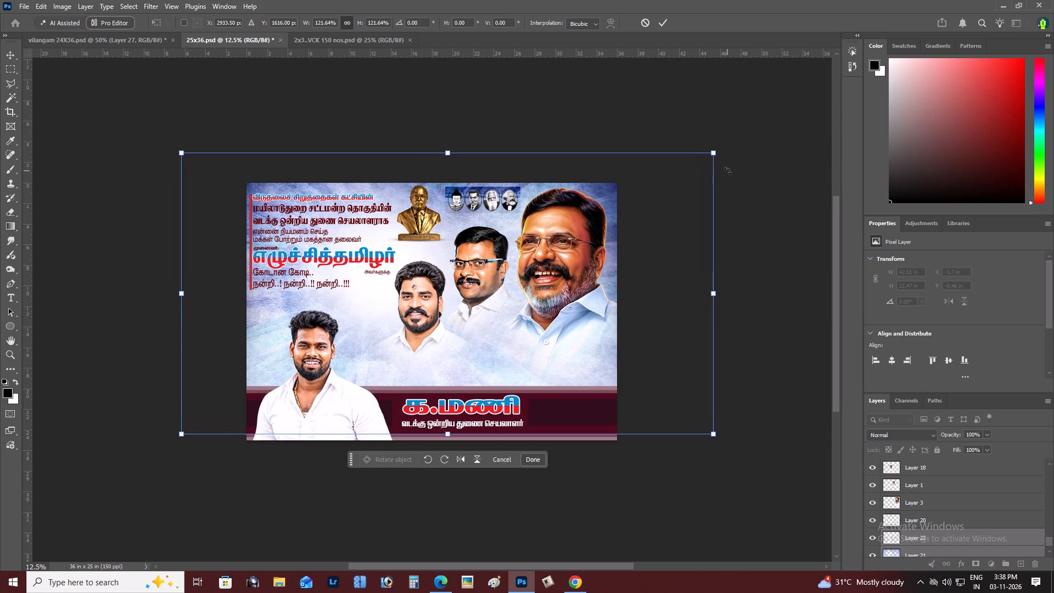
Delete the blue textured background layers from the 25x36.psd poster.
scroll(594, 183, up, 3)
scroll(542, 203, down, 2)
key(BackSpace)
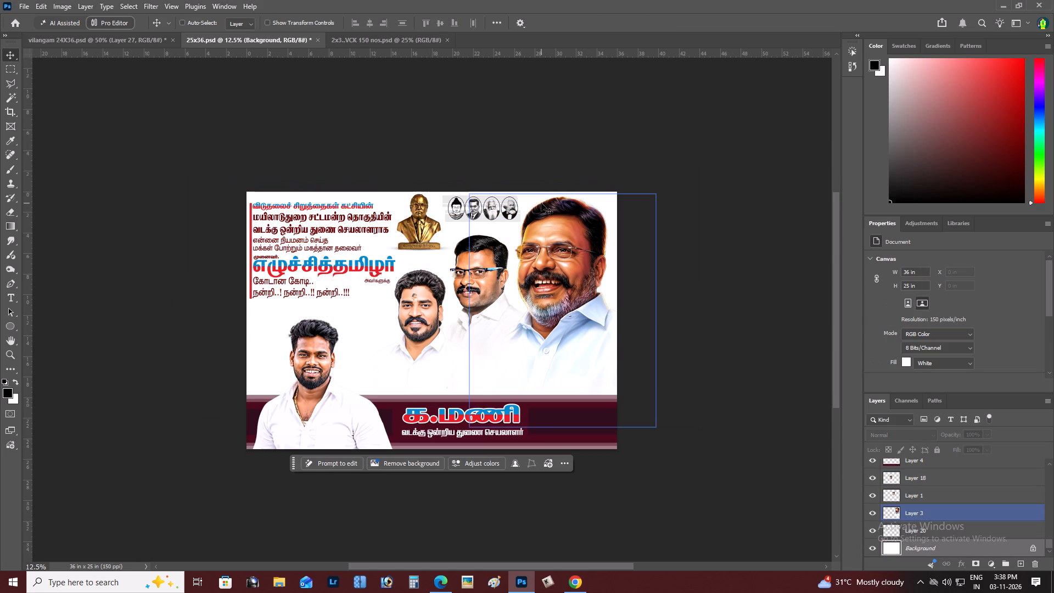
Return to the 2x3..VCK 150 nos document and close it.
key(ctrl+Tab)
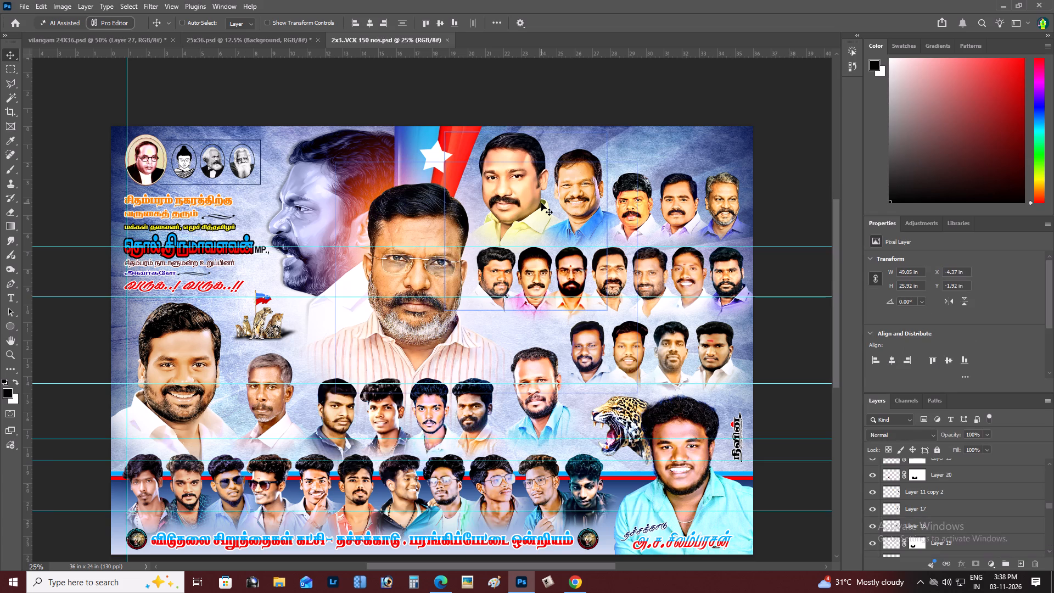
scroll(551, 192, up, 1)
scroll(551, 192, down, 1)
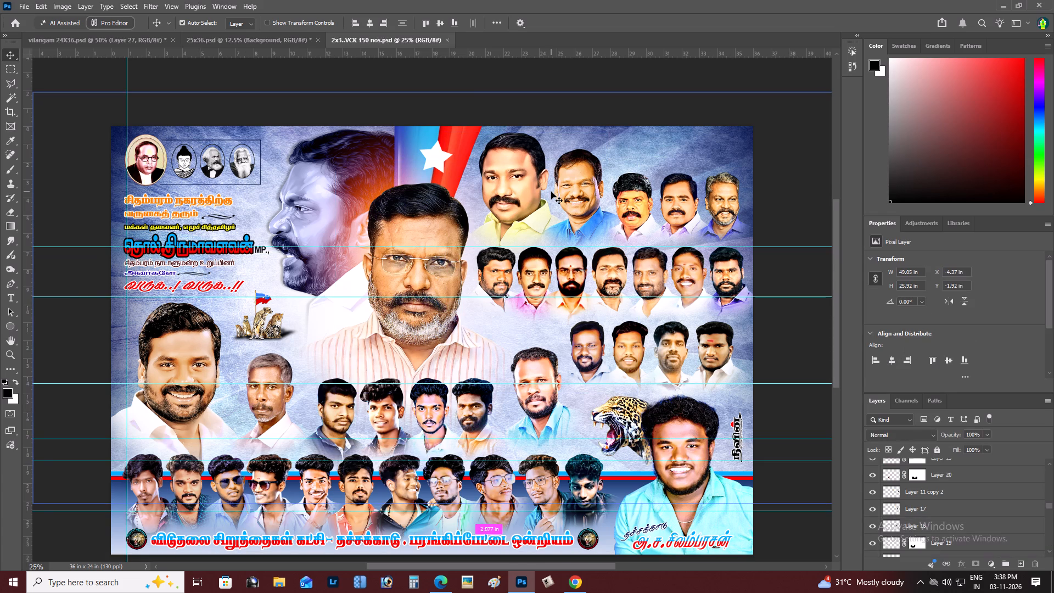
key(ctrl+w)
Browse the New folder (2) designs for another background source and open file 4.
key(ctrl+o)
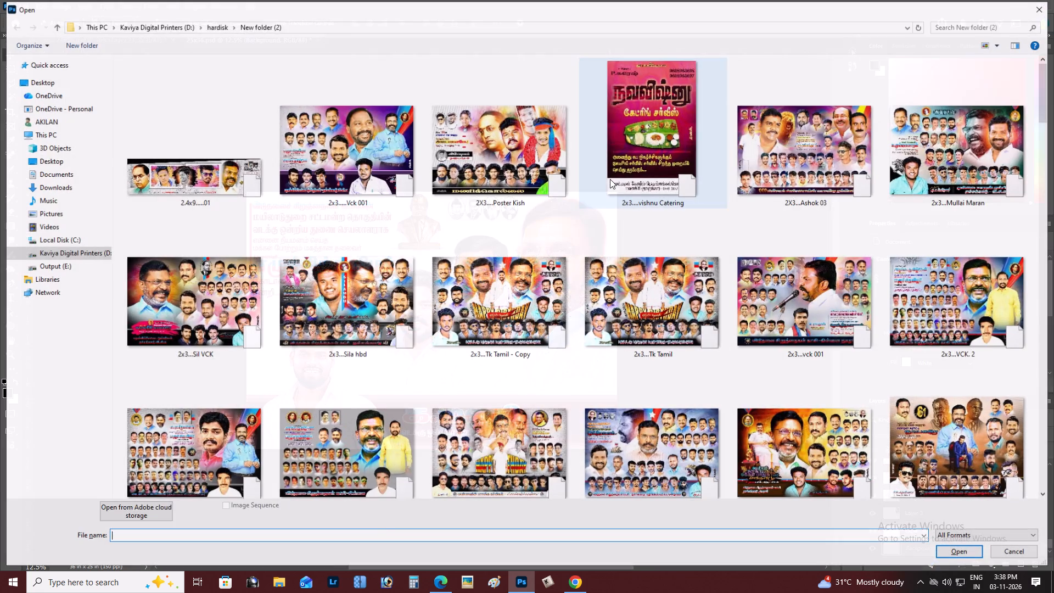
scroll(575, 208, down, 3)
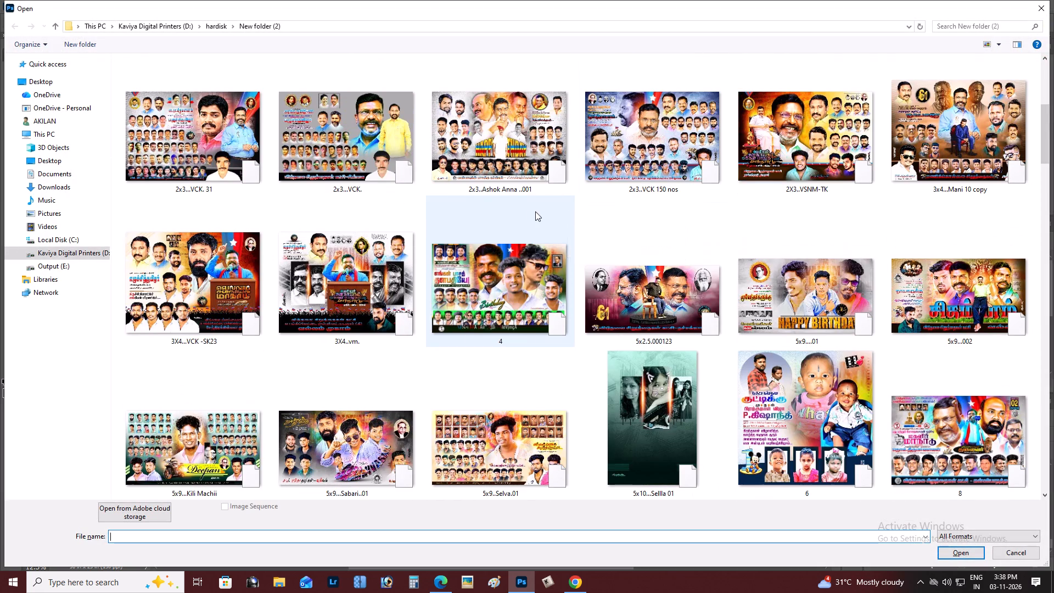
scroll(493, 234, up, 1)
scroll(493, 234, down, 1)
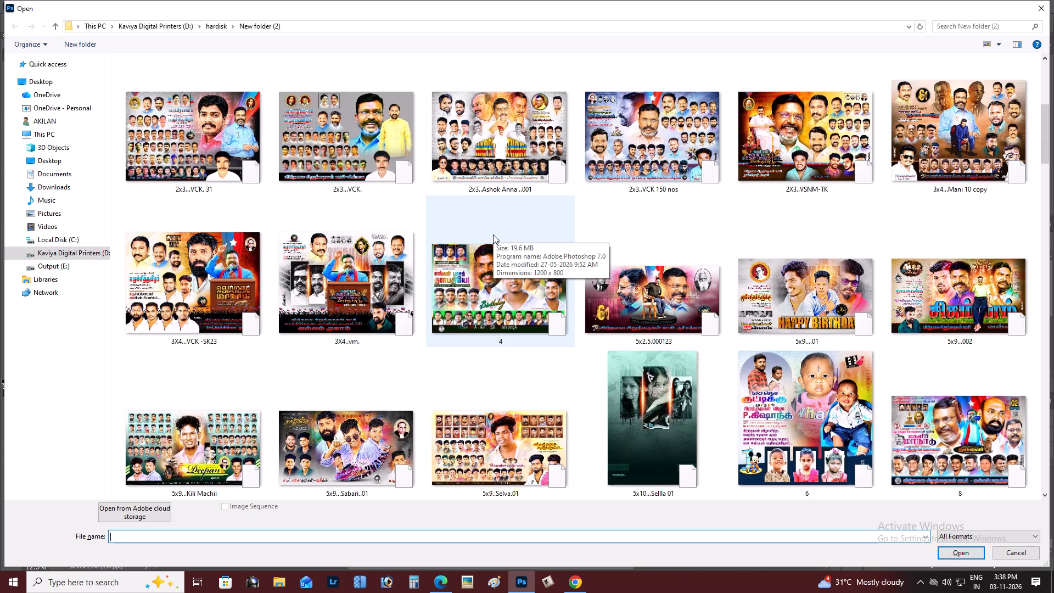
click(534, 286)
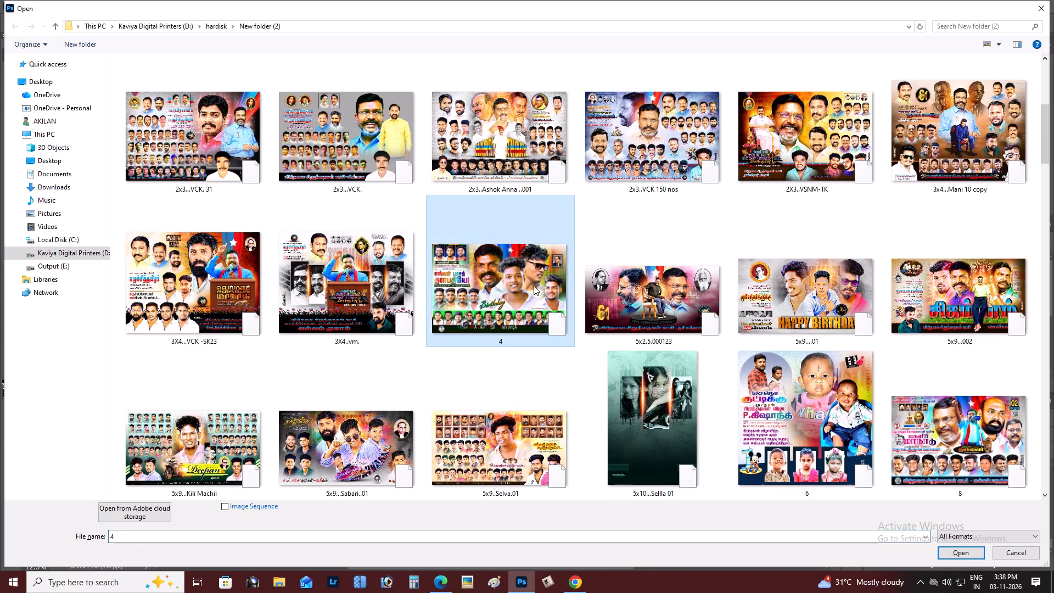
key(Return)
scroll(534, 286, up, 1)
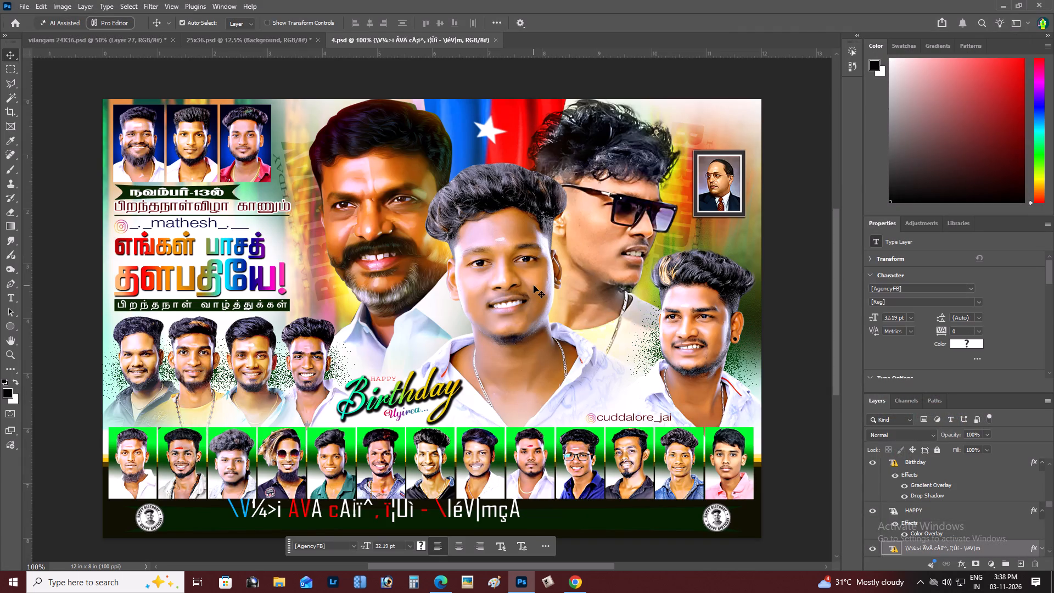
Check the image size of 4.psd.
key(ctrl+alt+i)
key(Return)
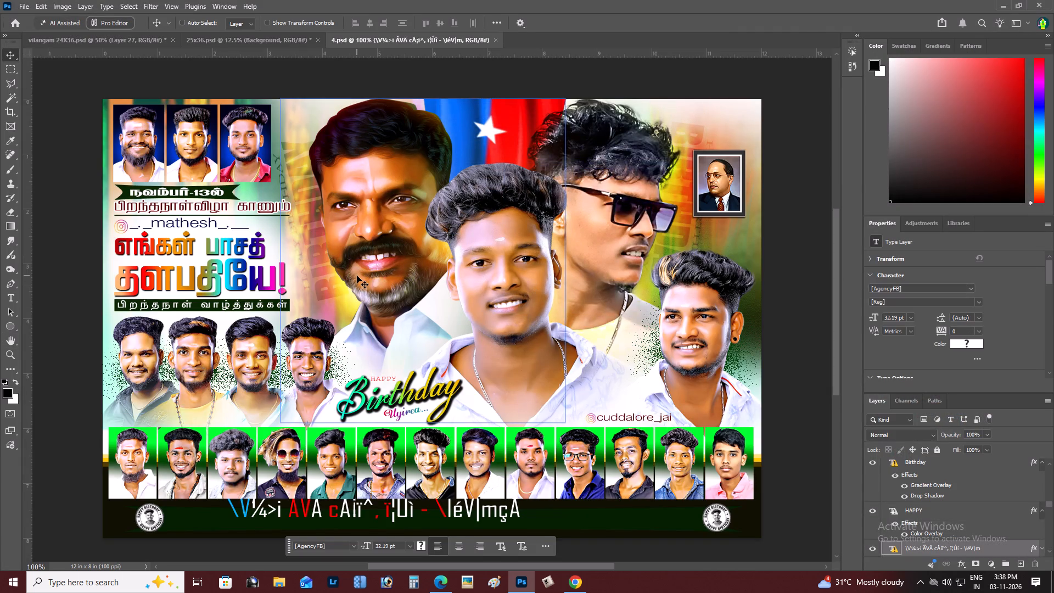
scroll(339, 236, up, 1)
scroll(339, 236, down, 1)
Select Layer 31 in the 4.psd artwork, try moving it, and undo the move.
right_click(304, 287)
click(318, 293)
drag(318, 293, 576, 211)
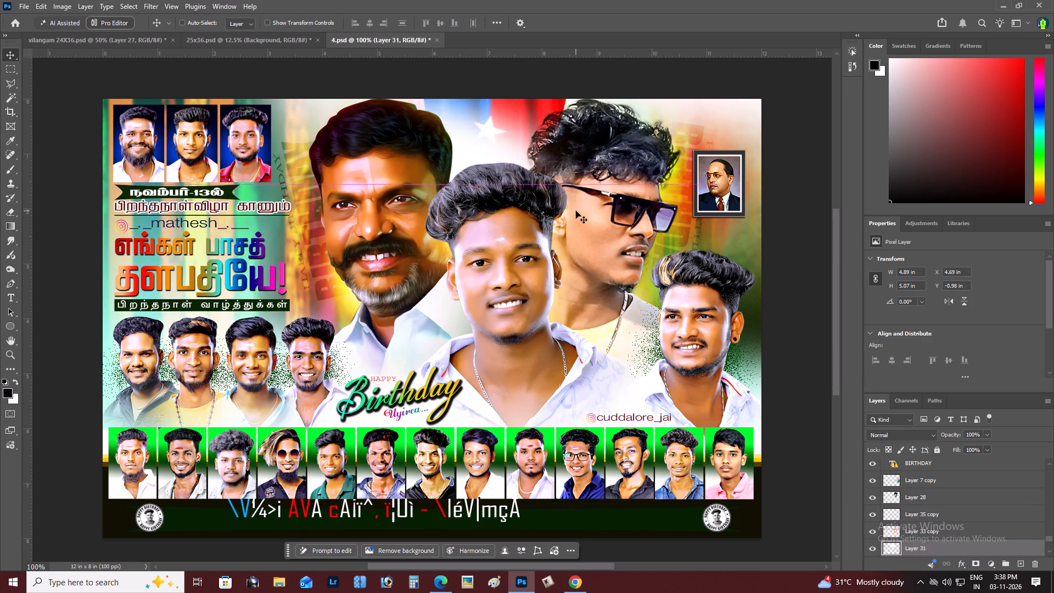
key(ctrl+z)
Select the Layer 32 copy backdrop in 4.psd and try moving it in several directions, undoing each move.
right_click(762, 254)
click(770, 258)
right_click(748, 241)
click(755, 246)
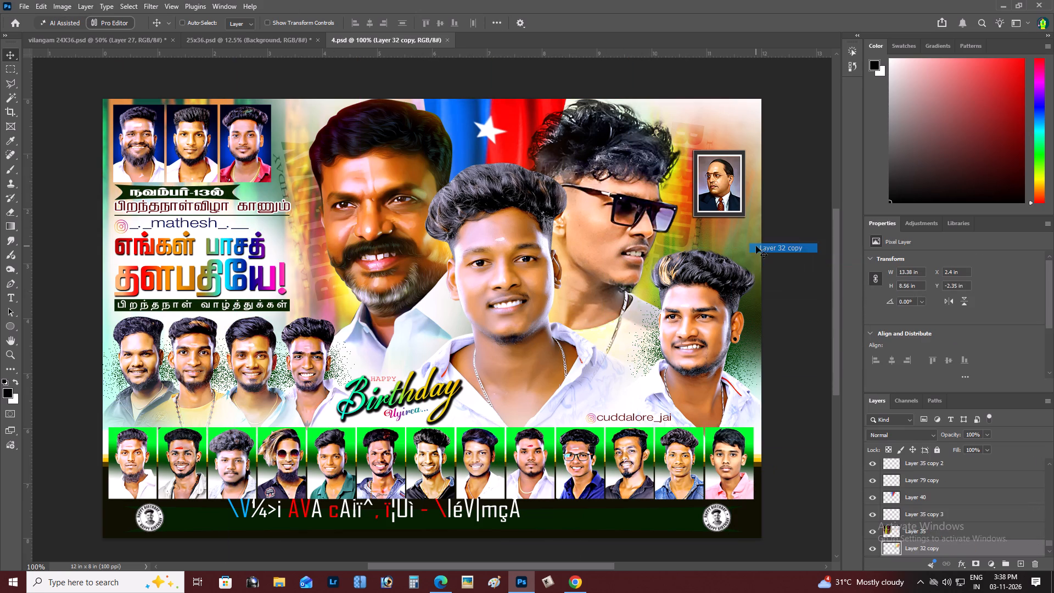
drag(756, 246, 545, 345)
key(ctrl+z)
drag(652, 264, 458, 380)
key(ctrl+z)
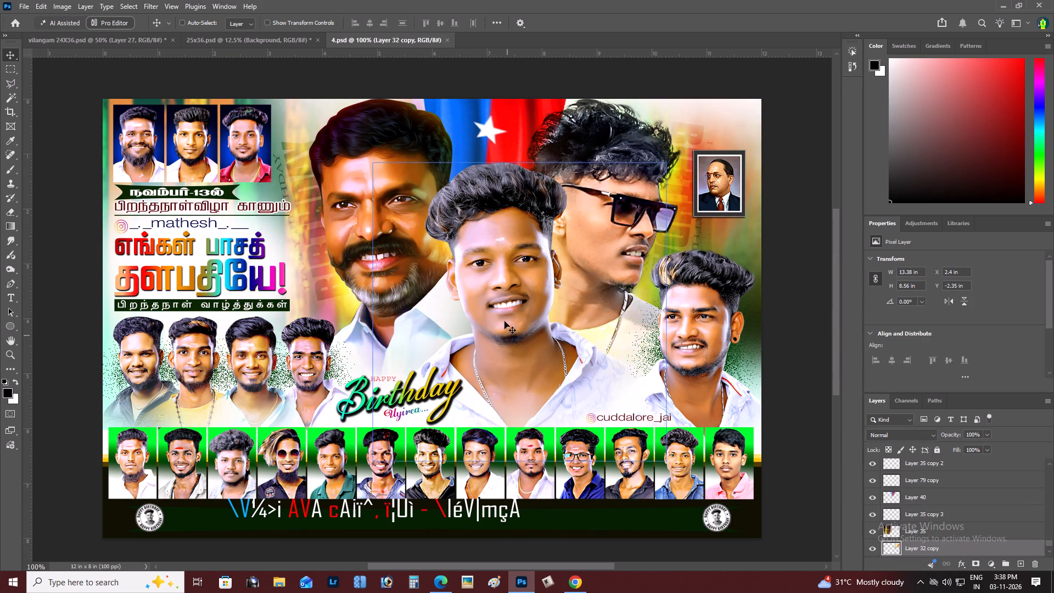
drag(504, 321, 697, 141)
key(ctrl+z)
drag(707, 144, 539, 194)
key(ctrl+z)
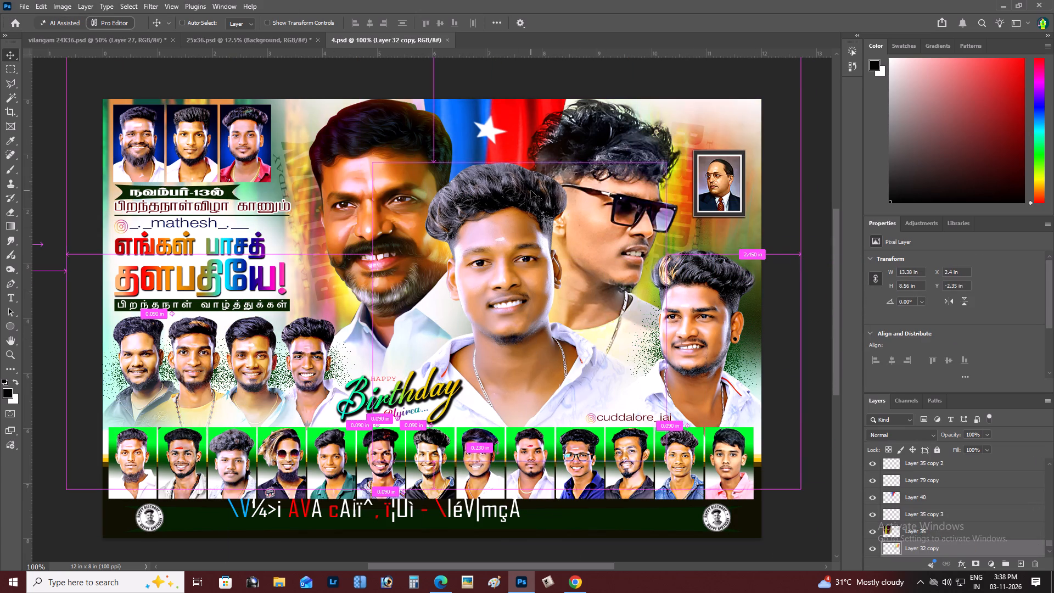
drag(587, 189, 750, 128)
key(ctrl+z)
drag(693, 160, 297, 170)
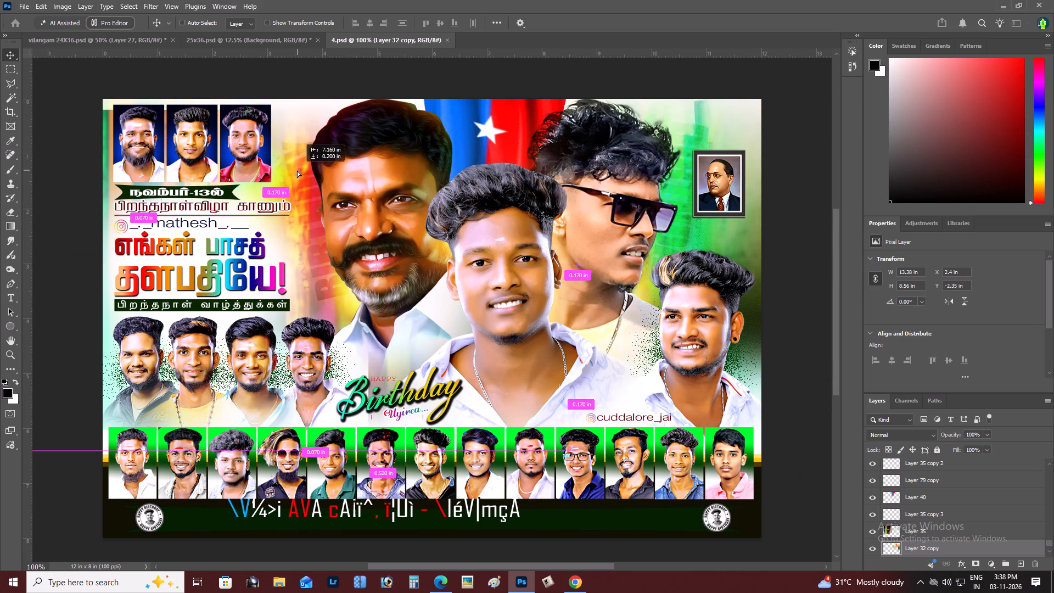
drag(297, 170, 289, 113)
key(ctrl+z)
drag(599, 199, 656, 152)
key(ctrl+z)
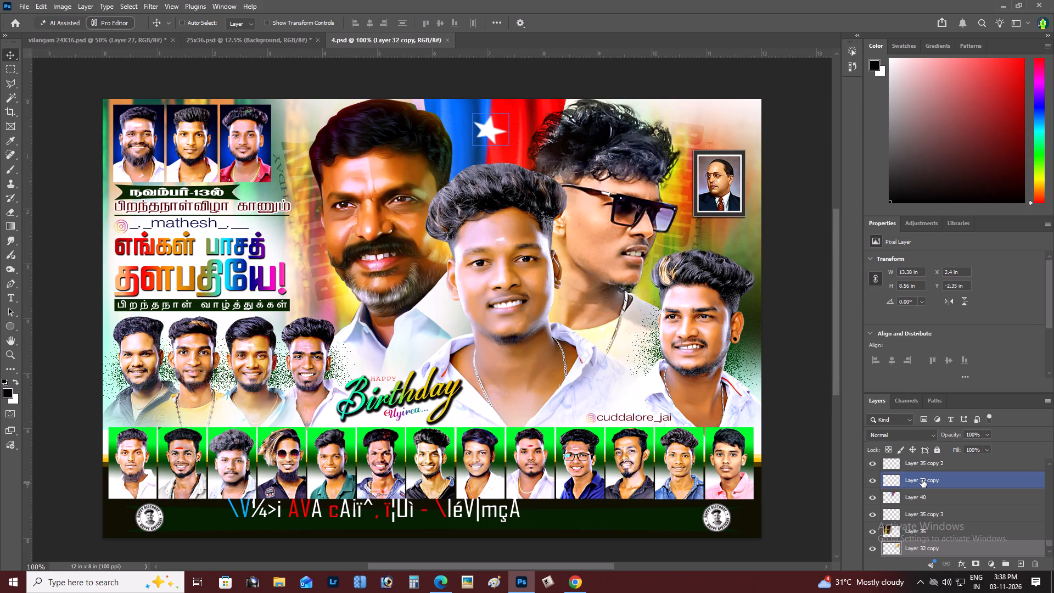
Copy the teal gradient Layer 30 from 4.psd into 25x36.psd, placing it behind the portraits and undoing the trial move.
scroll(922, 479, down, 4)
click(926, 532)
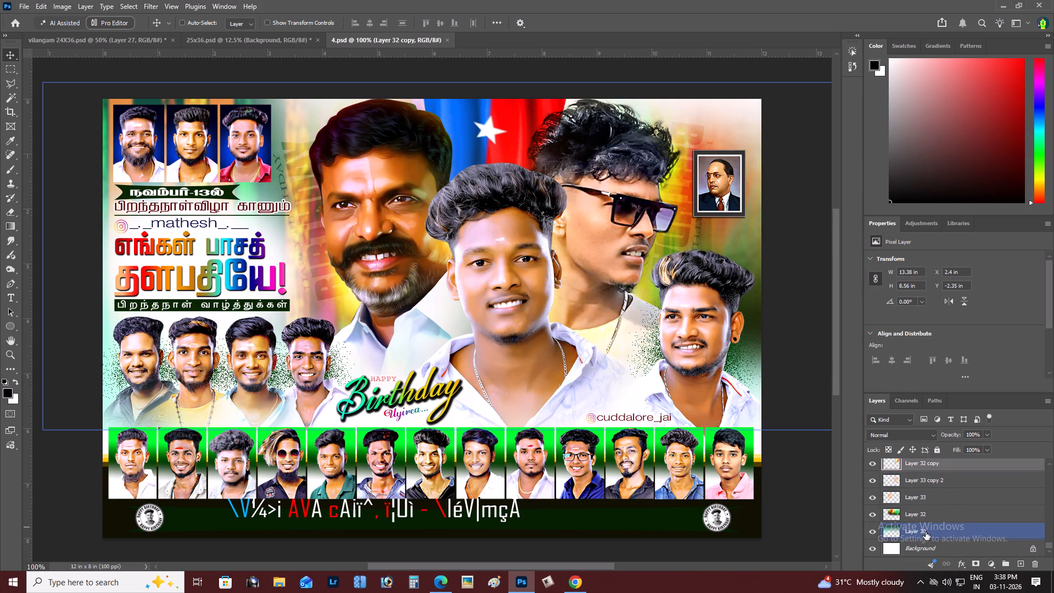
drag(623, 294, 722, 153)
key(ctrl+z)
drag(647, 162, 201, 50)
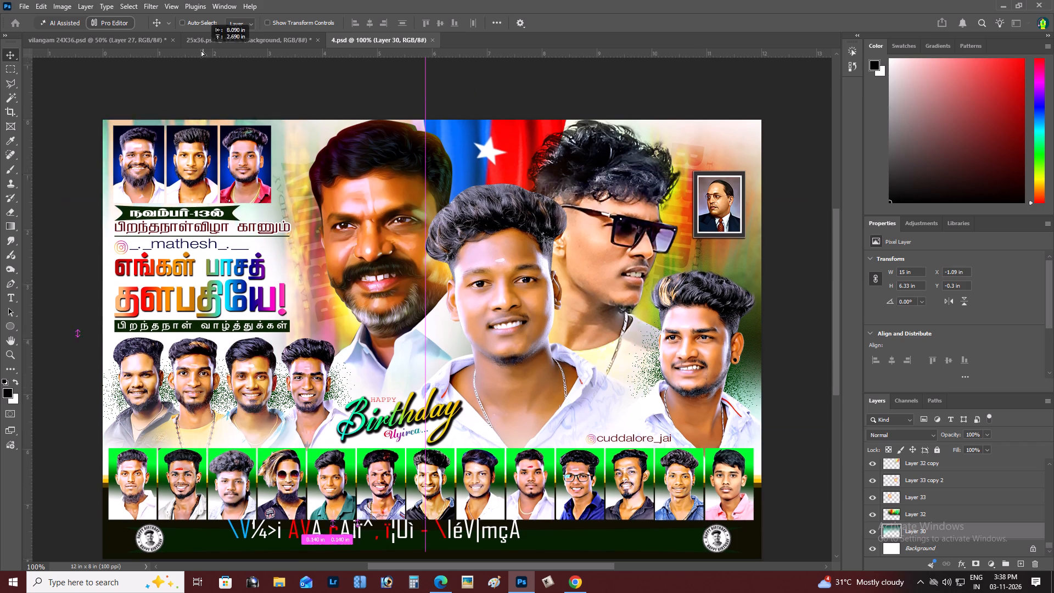
drag(201, 50, 413, 228)
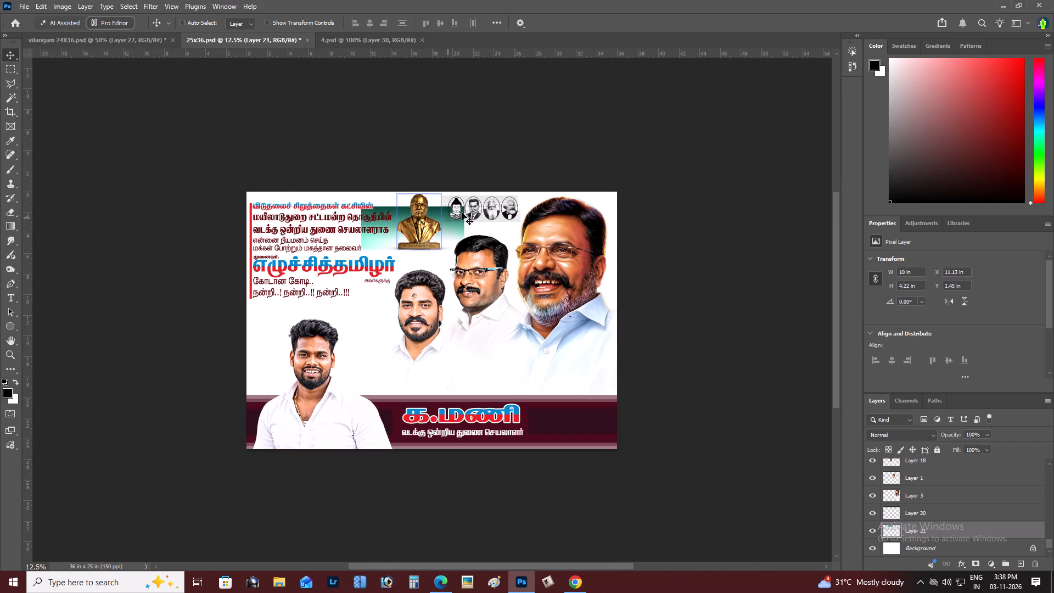
drag(462, 212, 478, 299)
Enlarge the teal gradient to about 39.37 x 23.73 in, covering the poster from its top edge down to the maroon band.
key(ctrl+t)
alt+drag(483, 292, 653, 273)
drag(567, 256, 576, 222)
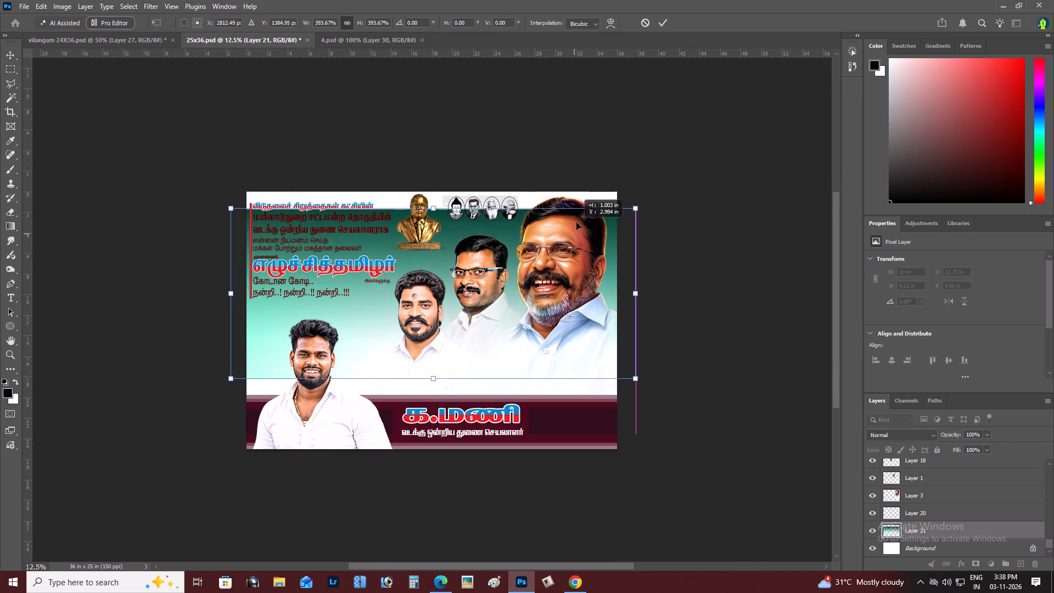
drag(576, 222, 581, 177)
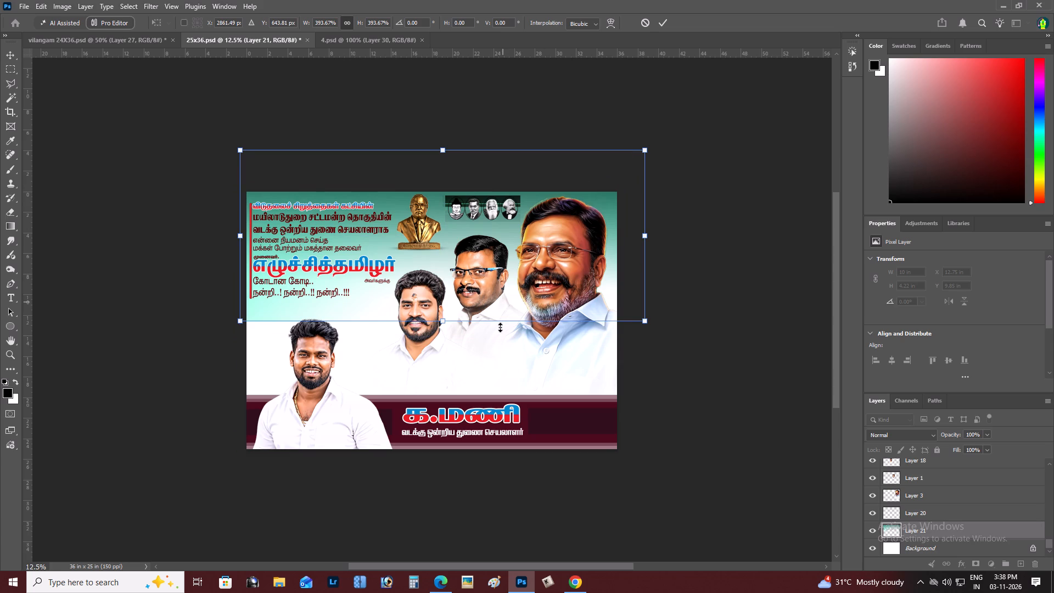
shift+drag(501, 323, 498, 396)
key(Return)
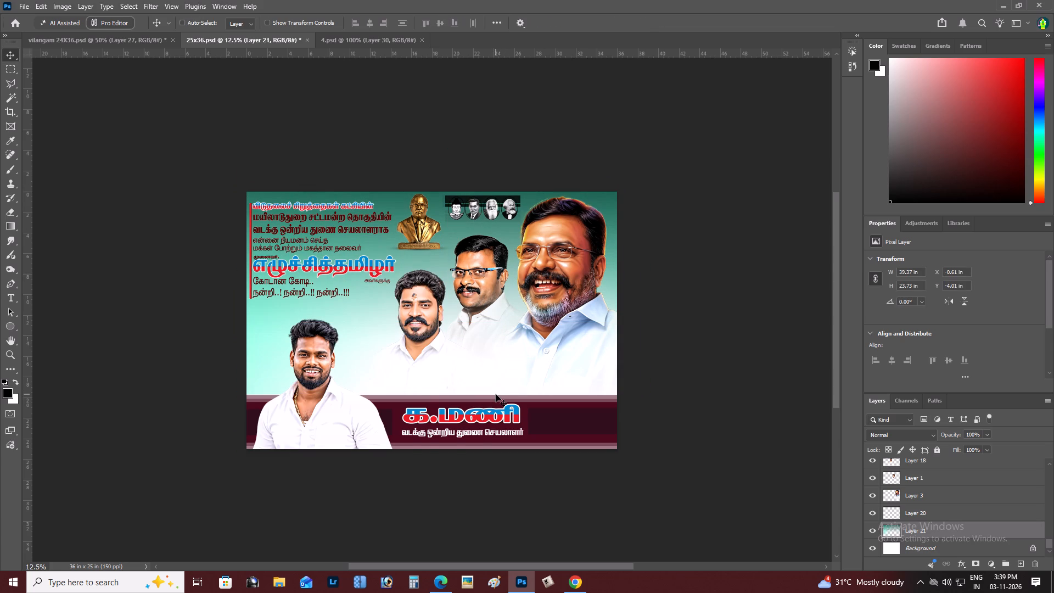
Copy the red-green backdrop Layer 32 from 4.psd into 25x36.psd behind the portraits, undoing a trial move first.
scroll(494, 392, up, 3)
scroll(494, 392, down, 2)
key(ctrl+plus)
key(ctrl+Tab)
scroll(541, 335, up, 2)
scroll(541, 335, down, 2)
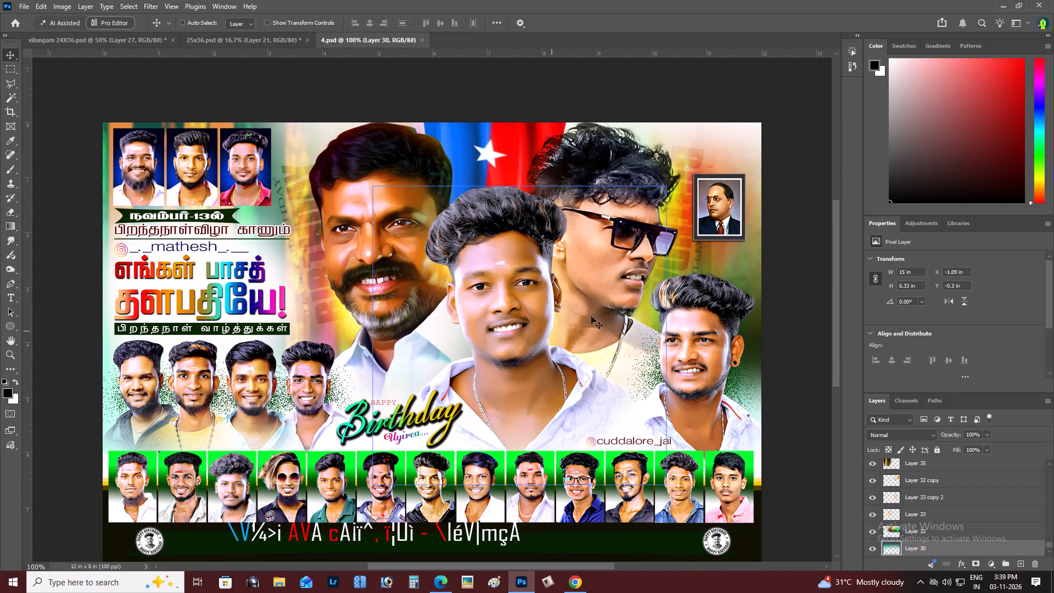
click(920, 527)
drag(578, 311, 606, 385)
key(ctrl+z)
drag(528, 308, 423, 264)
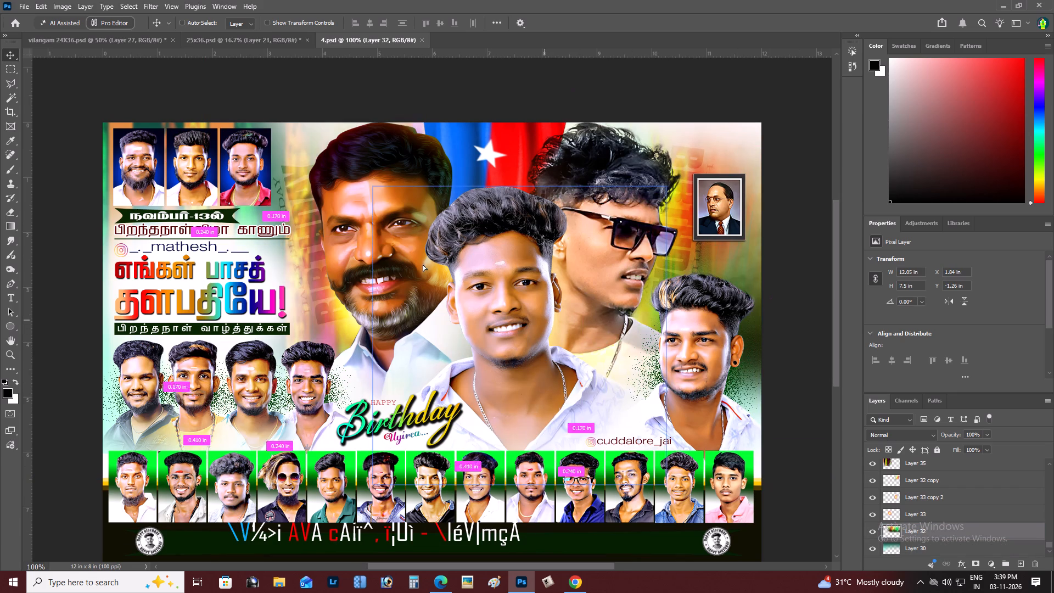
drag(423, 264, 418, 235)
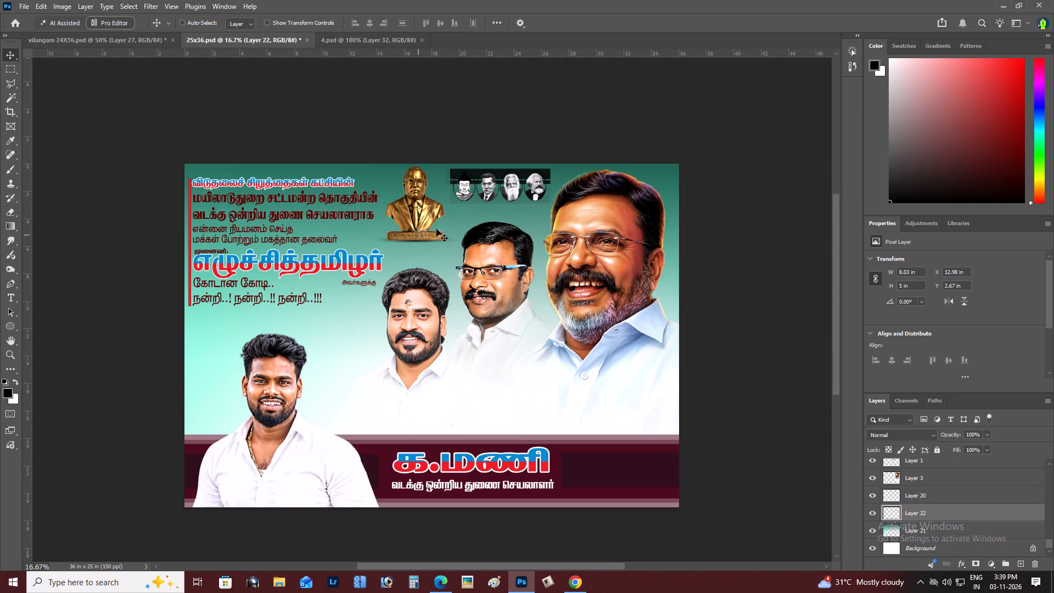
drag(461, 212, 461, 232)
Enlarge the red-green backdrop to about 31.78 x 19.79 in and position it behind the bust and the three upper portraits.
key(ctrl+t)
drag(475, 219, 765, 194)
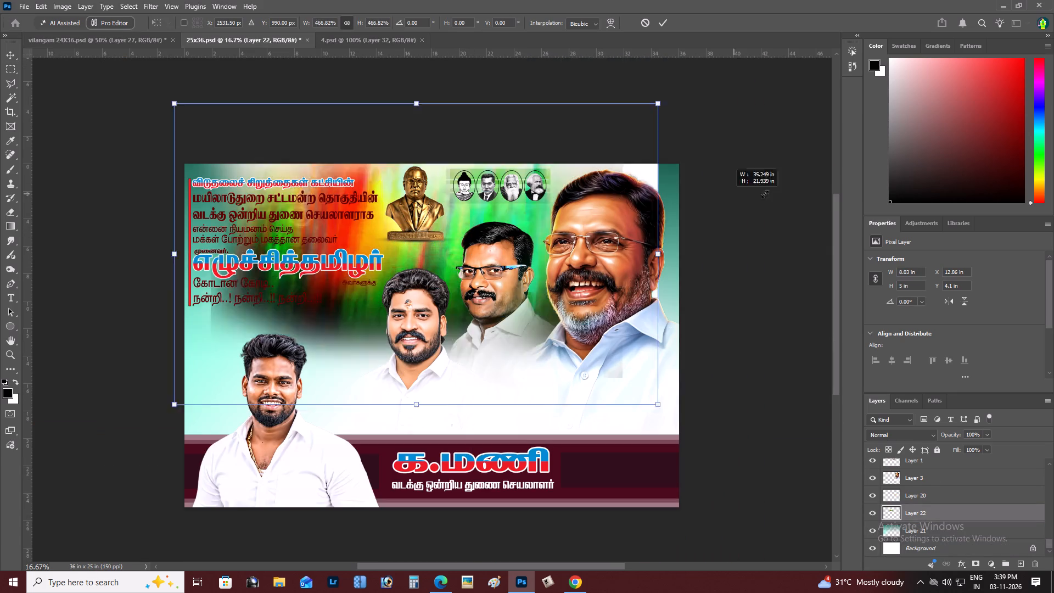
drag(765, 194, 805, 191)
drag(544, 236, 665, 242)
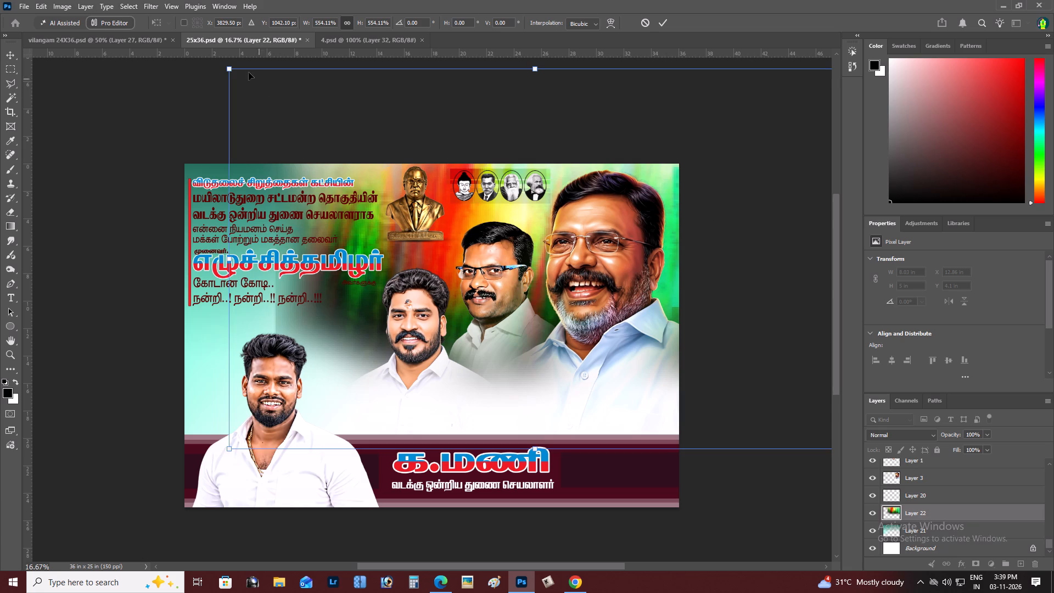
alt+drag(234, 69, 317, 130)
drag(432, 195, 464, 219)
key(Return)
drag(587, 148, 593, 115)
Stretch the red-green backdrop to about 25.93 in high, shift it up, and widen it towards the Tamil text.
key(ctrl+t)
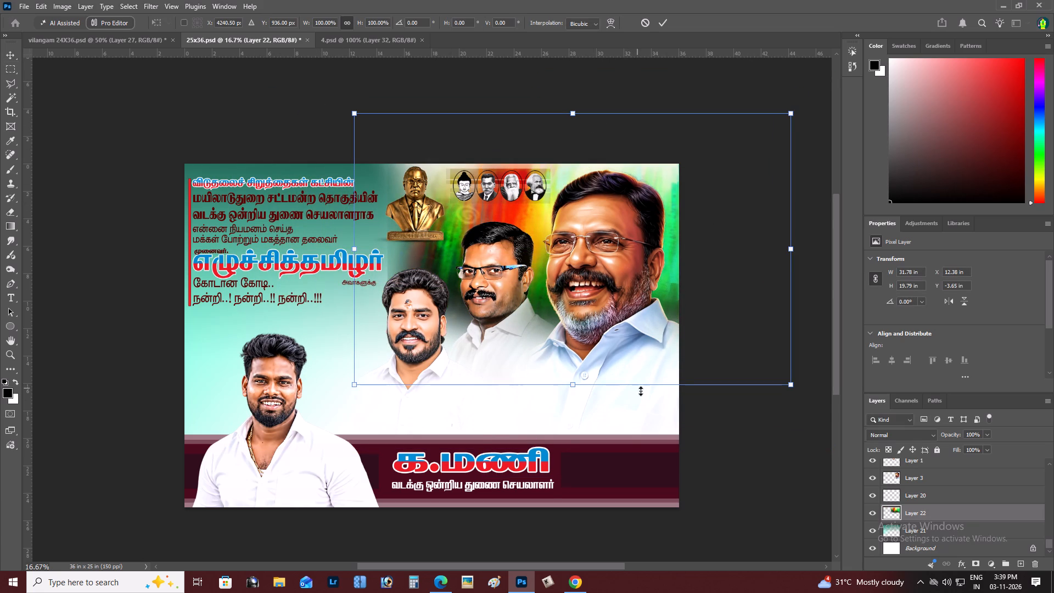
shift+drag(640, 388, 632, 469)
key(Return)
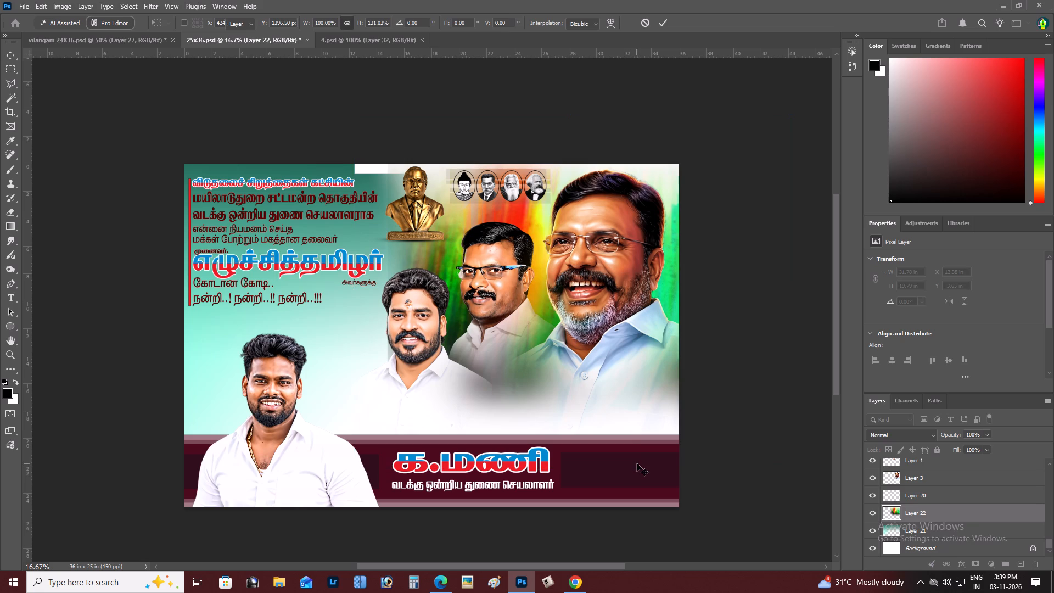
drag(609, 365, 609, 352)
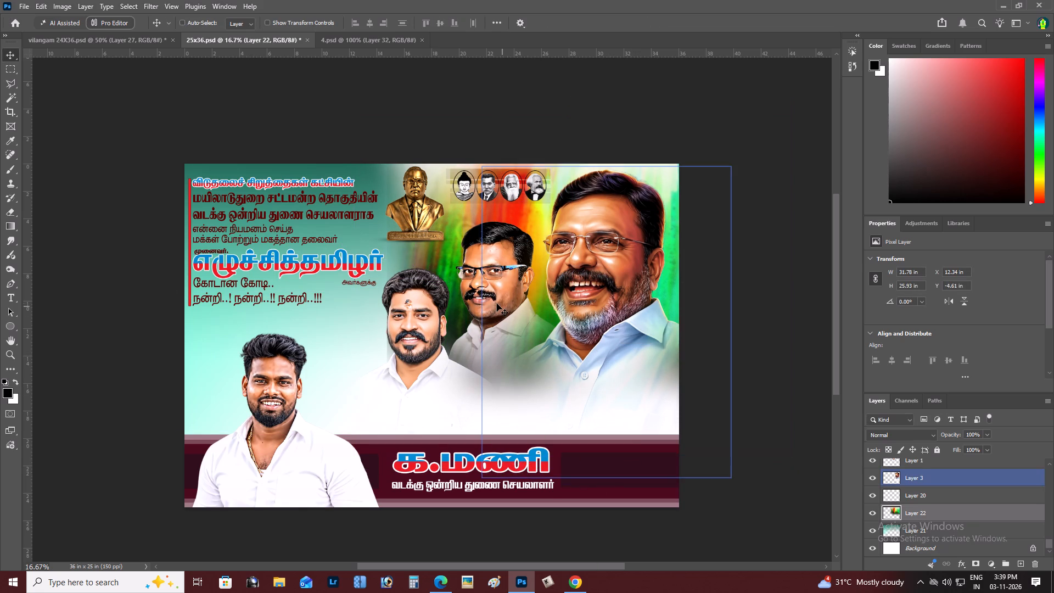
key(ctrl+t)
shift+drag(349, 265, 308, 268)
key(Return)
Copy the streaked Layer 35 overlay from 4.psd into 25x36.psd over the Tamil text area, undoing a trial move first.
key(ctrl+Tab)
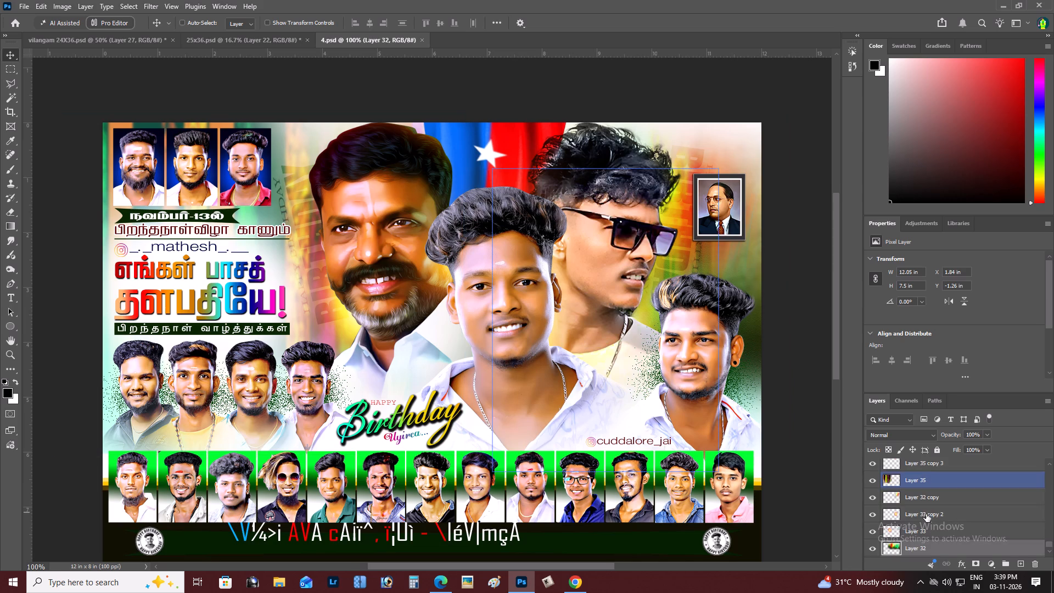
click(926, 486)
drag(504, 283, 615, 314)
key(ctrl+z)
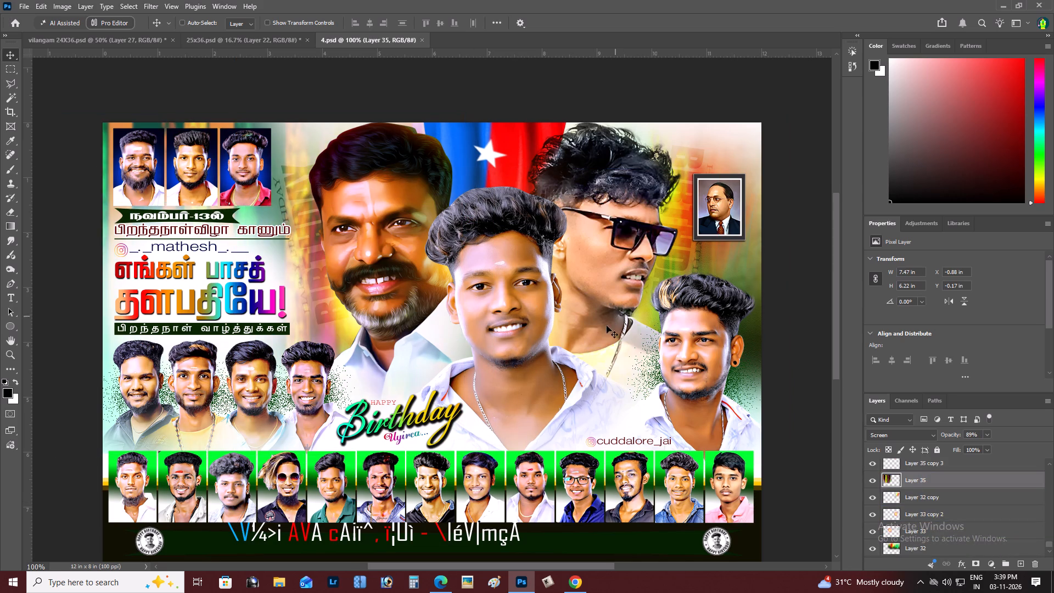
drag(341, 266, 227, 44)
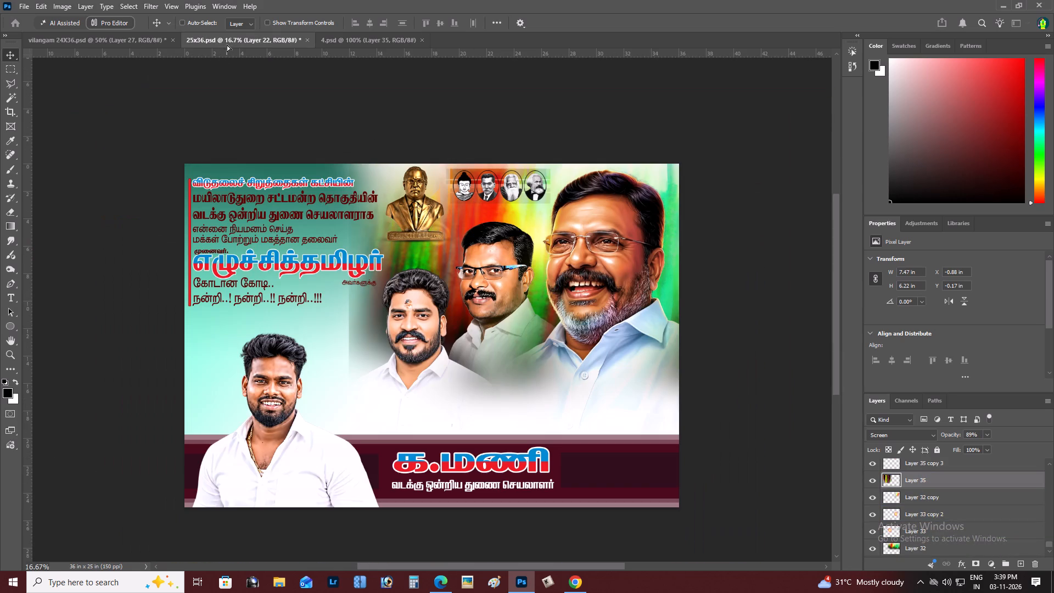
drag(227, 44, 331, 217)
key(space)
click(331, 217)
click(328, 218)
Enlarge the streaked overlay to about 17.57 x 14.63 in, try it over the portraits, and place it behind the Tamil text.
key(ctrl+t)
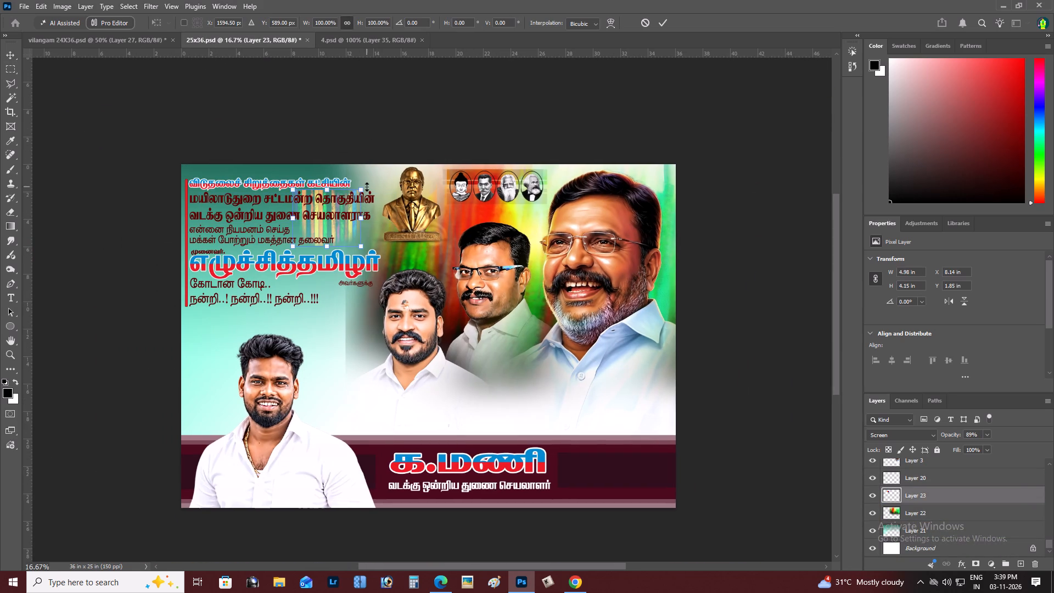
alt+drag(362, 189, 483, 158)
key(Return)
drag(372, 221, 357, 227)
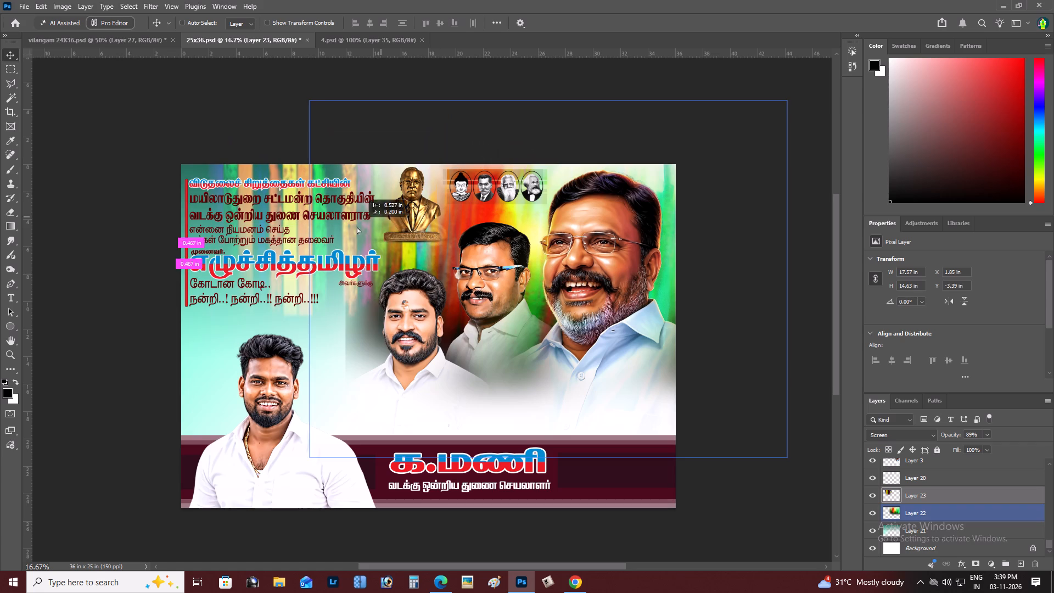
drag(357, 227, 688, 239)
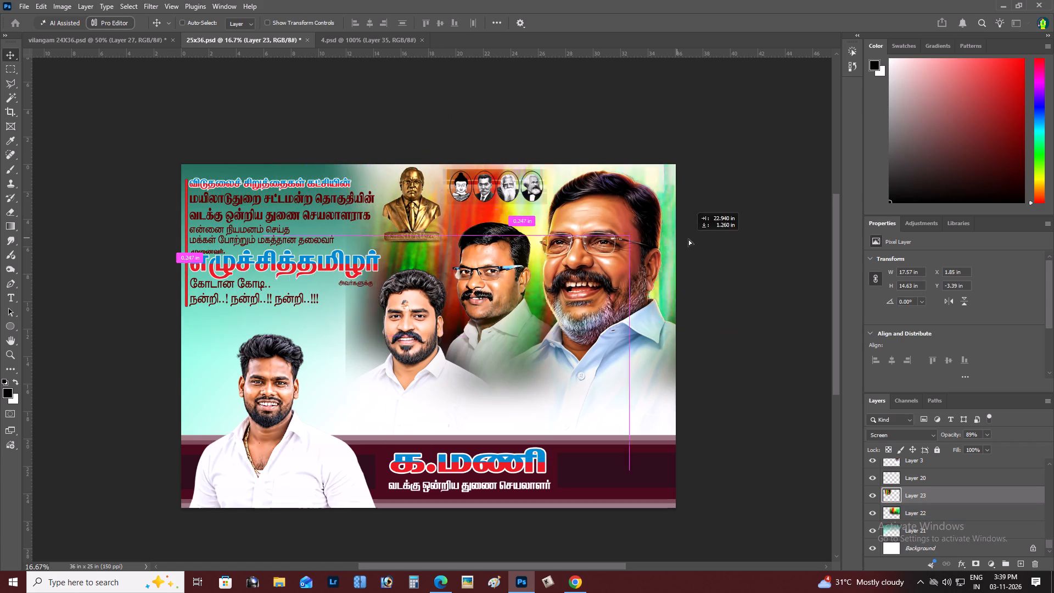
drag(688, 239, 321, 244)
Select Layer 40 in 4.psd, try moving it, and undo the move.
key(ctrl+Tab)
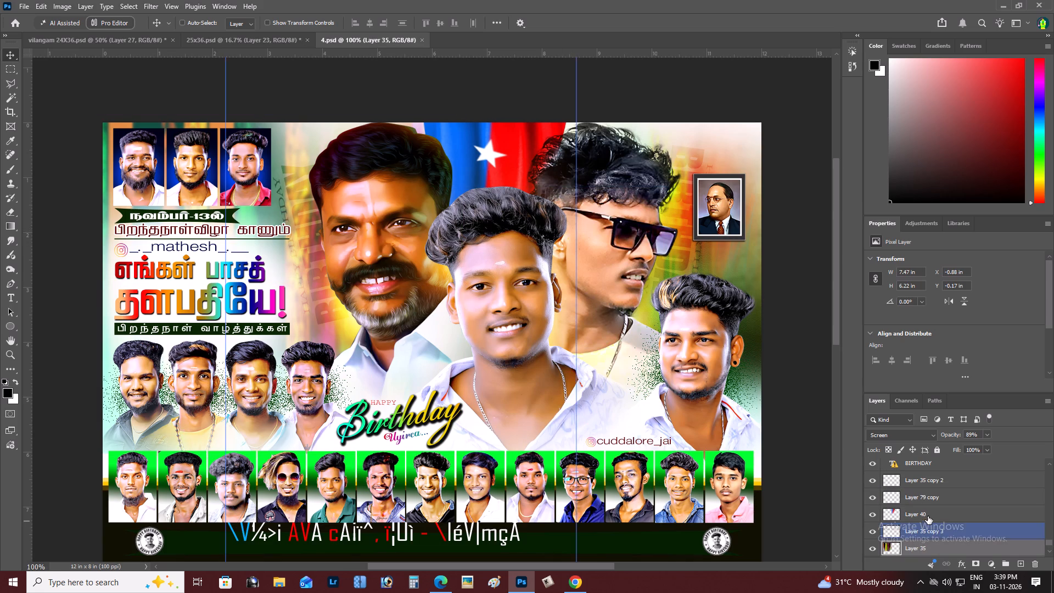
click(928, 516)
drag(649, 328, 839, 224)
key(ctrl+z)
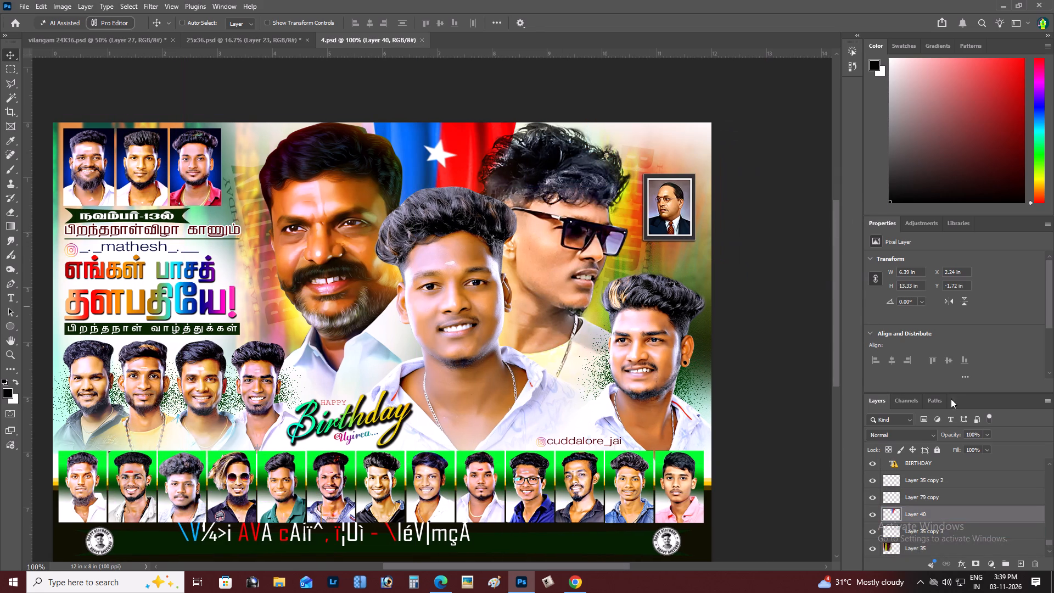
Look through the layer stack of 4.psd, hiding and re-showing Shape 8 to identify it.
scroll(960, 500, up, 4)
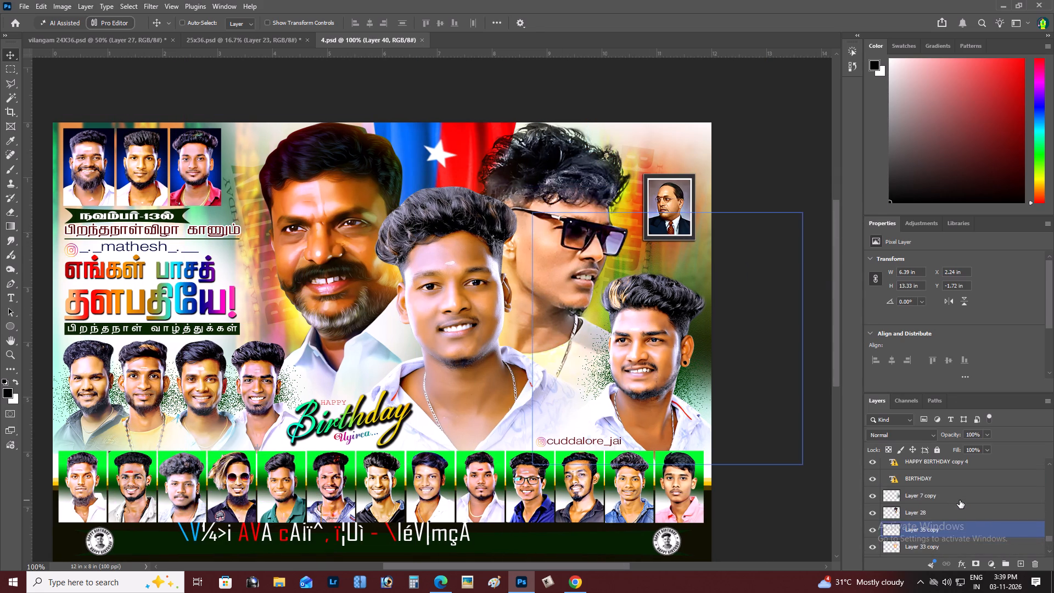
scroll(960, 500, up, 6)
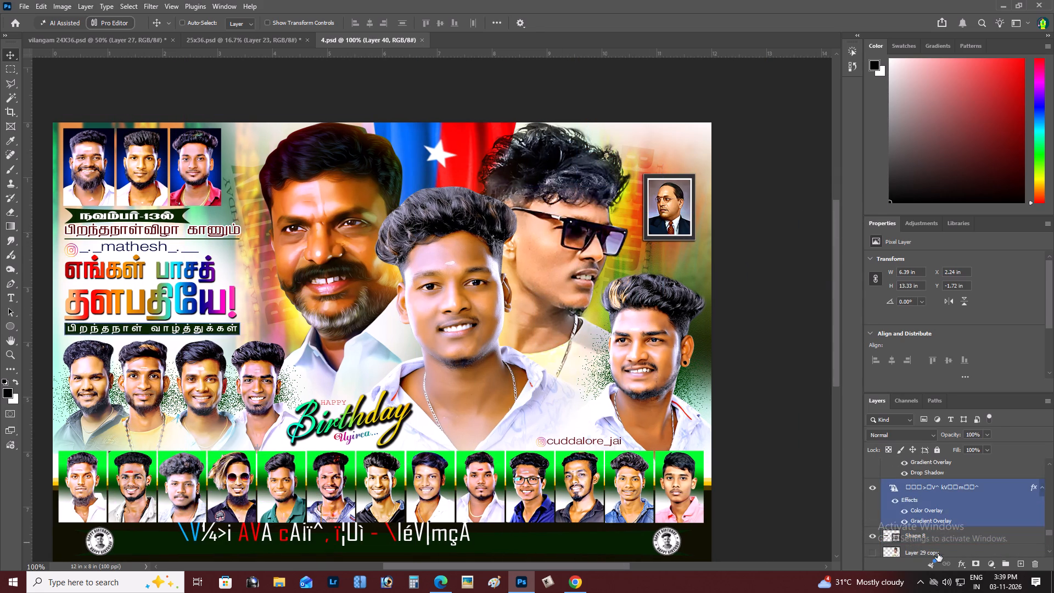
click(939, 541)
click(871, 535)
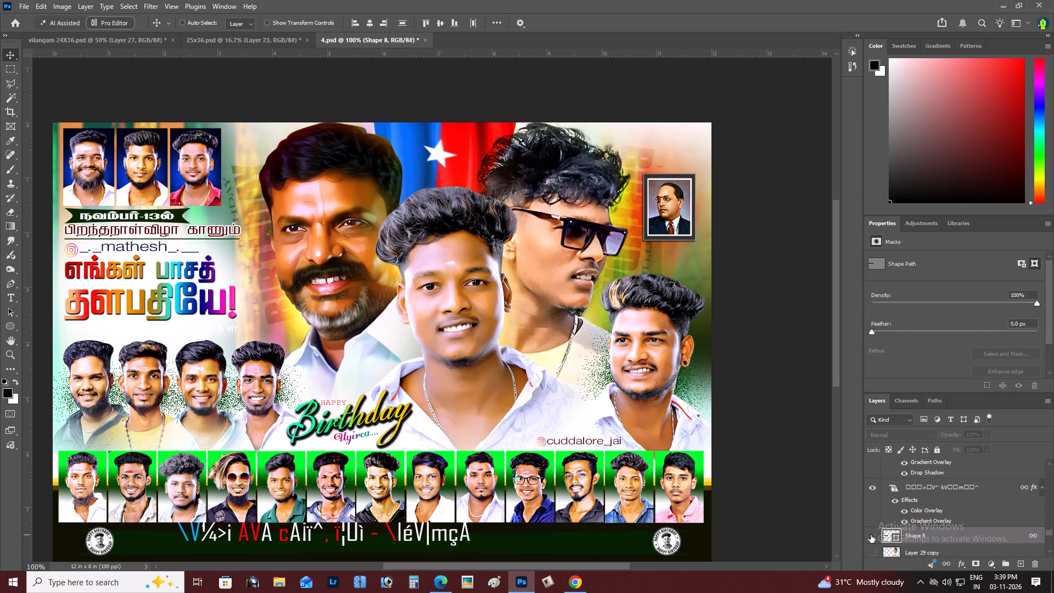
click(871, 535)
scroll(955, 545, up, 12)
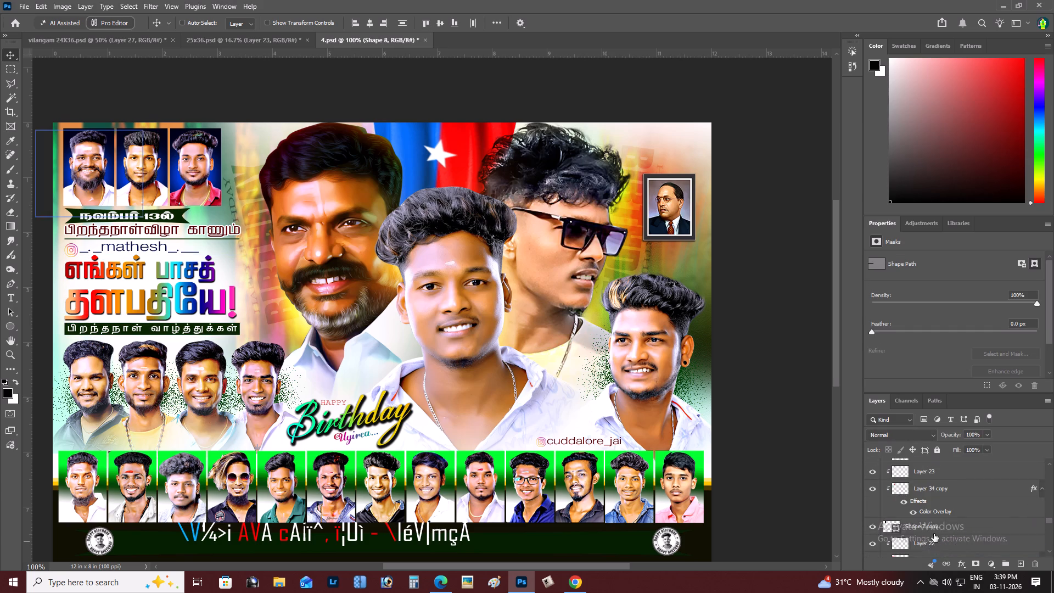
scroll(846, 447, up, 13)
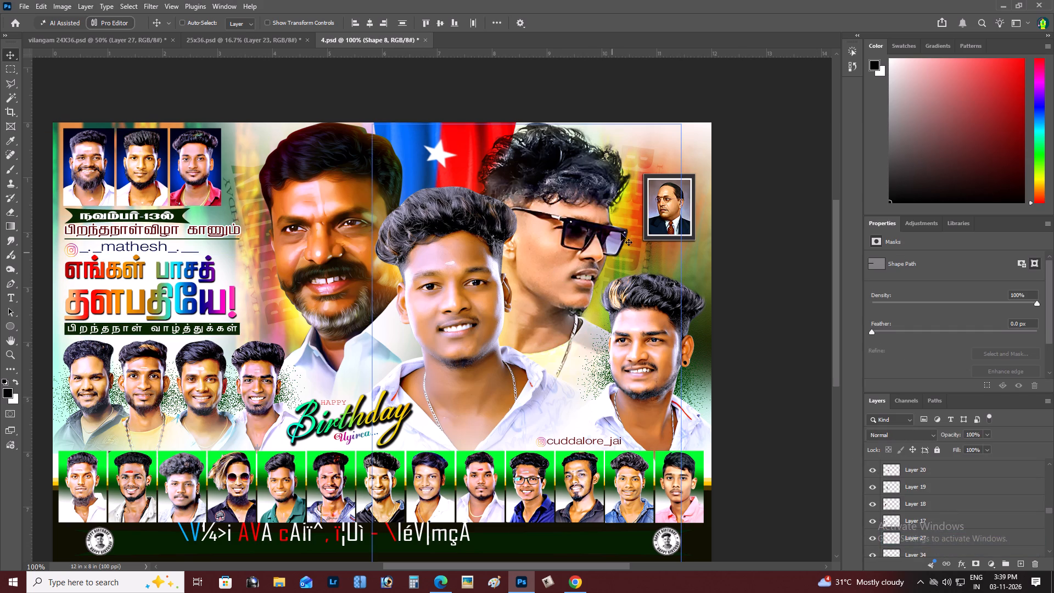
Move the faint BIRTHDAY text, the sunglasses portrait and Layer 33 copy aside in 4.psd to expose the backdrop.
right_click(629, 215)
click(635, 217)
drag(634, 217, 748, 149)
right_click(632, 209)
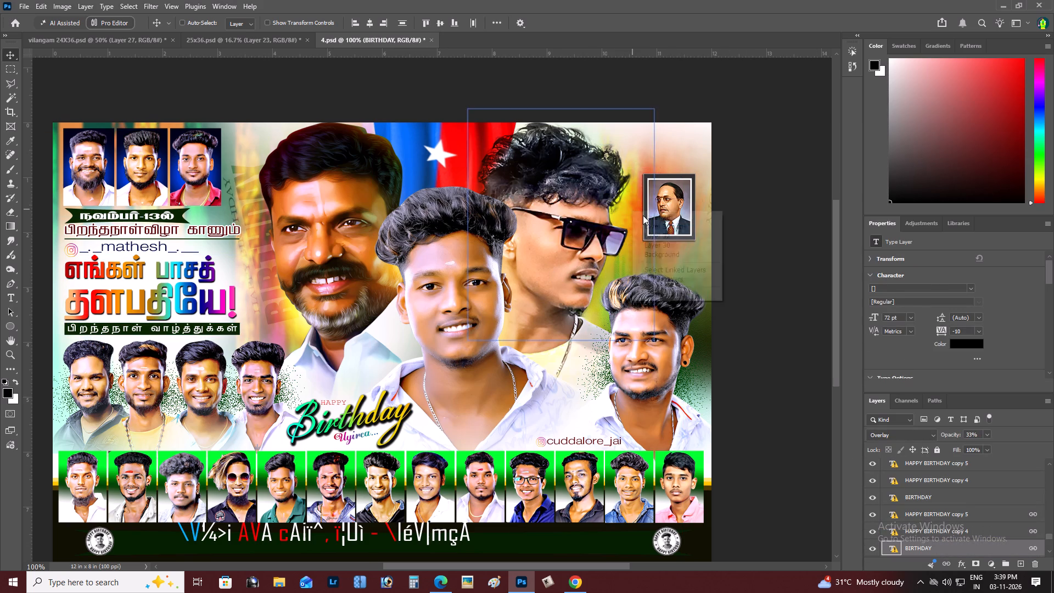
click(644, 216)
drag(644, 214, 382, 214)
right_click(554, 209)
click(571, 218)
drag(584, 211, 495, 315)
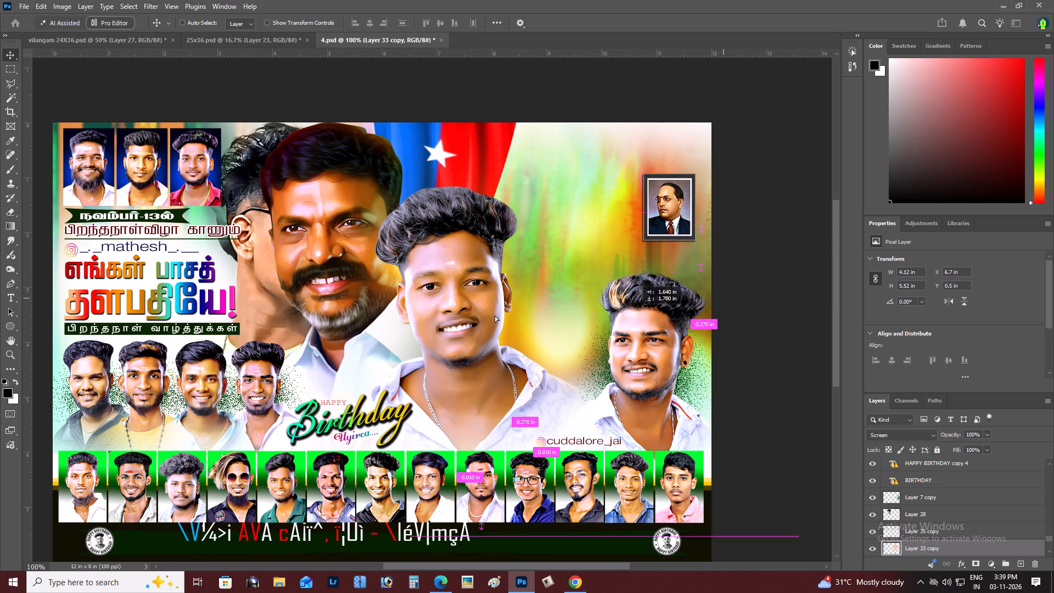
drag(495, 315, 322, 321)
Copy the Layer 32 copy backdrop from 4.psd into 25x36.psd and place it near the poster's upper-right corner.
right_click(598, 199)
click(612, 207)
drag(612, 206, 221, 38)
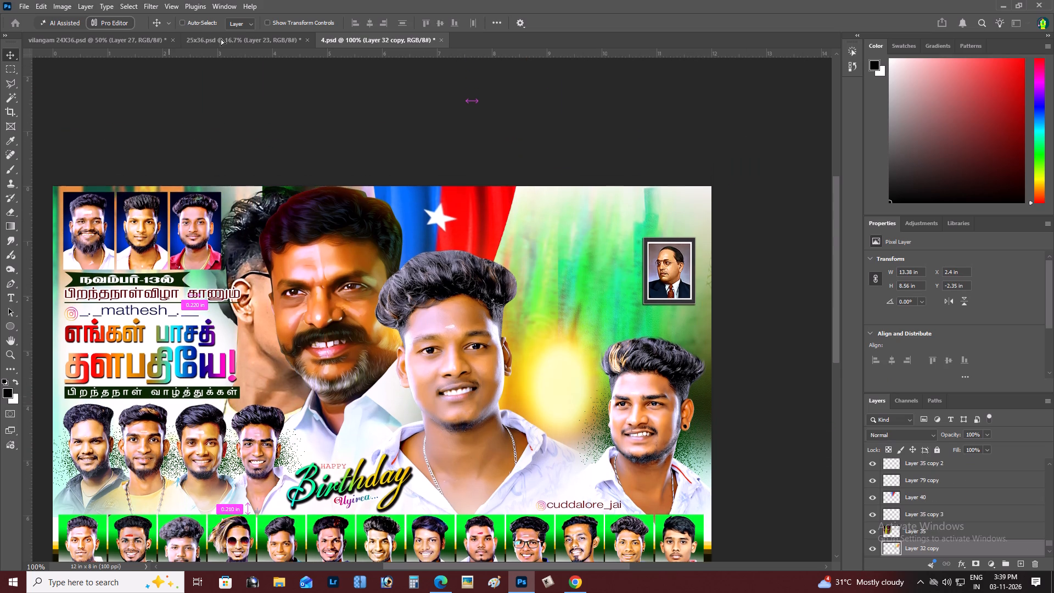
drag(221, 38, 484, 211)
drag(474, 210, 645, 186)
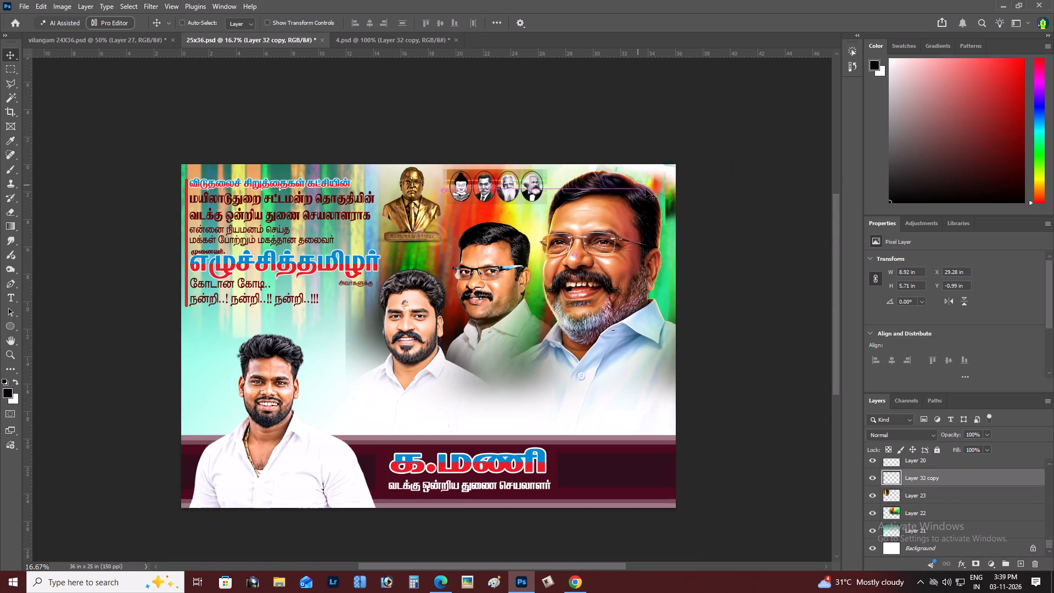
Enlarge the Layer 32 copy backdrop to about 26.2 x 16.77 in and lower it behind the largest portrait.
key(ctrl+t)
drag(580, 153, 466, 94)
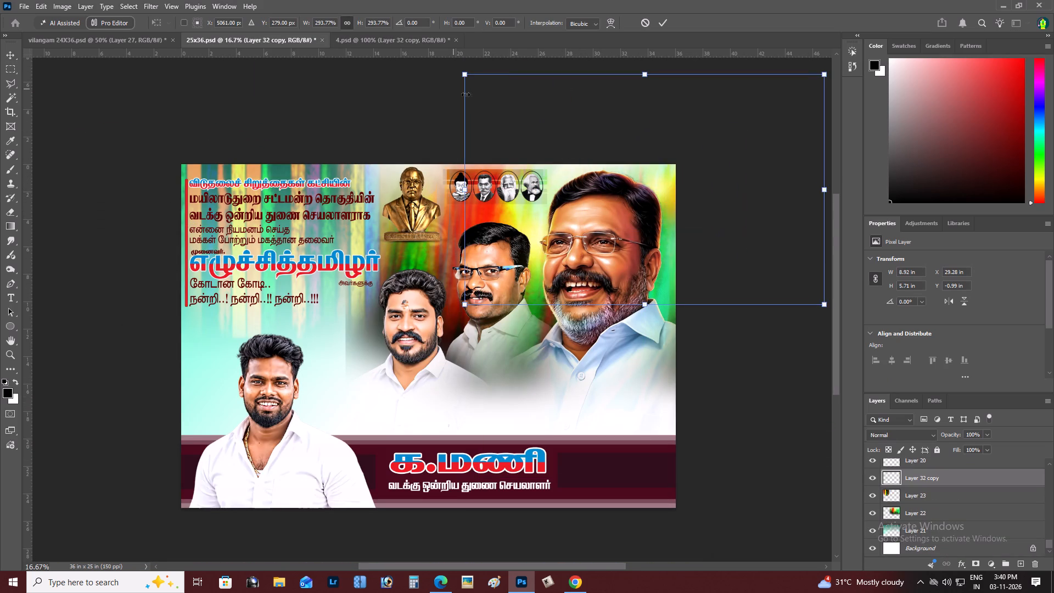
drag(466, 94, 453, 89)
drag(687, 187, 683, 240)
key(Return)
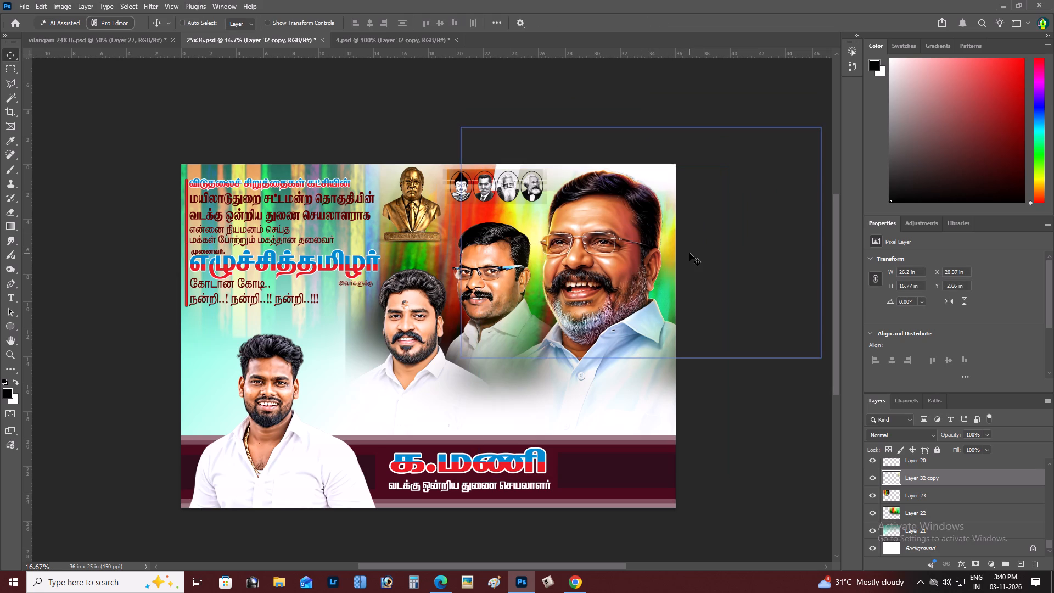
Delete the four borrowed background layers from 25x36.psd: Layer 32 copy, Layer 23, Layer 22 and Layer 21.
key(BackSpace)
key(BackSpace)
key(BackSpace)
key(BackSpace)
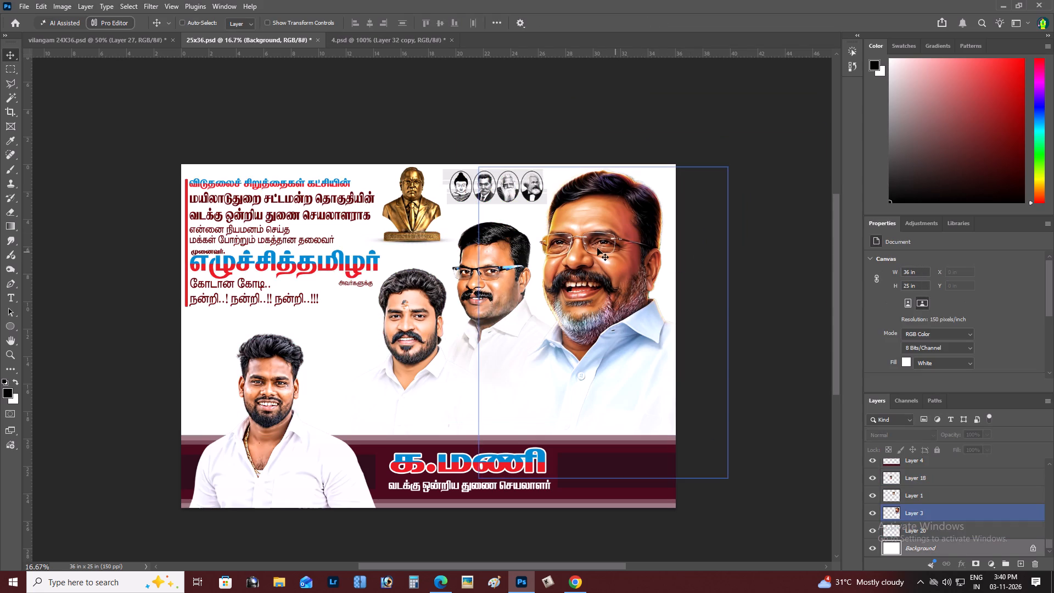
Stretch the linked Tamil text block and its red side bar downward to about 10.42 in high, undoing an initial trial move.
scroll(595, 247, down, 1)
key(ctrl+plus)
key(ctrl+plus)
key(space)
key(space)
key(space)
key(space)
key(space)
key(space)
key(space)
drag(592, 243, 657, 252)
click(684, 258)
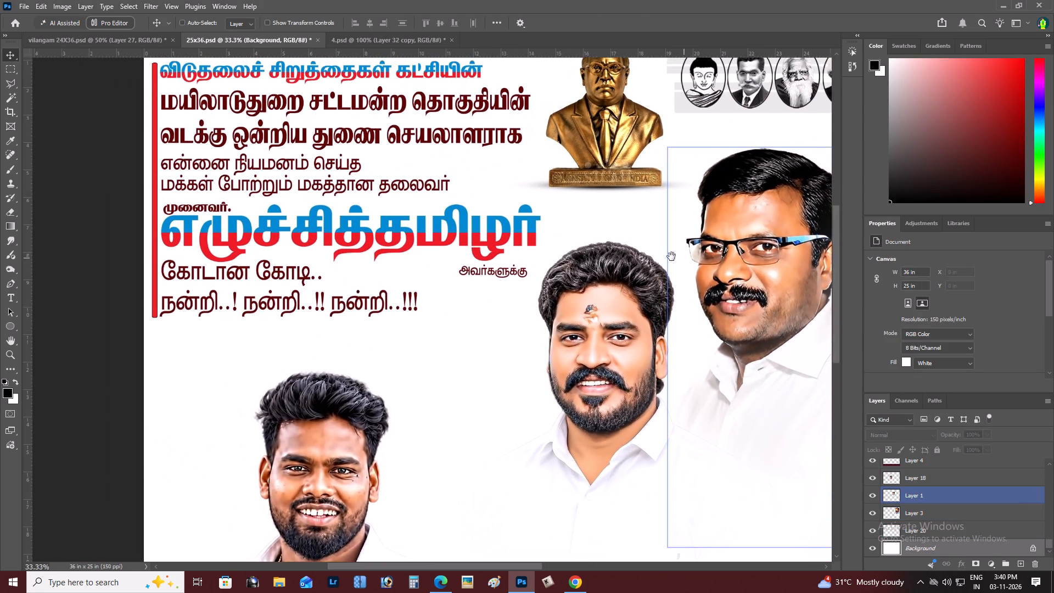
key(Tab)
right_click(316, 201)
click(327, 205)
drag(329, 206, 337, 211)
key(ctrl+z)
key(ctrl+minus)
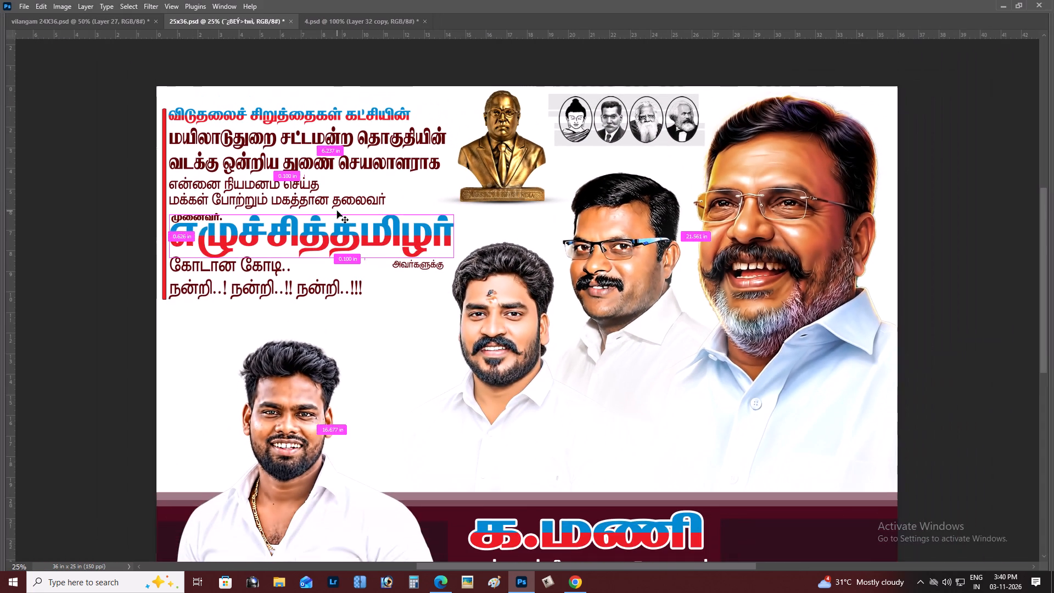
key(ctrl+t)
click(569, 234)
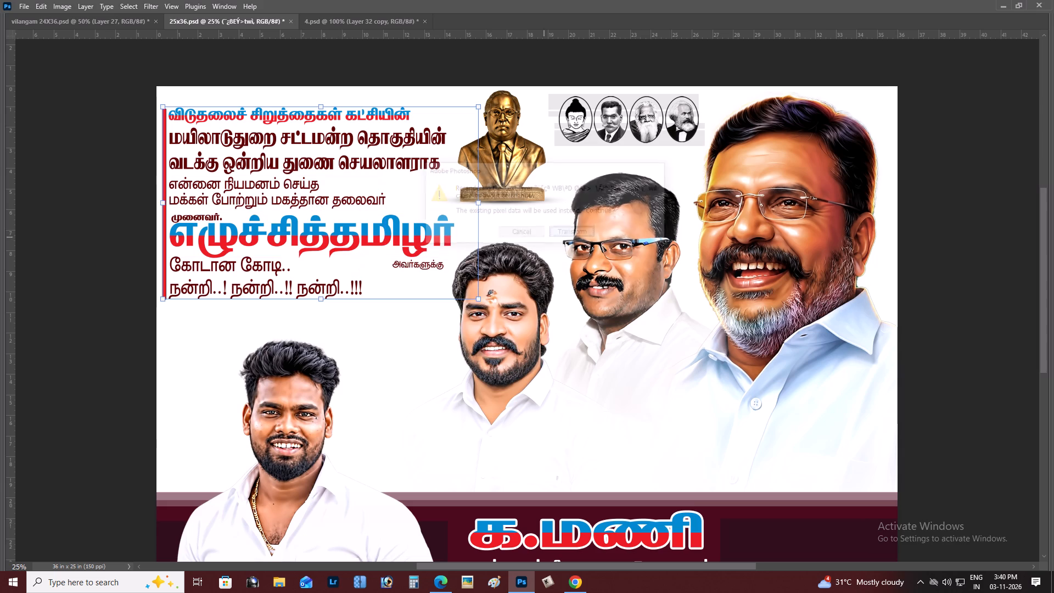
shift+drag(362, 301, 360, 322)
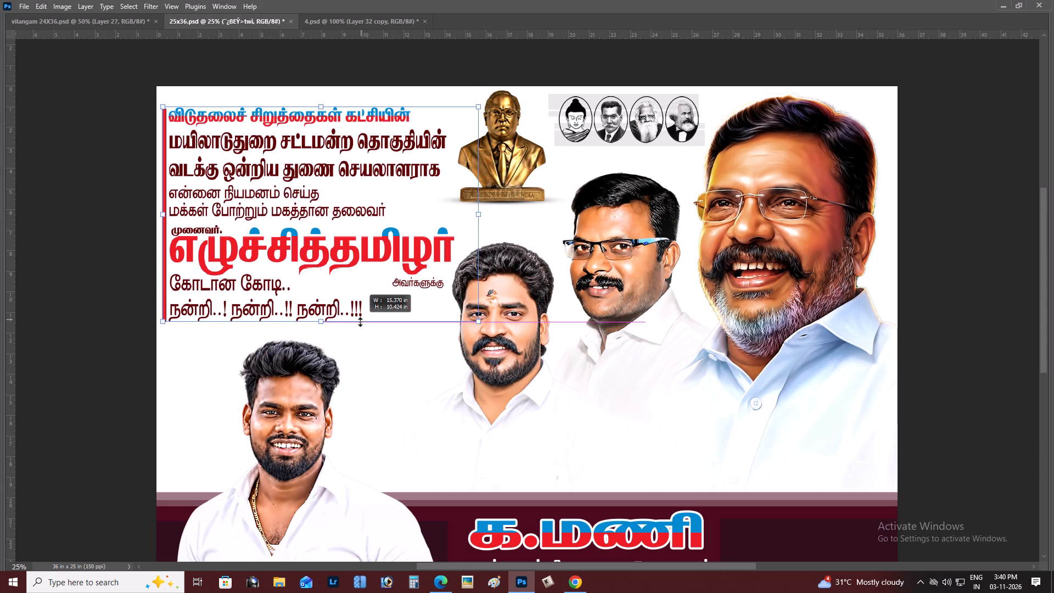
shift+drag(360, 322, 360, 323)
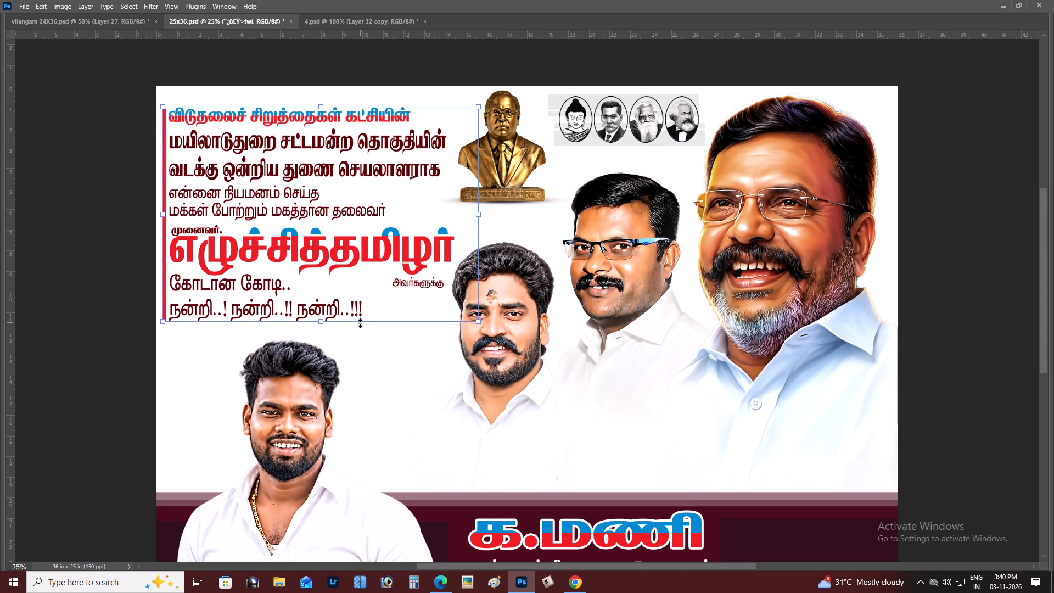
key(Return)
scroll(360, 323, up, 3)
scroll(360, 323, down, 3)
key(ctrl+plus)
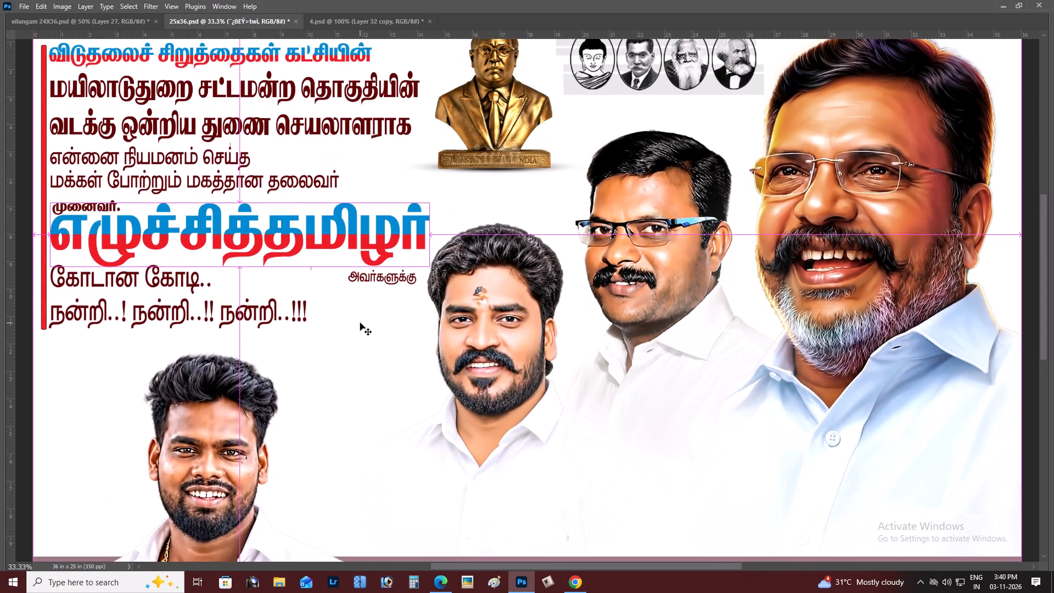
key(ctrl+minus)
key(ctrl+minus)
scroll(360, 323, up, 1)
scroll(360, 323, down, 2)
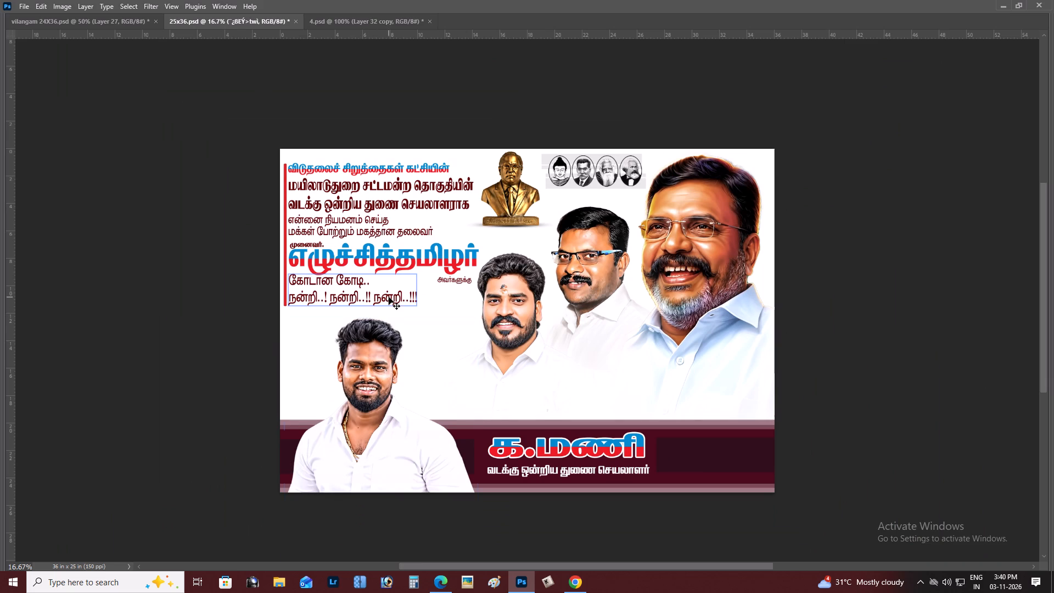
Nudge the linked Tamil text block and its red side bar slightly to the right.
key(Right)
key(Right)
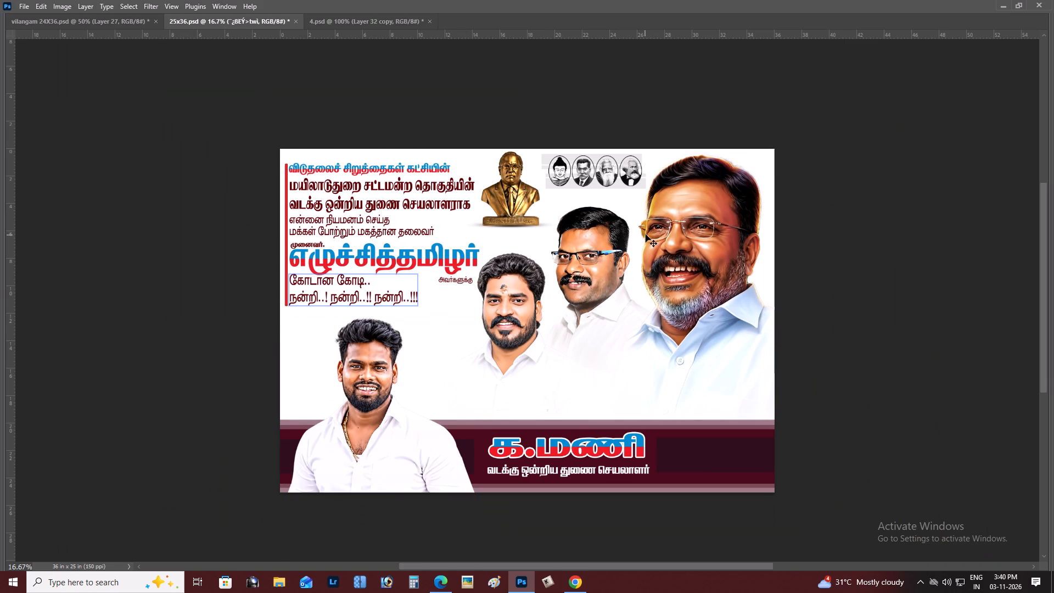
Move the Layer 6 portrait from the poster's lower-left corner about 23.5 in across to the lower-right corner.
right_click(646, 234)
click(661, 222)
key(z)
click(408, 361)
key(v)
right_click(366, 360)
click(374, 364)
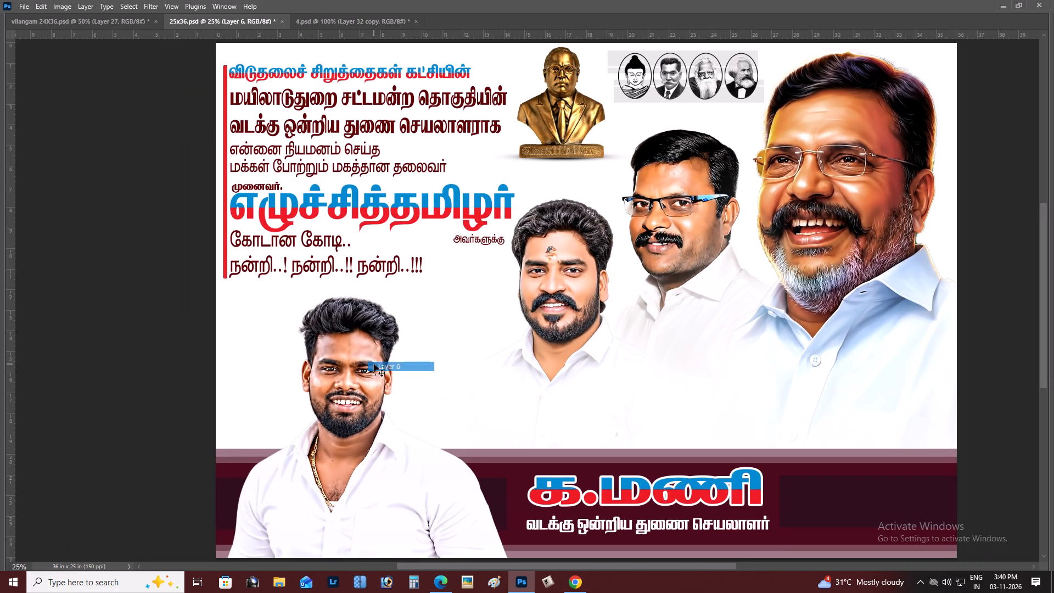
key(space)
drag(373, 364, 363, 340)
click(363, 336)
shift+drag(340, 331, 827, 393)
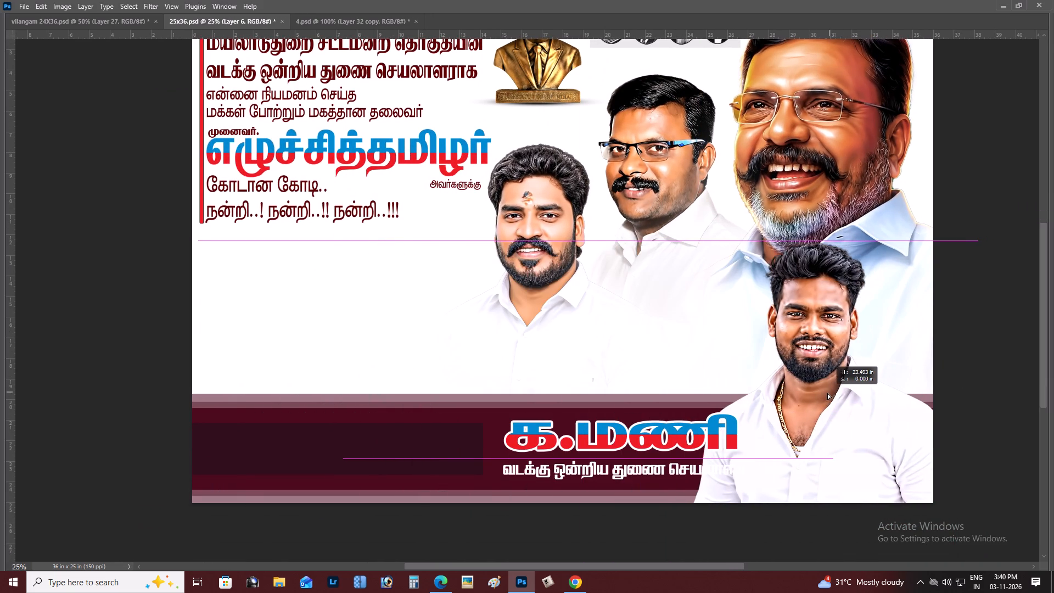
shift+drag(827, 393, 823, 398)
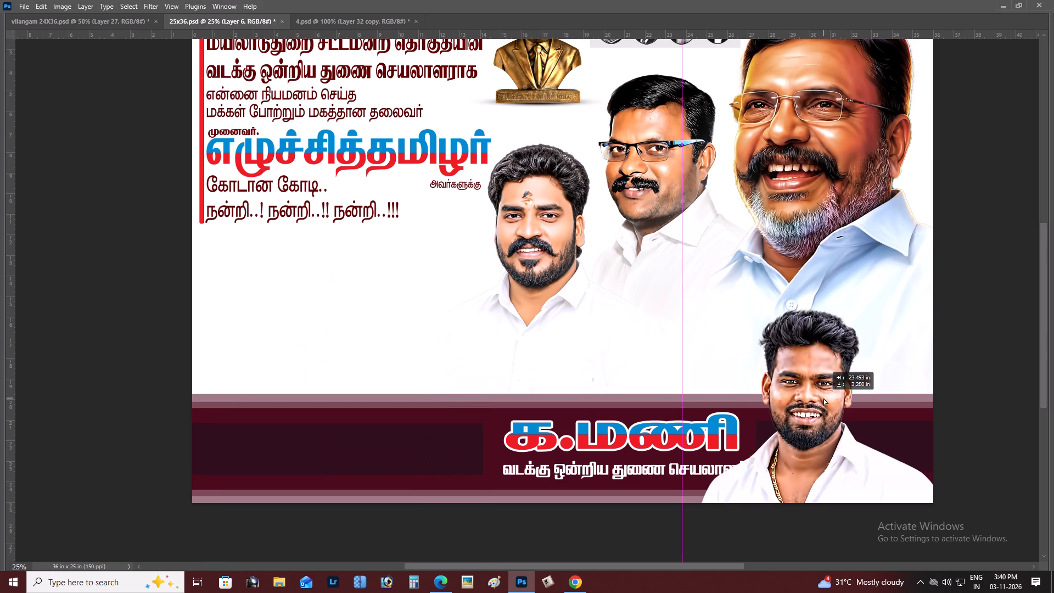
shift+drag(823, 398, 827, 362)
Scale the Layer 6 portrait down slightly and refit it against the poster's right edge.
key(space)
key(space)
key(space)
key(space)
key(space)
key(space)
key(space)
key(space)
drag(822, 350, 726, 346)
click(714, 338)
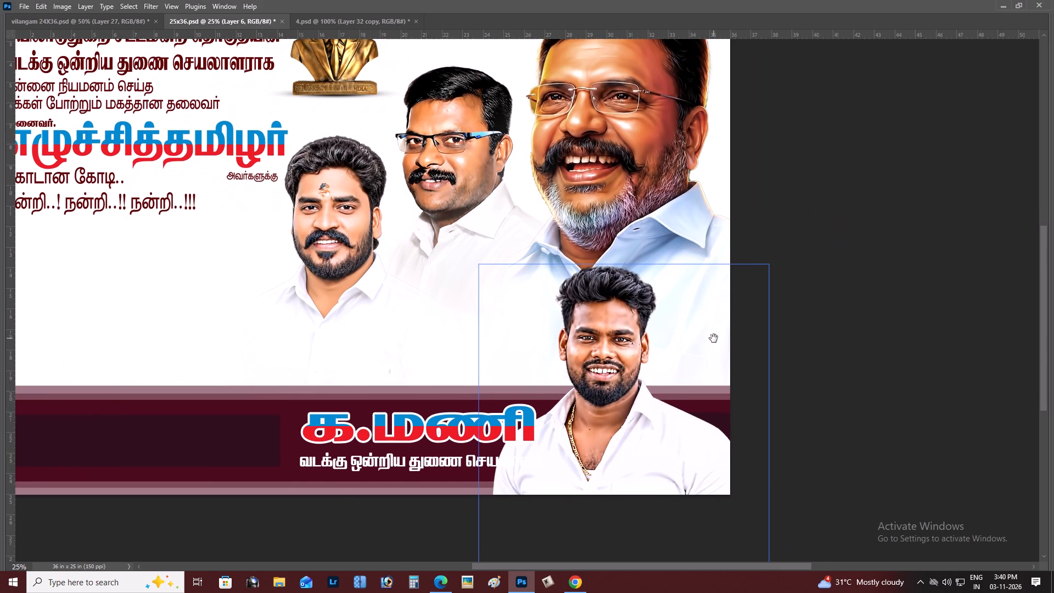
key(ctrl+t)
alt+drag(772, 263, 748, 290)
drag(642, 374, 652, 361)
key(Return)
Lower the Layer 6 portrait so the face overlaps the maroon band, then fine-tune it with small upward nudges.
key(space)
key(space)
key(space)
key(space)
key(space)
double_click(512, 309)
drag(601, 368, 603, 380)
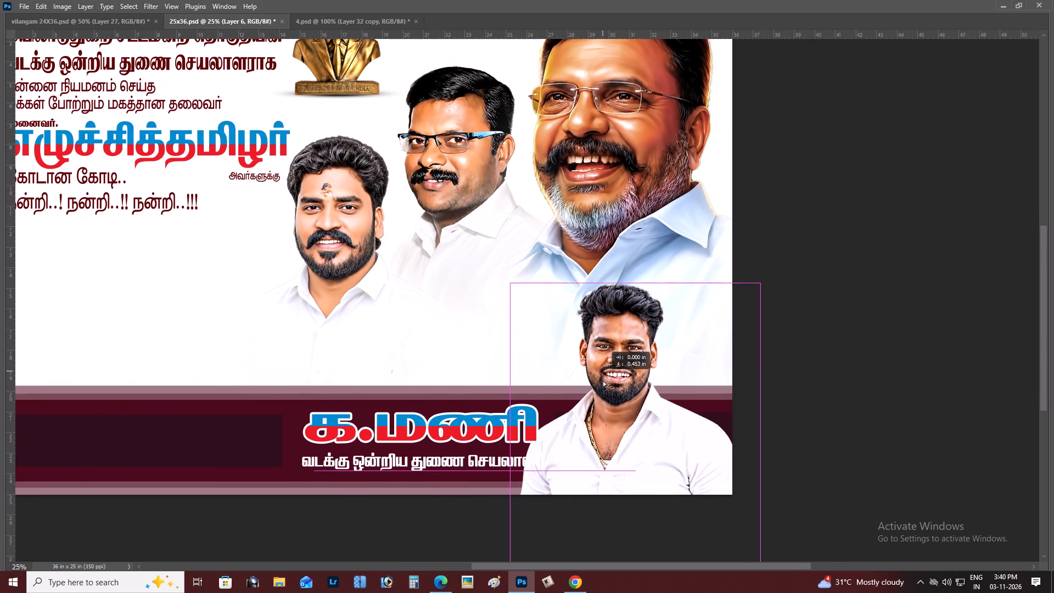
drag(603, 380, 603, 381)
drag(641, 339, 643, 373)
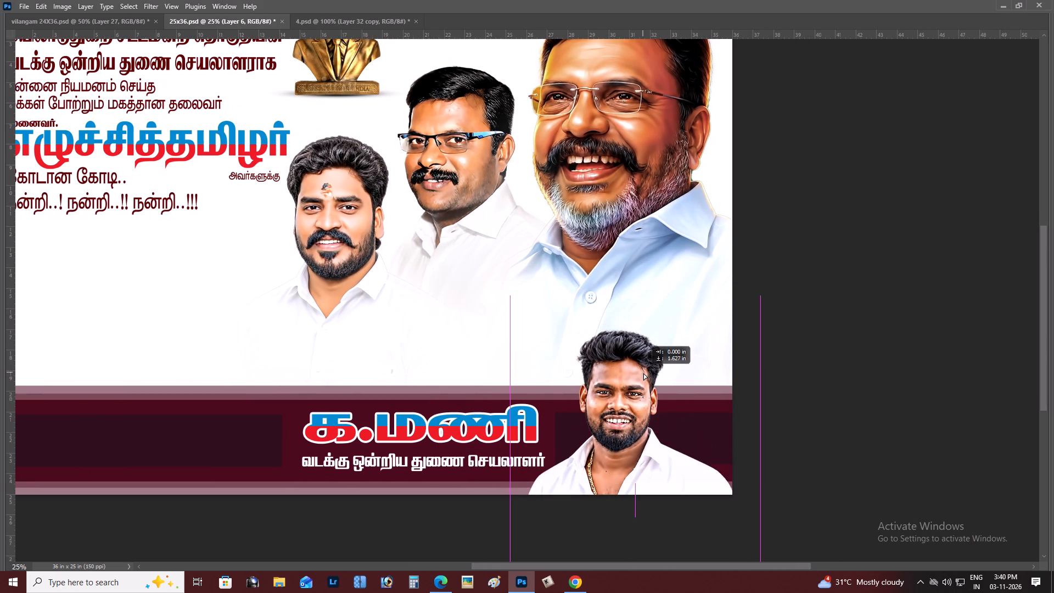
drag(643, 373, 648, 360)
key(space)
key(space)
drag(659, 342, 660, 350)
click(660, 350)
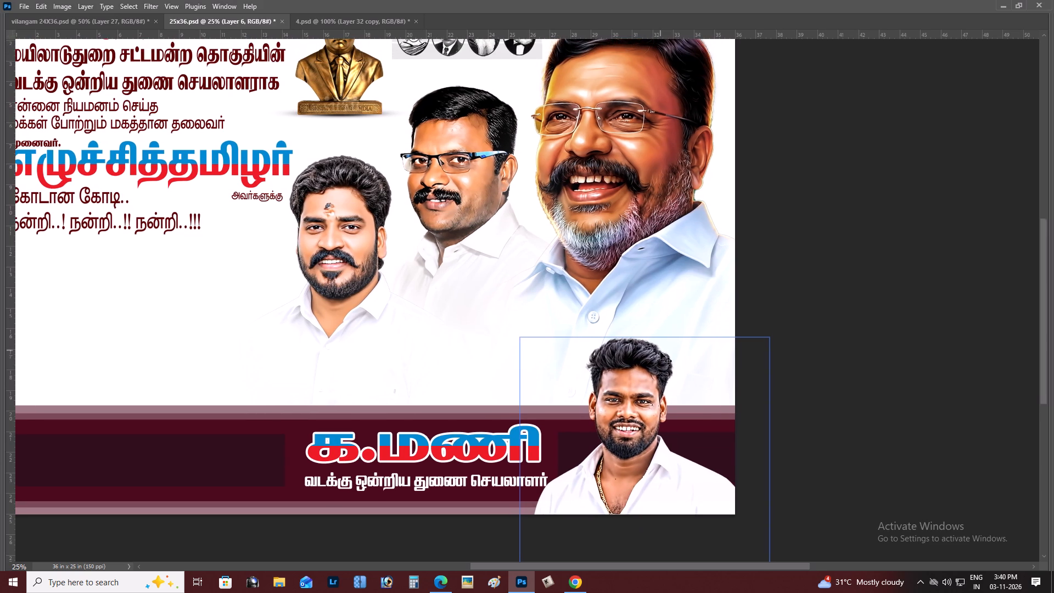
shift+drag(635, 378, 624, 380)
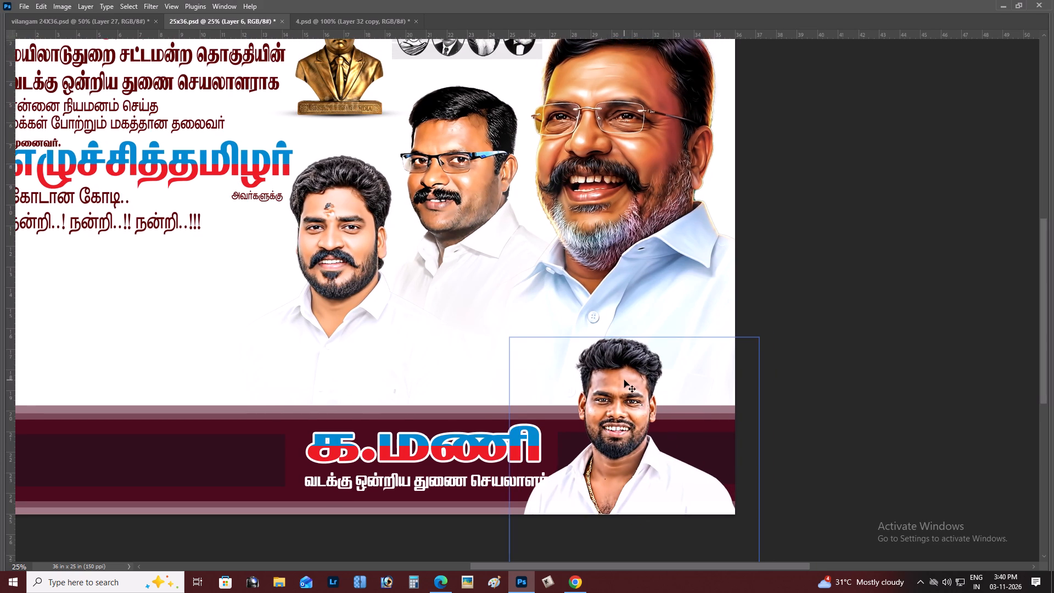
key(Up)
key(Up)
key(Up)
key(Up)
key(Up)
key(Up)
key(Up)
key(Up)
key(Up)
key(Up)
key(Up)
key(Up)
key(Up)
key(Up)
key(Up)
key(Up)
key(Up)
key(Up)
key(Up)
key(Up)
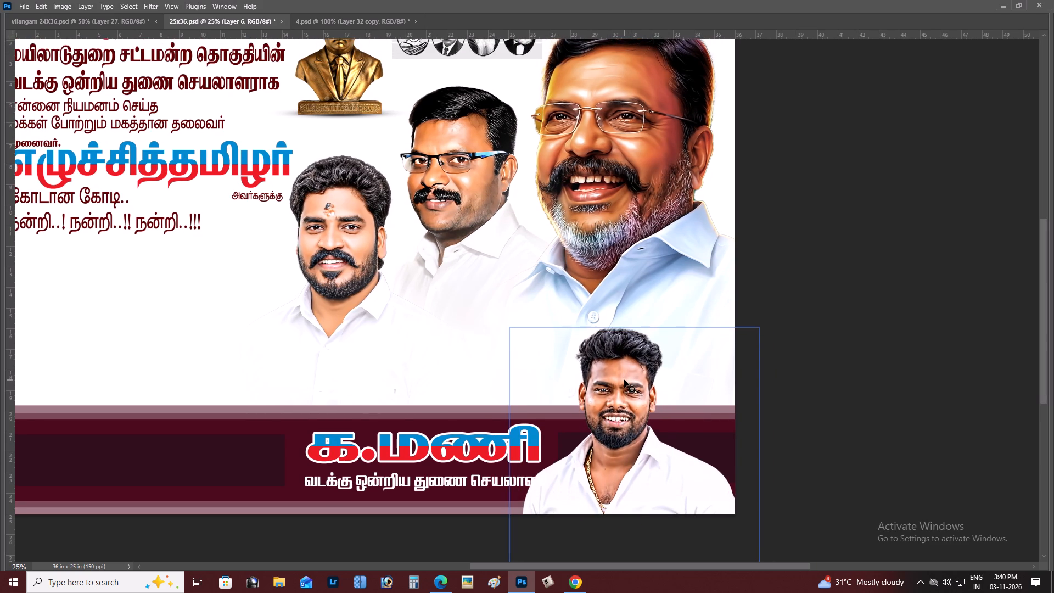
Scale down the largest portrait, Layer 3, slightly and shift it toward the poster's upper-right corner.
scroll(625, 379, up, 8)
scroll(625, 379, down, 2)
key(ctrl+minus)
scroll(646, 367, up, 2)
scroll(648, 367, down, 4)
key(z)
click(607, 254)
key(v)
right_click(593, 216)
click(600, 219)
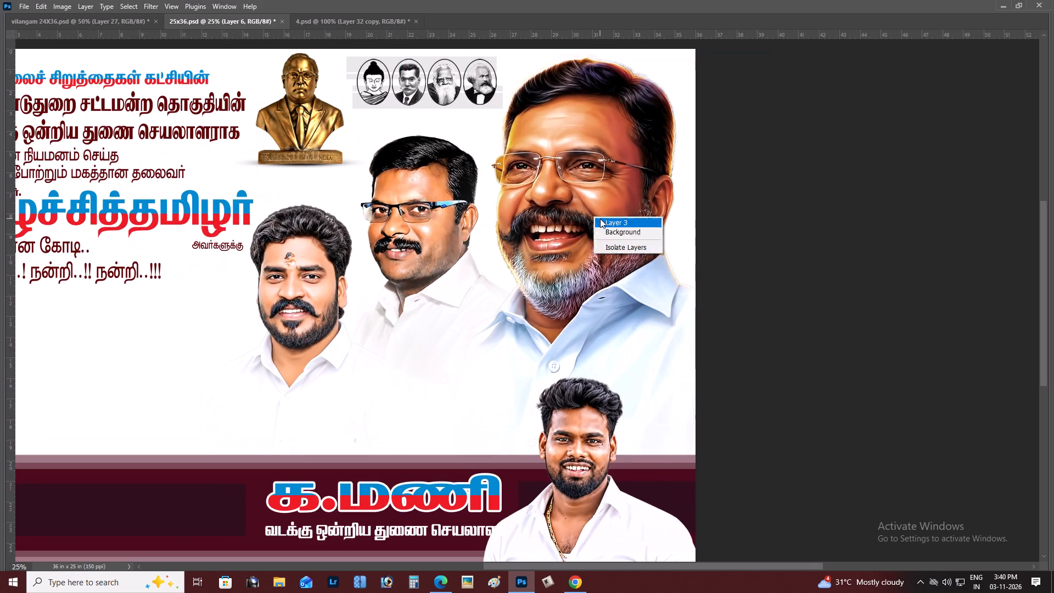
key(space)
drag(610, 214, 613, 231)
click(613, 231)
key(ctrl+t)
drag(782, 109, 768, 125)
drag(655, 246, 662, 234)
key(Return)
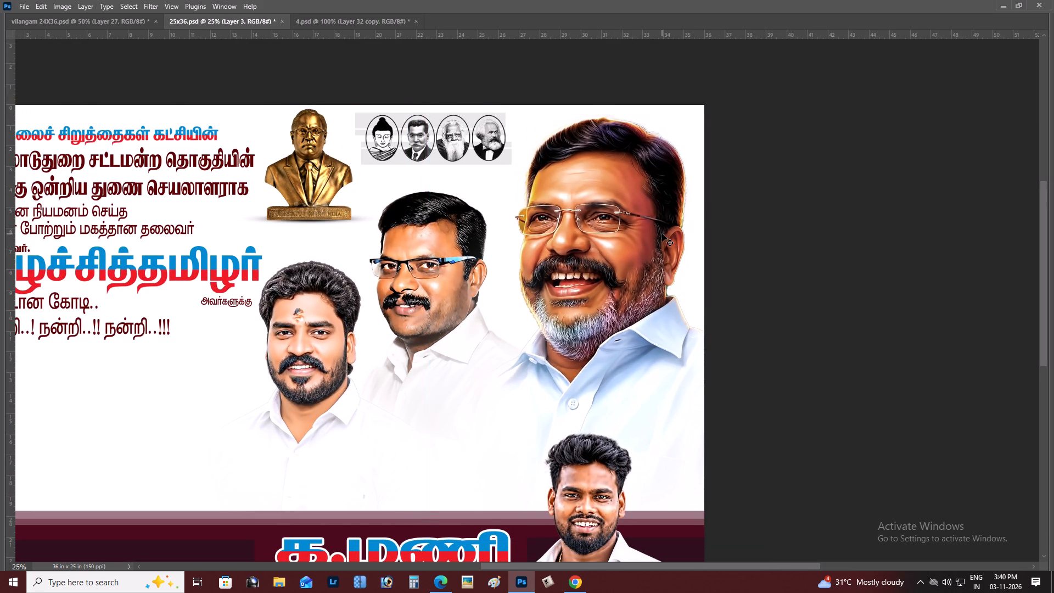
Shift the bespectacled man's portrait, Layer 1, slightly right and down toward the largest portrait.
key(space)
key(space)
key(space)
key(space)
key(space)
drag(637, 234, 654, 234)
click(657, 234)
right_click(502, 231)
click(513, 235)
key(space)
drag(515, 236, 556, 209)
click(567, 205)
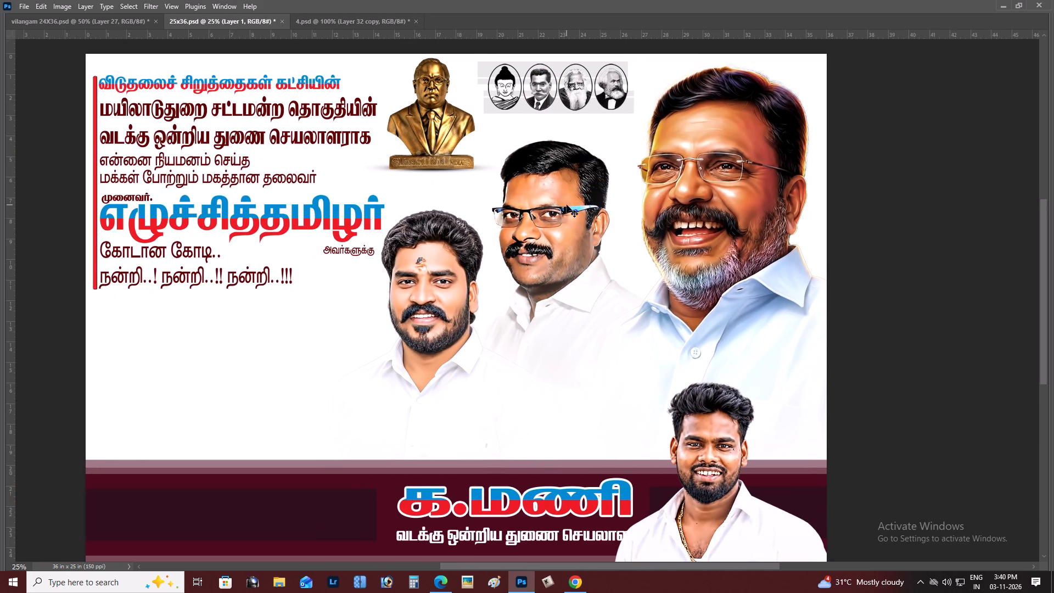
drag(565, 205, 579, 216)
Move the Layer 18 portrait right and down, between the bespectacled man and the lower-right portrait.
key(space)
drag(577, 224, 577, 216)
click(578, 215)
right_click(439, 245)
click(451, 254)
drag(451, 254, 469, 264)
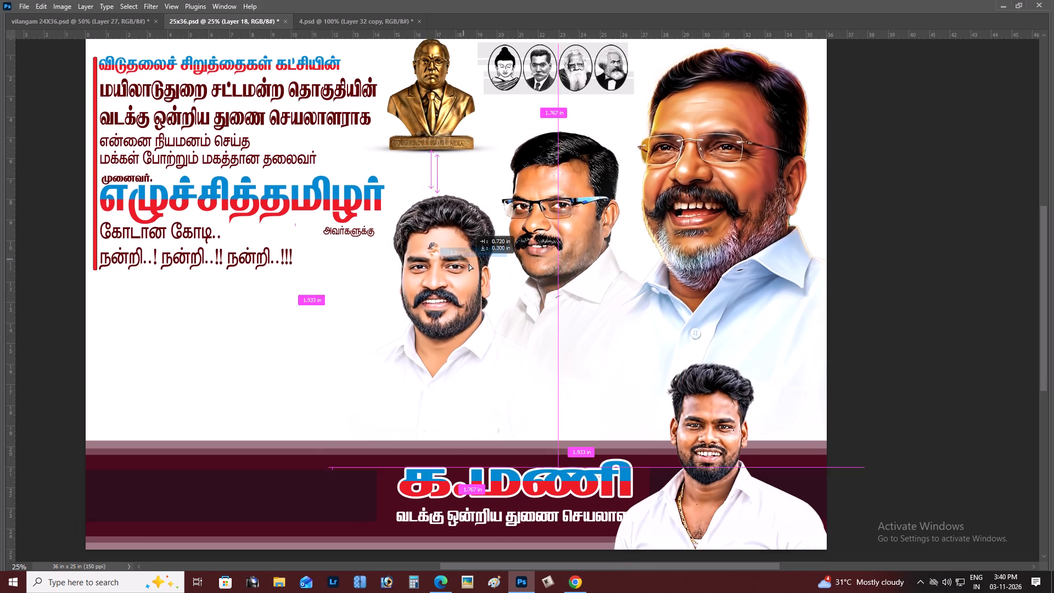
drag(469, 264, 638, 316)
Scale the Layer 18 portrait down slightly in its new place.
key(z)
double_click(638, 316)
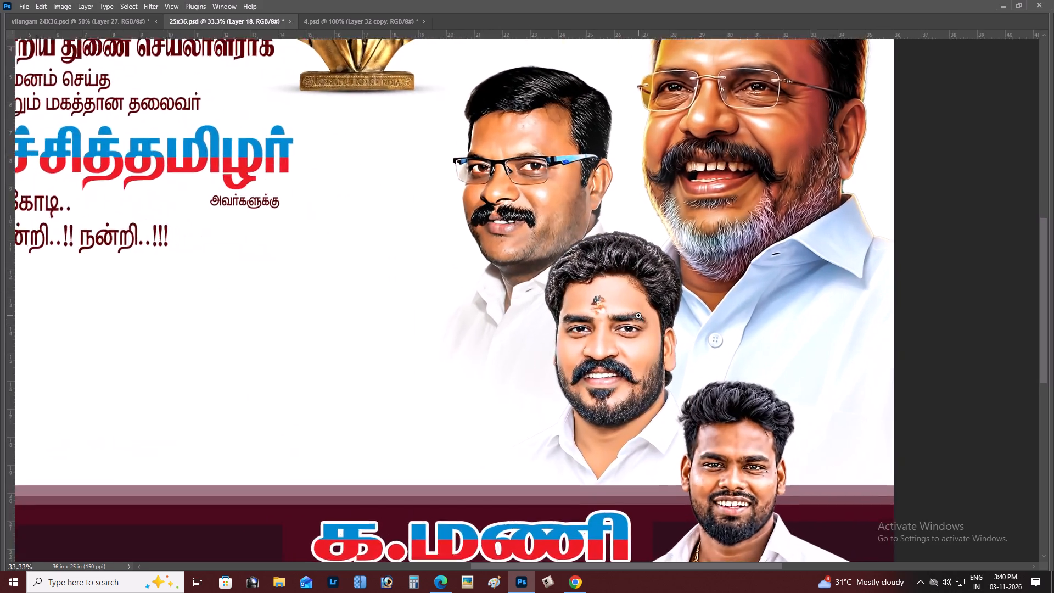
key(v)
key(ctrl+t)
alt+drag(828, 185, 821, 199)
key(Return)
Move the bespectacled man's portrait, Layer 1, up and left toward the golden bust, clear of the Layer 18 portrait.
key(space)
key(space)
key(space)
key(space)
key(space)
key(space)
key(space)
key(space)
key(space)
key(space)
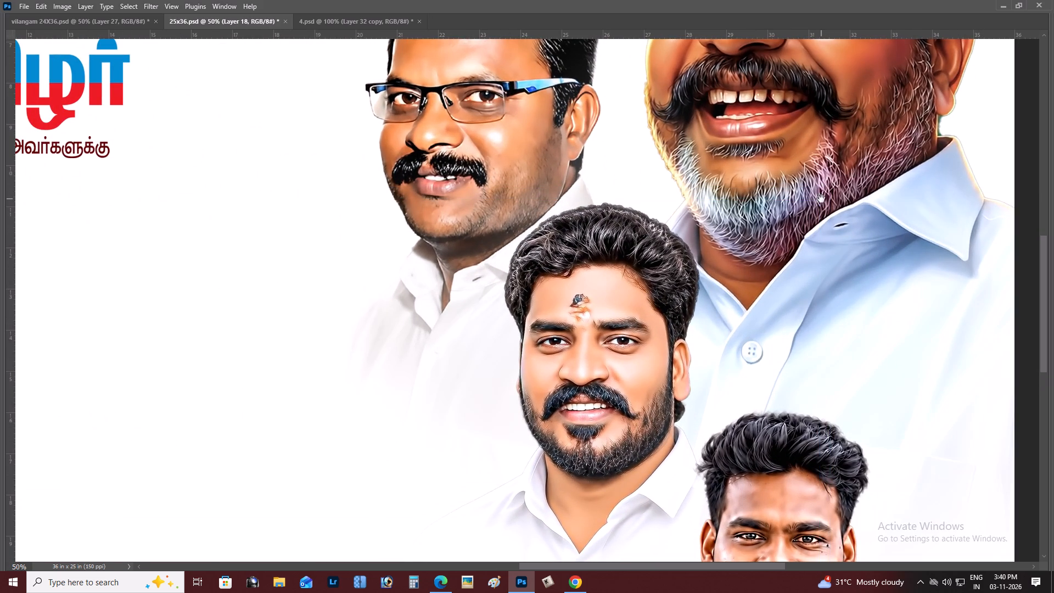
drag(818, 200, 808, 142)
click(808, 128)
key(space)
key(space)
key(space)
key(space)
key(space)
key(space)
key(space)
key(space)
key(space)
key(space)
key(space)
key(space)
key(space)
key(space)
key(space)
key(space)
key(space)
key(space)
key(space)
key(space)
drag(557, 186, 552, 262)
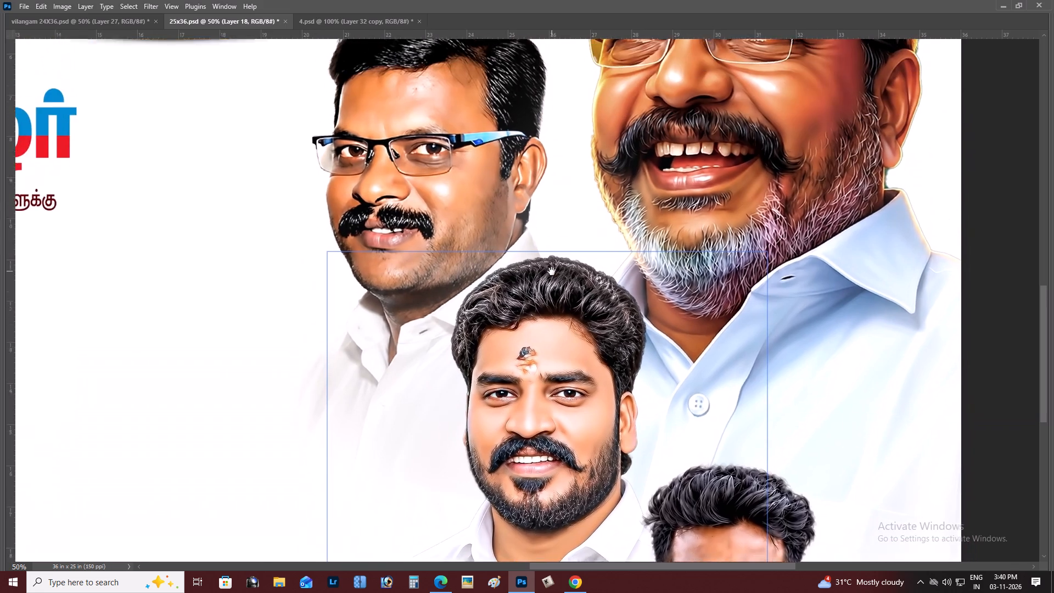
key(ctrl+minus)
key(ctrl+minus)
right_click(452, 226)
click(464, 232)
drag(463, 232, 435, 210)
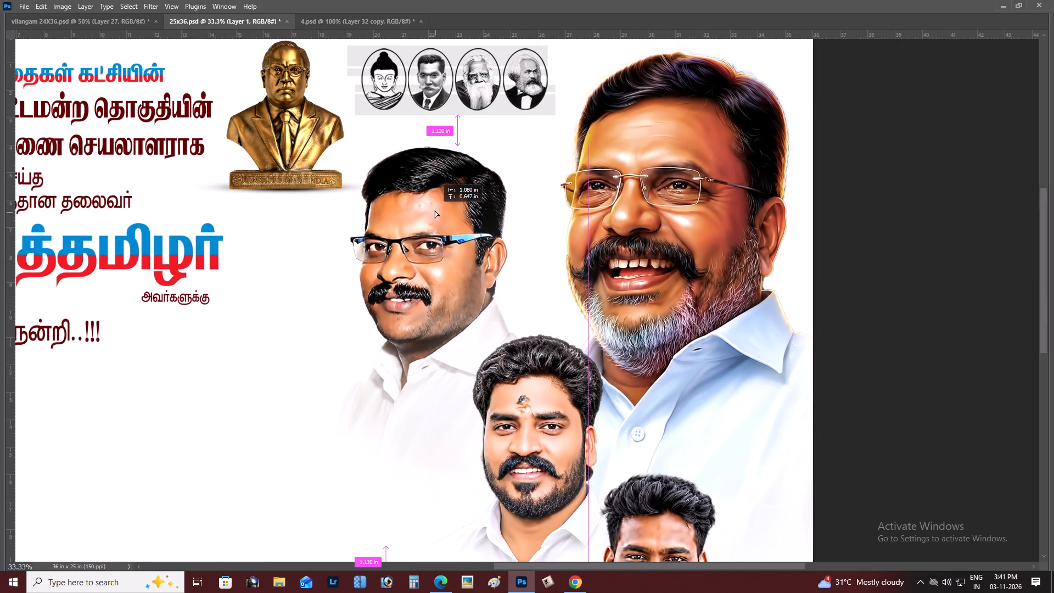
drag(435, 210, 424, 195)
Shift the Layer 18 portrait slightly up and left, away from the largest portrait's shirt.
key(space)
drag(469, 255, 480, 209)
click(480, 209)
right_click(578, 338)
click(588, 342)
drag(582, 339, 570, 332)
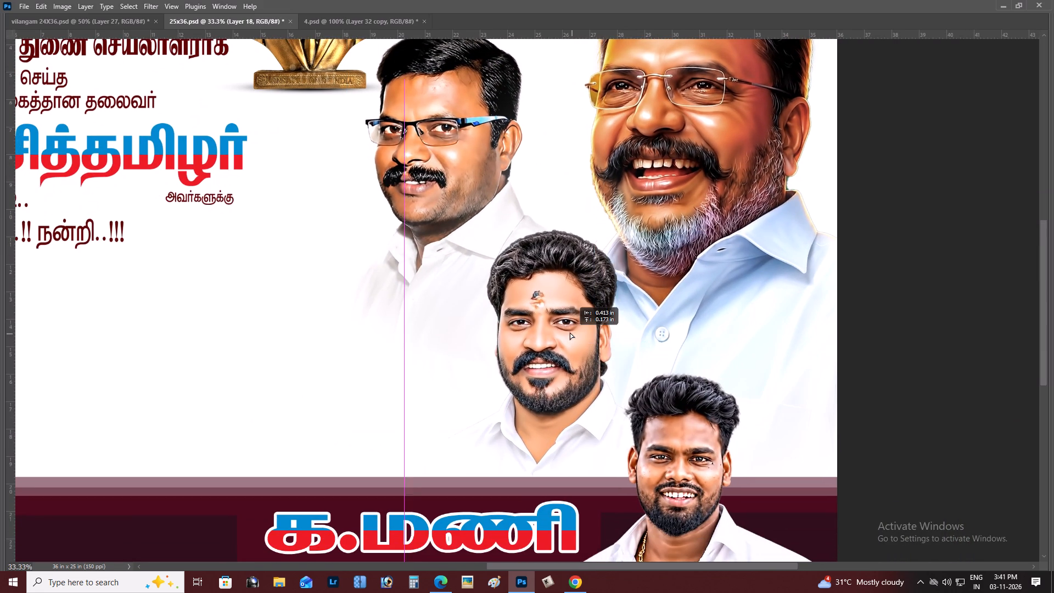
drag(570, 332, 570, 317)
key(space)
key(space)
drag(550, 309, 588, 323)
click(597, 325)
drag(603, 325, 597, 322)
Move the bespectacled man's portrait, Layer 1, left until his hair meets the golden bust's base.
key(space)
key(space)
drag(584, 277, 584, 321)
click(584, 321)
right_click(531, 257)
click(540, 261)
drag(540, 261, 531, 254)
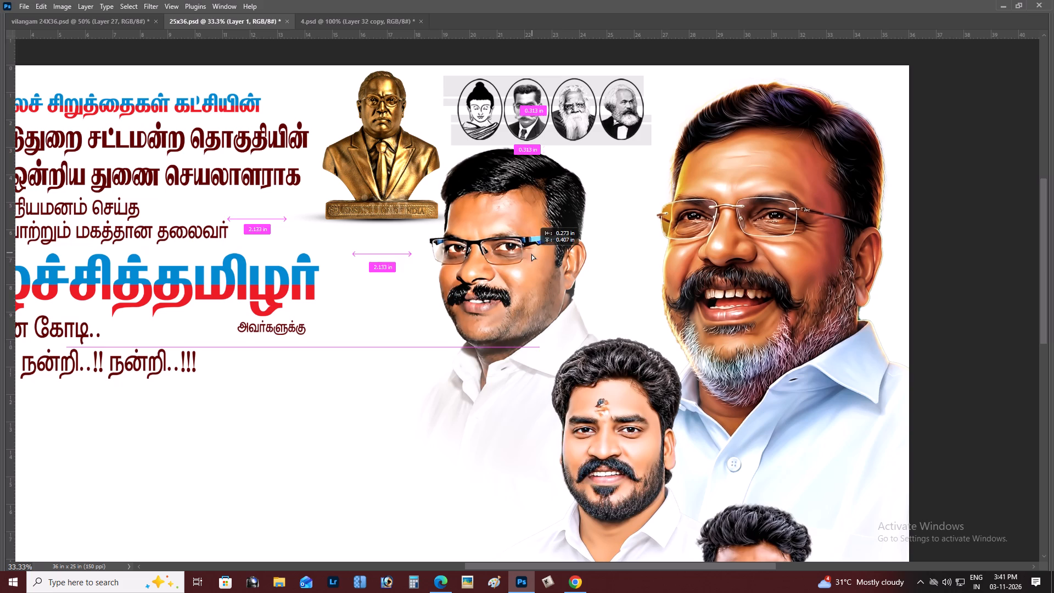
drag(531, 254, 534, 253)
drag(534, 253, 495, 253)
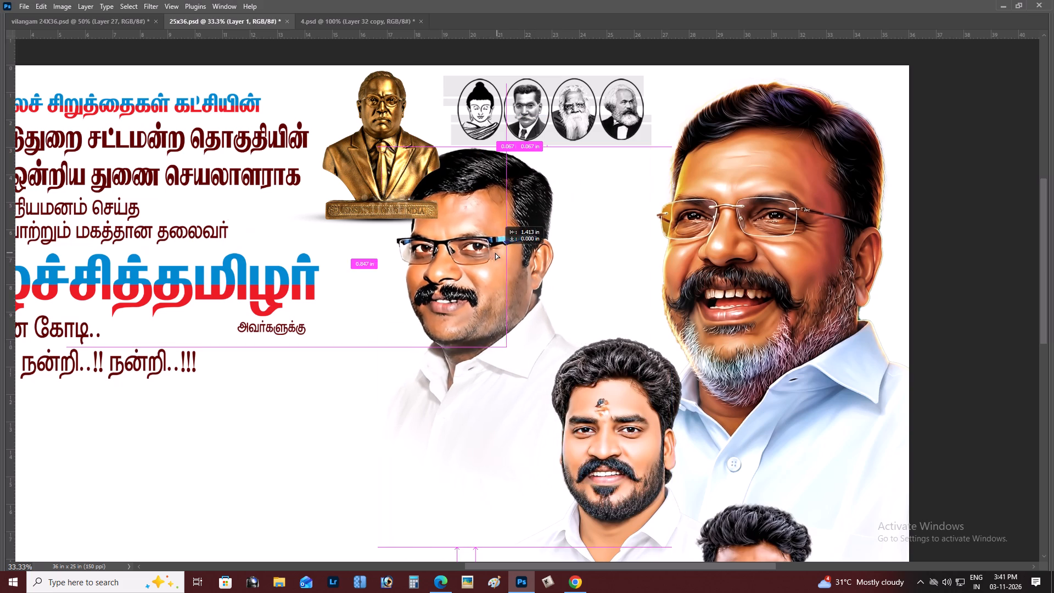
drag(495, 253, 485, 256)
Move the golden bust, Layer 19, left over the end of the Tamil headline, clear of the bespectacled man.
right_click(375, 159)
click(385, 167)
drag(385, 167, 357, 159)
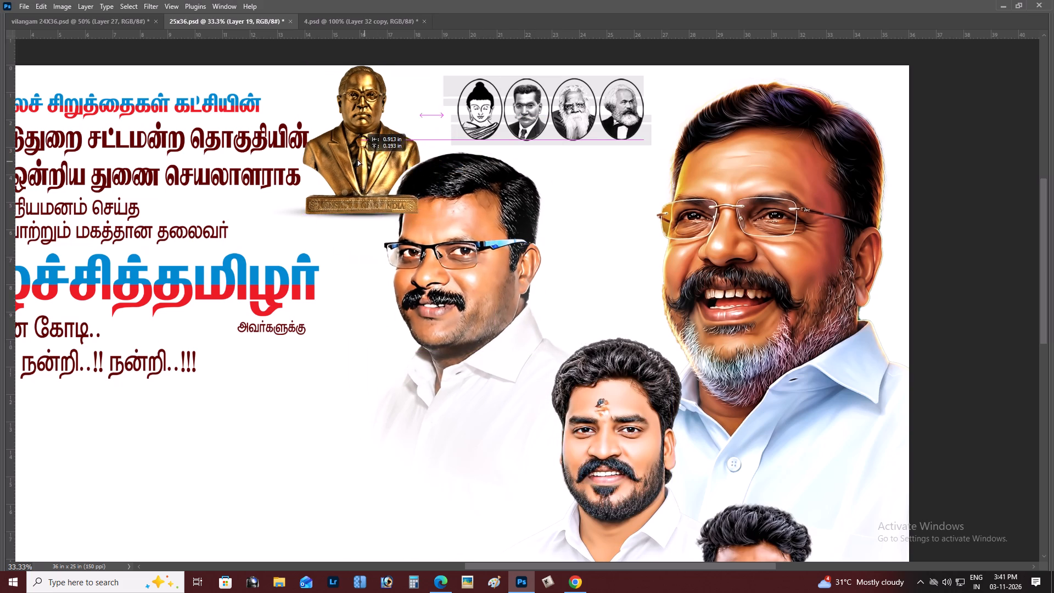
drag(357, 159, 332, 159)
Move the Layer 18 portrait up and slightly left, between the bespectacled man and the largest portrait.
key(space)
key(space)
key(space)
key(space)
key(space)
key(space)
key(space)
key(space)
key(space)
key(space)
key(space)
key(space)
drag(397, 219, 384, 217)
double_click(384, 217)
right_click(581, 366)
click(588, 370)
drag(588, 370, 583, 362)
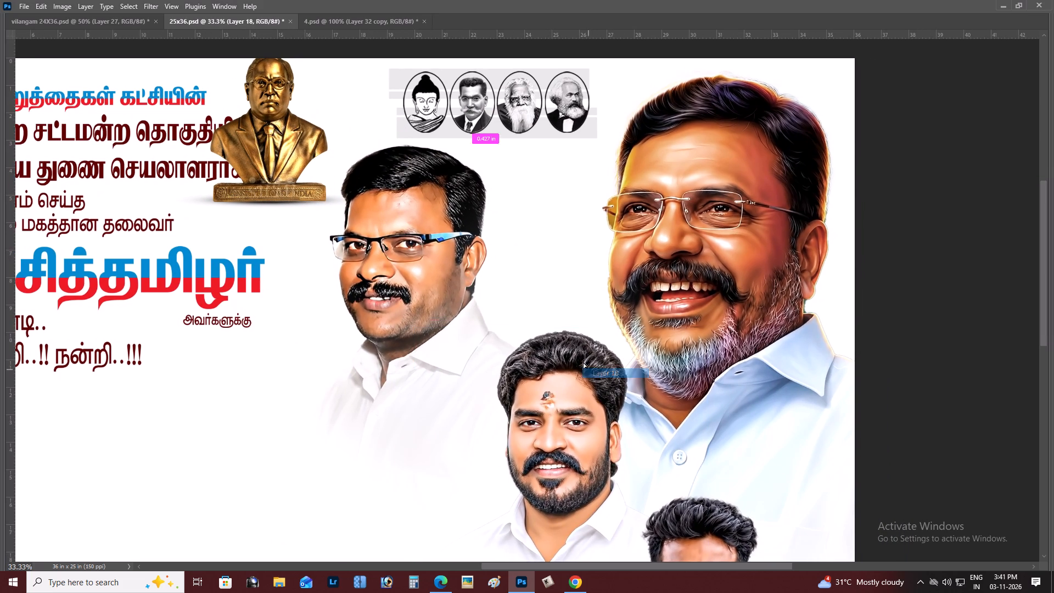
drag(583, 362, 573, 336)
key(space)
key(space)
key(space)
key(space)
key(space)
key(space)
key(space)
drag(572, 320, 568, 260)
click(568, 255)
drag(568, 255, 570, 248)
key(space)
key(space)
key(space)
key(space)
key(space)
drag(570, 244, 569, 262)
click(569, 262)
key(ctrl+minus)
key(ctrl+minus)
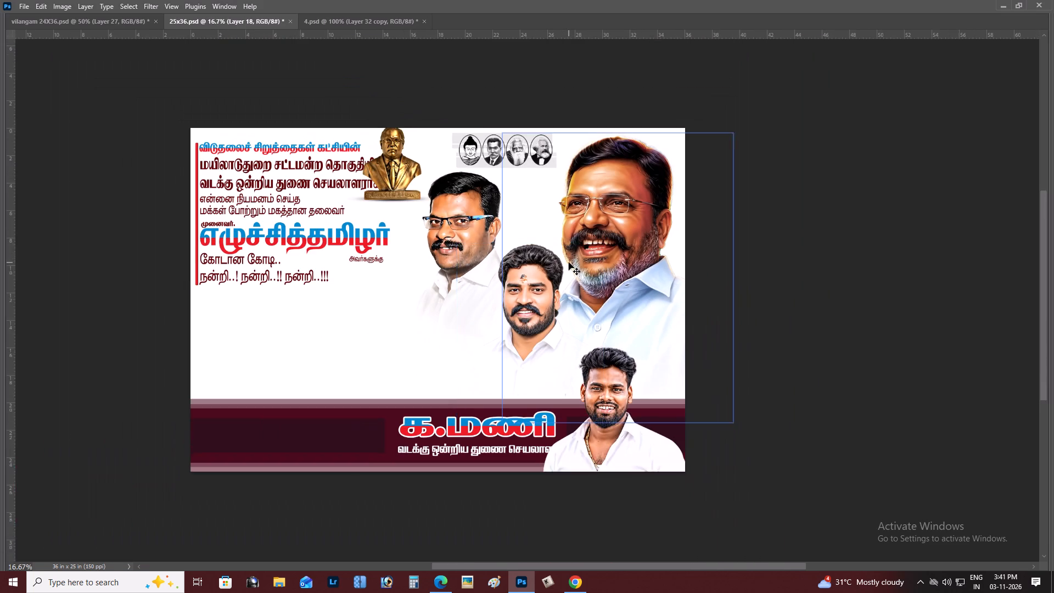
Nudge the bespectacled man's portrait, Layer 1, slightly right toward the Layer 18 portrait.
scroll(569, 262, up, 4)
key(z)
click(392, 197)
key(v)
right_click(506, 277)
click(518, 281)
shift+drag(518, 281, 524, 282)
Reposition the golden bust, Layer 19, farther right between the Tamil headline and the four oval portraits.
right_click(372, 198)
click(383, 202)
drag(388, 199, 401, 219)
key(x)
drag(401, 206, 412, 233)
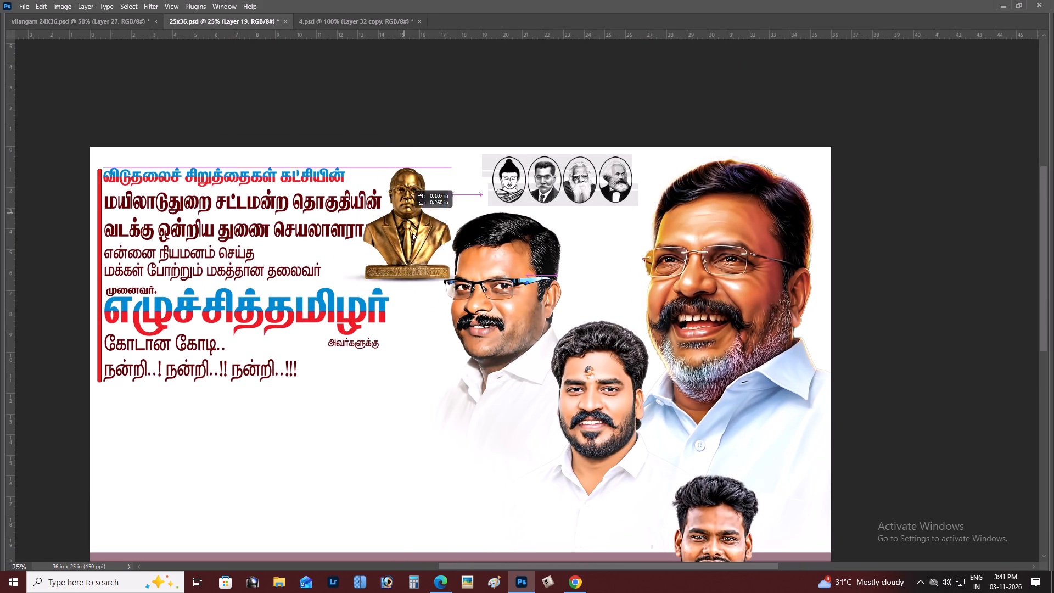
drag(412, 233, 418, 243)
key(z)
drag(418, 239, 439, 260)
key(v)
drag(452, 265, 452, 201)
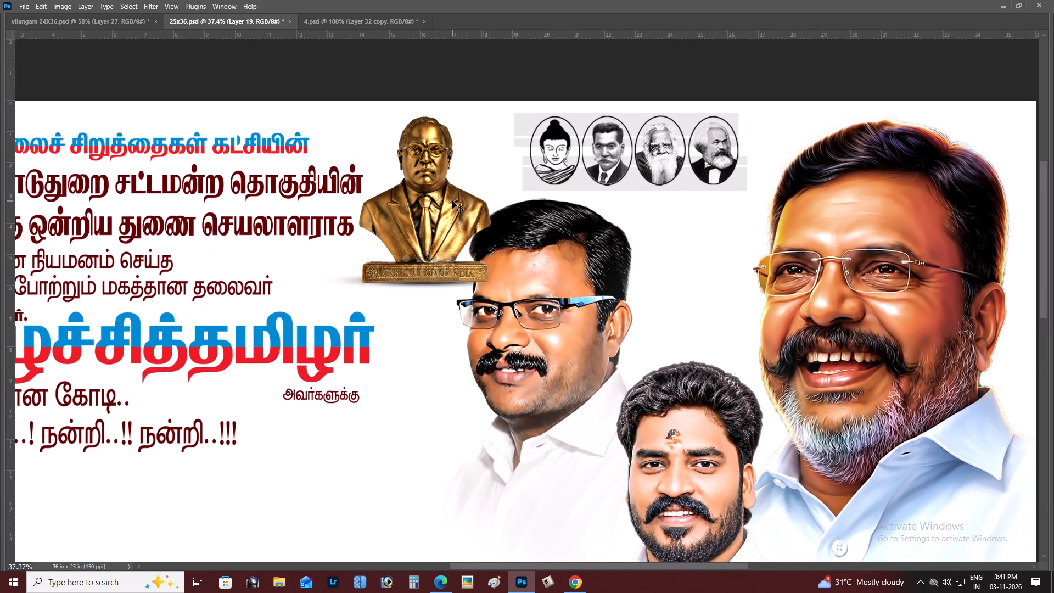
Scale the golden bust, Layer 19, down to fit between the headline text and the bespectacled man.
key(ctrl+t)
alt+drag(531, 116, 510, 148)
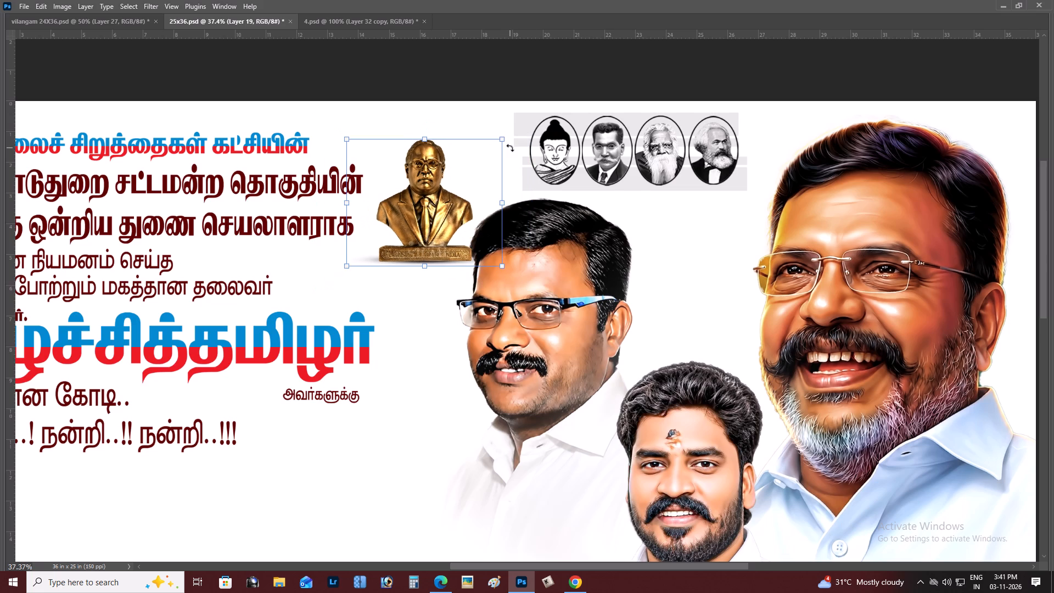
key(Return)
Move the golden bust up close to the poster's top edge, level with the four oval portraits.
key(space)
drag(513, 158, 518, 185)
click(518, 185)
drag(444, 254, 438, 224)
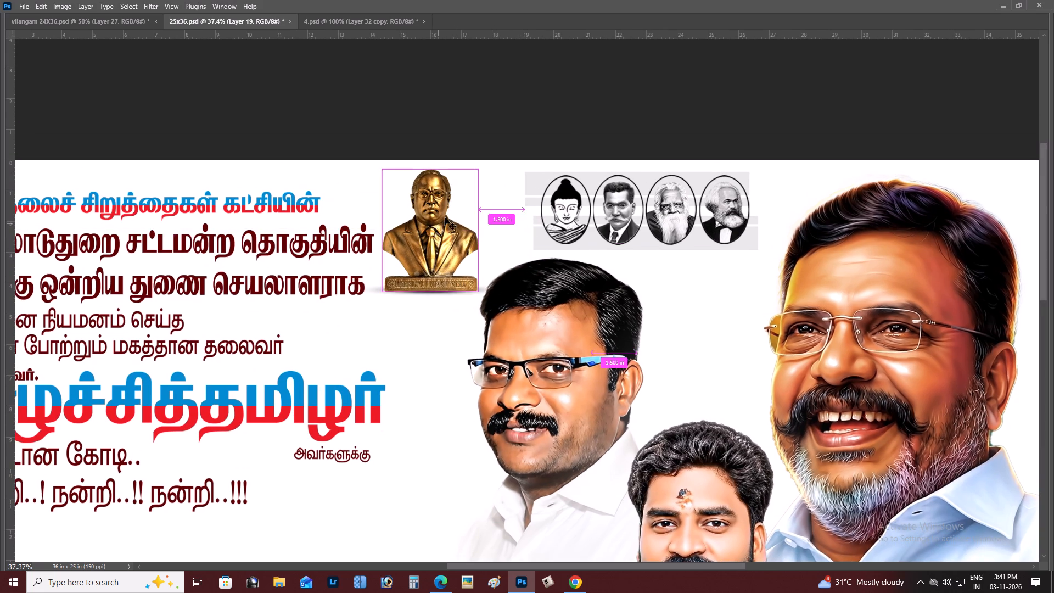
Enlarge the golden bust slightly and nudge it a little up and right.
key(ctrl+t)
alt+drag(513, 168, 522, 168)
key(Return)
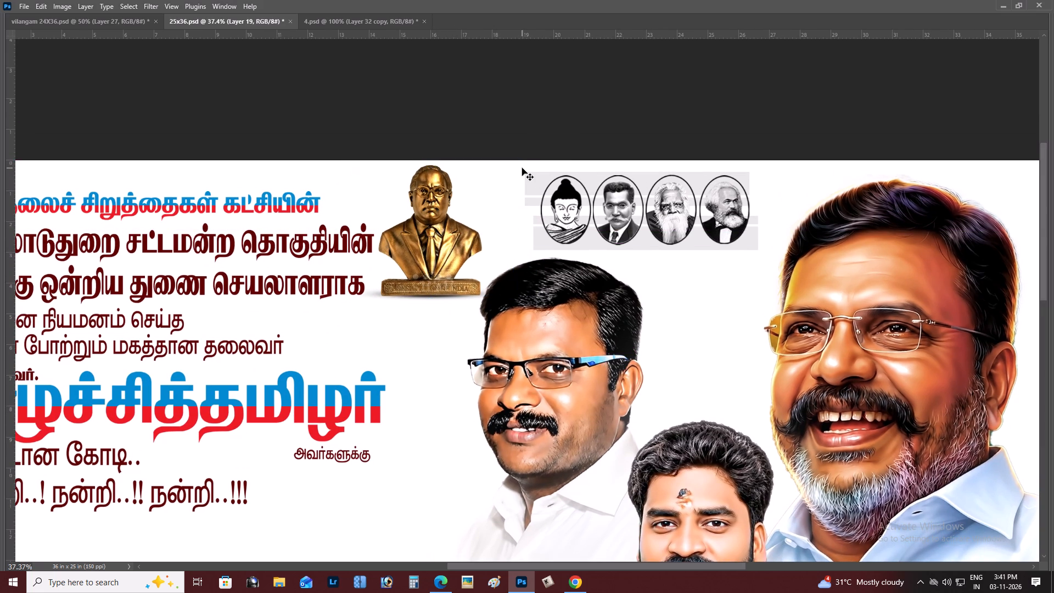
key(Up)
key(Up)
key(Right)
key(Right)
key(Right)
key(Right)
Move the golden bust down onto the maroon band's top edge, above the large name text.
key(ctrl+minus)
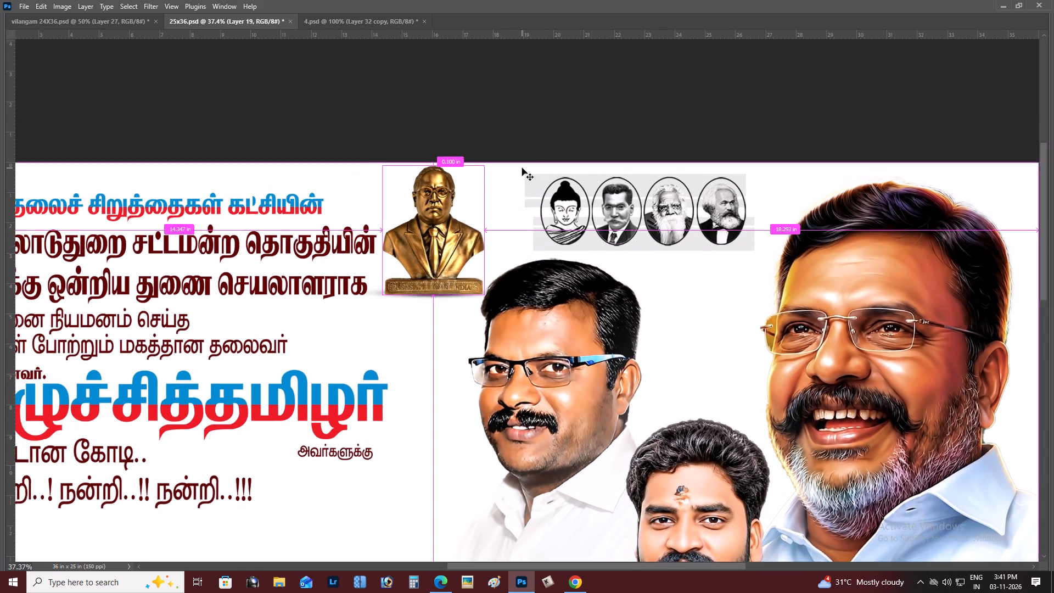
key(ctrl+0)
drag(502, 86, 539, 357)
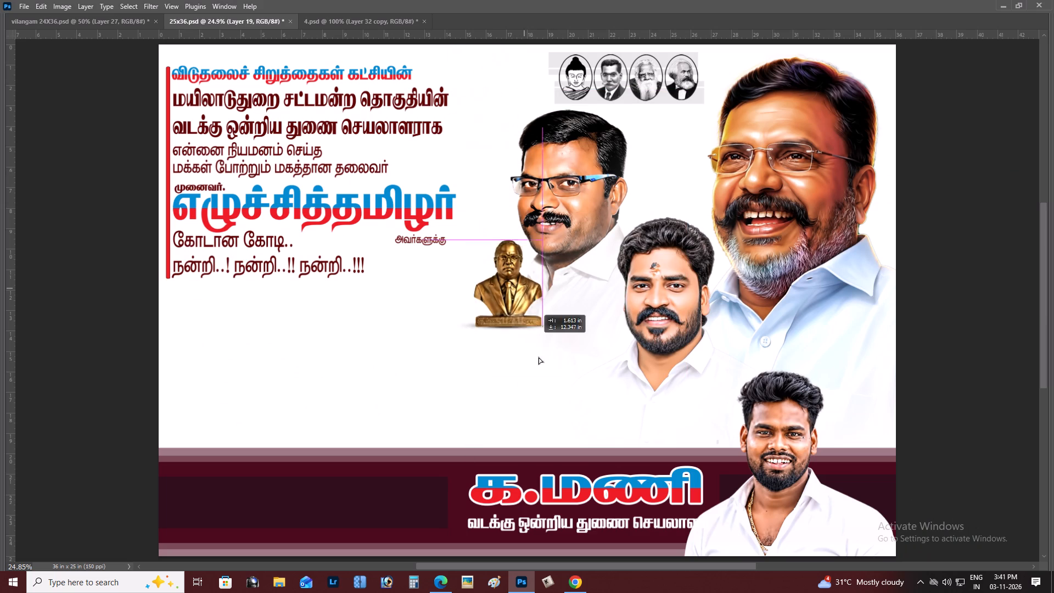
drag(539, 357, 594, 410)
Move the Tamil text block with its red vertical bar down into the blank area beside the portraits.
right_click(341, 200)
click(350, 203)
drag(351, 204, 364, 250)
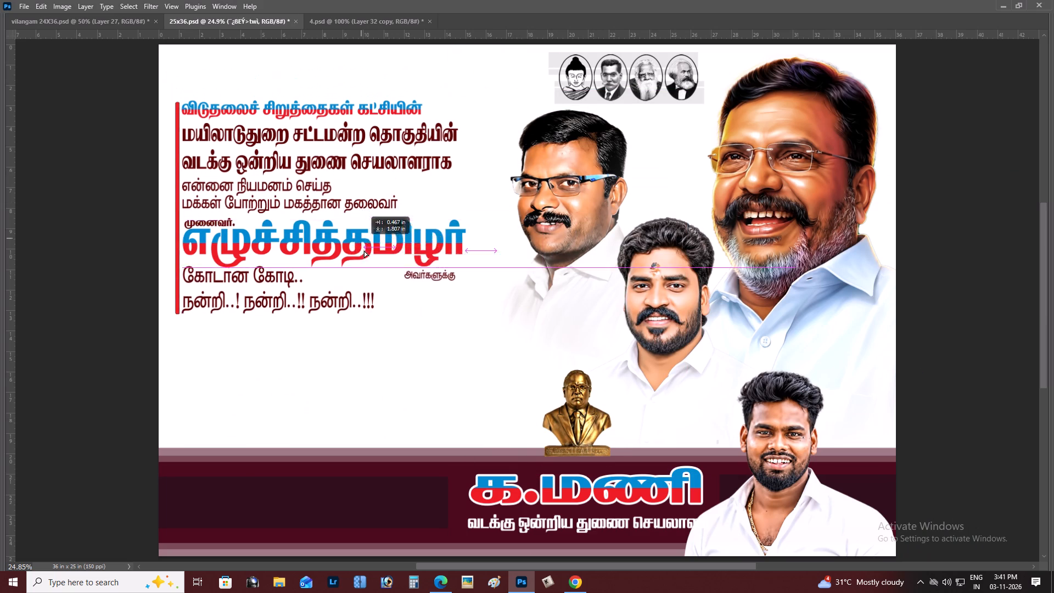
drag(364, 250, 364, 277)
Enlarge the Tamil text block and its red bar, stretching them upward to near the poster's top edge.
key(ctrl+t)
click(565, 232)
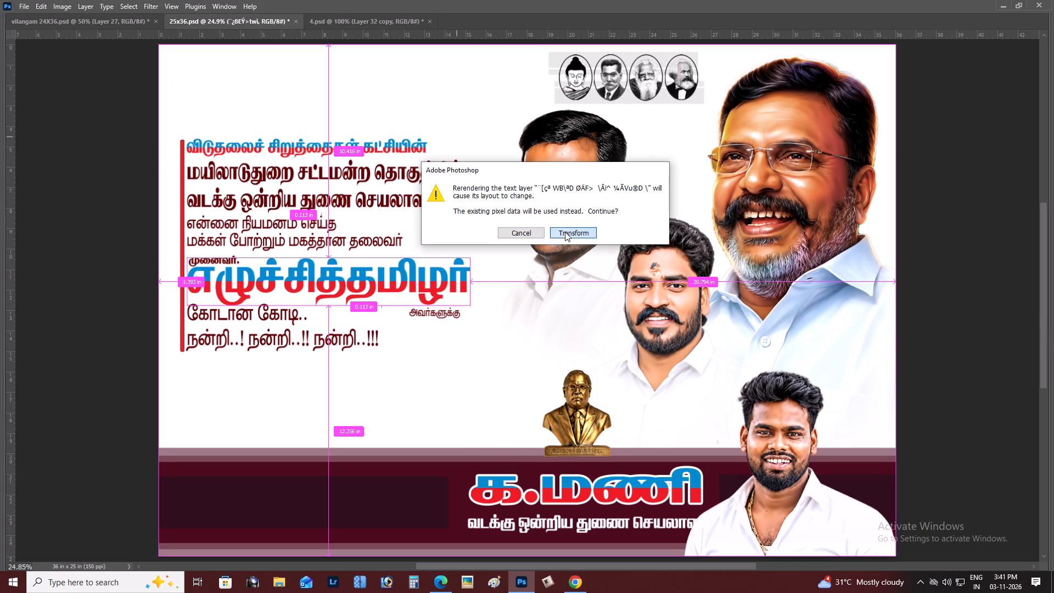
alt+drag(496, 135, 523, 126)
shift+drag(432, 123, 432, 117)
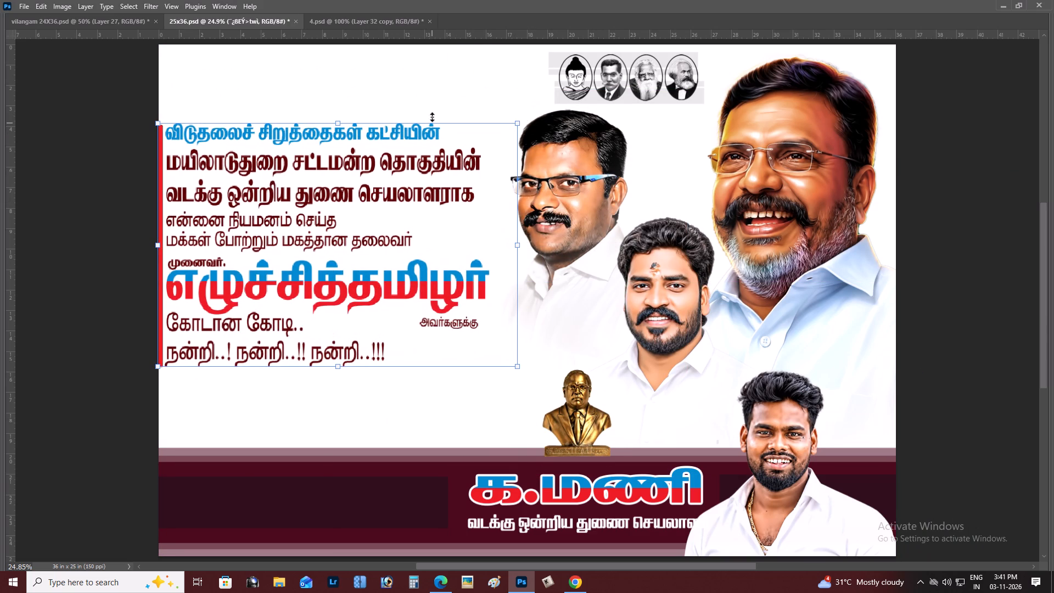
shift+drag(432, 117, 435, 57)
key(Return)
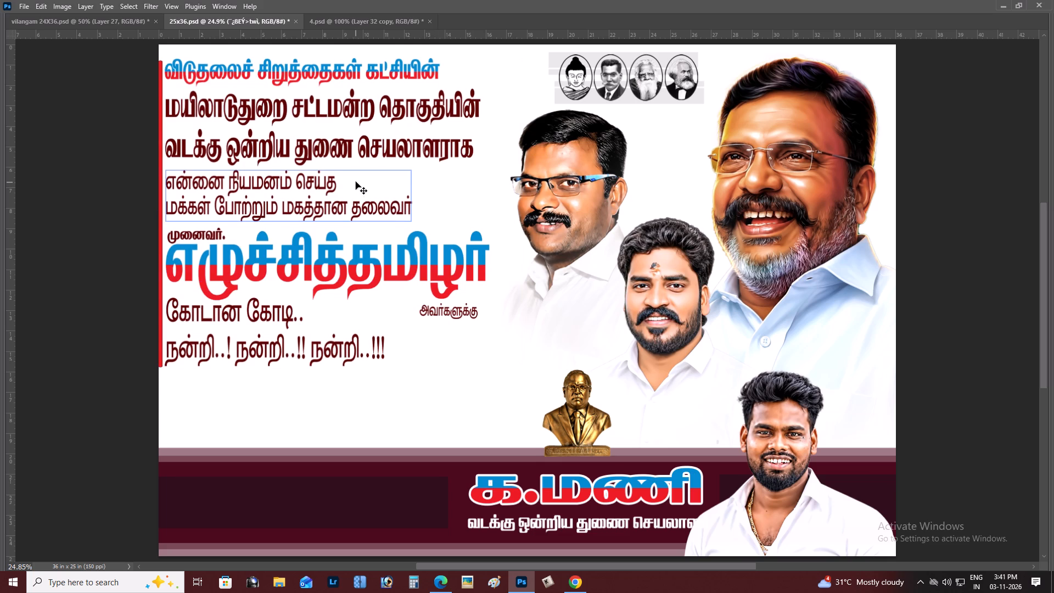
Shift the Tamil text block down and right, and stretch it wider and taller toward the maroon band.
drag(357, 183, 367, 220)
key(ctrl+t)
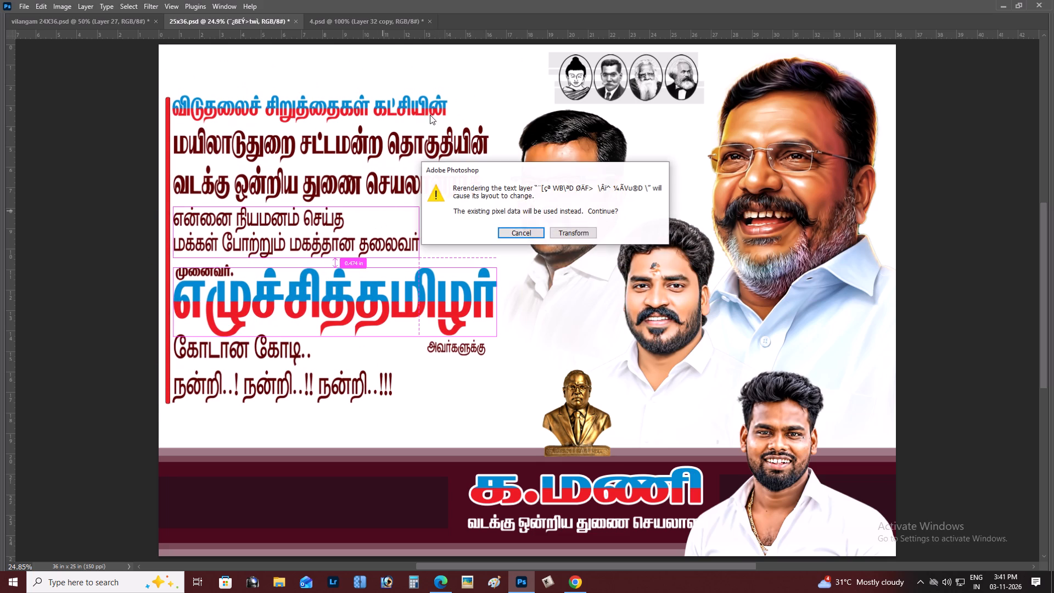
click(580, 232)
shift+drag(530, 244, 554, 248)
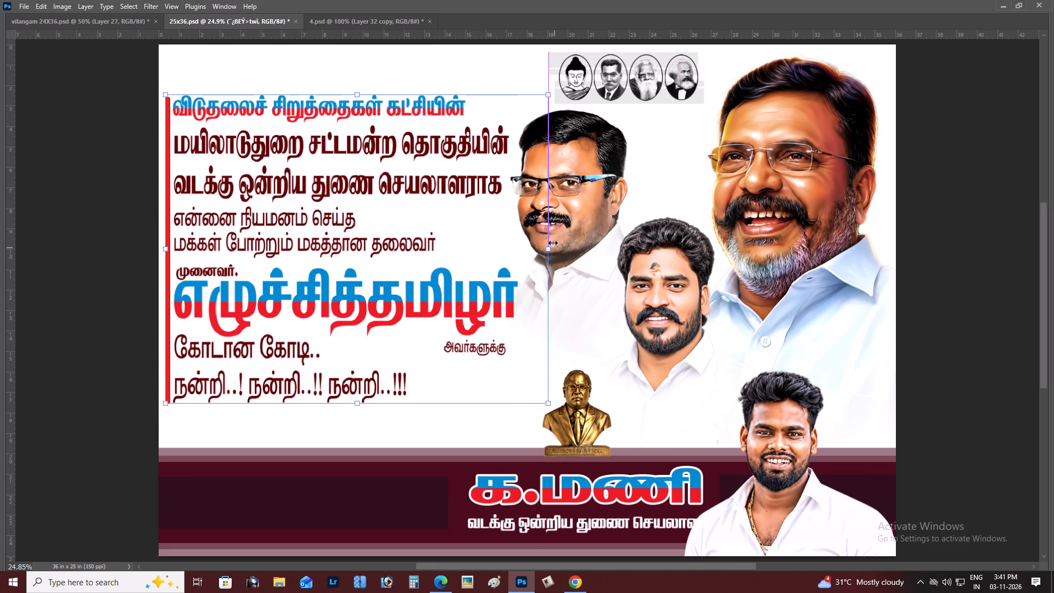
shift+drag(486, 93, 489, 69)
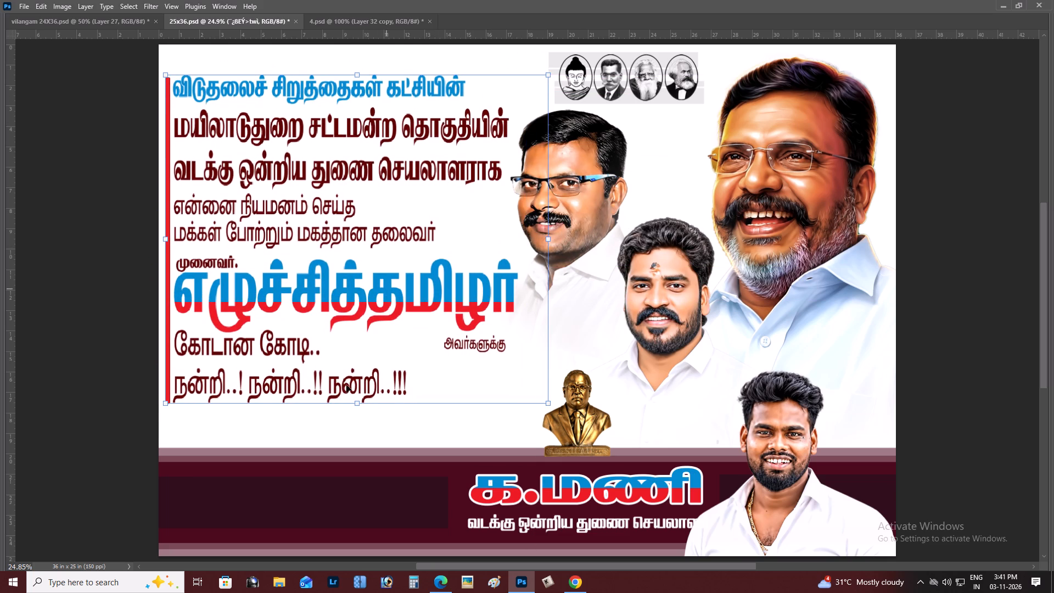
shift+drag(354, 405, 354, 429)
key(Return)
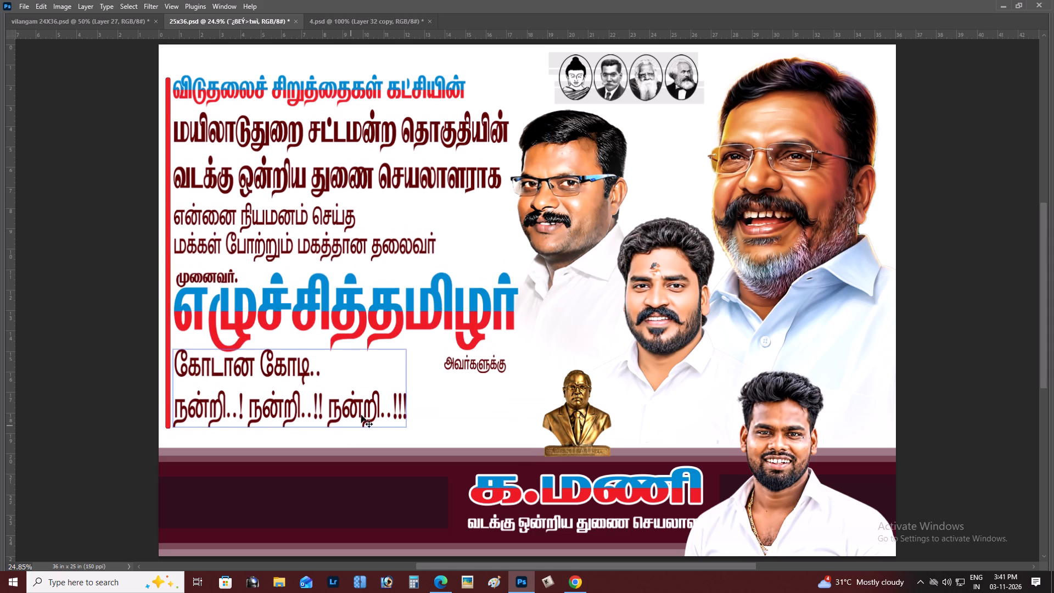
Nudge the enlarged Tamil text block slightly upward.
key(ctrl+minus)
scroll(460, 316, up, 4)
scroll(460, 316, down, 3)
key(ctrl+plus)
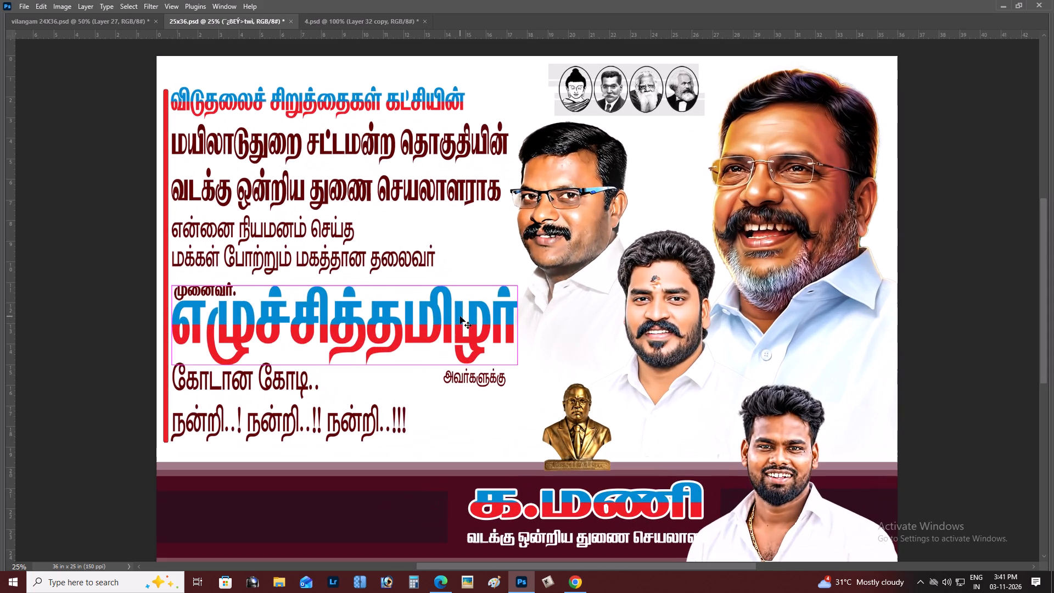
key(space)
drag(462, 316, 474, 319)
click(476, 320)
key(Up)
key(Up)
key(Up)
key(Up)
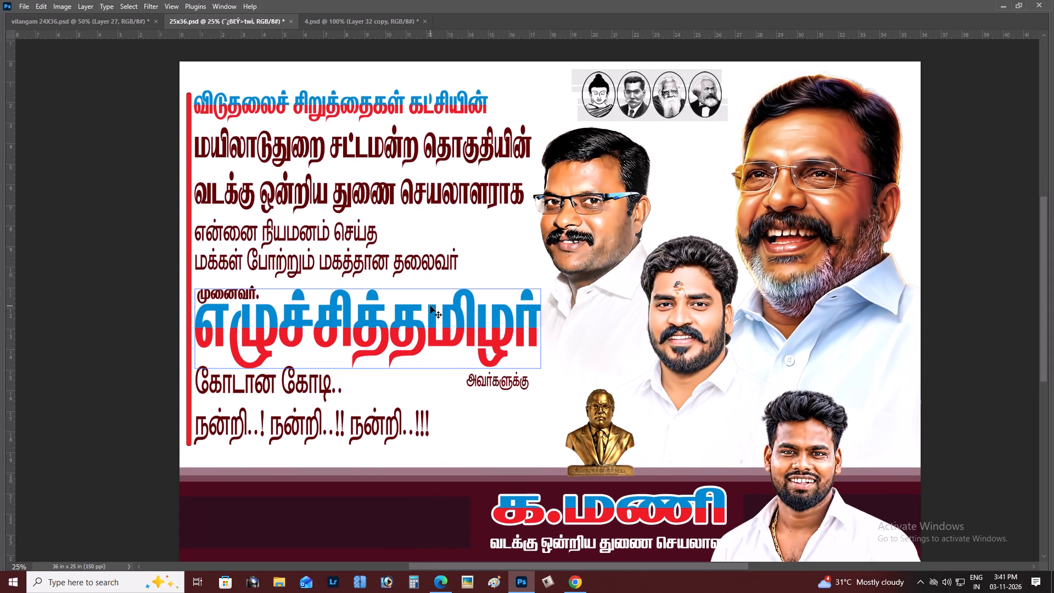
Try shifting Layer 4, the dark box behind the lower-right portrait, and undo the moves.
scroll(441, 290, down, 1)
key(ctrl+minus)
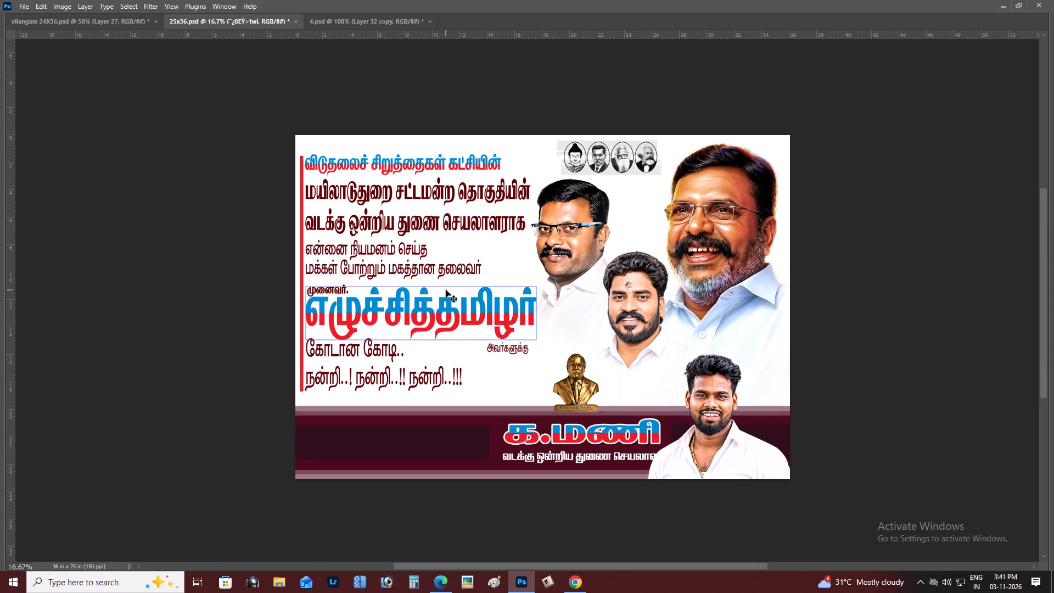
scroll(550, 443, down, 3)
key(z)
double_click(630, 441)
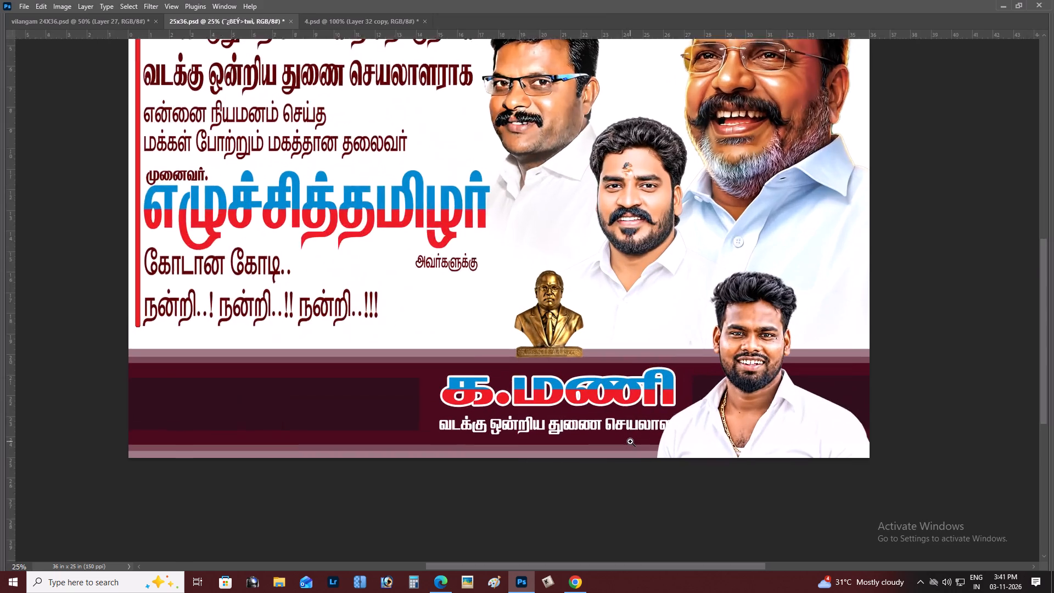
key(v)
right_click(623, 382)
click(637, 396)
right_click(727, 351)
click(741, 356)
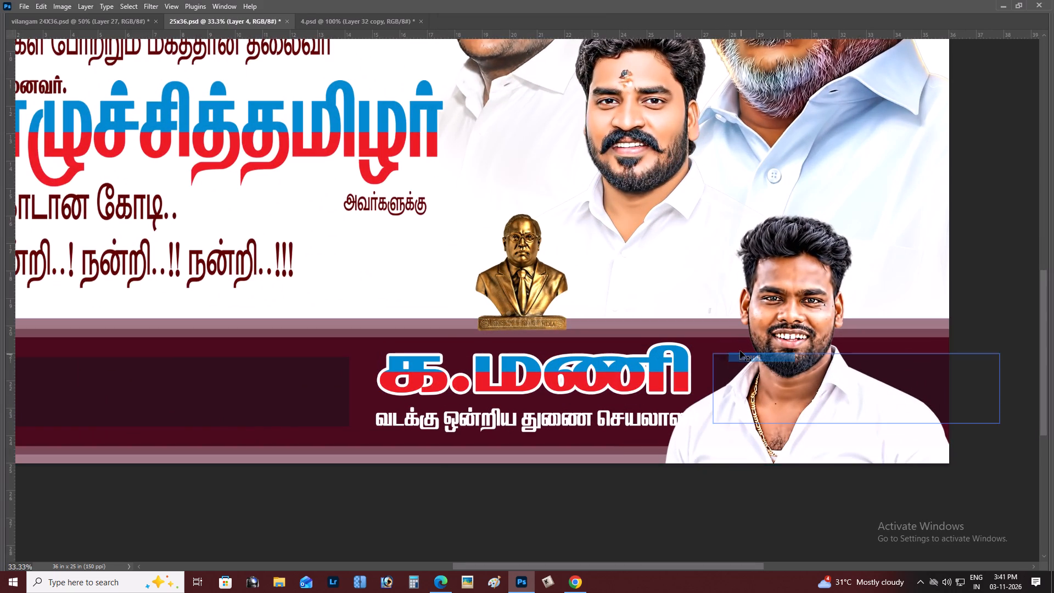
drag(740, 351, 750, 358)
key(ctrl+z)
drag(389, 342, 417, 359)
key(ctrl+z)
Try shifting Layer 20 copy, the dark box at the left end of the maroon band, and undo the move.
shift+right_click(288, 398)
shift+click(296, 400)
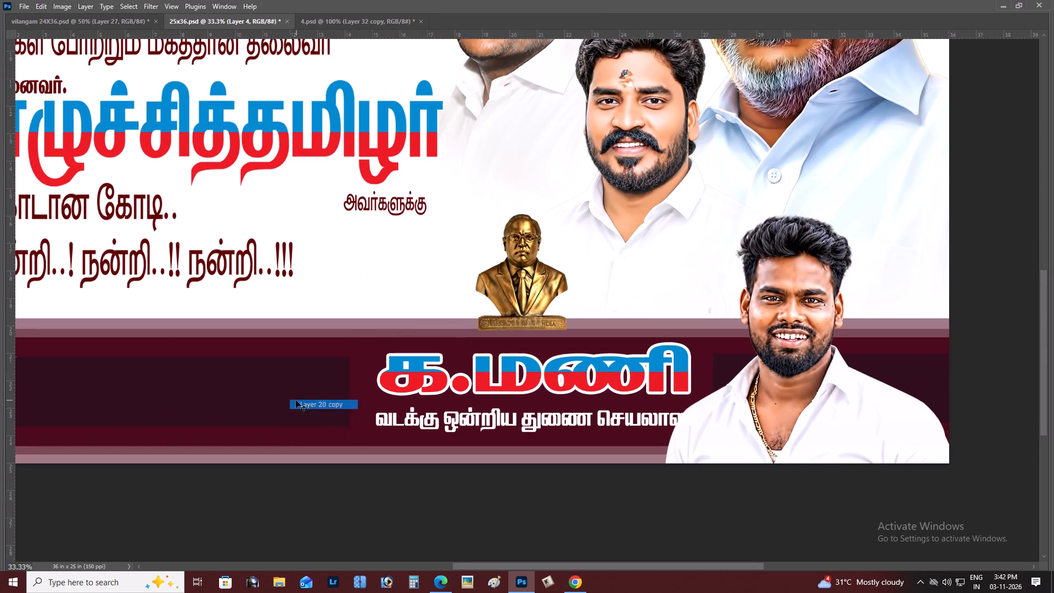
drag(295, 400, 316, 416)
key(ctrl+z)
Select the maroon band together with its dark boxes and flip it horizontally.
shift+right_click(739, 368)
shift+click(750, 372)
drag(749, 370, 764, 381)
key(ctrl+z)
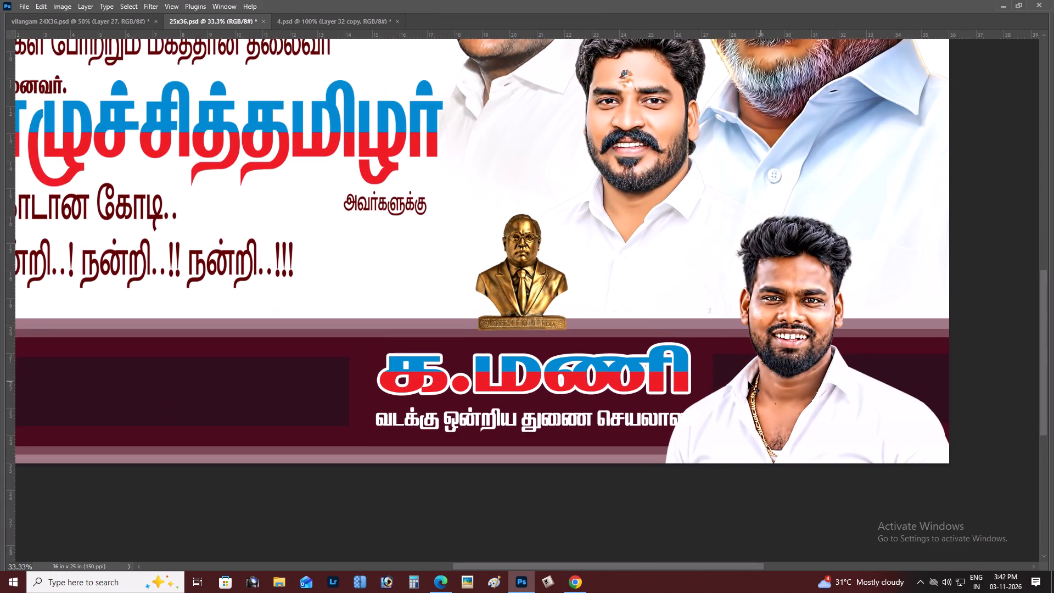
key(ctrl+t)
ctrl+right_click(688, 376)
click(740, 361)
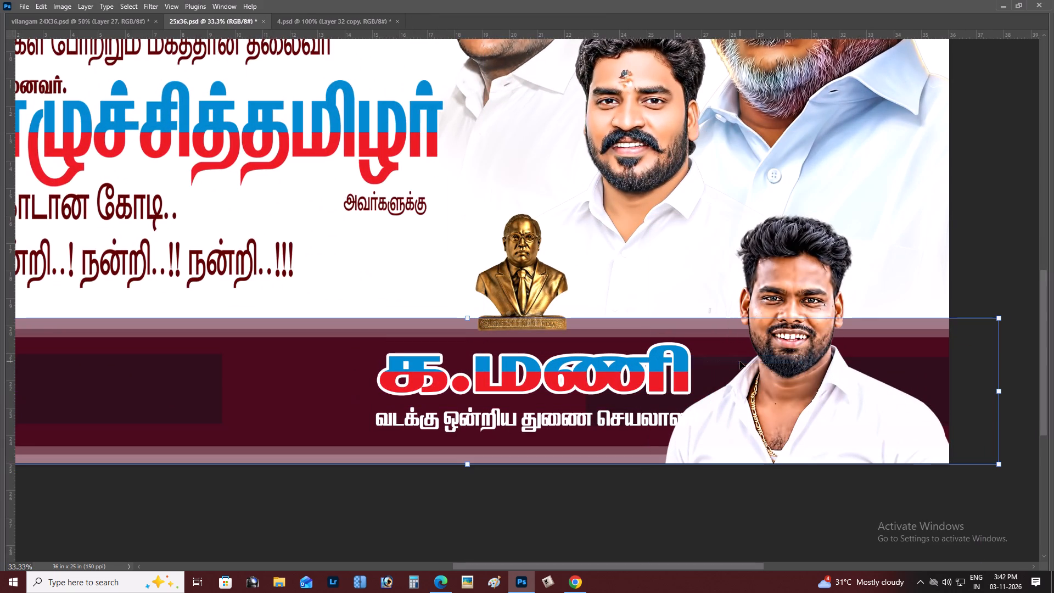
key(Return)
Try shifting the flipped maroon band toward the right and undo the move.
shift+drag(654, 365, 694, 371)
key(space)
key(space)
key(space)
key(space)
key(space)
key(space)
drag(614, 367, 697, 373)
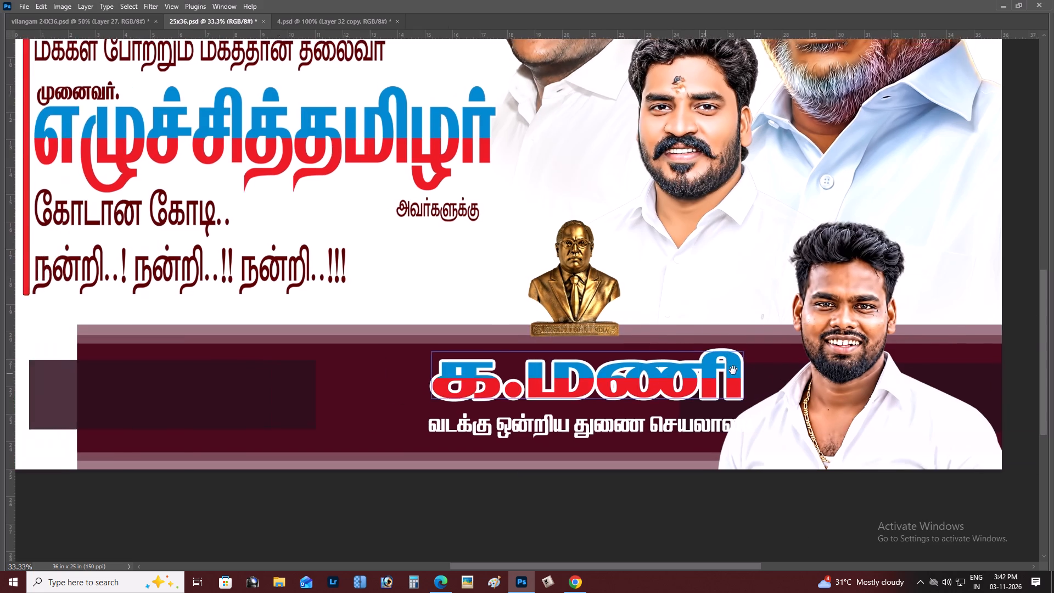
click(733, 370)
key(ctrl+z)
Shift the maroon band horizontally to the left until it reaches past the poster's left edge.
key(space)
click(747, 374)
shift+drag(515, 368, 502, 370)
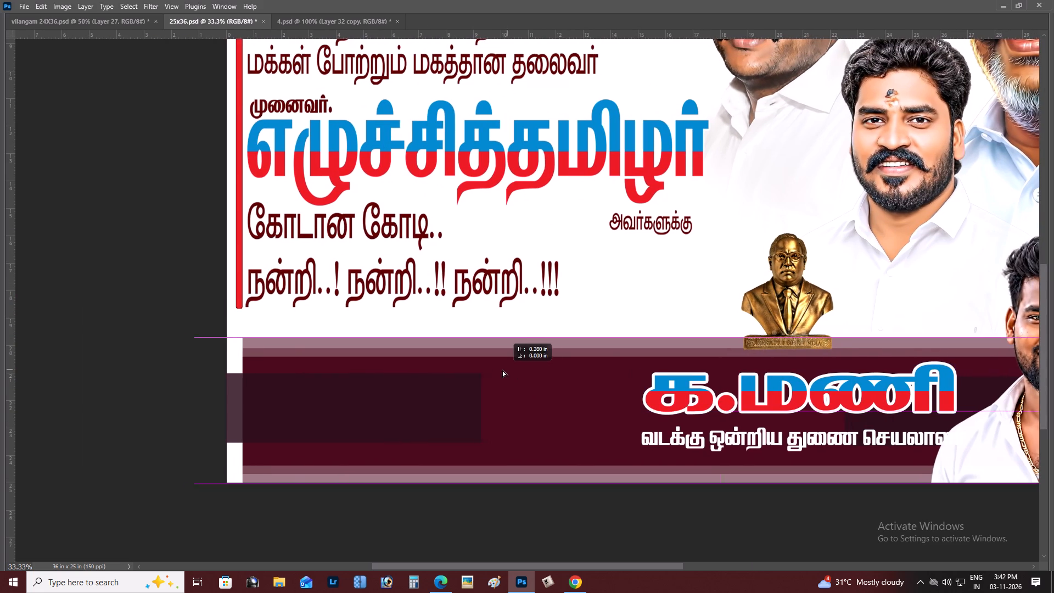
shift+drag(502, 370, 491, 369)
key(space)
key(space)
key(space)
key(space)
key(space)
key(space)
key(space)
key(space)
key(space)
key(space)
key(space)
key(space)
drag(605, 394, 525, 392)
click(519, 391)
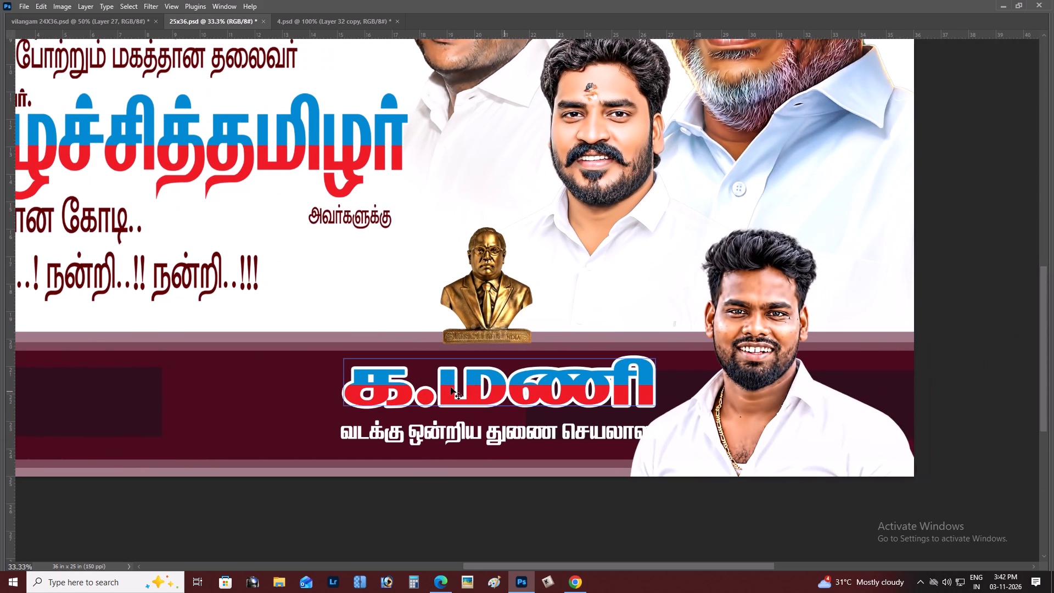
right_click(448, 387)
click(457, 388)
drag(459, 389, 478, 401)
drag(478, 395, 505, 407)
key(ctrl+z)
right_click(459, 389)
click(475, 395)
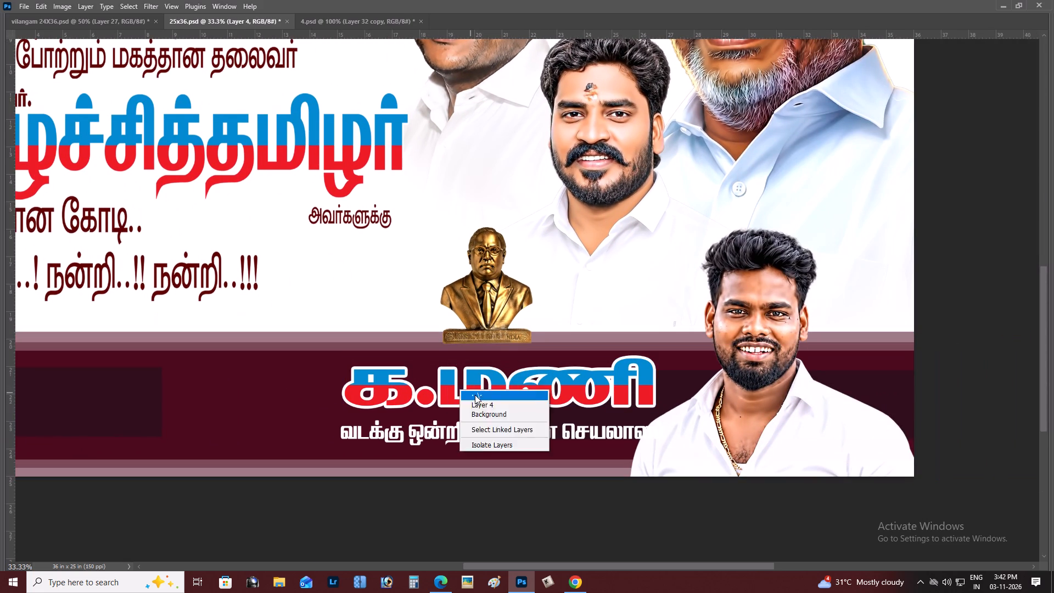
right_click(475, 388)
click(484, 392)
drag(485, 393, 495, 397)
key(ctrl+z)
shift+drag(532, 404, 381, 410)
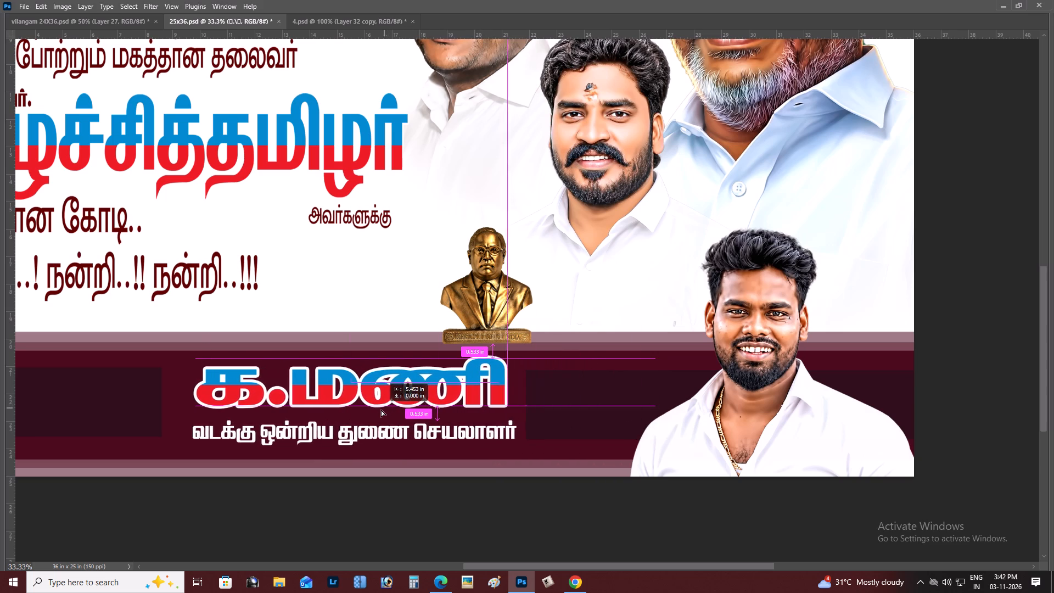
shift+drag(381, 410, 384, 411)
Nudge Layer 6, the lower-right portrait, slightly upward over the maroon band.
key(ctrl+minus)
key(space)
key(space)
drag(510, 411, 494, 422)
click(492, 423)
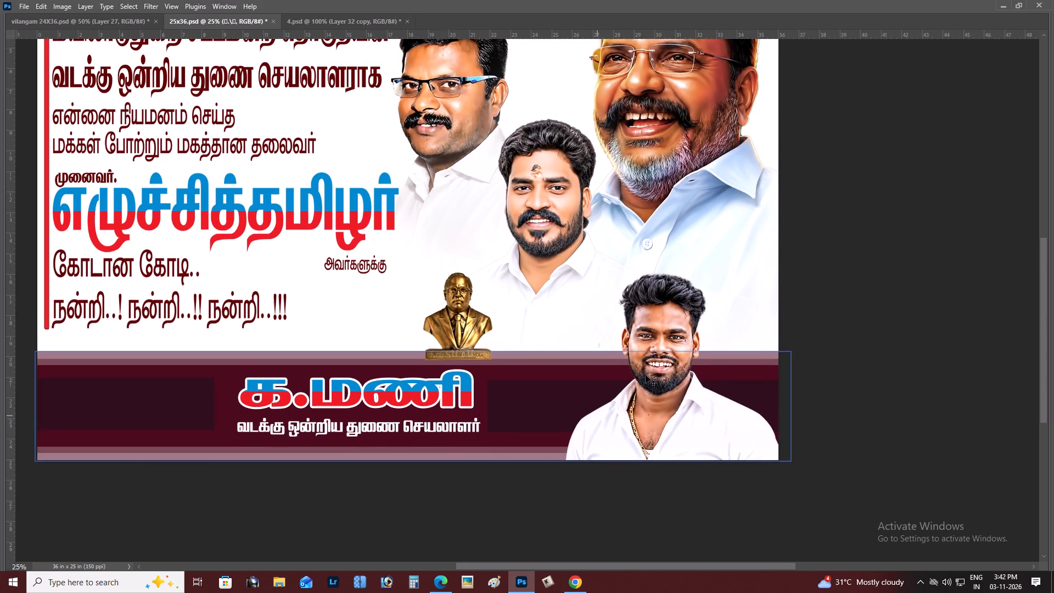
right_click(644, 364)
click(655, 368)
drag(655, 369, 654, 361)
Review the poster layout from the maroon band up to the heading and the small round portraits.
key(space)
key(space)
key(space)
key(space)
key(space)
key(space)
key(space)
key(space)
key(space)
key(space)
key(space)
key(space)
key(space)
key(space)
drag(551, 359, 586, 360)
click(626, 364)
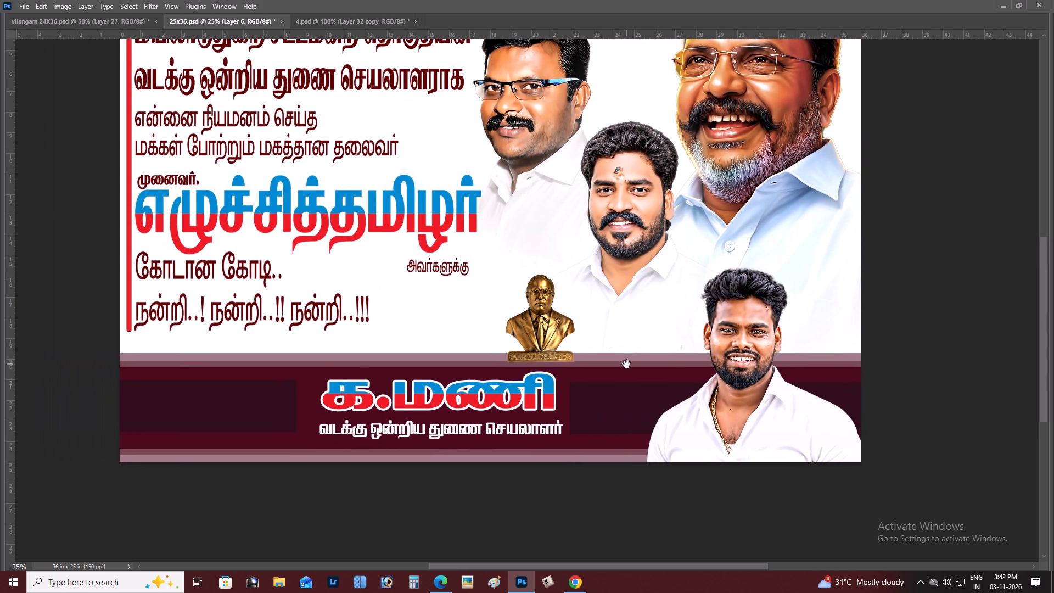
scroll(625, 358, up, 9)
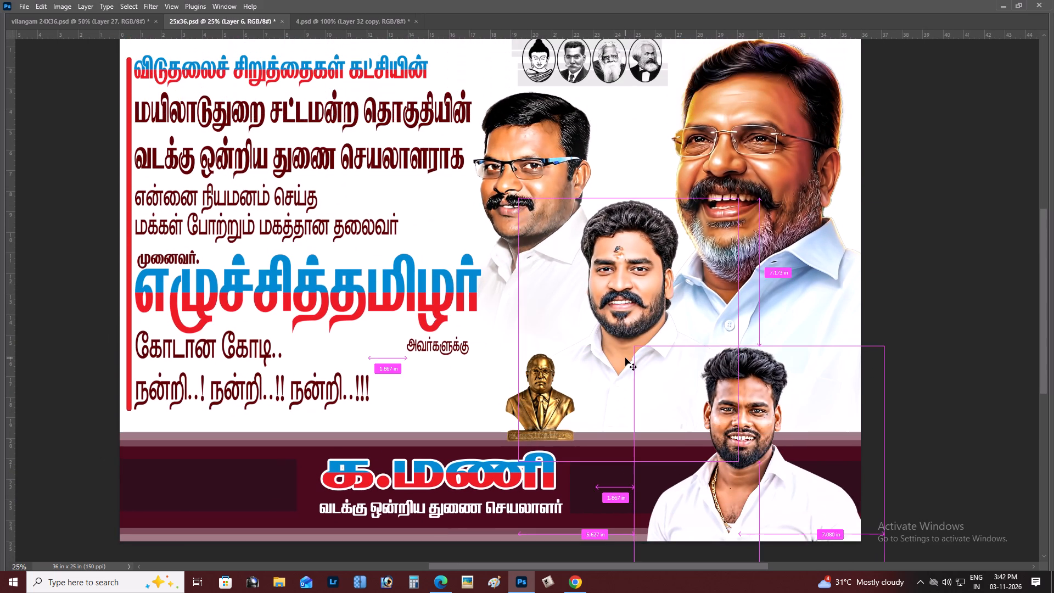
Browse the 2026 > 11 NOVEMBER folder on Output (E:) and the Downloads folder without opening a file.
key(ctrl+o)
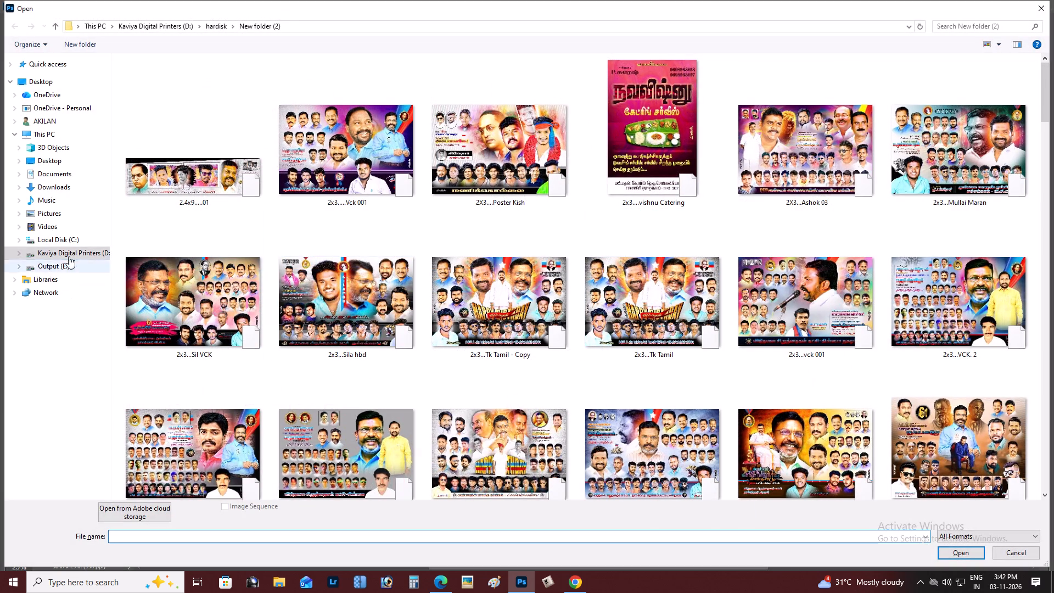
click(69, 249)
click(70, 267)
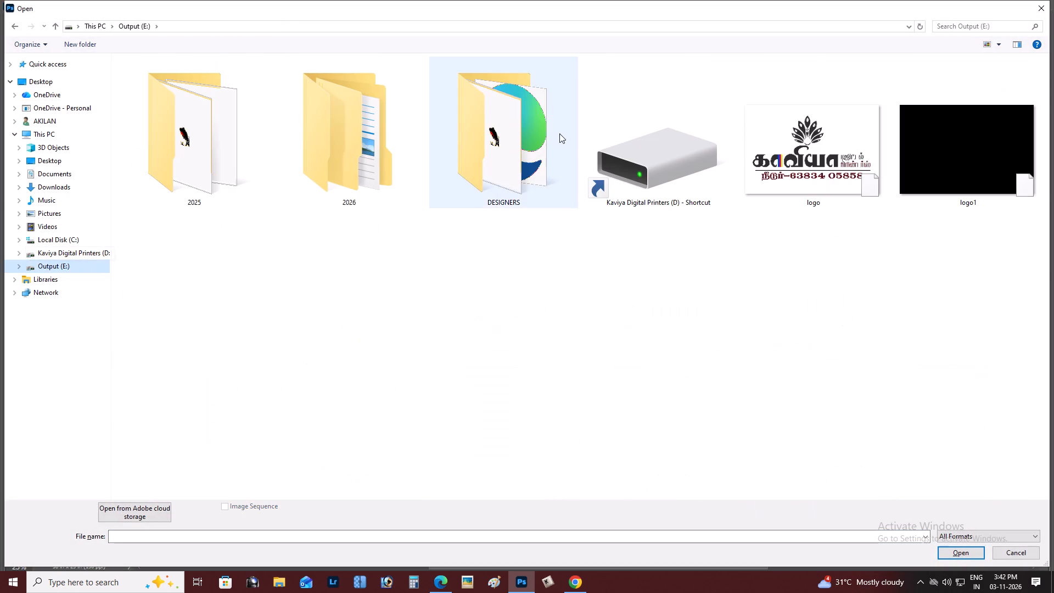
double_click(356, 132)
double_click(755, 88)
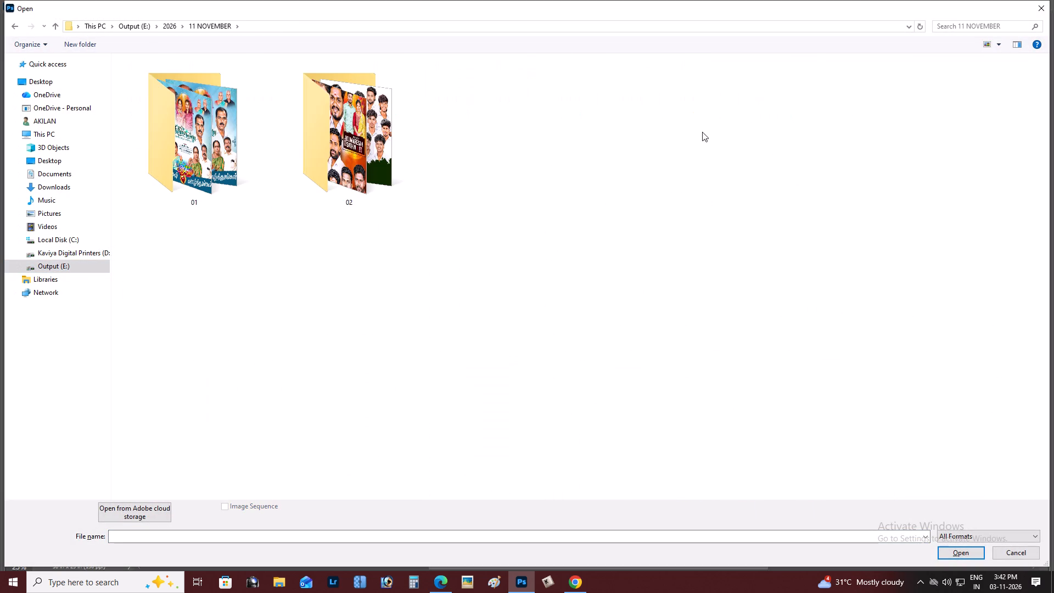
click(700, 147)
click(60, 193)
click(1034, 0)
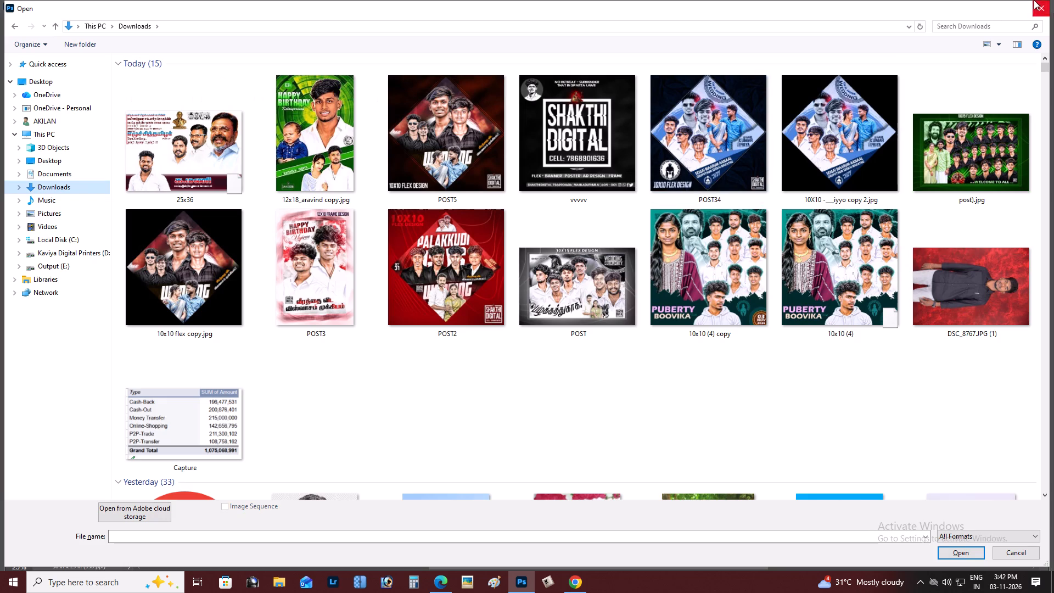
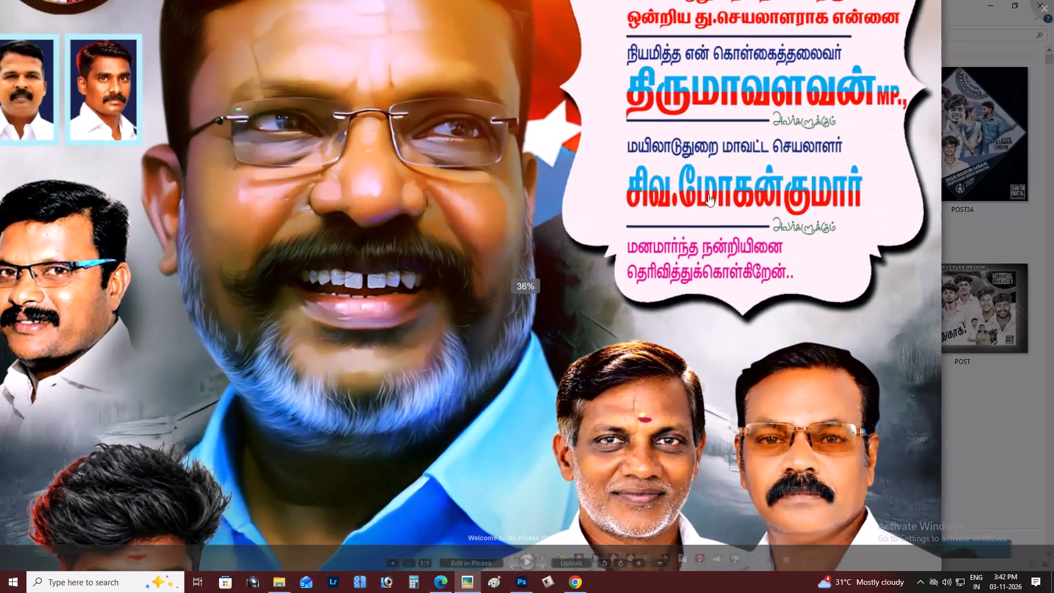
Examine the 10 x 10 new vck copy poster's portraits, lower name band and Tamil text panel up close.
drag(708, 194, 597, 325)
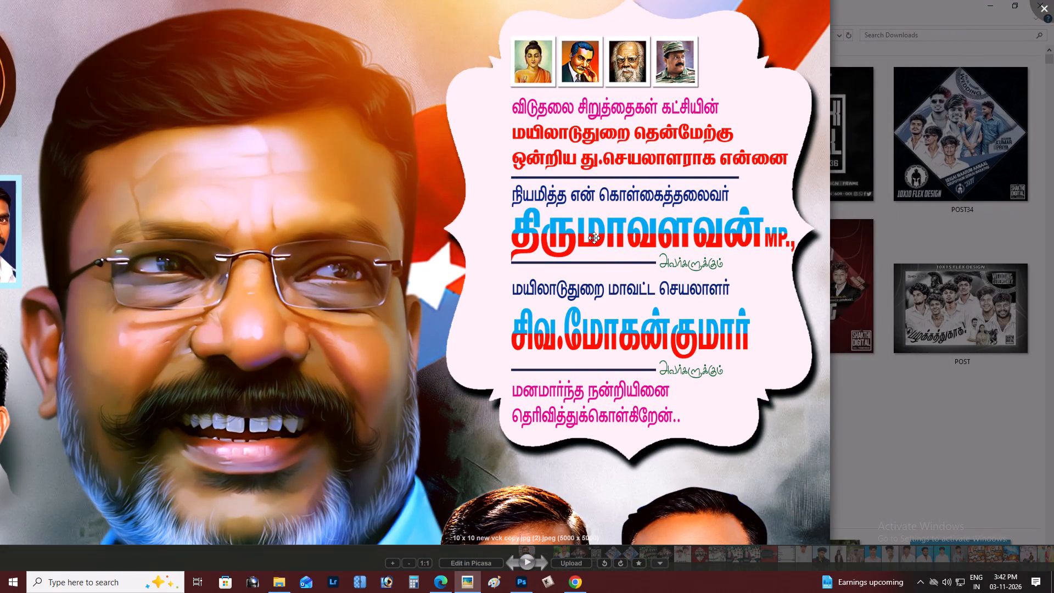
drag(571, 342, 569, 309)
drag(566, 366, 559, 351)
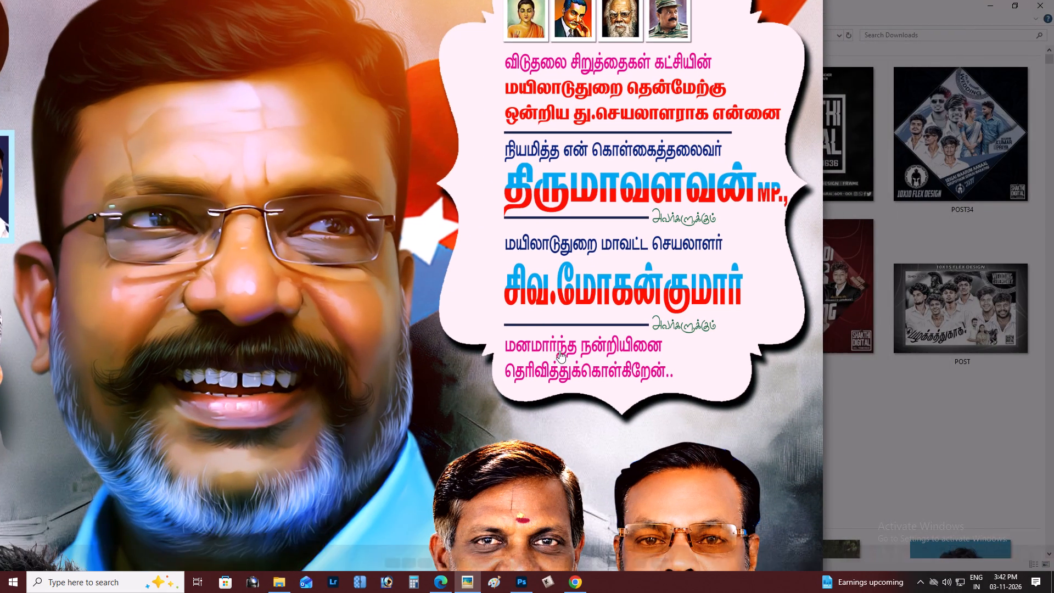
drag(559, 351, 557, 344)
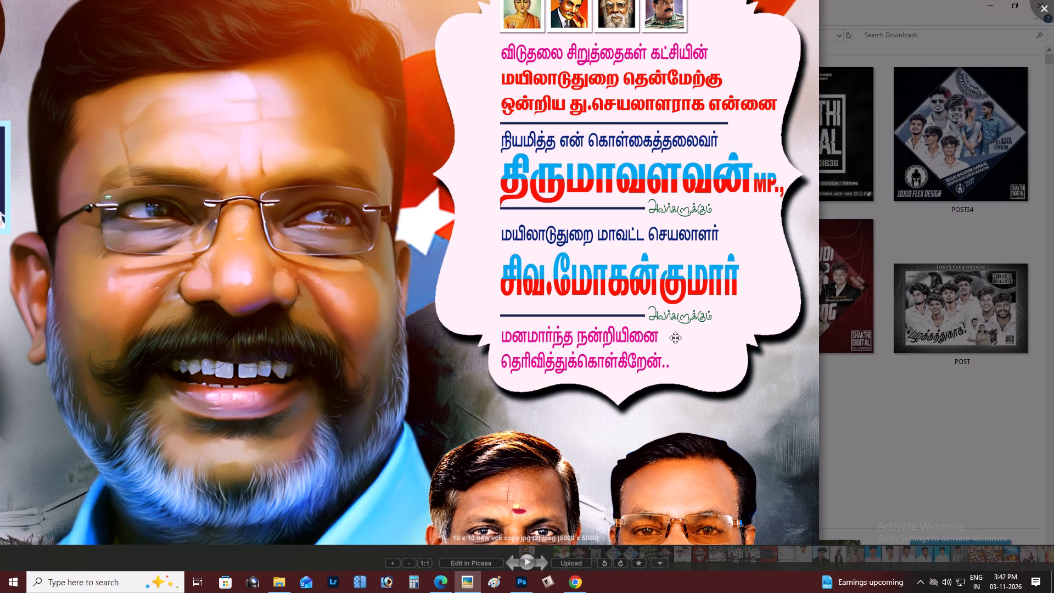
drag(643, 455, 643, 340)
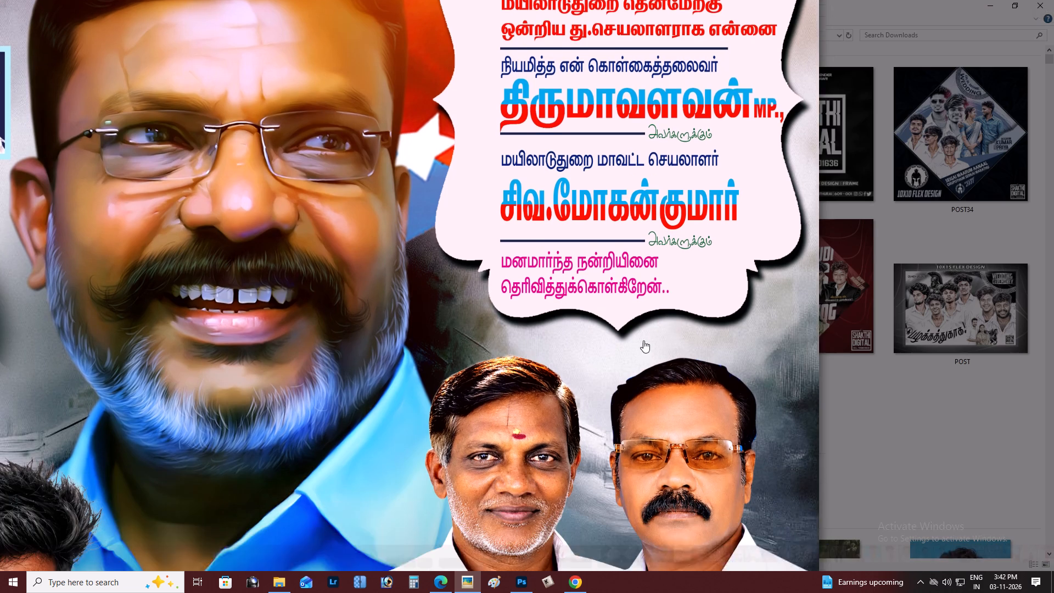
drag(643, 340, 637, 261)
drag(621, 303, 658, 206)
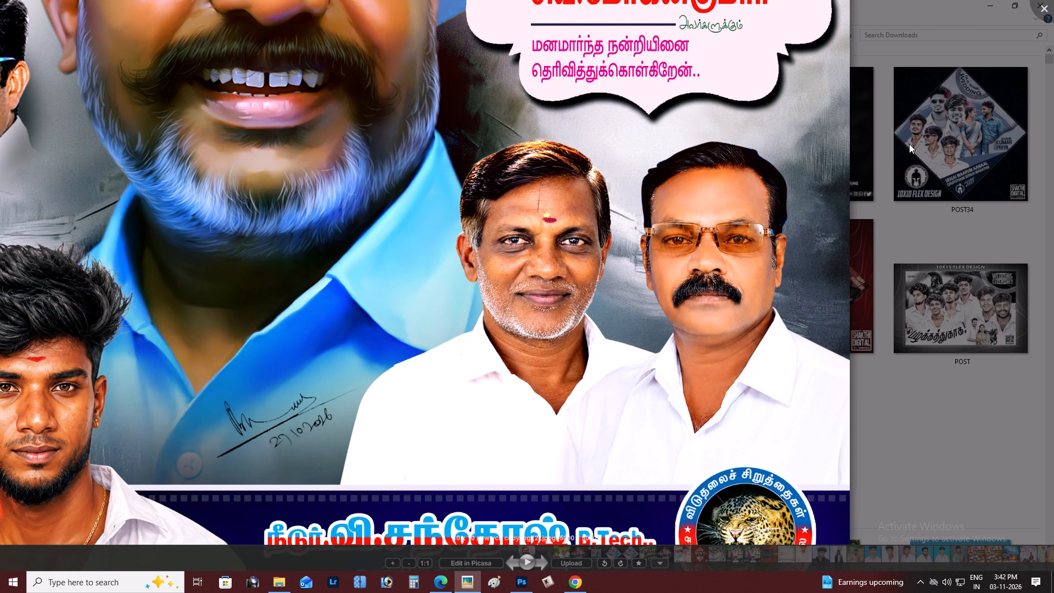
drag(151, 328, 396, 232)
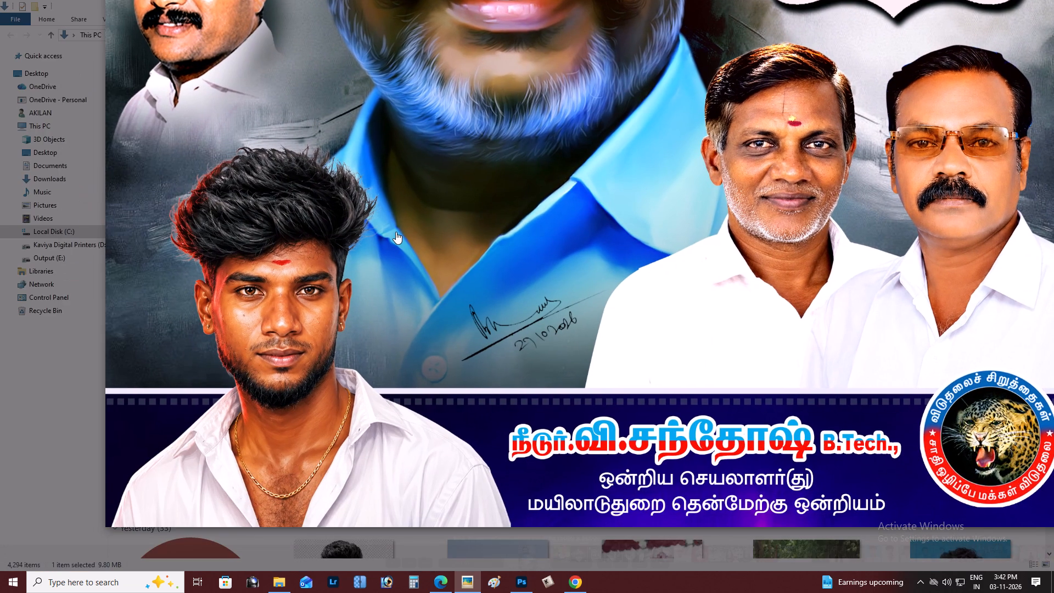
drag(396, 232, 340, 244)
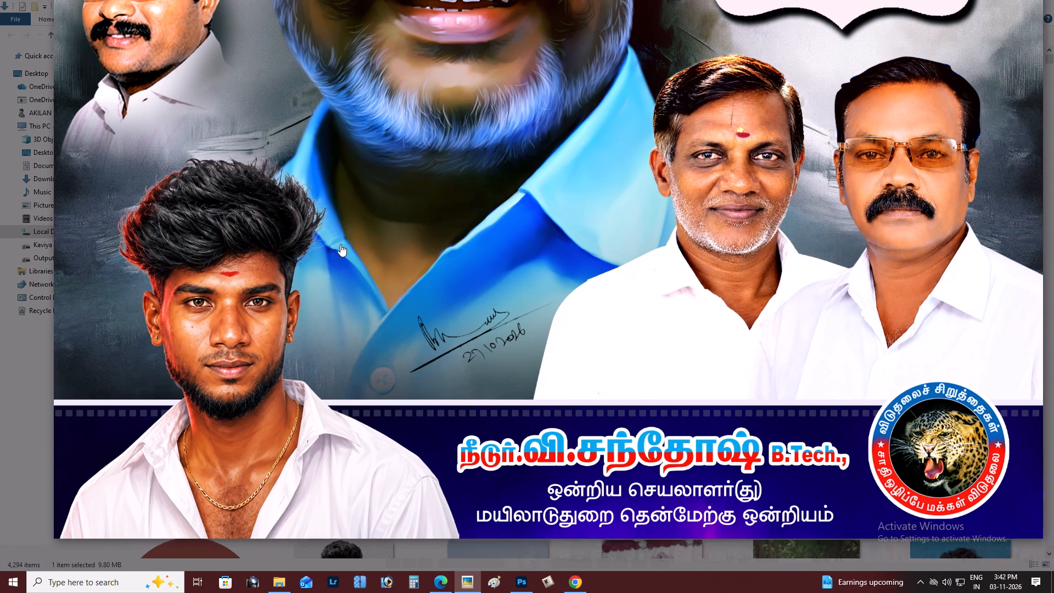
drag(340, 244, 334, 247)
drag(670, 273, 632, 432)
drag(585, 377, 655, 410)
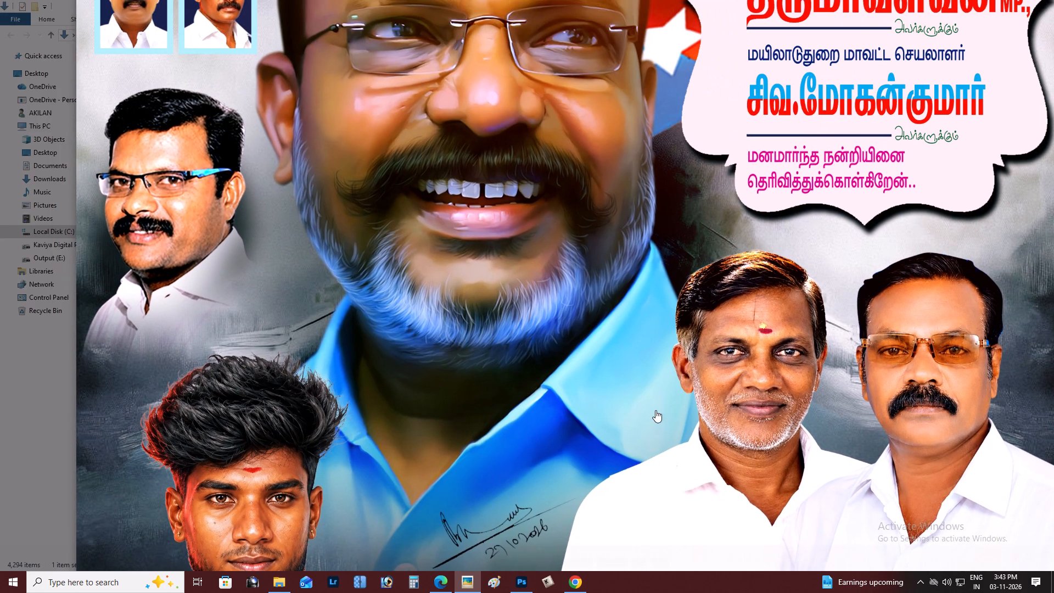
drag(655, 410, 559, 592)
drag(525, 357, 537, 429)
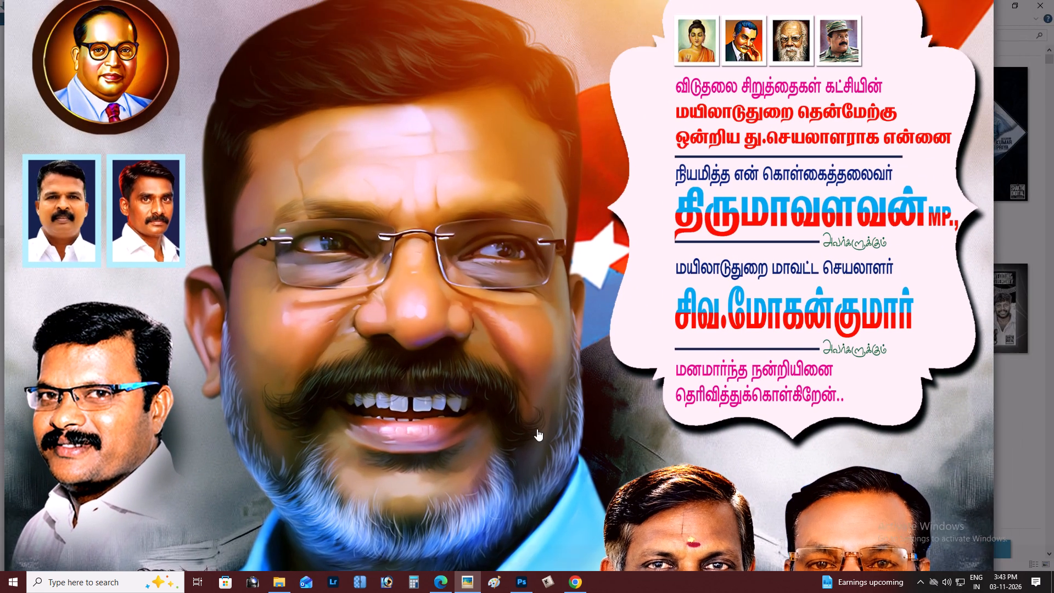
drag(537, 429, 537, 439)
drag(616, 211, 523, 198)
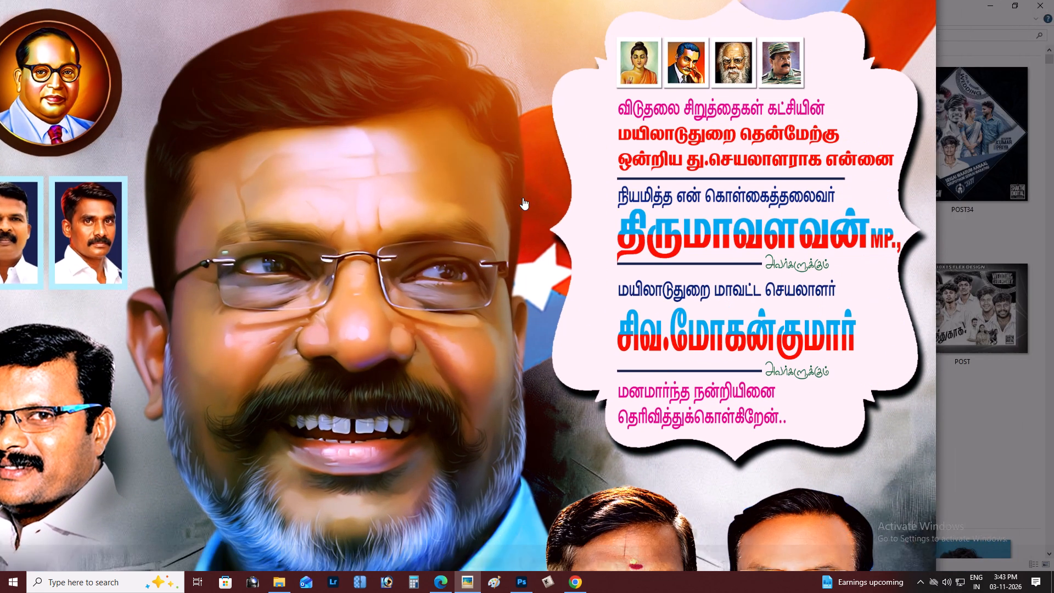
drag(523, 198, 408, 297)
scroll(551, 294, up, 1)
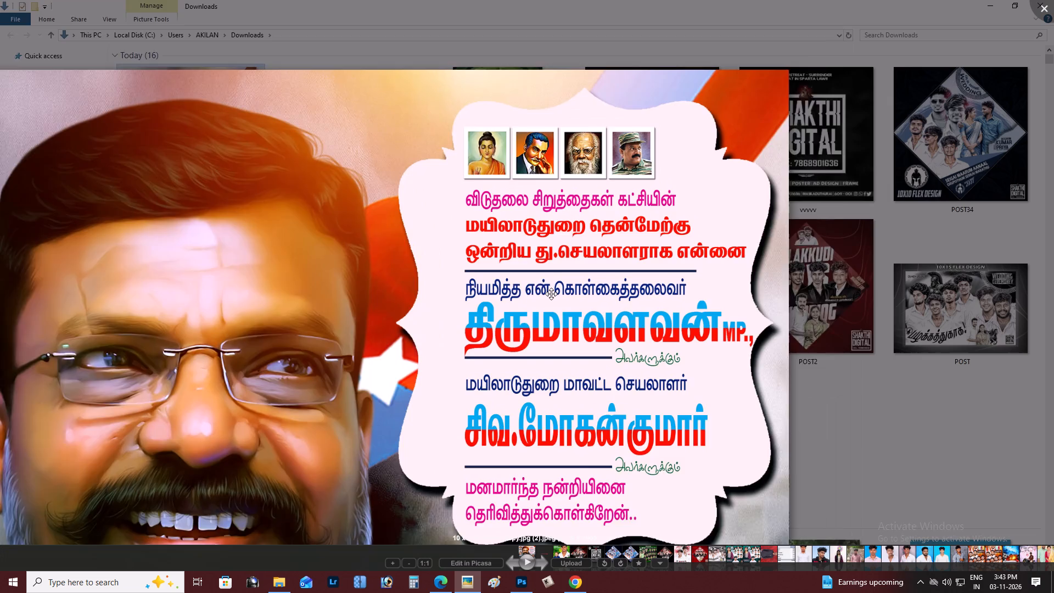
scroll(551, 294, up, 2)
scroll(551, 294, down, 3)
drag(551, 294, 561, 270)
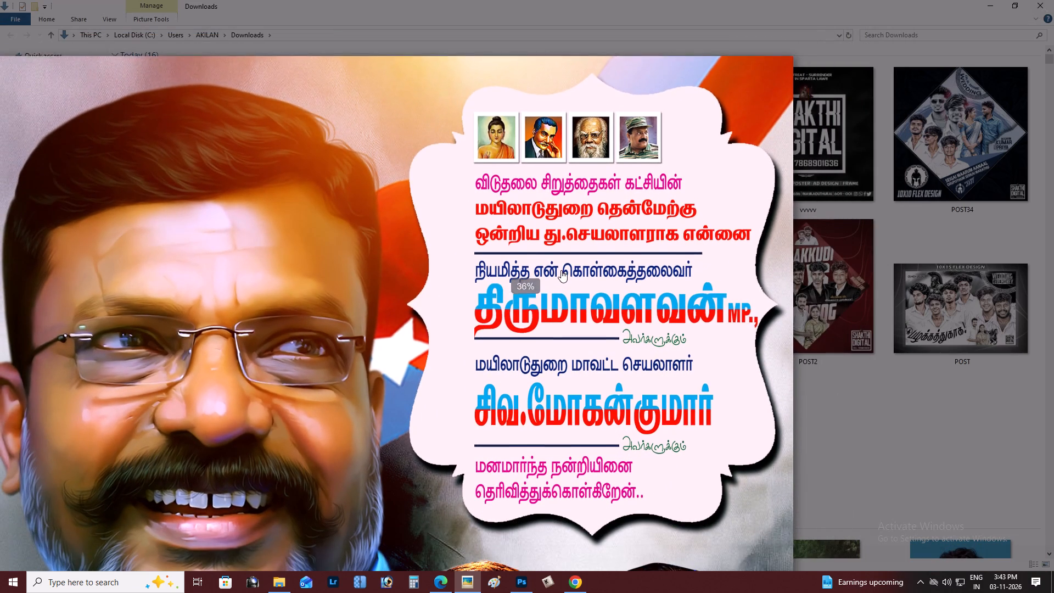
drag(561, 270, 598, 230)
scroll(601, 229, up, 1)
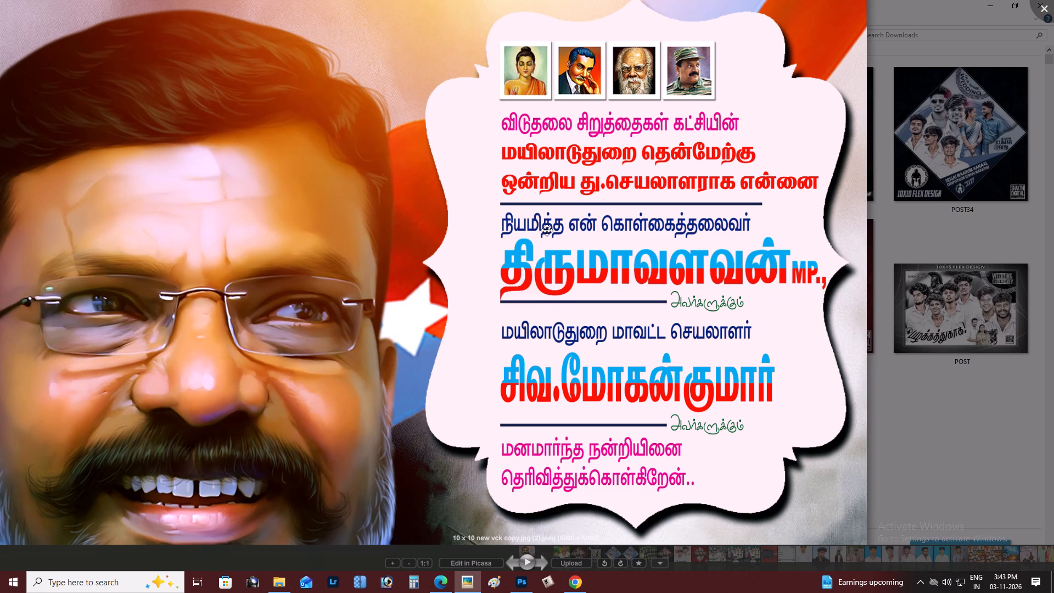
scroll(547, 230, down, 1)
scroll(669, 290, down, 2)
scroll(666, 288, up, 4)
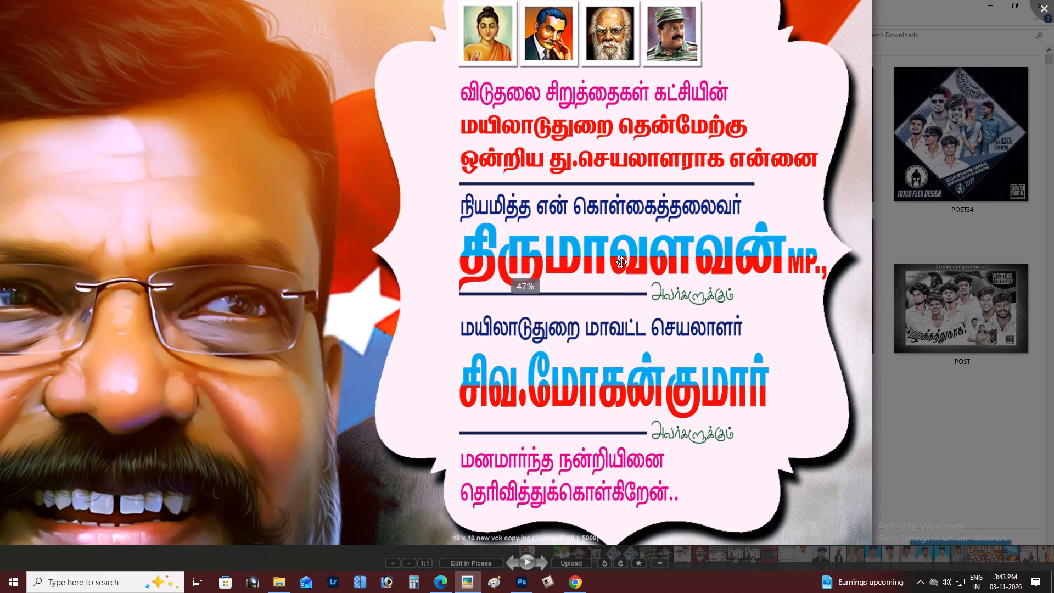
Copy the 10 x 10 new vck copy image from the viewer and paste it into 25x36.psd in Photoshop 2026.
right_click(621, 262)
right_click(569, 257)
right_click(569, 244)
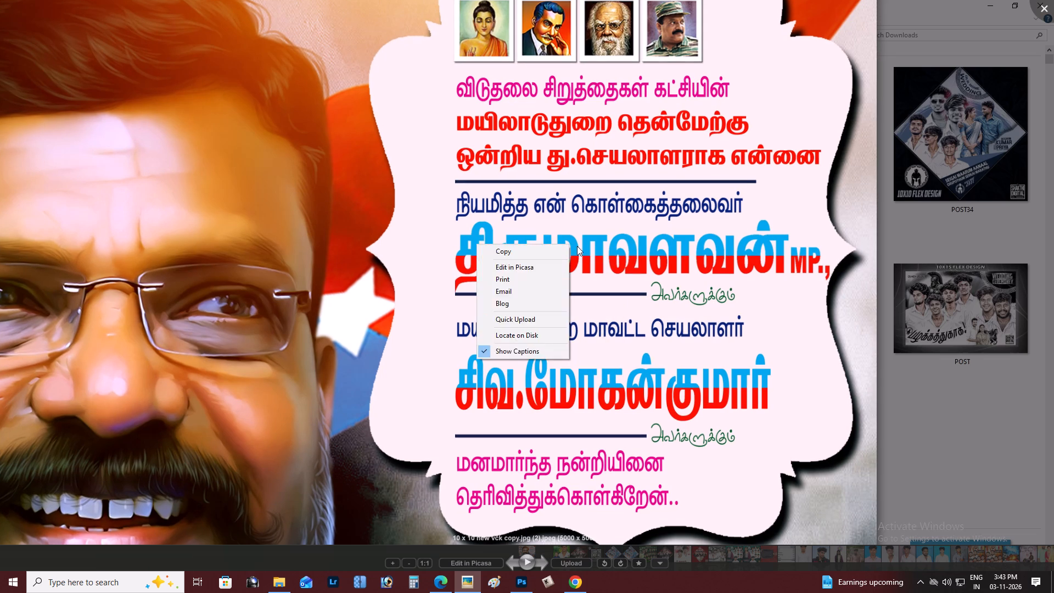
click(582, 250)
right_click(567, 251)
click(531, 258)
right_click(531, 258)
click(503, 267)
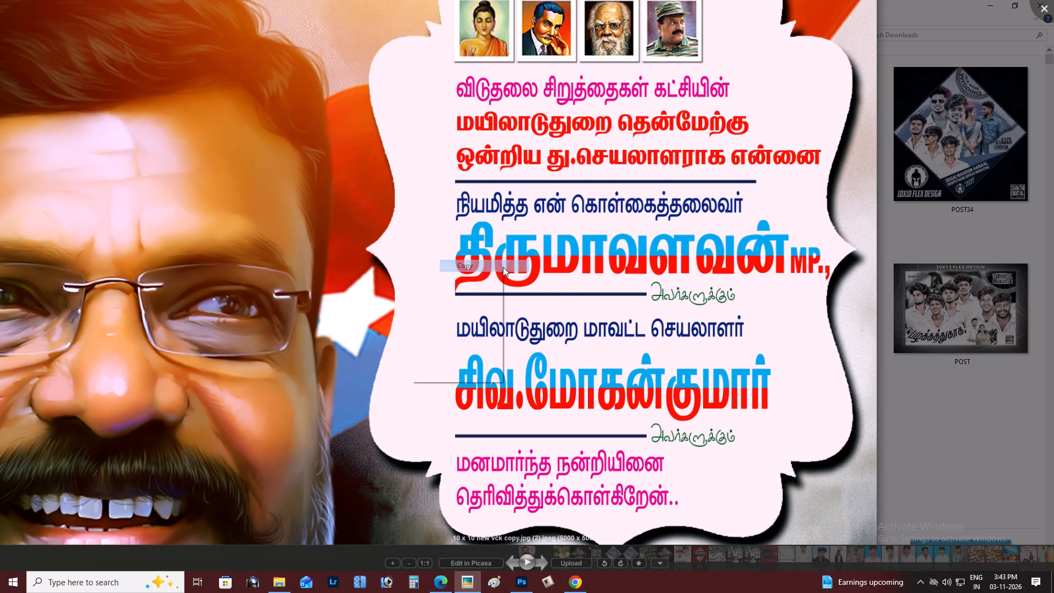
right_click(503, 267)
click(483, 279)
key(alt+Tab)
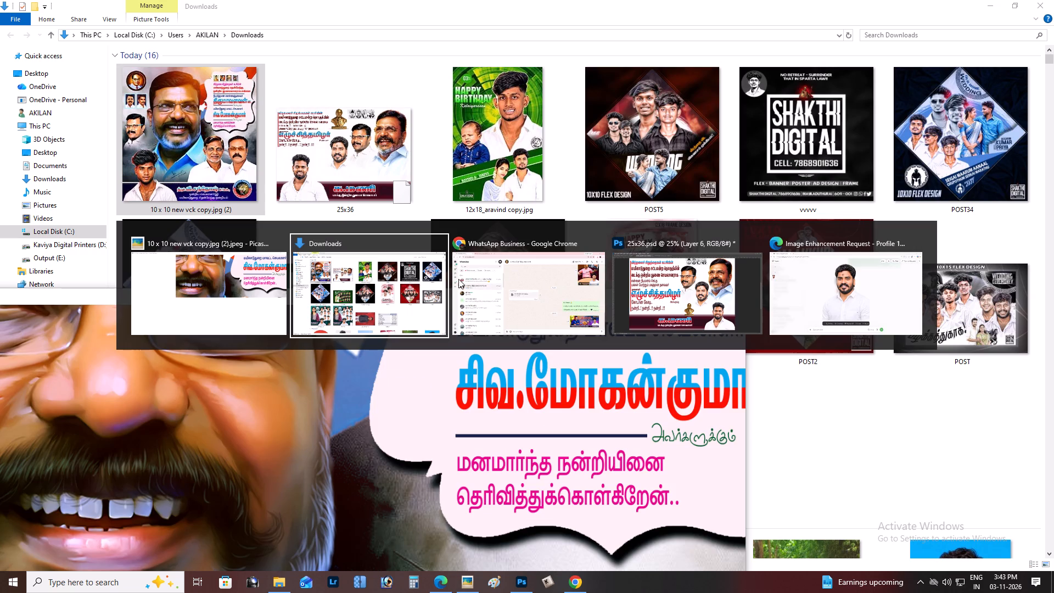
alt+click(694, 290)
key(ctrl+v)
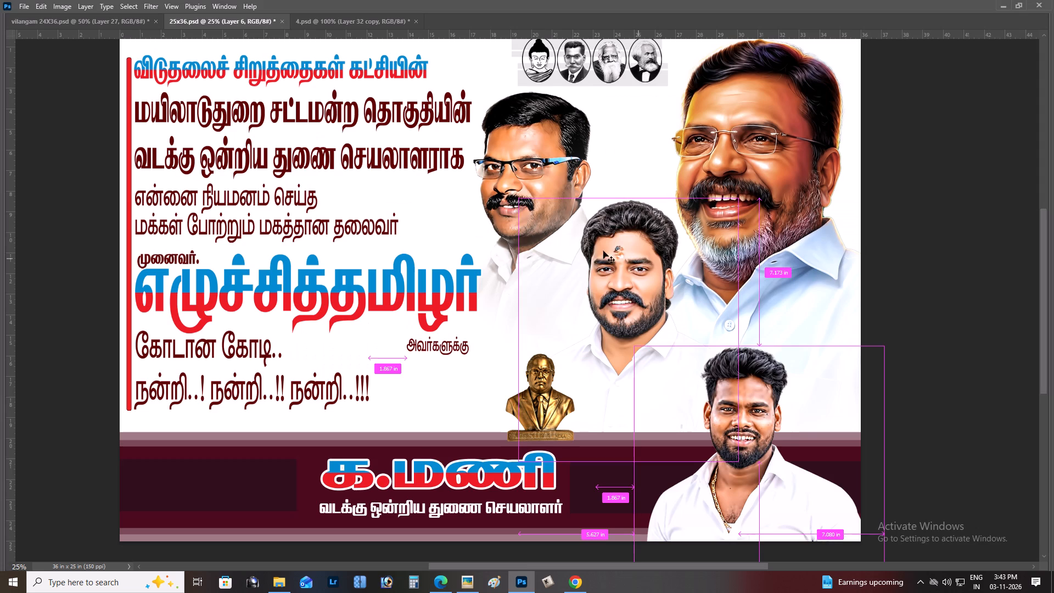
key(ctrl+shift+bracketright)
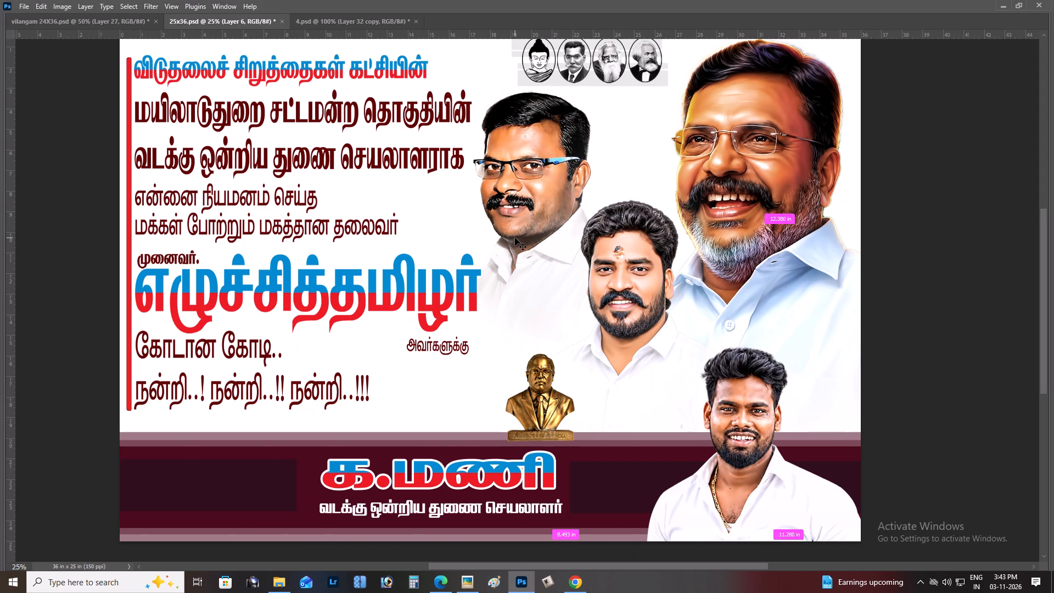
key(ctrl+v)
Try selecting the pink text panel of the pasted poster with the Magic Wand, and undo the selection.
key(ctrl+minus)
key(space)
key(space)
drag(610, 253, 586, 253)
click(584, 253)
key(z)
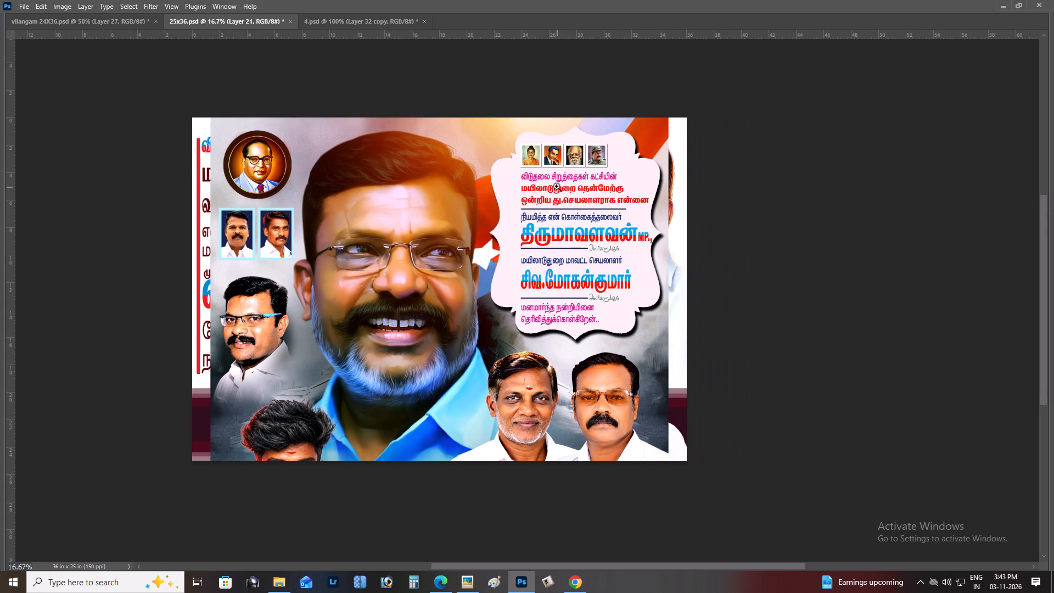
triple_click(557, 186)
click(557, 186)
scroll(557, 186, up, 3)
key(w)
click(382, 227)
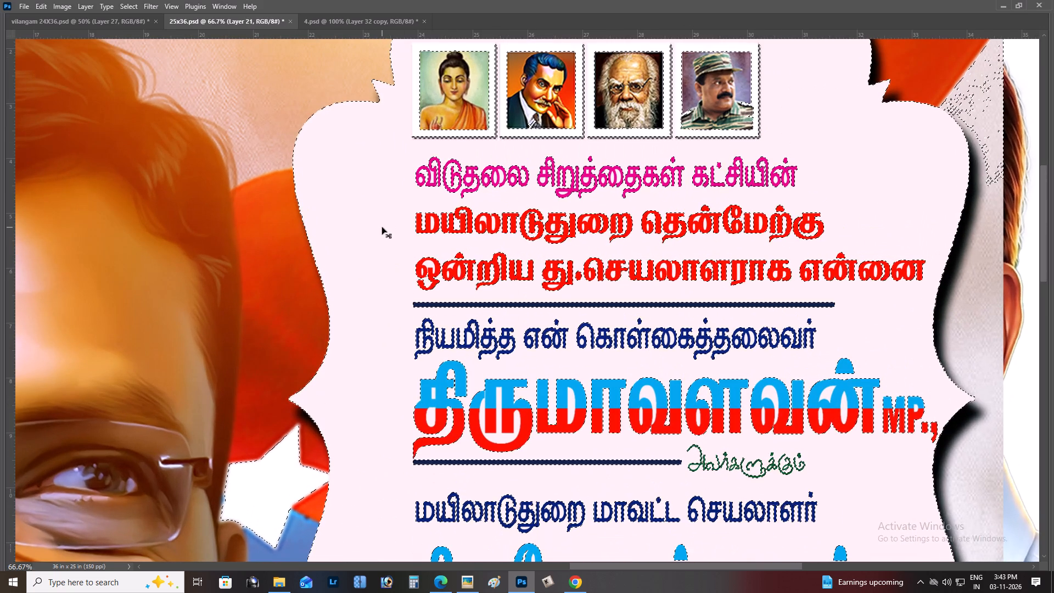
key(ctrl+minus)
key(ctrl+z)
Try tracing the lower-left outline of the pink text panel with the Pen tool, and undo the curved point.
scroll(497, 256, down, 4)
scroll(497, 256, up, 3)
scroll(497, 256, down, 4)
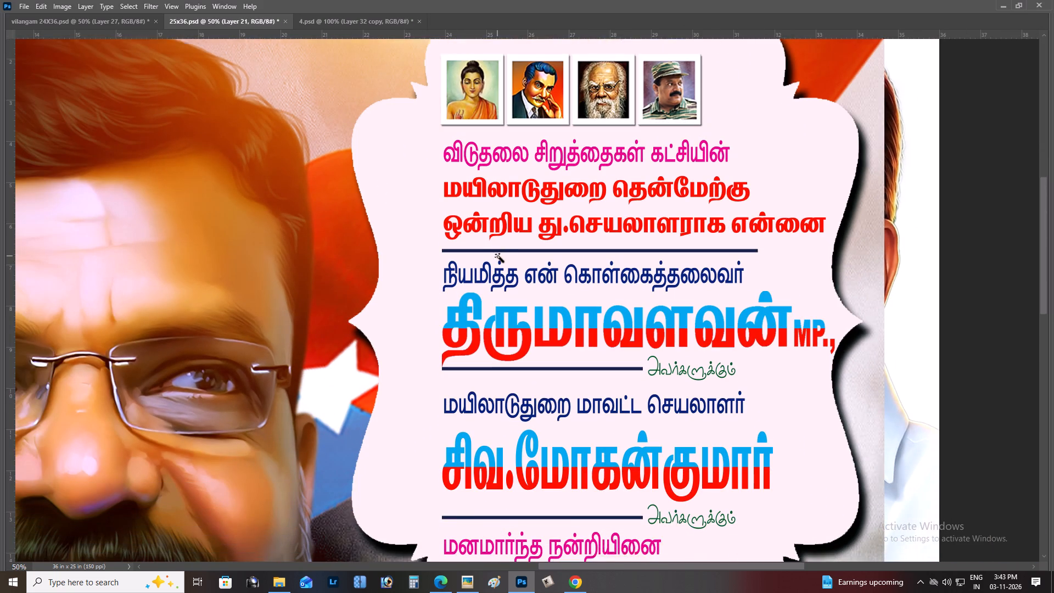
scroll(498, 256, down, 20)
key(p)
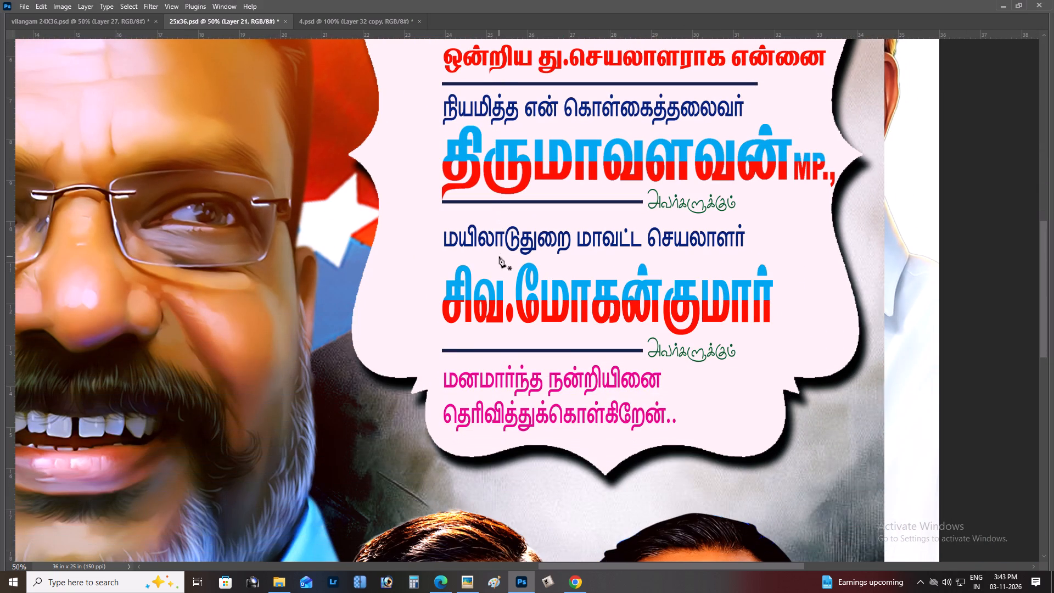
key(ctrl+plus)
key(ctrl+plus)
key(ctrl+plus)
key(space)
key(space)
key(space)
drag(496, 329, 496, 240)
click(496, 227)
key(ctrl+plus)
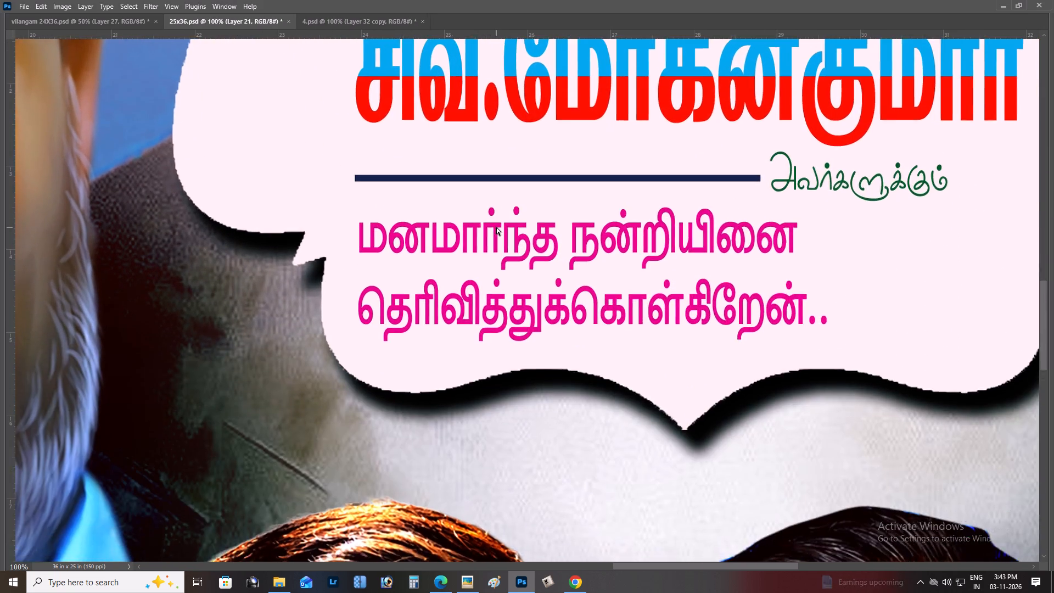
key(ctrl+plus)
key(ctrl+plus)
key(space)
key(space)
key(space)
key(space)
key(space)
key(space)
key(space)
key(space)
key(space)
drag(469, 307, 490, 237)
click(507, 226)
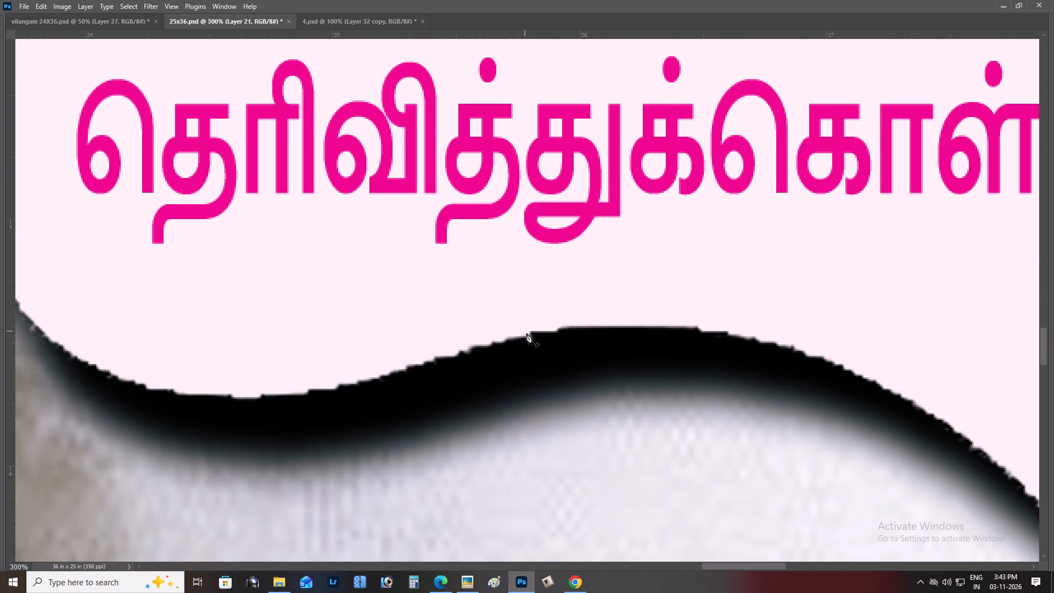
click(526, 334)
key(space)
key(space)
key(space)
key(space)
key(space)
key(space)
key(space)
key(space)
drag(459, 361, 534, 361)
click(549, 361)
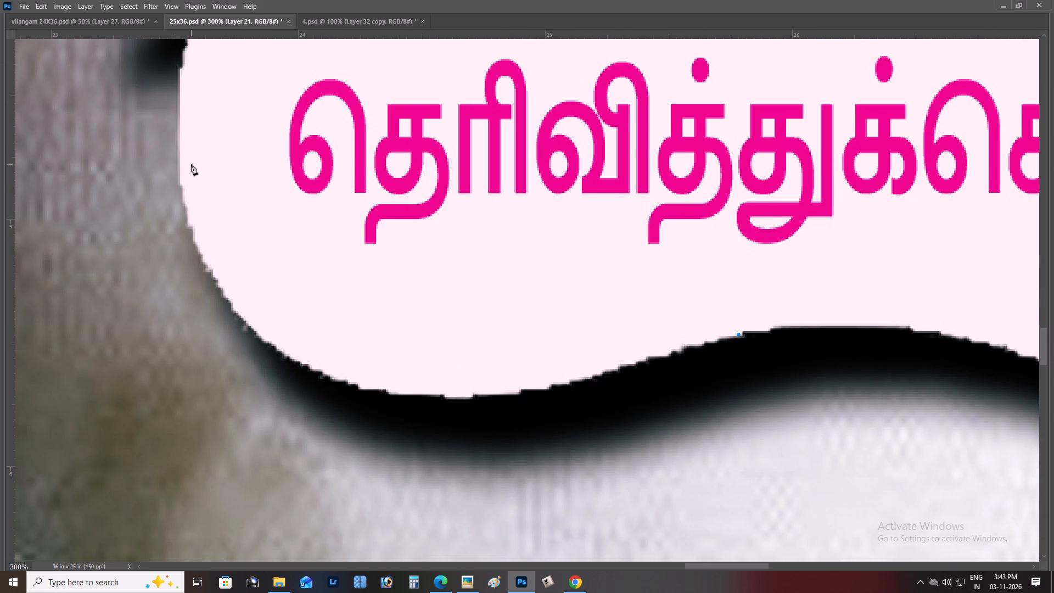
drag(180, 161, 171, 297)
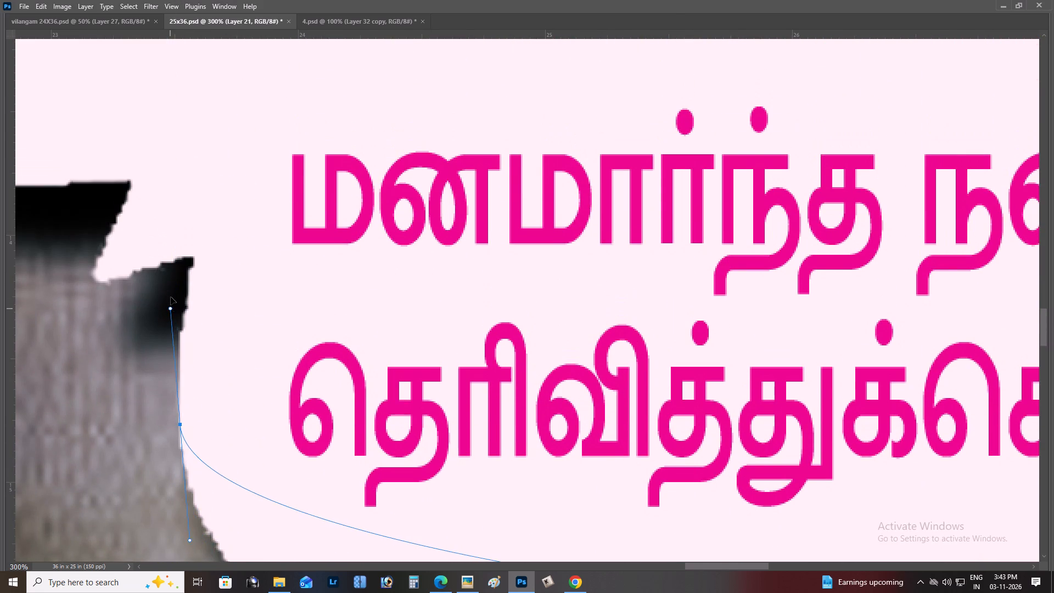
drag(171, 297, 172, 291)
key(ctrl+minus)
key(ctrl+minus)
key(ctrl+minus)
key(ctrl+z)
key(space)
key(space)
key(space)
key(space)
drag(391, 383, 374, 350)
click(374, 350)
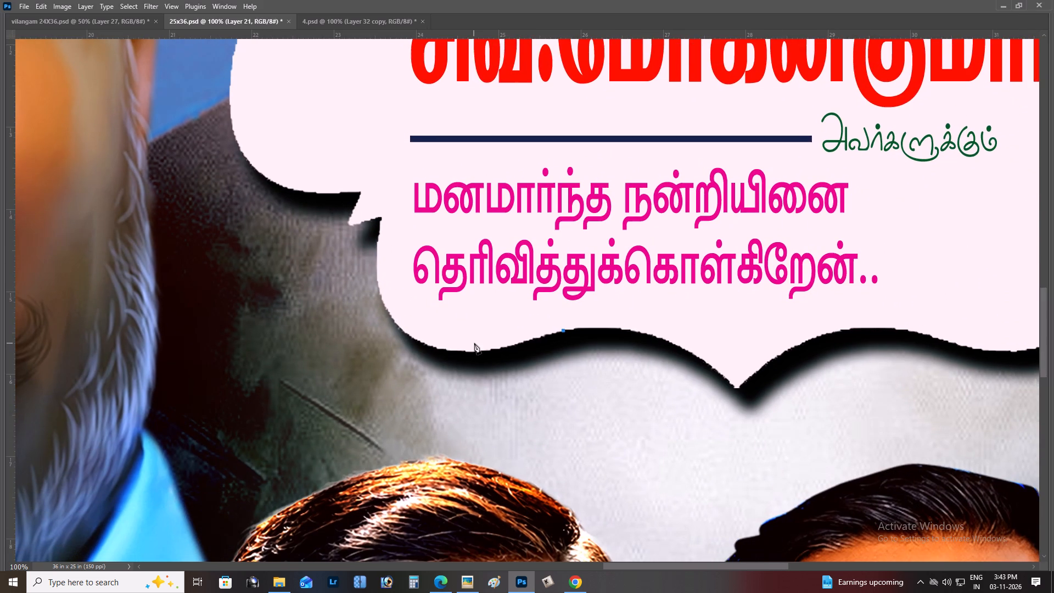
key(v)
Save 25x36.psd with the pasted poster image over the layout.
key(ctrl+minus)
key(ctrl+minus)
key(space)
key(space)
key(space)
key(space)
key(space)
key(space)
key(space)
key(space)
key(space)
key(space)
key(space)
key(space)
key(space)
key(space)
key(space)
key(space)
key(space)
key(space)
key(space)
key(space)
drag(474, 347, 415, 401)
click(401, 409)
scroll(402, 410, up, 2)
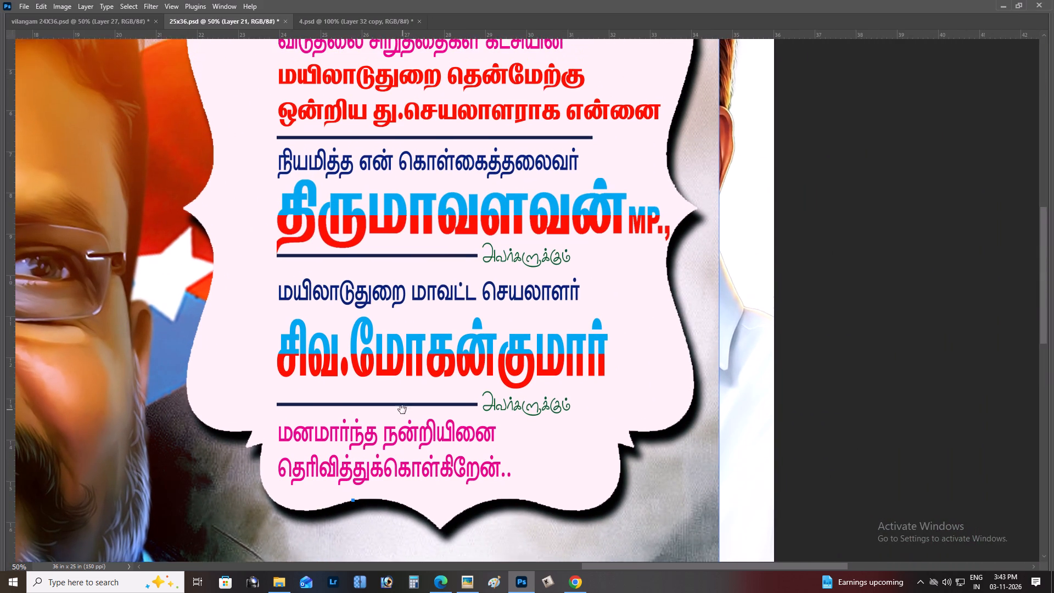
scroll(402, 410, up, 5)
key(ctrl+minus)
scroll(450, 390, up, 2)
scroll(450, 390, down, 1)
key(ctrl+minus)
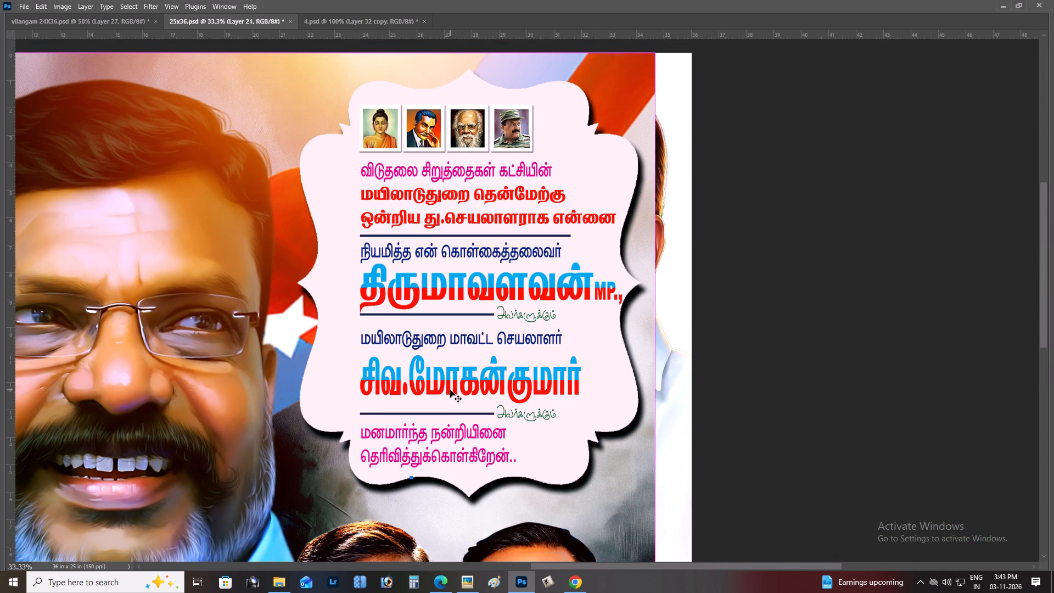
key(ctrl+minus)
key(ctrl+minus)
key(ctrl+s)
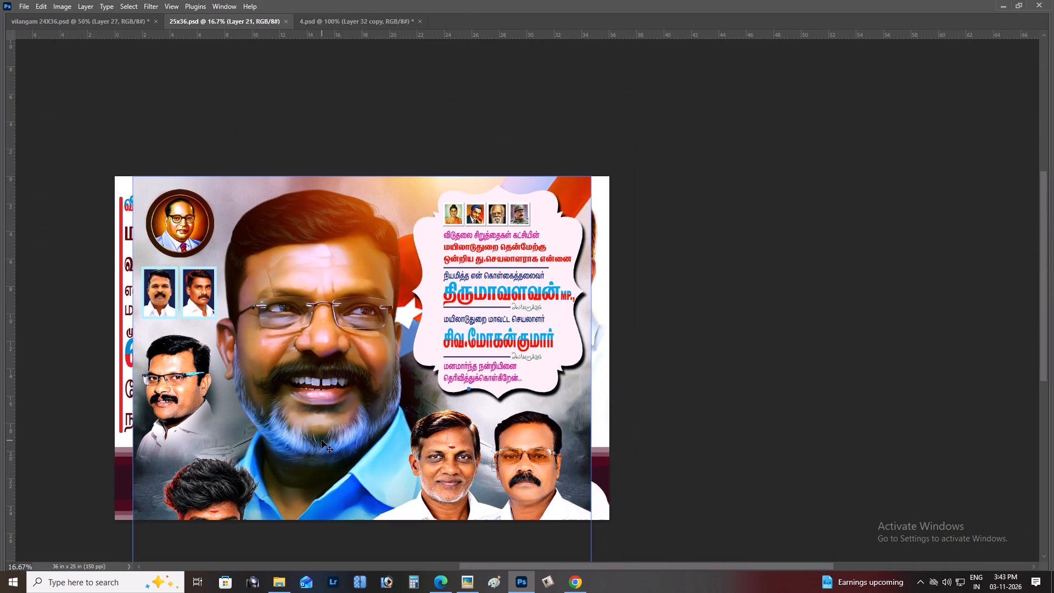
Quit Photoshop 2026 without saving the pending changes in the open documents, including 4.psd.
scroll(322, 440, up, 1)
scroll(322, 440, down, 2)
scroll(322, 440, up, 1)
scroll(322, 440, down, 1)
key(ctrl+q)
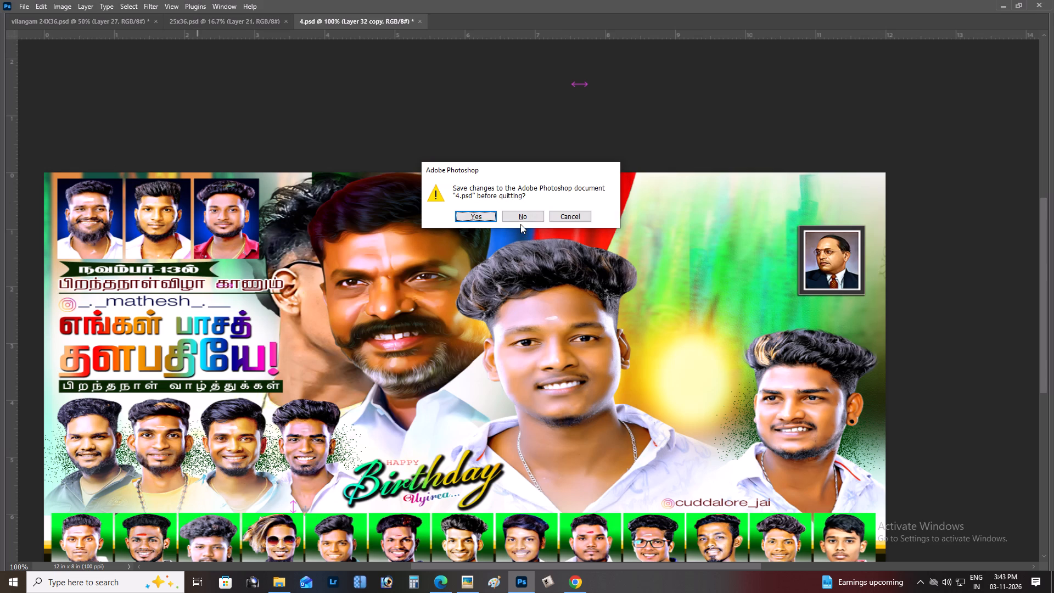
click(520, 218)
click(521, 213)
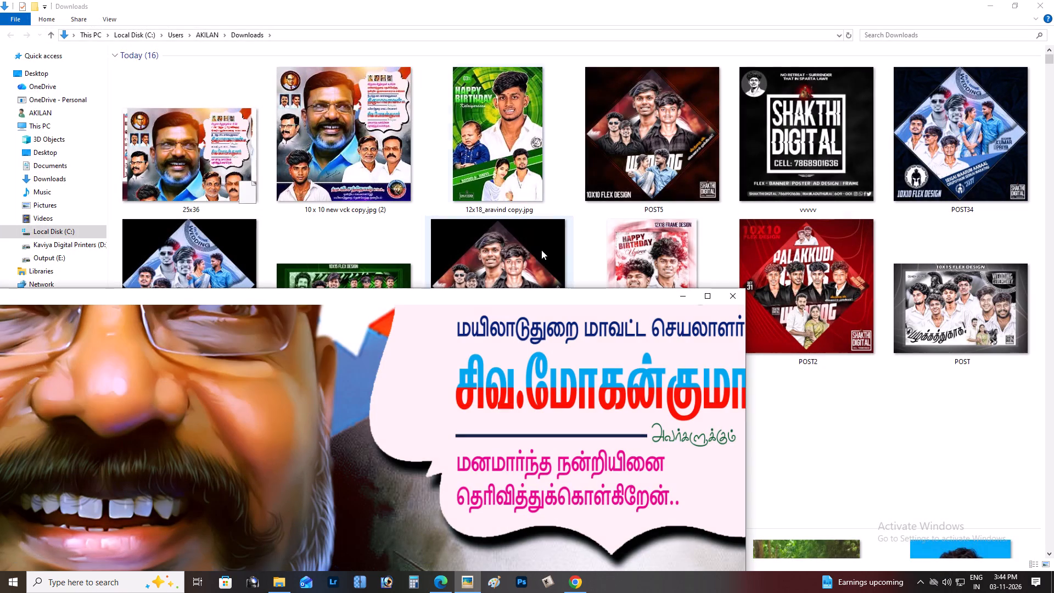
Launch Adobe Photoshop 7.0.
click(388, 584)
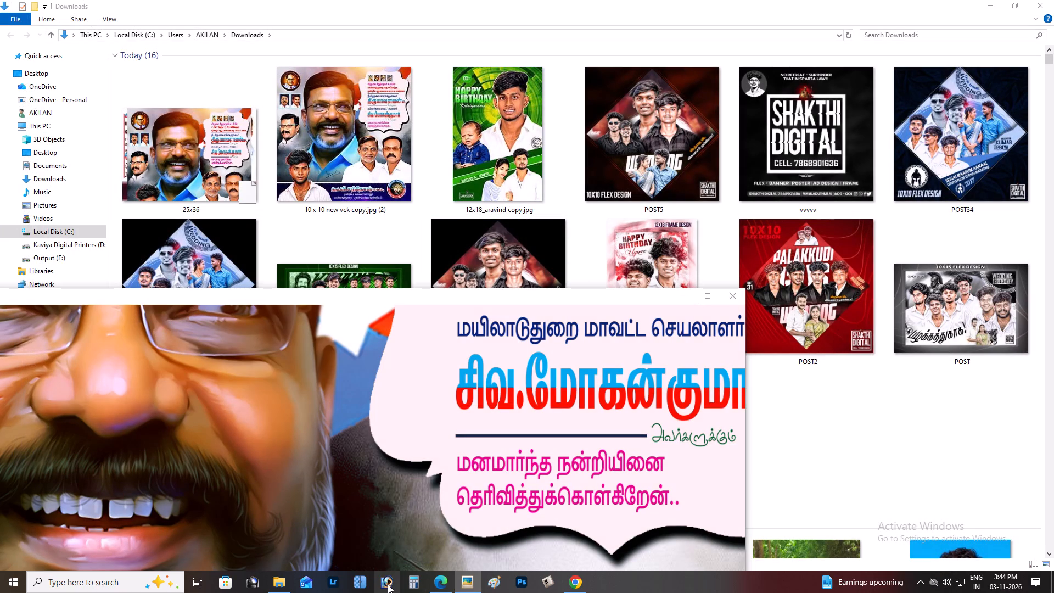
click(388, 583)
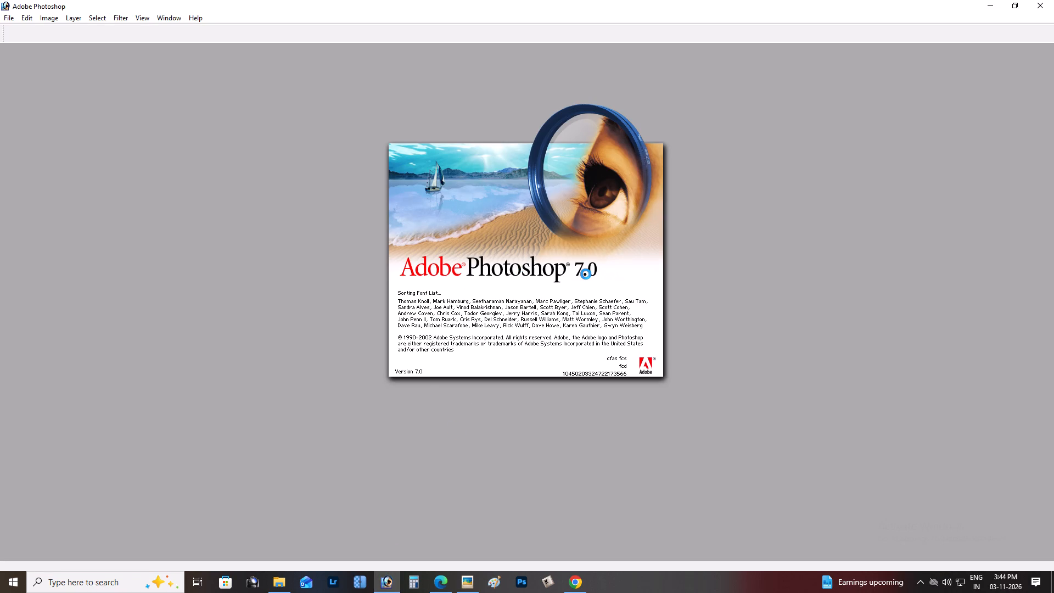
Open 25x36.psd from the Downloads folder and show it in full-screen mode with the pasted poster layer selected.
double_click(539, 237)
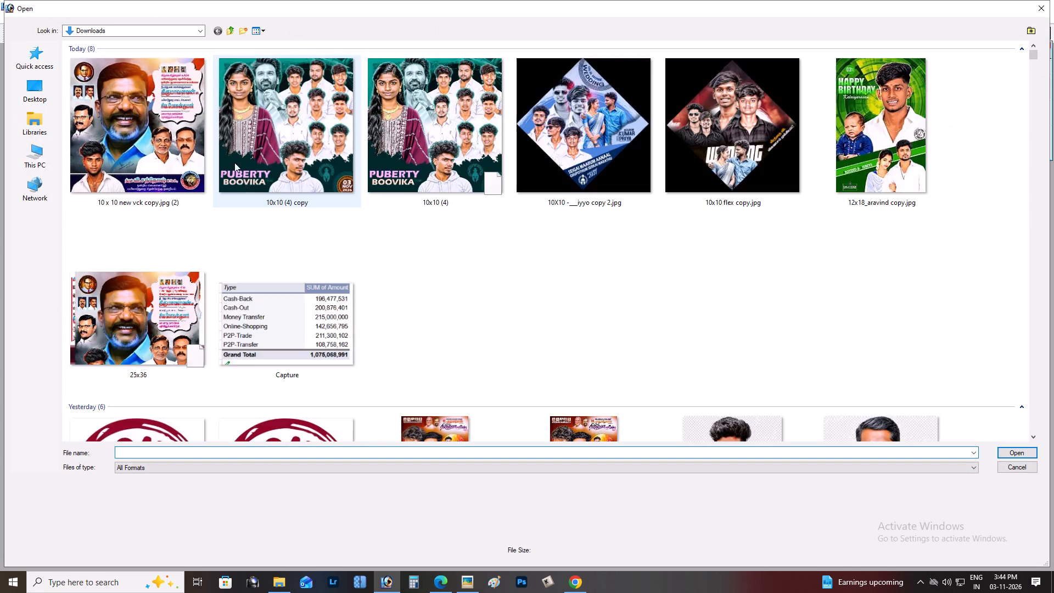
click(134, 178)
key(Return)
scroll(243, 190, up, 3)
scroll(243, 190, down, 4)
key(Return)
right_click(393, 203)
click(405, 206)
key(f)
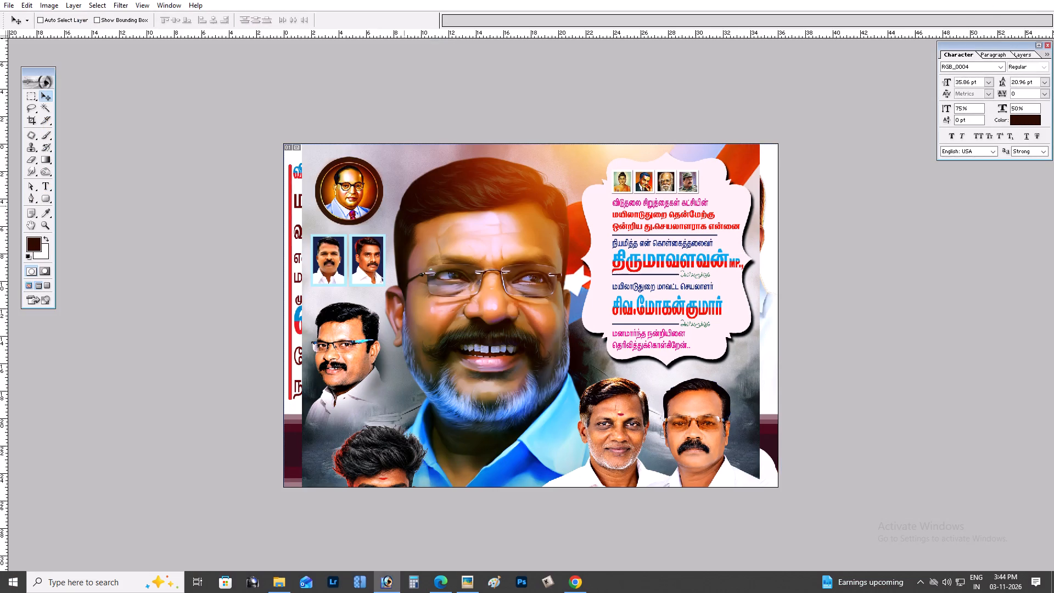
Shift the pasted poster image left and slightly down across the 25x36 layout.
drag(496, 246, 490, 233)
key(ctrl+plus)
key(space)
drag(481, 243, 277, 345)
drag(797, 299, 688, 331)
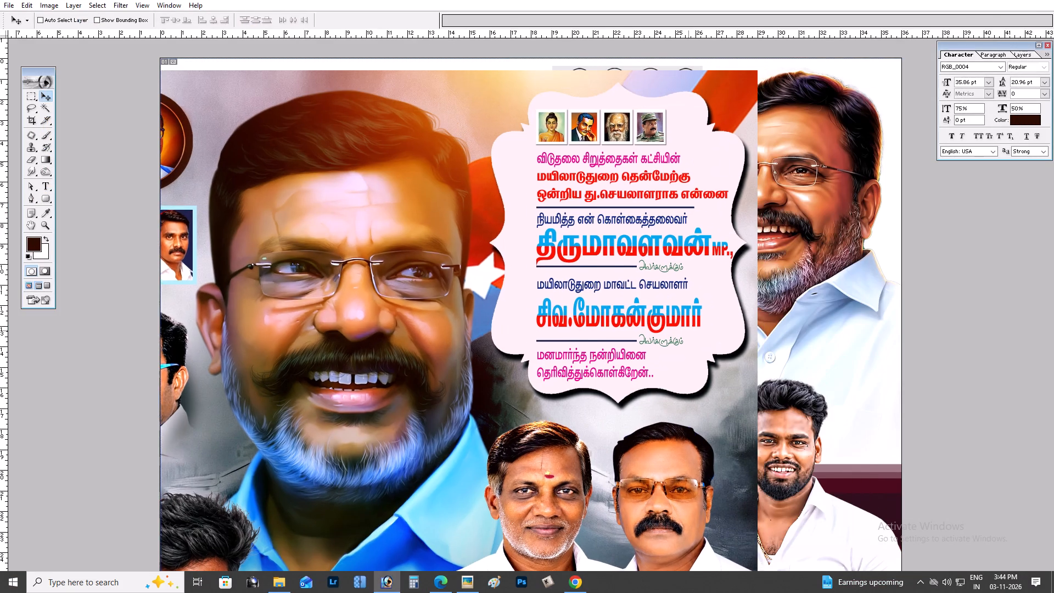
drag(688, 331, 687, 355)
Marquee-select the pink text panel area of the pasted poster and cut it.
scroll(687, 355, up, 3)
key(m)
drag(488, 148, 745, 478)
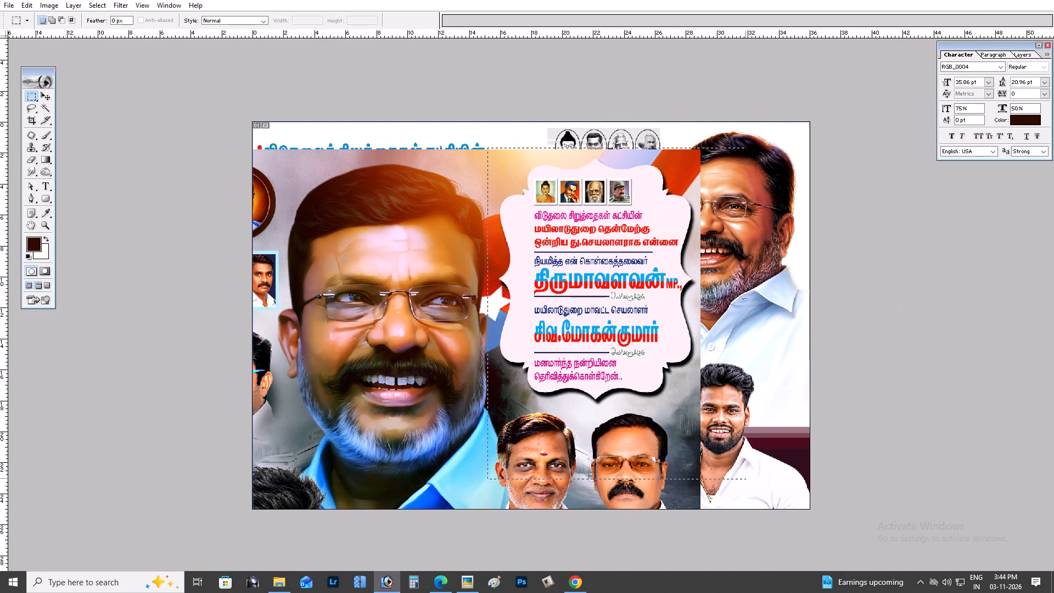
drag(745, 478, 699, 409)
key(ctrl+x)
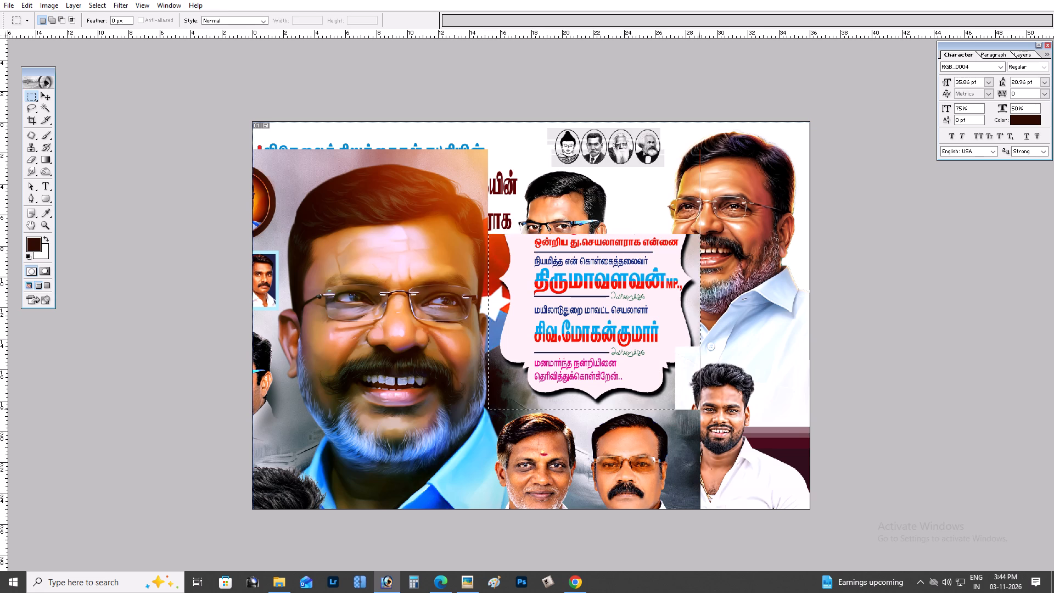
Delete the leftover poster layer, and paste the cut pink text panel over the portraits on the layout's right side.
key(v)
key(alt+l)
key(alt+l)
key(alt+l)
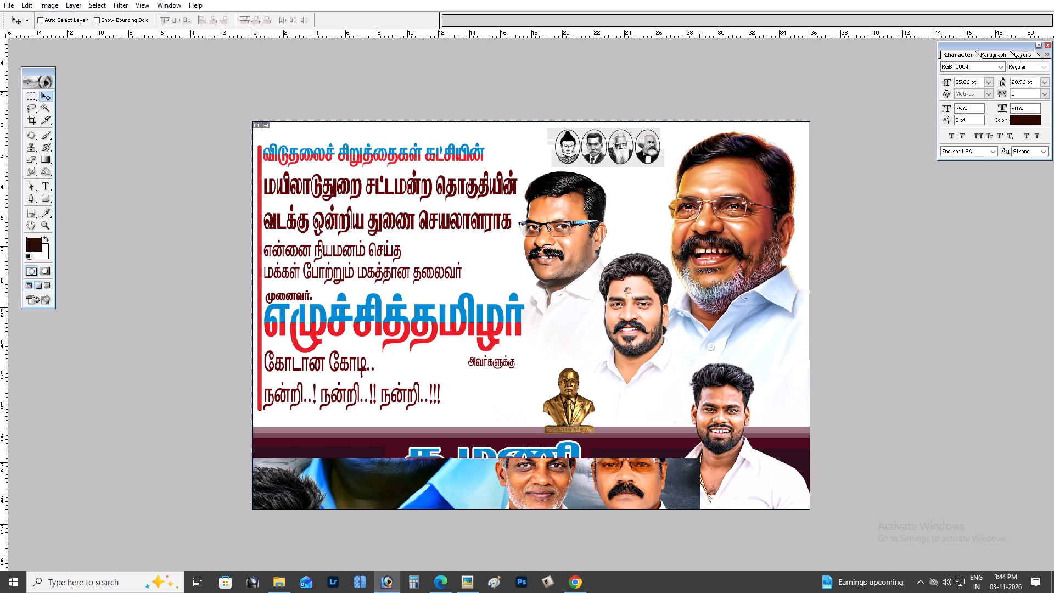
key(ctrl+v)
drag(554, 385, 726, 335)
Merge the old Tamil message text layers on the layout's left side and delete the merged text block.
right_click(405, 308)
click(416, 312)
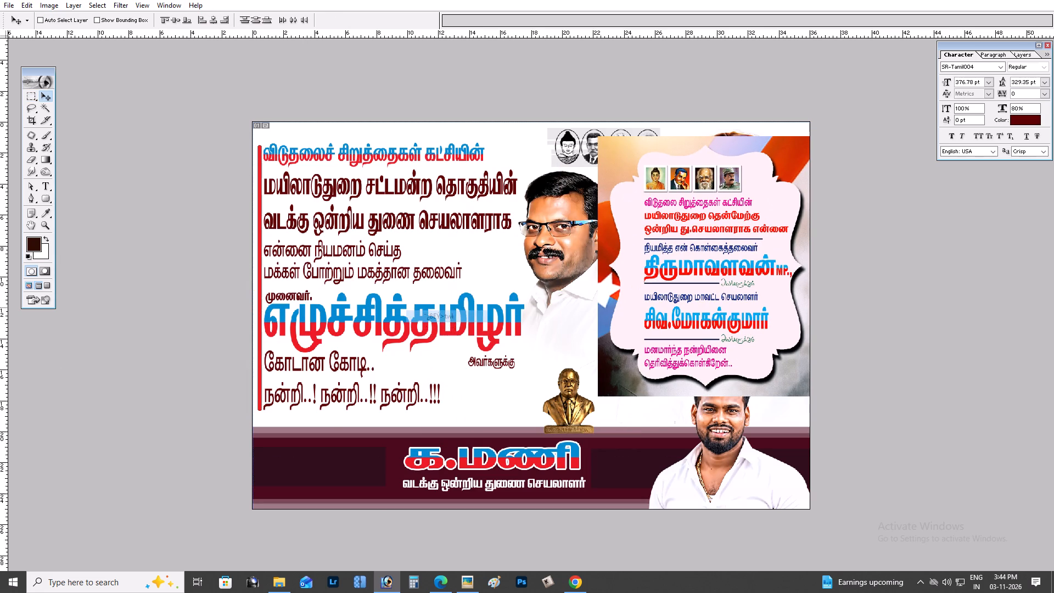
right_click(400, 306)
click(410, 310)
drag(412, 310, 425, 313)
key(ctrl+z)
key(ctrl+e)
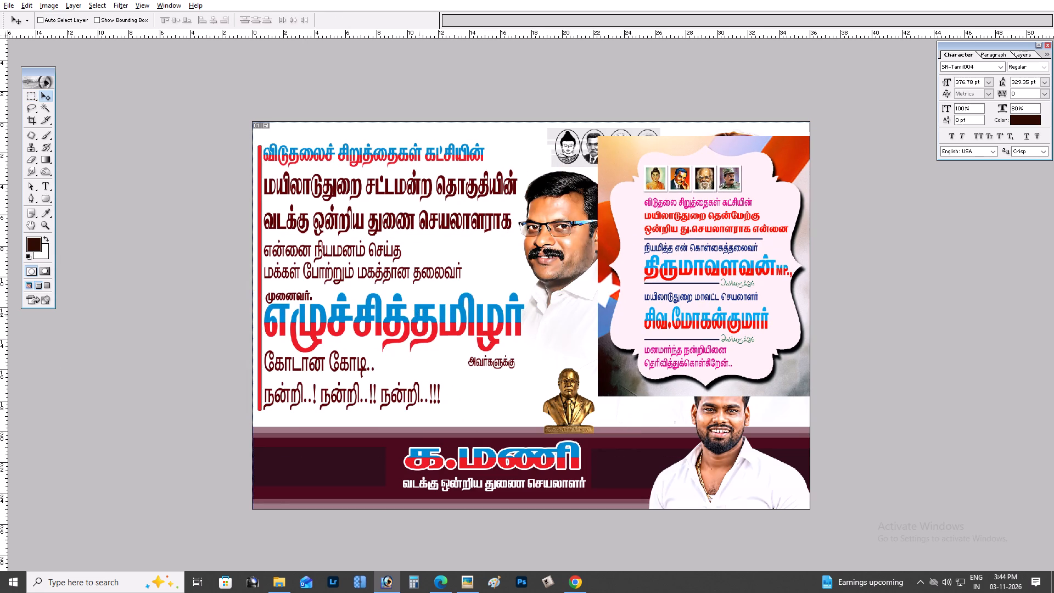
key(alt+l)
key(alt+l)
key(alt+l)
Move the pasted pink text panel into the cleared area on the layout's left side.
scroll(464, 296, up, 4)
key(ctrl+plus)
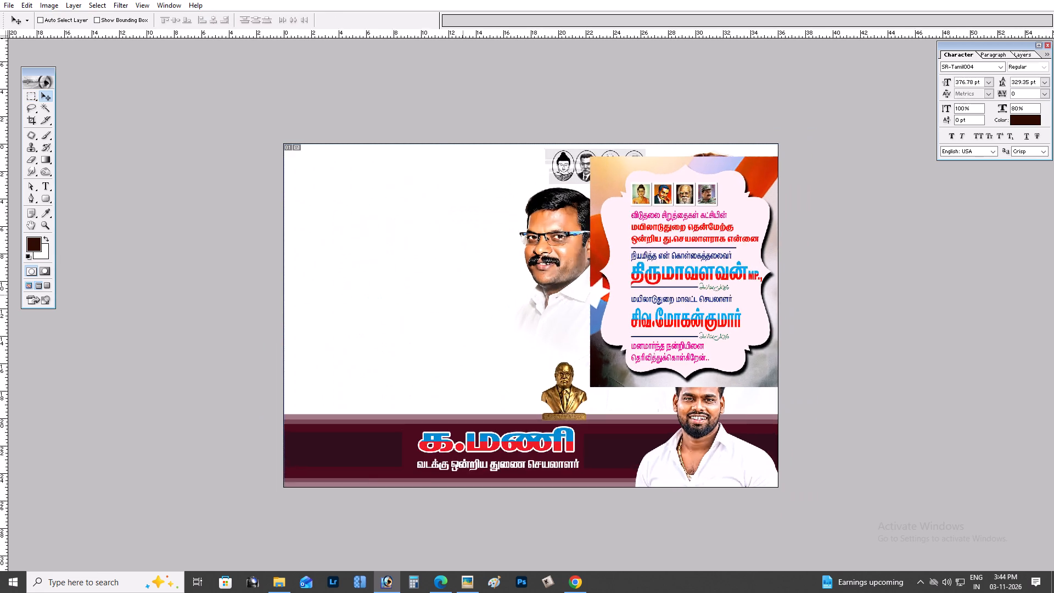
key(ctrl+plus)
key(space)
drag(462, 295, 453, 310)
right_click(646, 262)
click(663, 268)
drag(671, 267, 259, 286)
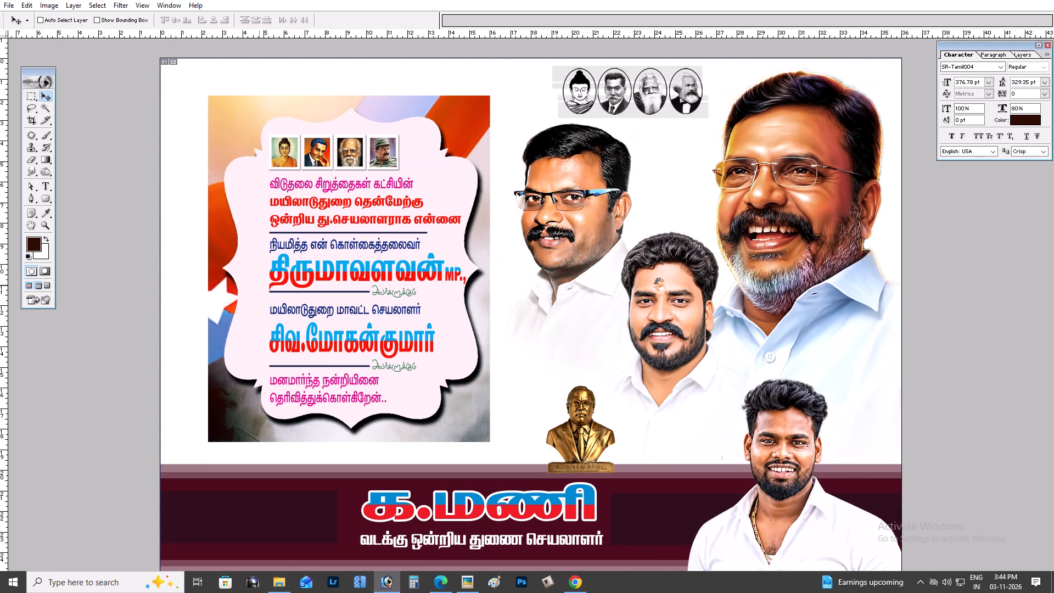
drag(259, 286, 257, 286)
Magic Wand-select and cut the grey background and dark shadow along the pink panel's upper right edge.
key(ctrl+plus)
scroll(265, 283, up, 9)
key(w)
click(456, 276)
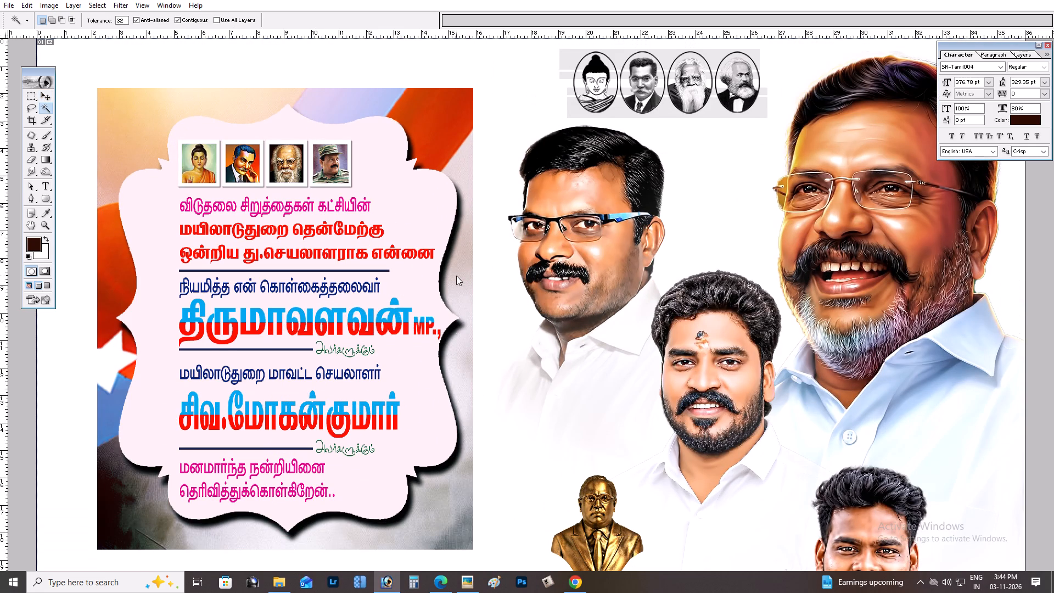
key(ctrl+x)
click(442, 277)
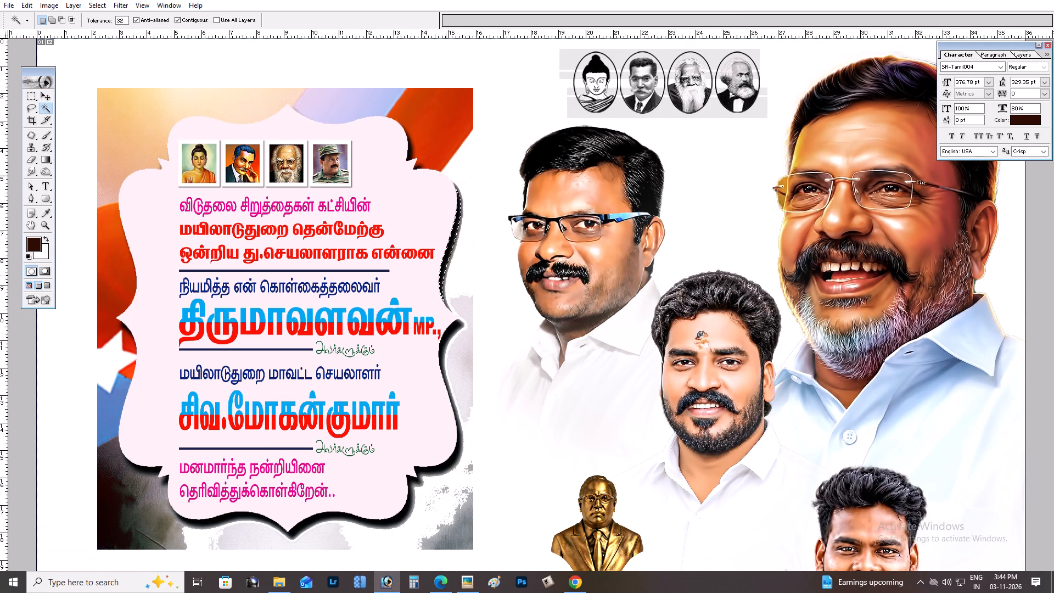
key(ctrl+x)
click(451, 261)
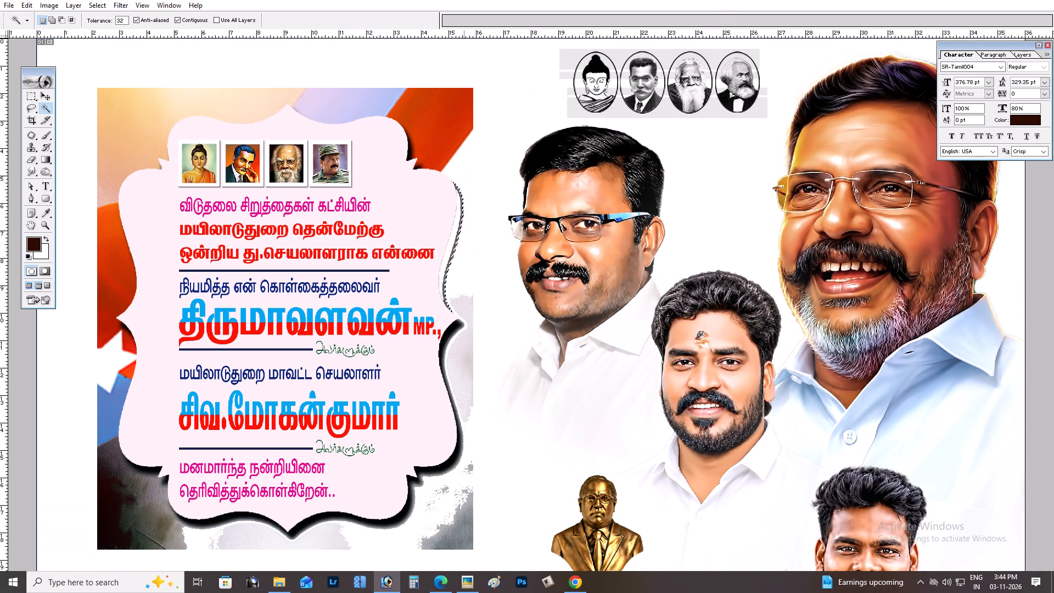
shift+click(469, 309)
key(ctrl+x)
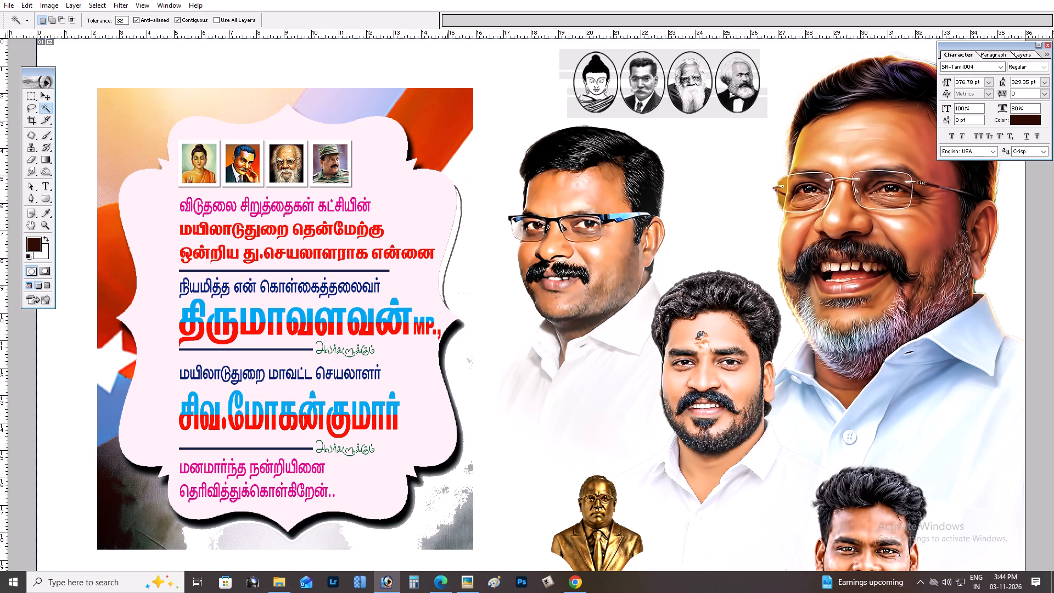
Select and cut the grey and dark background areas around the pink panel's lower edge with the Magic Wand.
scroll(450, 462, down, 3)
click(458, 502)
shift+click(342, 522)
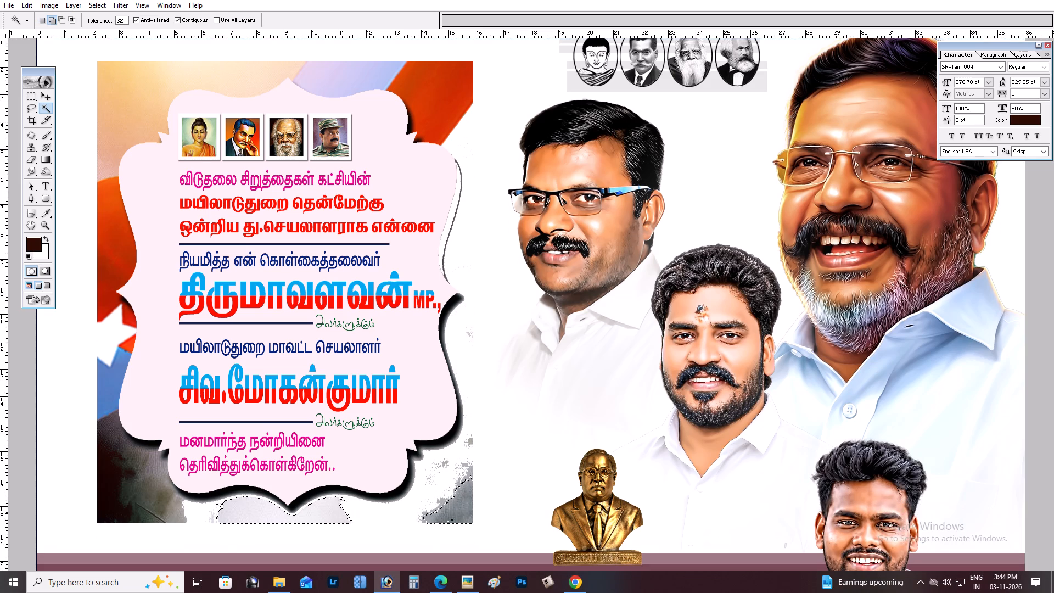
key(ctrl+x)
click(142, 516)
shift+click(154, 468)
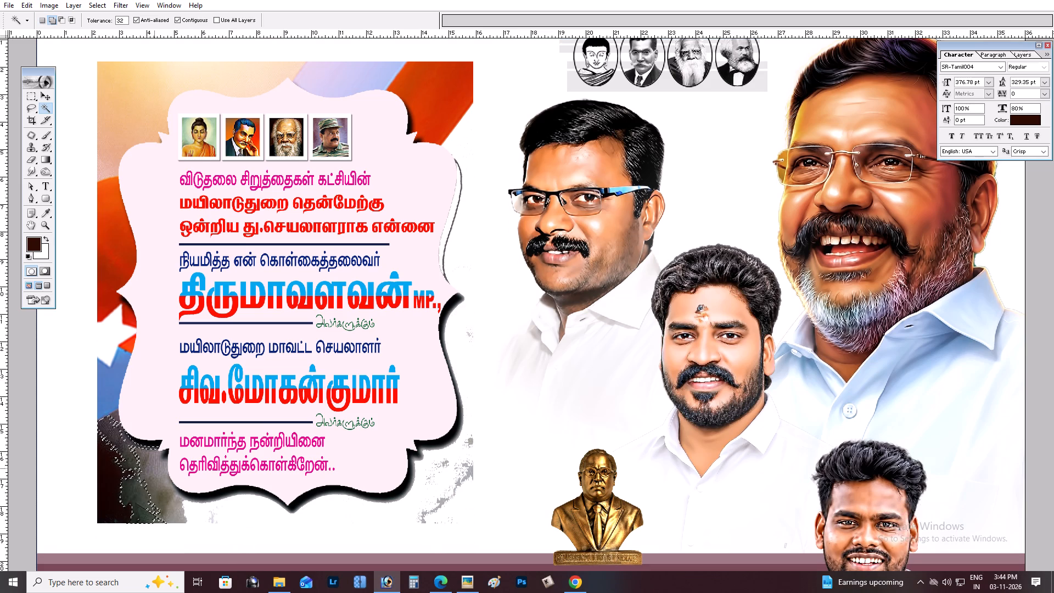
shift+click(162, 499)
key(ctrl+x)
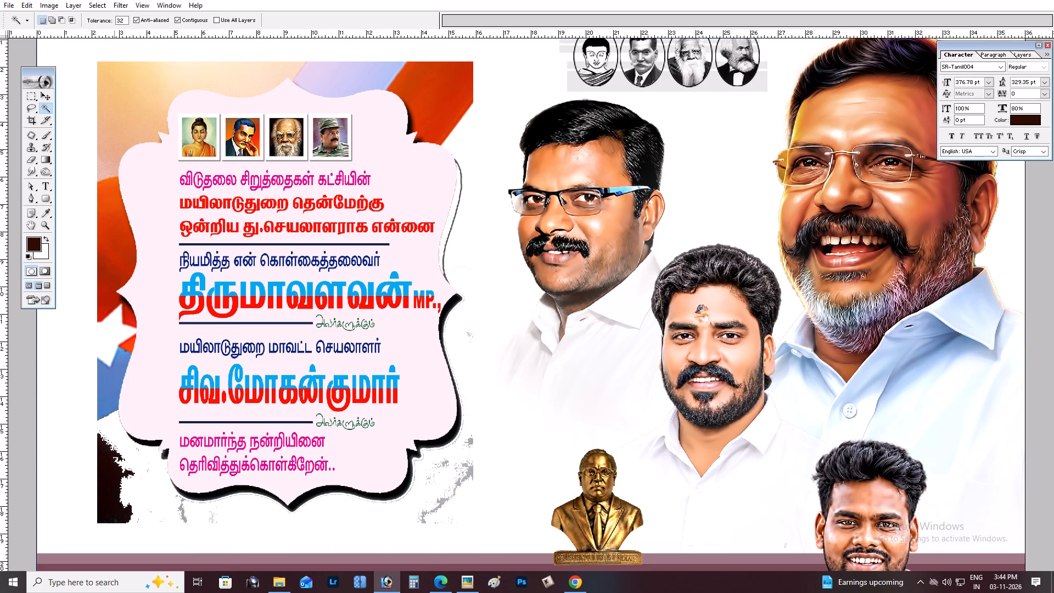
click(114, 464)
drag(108, 491, 107, 498)
key(ctrl+z)
key(ctrl+x)
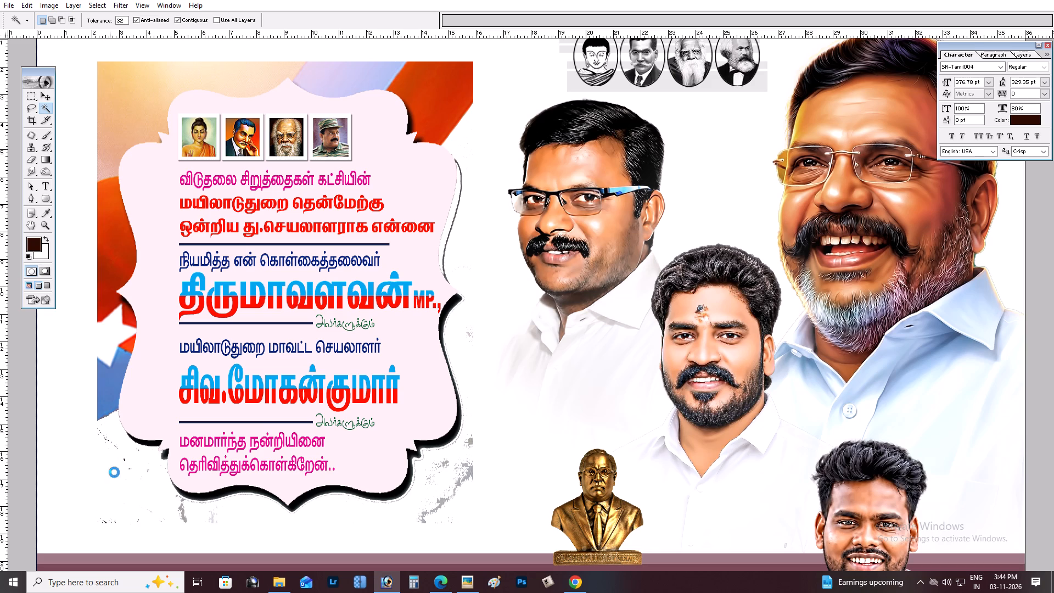
Select and cut the blue and lower red background beside the pink panel's left edge, backing out selections that spill into the panel.
click(106, 399)
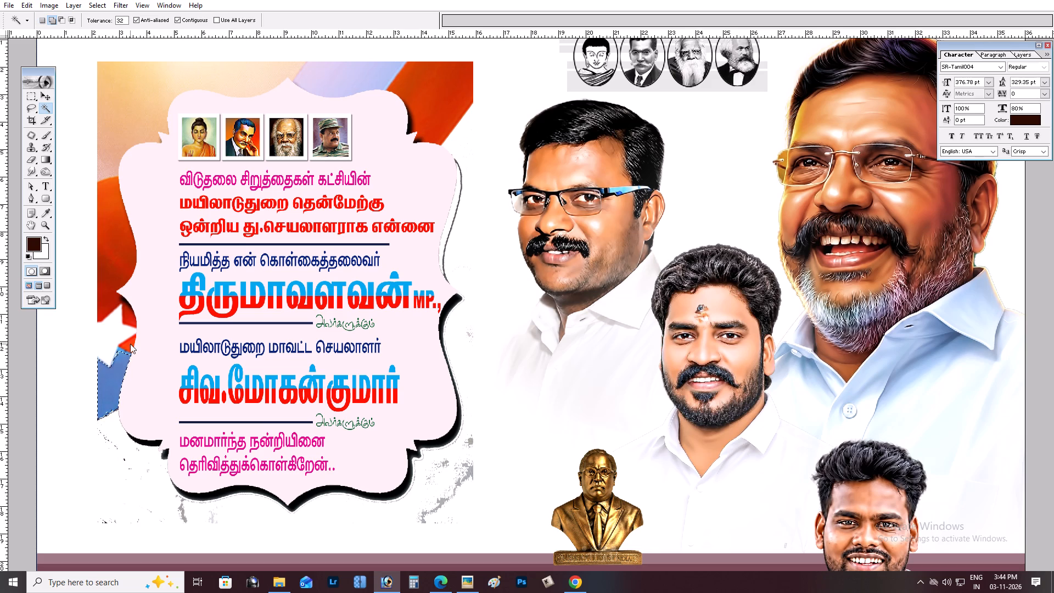
shift+click(130, 344)
shift+click(128, 320)
shift+click(110, 327)
shift+click(109, 290)
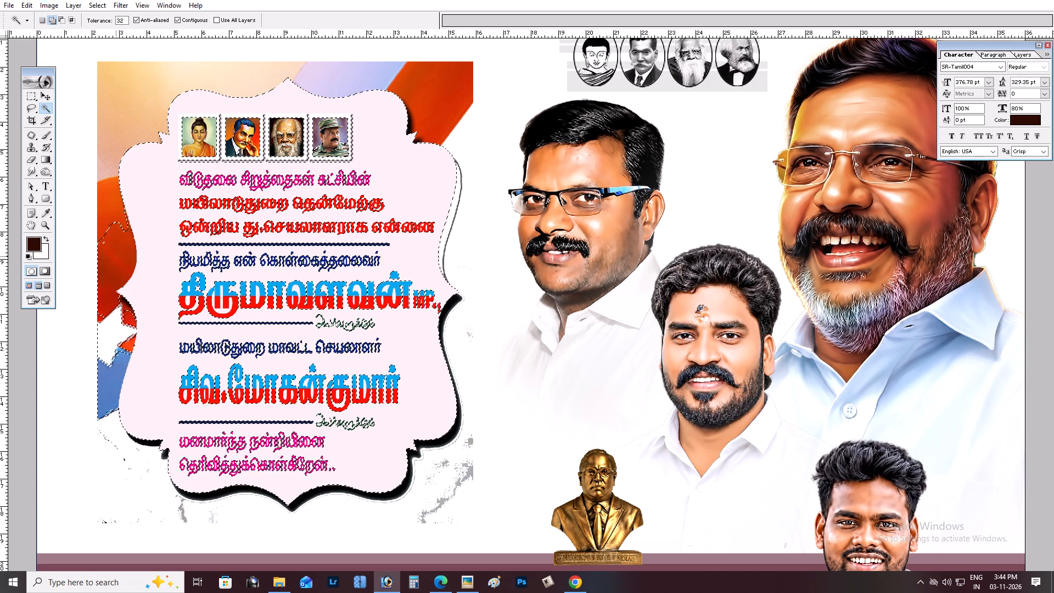
shift+click(109, 216)
shift+drag(109, 162, 109, 156)
shift+drag(124, 118, 125, 113)
key(ctrl+z)
key(ctrl+z)
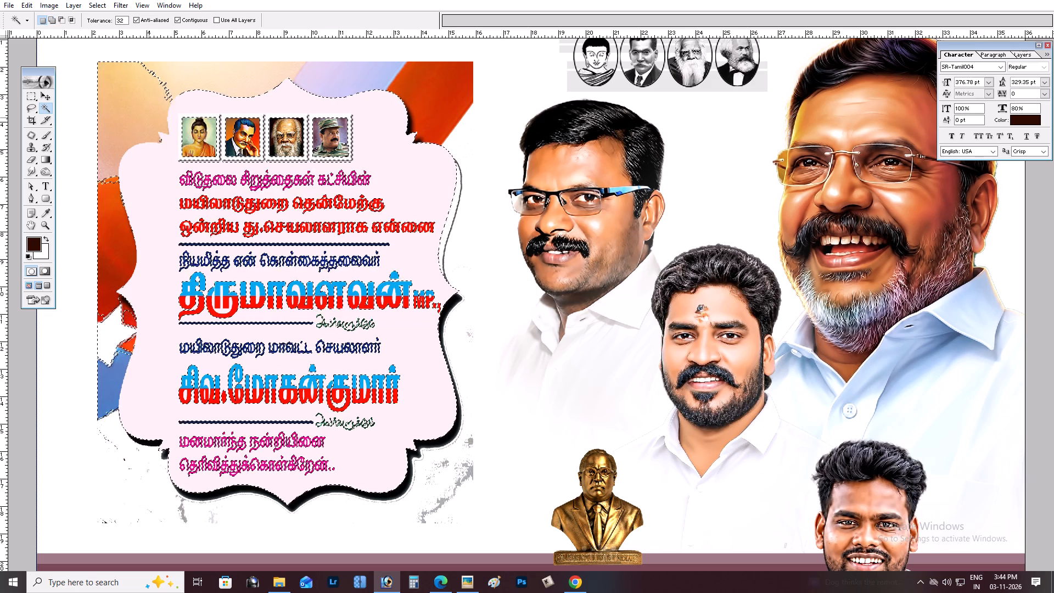
key(ctrl+z)
key(ctrl+z)
key(ctrl+z)
key(ctrl+z)
key(ctrl+z)
key(ctrl+alt+z)
key(ctrl+alt+z)
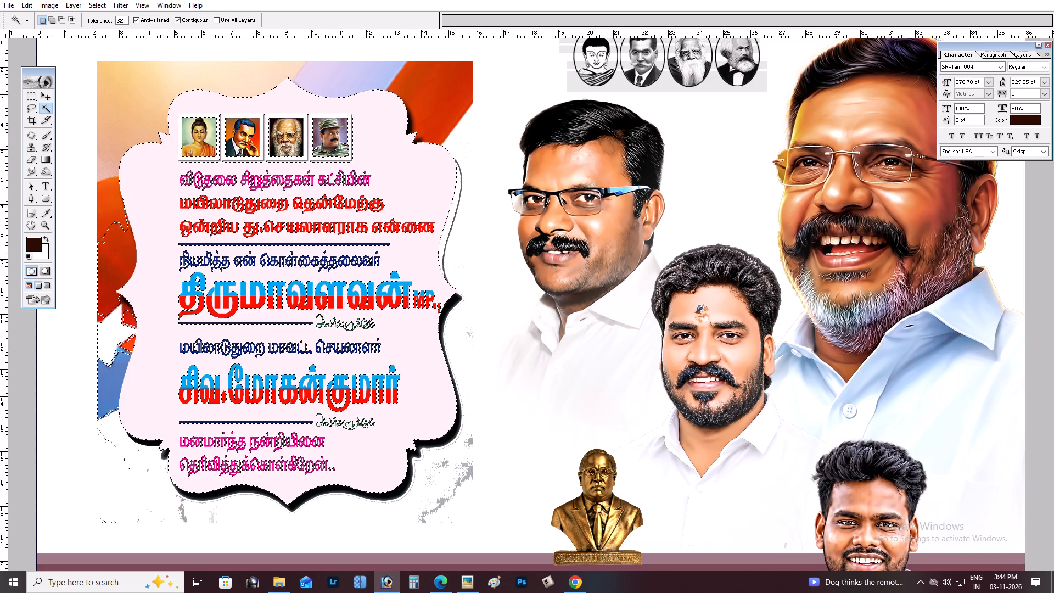
key(ctrl+alt+z)
key(ctrl+alt+z)
key(ctrl+x)
key(space)
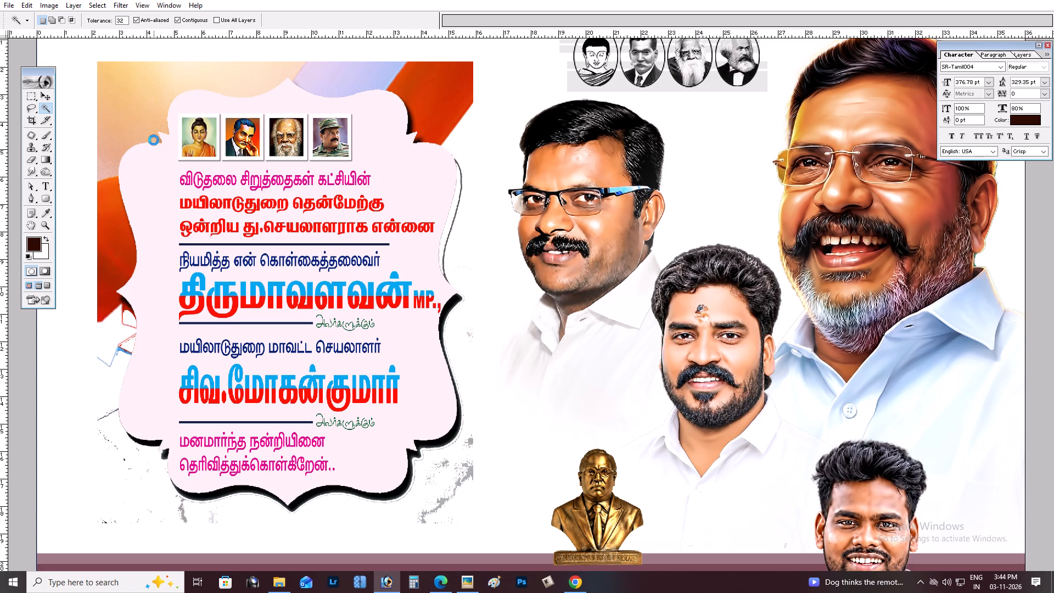
Select and cut the orange, cream and red background around the pink panel's upper-left side with the Magic Wand.
click(115, 236)
shift+click(128, 122)
shift+click(200, 75)
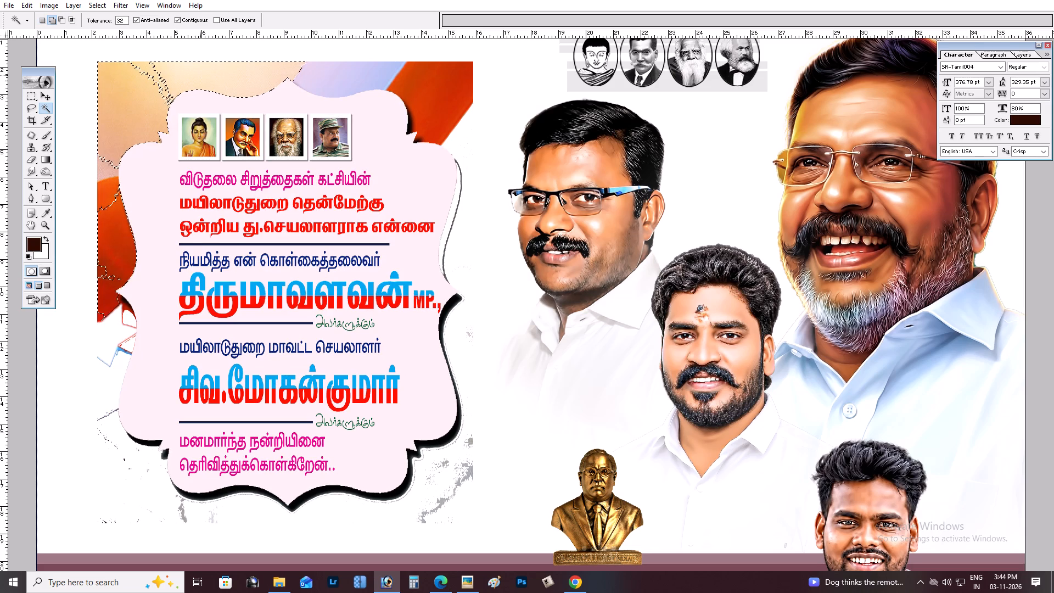
shift+click(316, 75)
key(ctrl+z)
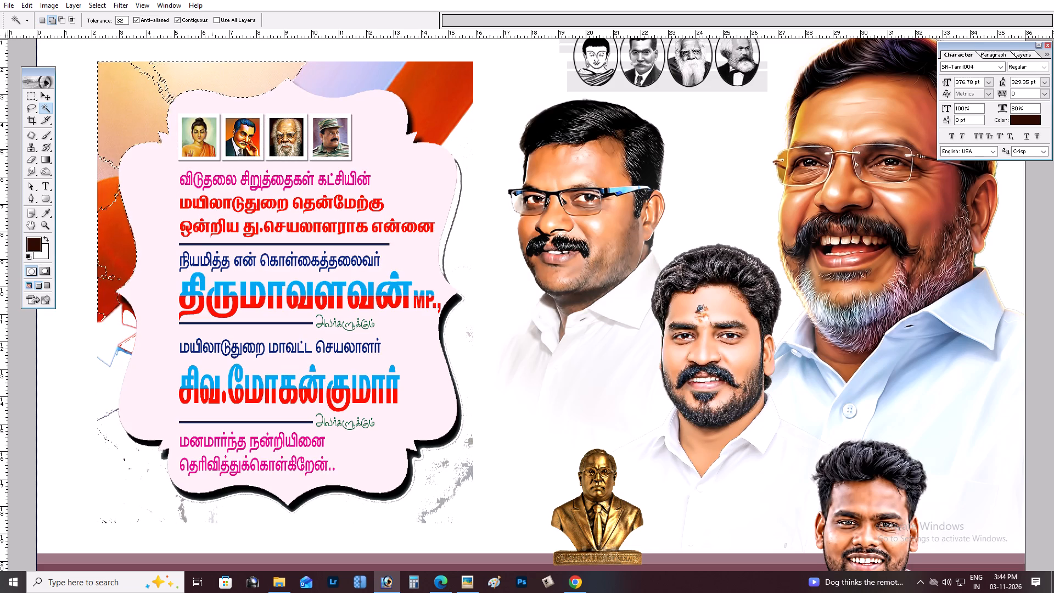
shift+double_click(155, 77)
shift+click(150, 68)
shift+double_click(107, 178)
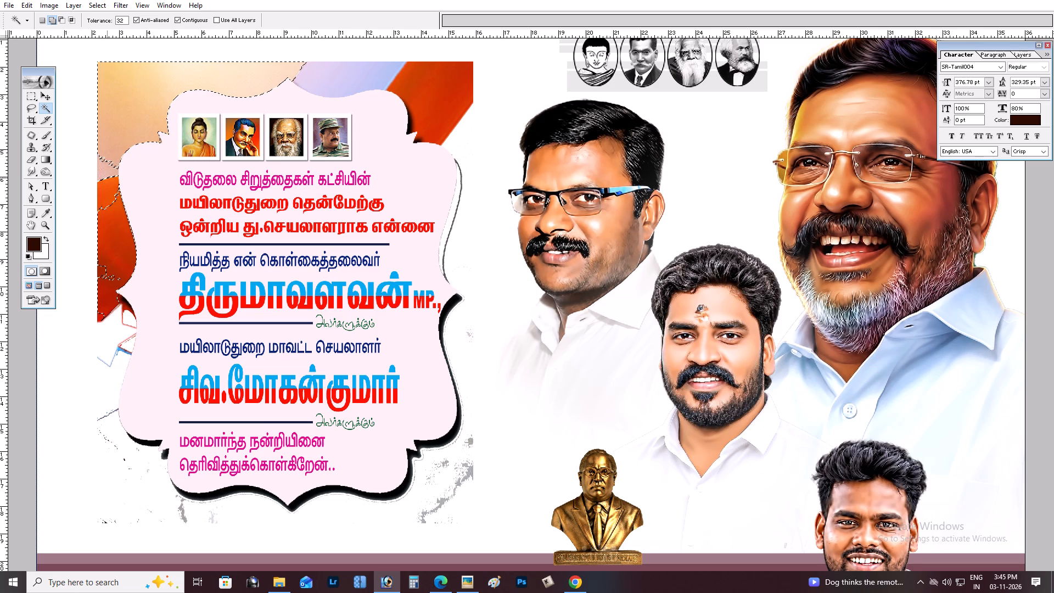
shift+triple_click(106, 166)
shift+double_click(109, 189)
shift+click(110, 194)
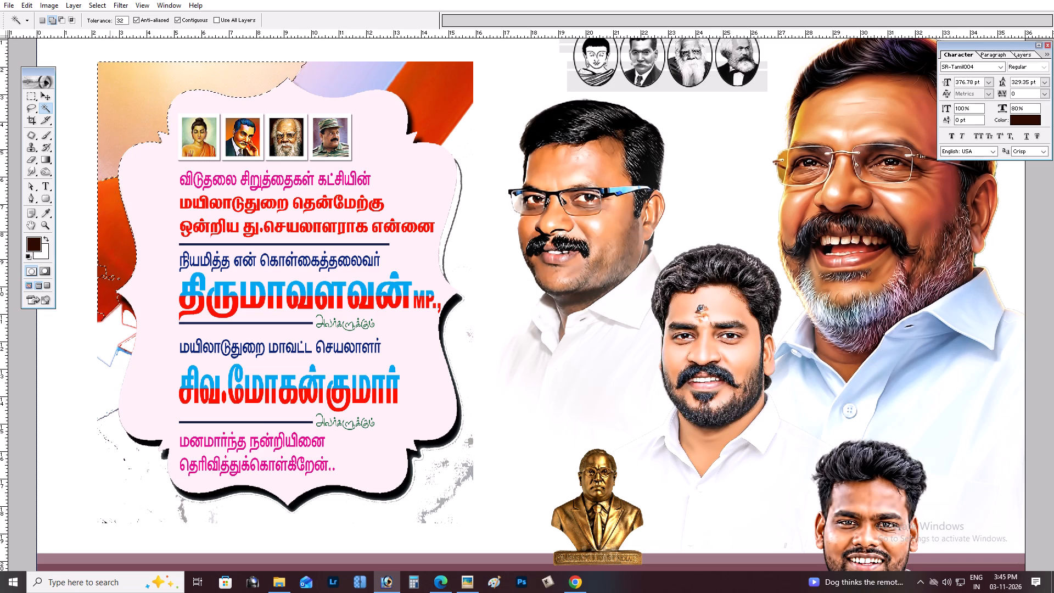
shift+click(112, 181)
shift+click(113, 176)
key(ctrl+x)
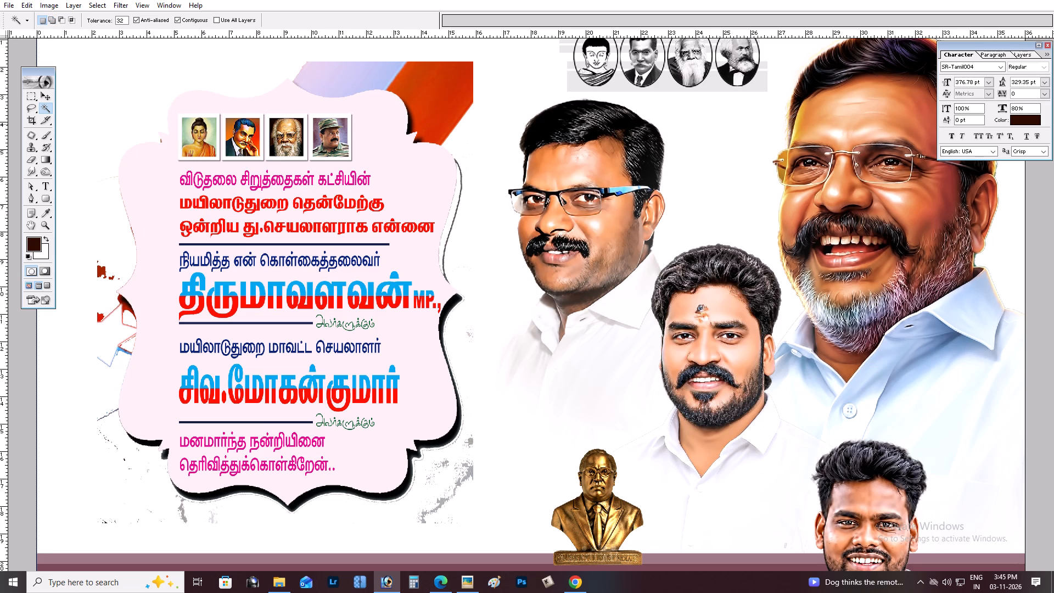
Select and cut the lavender and red background at the pink panel's upper-right corner, leaving the panel itself out of the selection.
click(353, 87)
shift+click(437, 98)
shift+click(306, 75)
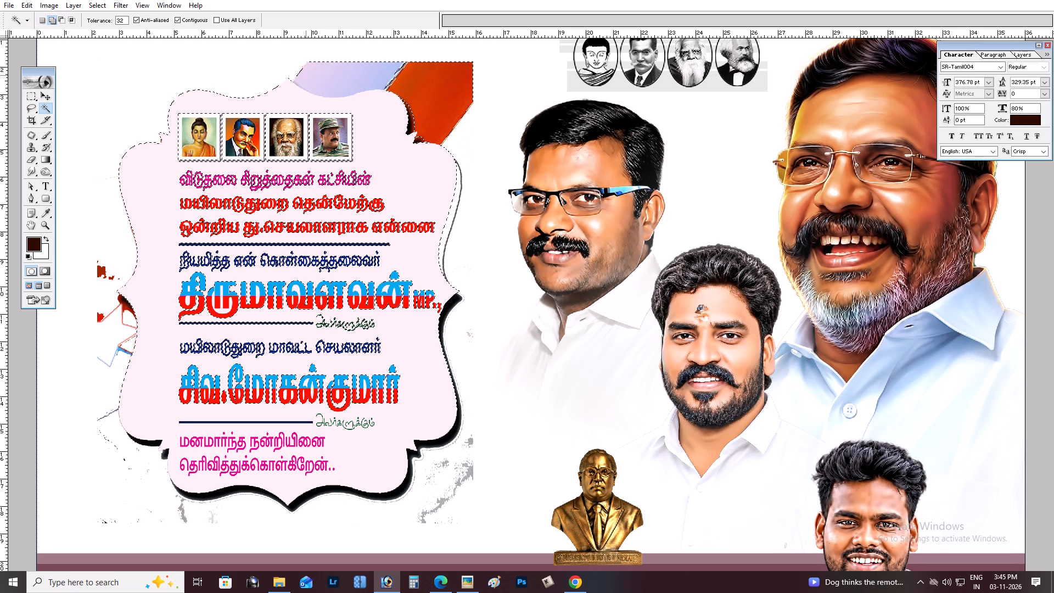
key(ctrl+z)
shift+click(303, 72)
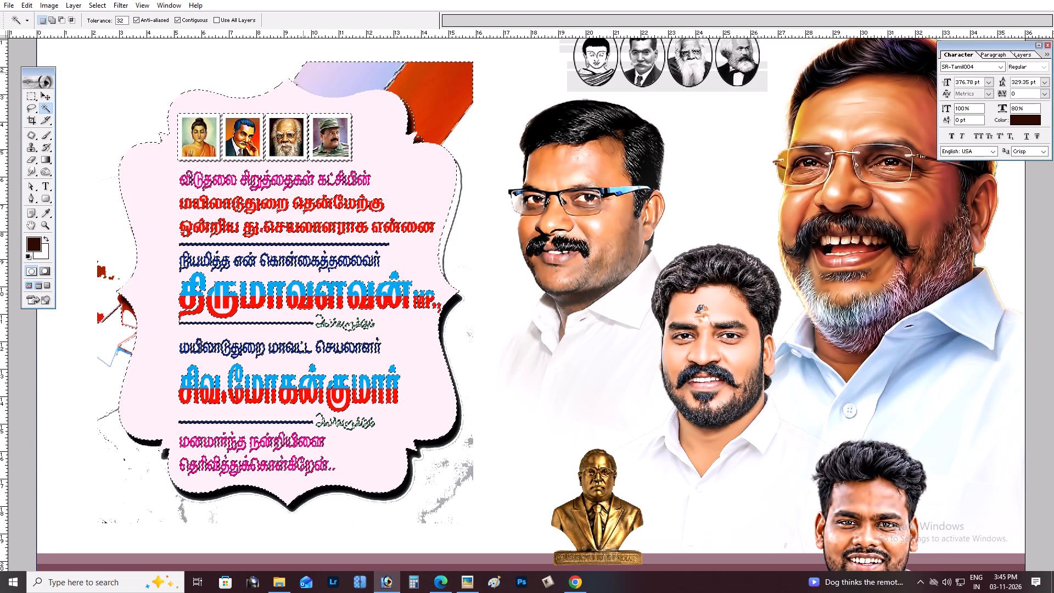
key(ctrl+z)
key(ctrl+x)
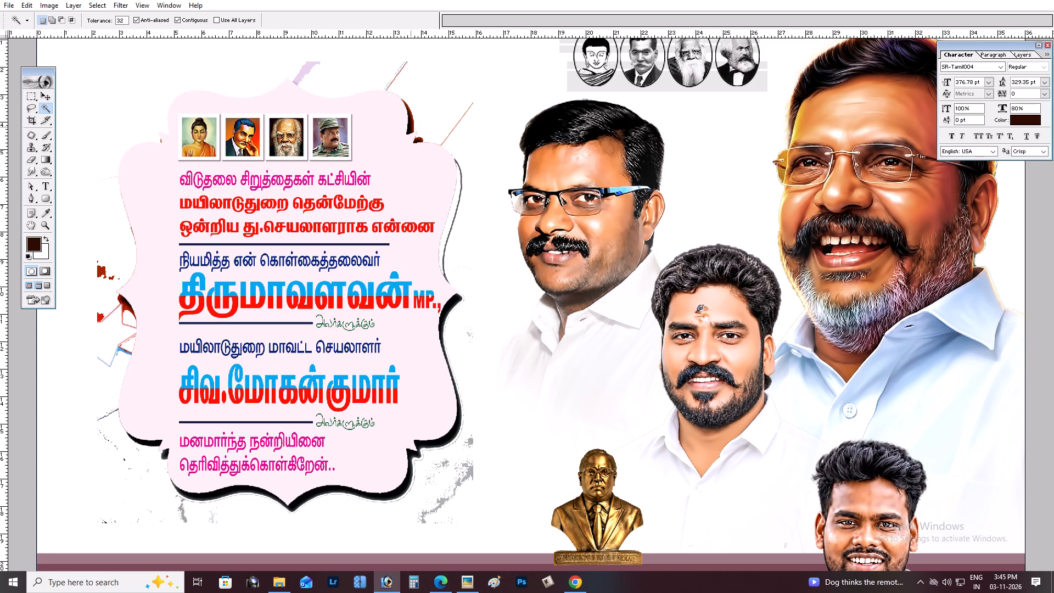
Select and cut the dark red remnants at the pink panel's upper-right notch.
click(410, 126)
shift+click(412, 124)
shift+click(448, 134)
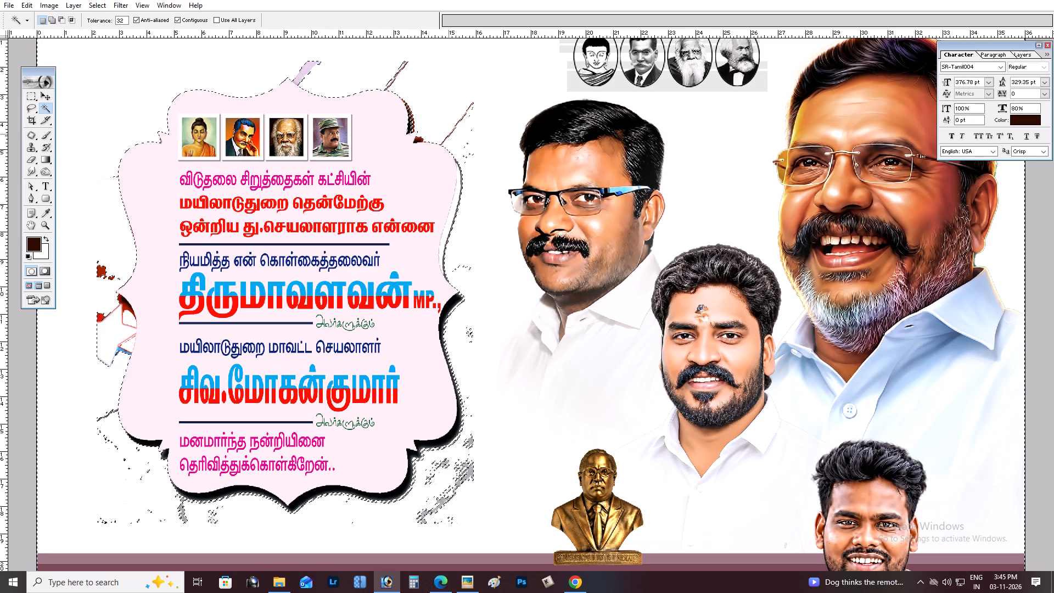
key(ctrl+x)
Start a Pen path at the pink panel's right-hand point beside "MP.," and trace it down the inner edge of the black shadow.
key(v)
key(Tab)
scroll(122, 296, up, 1)
scroll(122, 296, down, 2)
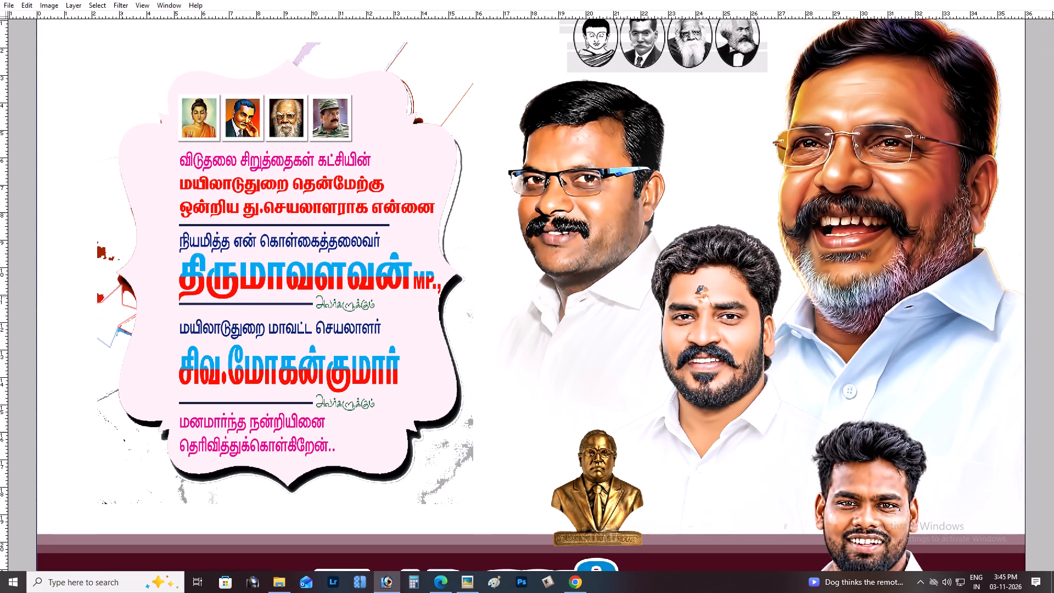
key(ctrl+plus)
key(ctrl+plus)
key(space)
drag(268, 289, 397, 262)
key(p)
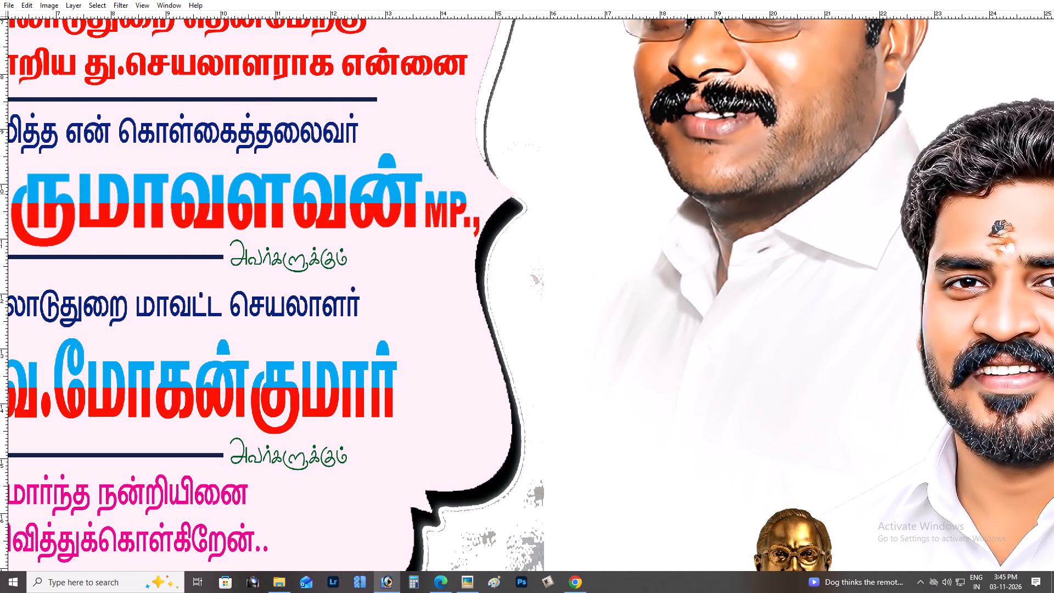
key(ctrl+plus)
key(ctrl+plus)
key(ctrl+plus)
key(ctrl+plus)
key(space)
key(space)
key(space)
key(space)
key(space)
key(space)
key(space)
key(space)
key(space)
key(space)
key(space)
key(space)
drag(627, 199, 757, 538)
drag(598, 272, 609, 415)
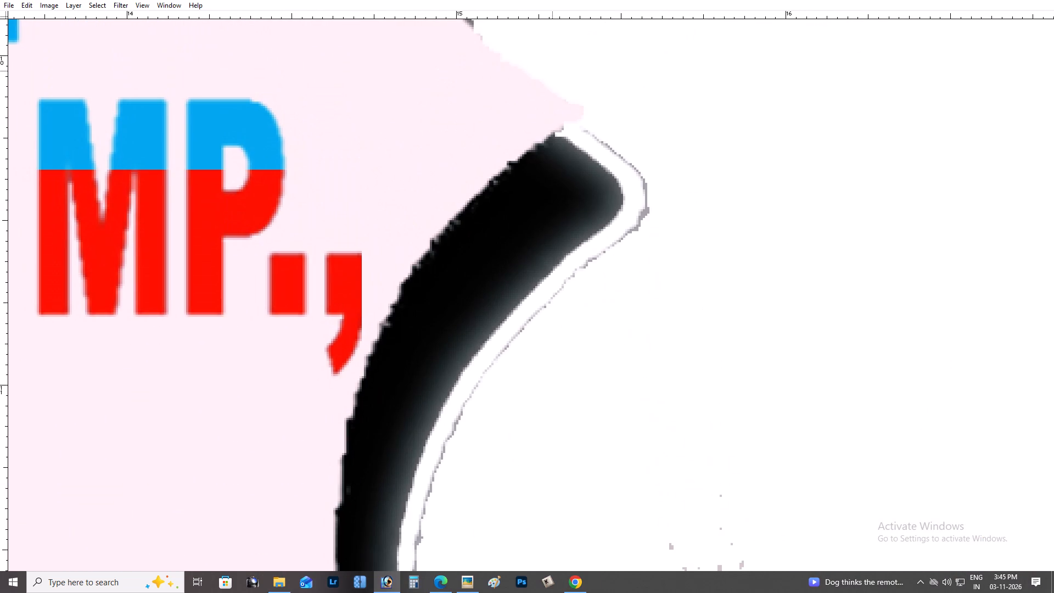
click(583, 111)
key(space)
drag(547, 184, 549, 124)
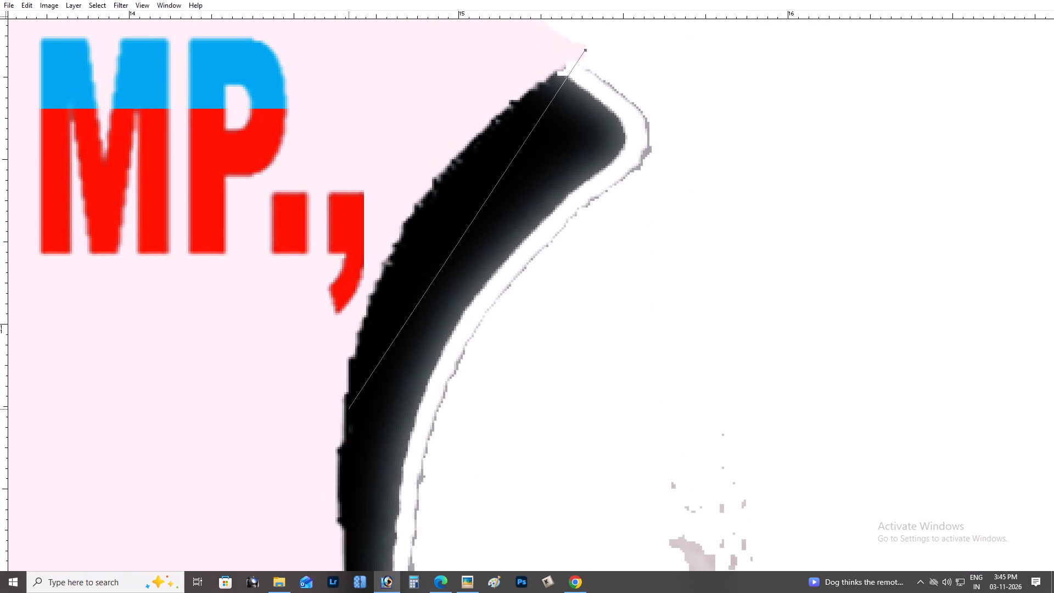
drag(343, 428, 413, 479)
key(ctrl+minus)
key(ctrl+minus)
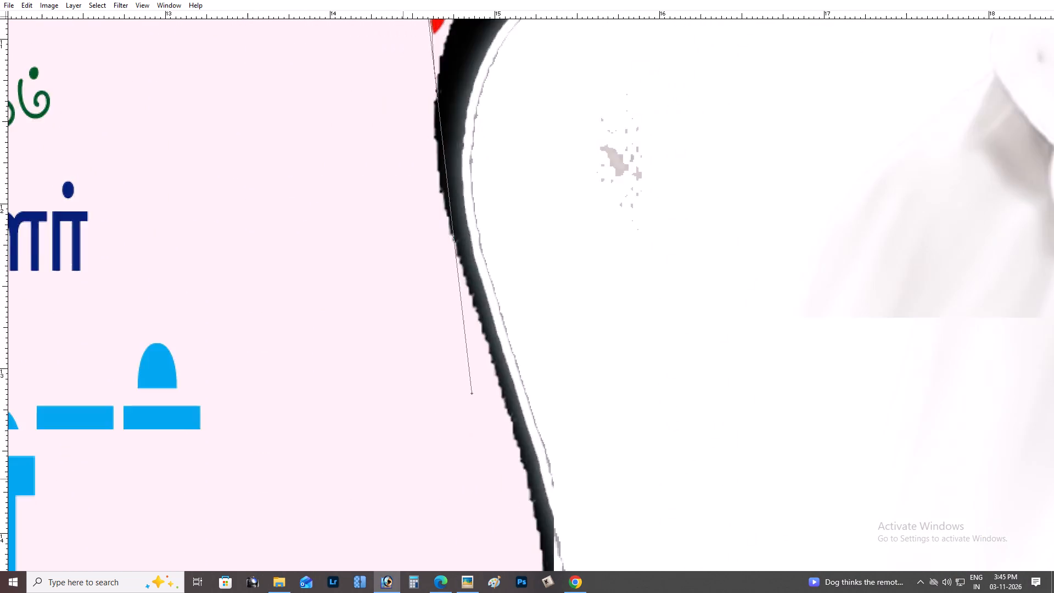
key(ctrl+minus)
key(space)
drag(495, 372, 479, 455)
key(ctrl+z)
drag(467, 289, 477, 344)
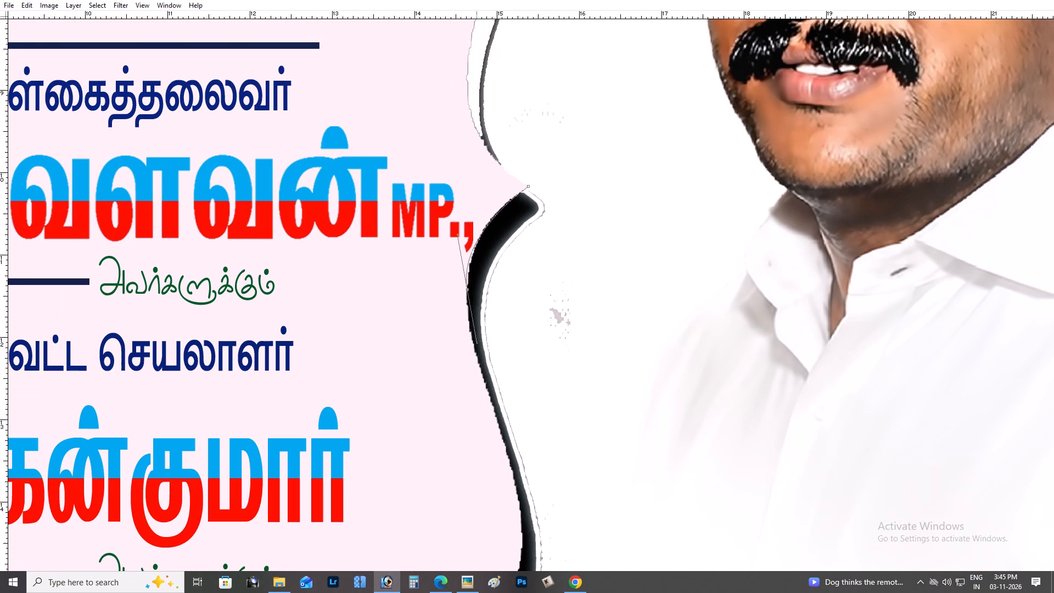
drag(477, 344, 470, 355)
key(space)
drag(467, 340, 452, 275)
click(469, 316)
key(space)
drag(487, 376, 453, 209)
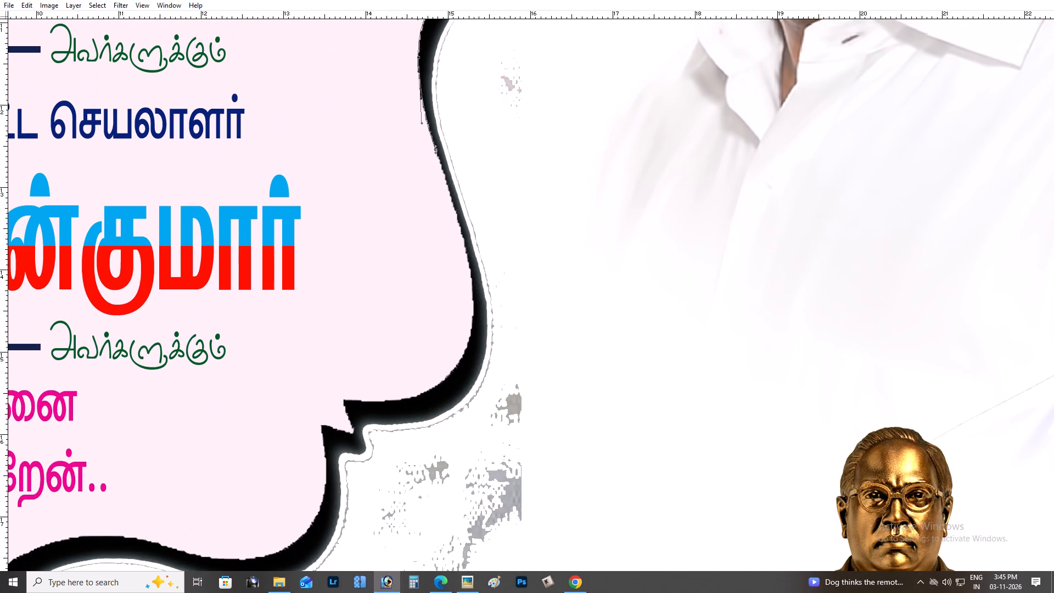
Continue the path around the panel's lower-right lobe and through the corner notch, keeping the black shadow outside the panel.
drag(472, 292, 469, 328)
key(space)
drag(469, 317, 485, 220)
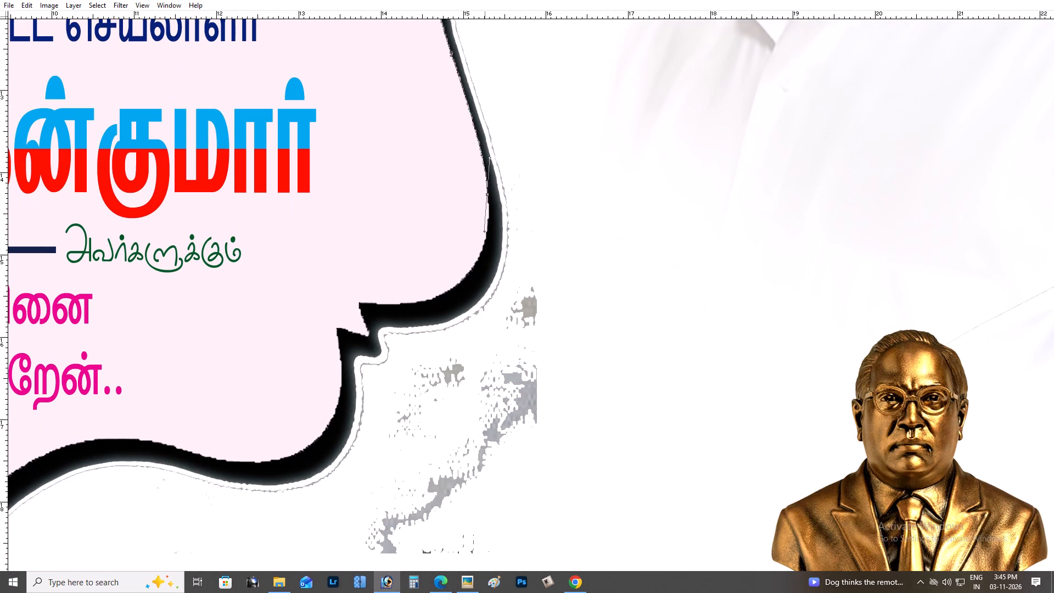
drag(439, 295, 393, 316)
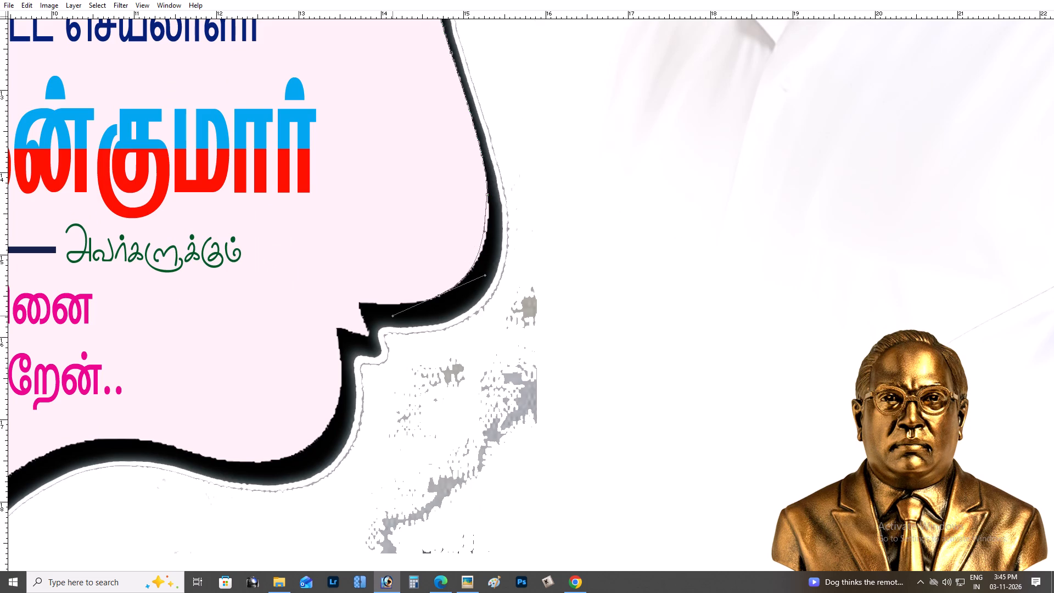
drag(393, 316, 387, 317)
key(space)
drag(413, 309, 431, 292)
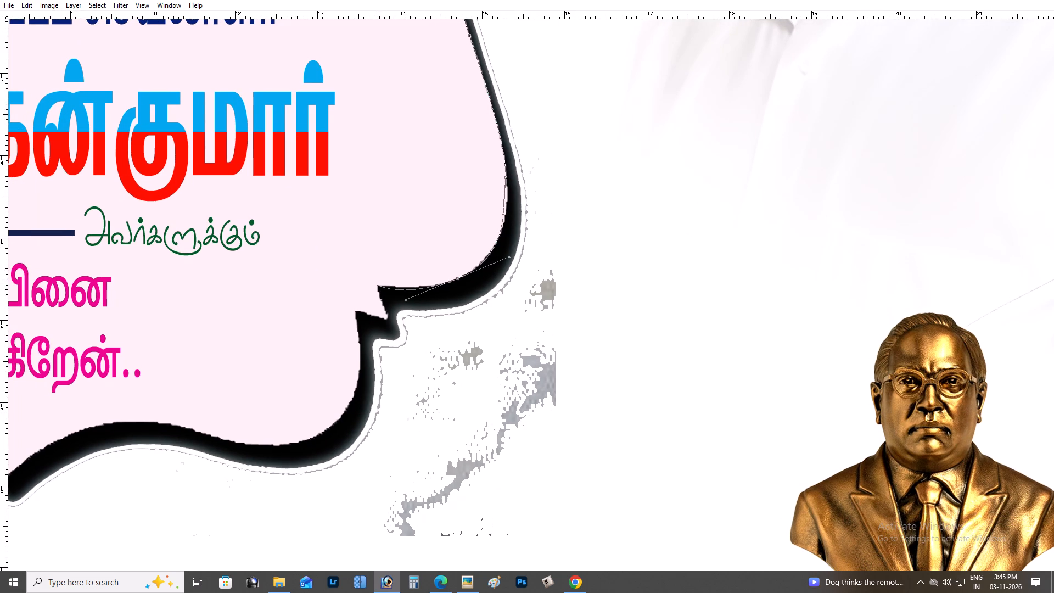
alt+click(458, 279)
drag(411, 287, 380, 287)
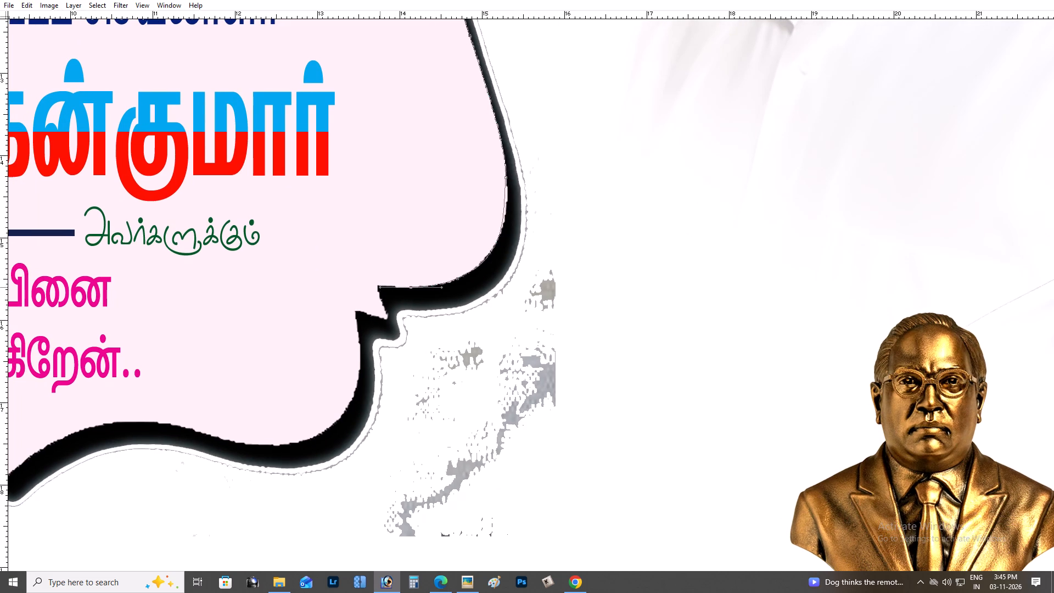
drag(380, 287, 381, 287)
key(space)
click(378, 285)
key(space)
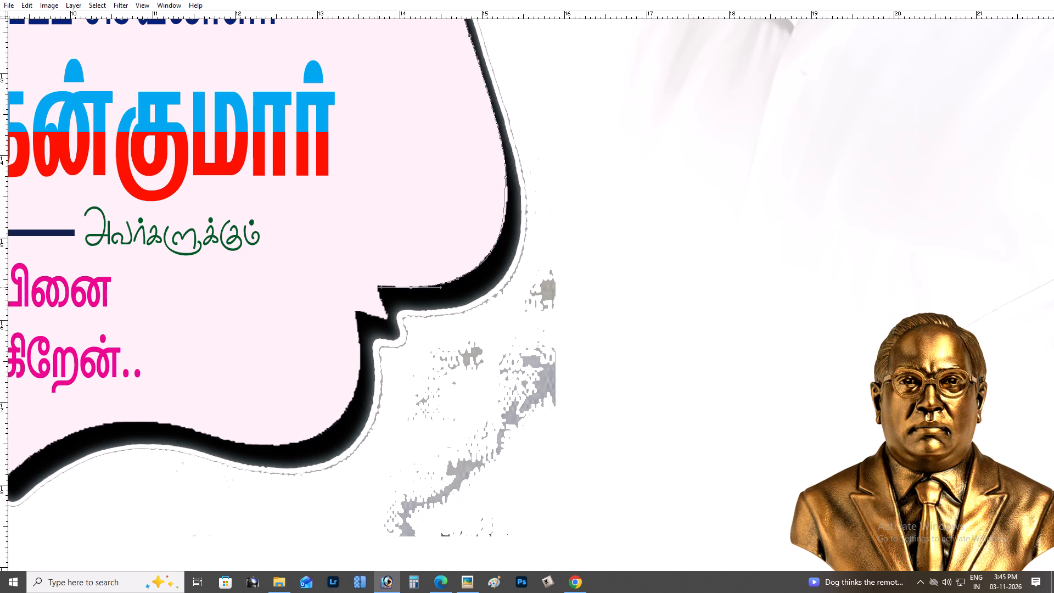
click(378, 286)
key(space)
drag(379, 297, 377, 267)
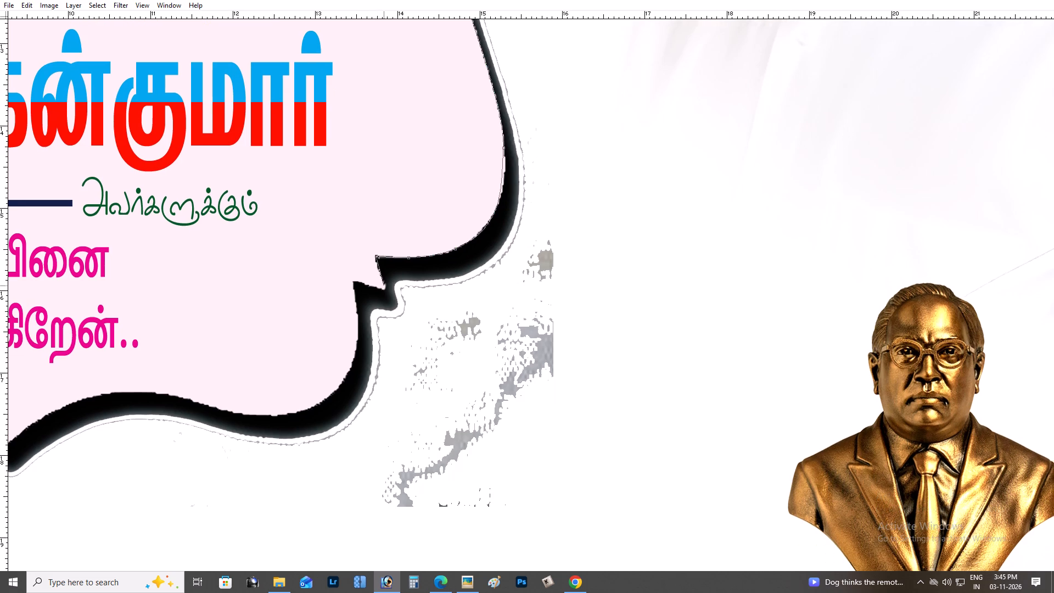
click(384, 287)
click(354, 282)
Continue the path along the panel's scalloped bottom edge, through the centre point, to the lower-left corner.
key(space)
key(space)
key(space)
drag(359, 289, 386, 256)
drag(352, 365, 352, 366)
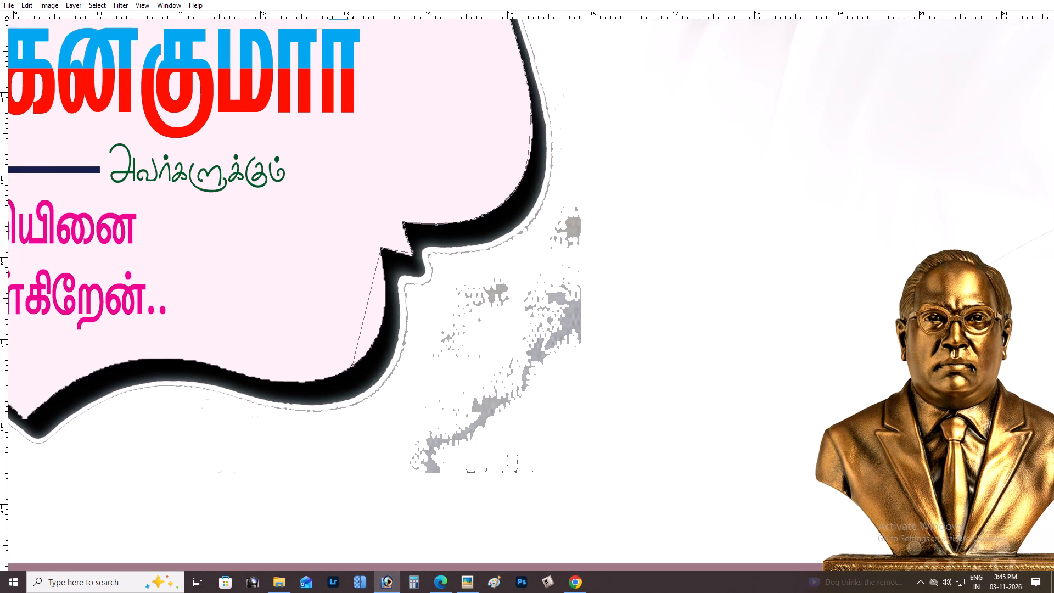
drag(352, 366, 304, 393)
key(space)
drag(310, 392, 363, 392)
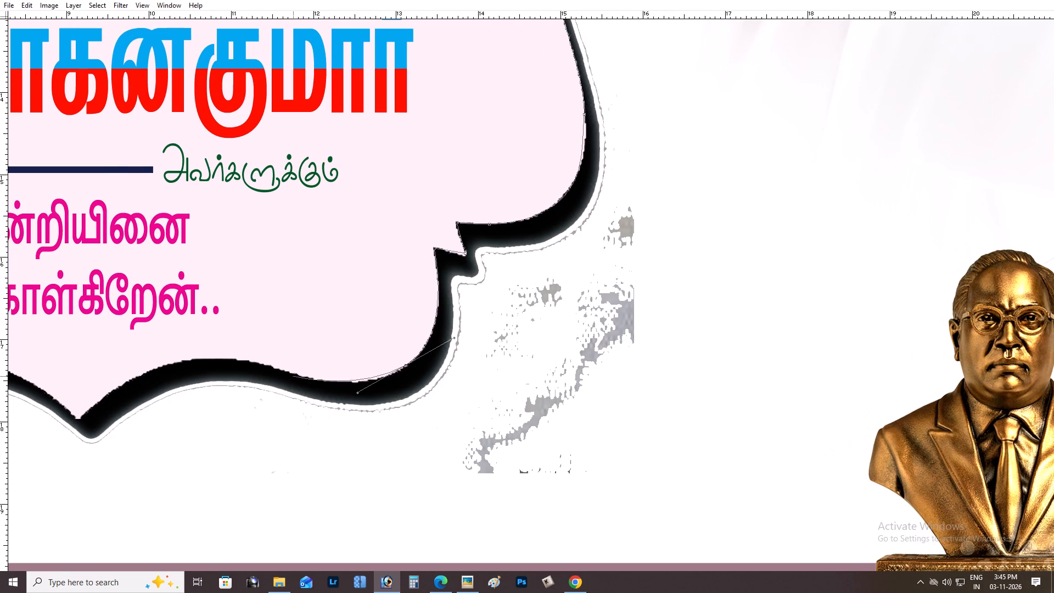
drag(285, 372, 262, 363)
drag(159, 366, 101, 384)
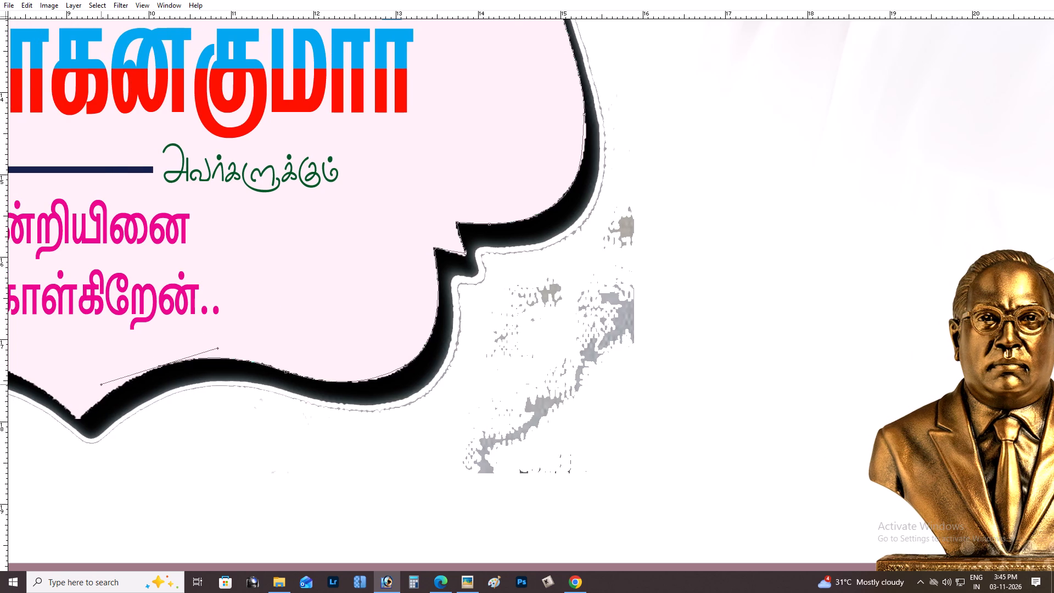
drag(101, 384, 105, 384)
key(space)
drag(164, 374, 321, 301)
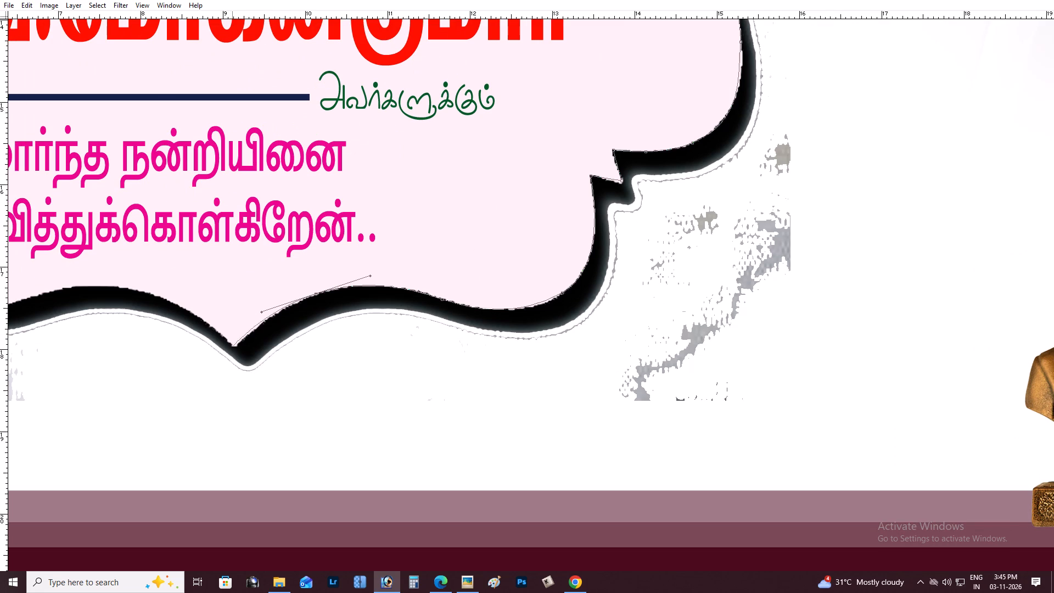
click(235, 346)
key(space)
drag(226, 344, 472, 402)
drag(372, 344, 328, 341)
drag(260, 360, 212, 374)
key(space)
drag(212, 374, 361, 424)
drag(287, 383, 261, 338)
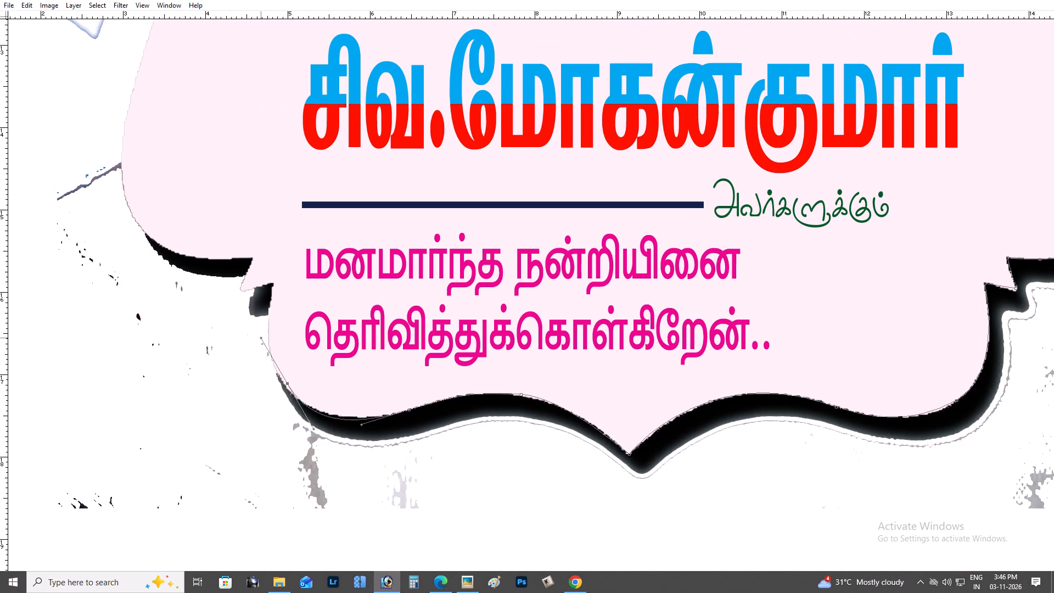
drag(261, 338, 262, 346)
Loop the path outside the shadow and back toward the panel's right-hand point, convert it to a selection and cut the enclosed shadow.
key(ctrl+minus)
key(ctrl+minus)
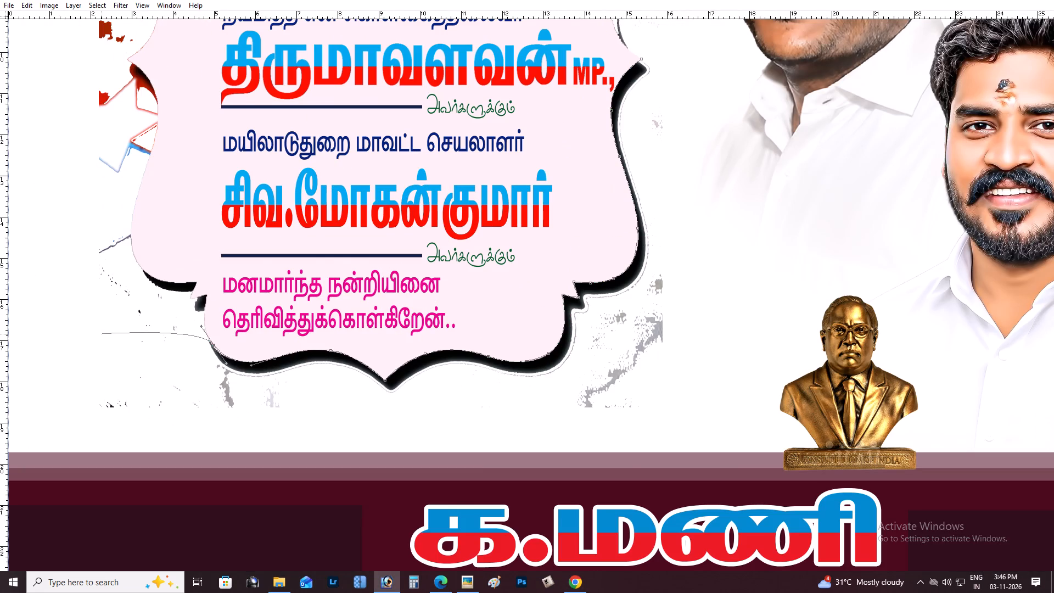
click(102, 334)
key(ctrl+minus)
drag(46, 398, 49, 428)
drag(103, 476, 142, 489)
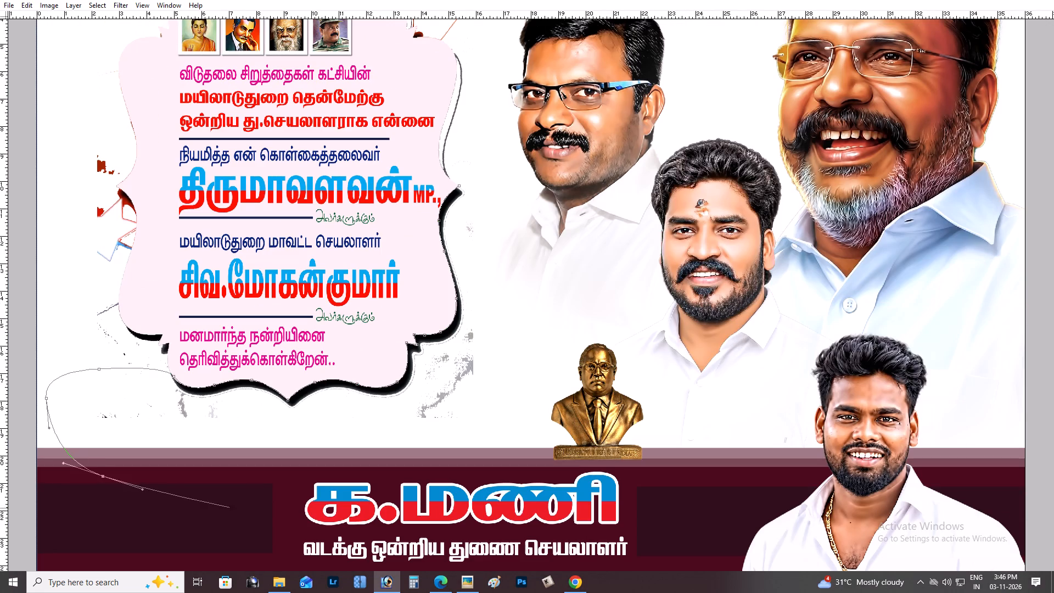
drag(239, 510, 284, 515)
drag(440, 508, 473, 503)
drag(543, 477, 557, 461)
drag(568, 414, 568, 384)
drag(568, 337, 568, 281)
drag(563, 266, 550, 228)
drag(541, 205, 528, 193)
drag(517, 182, 498, 174)
click(495, 171)
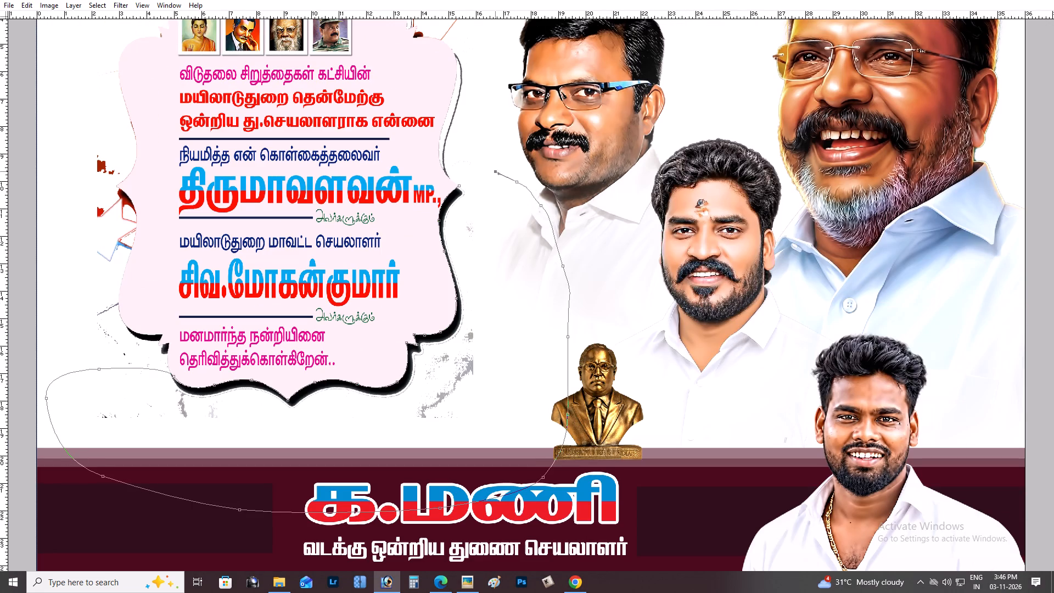
key(ctrl+Return)
key(ctrl+Return)
key(ctrl+Return)
key(ctrl+Return)
key(ctrl+Return)
key(ctrl+Return)
key(ctrl+Return)
key(ctrl+x)
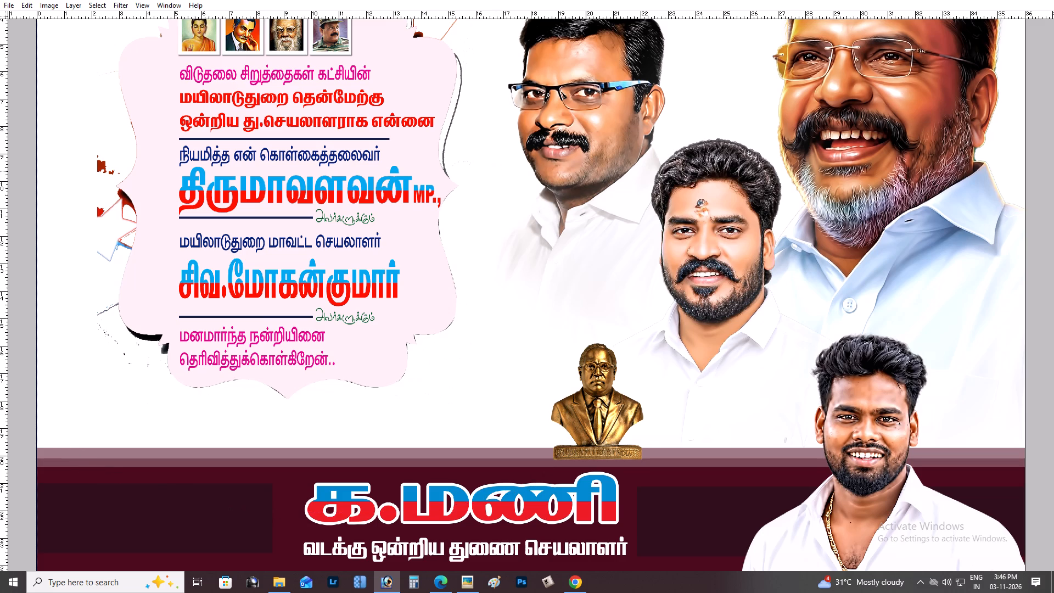
Move the pink panel sideways over the portraits so the white area at the poster's left is free.
scroll(385, 251, up, 1)
scroll(385, 254, down, 3)
scroll(385, 254, up, 3)
scroll(385, 254, down, 2)
scroll(385, 254, up, 7)
key(v)
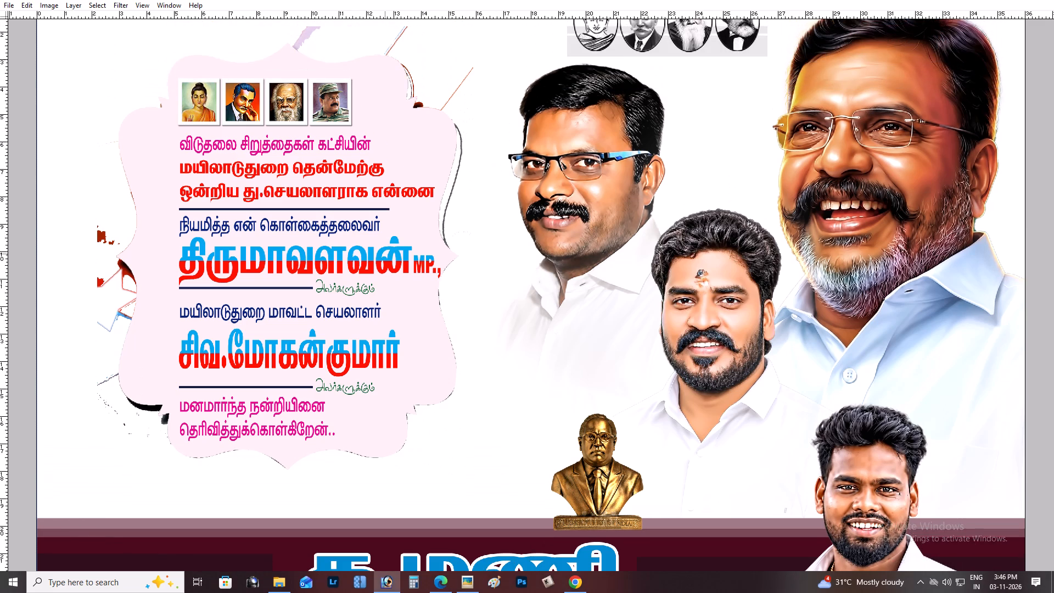
scroll(385, 254, up, 4)
scroll(385, 254, down, 3)
scroll(385, 254, up, 3)
scroll(385, 254, down, 3)
scroll(385, 254, up, 3)
drag(350, 255, 749, 235)
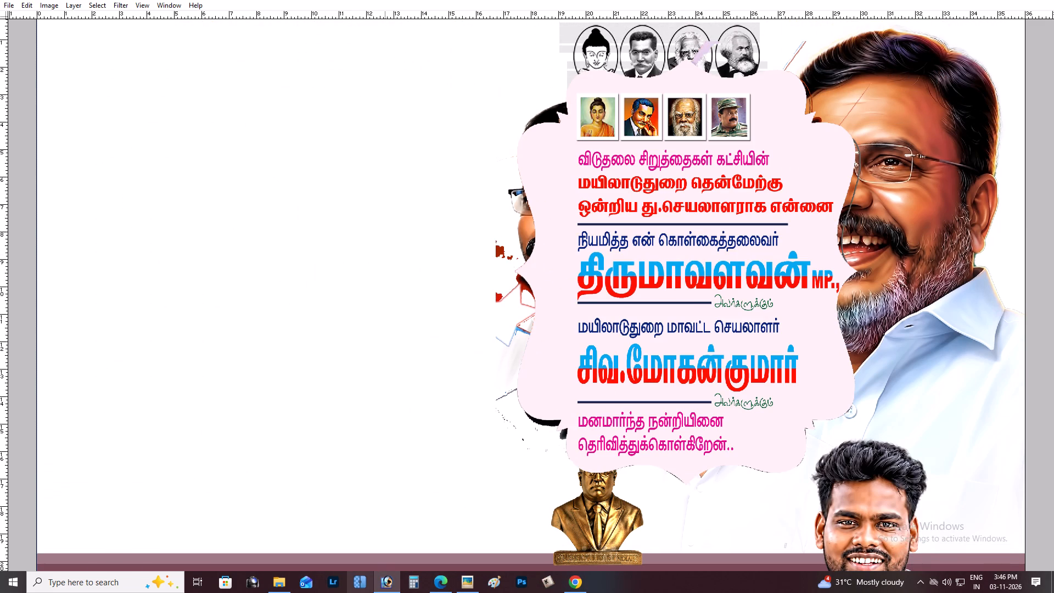
Start Tavultesoft Keyman and switch on its Tamil keyboard for typing in the poster.
click(545, 581)
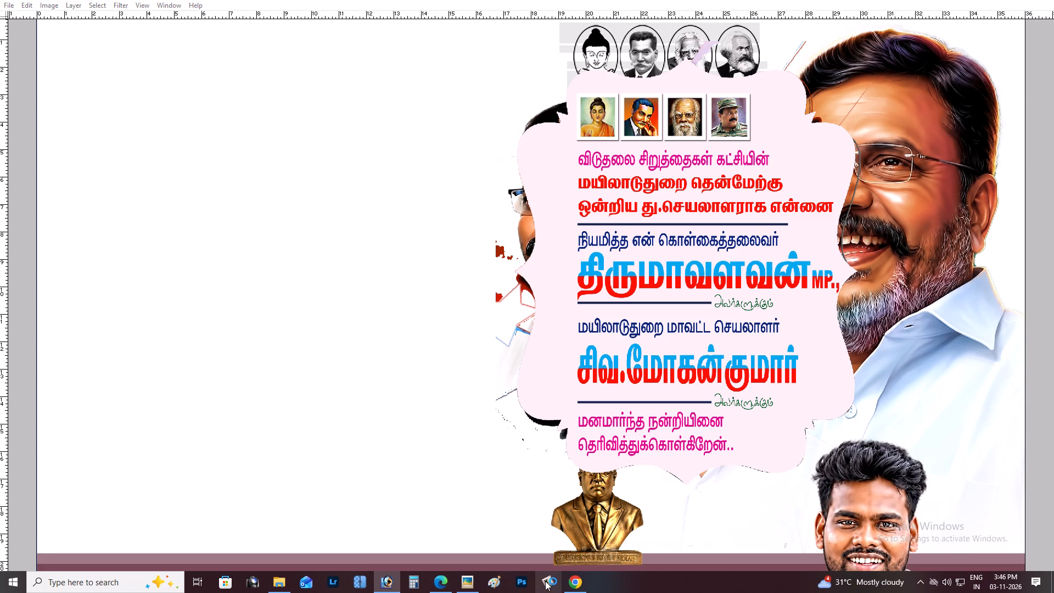
click(509, 329)
click(957, 584)
click(956, 575)
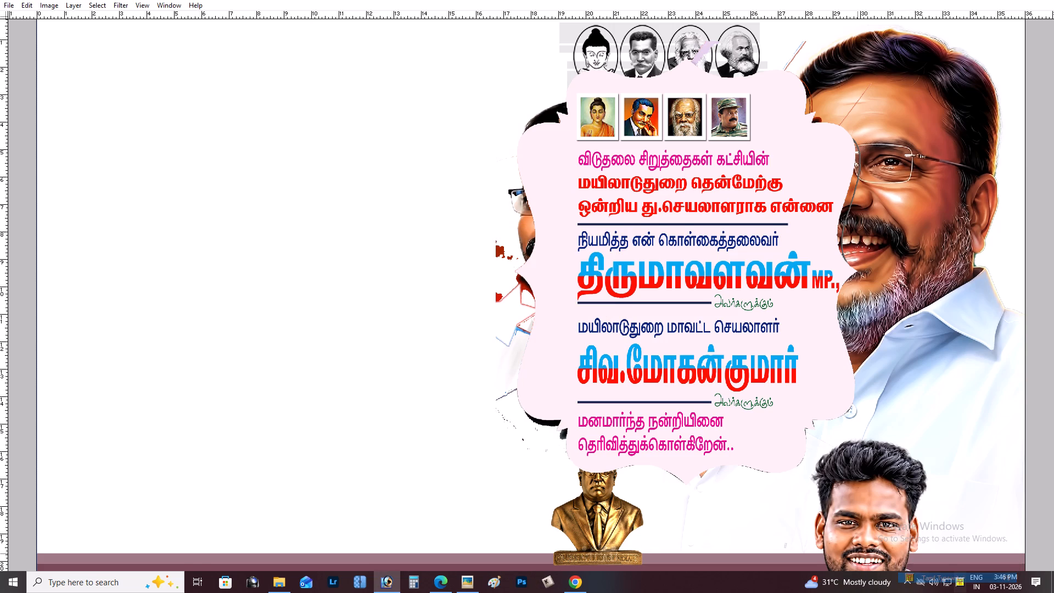
Add a horizontal text layer reading "னகக" in the empty white area left of the pink panel.
key(Tab)
click(53, 186)
click(47, 184)
key(Tab)
click(244, 222)
text(dff)
key(ctrl+Return)
key(v)
drag(284, 214, 266, 217)
key(ctrl+Return)
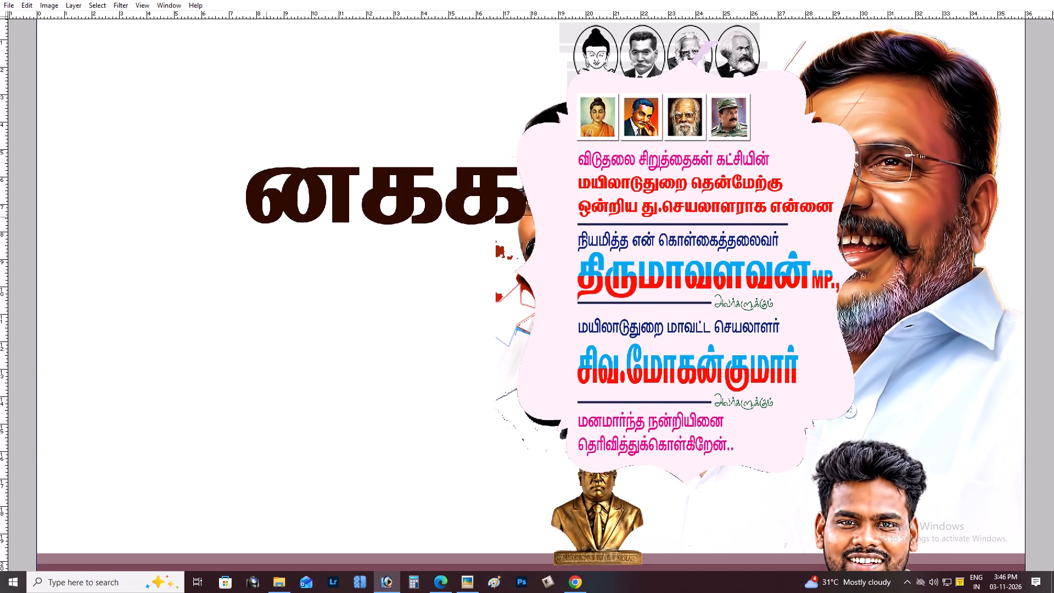
Scale the "னகக" text down to a little over half its size with Free Transform.
click(380, 188)
triple_click(366, 209)
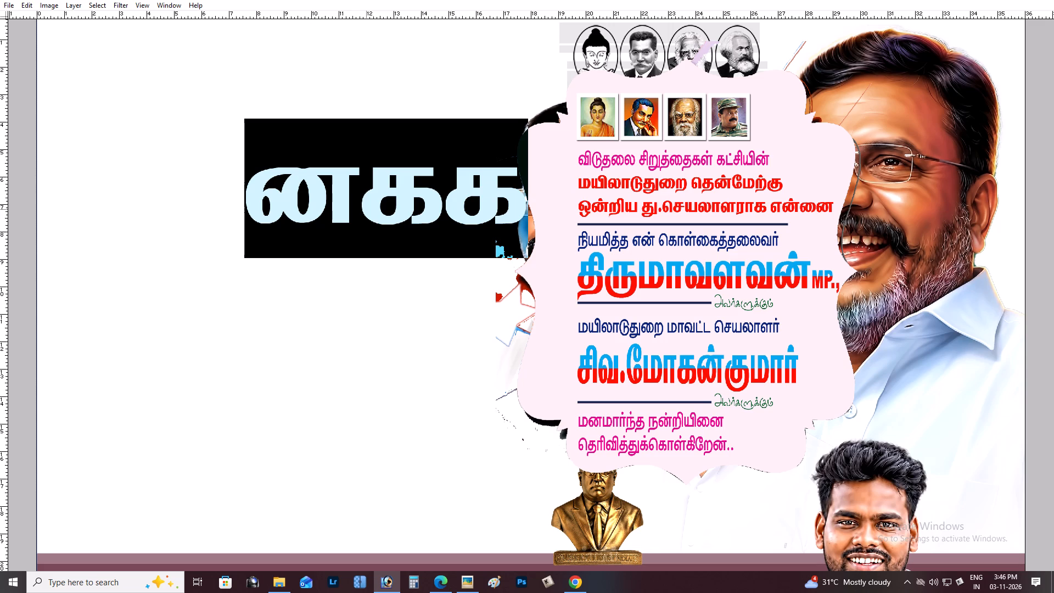
key(ctrl+shift+comma)
key(ctrl+shift+comma)
key(ctrl+Return)
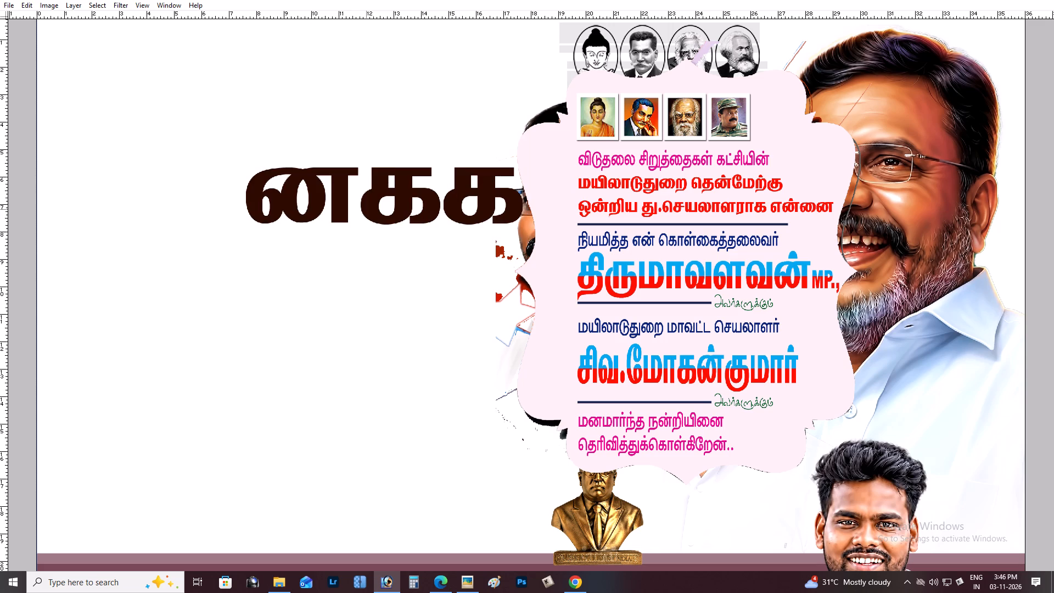
triple_click(366, 209)
key(ctrl+Return)
key(ctrl+t)
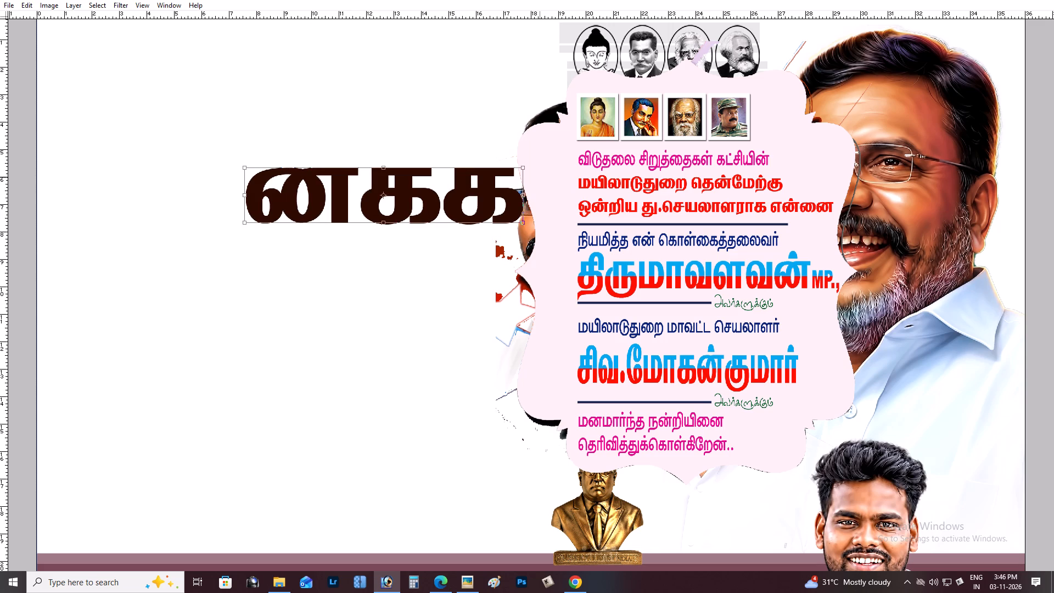
alt+shift+drag(523, 165, 467, 194)
key(Return)
Move the reduced "னகக" text to the upper-left part of the white area.
click(407, 192)
drag(407, 126, 352, 104)
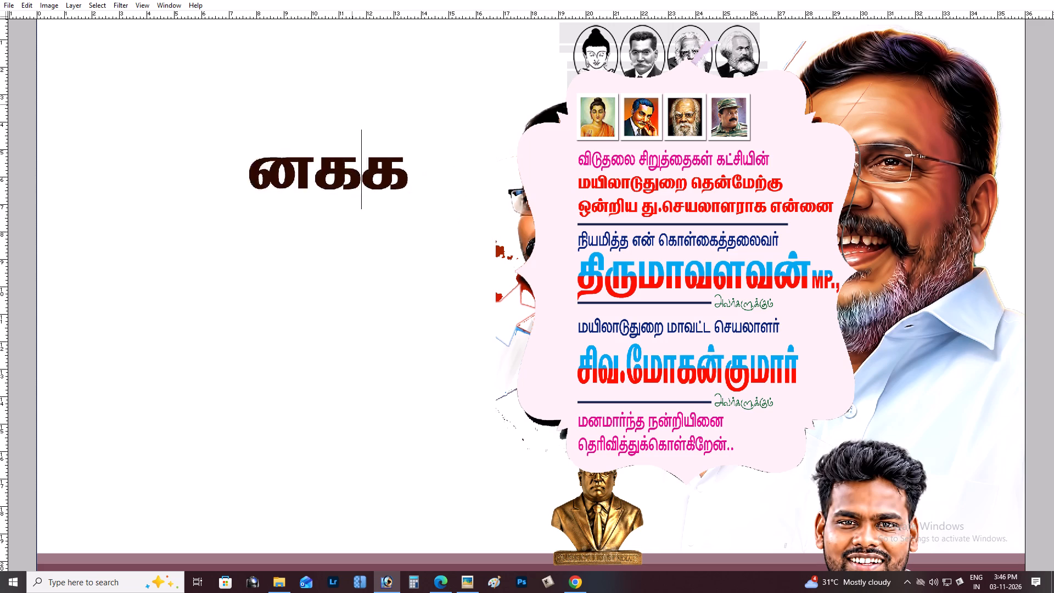
drag(352, 104, 250, 51)
key(ctrl+Return)
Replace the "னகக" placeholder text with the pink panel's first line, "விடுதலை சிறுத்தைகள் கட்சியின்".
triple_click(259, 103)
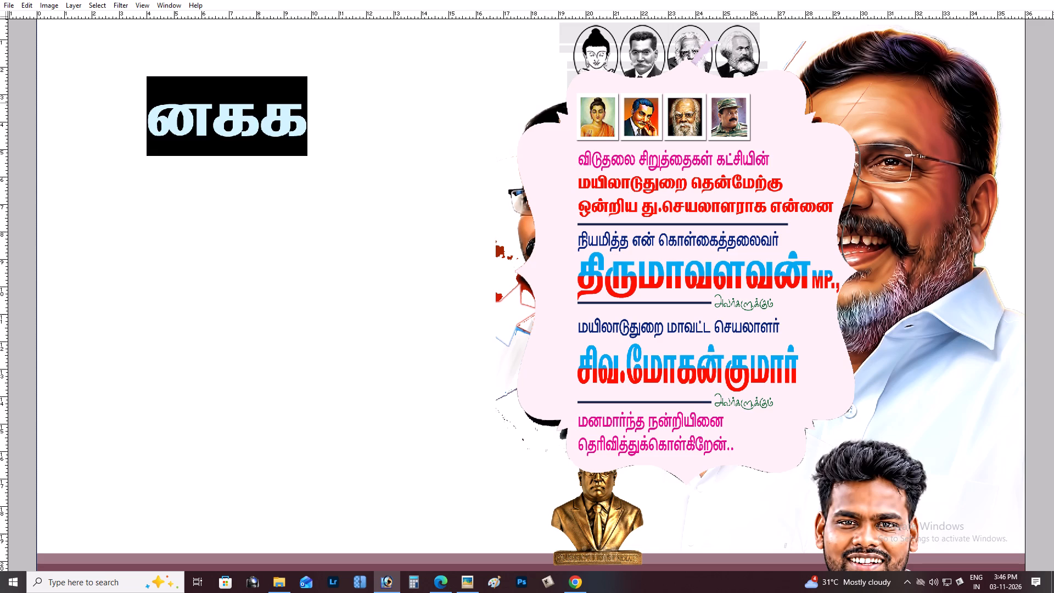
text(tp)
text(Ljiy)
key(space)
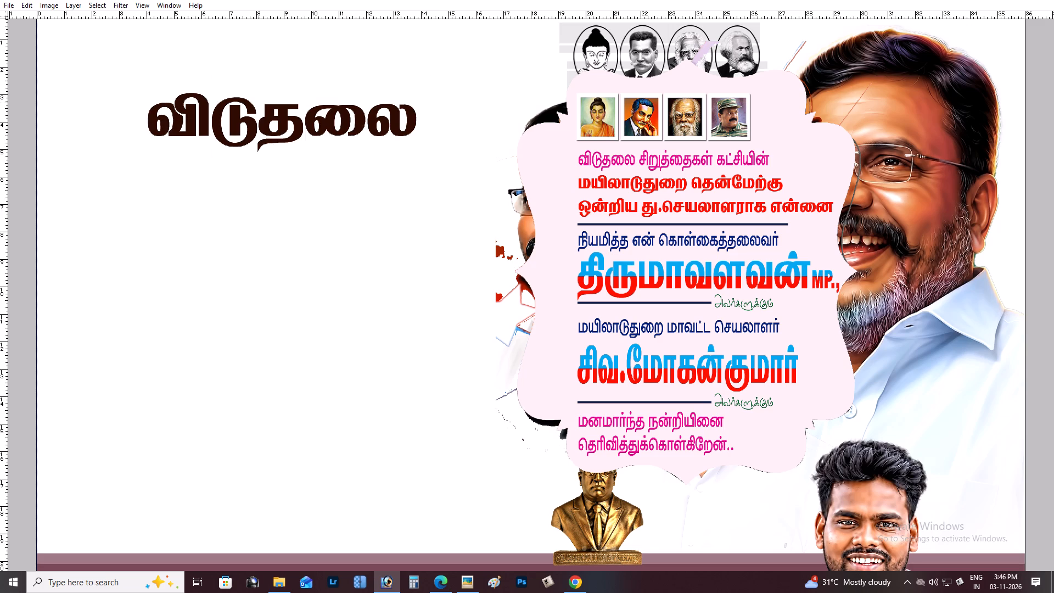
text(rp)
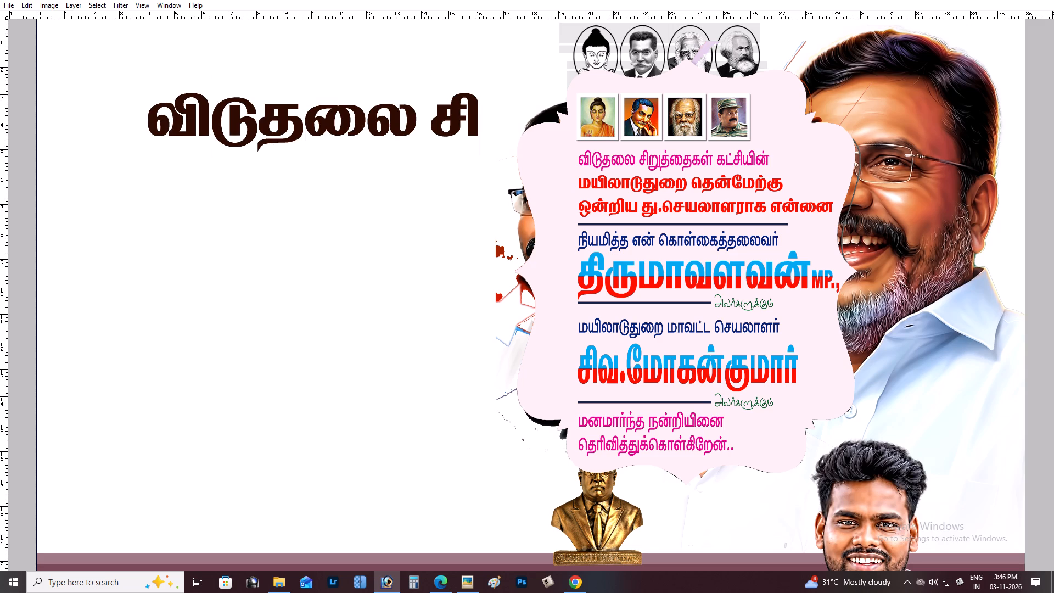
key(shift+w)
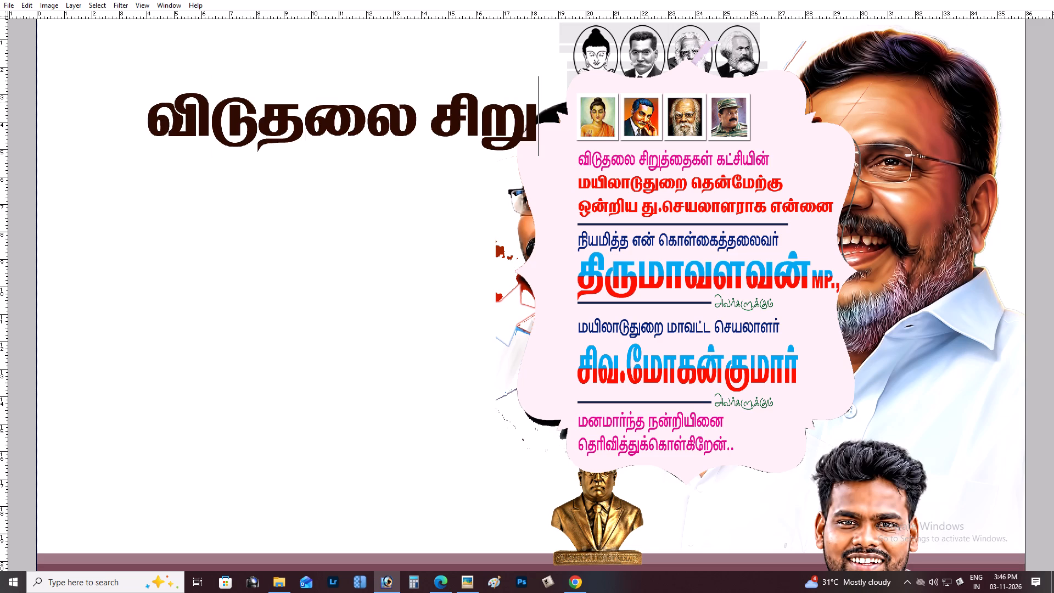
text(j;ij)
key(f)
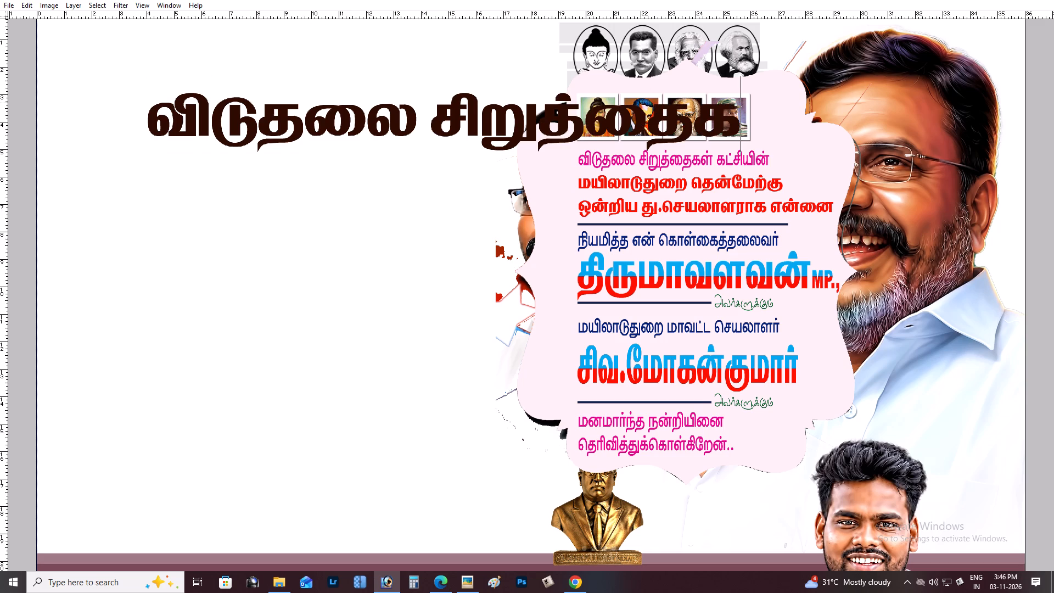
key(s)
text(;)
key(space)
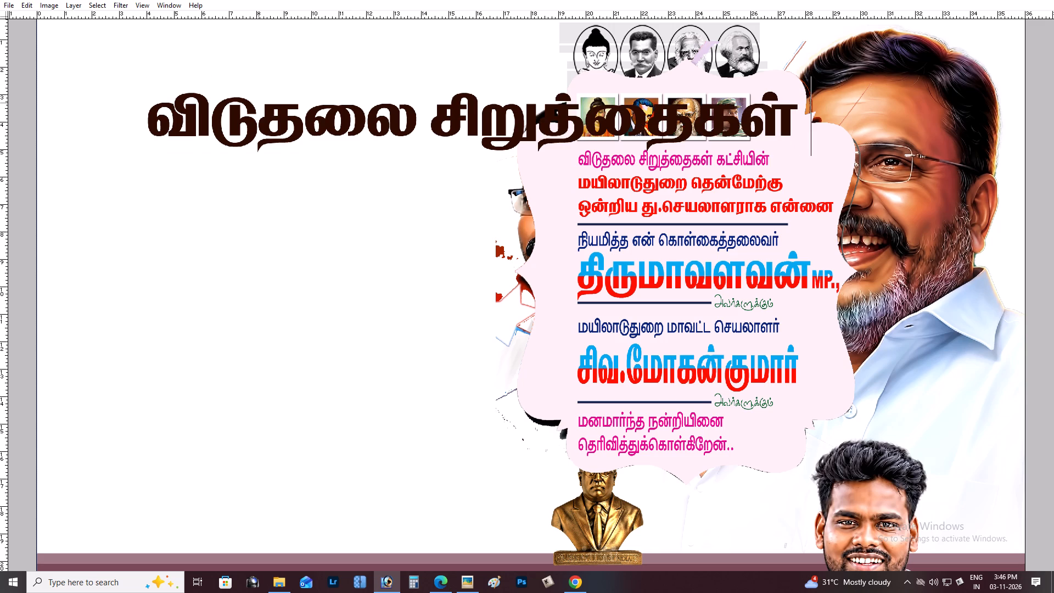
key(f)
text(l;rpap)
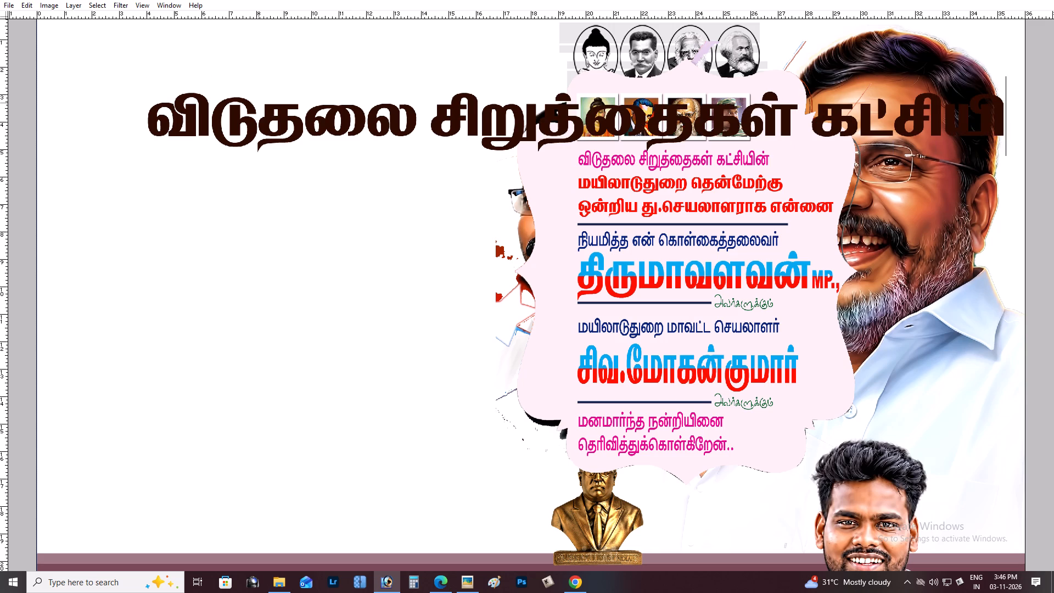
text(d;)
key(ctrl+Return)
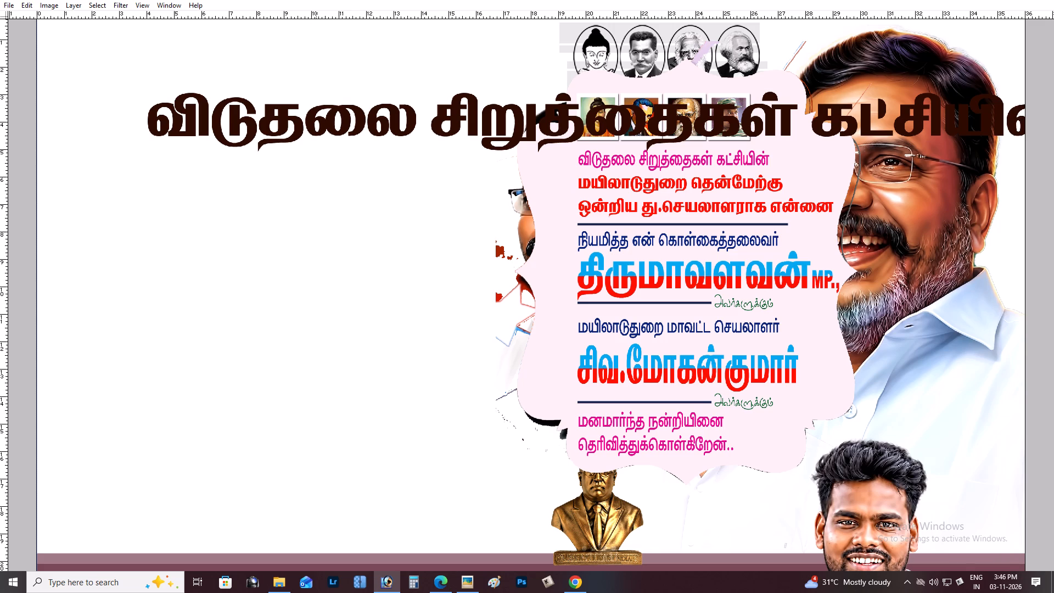
Move the long text line left so that its end fits inside the poster.
click(396, 131)
drag(436, 44, 288, 46)
key(ctrl+Return)
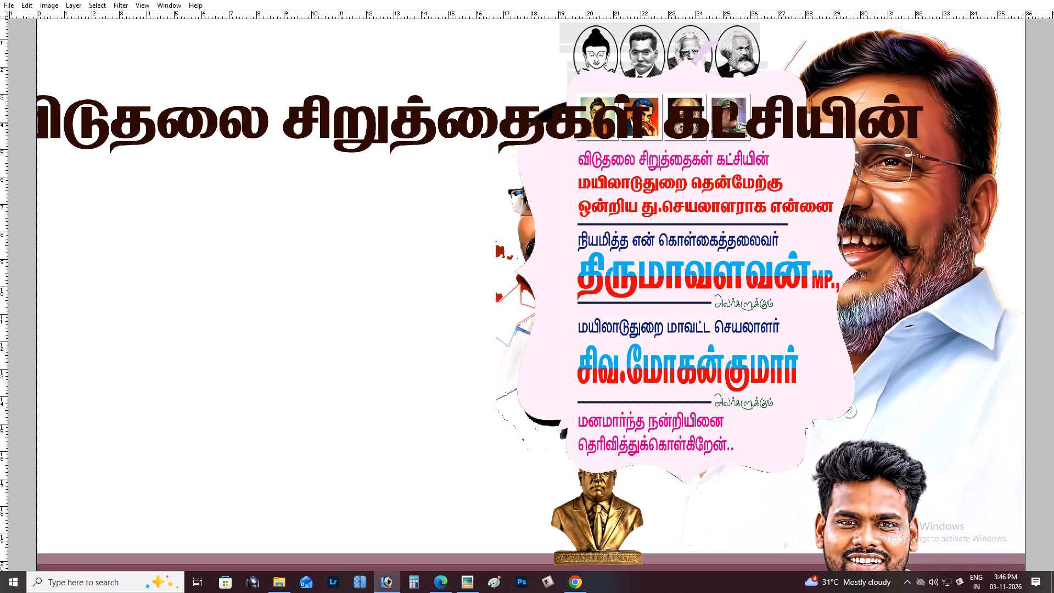
Select the whole line, try several SR-Tamil fonts on it, and set its font to STMZH - 001.
click(341, 123)
key(ctrl+a)
key(ctrl+t)
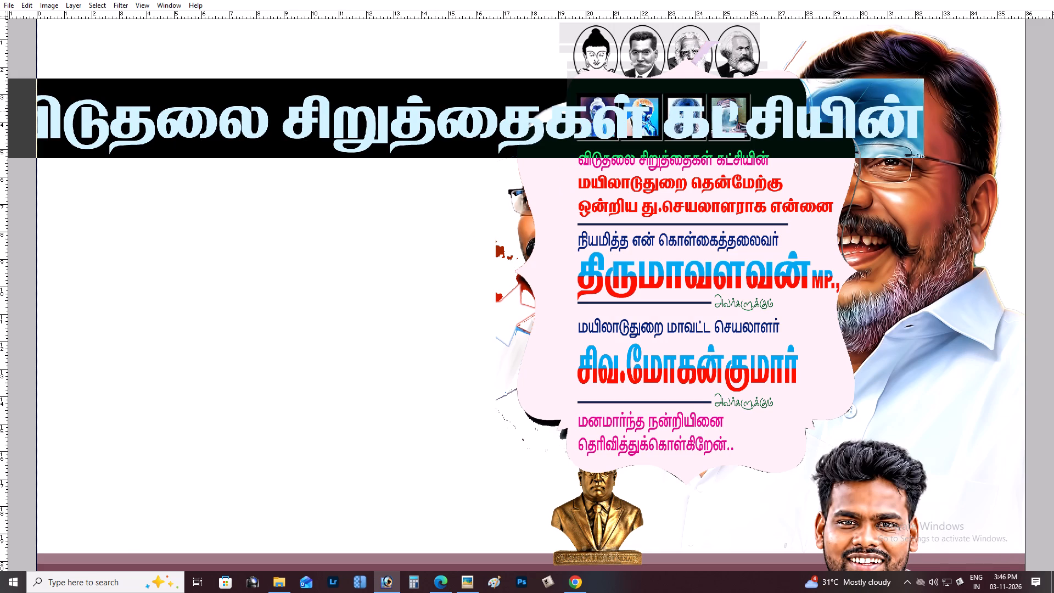
key(ctrl+t)
key(ctrl+r)
click(952, 69)
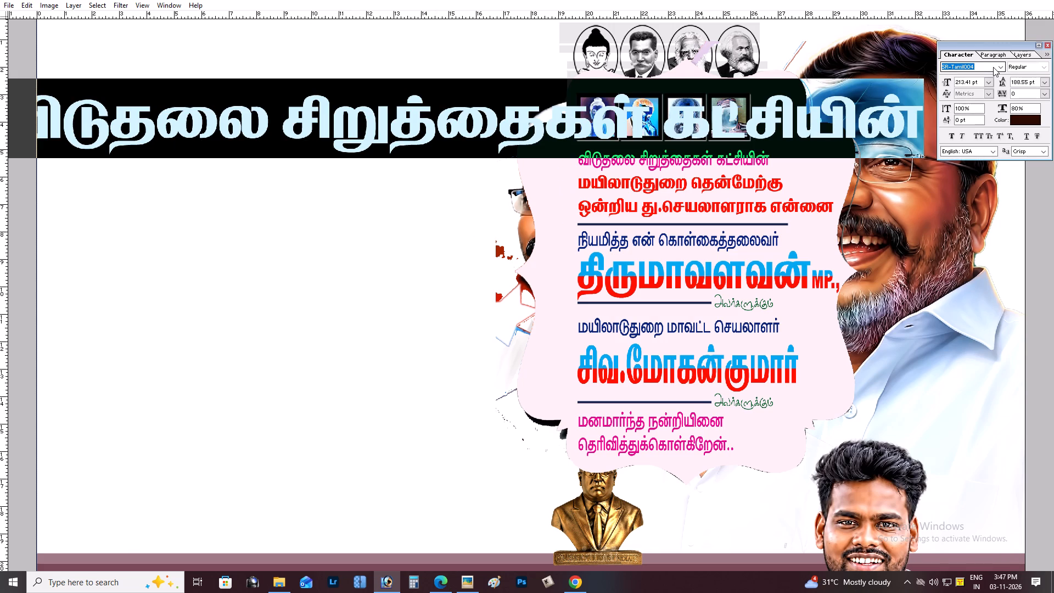
key(Up)
key(Up)
key(Up)
key(Down)
key(Down)
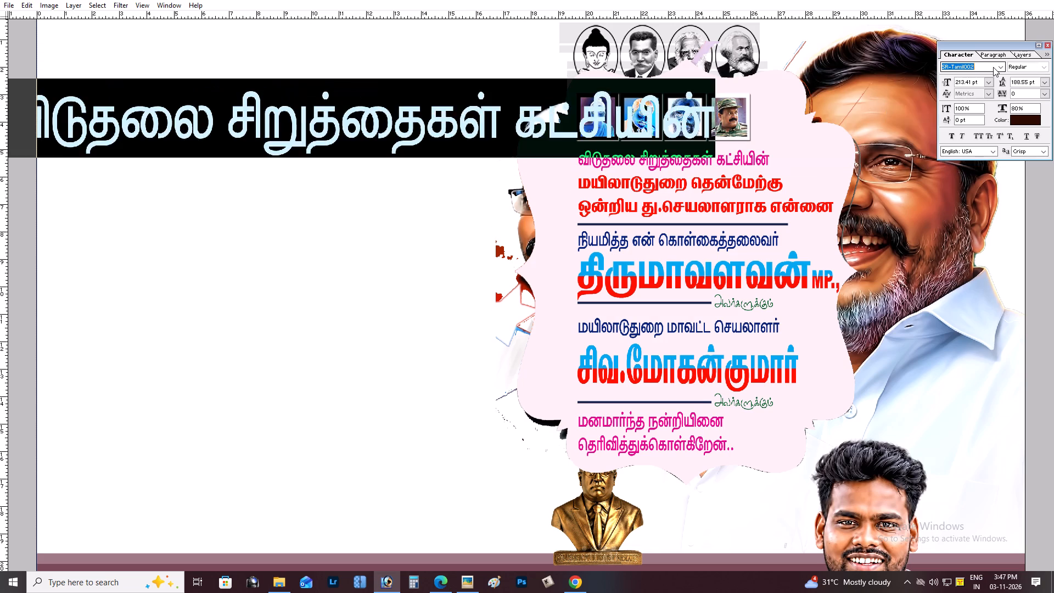
key(Down)
key(Down)
key(Down)
key(Down)
click(997, 68)
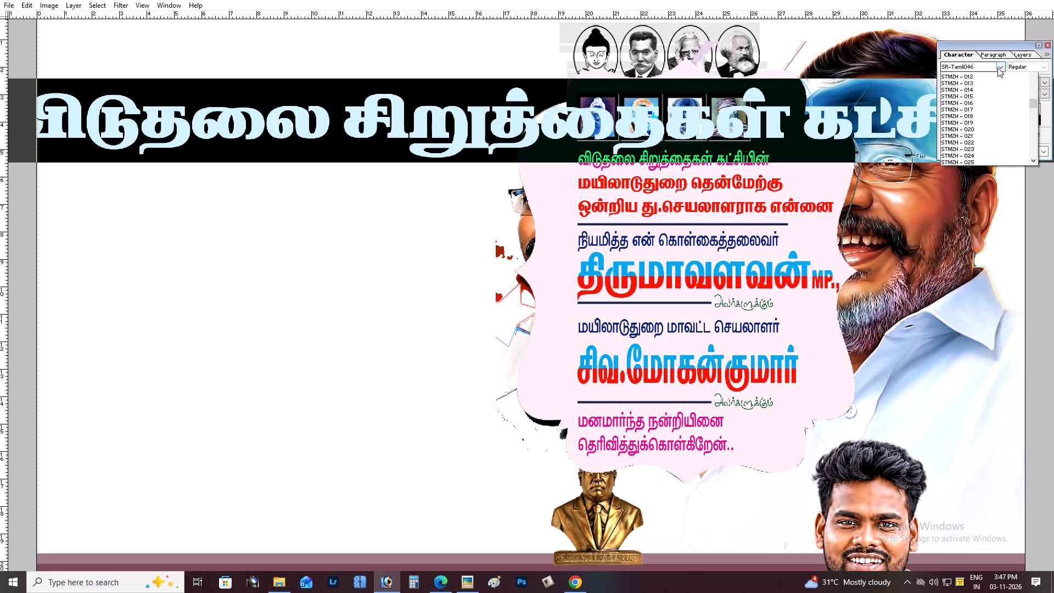
click(994, 109)
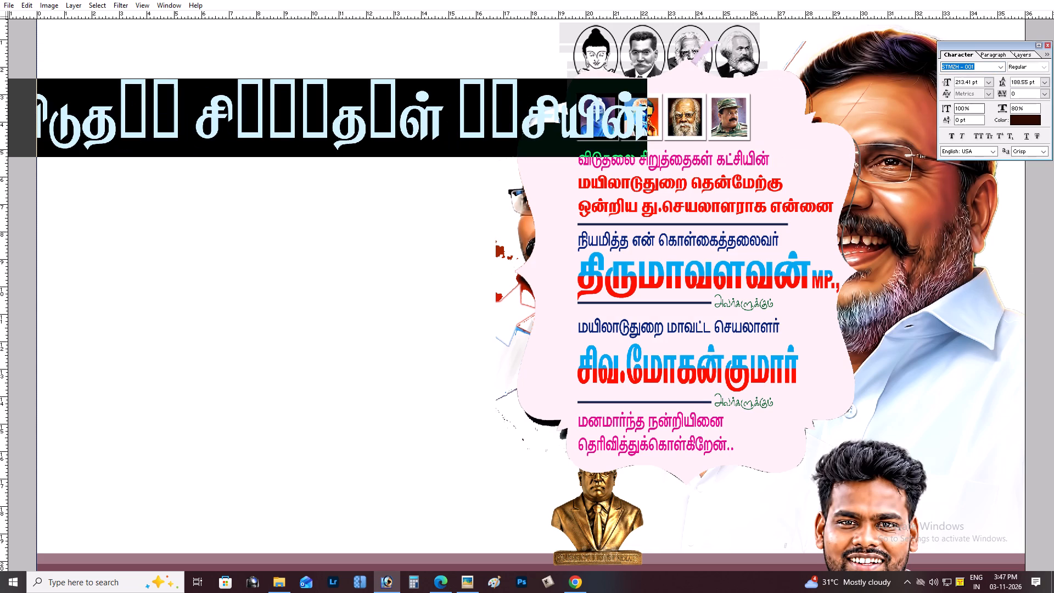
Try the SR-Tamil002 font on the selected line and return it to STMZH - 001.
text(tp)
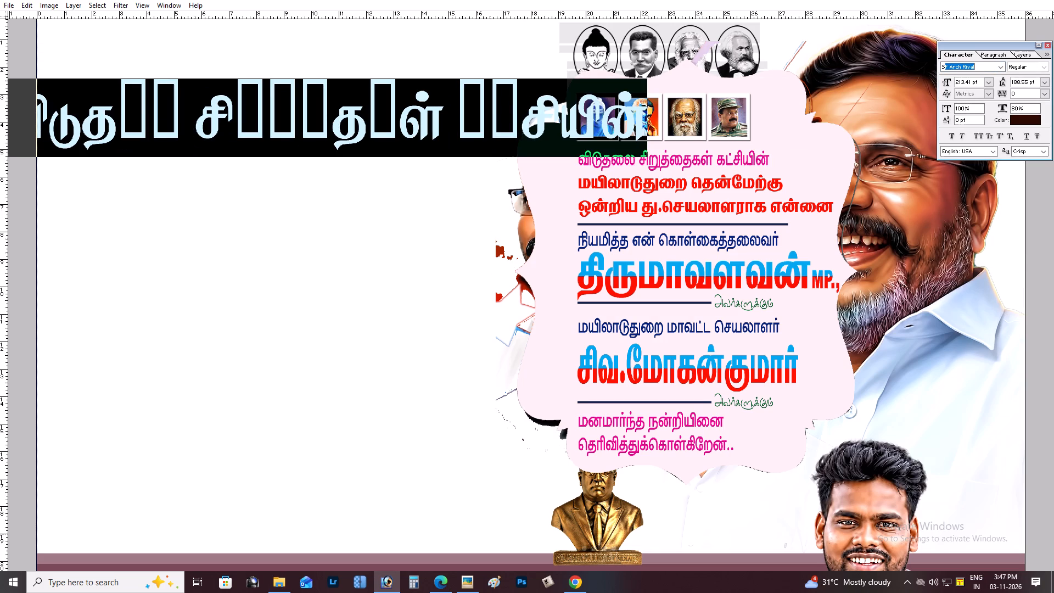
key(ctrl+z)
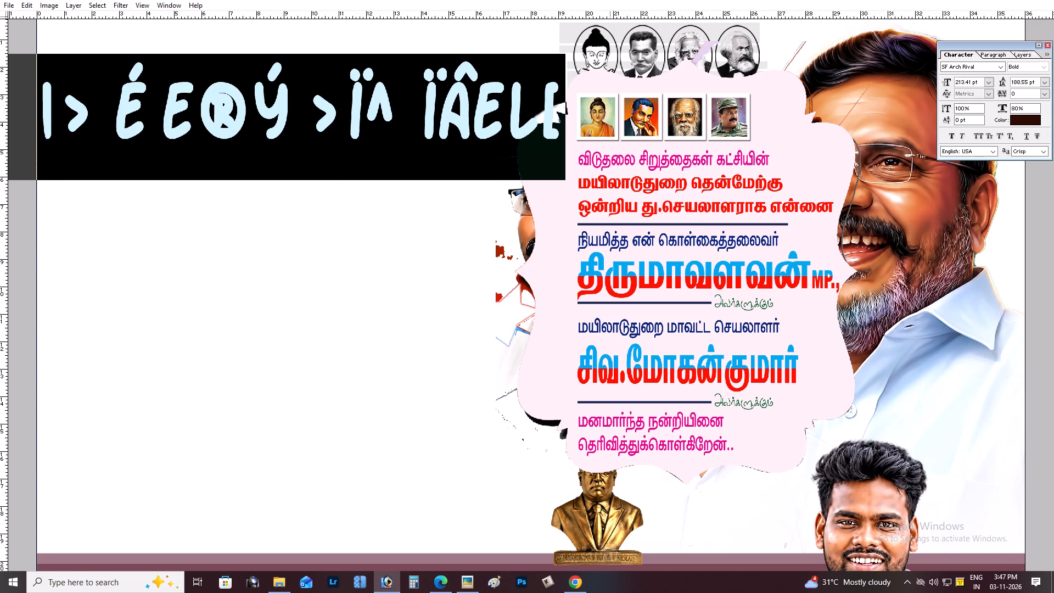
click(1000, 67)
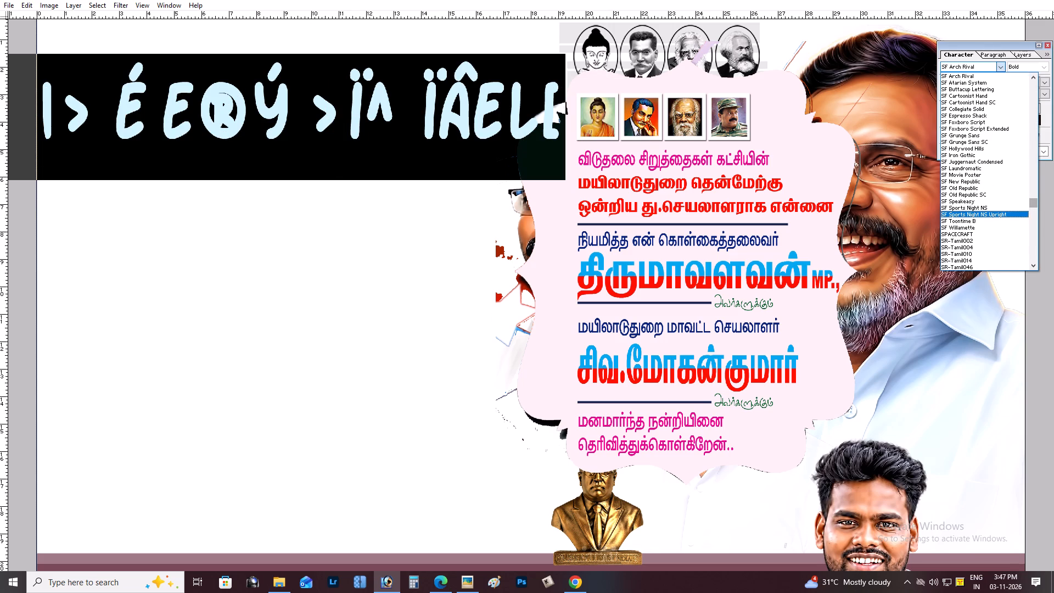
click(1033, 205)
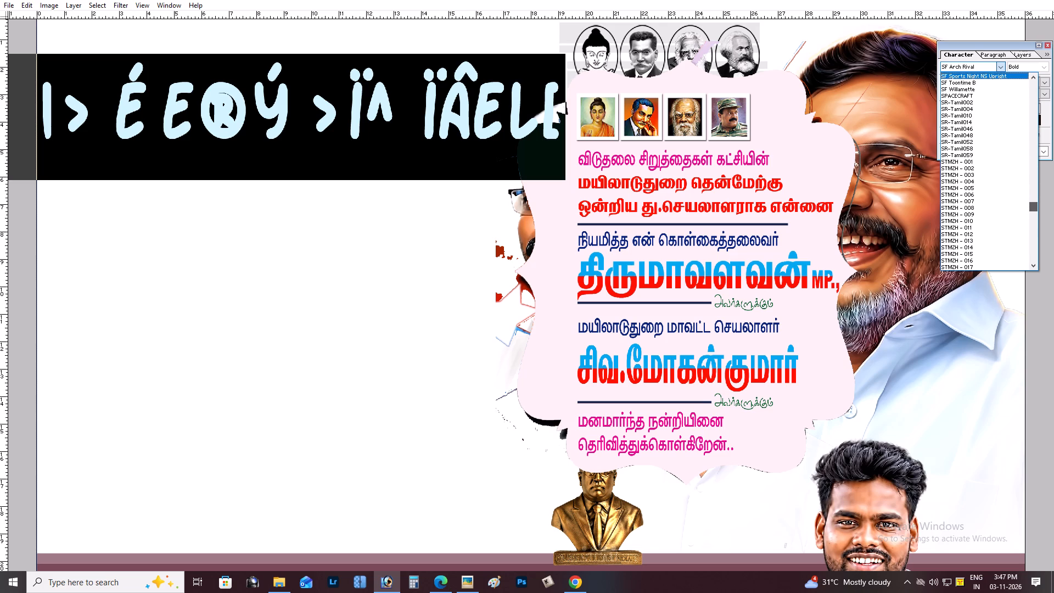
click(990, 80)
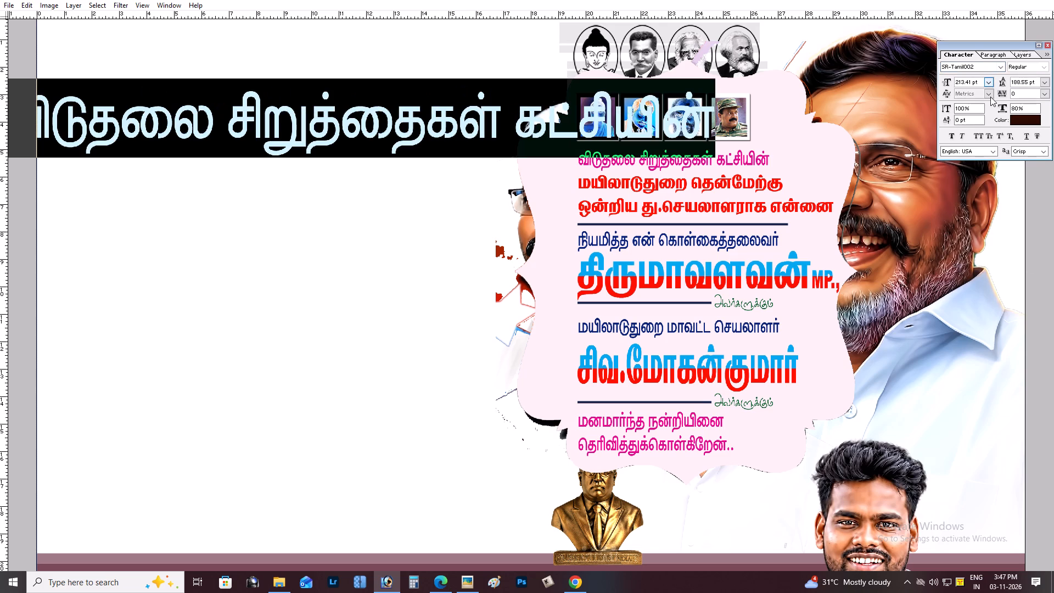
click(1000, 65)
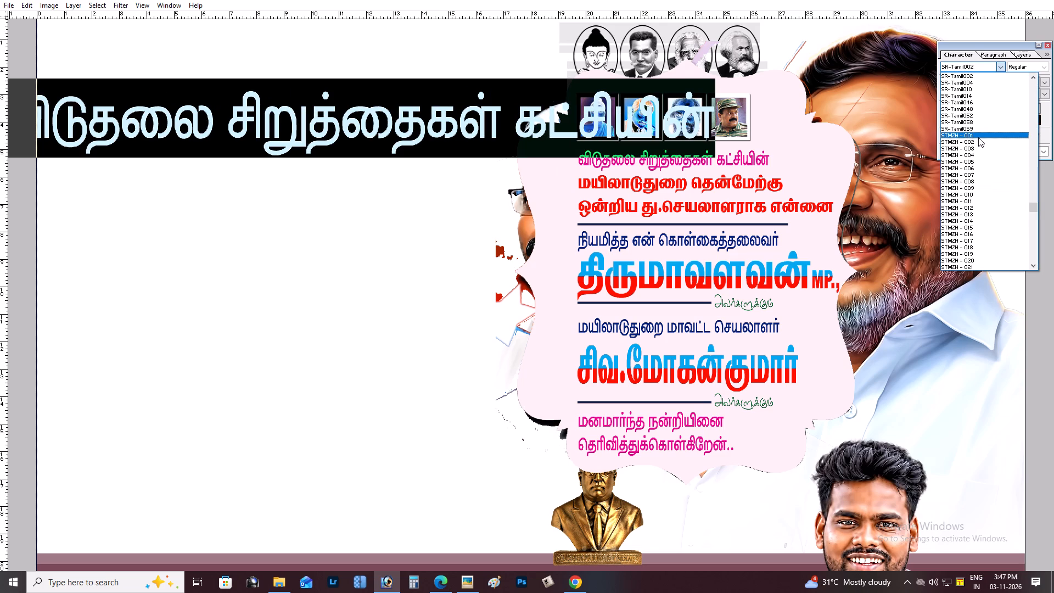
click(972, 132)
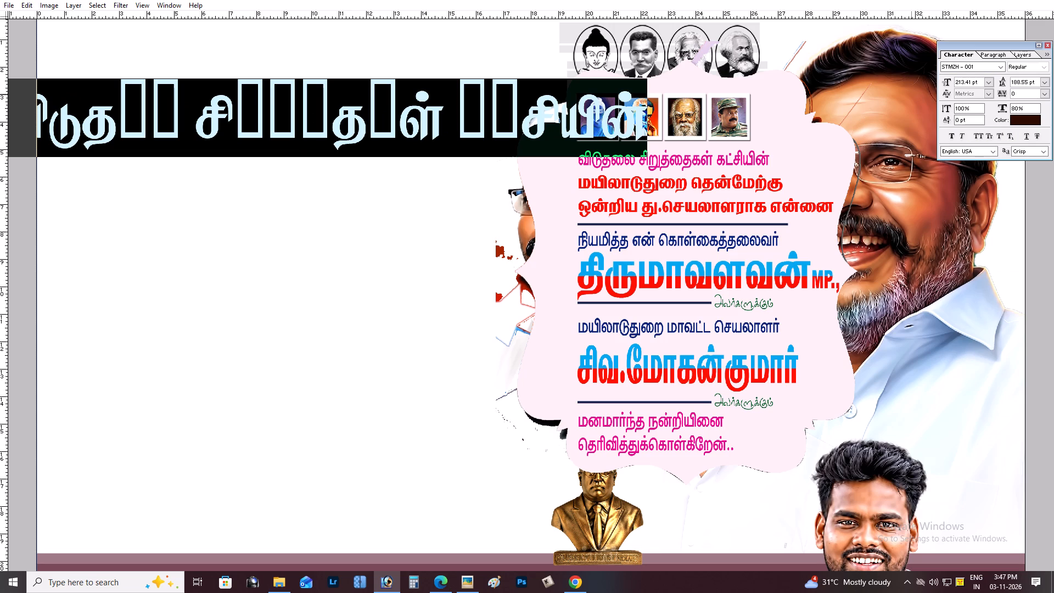
Retype the selected line in the STMZH - 001 font from the pink panel's first line, starting with "விடுதலை சிறு".
text(tp)
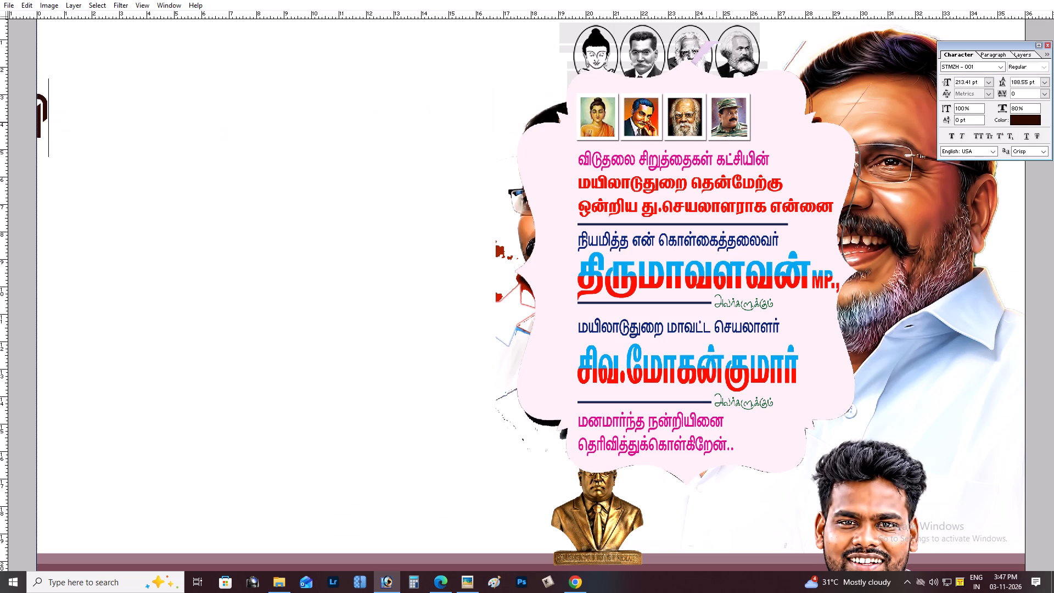
key(shift+l)
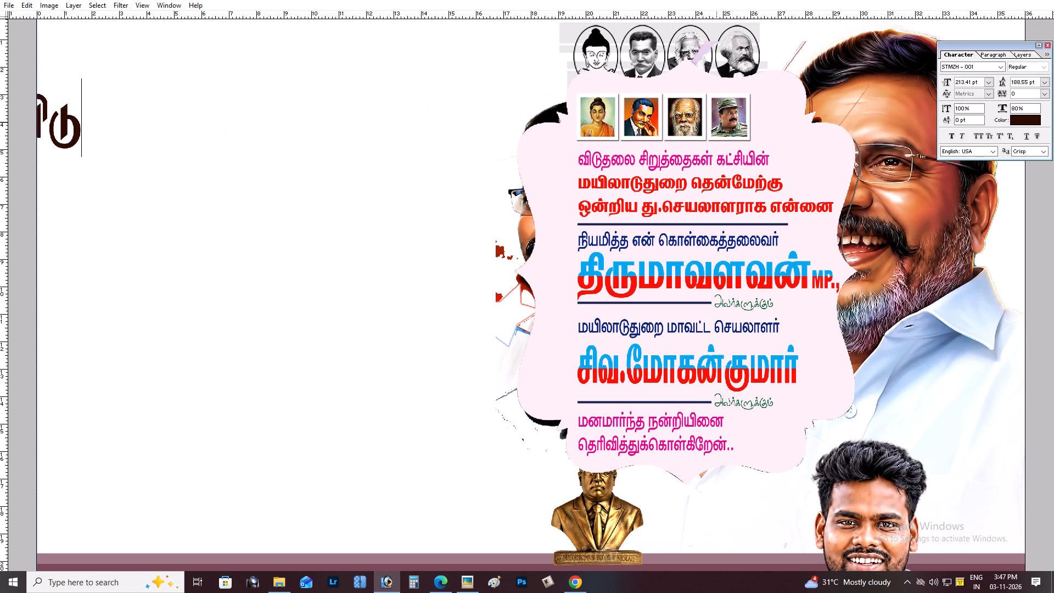
key(h)
key(BackSpace)
key(j)
text(iy ro)
key(BackSpace)
key(p)
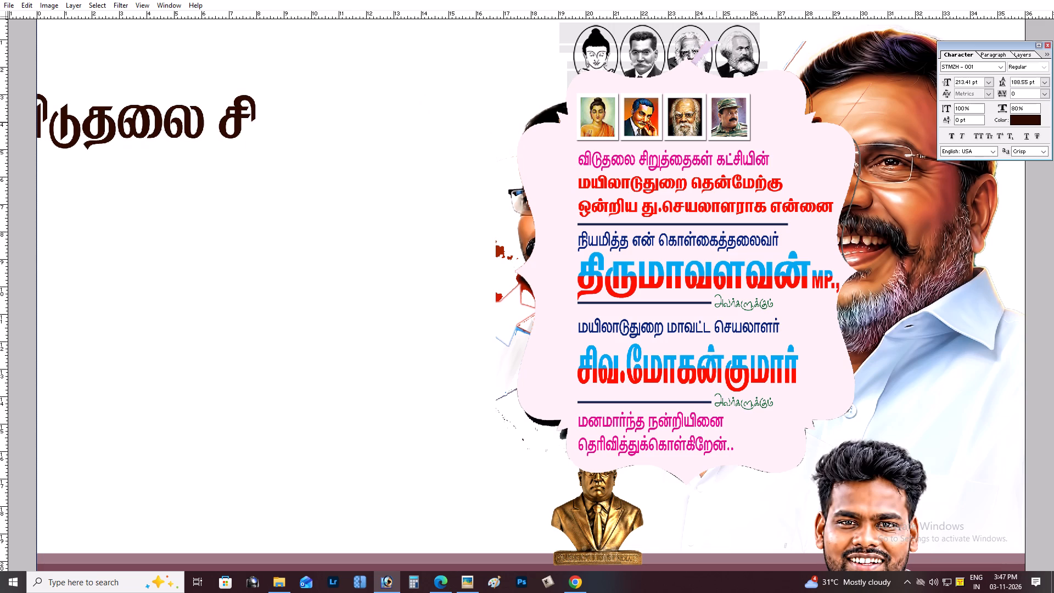
key(shift+w)
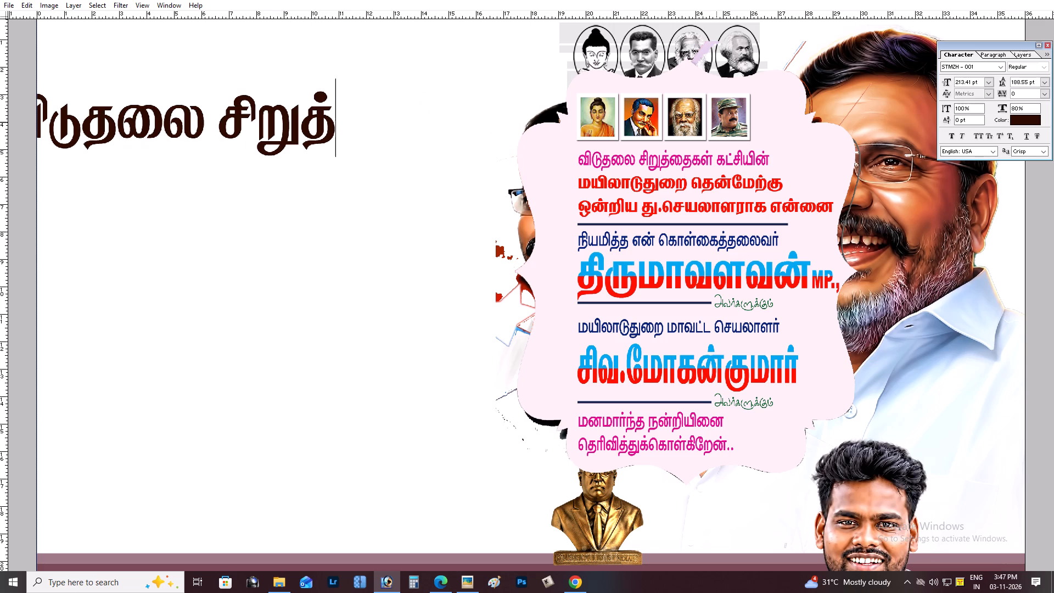
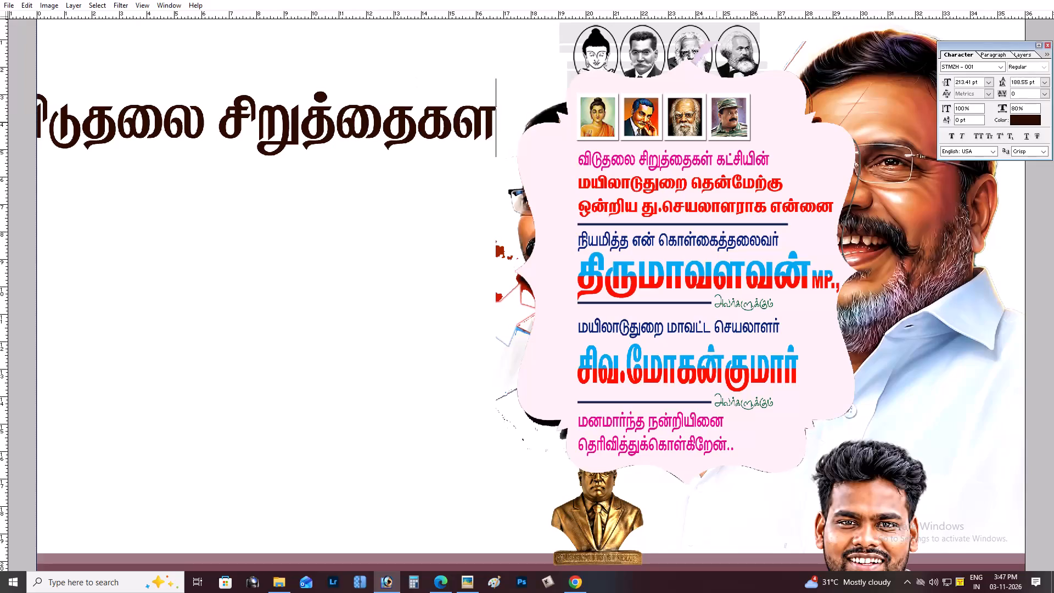
Complete the large Tamil line so that it reads "விடுதலை சிறுத்தைகள் கட்சியின்".
text(; fk)
key(BackSpace)
text(l;)
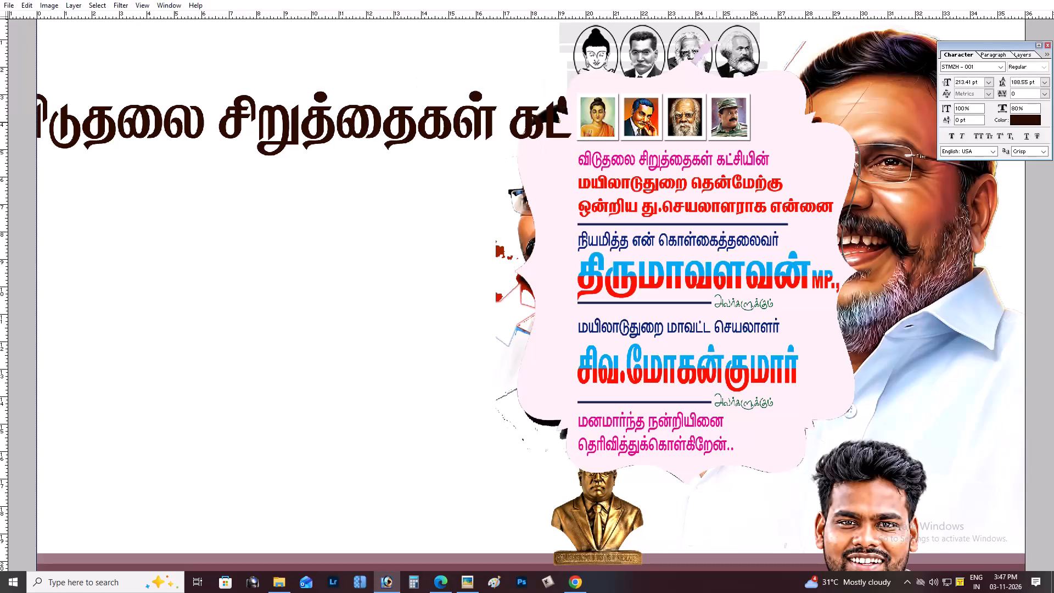
text(rpaapd;)
key(space)
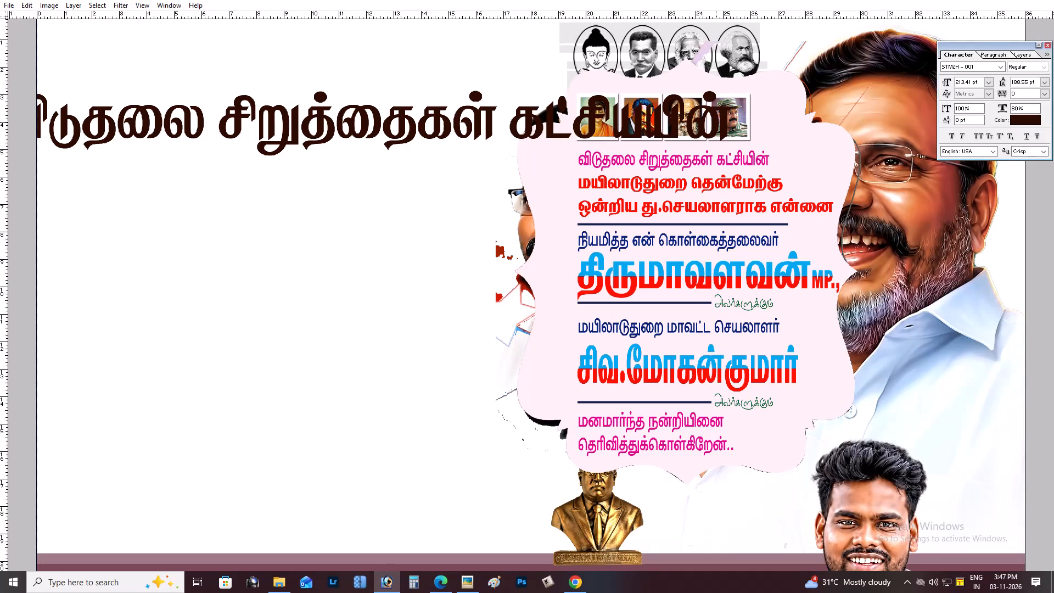
key(ctrl+Return)
click(642, 128)
key(BackSpace)
key(ctrl+Return)
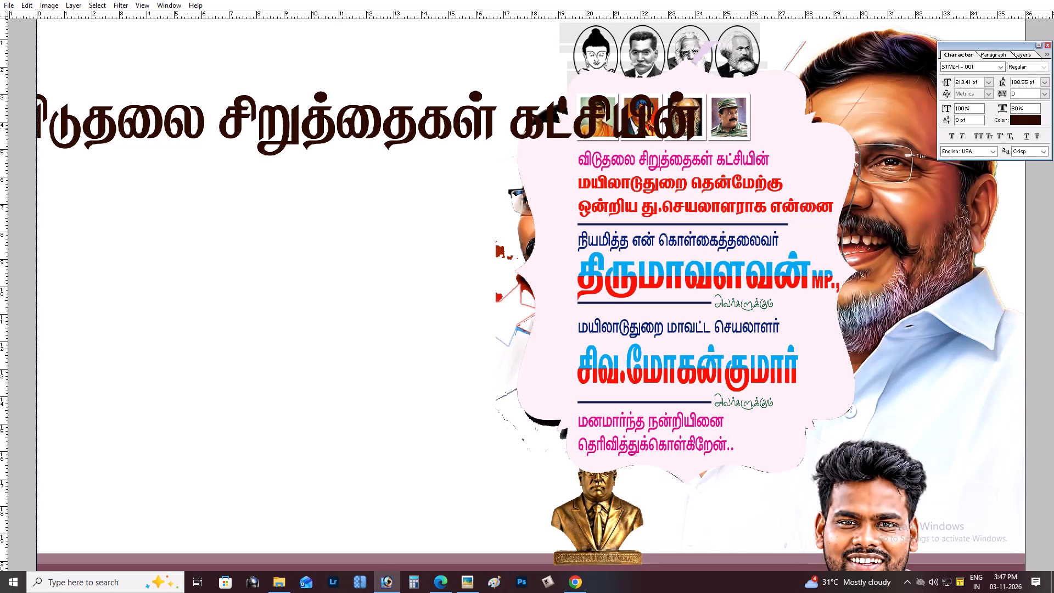
Select the whole line, compare the STMZH fonts from 001 up to about 018 on it, and set its font to STMZH - 014.
click(642, 128)
key(ctrl+a)
click(955, 66)
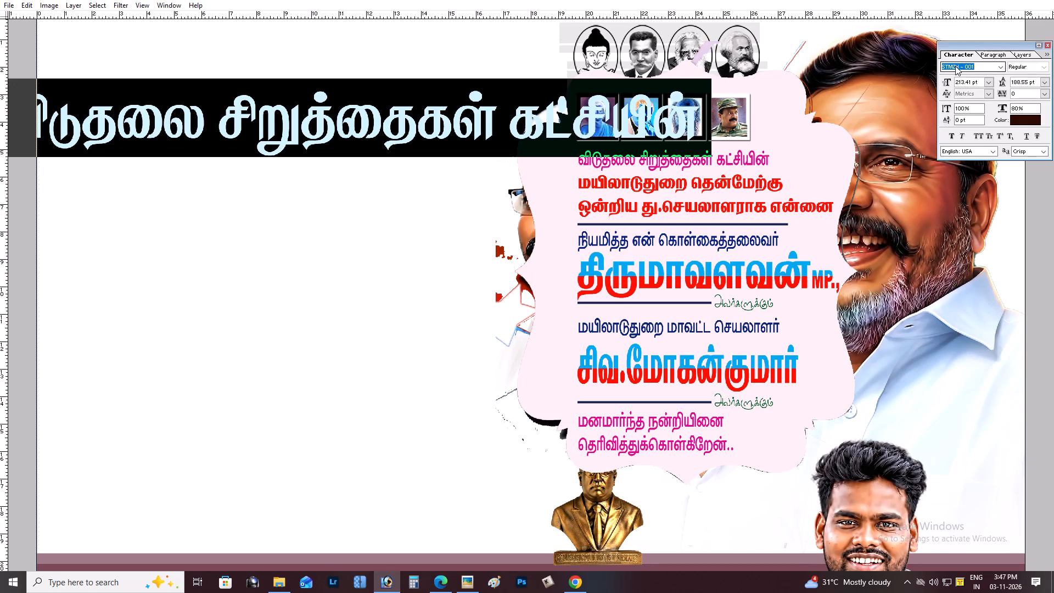
key(Down)
key(Down)
key(Down)
key(Down)
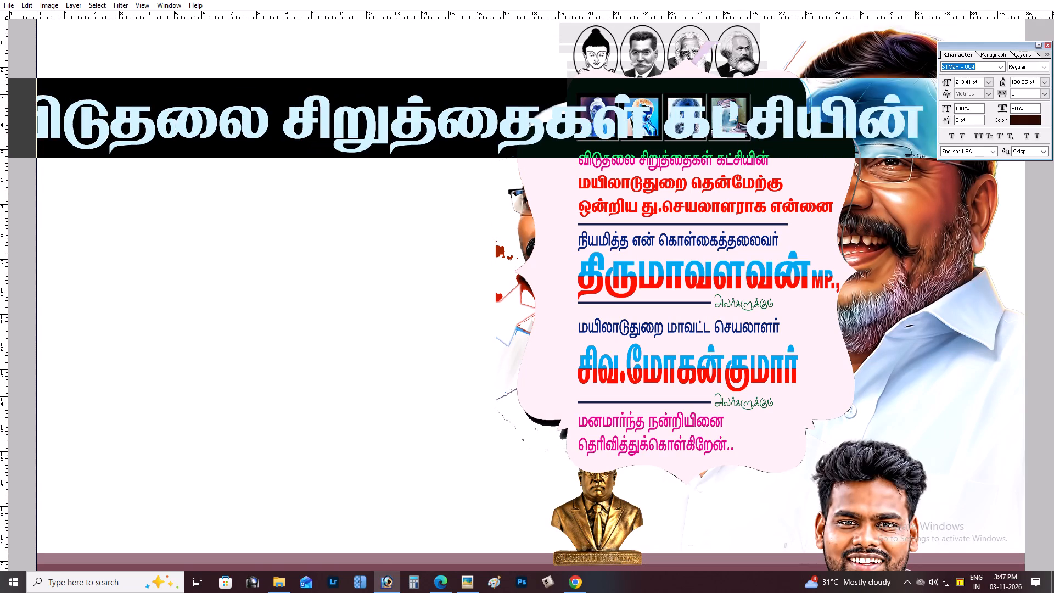
key(Down)
key(Down)
key(Down)
key(Down)
key(Down)
key(Down)
key(Down)
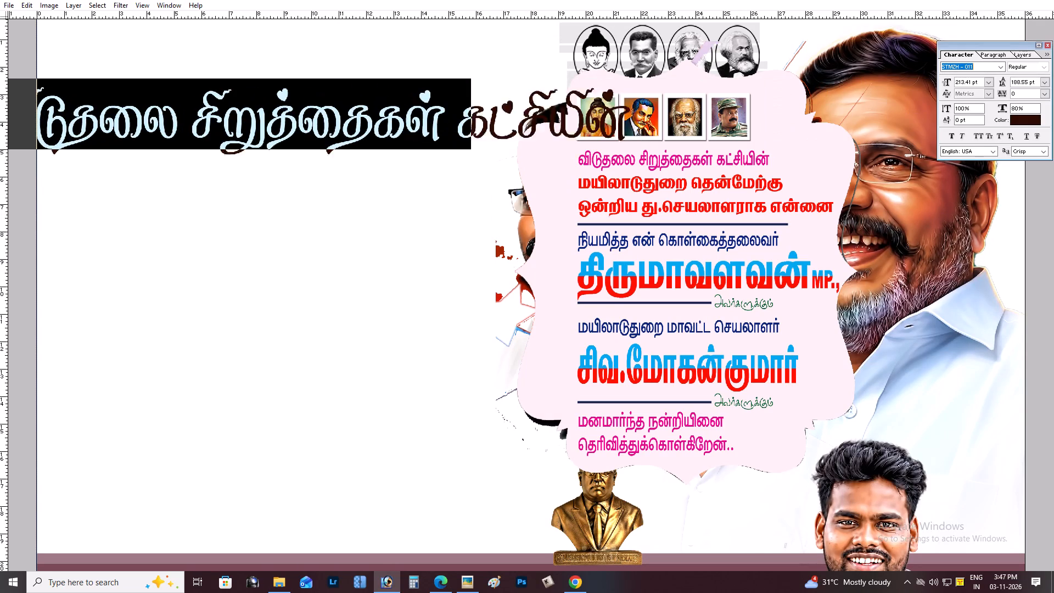
key(Down)
key(Down)
key(Down)
key(Down)
key(Up)
key(Down)
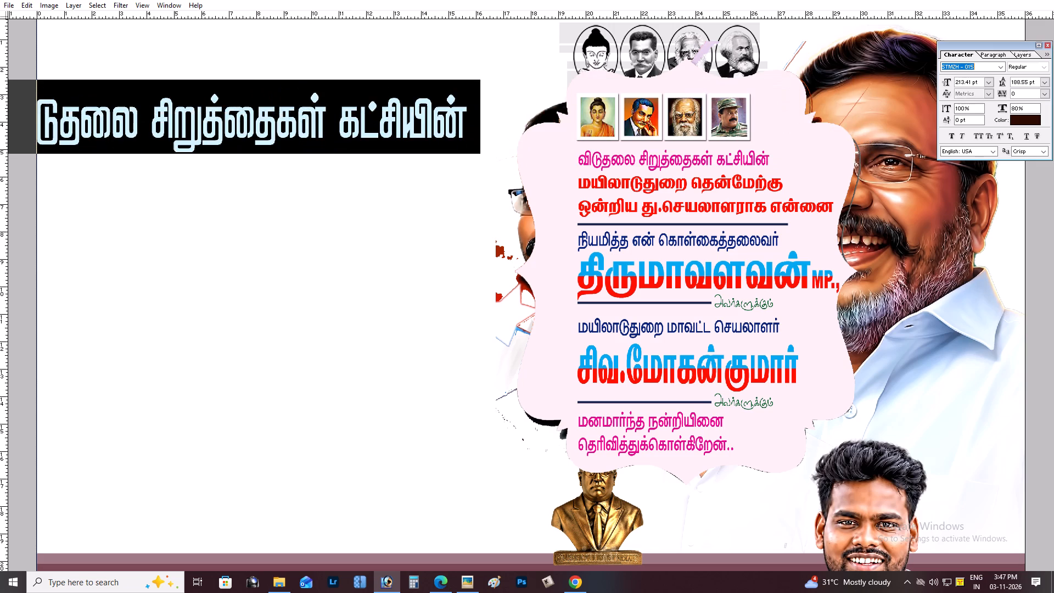
key(Down)
key(Down)
key(Down)
key(Down)
key(Up)
key(Up)
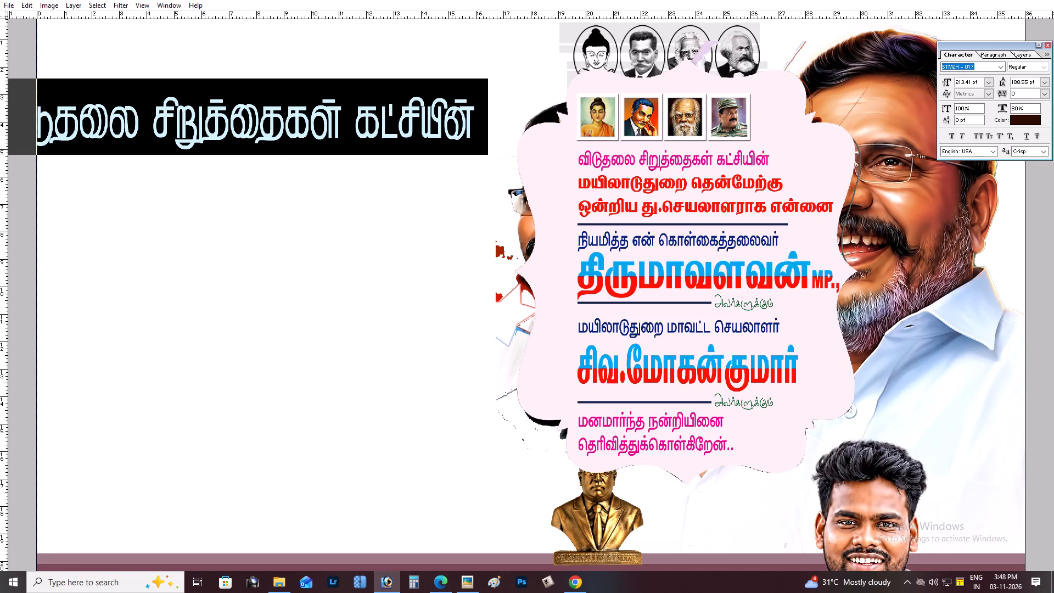
key(Down)
key(Up)
key(Up)
key(Up)
key(Up)
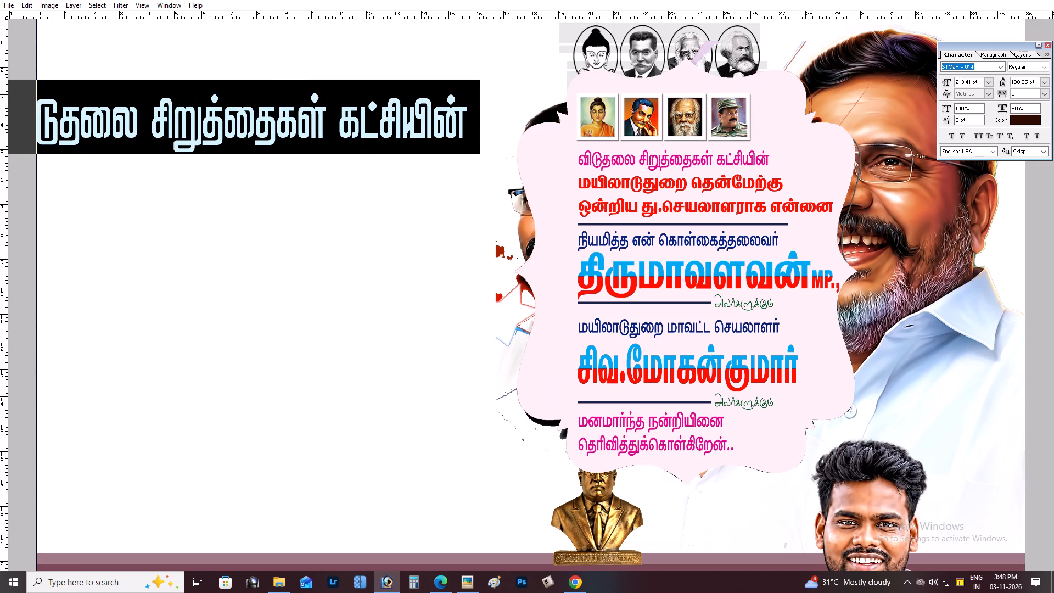
key(Return)
key(ctrl+Return)
Scale the line down proportionally to about 131 pt and place it in the blank area near the poster's upper-left edge.
key(ctrl+plus)
key(space)
key(space)
key(space)
key(space)
key(space)
key(space)
key(space)
key(space)
key(space)
key(space)
key(space)
key(space)
key(space)
drag(403, 123, 829, 367)
drag(606, 276, 701, 311)
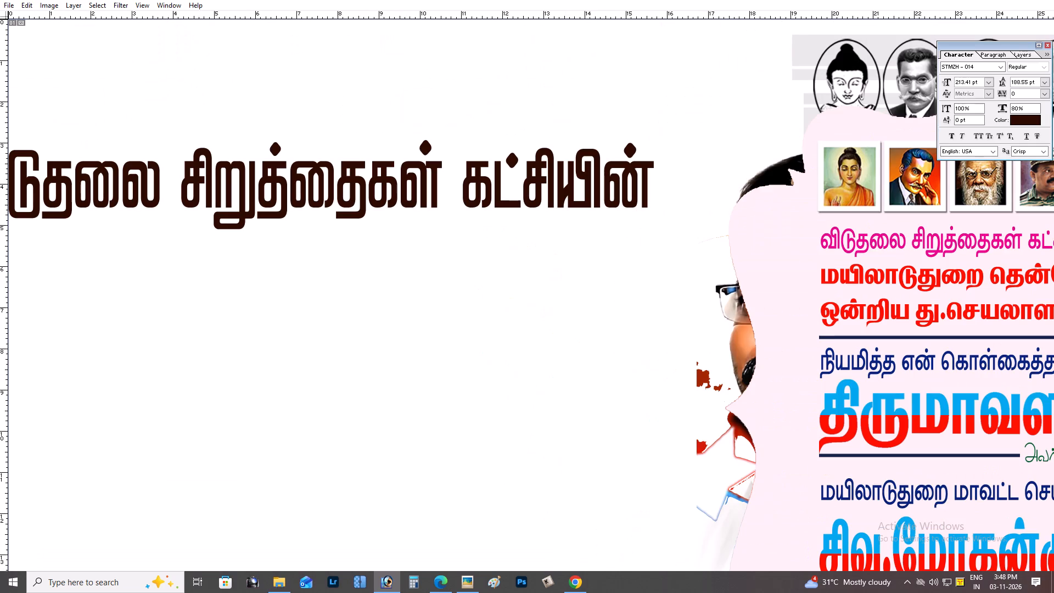
drag(701, 311, 715, 314)
key(ctrl+t)
drag(655, 138, 496, 190)
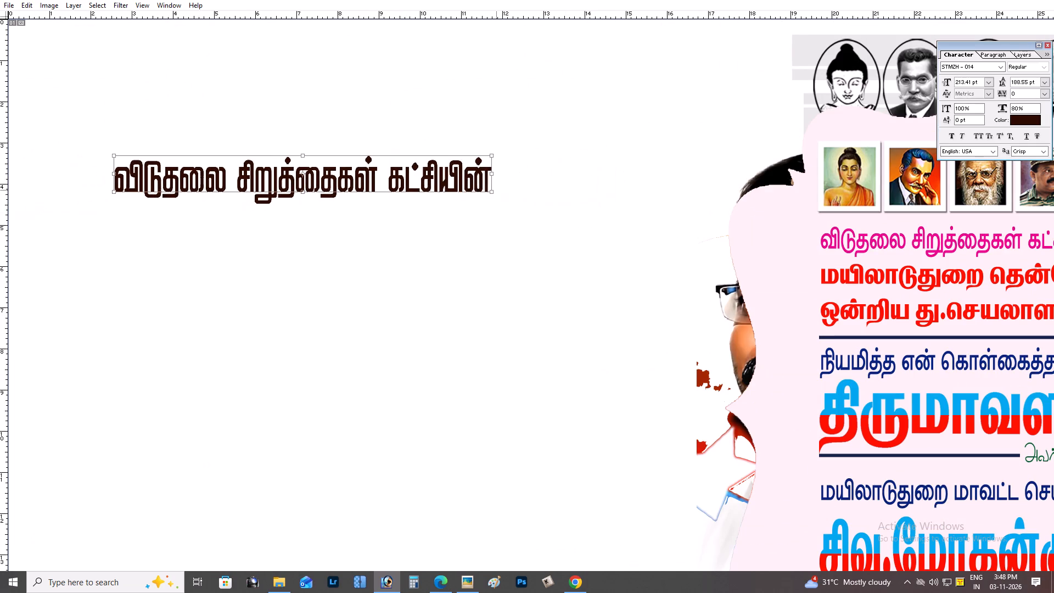
drag(496, 190, 523, 183)
key(Return)
key(ctrl+minus)
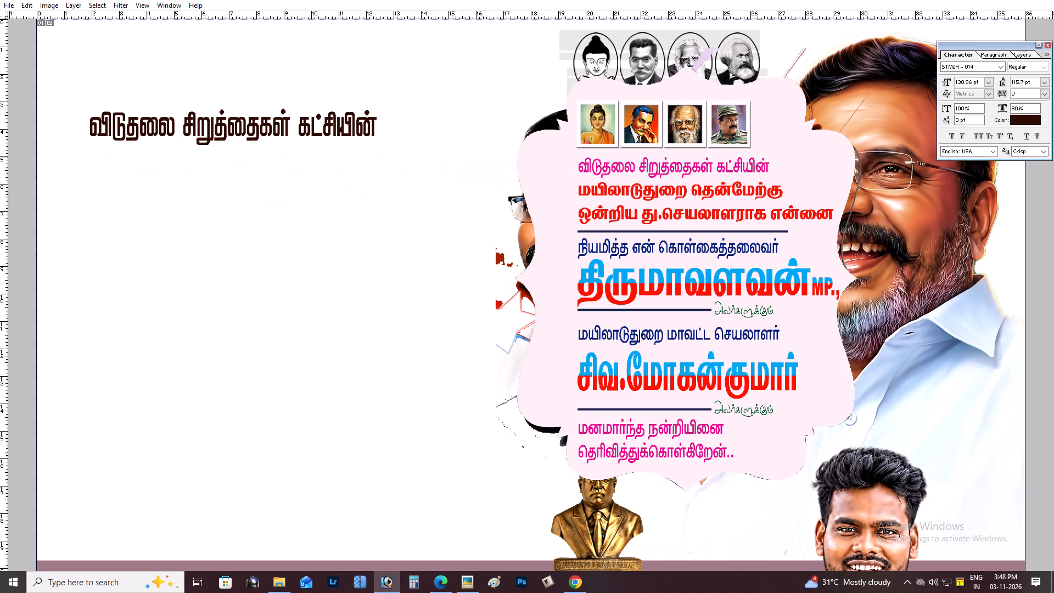
click(355, 126)
drag(324, 78, 323, 57)
key(ctrl+Return)
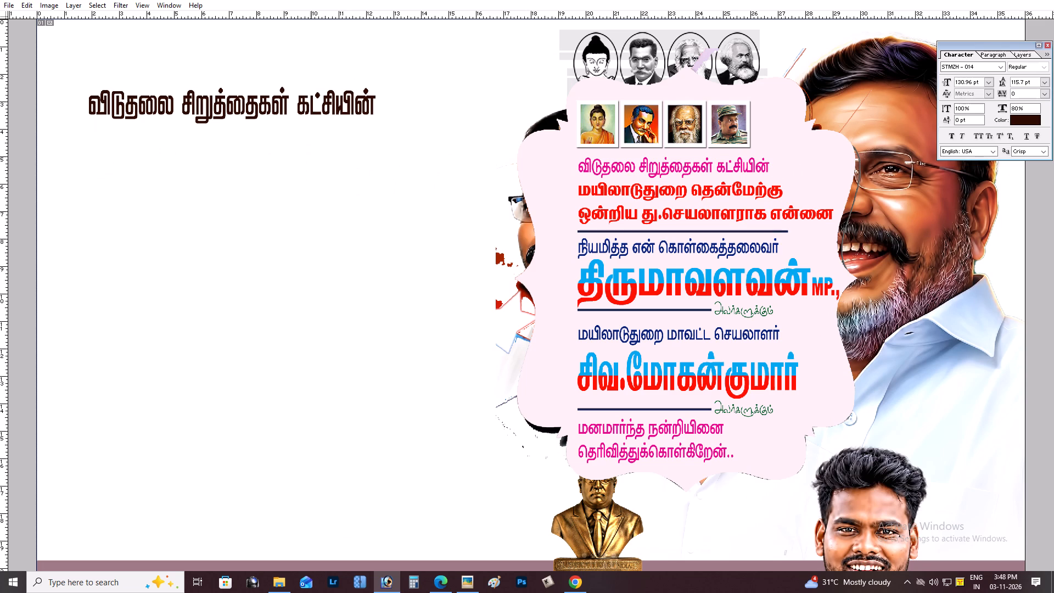
Duplicate the "விடுதலை சிறுத்தைகள் கட்சியின்" line and place the copy directly below the original.
key(ctrl+j)
click(352, 97)
drag(348, 48, 349, 83)
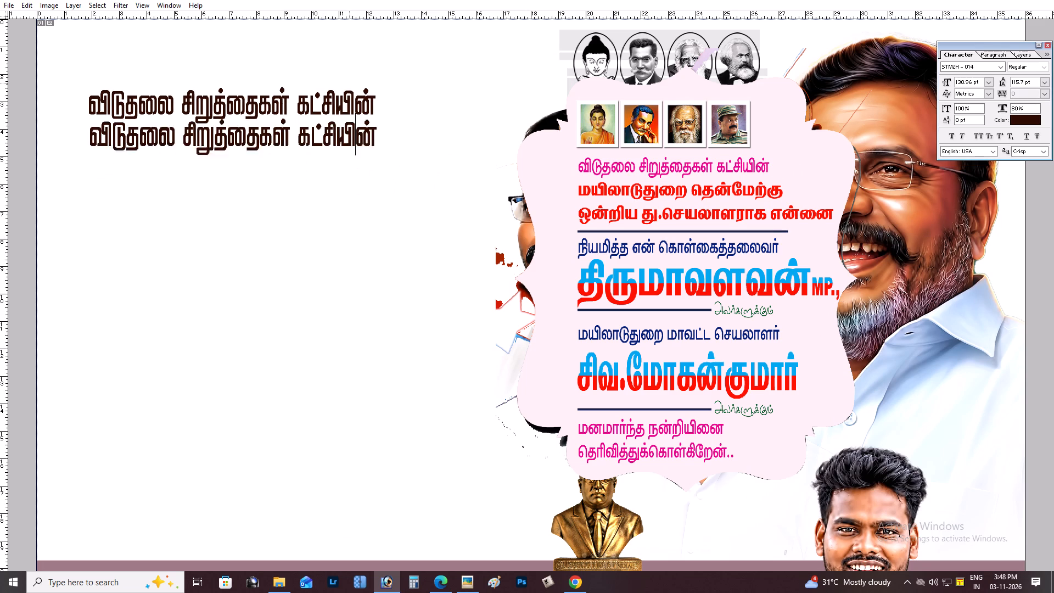
drag(349, 83, 349, 96)
key(ctrl+Return)
key(space)
drag(352, 96, 423, 122)
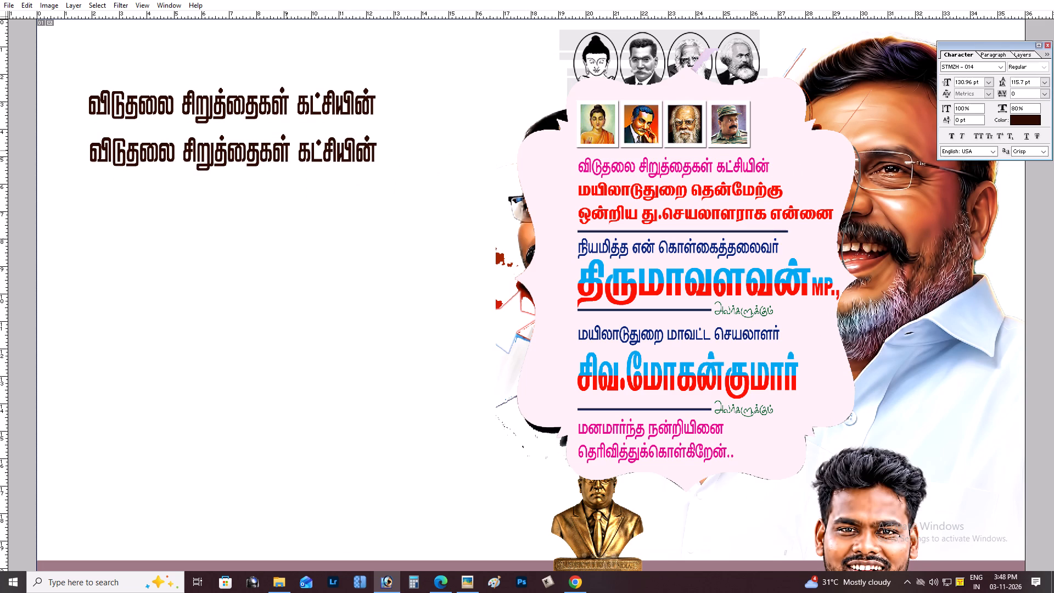
Replace the duplicated line's text with "மயிலாடுதுறை வடக்கு".
triple_click(287, 150)
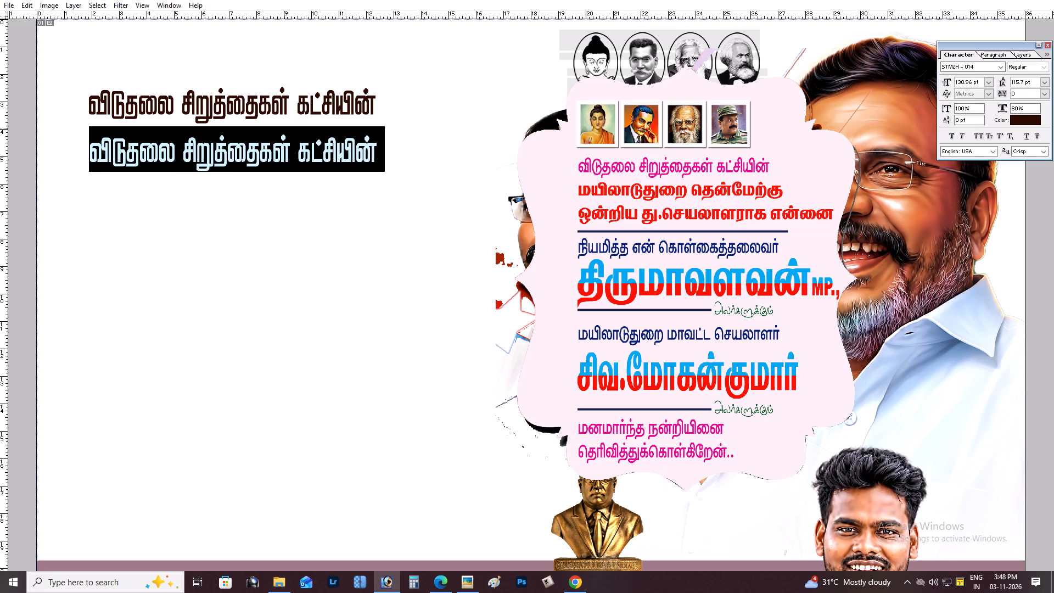
text(kap)
text(yhLJiq)
key(space)
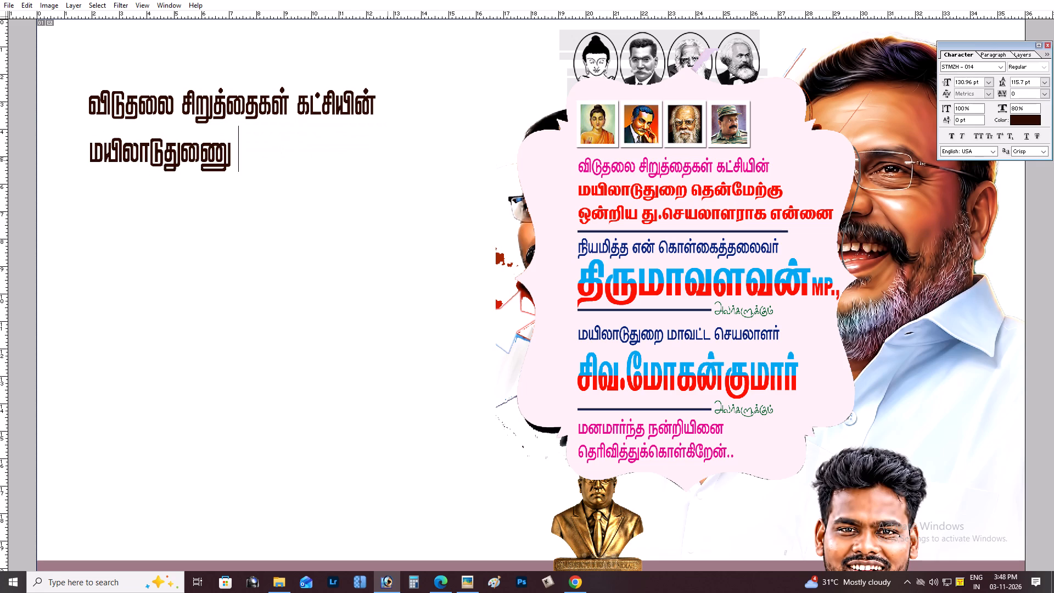
key(BackSpace)
key(BackSpace)
text(w)
key(space)
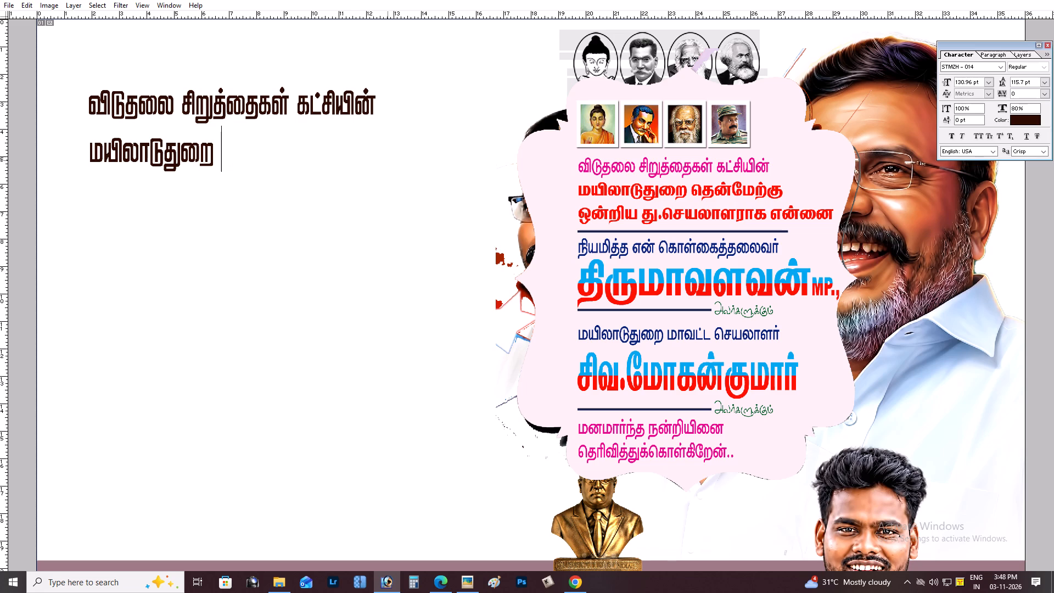
text(tlf;F)
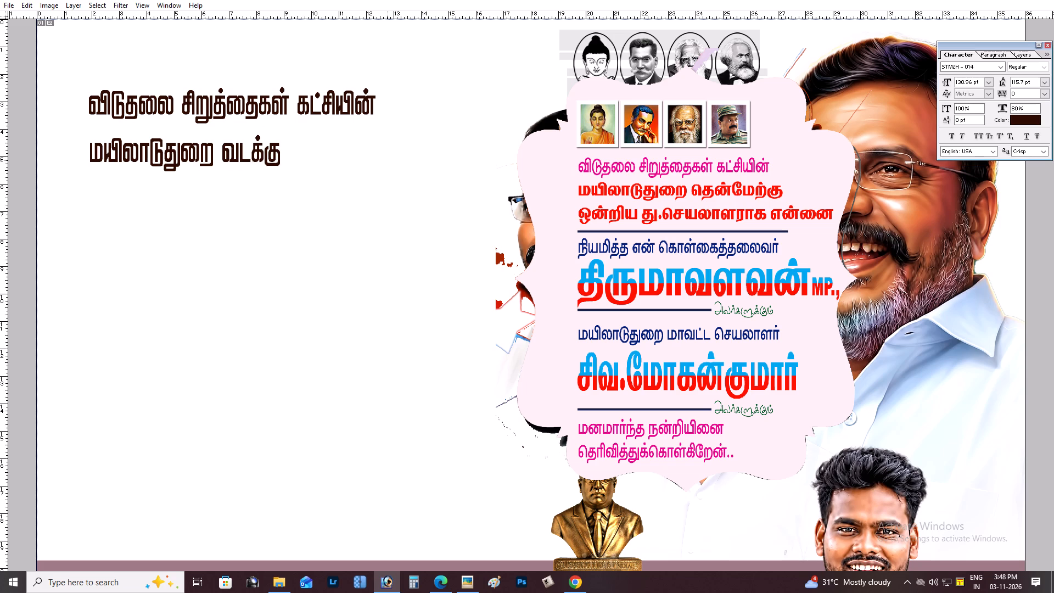
key(space)
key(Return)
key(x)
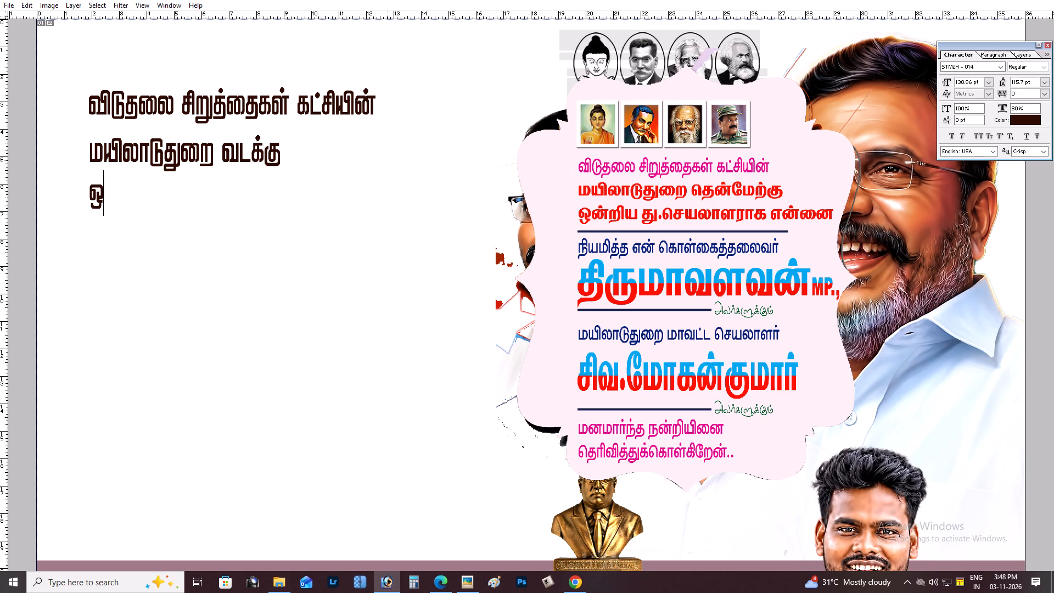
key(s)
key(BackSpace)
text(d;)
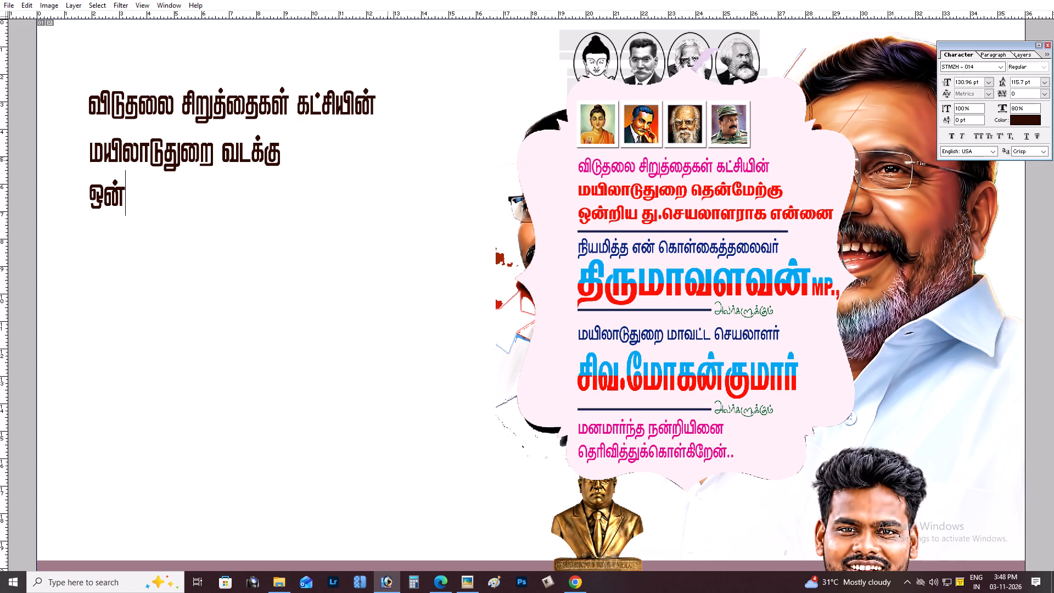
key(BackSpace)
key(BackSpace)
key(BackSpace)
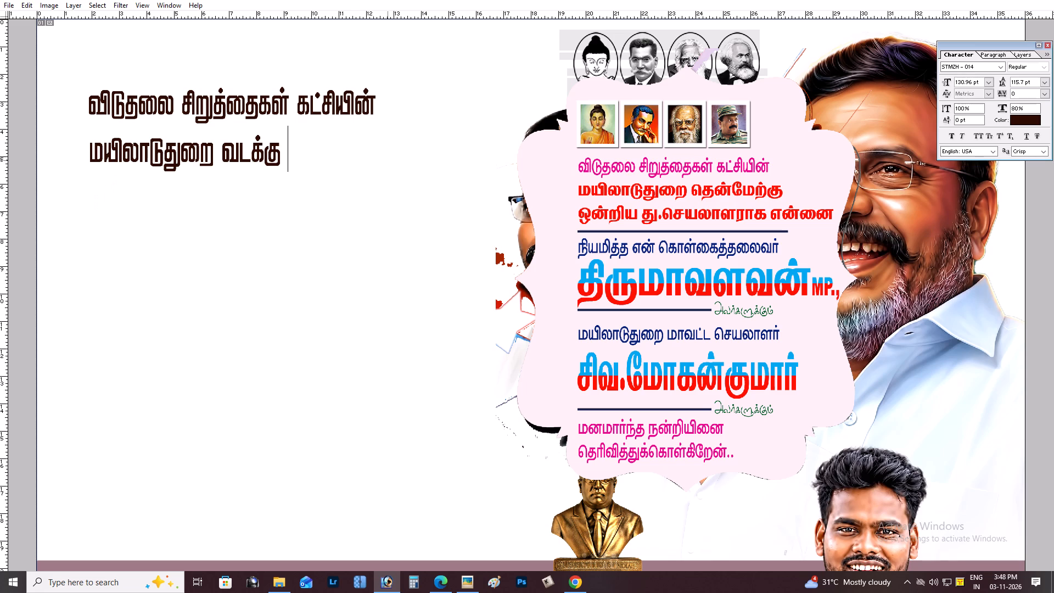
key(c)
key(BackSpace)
Add "ஒன்றிய" after "மயிலாடுதுறை வடக்கு" on the same line.
key(x)
key(s)
key(BackSpace)
text(d;wpa)
key(space)
Start a new line in the same text block and enter "துணைசெயளாலராக".
key(Return)
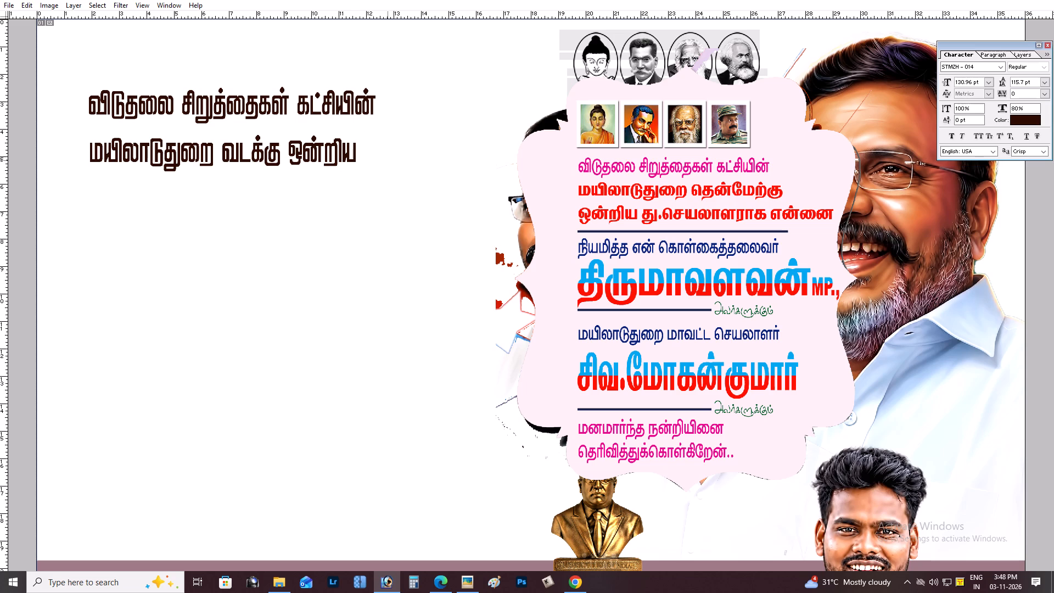
key(shift+j)
text(iz)
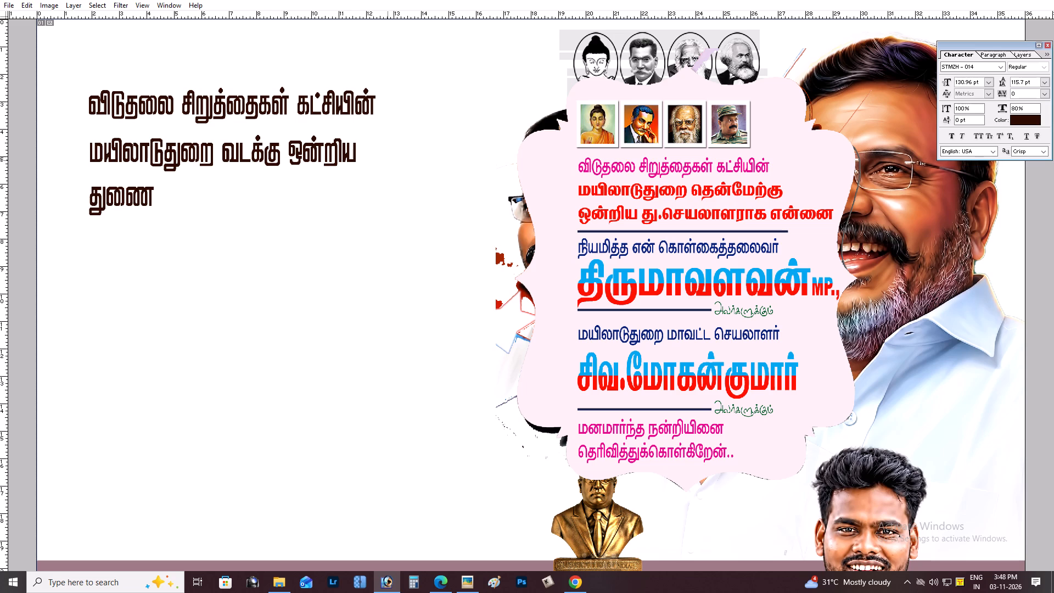
key(b)
key(e)
key(BackSpace)
key(r)
key(a)
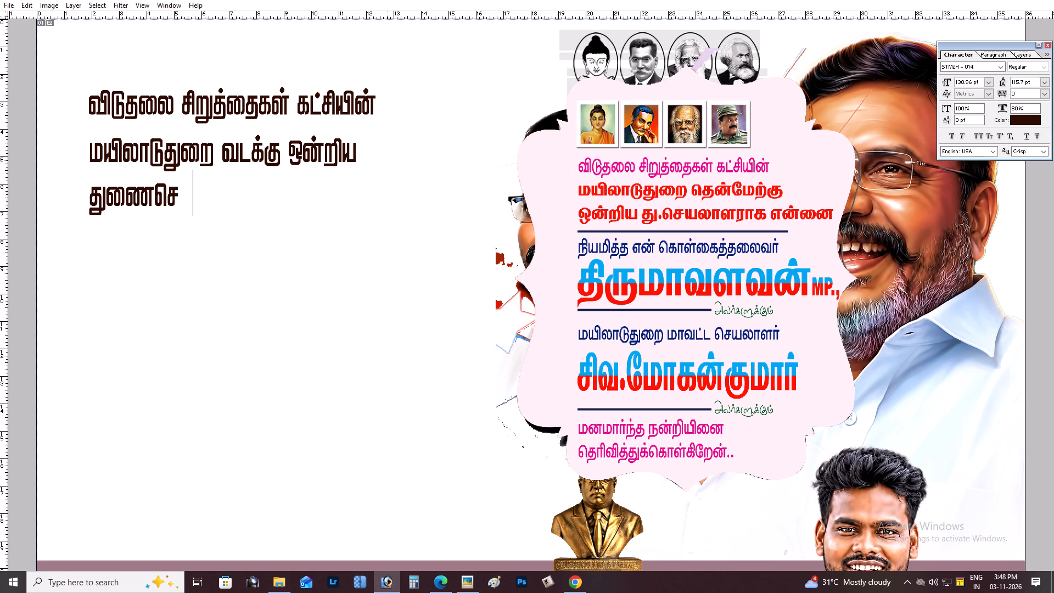
key(s)
text(hu)
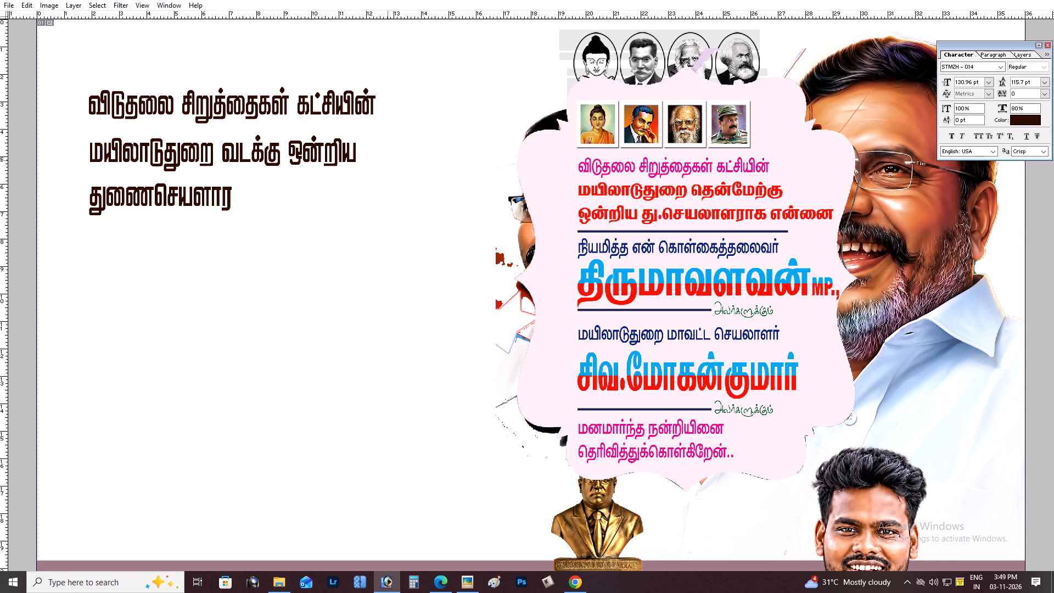
key(BackSpace)
text(y)
key(space)
key(BackSpace)
text(uh)
text(f)
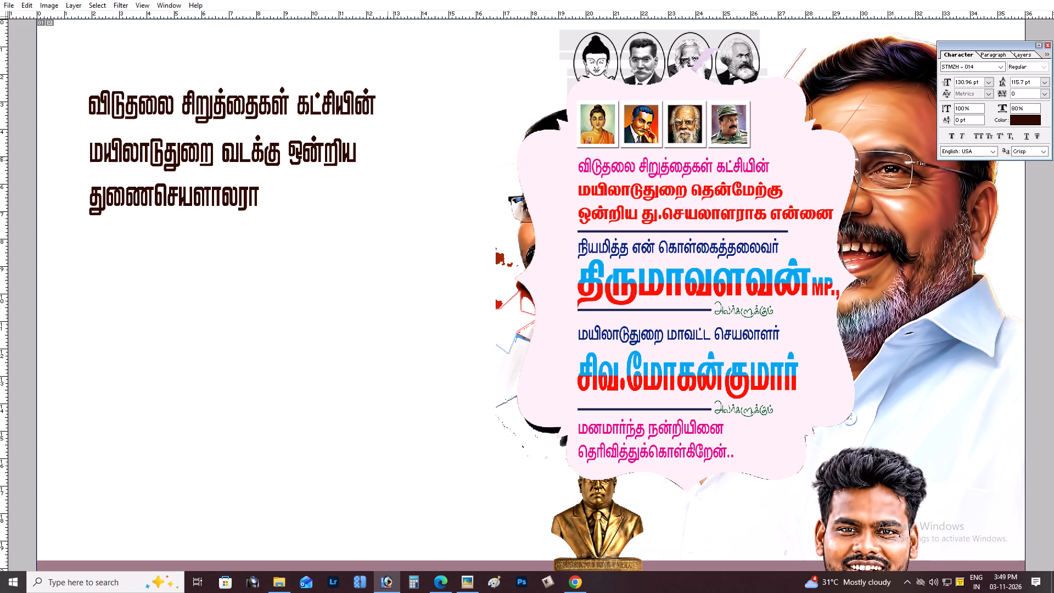
key(space)
Add the word "என்னை" to the end of the third line.
key(v)
key(BackSpace)
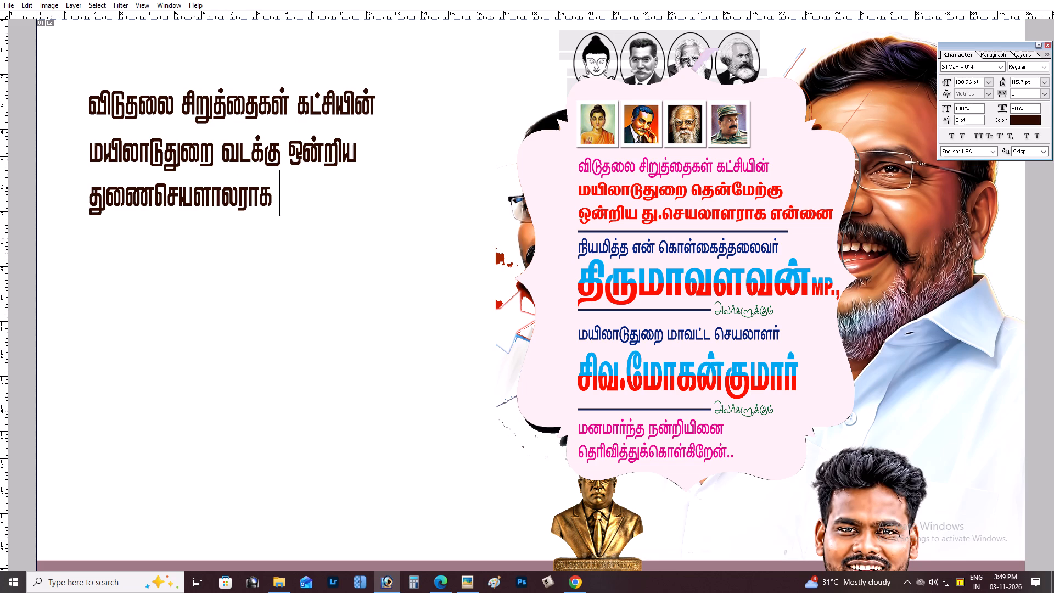
text(vs)
key(BackSpace)
text(d;id)
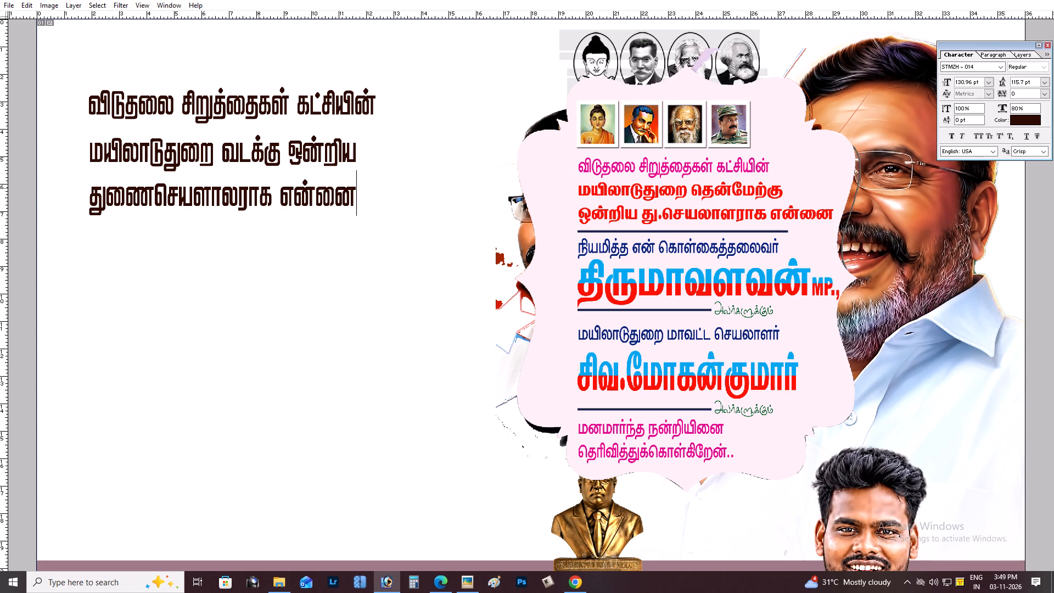
Insert a period after "துணை" in the third line so it reads "துணை.செயளாலராக என்னை".
click(157, 195)
key(period)
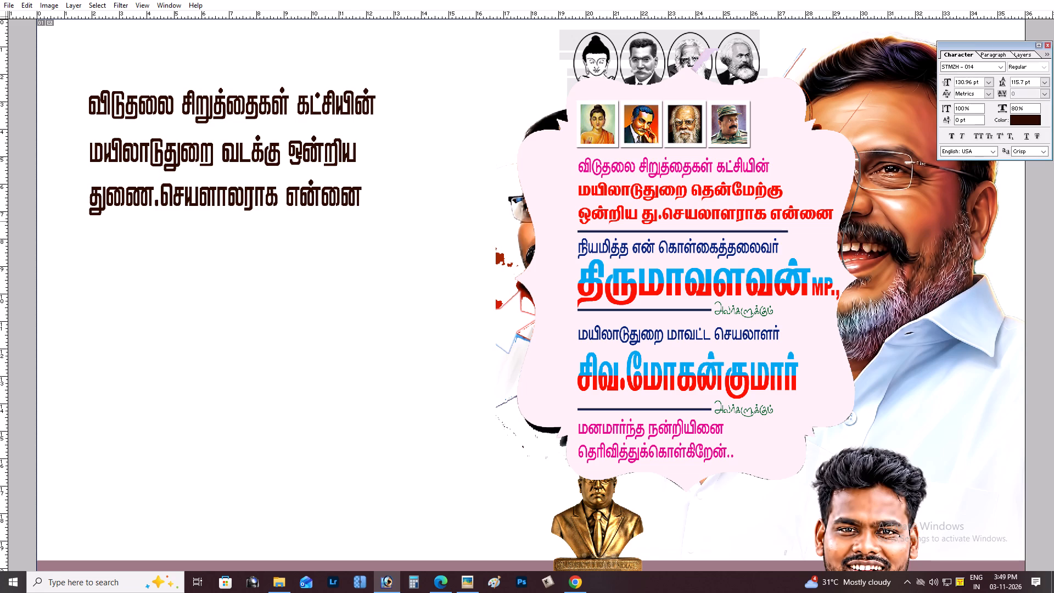
click(362, 197)
key(ctrl+Return)
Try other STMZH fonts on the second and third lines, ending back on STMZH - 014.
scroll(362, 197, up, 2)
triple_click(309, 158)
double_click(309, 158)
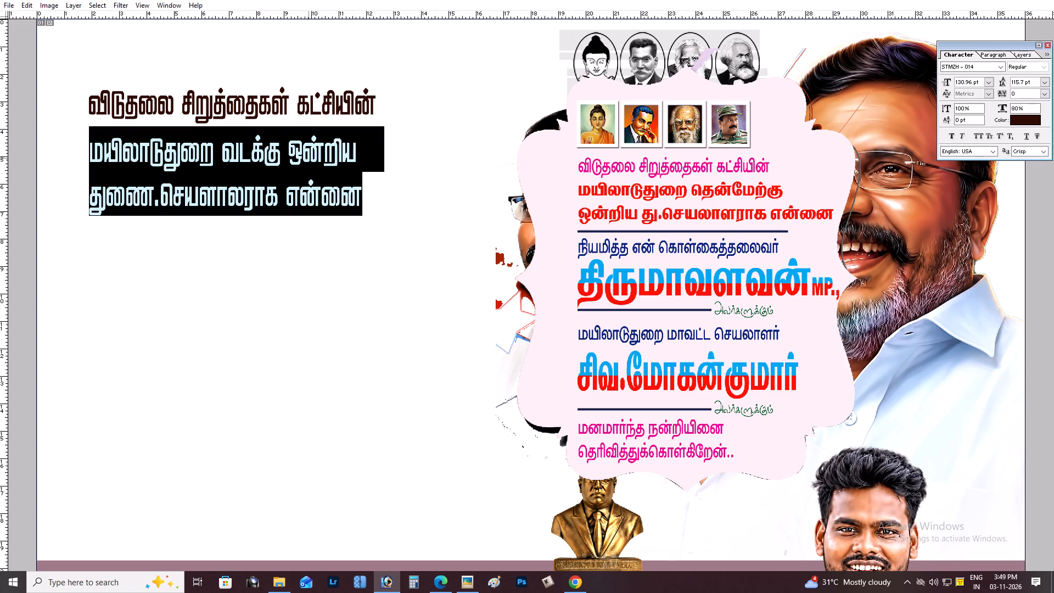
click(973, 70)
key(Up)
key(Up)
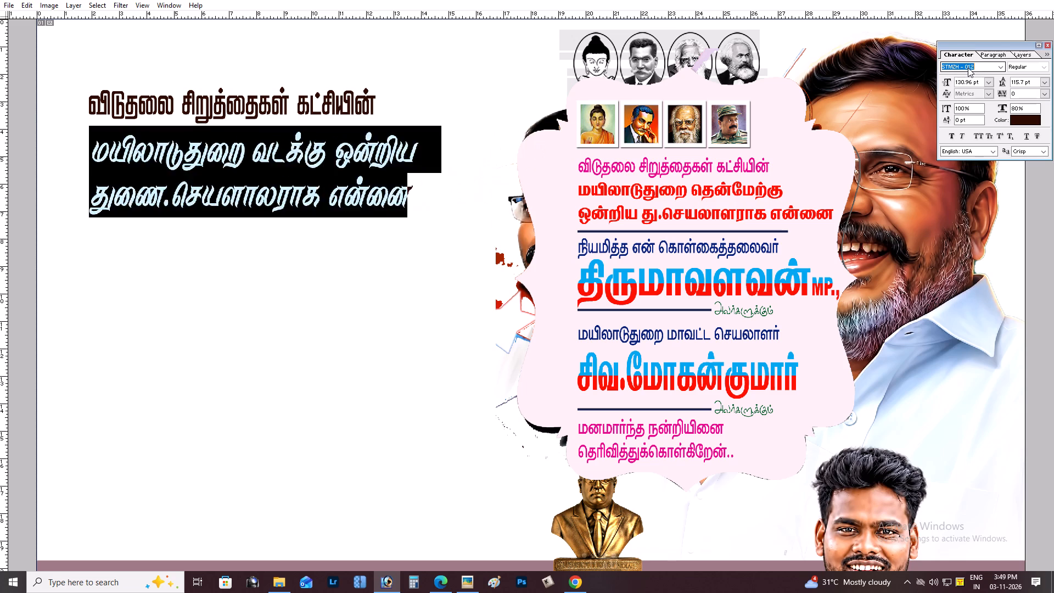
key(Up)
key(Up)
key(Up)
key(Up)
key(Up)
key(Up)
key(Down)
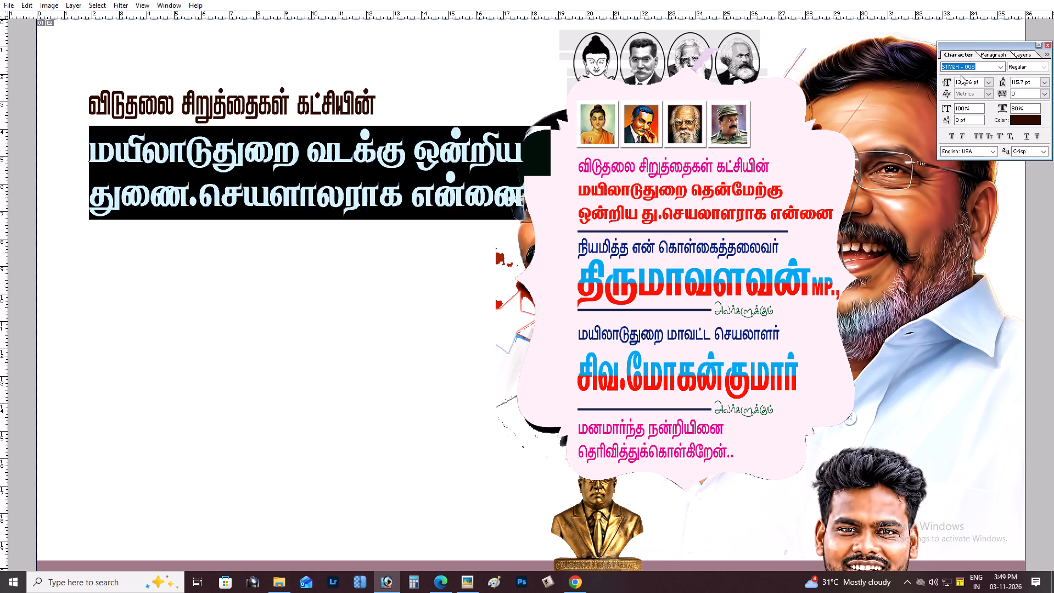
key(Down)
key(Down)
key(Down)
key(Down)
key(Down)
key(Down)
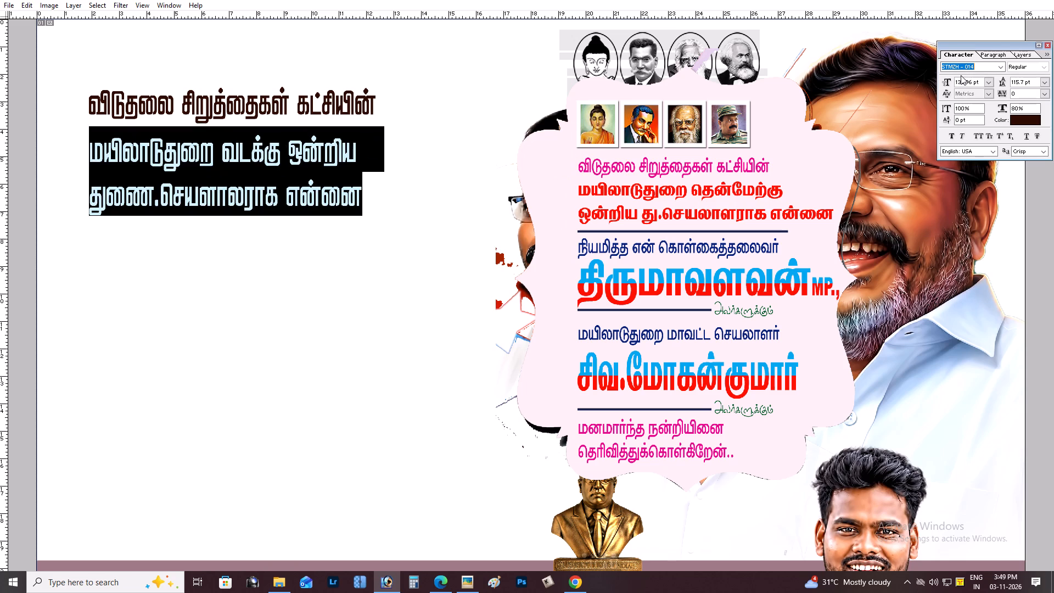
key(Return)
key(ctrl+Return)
Set the font of the first line, "விடுதலை சிறுத்தைகள் கட்சியின்", to STMZH - 017.
triple_click(349, 112)
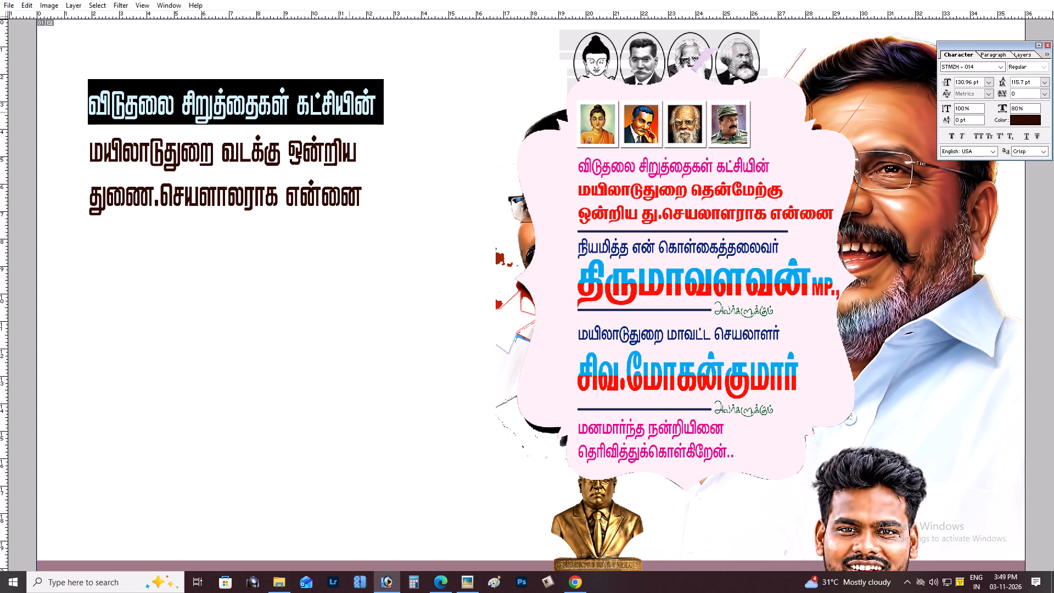
click(349, 112)
click(977, 66)
key(Down)
key(Down)
key(Down)
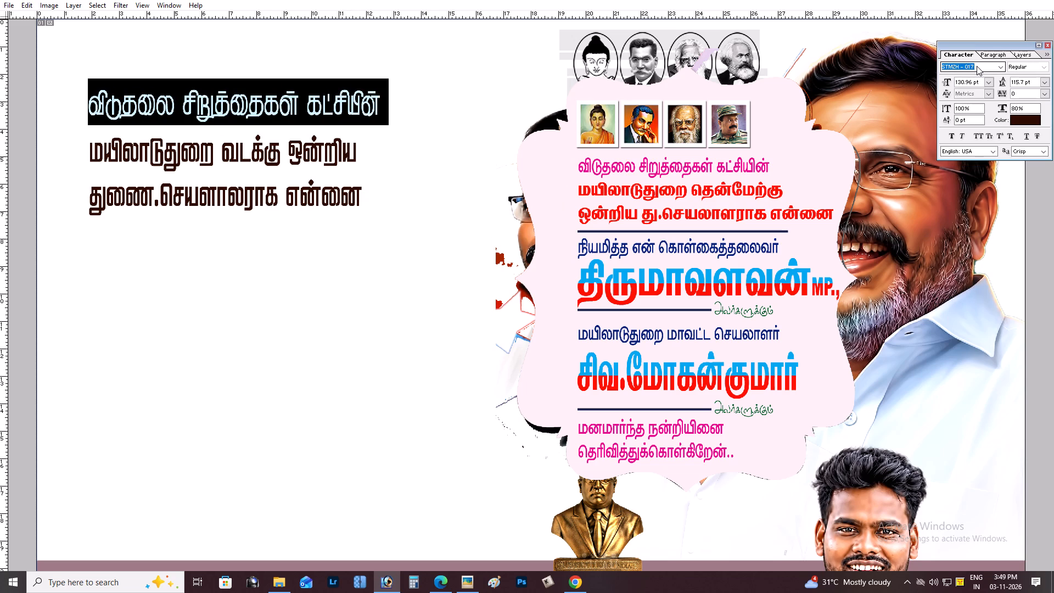
key(Return)
key(ctrl+Return)
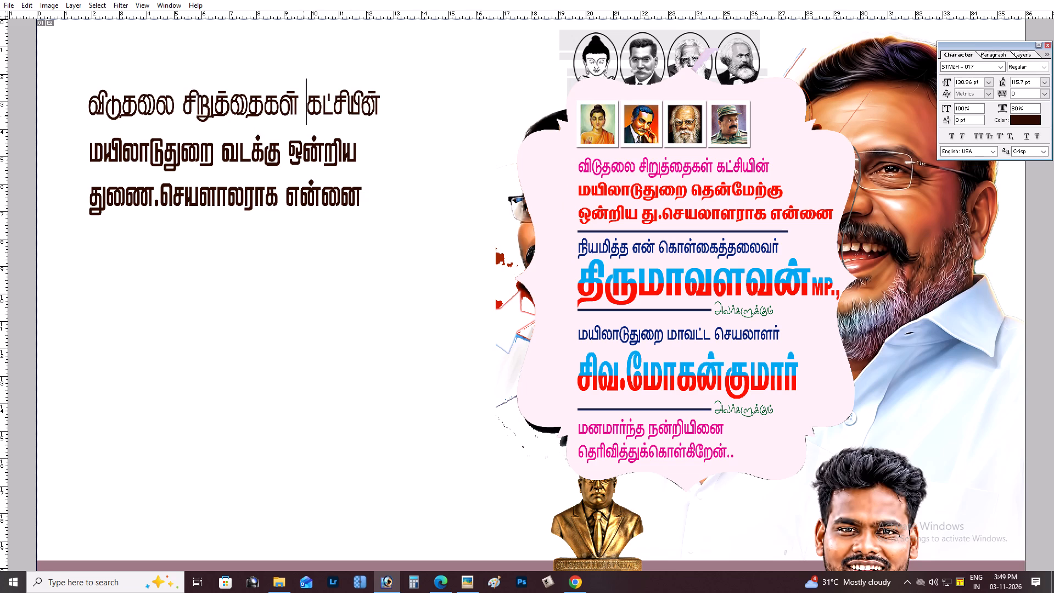
Duplicate the first line's text layer, undoing the stray move made to the original line.
click(303, 116)
key(ctrl+j)
key(ctrl+Return)
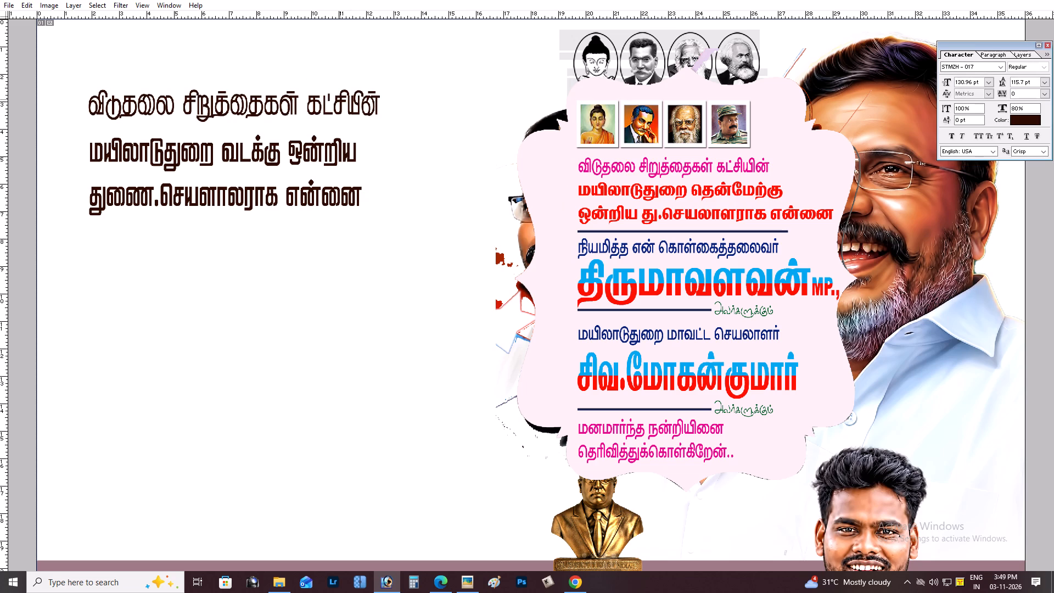
click(340, 99)
drag(331, 55, 349, 94)
key(ctrl+z)
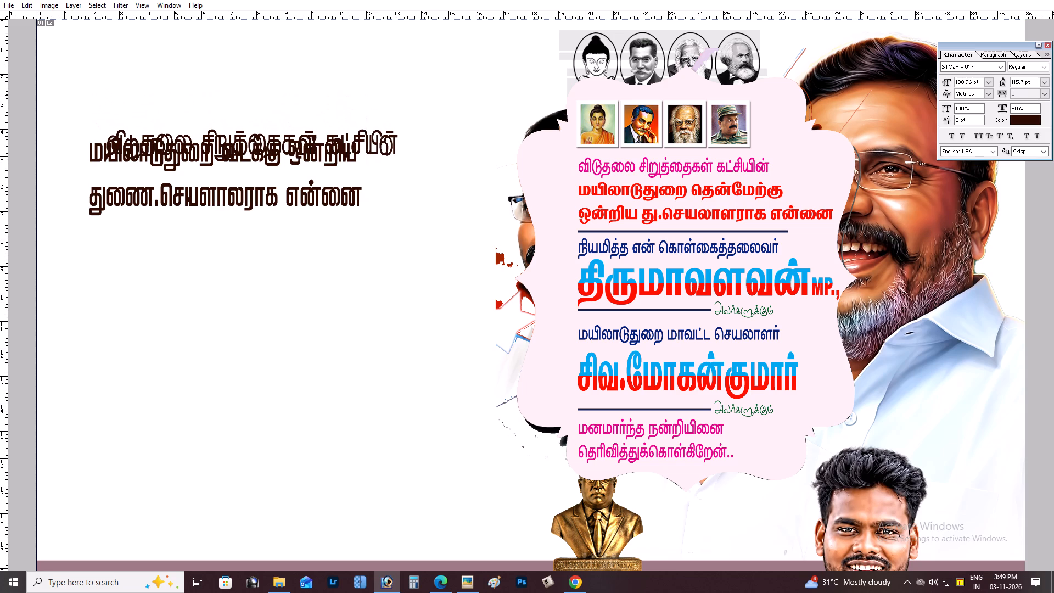
key(ctrl+Return)
key(ctrl+z)
key(ctrl+j)
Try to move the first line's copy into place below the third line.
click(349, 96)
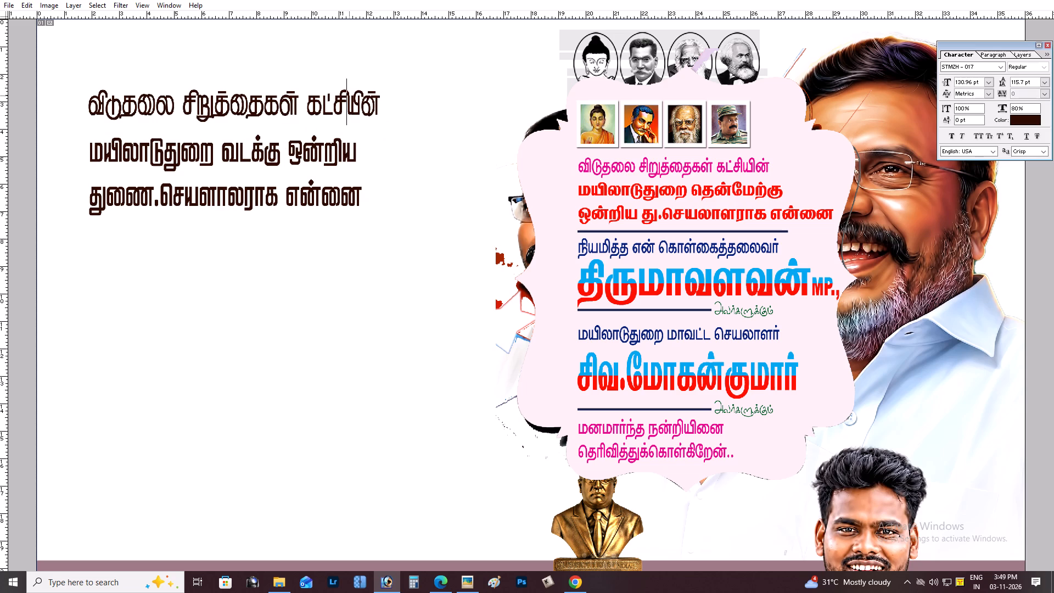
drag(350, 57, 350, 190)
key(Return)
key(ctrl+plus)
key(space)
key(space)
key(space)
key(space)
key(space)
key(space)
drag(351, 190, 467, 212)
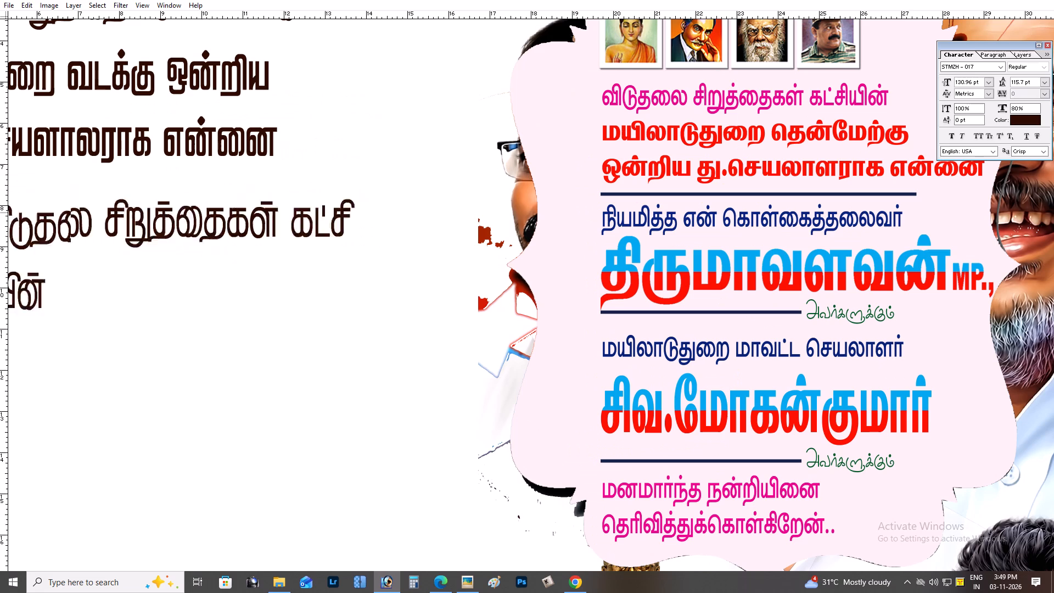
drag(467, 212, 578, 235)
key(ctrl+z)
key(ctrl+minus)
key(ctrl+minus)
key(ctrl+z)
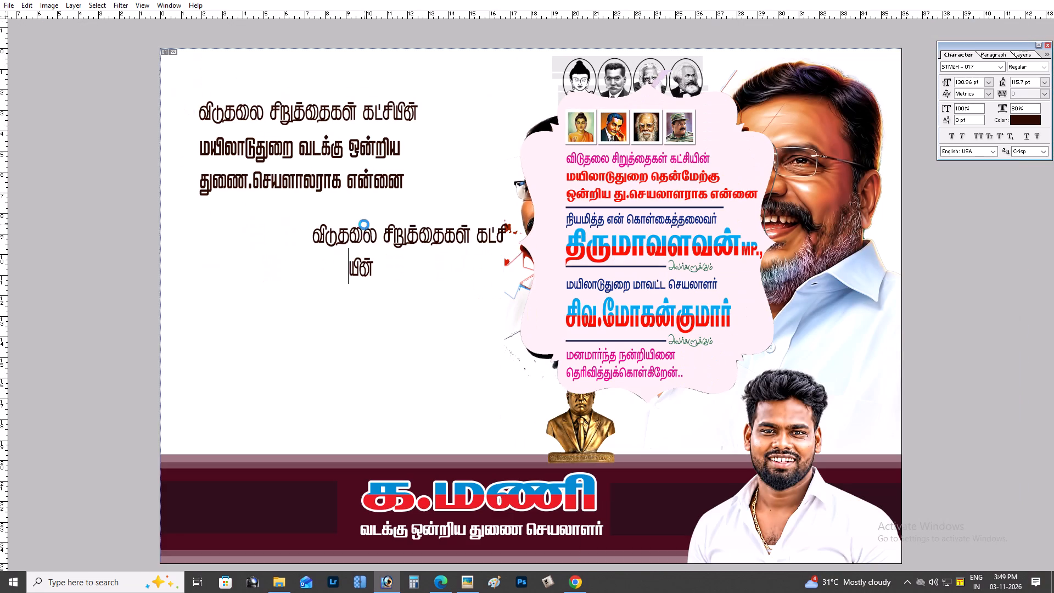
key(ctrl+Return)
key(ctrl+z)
Move the first line's copy straight down to sit directly beneath "துணை.செயளாலராக என்னை".
click(346, 117)
drag(347, 76, 344, 127)
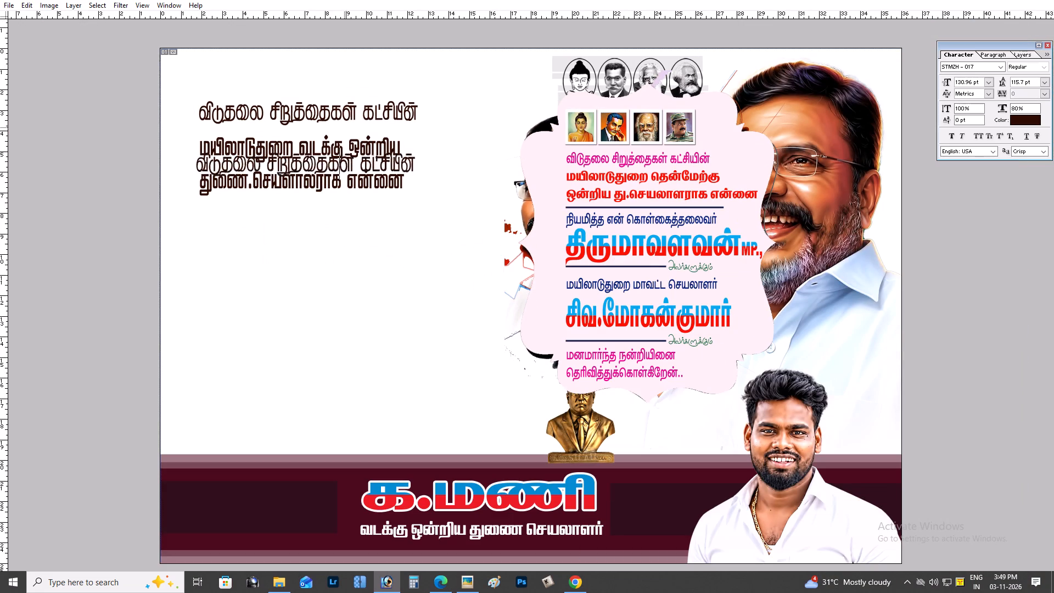
drag(344, 127, 343, 171)
key(ctrl+Return)
Replace the copied line's text with "நியமித்த".
triple_click(338, 207)
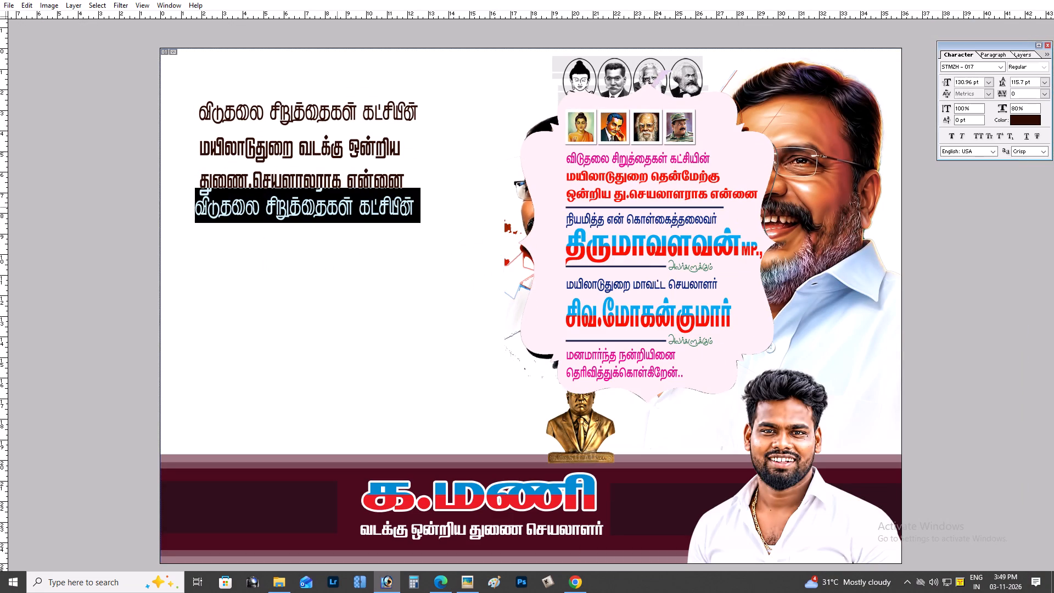
triple_click(337, 207)
double_click(337, 207)
key(e)
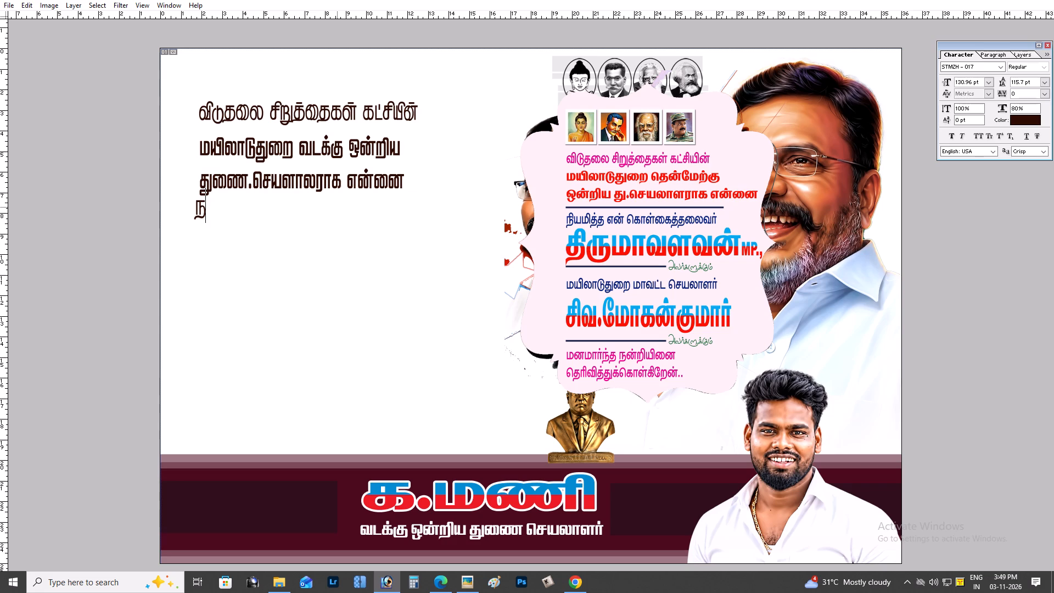
text(pa)
text(kpj;)
text(j)
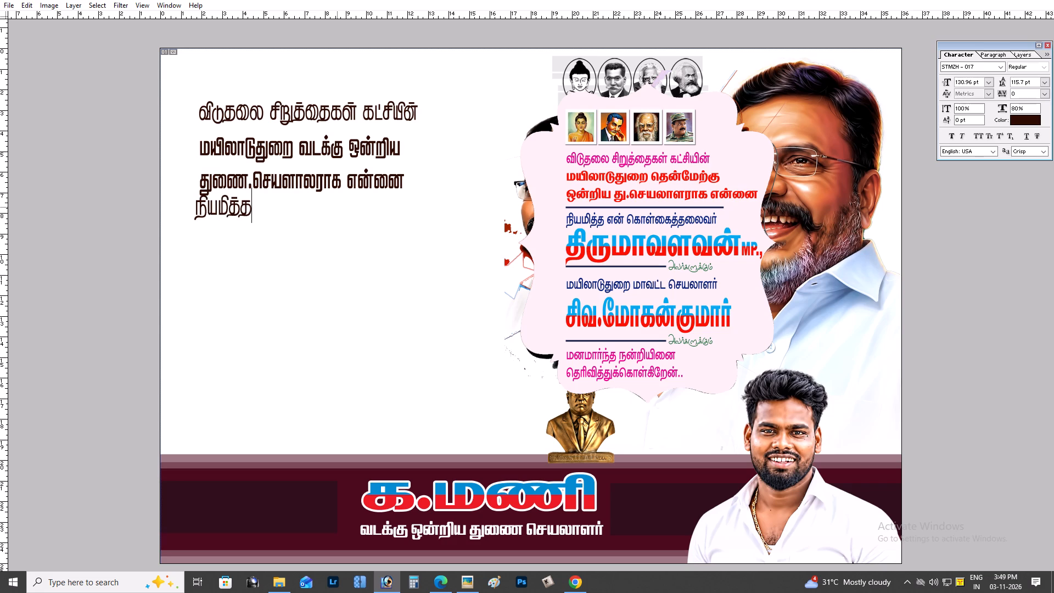
key(space)
Change the fourth line's wording from "நியமித்த" to "நியனம் செய்த".
key(c)
key(BackSpace)
key(v)
key(BackSpace)
key(BackSpace)
key(BackSpace)
key(BackSpace)
key(BackSpace)
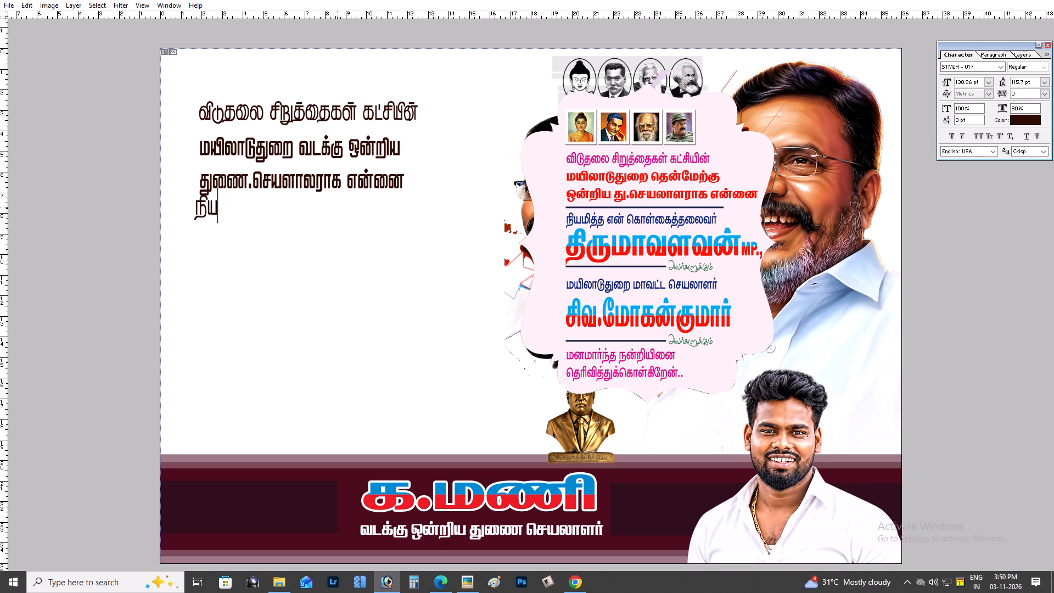
key(r)
key(BackSpace)
key(d)
key(BackSpace)
text(dk;)
key(space)
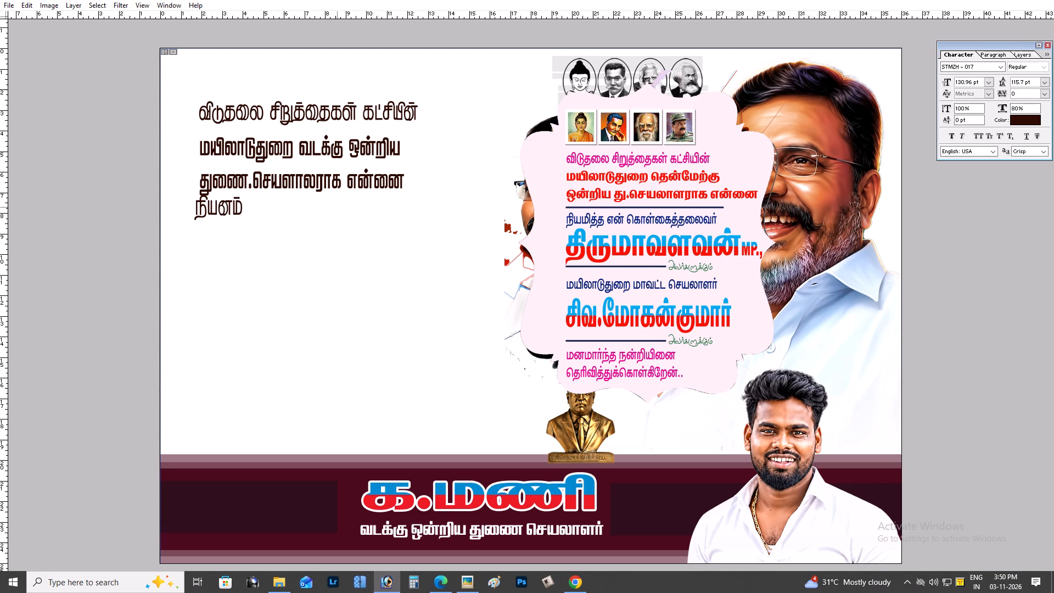
text(bra;)
text(j)
key(space)
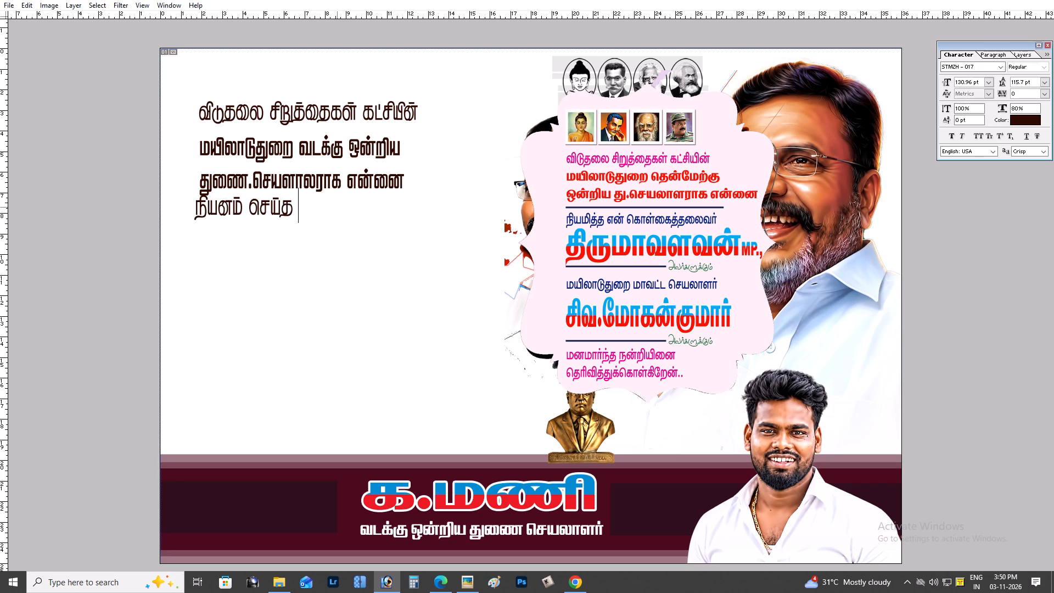
Add the word "எழச்சித்" after "நியனம் செய்த" on the fourth line.
key(c)
key(BackSpace)
key(v)
key(BackSpace)
key(v)
key(shift+h)
key(e)
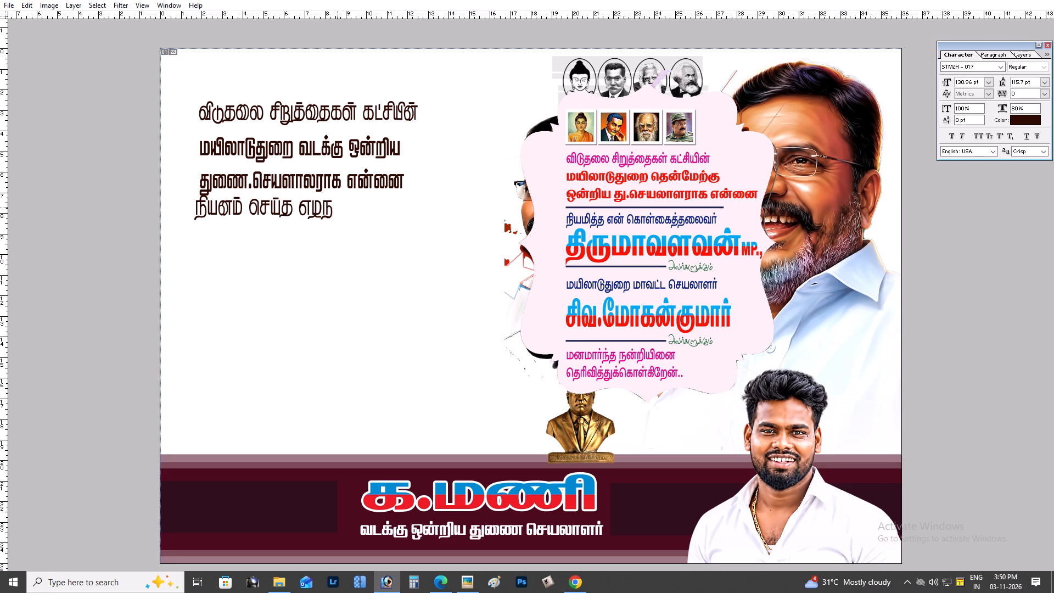
key(BackSpace)
text(rlro)
key(BackSpace)
key(BackSpace)
key(BackSpace)
text(;r)
text(pj;)
key(space)
Finish the fourth line with the word "தமிழர்" after "எழச்சித்".
text(k)
key(BackSpace)
text(jk)
key(o)
key(BackSpace)
key(p)
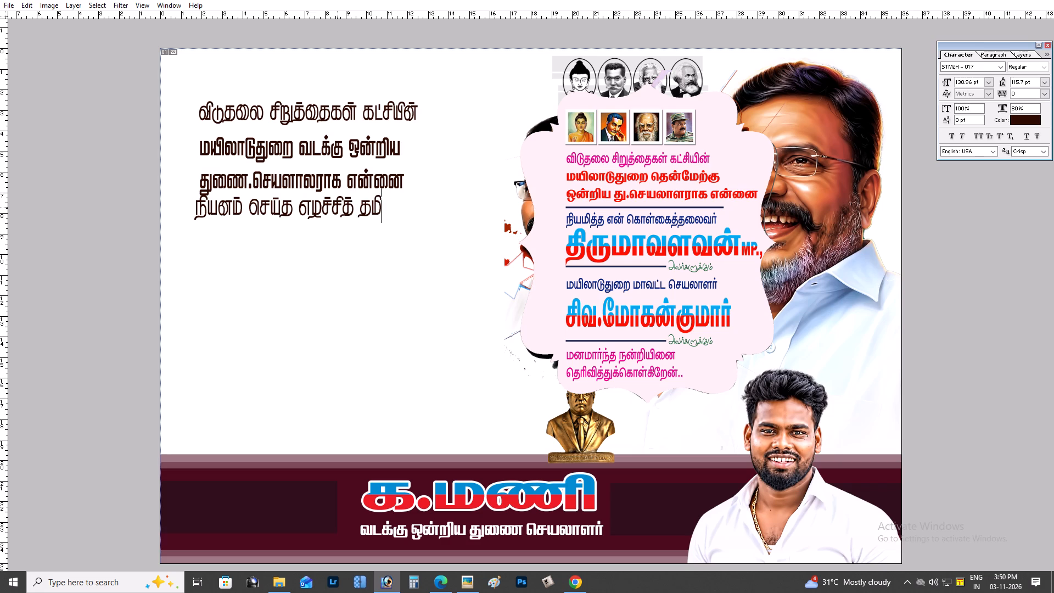
key(shift+h)
text(u;)
key(ctrl+Return)
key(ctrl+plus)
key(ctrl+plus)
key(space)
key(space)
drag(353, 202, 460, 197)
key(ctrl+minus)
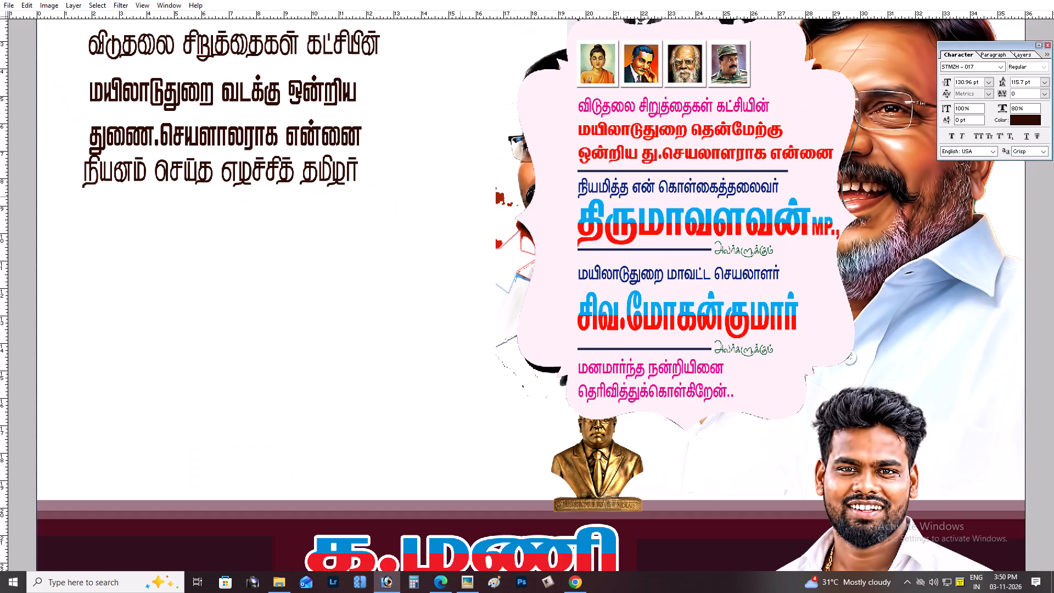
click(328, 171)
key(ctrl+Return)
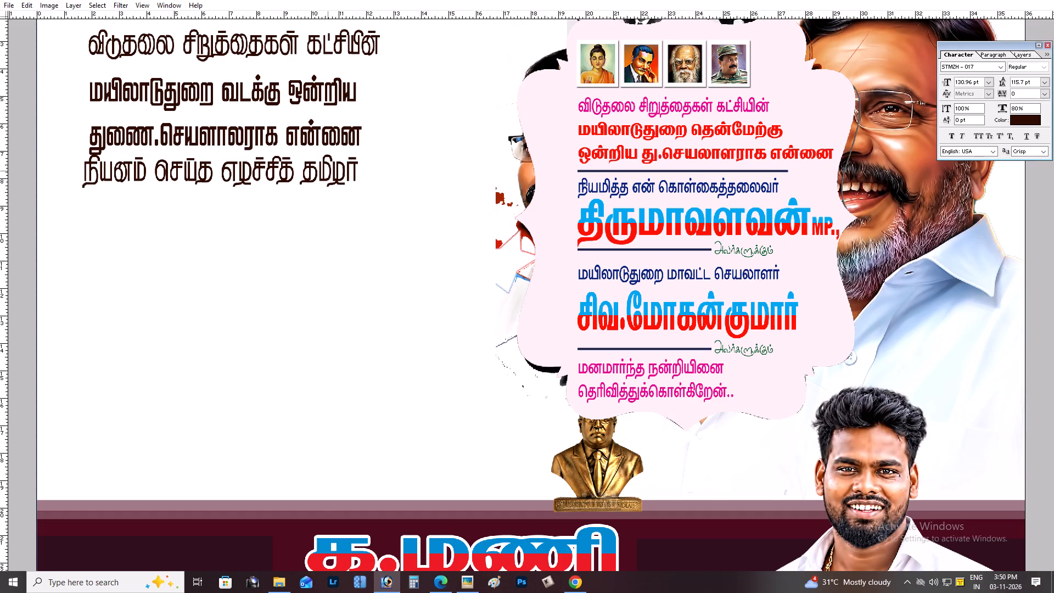
Duplicate the fourth text line "நியனம் செய்த எழச்சித் தமிழர்" and place the copy just below the original.
key(ctrl+j)
click(328, 171)
drag(325, 96, 328, 149)
key(ctrl+Return)
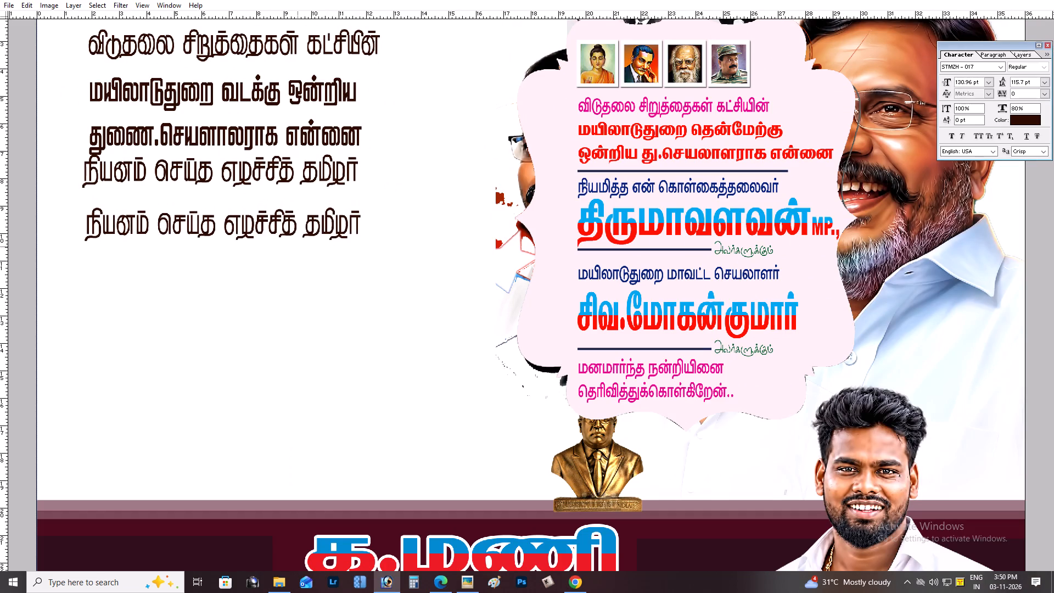
Replace the copied line's text with "தொல்.திருமாவளவம்".
click(299, 239)
key(ctrl+a)
text(bh)
key(BackSpace)
key(g)
key(BackSpace)
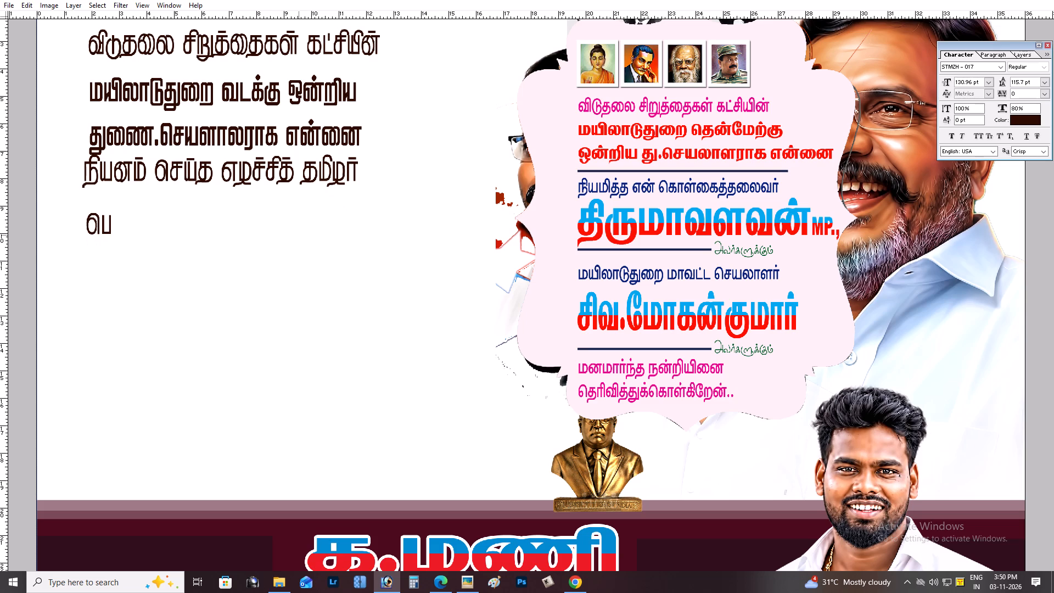
text(jh)
text(y;)
key(period)
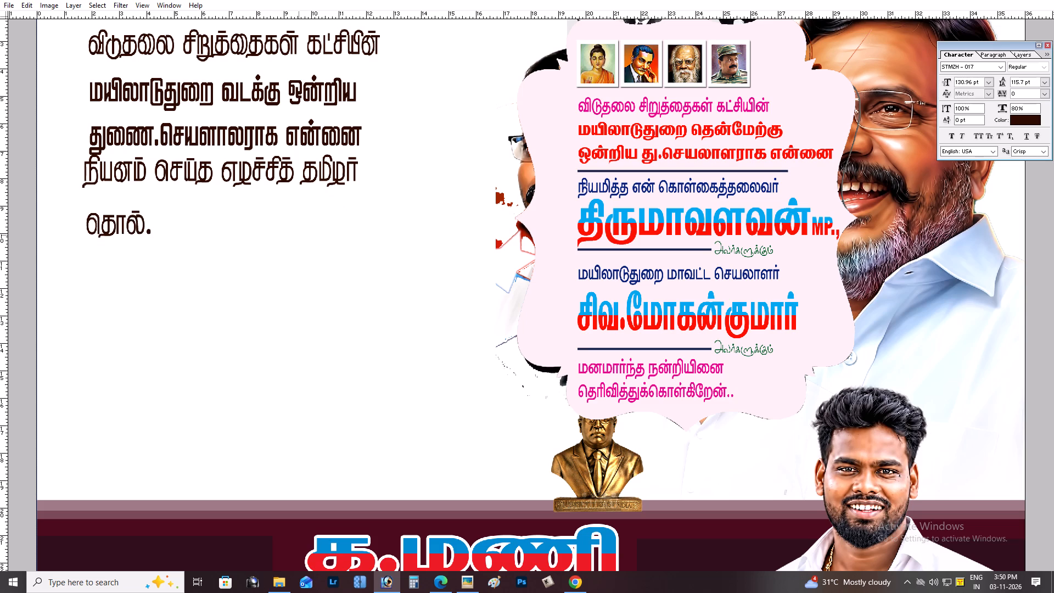
text(jp)
key(shift+u)
text(kh)
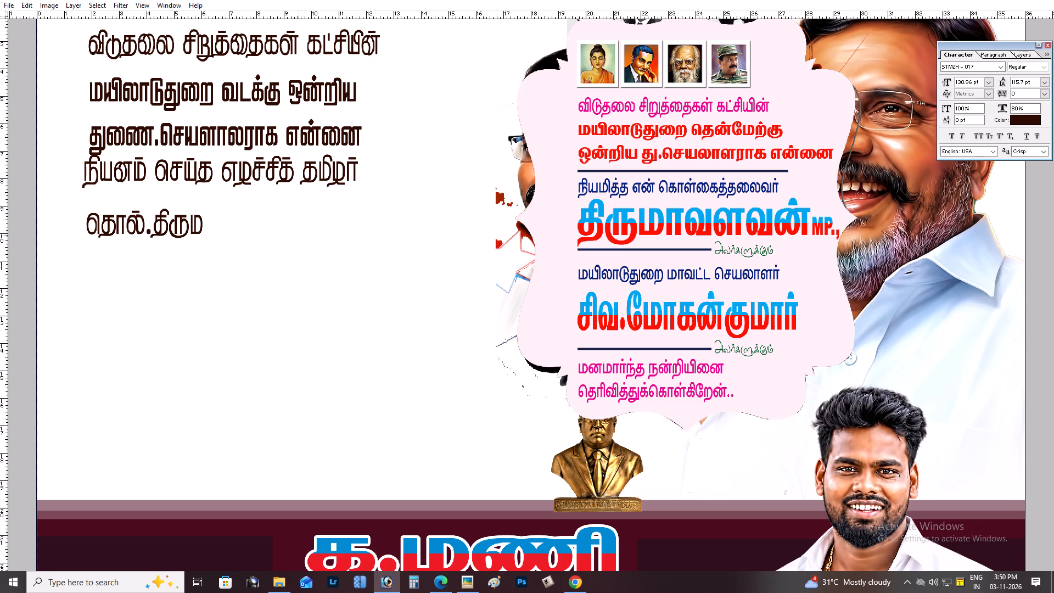
text(ta)
key(BackSpace)
text(stk;)
key(space)
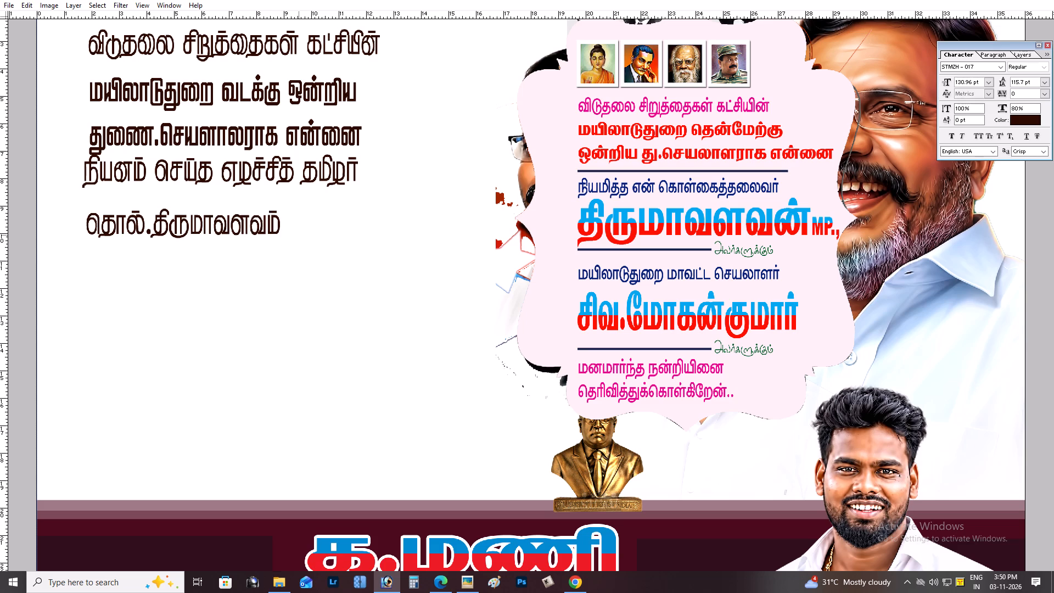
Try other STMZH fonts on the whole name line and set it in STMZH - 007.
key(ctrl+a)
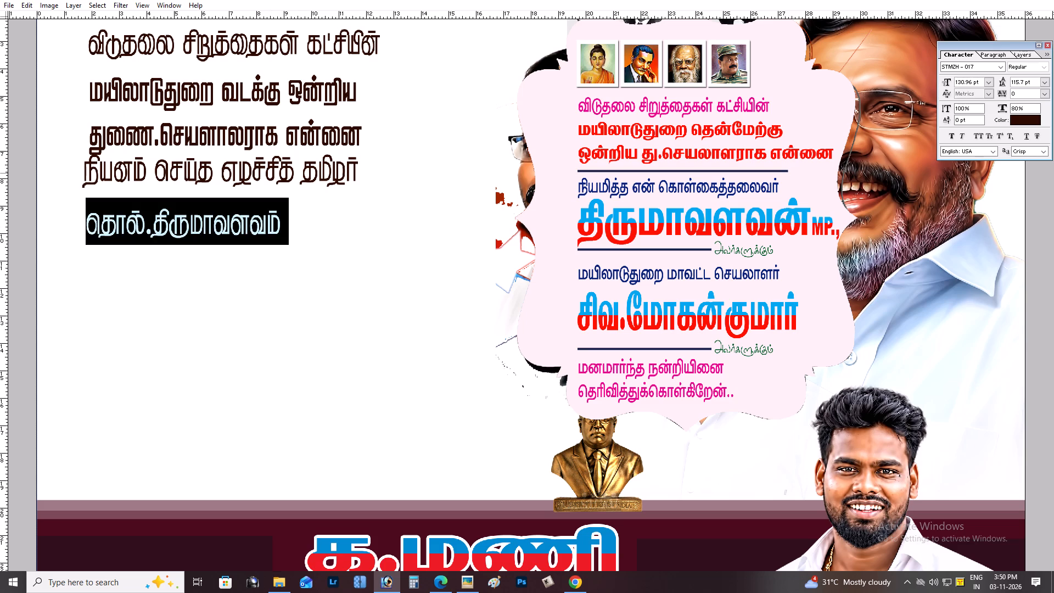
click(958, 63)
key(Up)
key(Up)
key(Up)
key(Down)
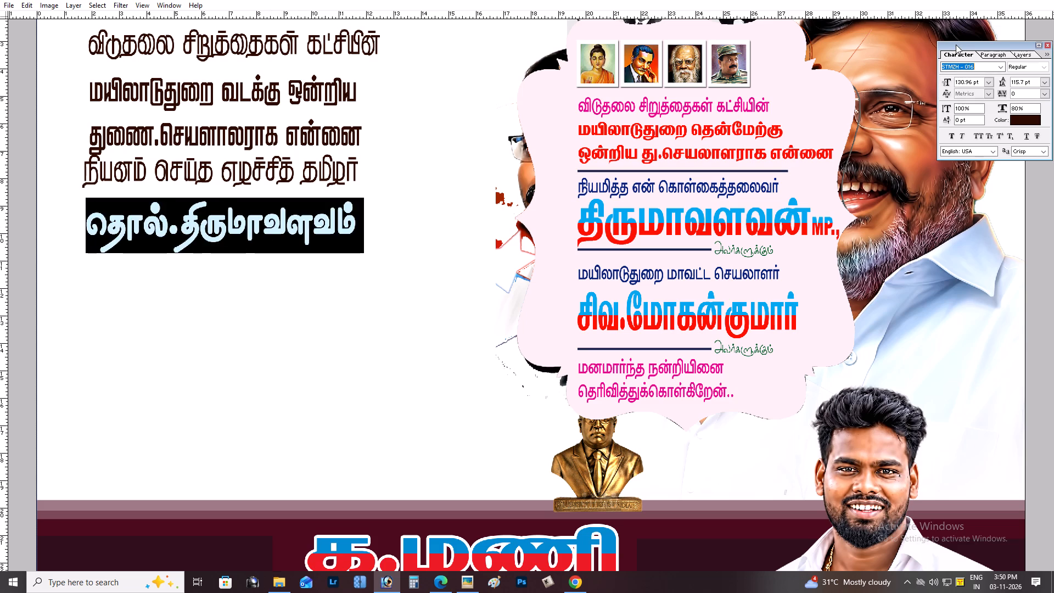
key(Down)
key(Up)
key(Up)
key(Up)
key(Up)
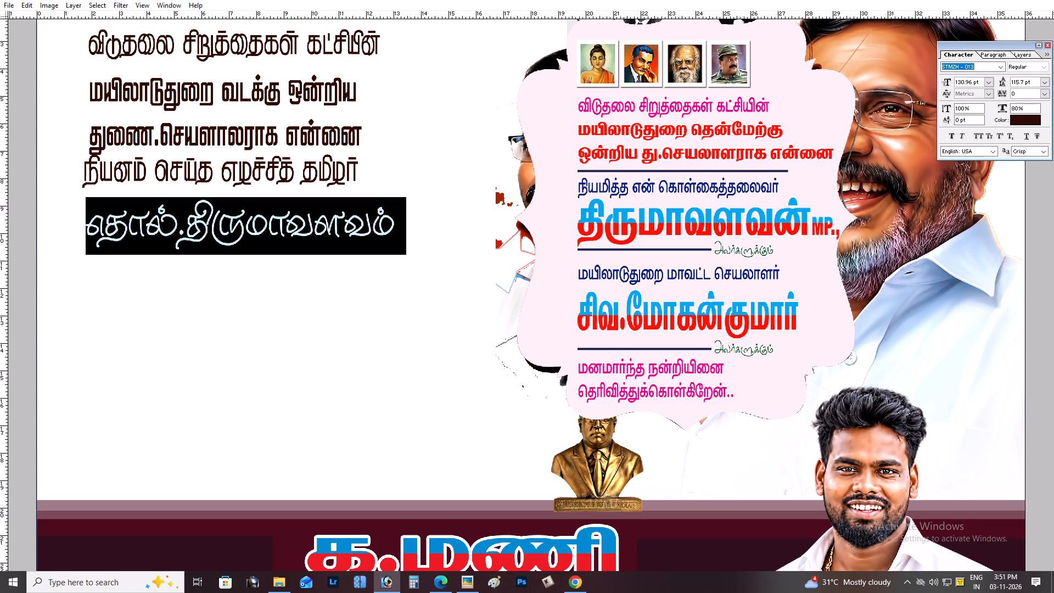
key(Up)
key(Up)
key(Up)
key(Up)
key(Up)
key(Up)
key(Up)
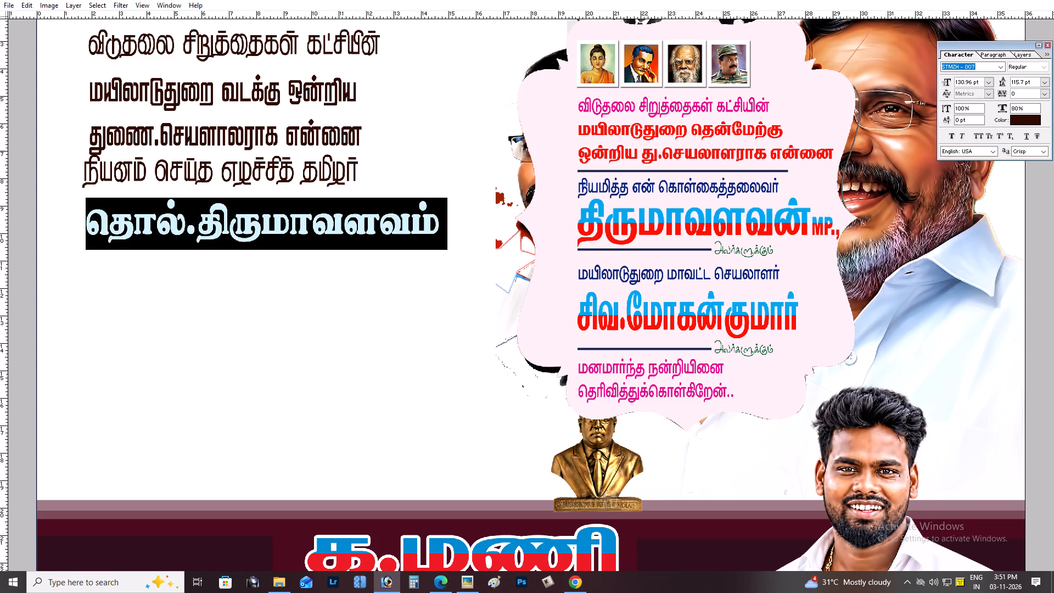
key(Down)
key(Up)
Replace the final letter of the name line with "ன்" so it reads "தொல்.திருமாவளவன்".
drag(418, 230, 428, 228)
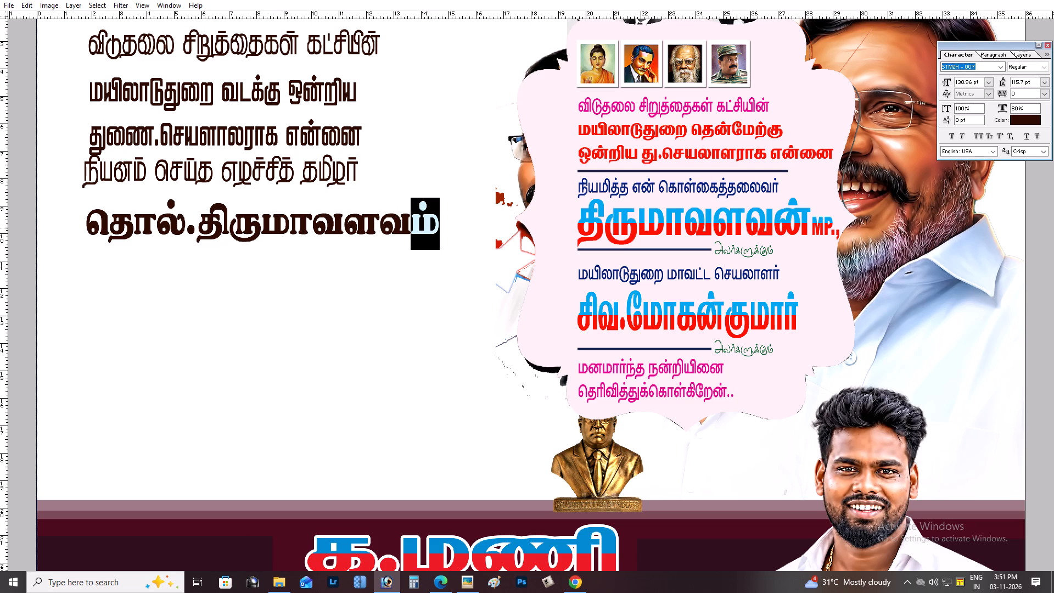
text(d;)
key(ctrl+Return)
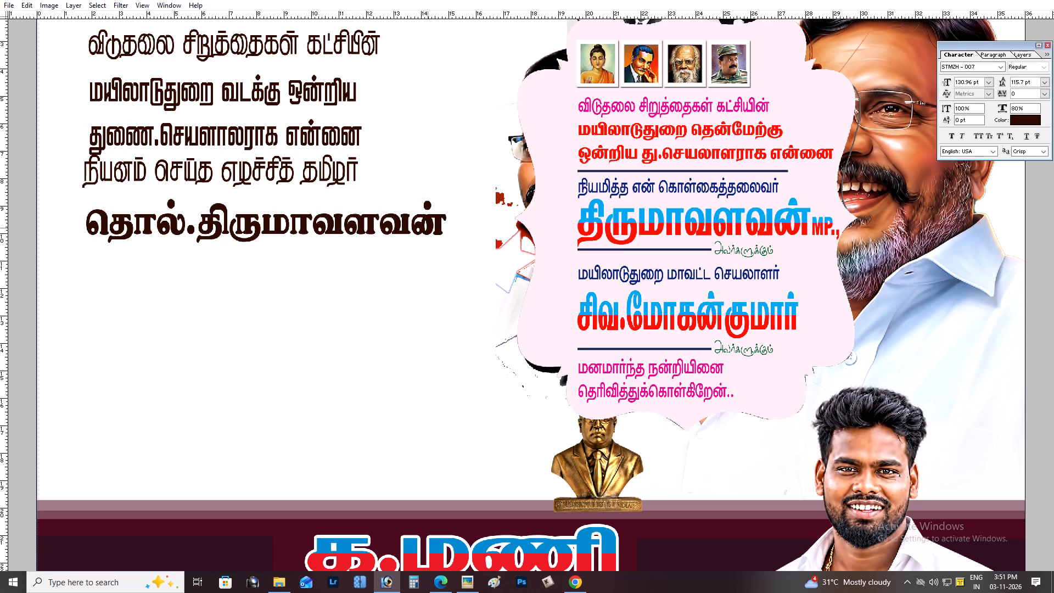
Set the font of the "தொல்.திருமாவளவன்" line to STMZH - 004.
click(428, 228)
key(ctrl+a)
click(957, 63)
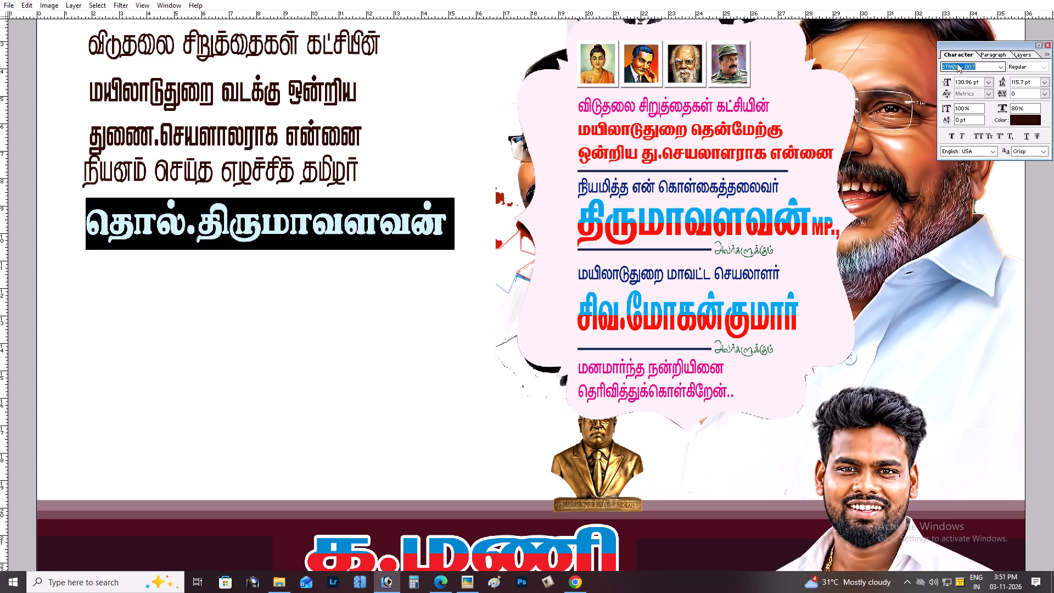
key(Up)
key(Up)
key(Up)
key(Return)
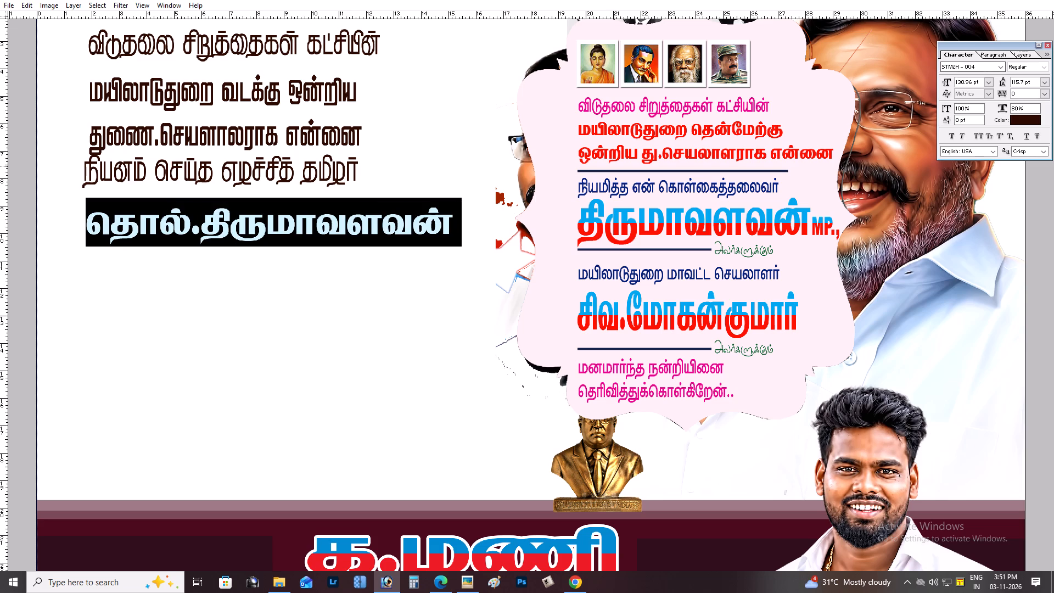
key(ctrl+Return)
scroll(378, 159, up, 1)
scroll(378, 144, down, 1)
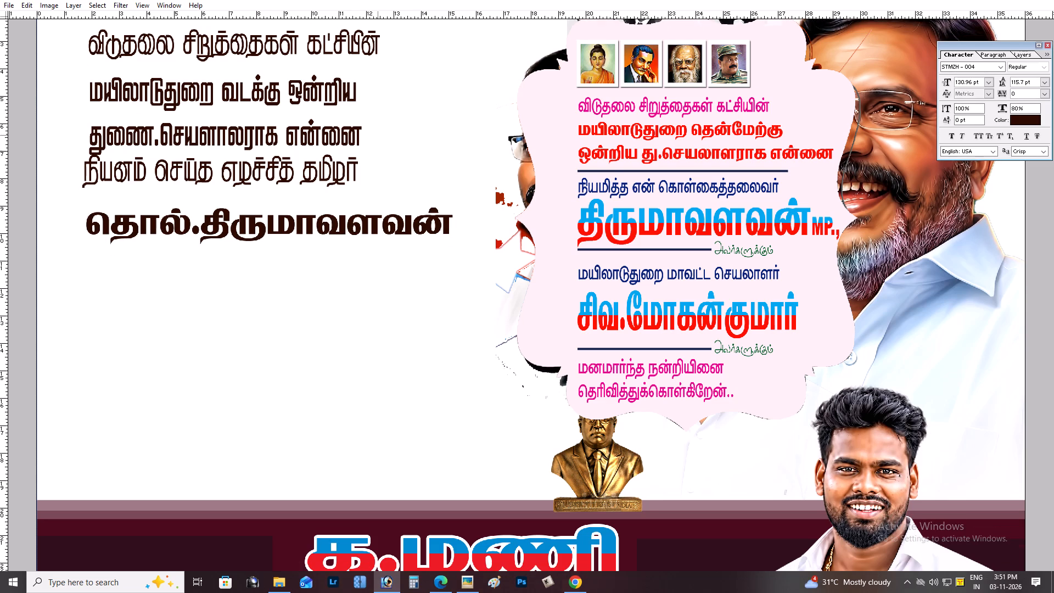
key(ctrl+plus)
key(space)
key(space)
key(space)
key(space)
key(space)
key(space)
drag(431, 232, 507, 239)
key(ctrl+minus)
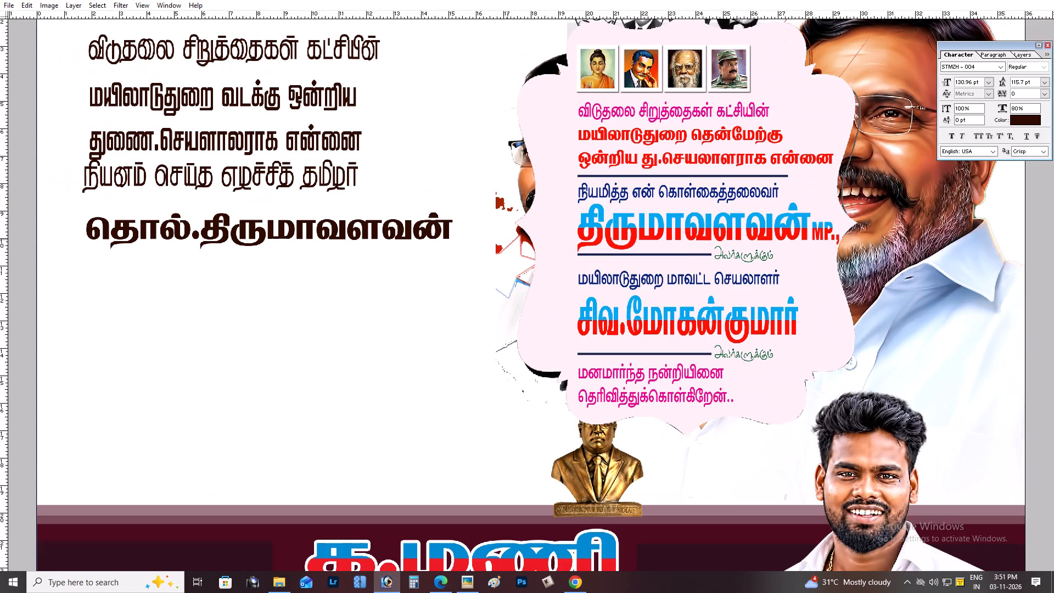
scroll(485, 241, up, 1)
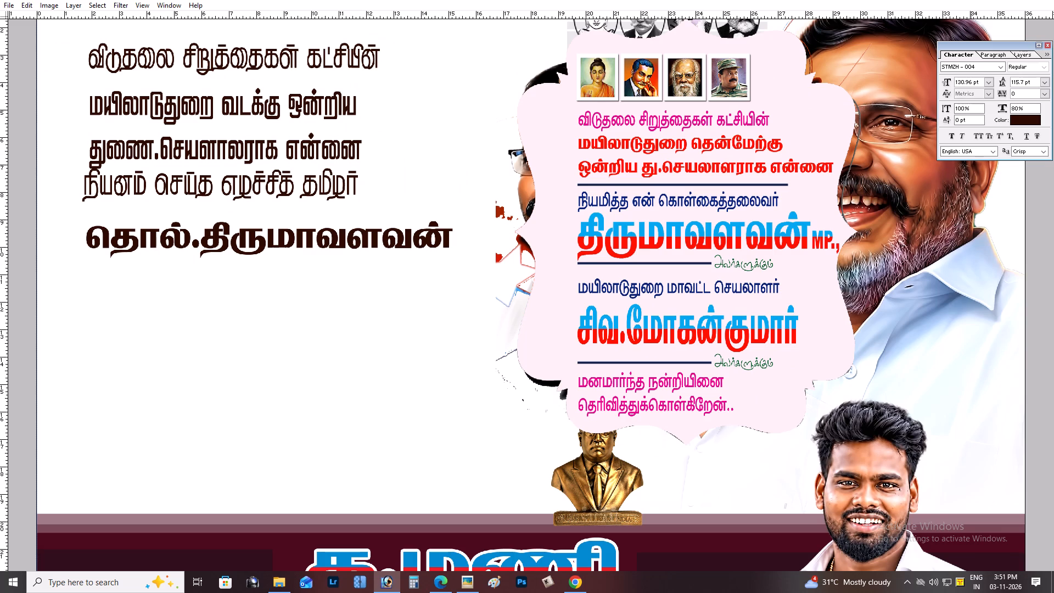
Turn off the Tamil keyboard in Tavultesoft Keyman.
click(963, 584)
click(962, 563)
Condense the "தொல்.திருமாவளவன்" line to about the width of the first line and stretch it slightly taller.
key(v)
key(Tab)
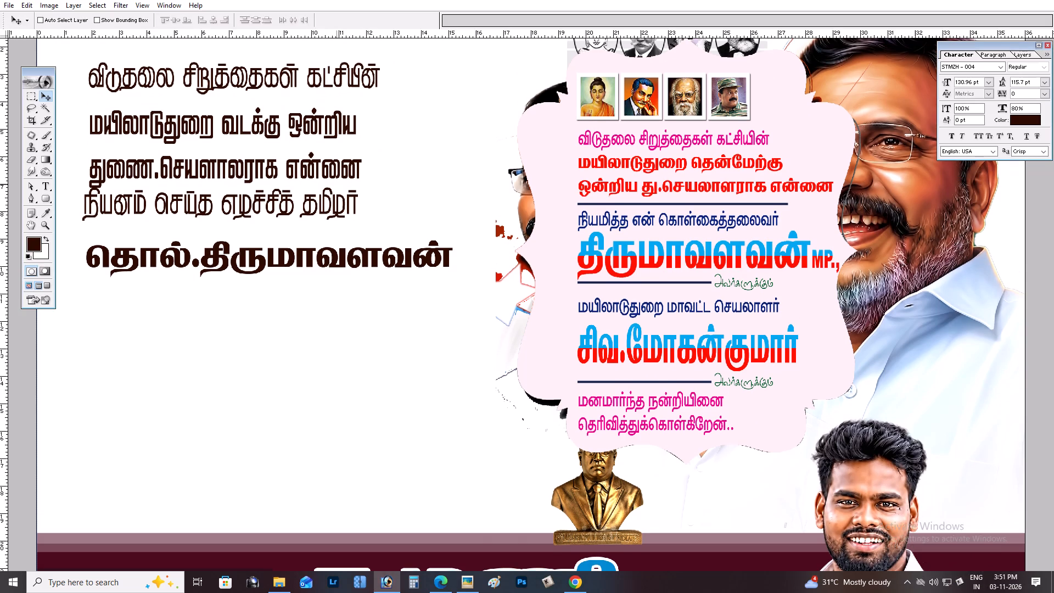
key(Tab)
key(ctrl+plus)
key(ctrl+space)
key(ctrl+space)
key(ctrl+space)
key(ctrl+space)
key(ctrl+space)
key(ctrl+space)
key(ctrl+space)
key(ctrl+space)
key(ctrl+space)
key(ctrl+space)
key(ctrl+space)
key(ctrl+space)
key(ctrl+space)
drag(337, 184, 439, 223)
drag(278, 180, 616, 273)
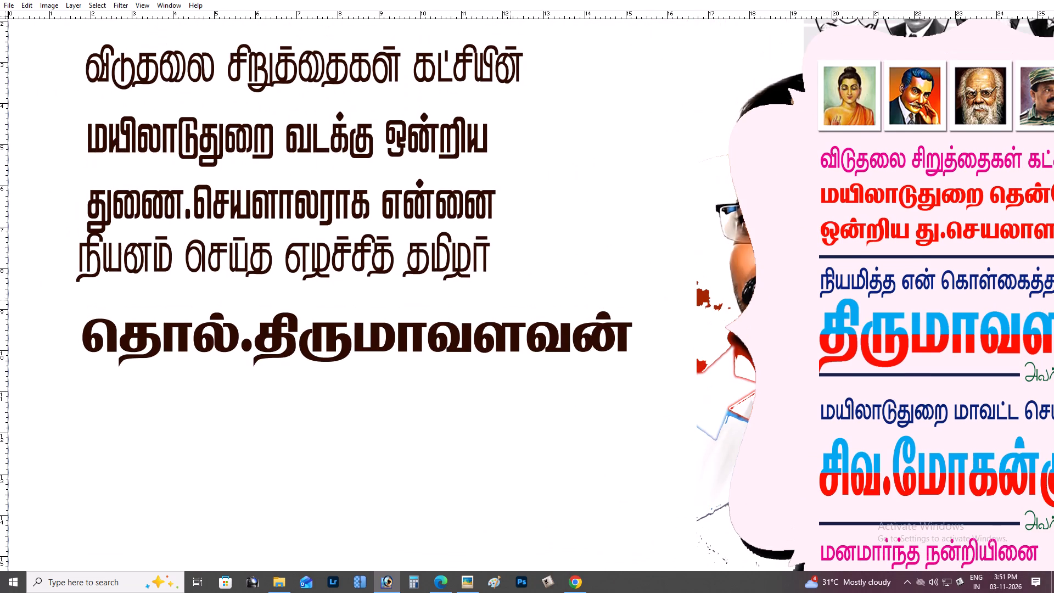
key(ctrl+t)
shift+drag(630, 334, 528, 334)
shift+drag(506, 310, 504, 306)
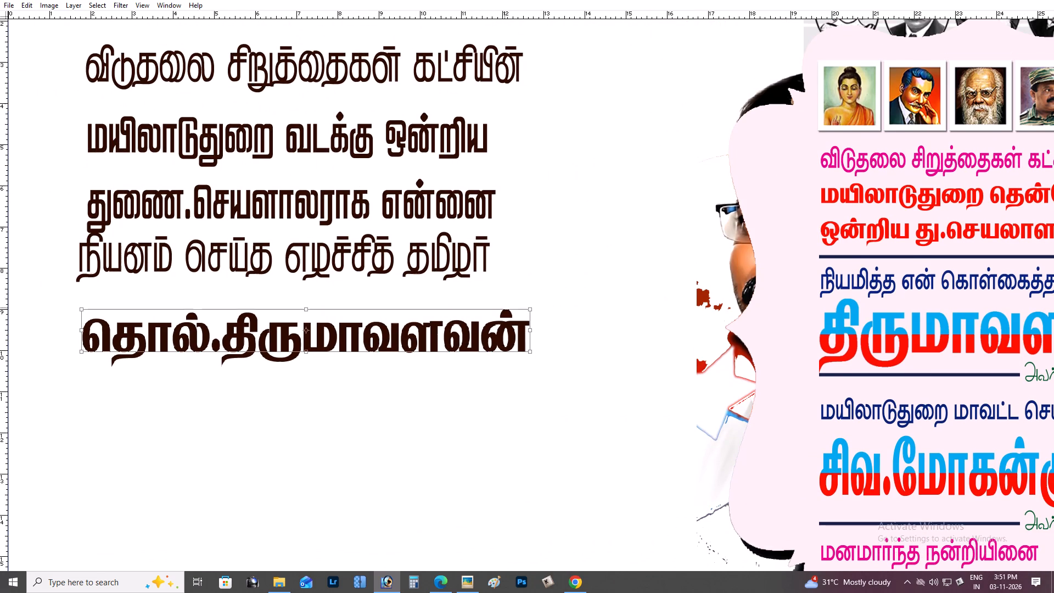
shift+drag(504, 306, 504, 301)
key(Return)
Move the fourth line "நியனம் செய்த எழச்சித் தமிழர்" down between its neighbouring lines and reduce its height slightly.
key(ctrl+plus)
key(space)
drag(504, 301, 702, 345)
right_click(406, 261)
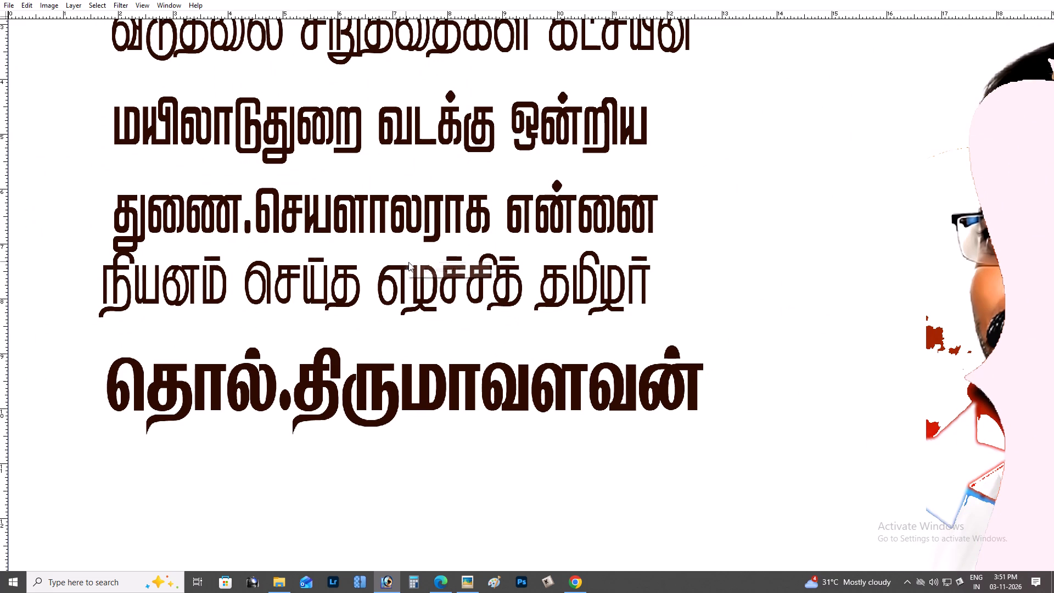
click(418, 265)
right_click(398, 271)
double_click(411, 279)
right_click(399, 268)
click(409, 274)
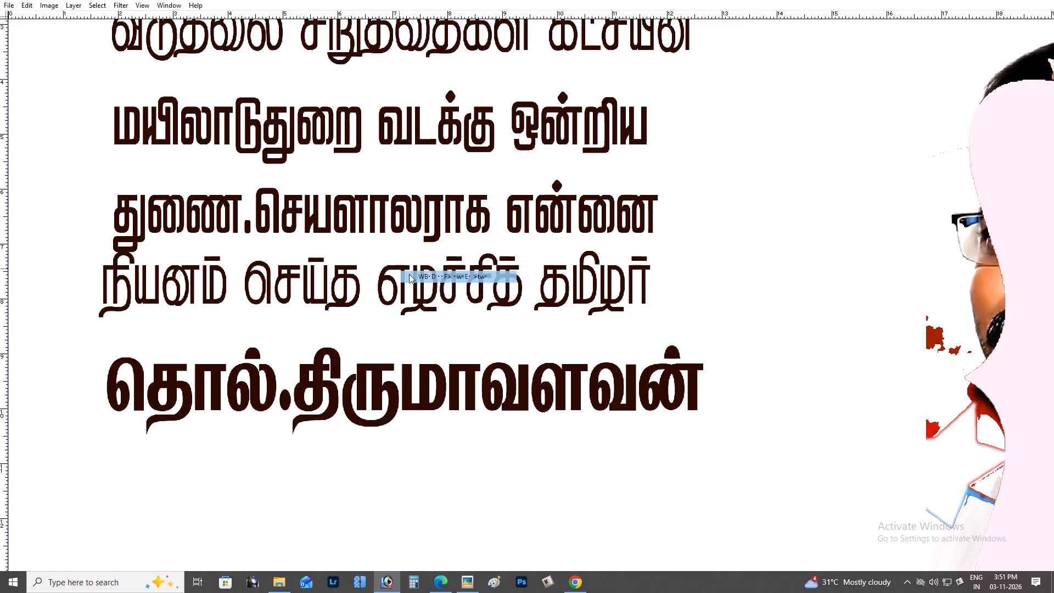
drag(409, 274, 421, 287)
key(ctrl+t)
shift+drag(428, 262, 428, 271)
key(Return)
key(space)
drag(428, 271, 448, 265)
Add a vertical guide along the starting edge of the "தொல்.திருமாவளவன்" line.
click(432, 301)
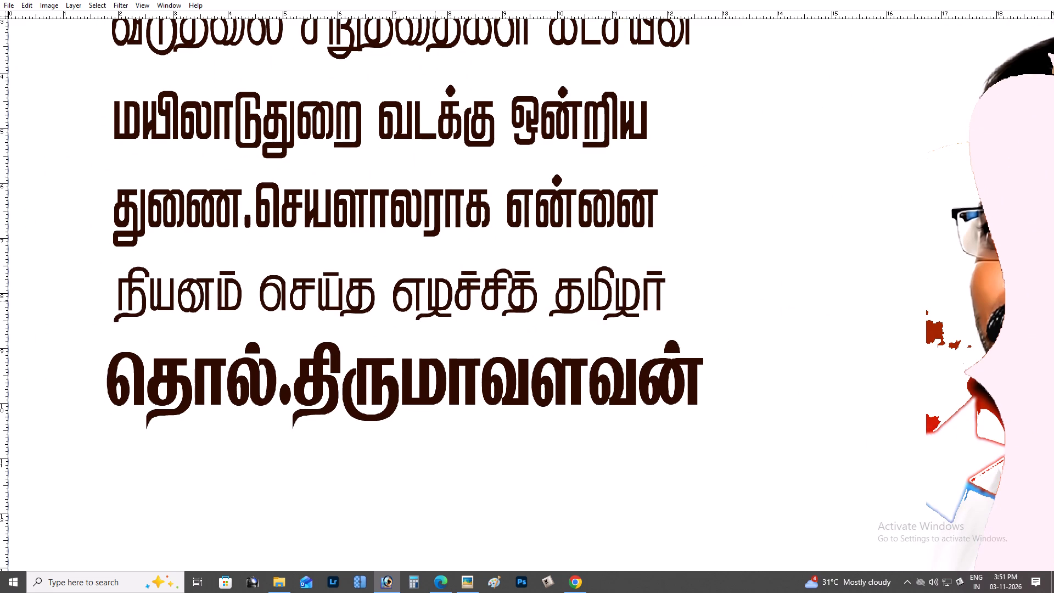
key(space)
drag(435, 301, 476, 321)
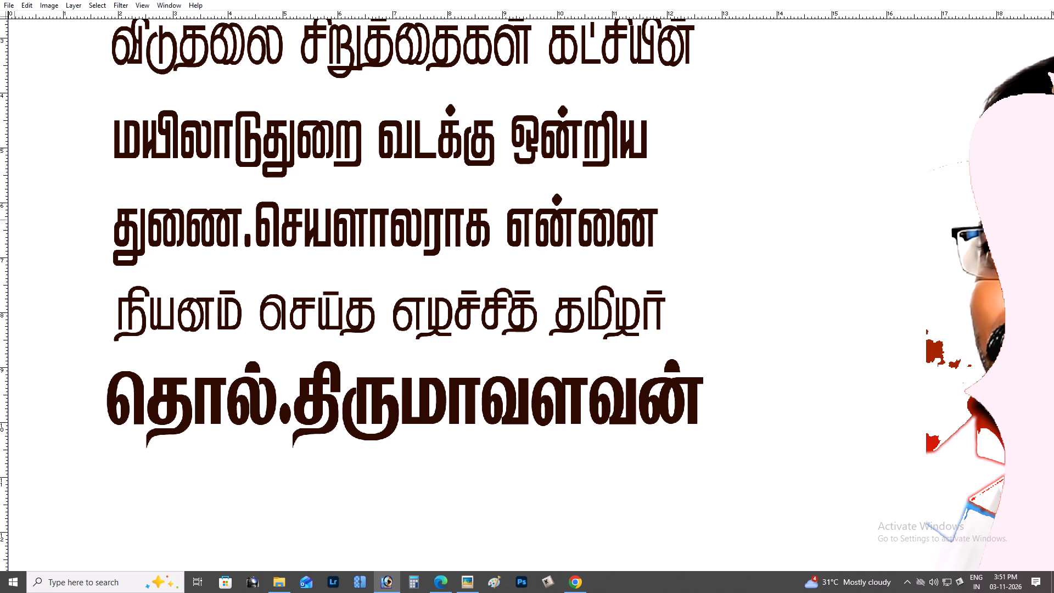
drag(4, 216, 106, 246)
Move the fourth line so the first letter of "நியனம்" starts at the vertical guide.
key(z)
drag(135, 265, 290, 320)
key(space)
key(space)
drag(142, 342, 679, 339)
key(v)
right_click(511, 288)
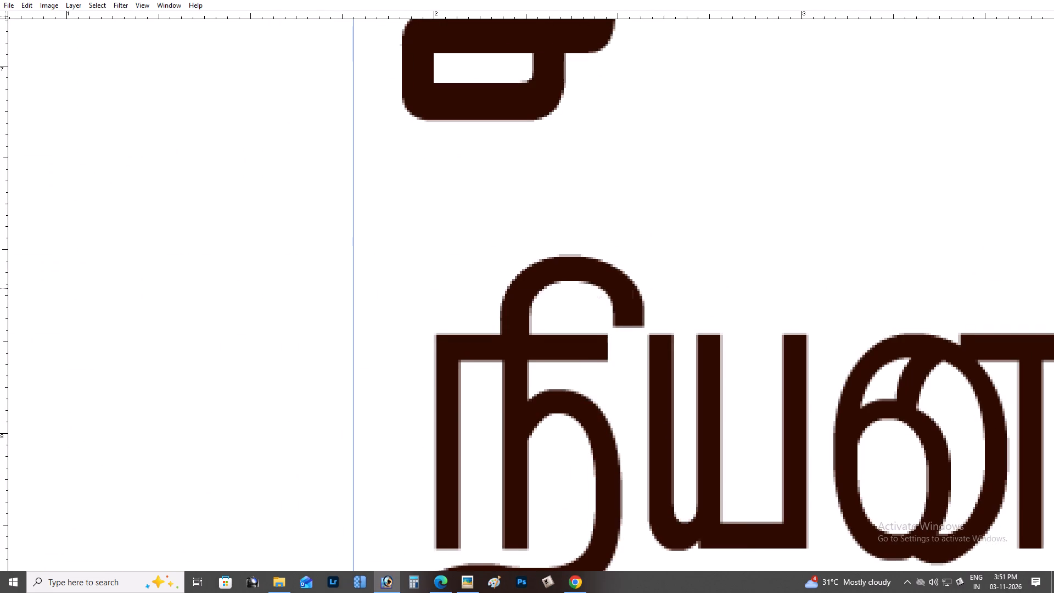
click(523, 295)
shift+drag(519, 295, 439, 300)
key(ctrl+minus)
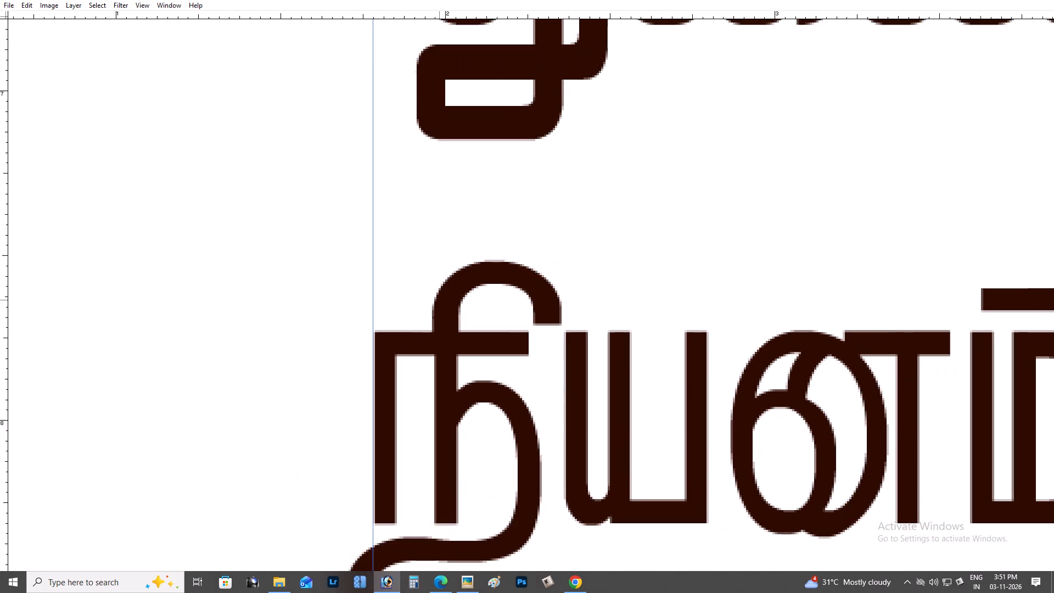
Move the second and third lines together so their first letters start at the vertical guide.
key(ctrl+6)
key(ctrl+9)
key(ctrl+0)
text(+z)
key(z)
key(z)
drag(139, 102, 271, 213)
key(space)
drag(272, 209, 371, 258)
key(v)
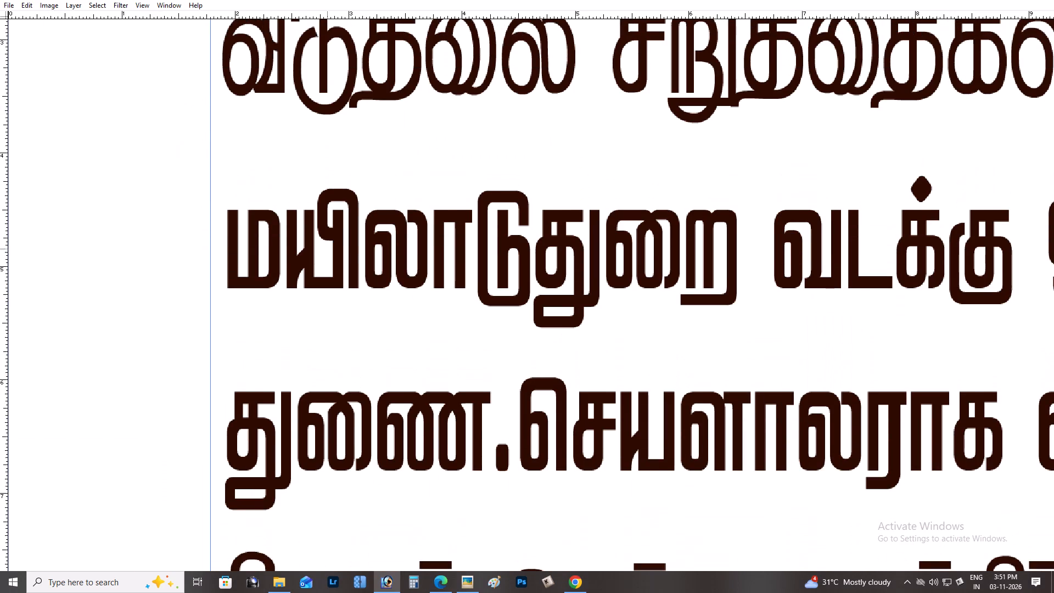
right_click(262, 229)
click(278, 235)
right_click(270, 231)
click(280, 233)
drag(280, 233, 295, 234)
key(ctrl+z)
shift+drag(335, 240, 323, 242)
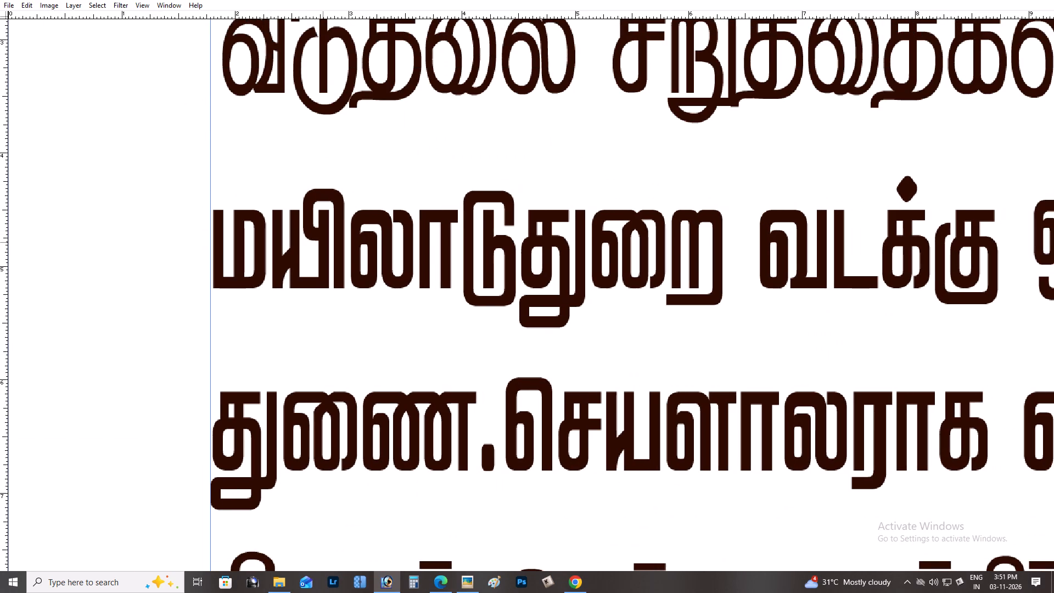
shift+drag(323, 242, 316, 244)
key(ctrl+minus)
key(ctrl+minus)
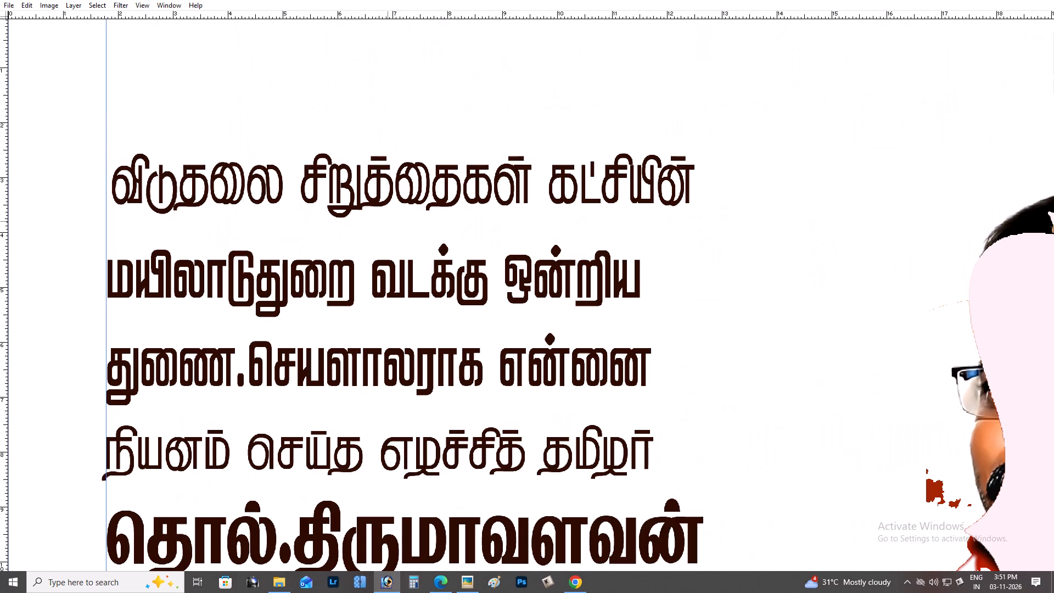
key(Left)
key(Left)
Reduce the height and width of the first line "விடுதலை சிறுத்தைகள் கட்சியின்" and align its start with the vertical guide.
scroll(388, 221, down, 6)
right_click(160, 118)
click(170, 125)
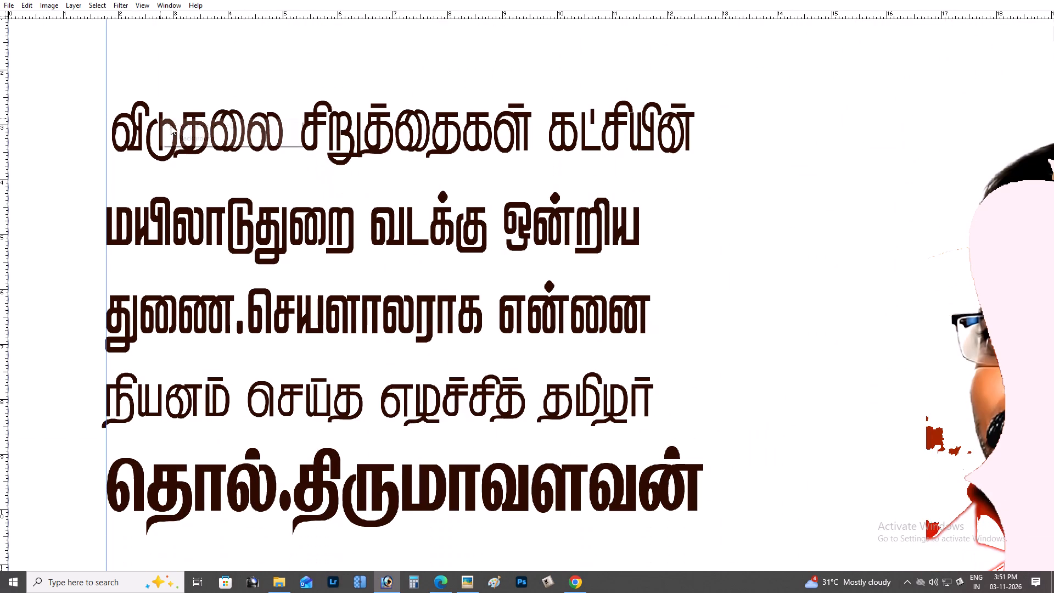
key(ctrl+t)
shift+drag(209, 101, 210, 107)
key(Return)
key(ctrl+t)
shift+drag(692, 131, 673, 130)
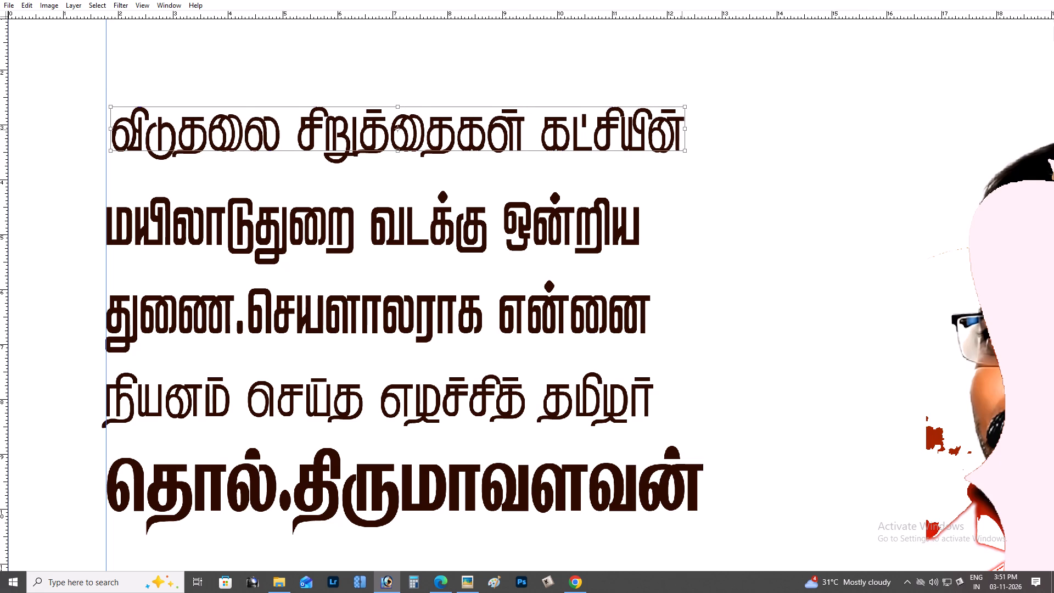
shift+drag(673, 130, 624, 130)
key(Return)
drag(515, 144, 509, 144)
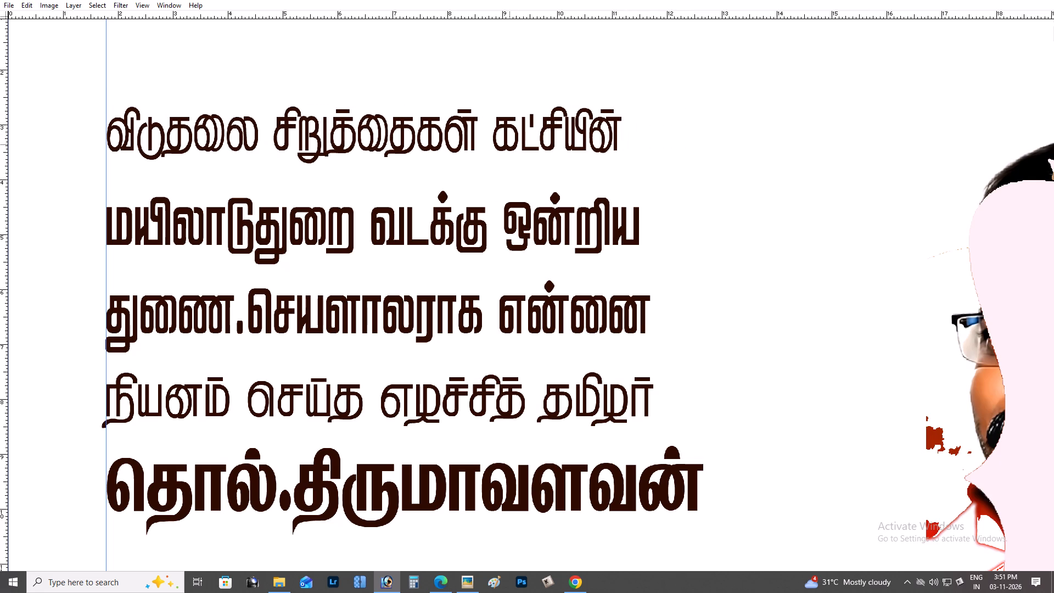
Move the first line "விடுதலை சிறுத்தைகள் கட்சியின்" down so it sits close above the second line.
key(Down)
key(Down)
key(Down)
key(Down)
key(Down)
key(Down)
key(Down)
key(Down)
key(Down)
key(Down)
key(Down)
key(Down)
key(Down)
key(Down)
key(Down)
key(Down)
key(Down)
key(Down)
key(Down)
key(Down)
key(Up)
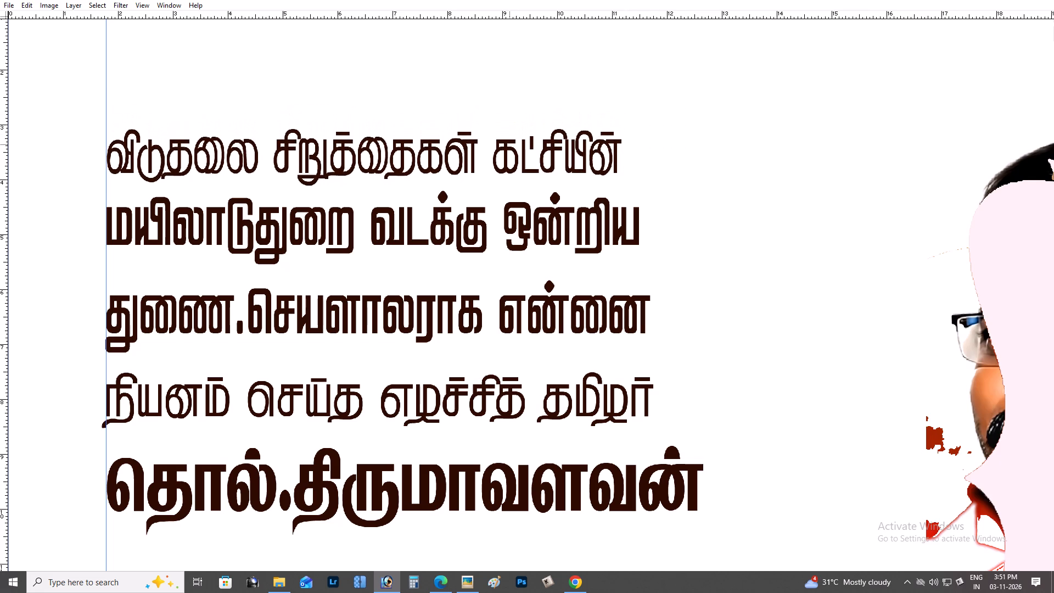
key(Up)
key(Up)
Select the Background layer and draw a long, thin rounded-rectangle path about 12.2 in wide in the blank area above the text.
key(ctrl+minus)
key(ctrl+minus)
scroll(510, 143, up, 3)
scroll(487, 156, down, 2)
key(ctrl+plus)
key(space)
key(space)
key(space)
key(space)
key(space)
key(space)
key(space)
key(space)
key(space)
key(space)
key(space)
key(space)
key(space)
key(space)
key(space)
key(space)
key(space)
key(space)
key(space)
key(space)
drag(452, 174, 686, 252)
drag(482, 201, 437, 175)
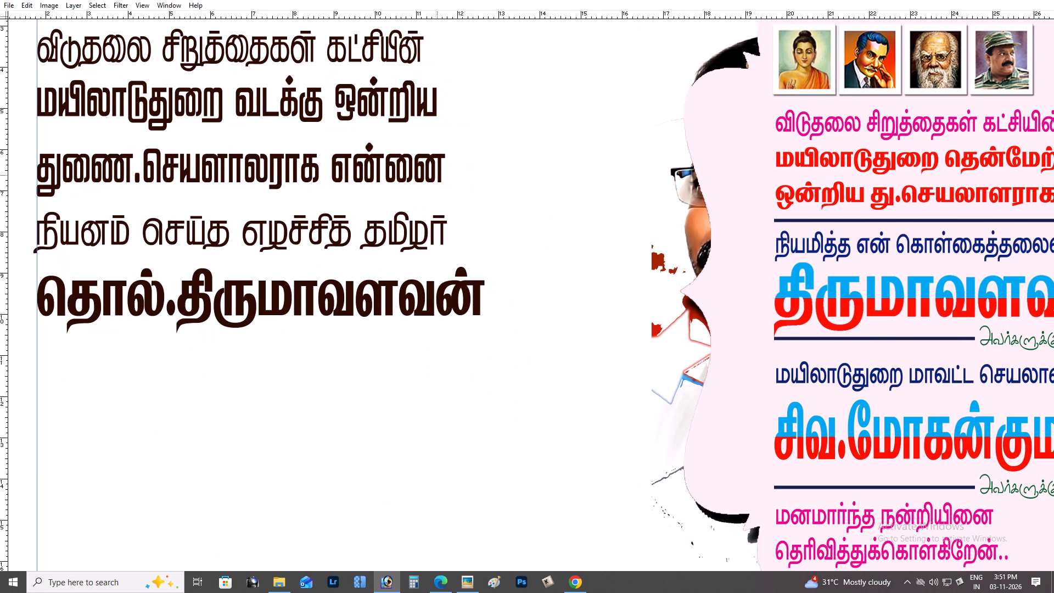
key(ctrl+minus)
key(ctrl+plus)
key(ctrl+plus)
key(space)
key(space)
key(space)
key(space)
key(space)
key(space)
drag(437, 175, 785, 388)
drag(648, 317, 765, 422)
right_click(696, 222)
click(708, 229)
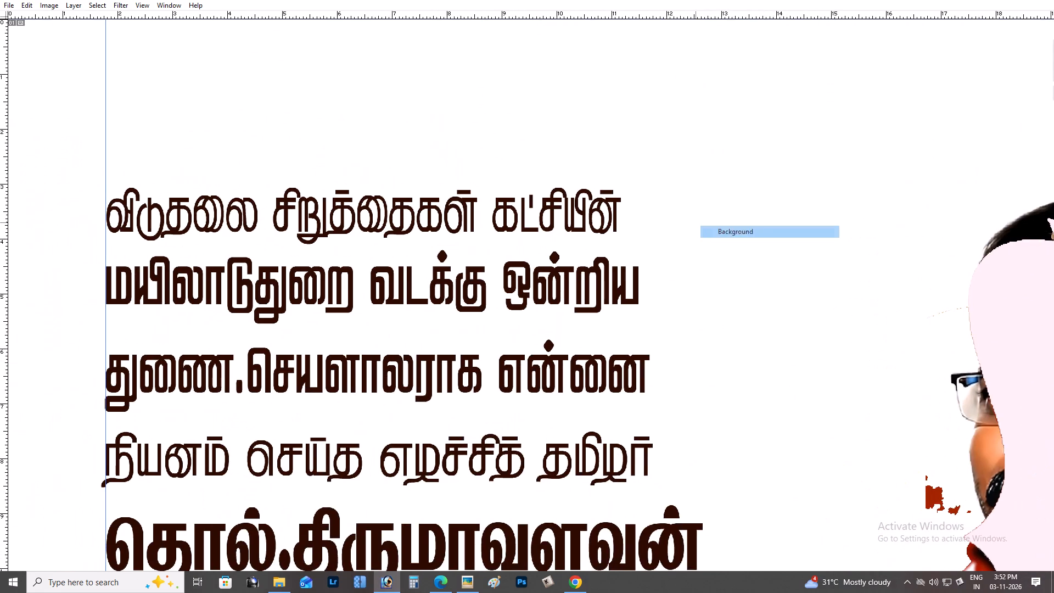
key(Tab)
key(p)
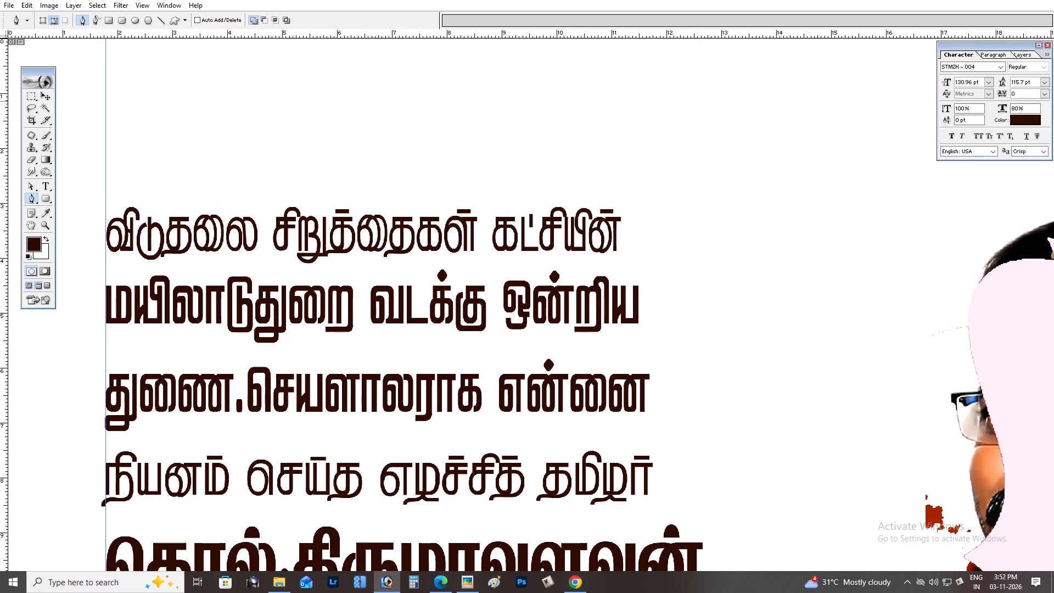
click(124, 20)
drag(121, 80, 508, 153)
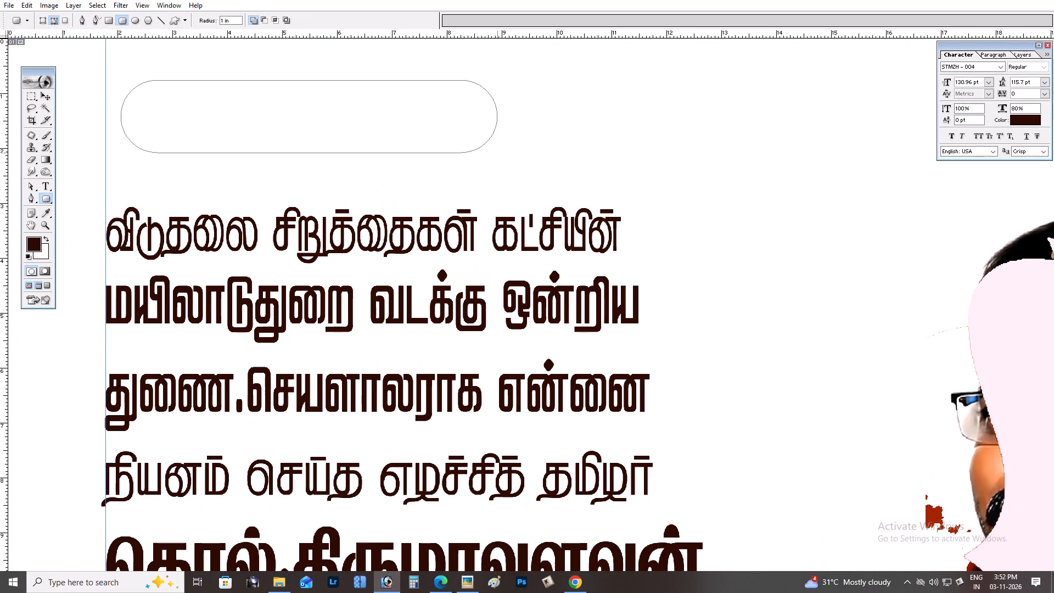
drag(508, 153, 791, 92)
Convert the rounded path to a selection, copy it onto its own layer and fill it with the dark brown foreground colour.
key(ctrl+Return)
key(ctrl+Return)
key(ctrl+Return)
key(ctrl+Return)
key(ctrl+Return)
key(ctrl+j)
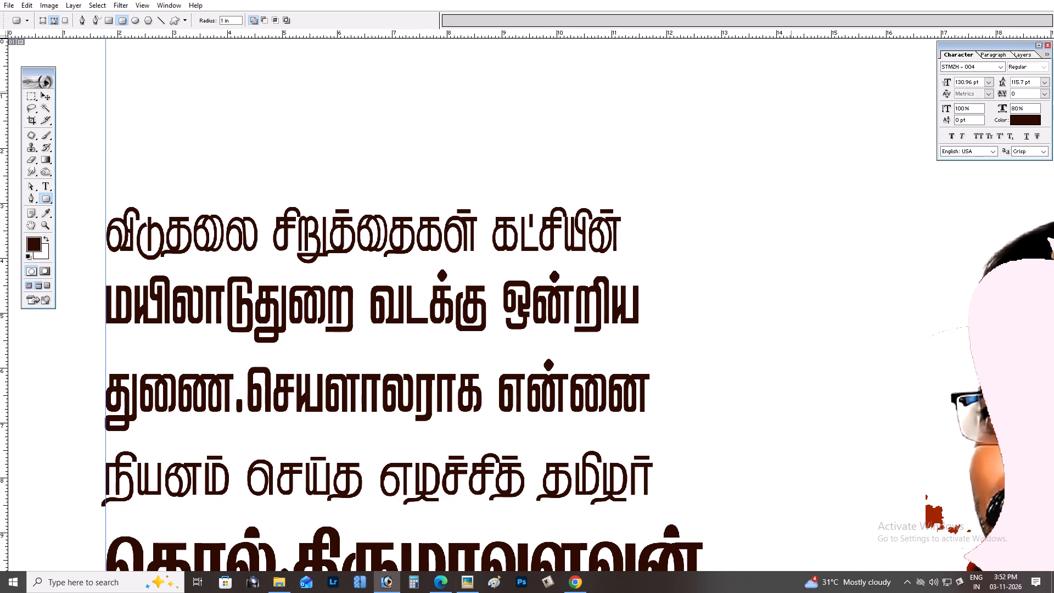
key(v)
key(alt+shift+BackSpace)
key(Tab)
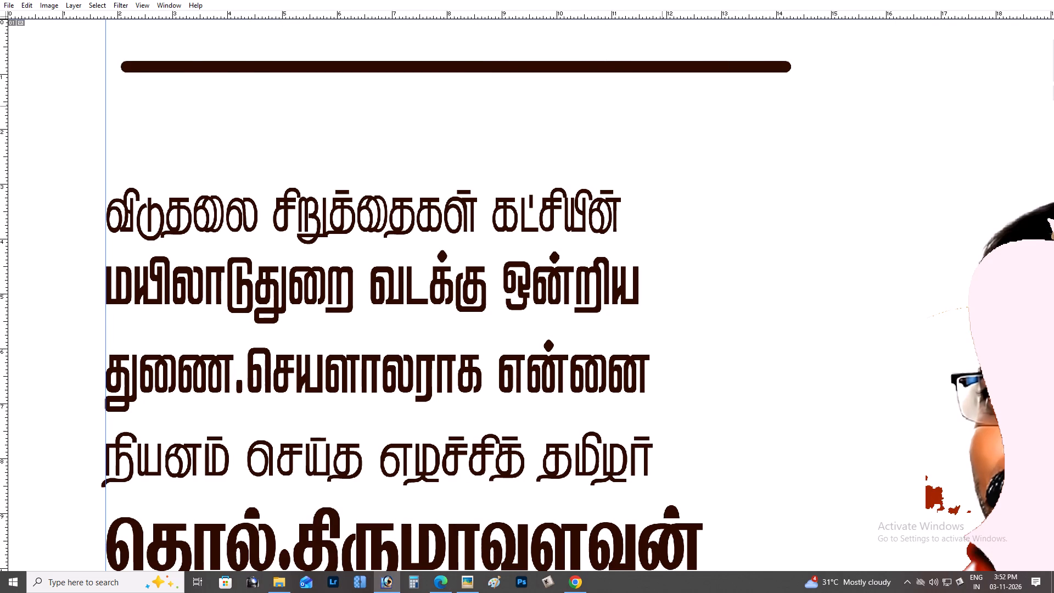
Move the brown bar between the third and fourth text lines, starting at the vertical guide.
key(ctrl+minus)
key(space)
key(space)
key(space)
key(space)
key(space)
key(space)
key(space)
key(space)
key(space)
key(space)
key(space)
key(space)
drag(662, 100, 562, 68)
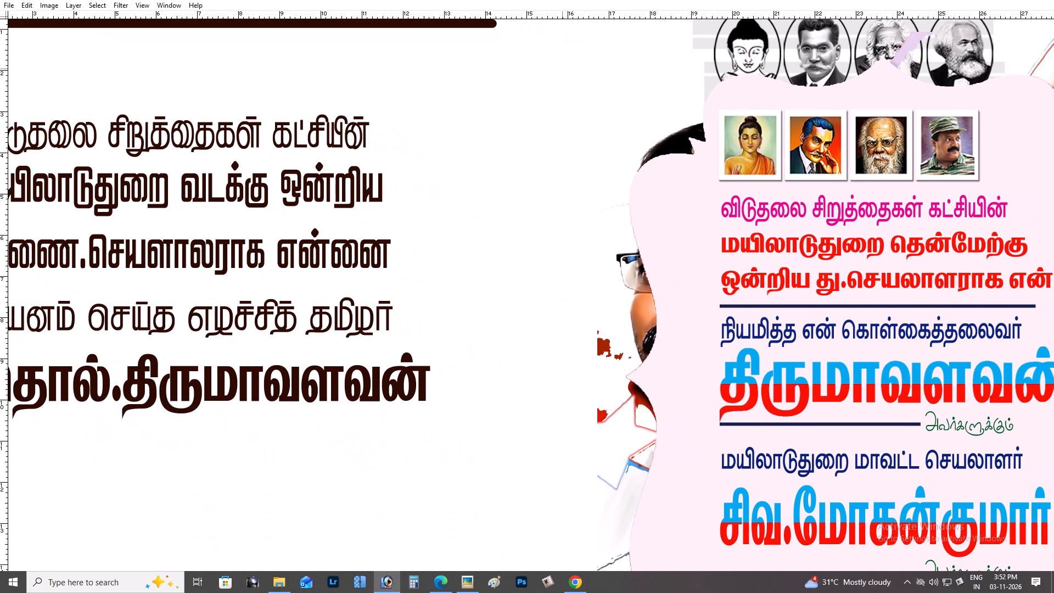
key(space)
key(space)
key(space)
drag(578, 76, 624, 86)
drag(470, 21, 456, 199)
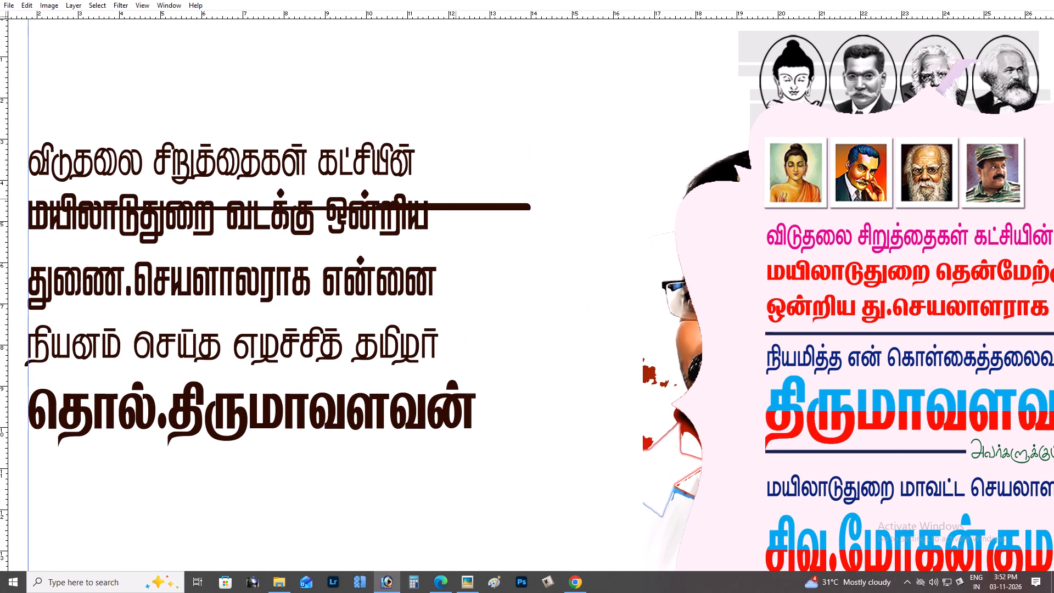
drag(456, 199, 458, 305)
Shorten the brown bar to about 10.1 in long.
key(z)
click(444, 303)
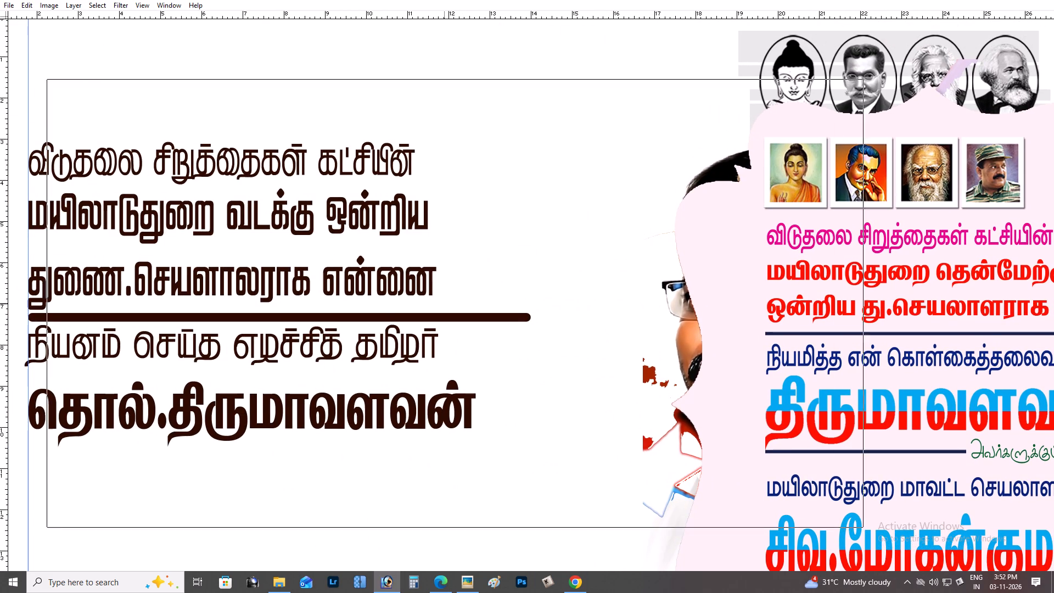
key(space)
drag(440, 303, 533, 282)
key(v)
key(ctrl+t)
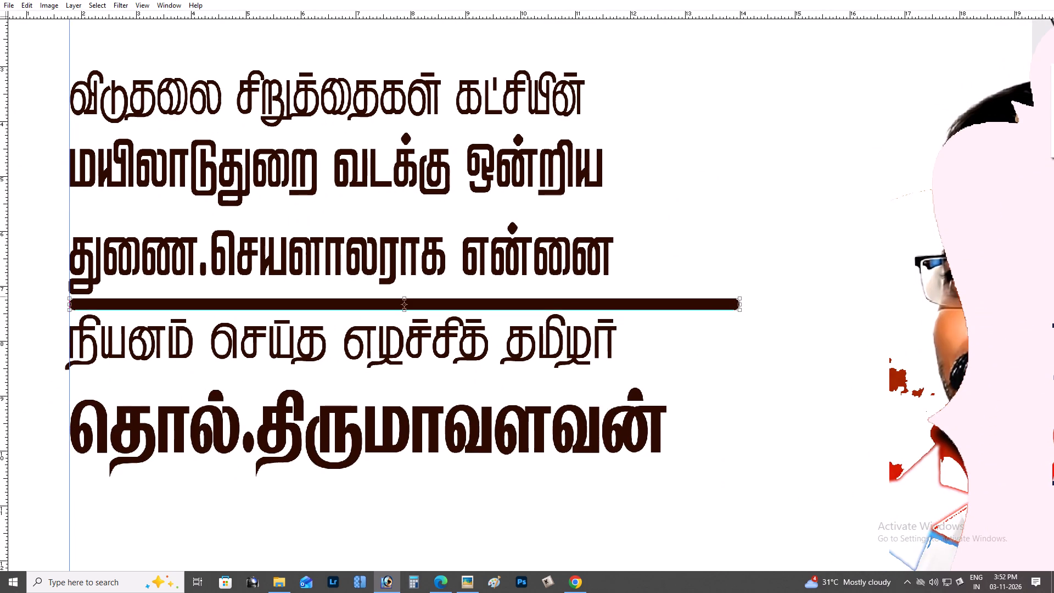
alt+shift+drag(740, 294, 682, 315)
key(Return)
Move the shortened bar back so its start meets the vertical guide.
key(ctrl+plus)
key(space)
key(space)
drag(720, 309, 800, 294)
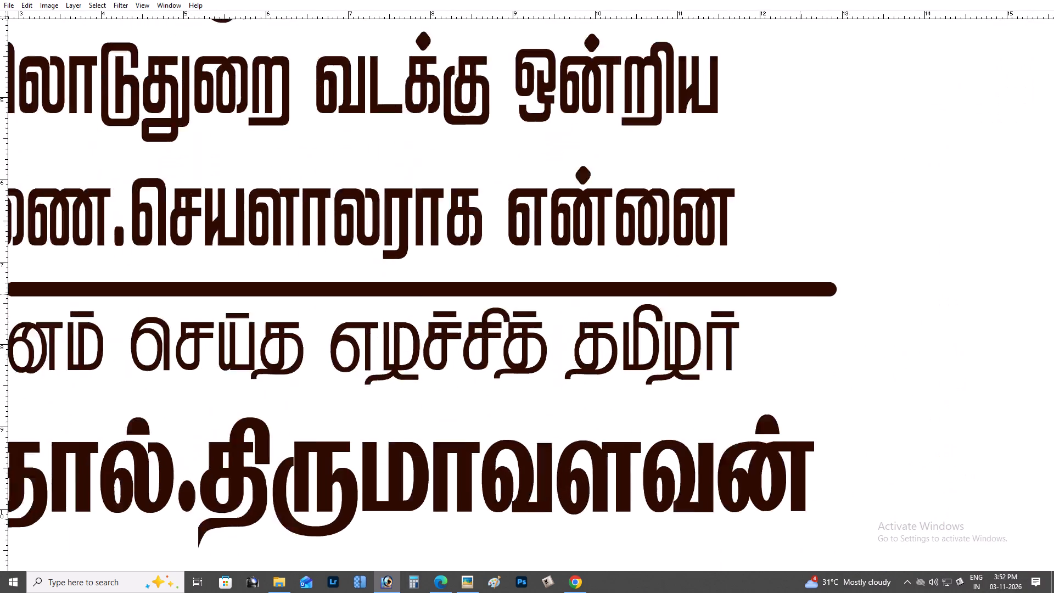
drag(800, 294, 1053, 233)
drag(758, 241, 672, 243)
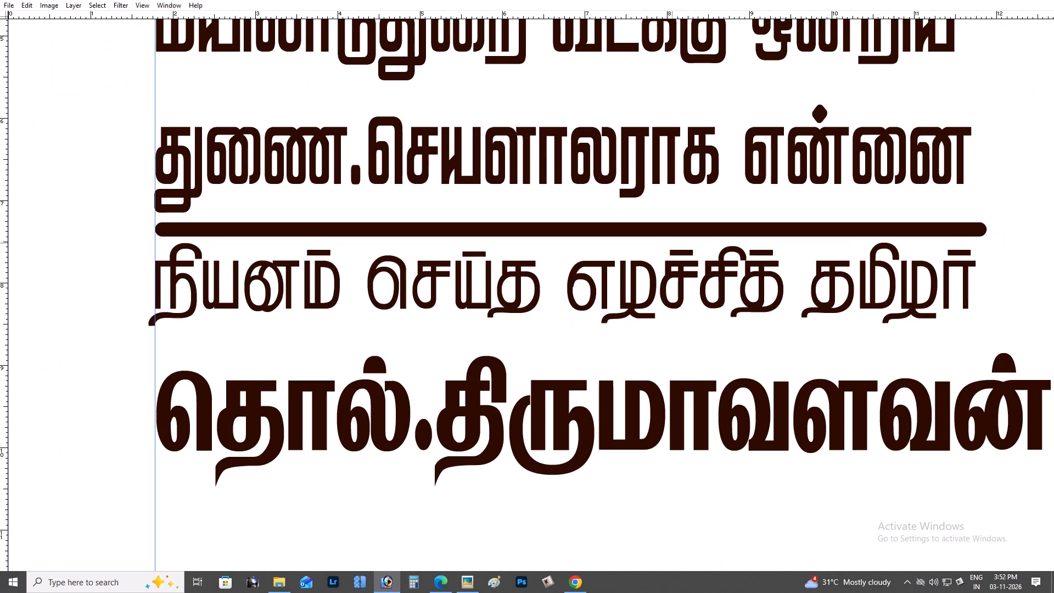
Reduce the bar's thickness to about 0.11 in.
key(space)
key(space)
key(space)
key(space)
drag(715, 243, 508, 249)
key(ctrl+t)
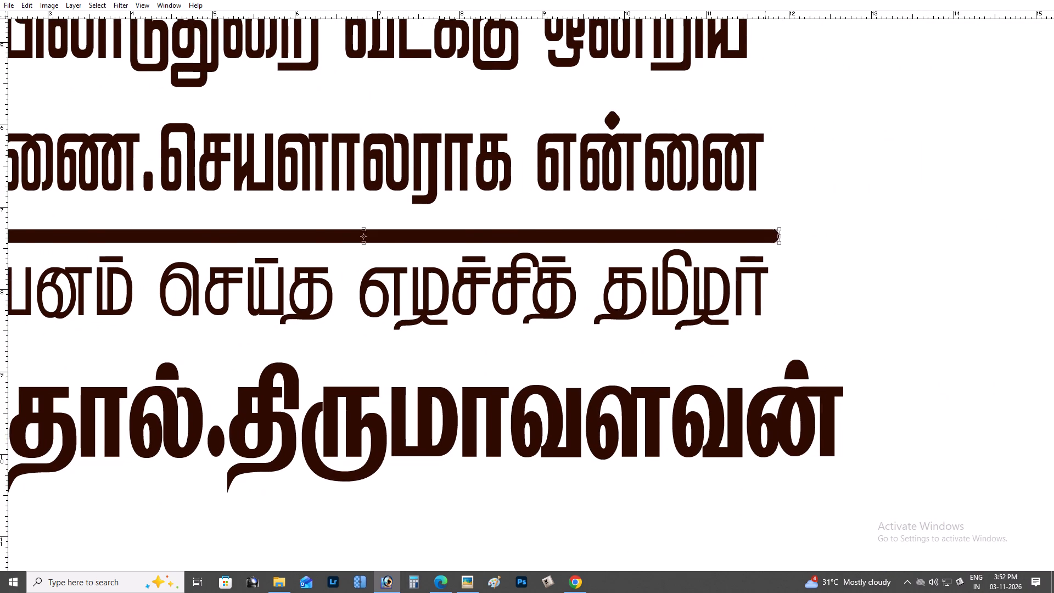
key(ctrl+plus)
key(ctrl+plus)
key(ctrl+plus)
key(space)
key(space)
key(space)
key(space)
key(space)
key(space)
drag(740, 211, 744, 414)
drag(743, 326, 744, 444)
key(ctrl+plus)
key(ctrl+plus)
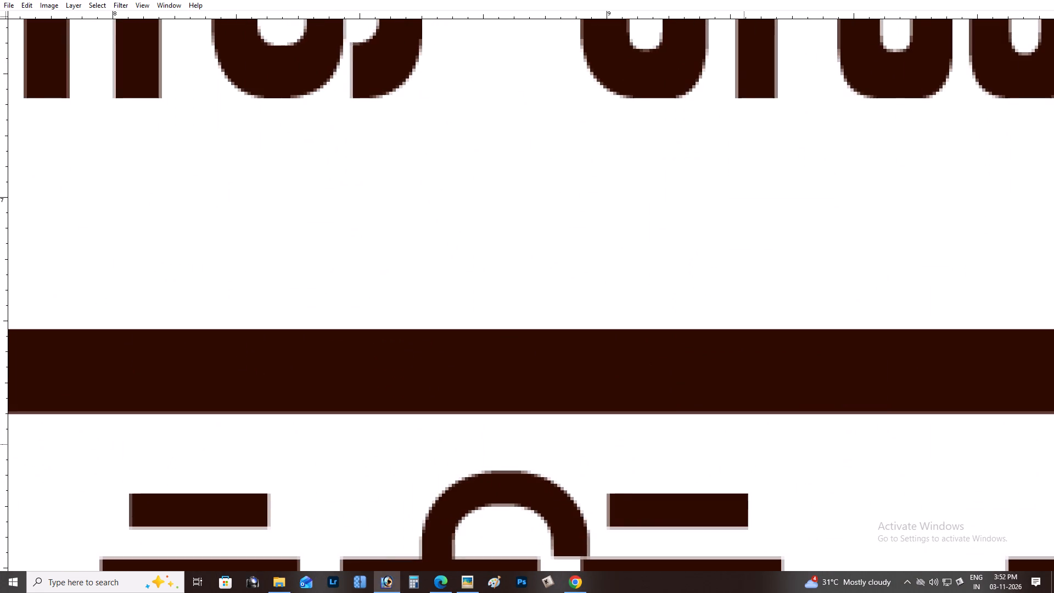
drag(702, 327, 699, 360)
key(Return)
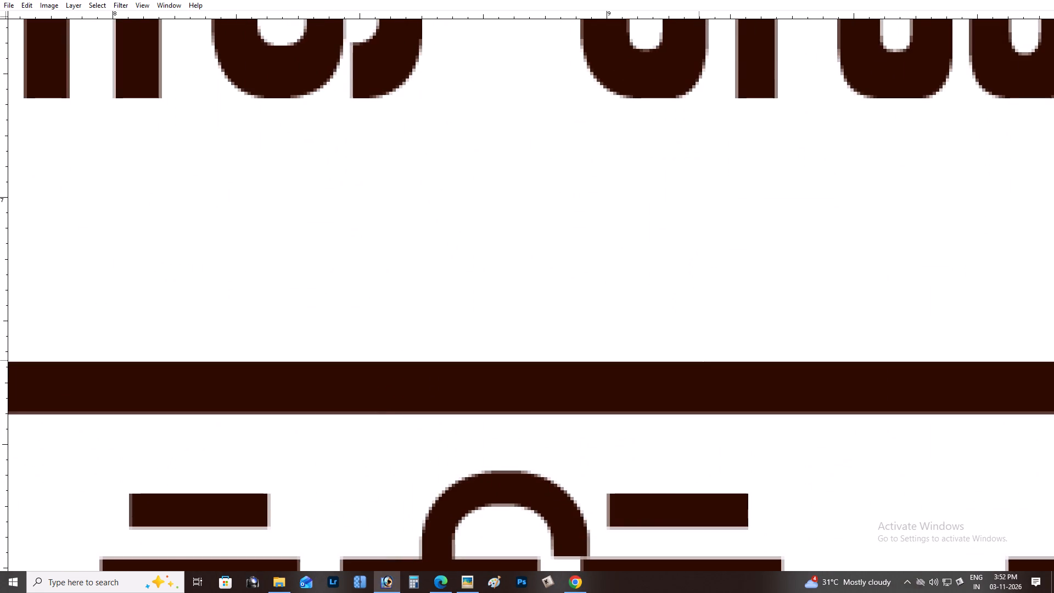
Shorten the bar slightly so it ends level with the last letter of "தமிழர்" in the fourth line.
key(ctrl+minus)
key(ctrl+minus)
key(ctrl+minus)
key(ctrl+minus)
key(ctrl+minus)
key(ctrl+t)
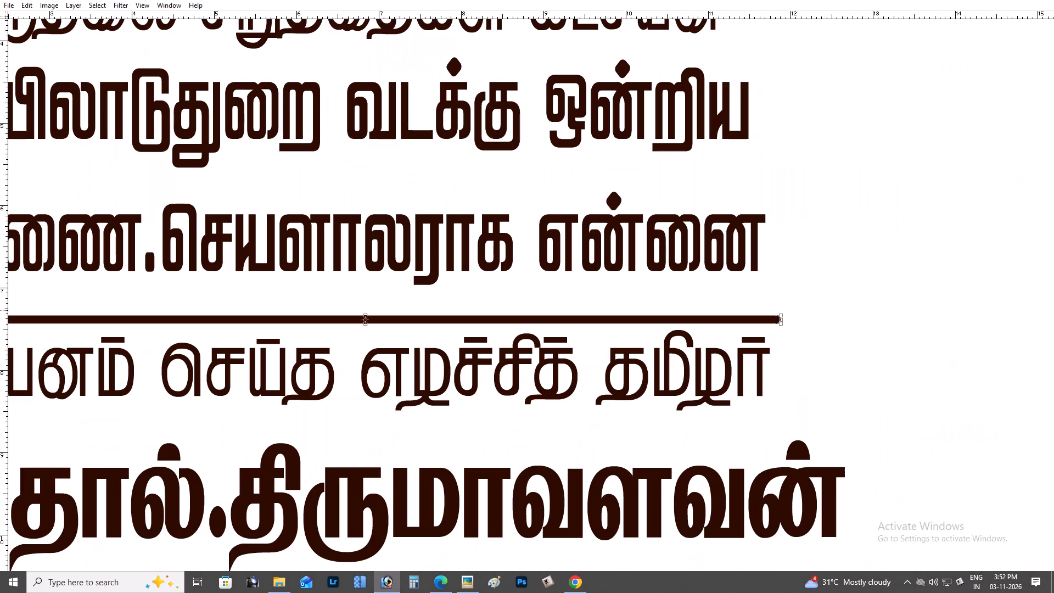
shift+drag(783, 322, 772, 322)
key(Return)
Nudge the bar up slightly, away from the fourth line.
key(ctrl+minus)
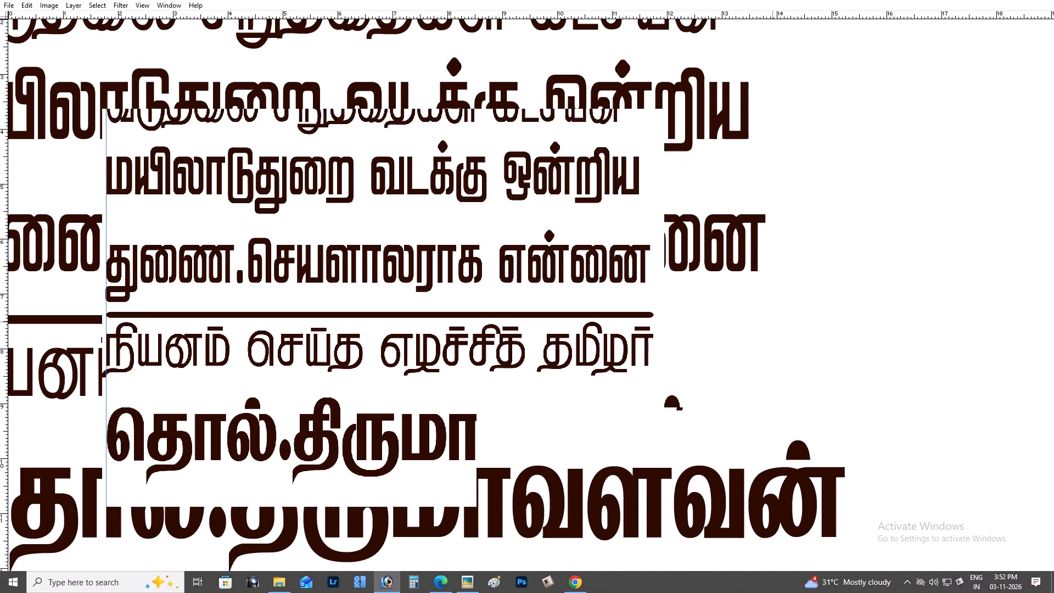
key(ctrl+minus)
key(Up)
key(Up)
key(Up)
key(Up)
key(Up)
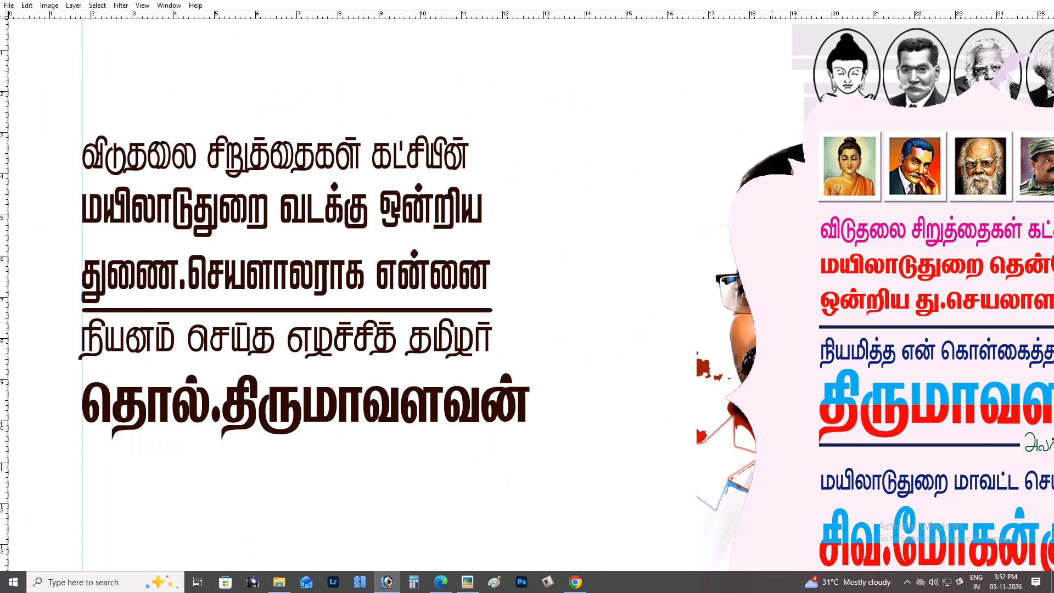
Try to tighten the line spacing between "மயிலாடுதுறை வடக்கு ஒன்றிய" and the line below it.
key(t)
triple_click(296, 213)
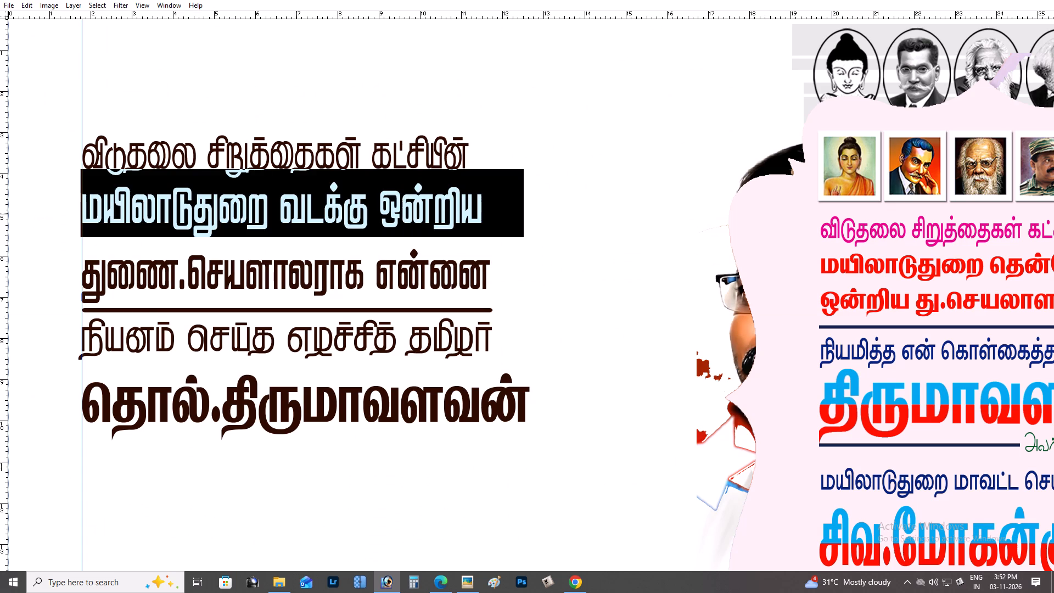
double_click(296, 213)
key(alt+Up)
key(alt+Up)
key(alt+Up)
key(alt+Up)
key(alt+Up)
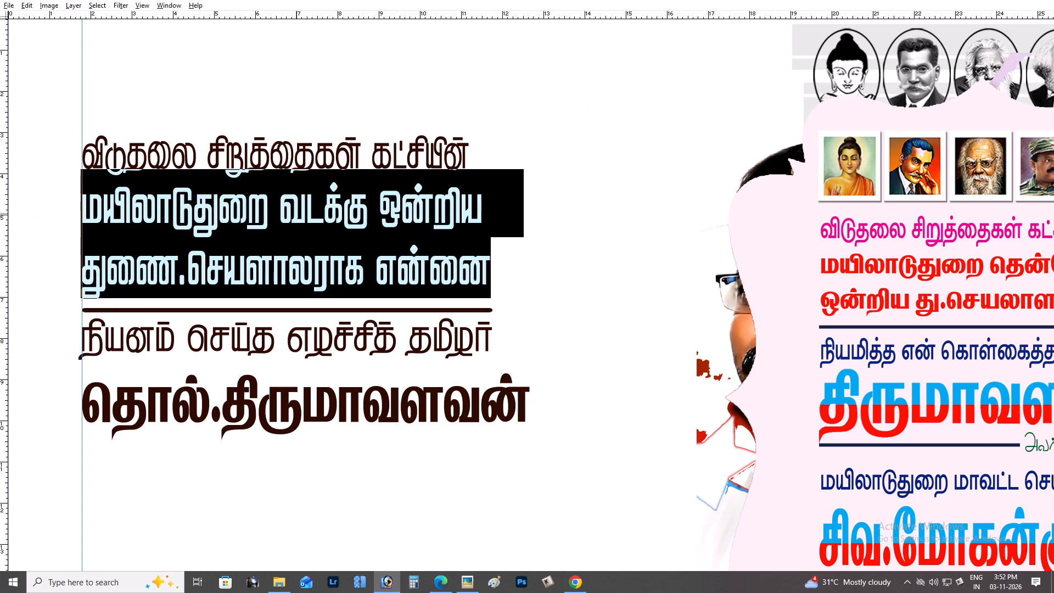
key(alt+Up)
key(alt+Up)
key(alt+Up)
key(alt+Up)
key(ctrl+Return)
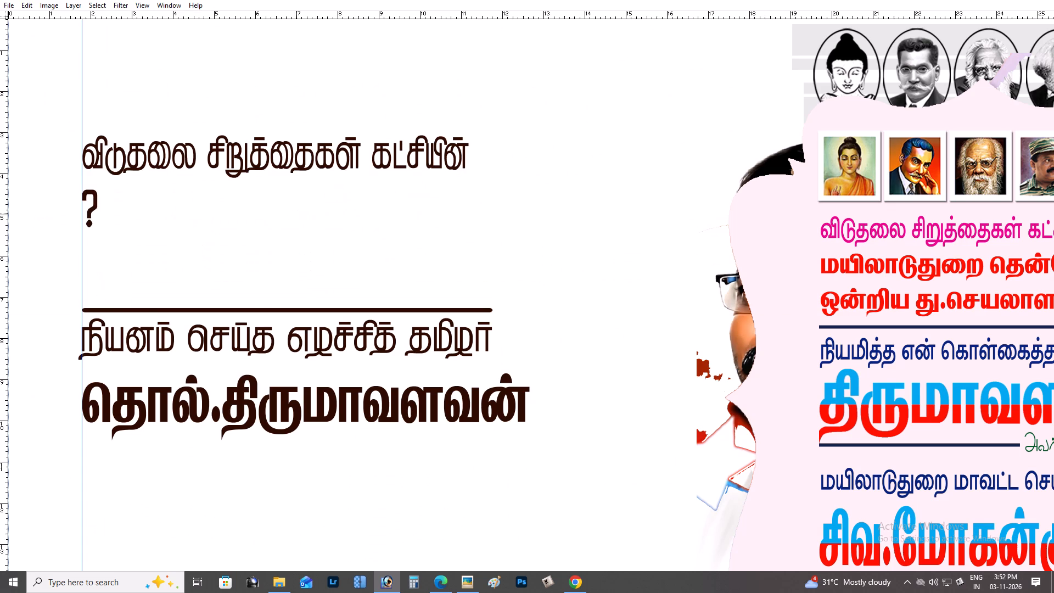
Restore the text of the second and third lines and tighten the line spacing between "மயிலாடுதுறை வடக்கு ஒன்றிய" and "துணை.செயளாலராக என்னை".
key(ctrl+z)
triple_click(298, 213)
triple_click(298, 213)
key(alt+Up)
key(alt+Up)
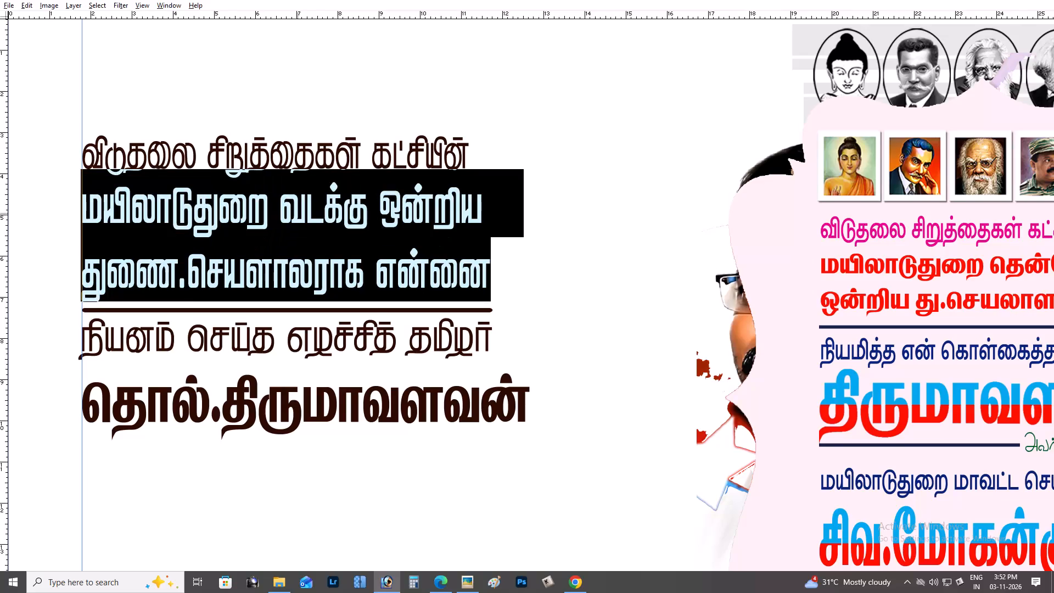
key(alt+Up)
key(alt+Up)
key(alt+Up)
key(alt+Up)
key(alt+Up)
key(alt+Up)
key(alt+Up)
key(alt+Up)
key(alt+Up)
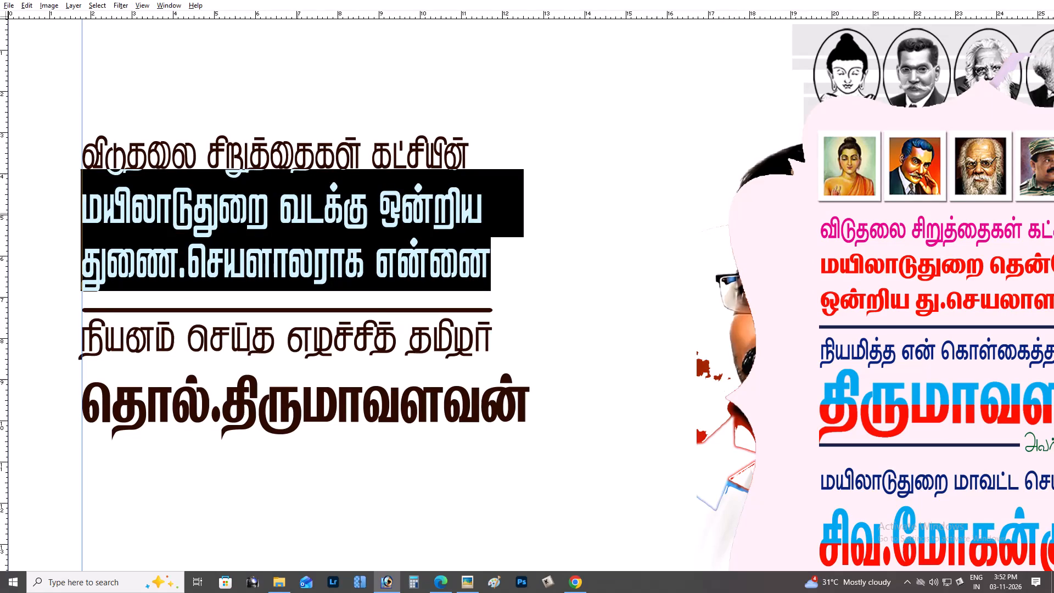
alt+click(298, 213)
key(BackSpace)
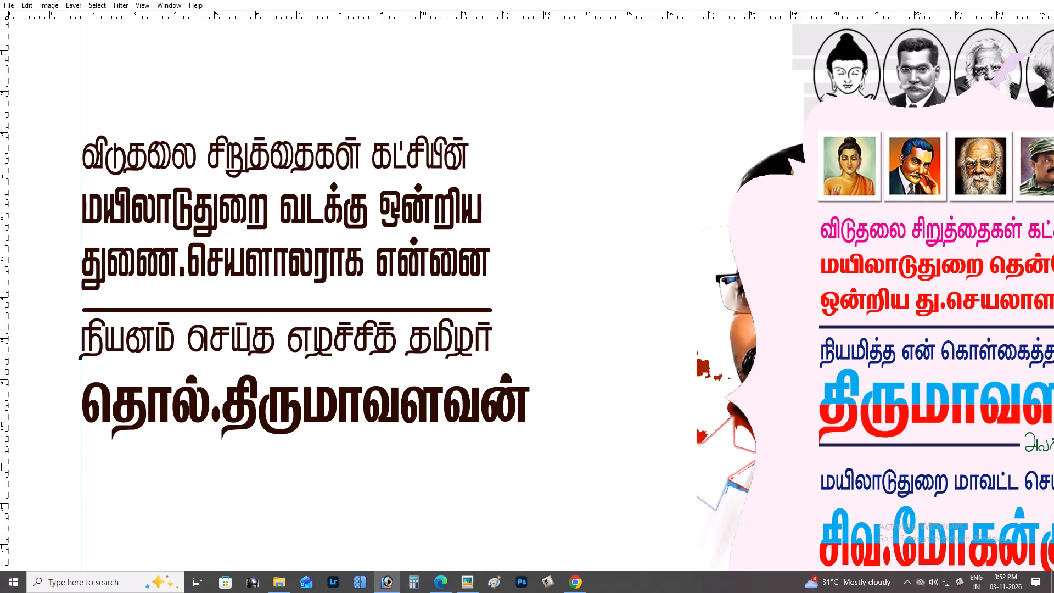
key(ctrl+Return)
Nudge the two-line block "மயிலாடுதுறை வடக்கு ஒன்றிய / துணை.செயளாலராக என்னை" down about 0.3 in, closer to the divider bar.
key(v)
key(ctrl+plus)
key(space)
drag(405, 212, 621, 212)
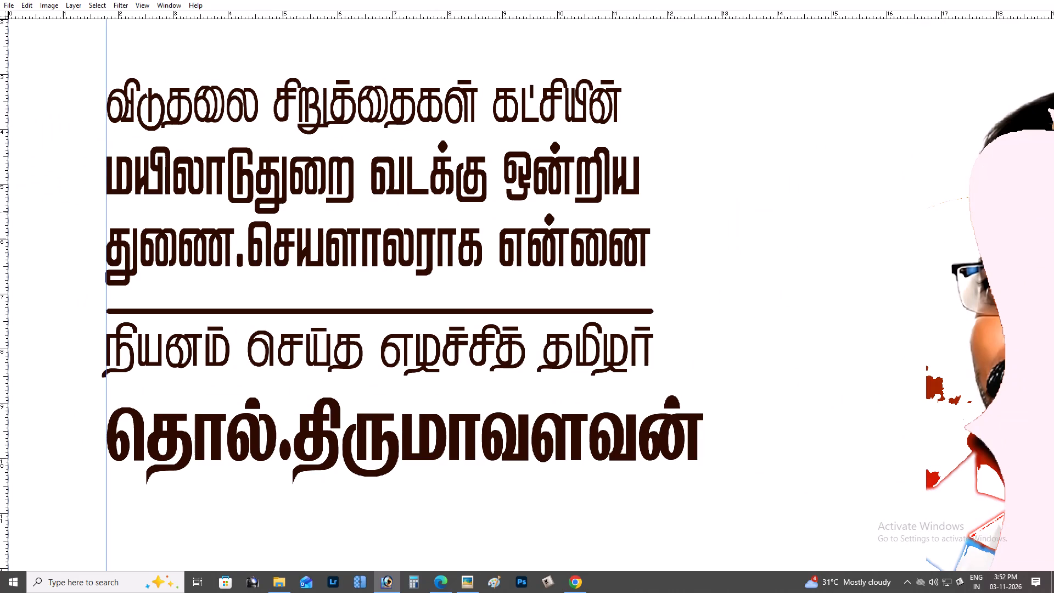
key(Down)
key(Down)
key(Down)
key(Down)
key(Down)
key(Down)
key(Down)
key(Down)
key(Down)
key(Down)
key(Down)
key(Down)
key(Down)
key(Down)
key(Down)
key(Down)
key(Down)
key(Down)
key(Down)
key(Down)
key(Down)
key(Down)
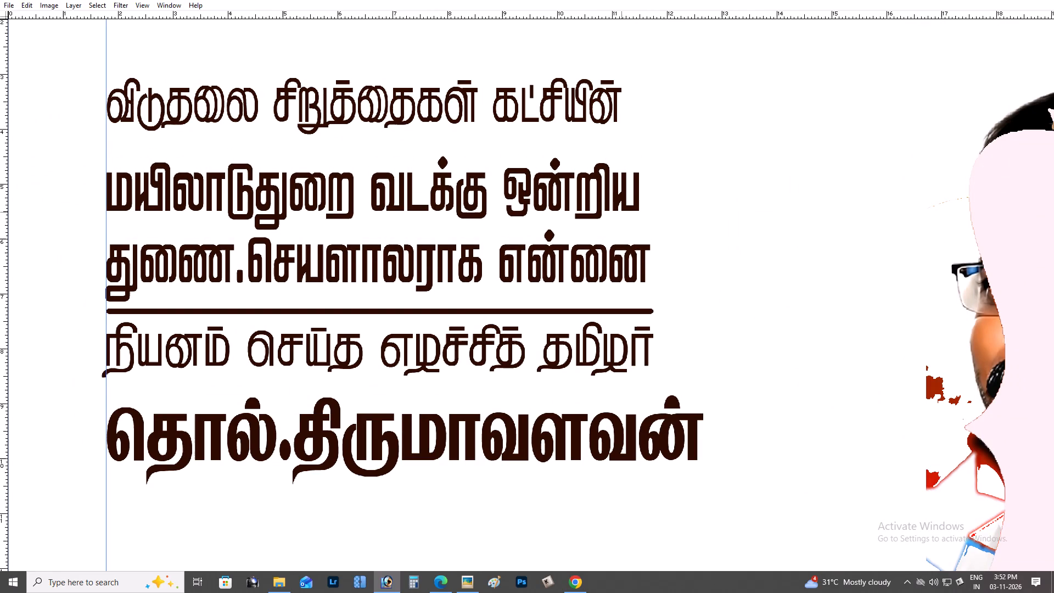
Scale the first line "விடுதலை சிறுத்தைகள் கட்சியின்" down proportionally to about 7.7 in wide.
scroll(625, 210, up, 1)
key(ctrl+minus)
key(ctrl+minus)
scroll(625, 210, up, 1)
key(ctrl+plus)
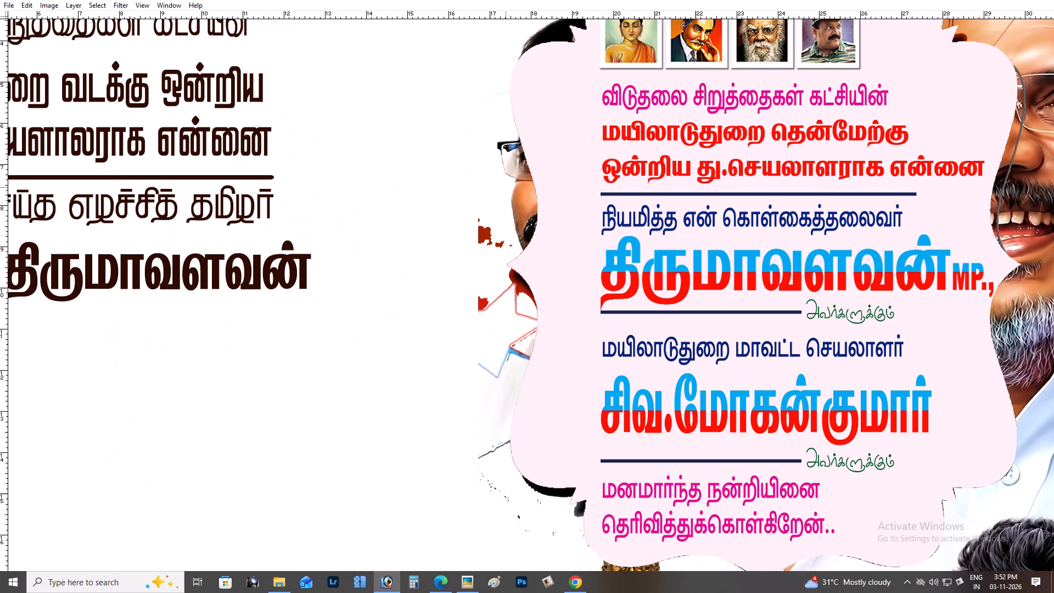
key(ctrl+space)
drag(457, 172, 806, 394)
key(z)
drag(99, 103, 352, 236)
key(space)
click(389, 240)
key(v)
right_click(356, 233)
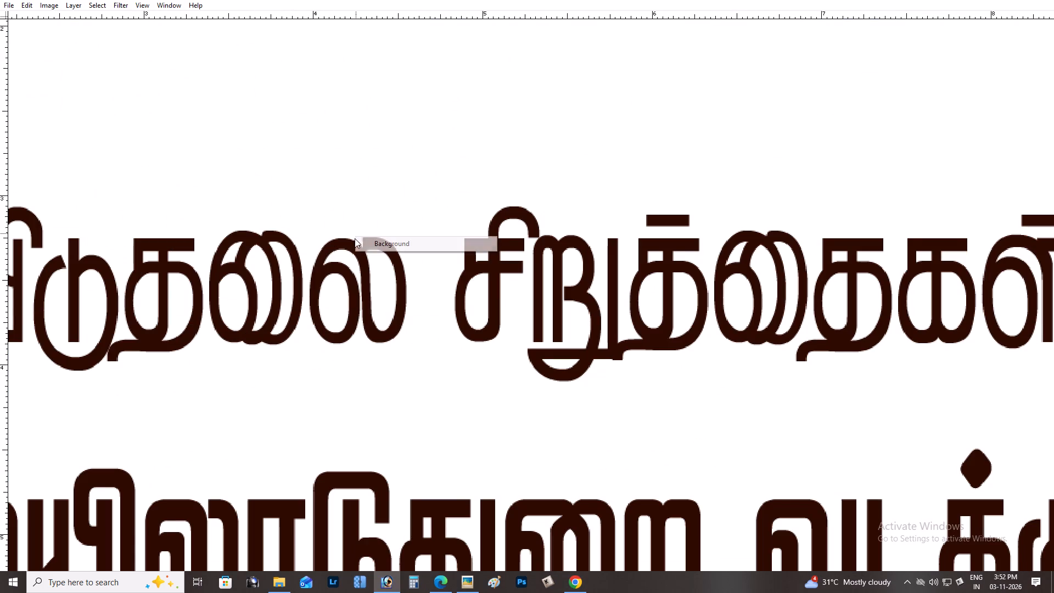
right_click(342, 239)
click(360, 249)
key(ctrl+minus)
key(ctrl+minus)
key(ctrl+minus)
key(ctrl+t)
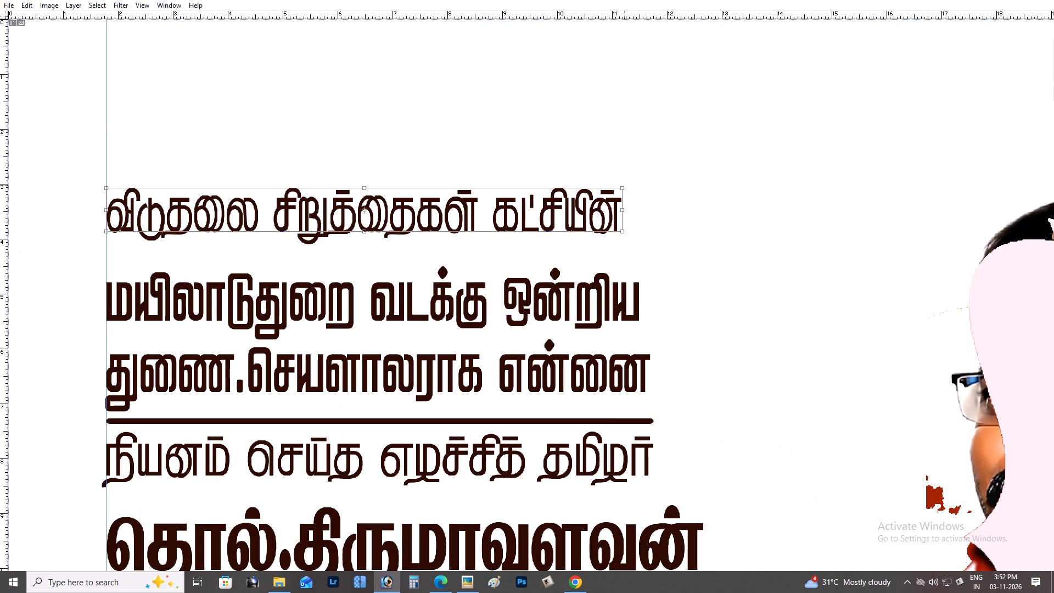
alt+shift+drag(621, 185, 577, 207)
key(Return)
Move the first line against the vertical guide and down close to the second line, enlarging it very slightly.
drag(512, 215, 466, 228)
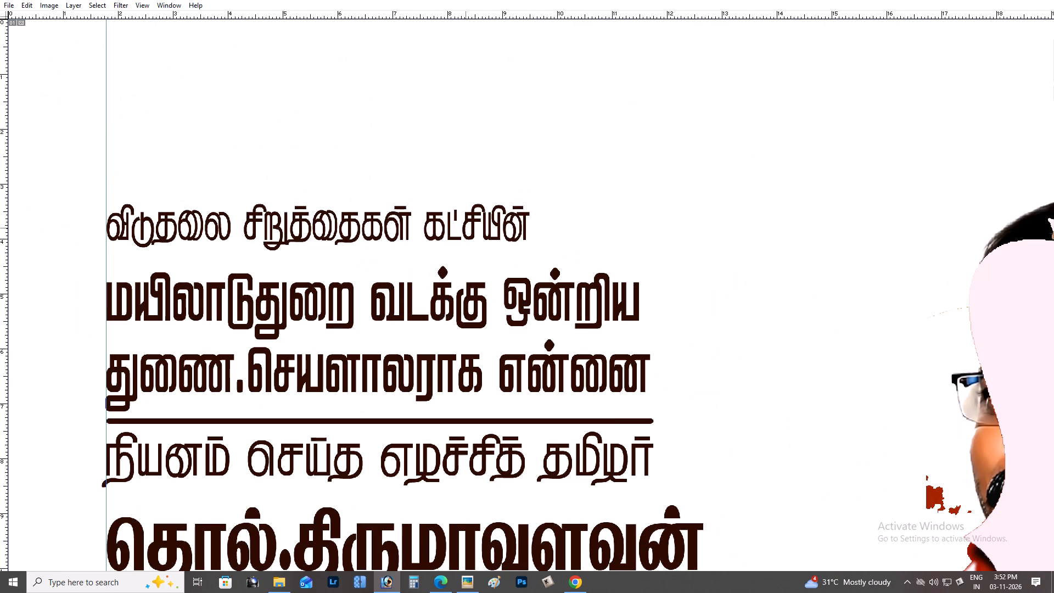
drag(466, 228, 467, 234)
key(ctrl+t)
alt+shift+click(528, 210)
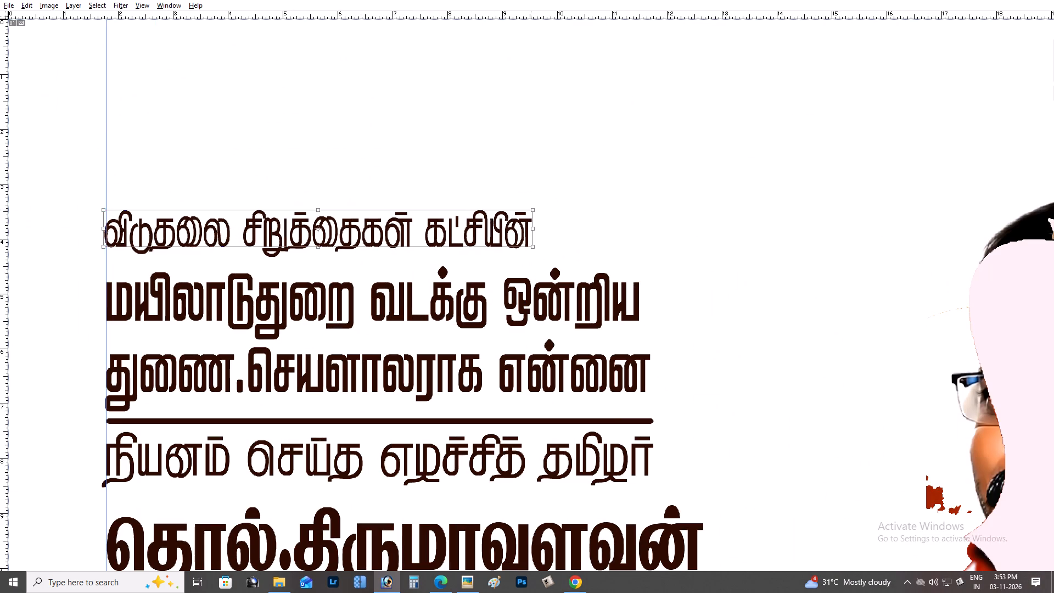
key(Return)
click(473, 236)
Duplicate the divider bar and place the copy directly below the "தொல்.திருமாவளவன்" line, keeping it aligned to the guide.
key(ctrl+minus)
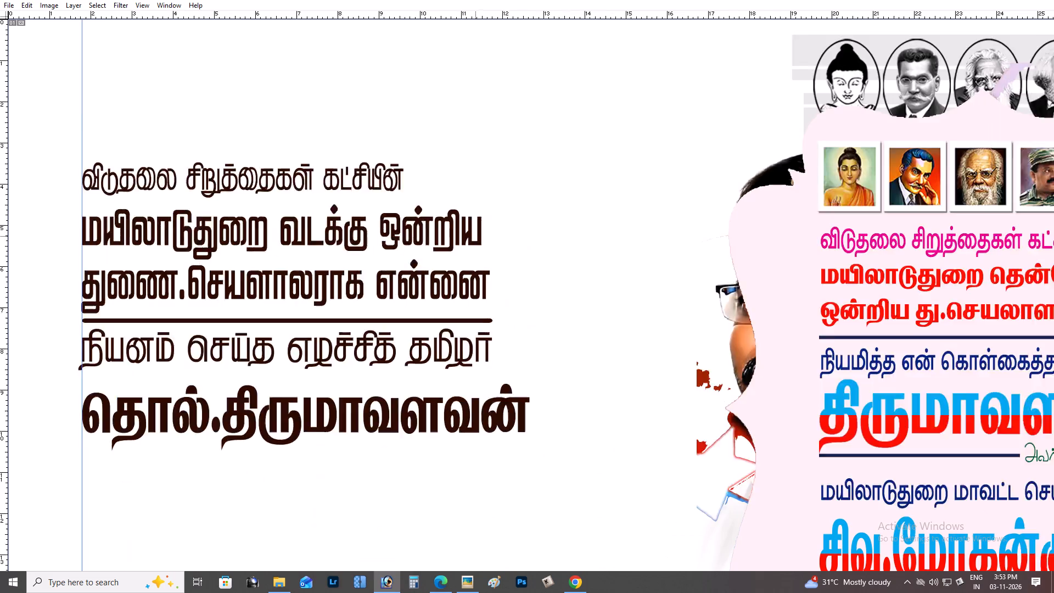
key(ctrl+minus)
scroll(475, 236, up, 2)
scroll(475, 236, down, 2)
scroll(475, 236, up, 2)
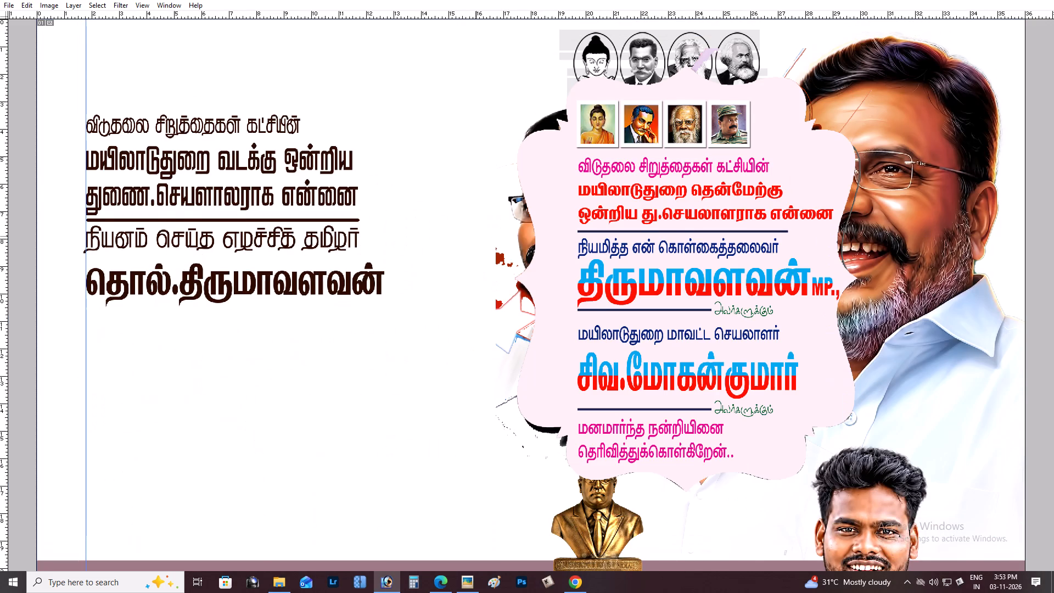
key(ctrl+plus)
key(space)
drag(436, 242, 666, 242)
right_click(365, 177)
click(373, 180)
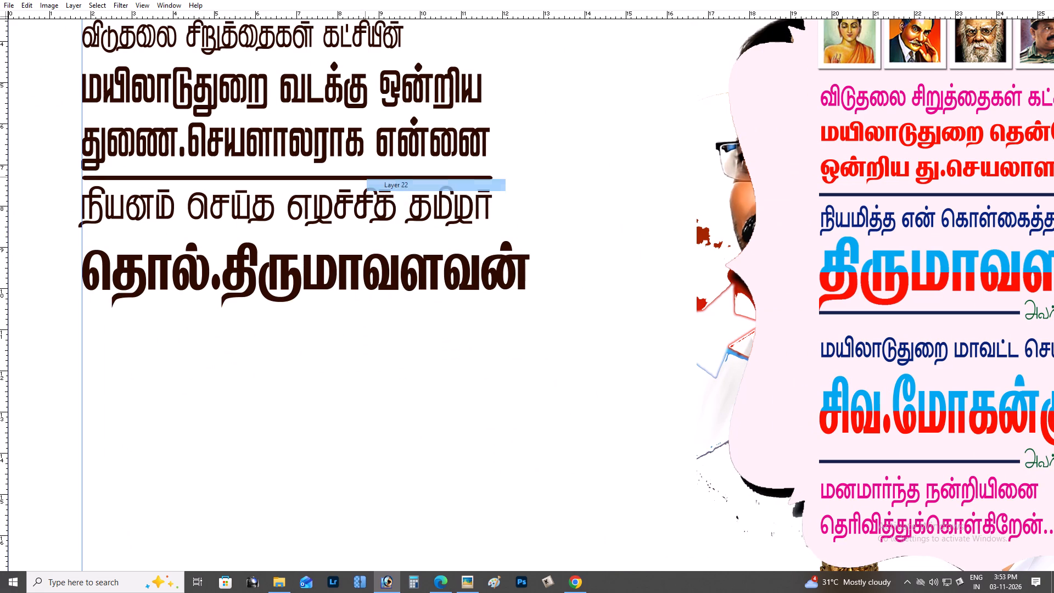
drag(374, 180, 389, 183)
key(ctrl+z)
key(ctrl+minus)
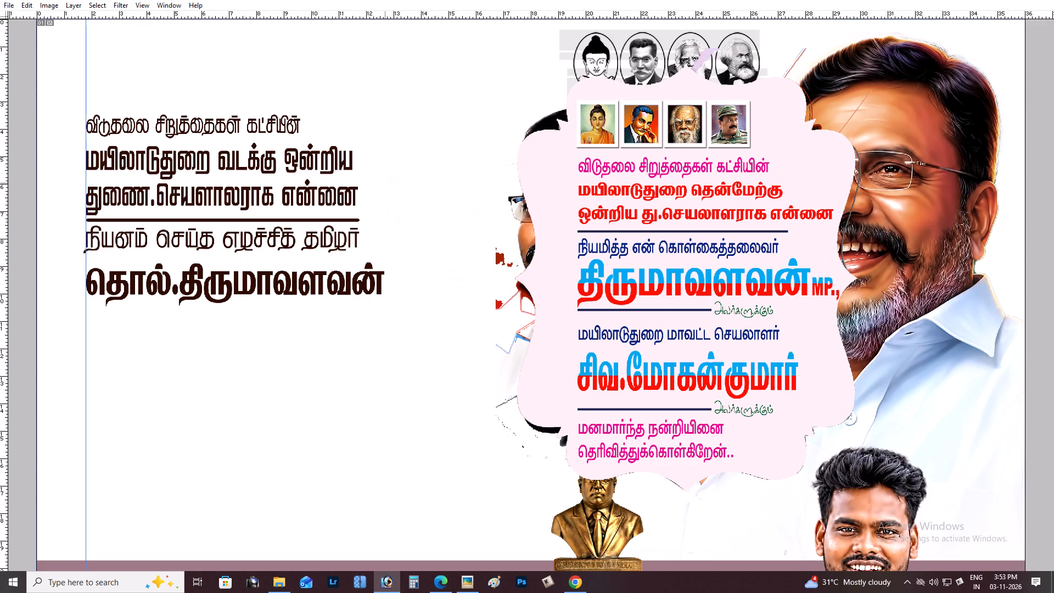
key(space)
drag(366, 206, 370, 206)
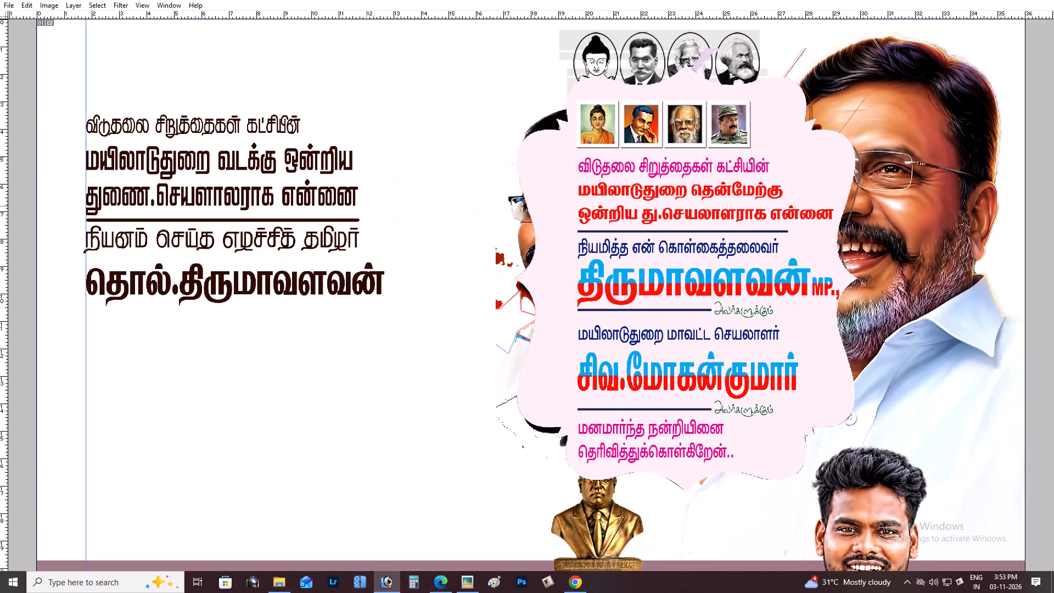
drag(370, 206, 388, 205)
key(ctrl+j)
shift+drag(345, 208, 344, 242)
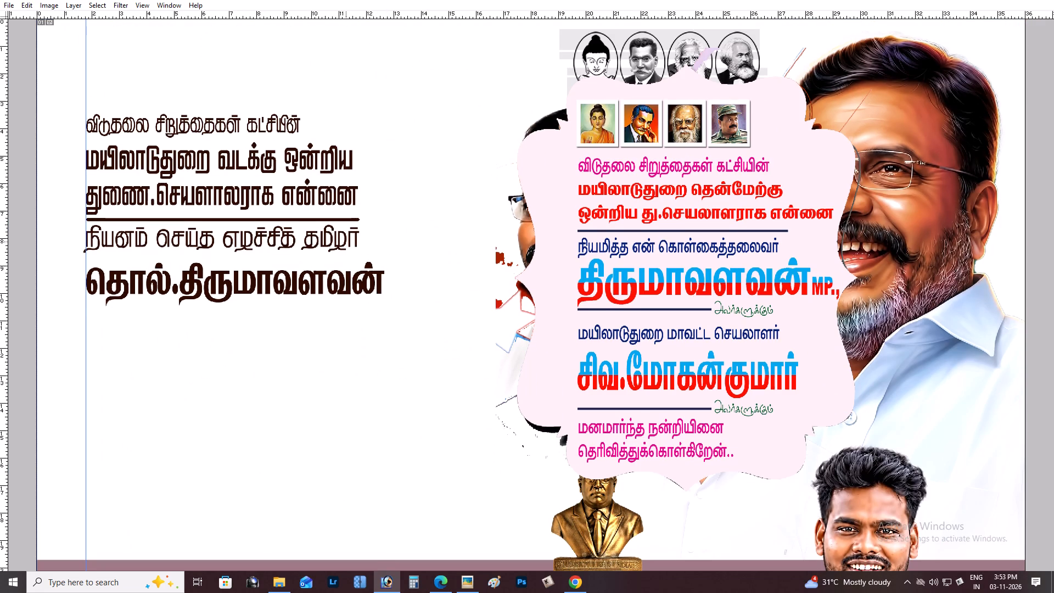
shift+drag(344, 242, 334, 299)
Shorten the lower bar to about 8.6 in long, keeping its start at the guide.
key(z)
drag(313, 291, 373, 329)
key(space)
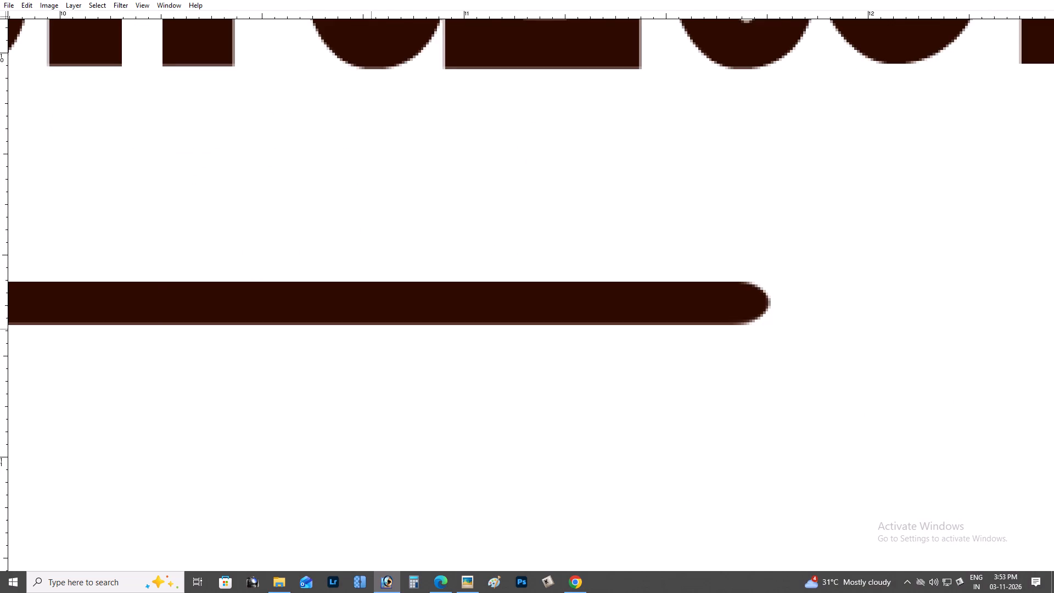
click(371, 329)
key(v)
key(ctrl+minus)
key(ctrl+minus)
key(ctrl+minus)
key(ctrl+minus)
key(ctrl+minus)
key(ctrl+minus)
key(ctrl+t)
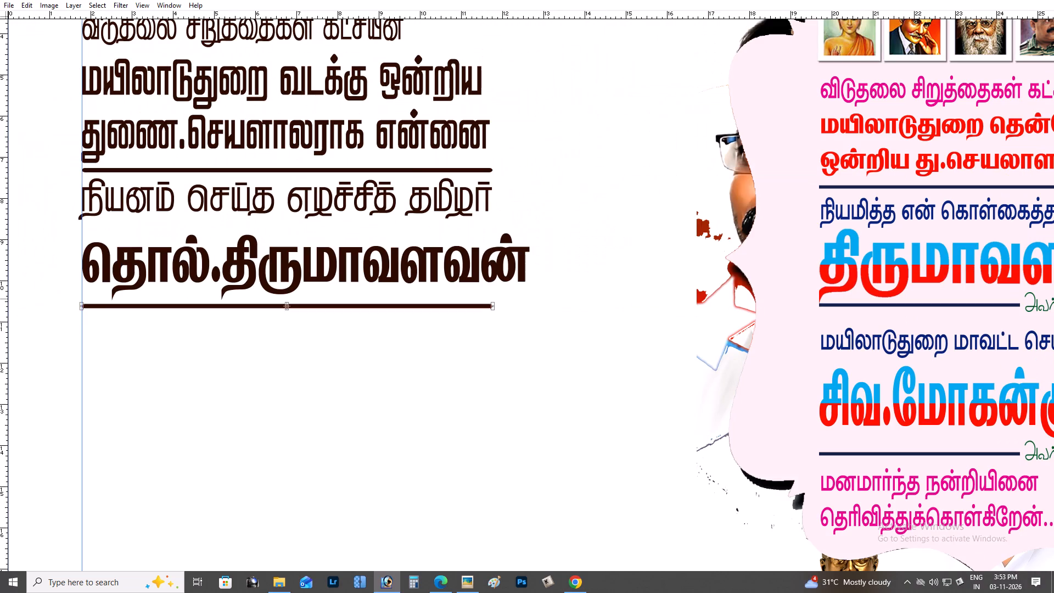
shift+drag(495, 306, 439, 318)
key(Return)
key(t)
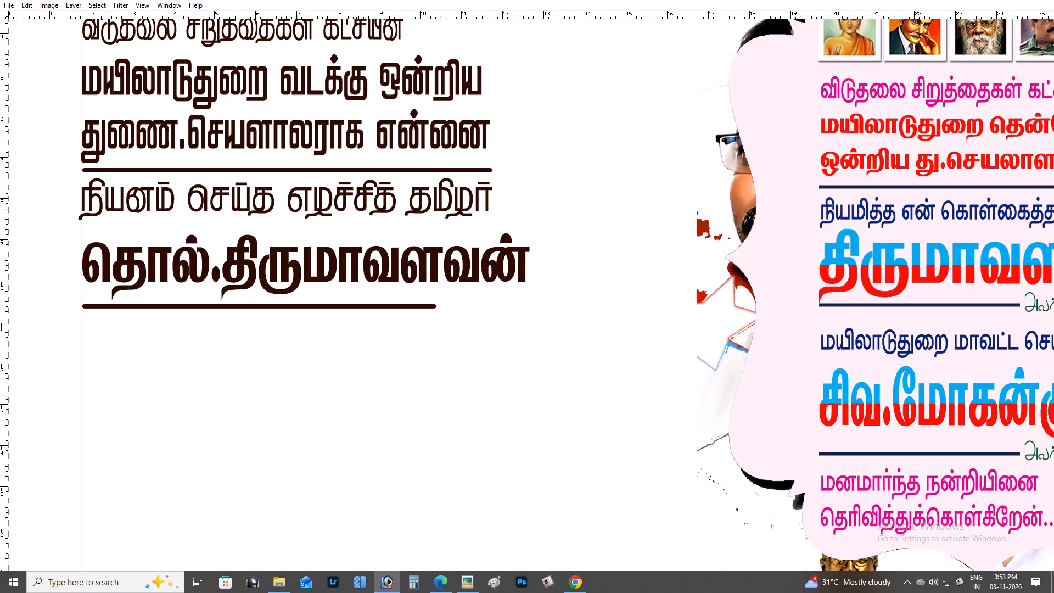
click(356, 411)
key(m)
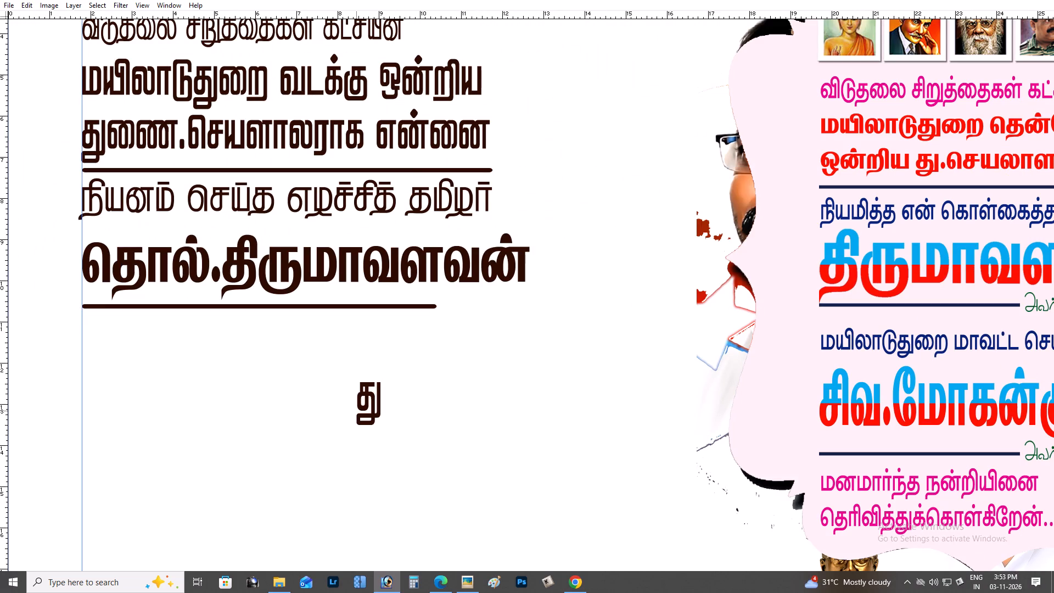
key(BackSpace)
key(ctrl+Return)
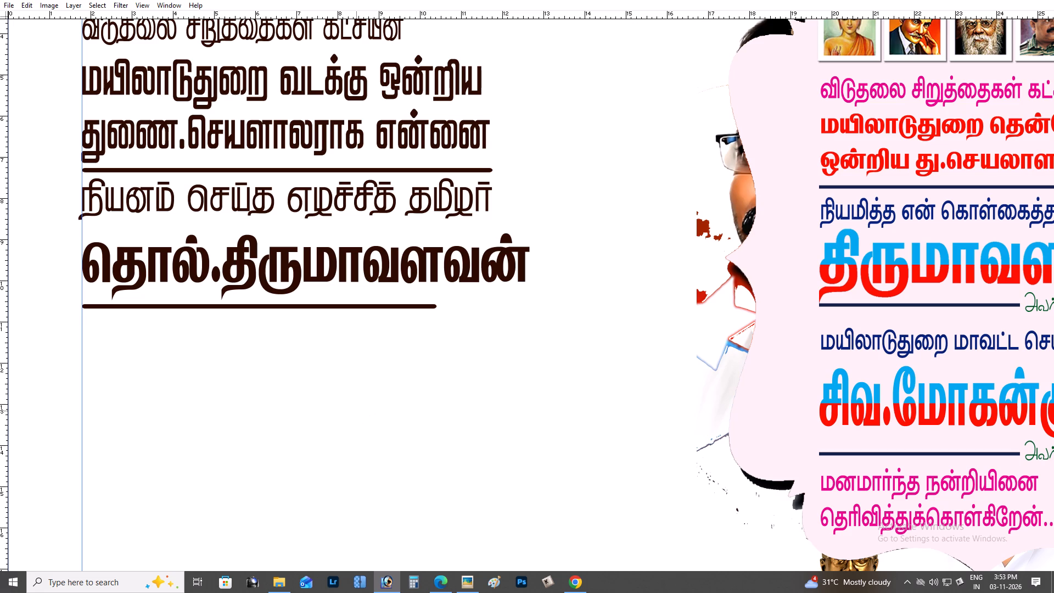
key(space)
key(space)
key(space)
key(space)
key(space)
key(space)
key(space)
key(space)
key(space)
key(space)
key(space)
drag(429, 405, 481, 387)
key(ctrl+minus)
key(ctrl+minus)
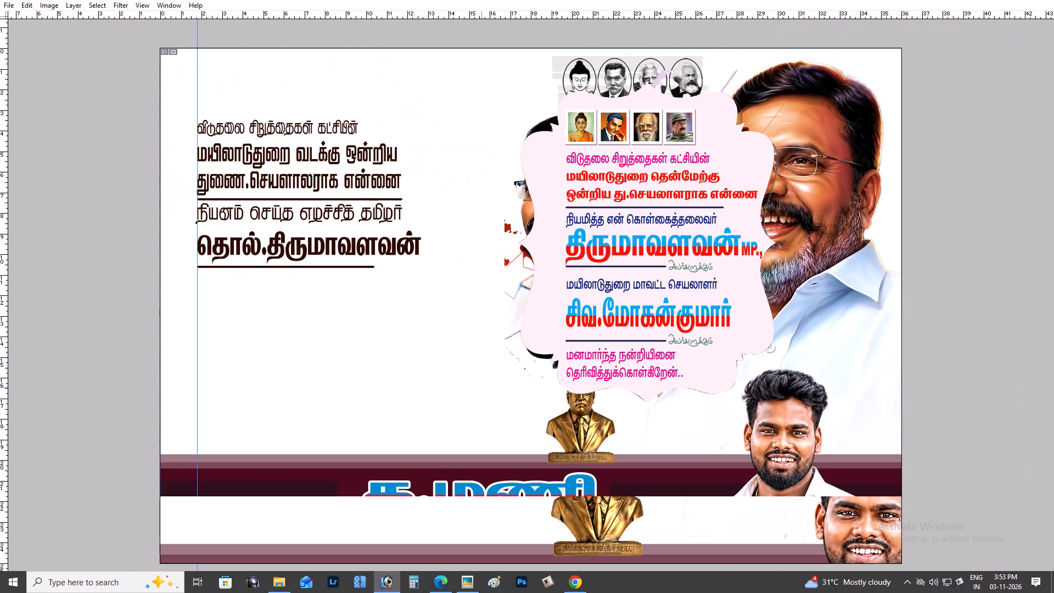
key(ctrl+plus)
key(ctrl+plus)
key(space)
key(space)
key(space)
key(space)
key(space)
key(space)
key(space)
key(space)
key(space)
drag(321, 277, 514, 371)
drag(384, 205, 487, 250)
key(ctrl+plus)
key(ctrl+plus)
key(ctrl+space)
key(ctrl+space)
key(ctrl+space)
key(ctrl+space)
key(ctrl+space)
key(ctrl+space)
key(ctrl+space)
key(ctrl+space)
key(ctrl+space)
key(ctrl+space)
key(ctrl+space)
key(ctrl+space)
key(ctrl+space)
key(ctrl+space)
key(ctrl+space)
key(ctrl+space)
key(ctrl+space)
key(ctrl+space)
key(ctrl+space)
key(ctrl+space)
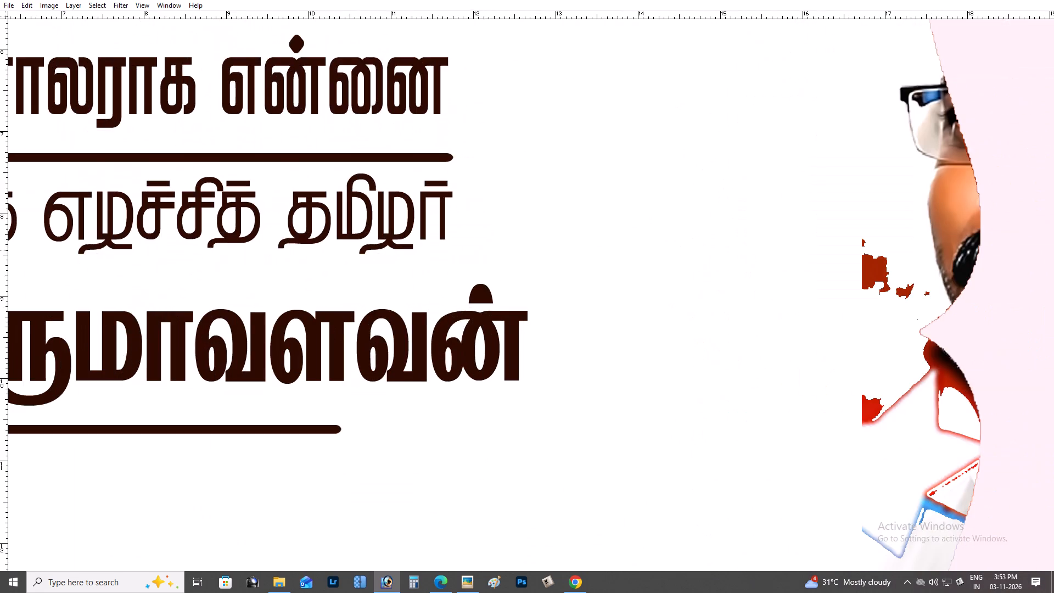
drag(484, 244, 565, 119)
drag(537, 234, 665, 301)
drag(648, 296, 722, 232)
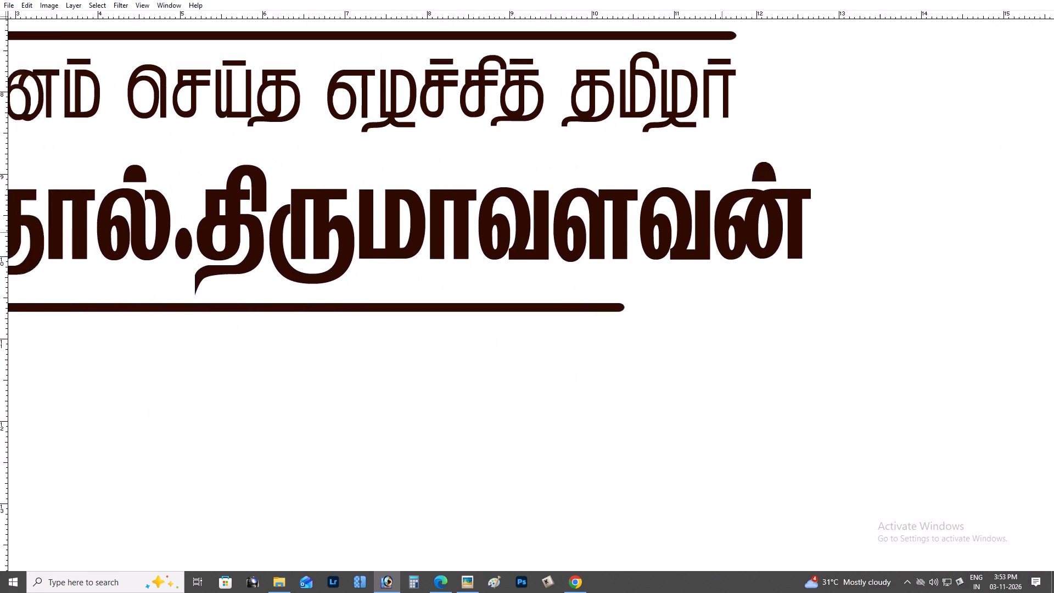
Nudge the lower divider bar slightly up and lengthen it to about 10.8 in, ending beneath the end of "தொல்.திருமாவளவன்".
drag(722, 232, 878, 230)
drag(334, 261, 406, 262)
key(v)
key(v)
key(v)
right_click(403, 305)
click(413, 309)
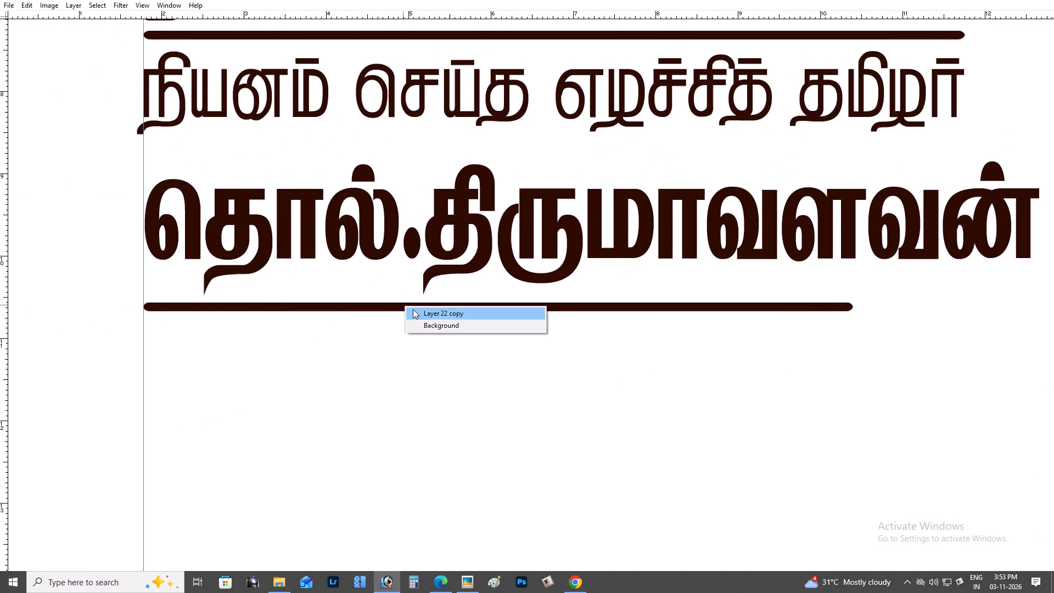
shift+click(410, 306)
key(shift+space)
key(shift+space)
key(shift+space)
key(shift+space)
key(shift+space)
key(shift+space)
key(shift+space)
key(shift+space)
key(shift+space)
key(shift+space)
key(shift+space)
key(shift+space)
key(shift+space)
key(shift+space)
key(shift+space)
key(shift+space)
key(shift+space)
drag(530, 303, 323, 303)
drag(468, 303, 370, 303)
click(522, 303)
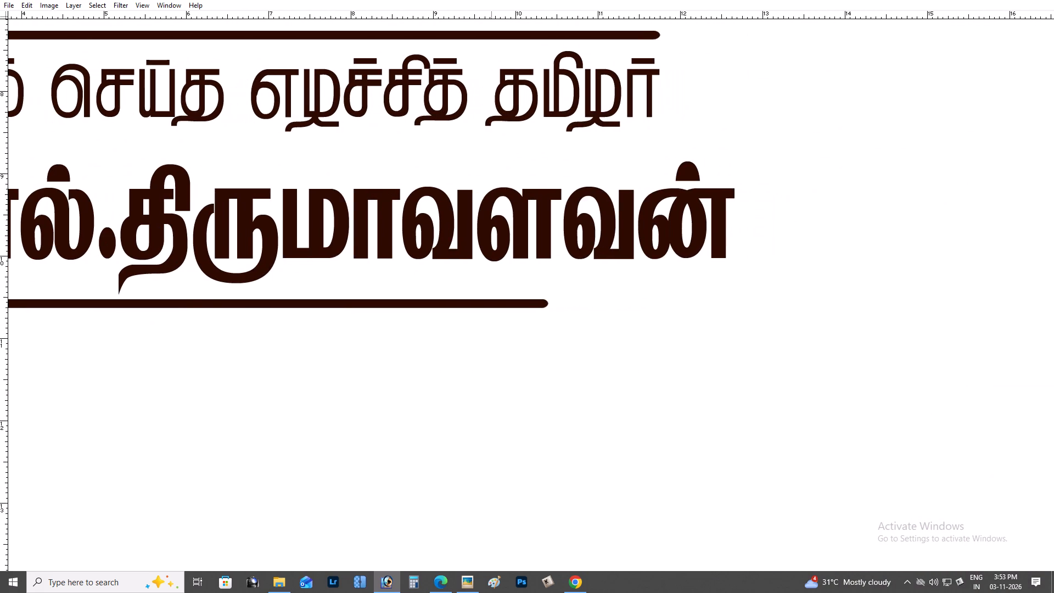
key(ctrl+t)
shift+drag(548, 304, 727, 303)
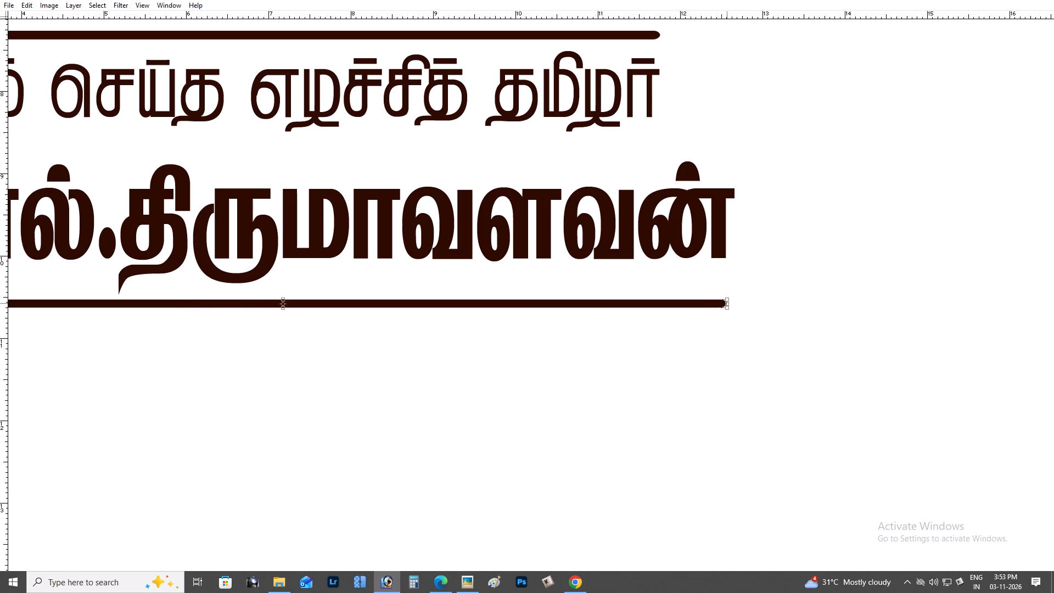
shift+drag(727, 303, 729, 303)
key(Return)
Duplicate the "நியனம் செய்த எழச்சித் தமிழர்" line and place the copy below the lower divider bar.
key(ctrl+minus)
key(ctrl+minus)
key(ctrl+minus)
scroll(729, 303, up, 2)
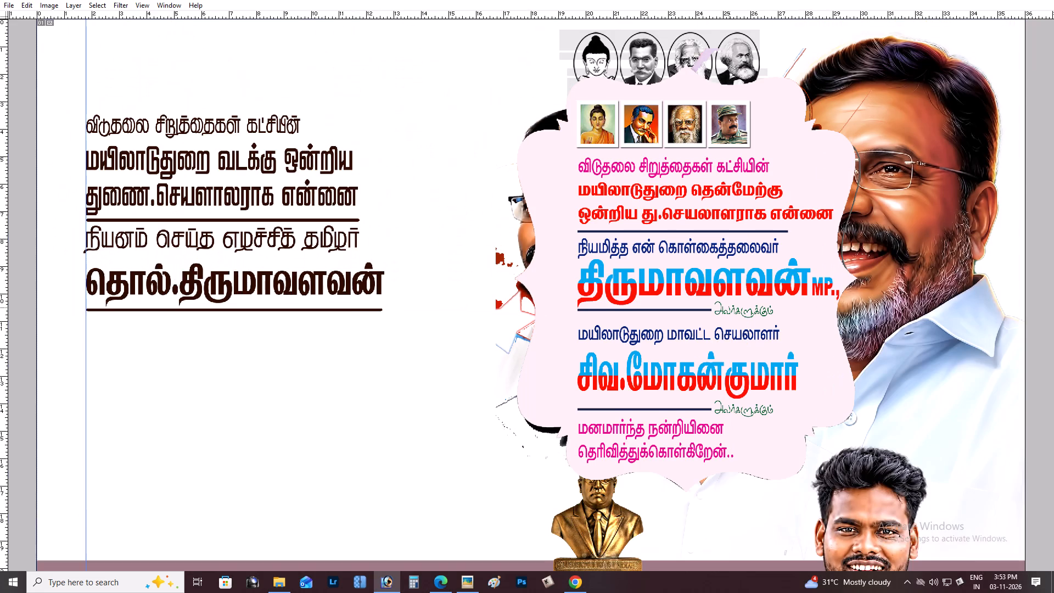
scroll(729, 303, up, 1)
scroll(729, 303, down, 2)
key(ctrl+plus)
key(ctrl+plus)
key(ctrl+plus)
key(space)
key(space)
key(space)
key(space)
key(space)
key(space)
key(space)
key(space)
key(space)
key(space)
drag(413, 282, 775, 329)
drag(515, 329, 672, 351)
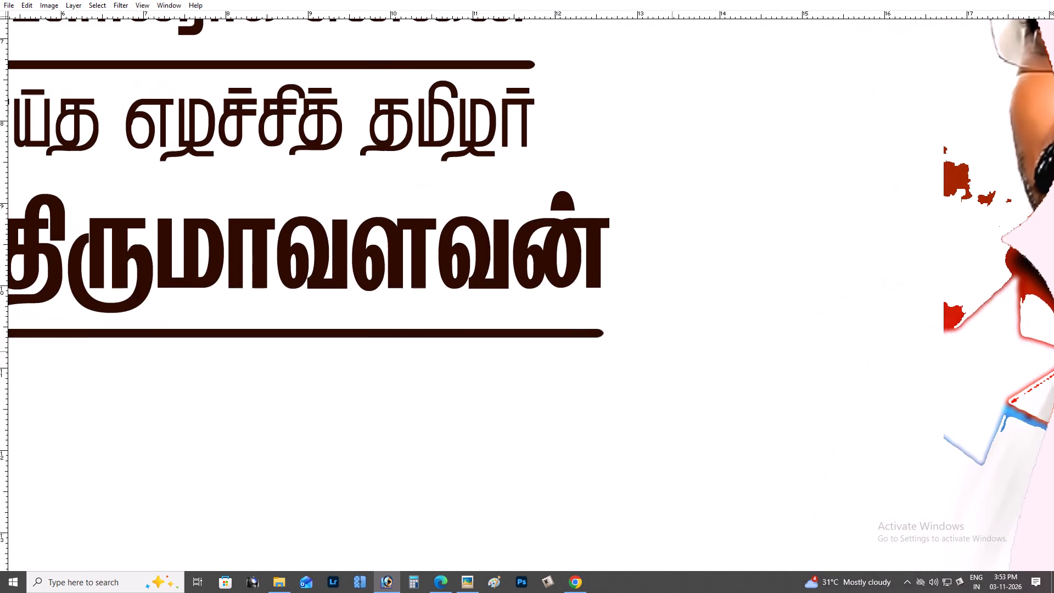
key(ctrl+plus)
key(space)
click(672, 351)
key(ctrl+minus)
key(ctrl+minus)
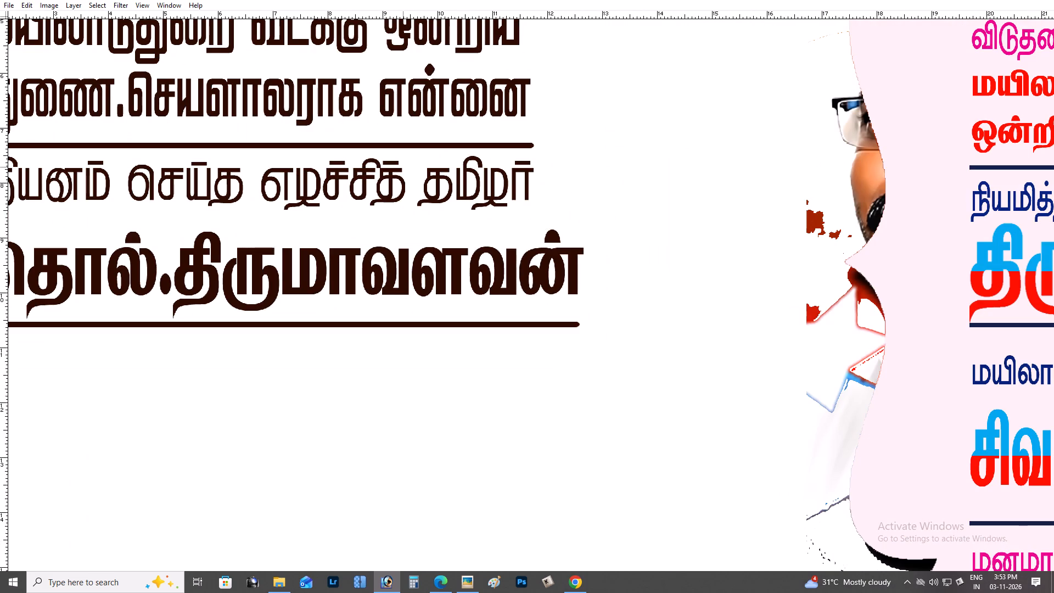
right_click(391, 170)
click(400, 174)
drag(405, 175, 422, 183)
key(ctrl+z)
alt+drag(414, 181, 446, 373)
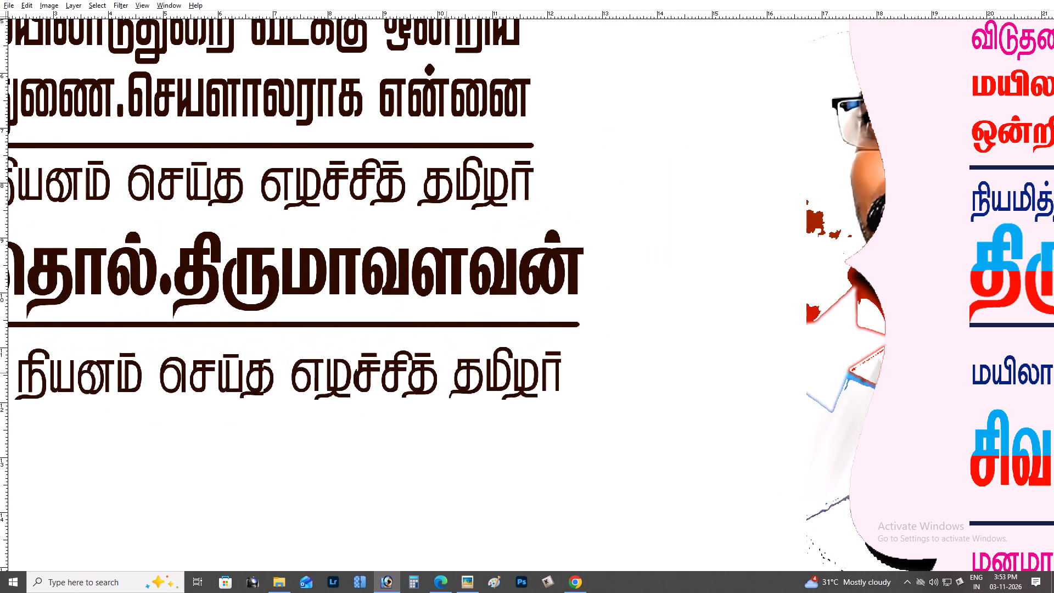
alt+drag(446, 373, 455, 385)
Lengthen the lower divider bar to about 12.4 in, keeping its start at the guide.
key(ctrl+plus)
right_click(506, 334)
click(517, 337)
key(ctrl+t)
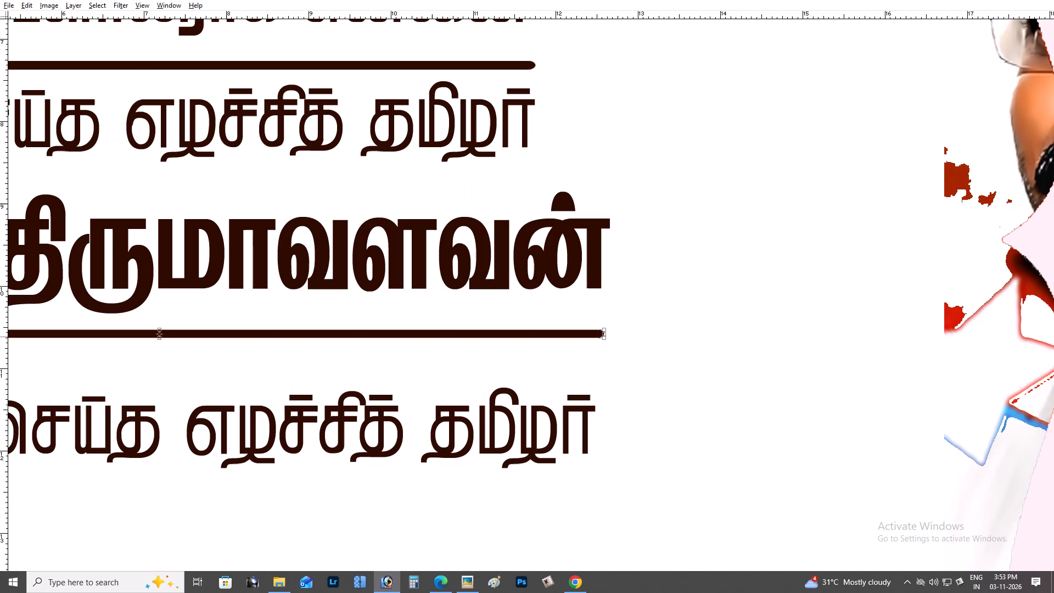
shift+drag(605, 334, 741, 334)
key(Return)
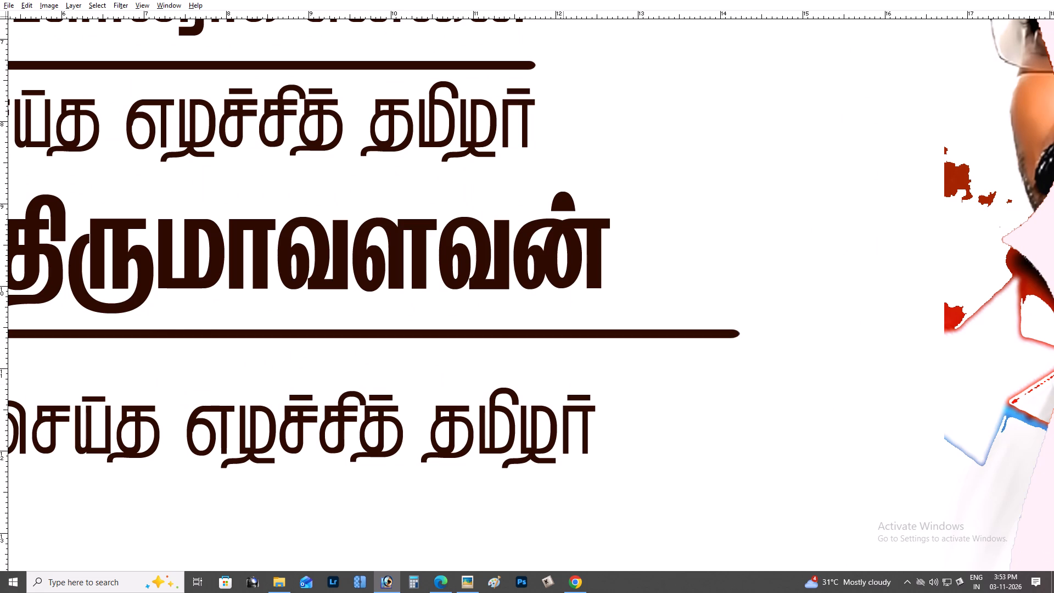
Replace the copied line's text with "அவர்கள்", switching the Keyman keyboard for the entry and back again.
right_click(507, 416)
click(523, 425)
drag(523, 425, 554, 438)
key(ctrl+z)
click(962, 583)
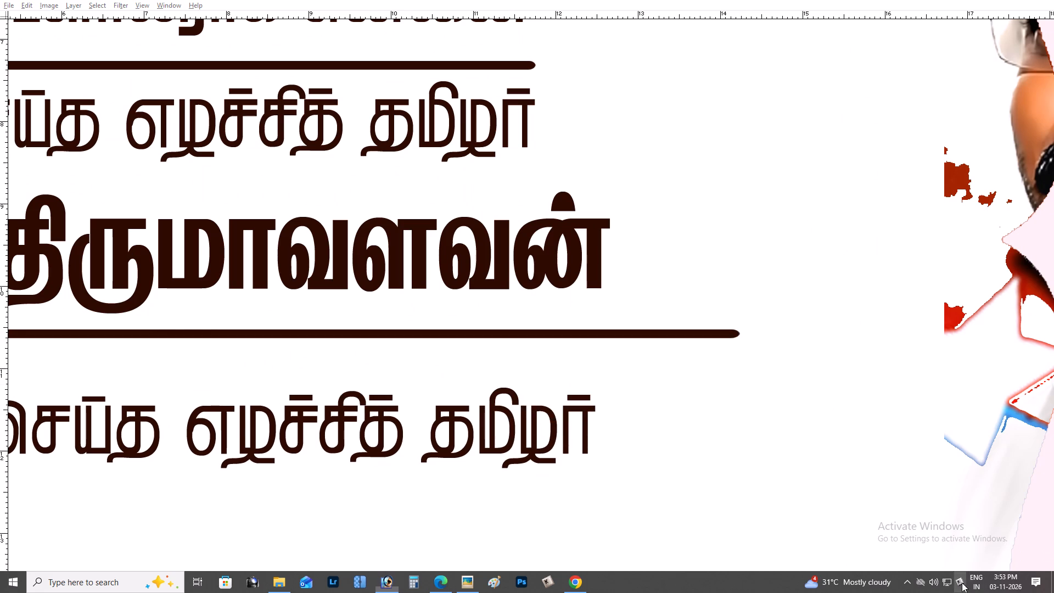
click(961, 567)
click(969, 573)
key(Tab)
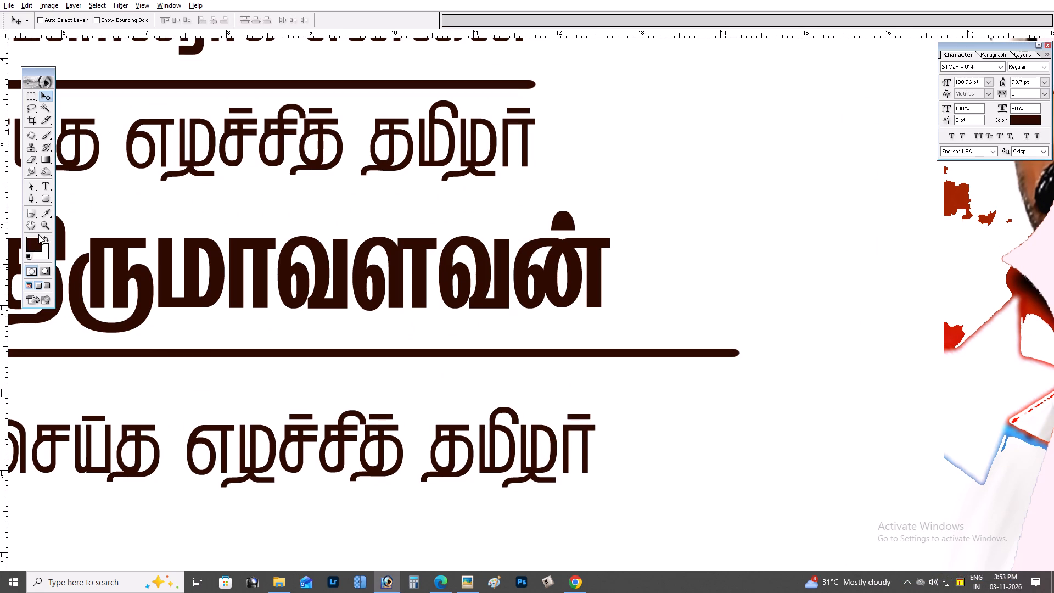
click(46, 186)
triple_click(312, 440)
click(312, 440)
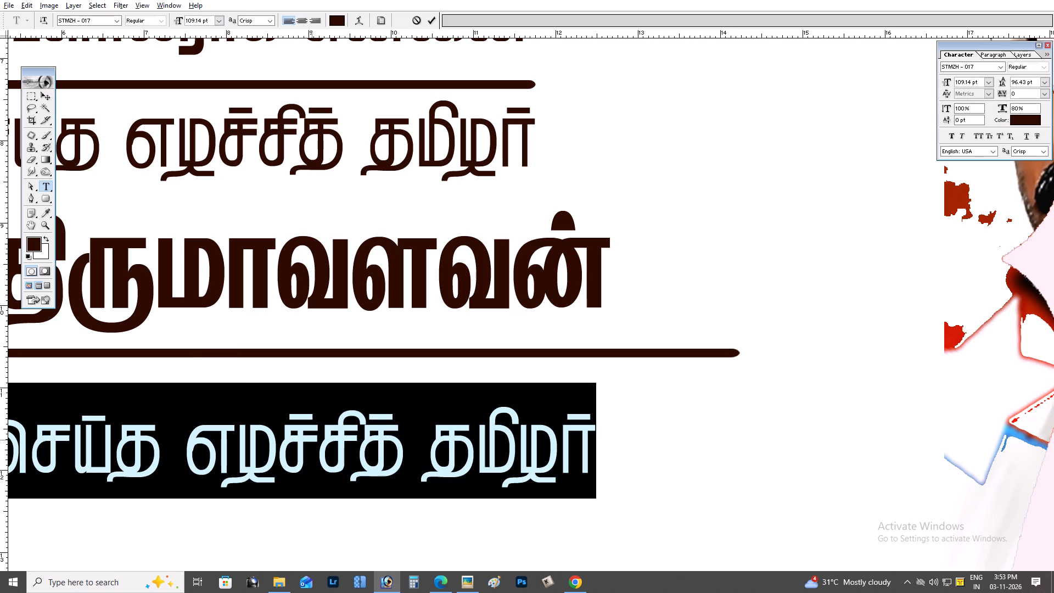
key(m)
text(tu;fs;)
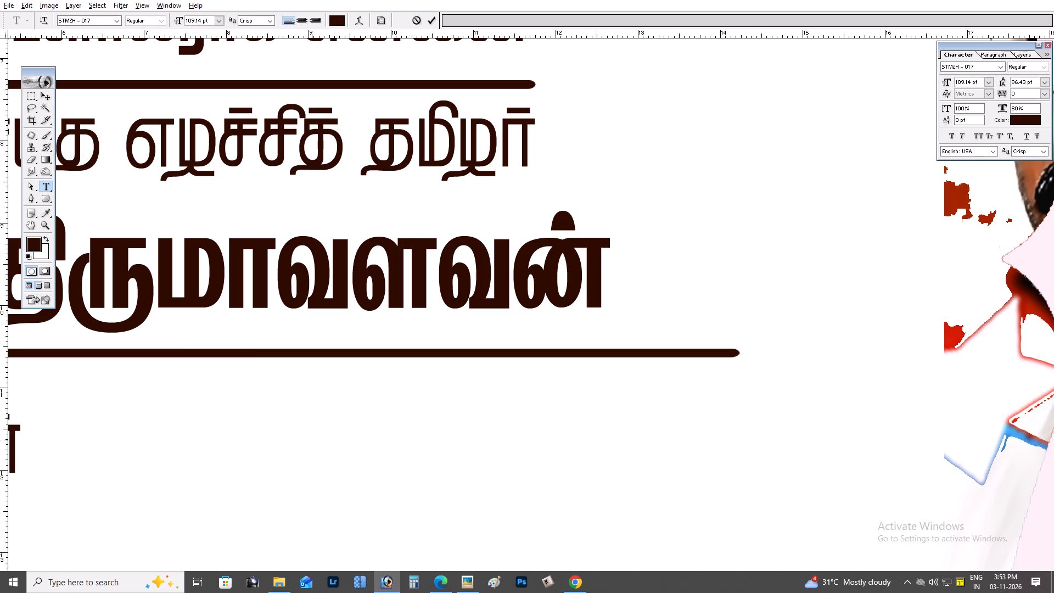
key(ctrl+Return)
key(v)
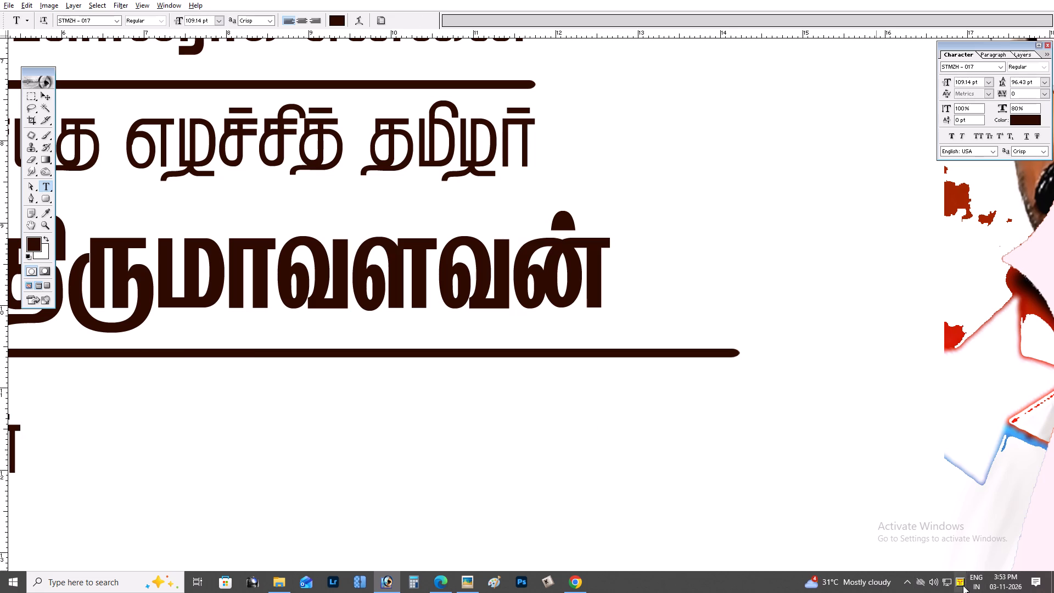
click(963, 585)
click(963, 566)
Move "அவர்கள்" directly under the end part of the lower divider bar and scale it down slightly.
key(v)
key(v)
key(v)
drag(218, 457, 648, 388)
drag(446, 399, 554, 416)
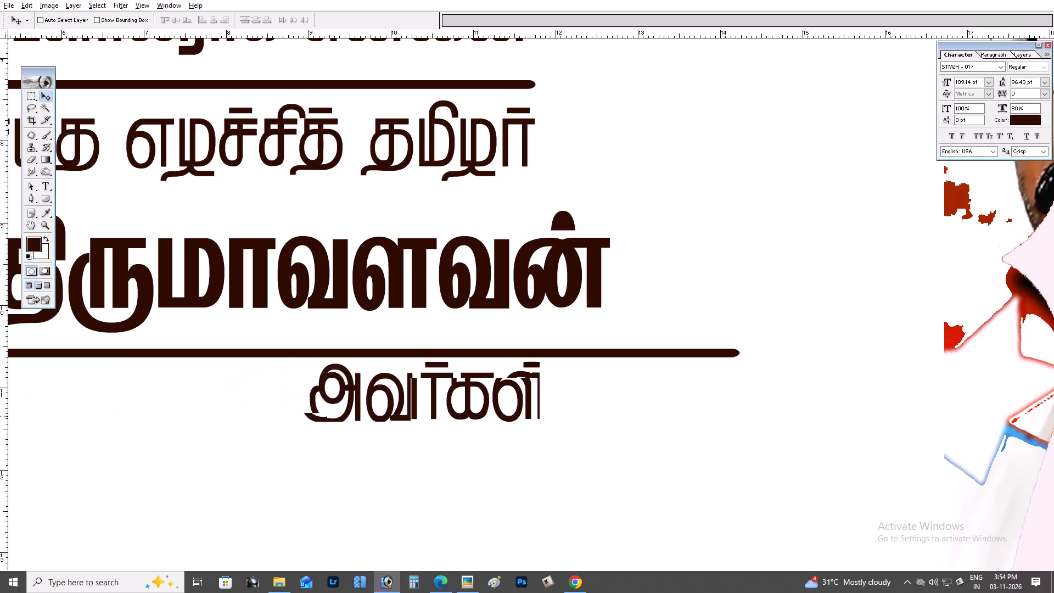
drag(554, 416, 657, 421)
key(ctrl+t)
alt+shift+drag(659, 366, 633, 394)
key(Return)
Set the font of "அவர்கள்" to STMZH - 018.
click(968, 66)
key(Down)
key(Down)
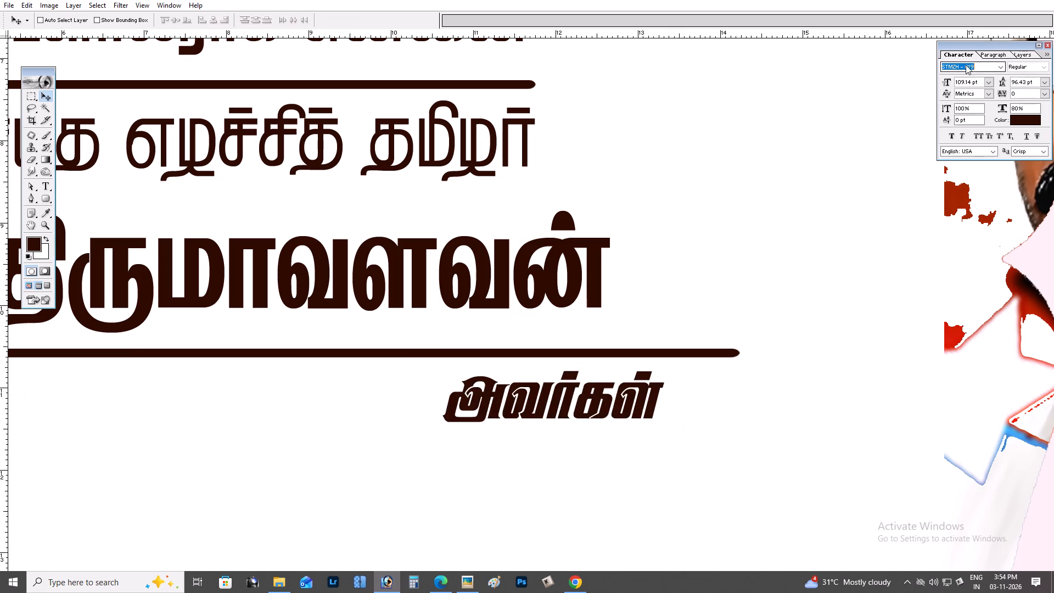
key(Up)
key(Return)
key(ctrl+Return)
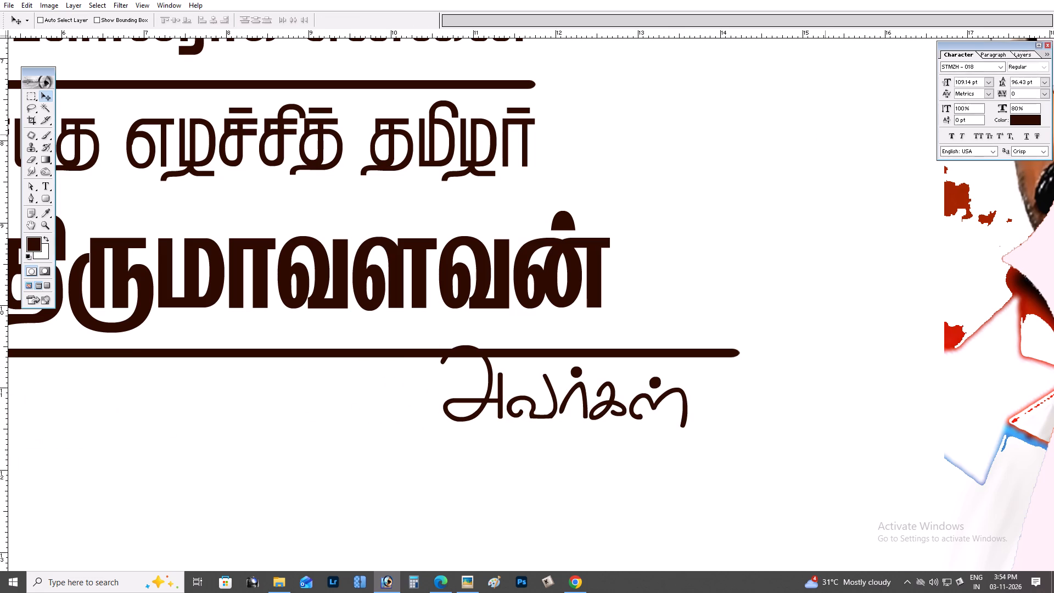
Scale "அவர்கள்" down to about 1.5 in wide and place it between the end of "தொல்.திருமாவளவன்" and the bar.
key(v)
key(ctrl+t)
alt+shift+drag(685, 346, 636, 365)
key(Return)
key(ctrl+plus)
key(space)
drag(635, 363, 593, 309)
drag(608, 413, 637, 299)
key(ctrl+t)
alt+shift+drag(732, 225, 709, 244)
key(Return)
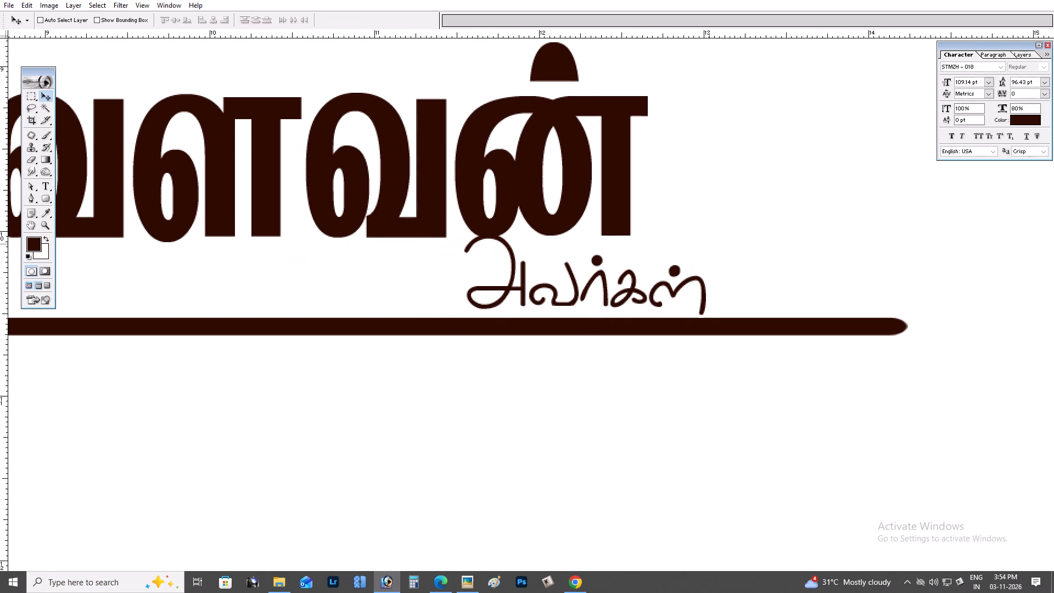
Reduce the height of "அவர்கள்" slightly and fine-tune its width and position so it sits just clear of the bar.
key(ctrl+space)
drag(697, 237, 628, 222)
key(ctrl+plus)
key(Tab)
key(space)
drag(572, 242, 568, 270)
drag(557, 260, 578, 268)
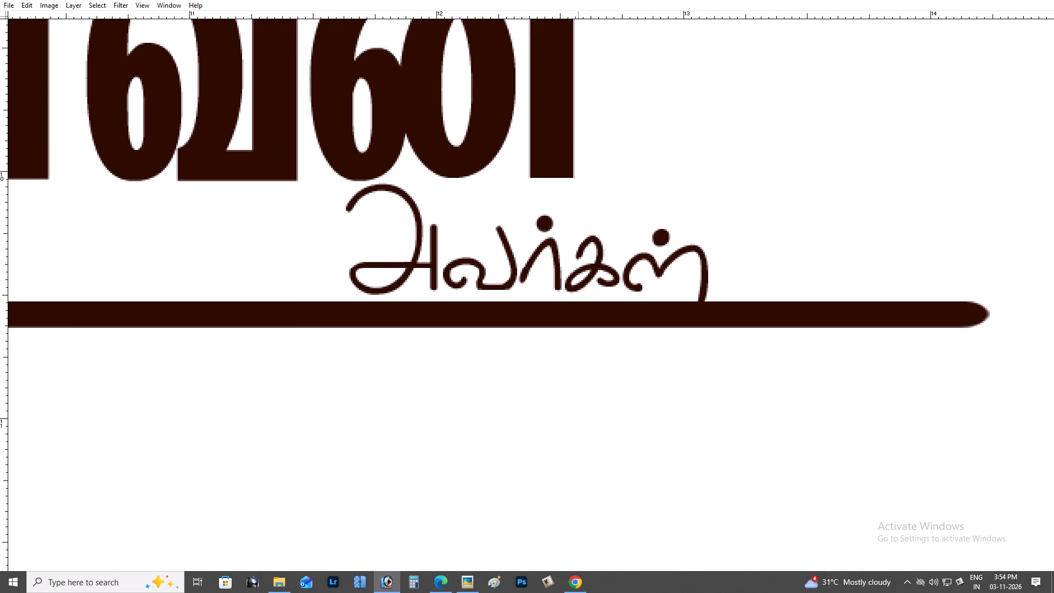
drag(578, 268, 578, 270)
key(ctrl+t)
shift+drag(619, 183, 620, 198)
key(Return)
drag(599, 245, 598, 238)
key(ctrl+t)
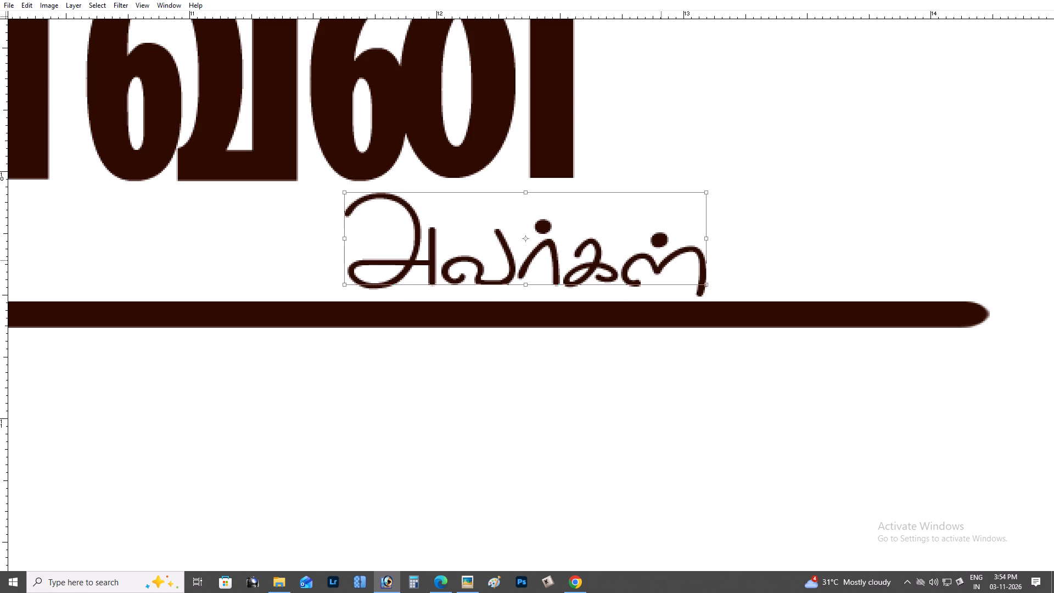
shift+drag(709, 237, 715, 235)
key(Return)
Change the font of "அவர்கள்" to STMZH - 021.
key(ctrl+minus)
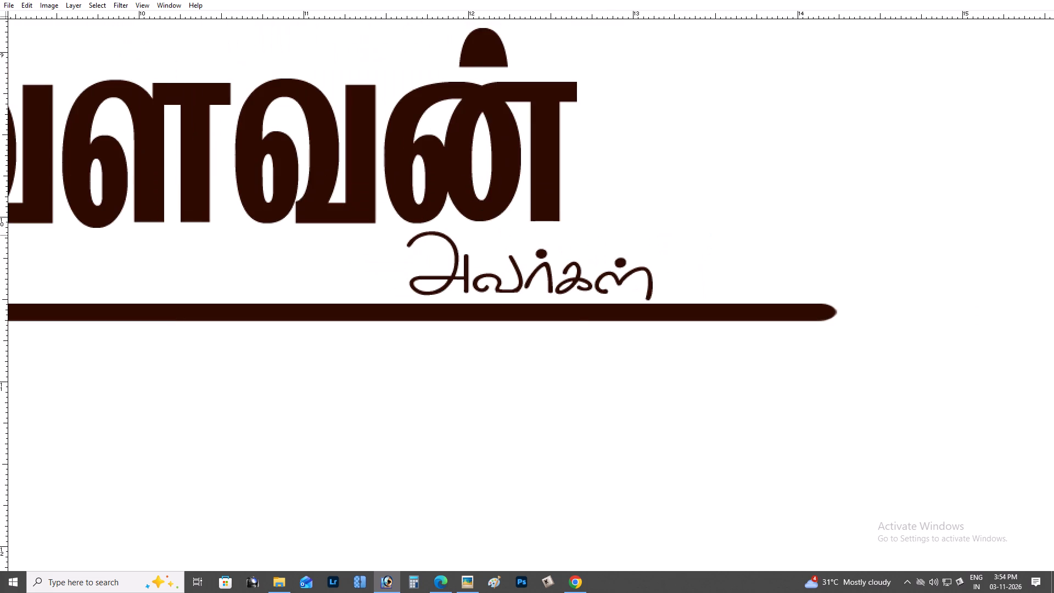
key(Tab)
click(986, 68)
key(Down)
key(Down)
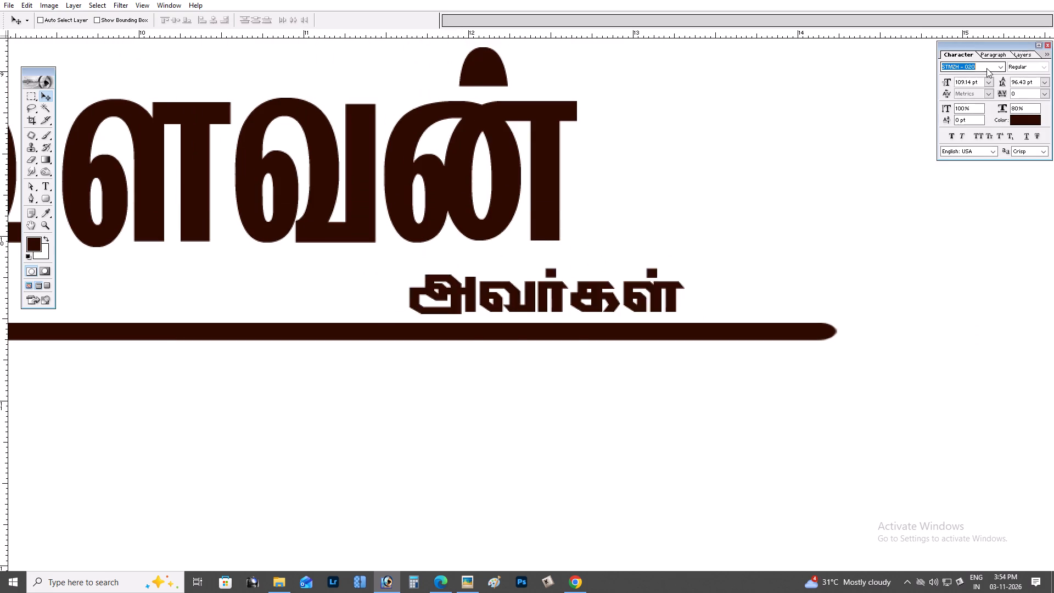
key(Down)
key(Down)
key(Up)
key(Return)
Enlarge "அவர்கள்" and stretch it to about 1.65 in wide, keeping it just above the lower bar.
key(ctrl+plus)
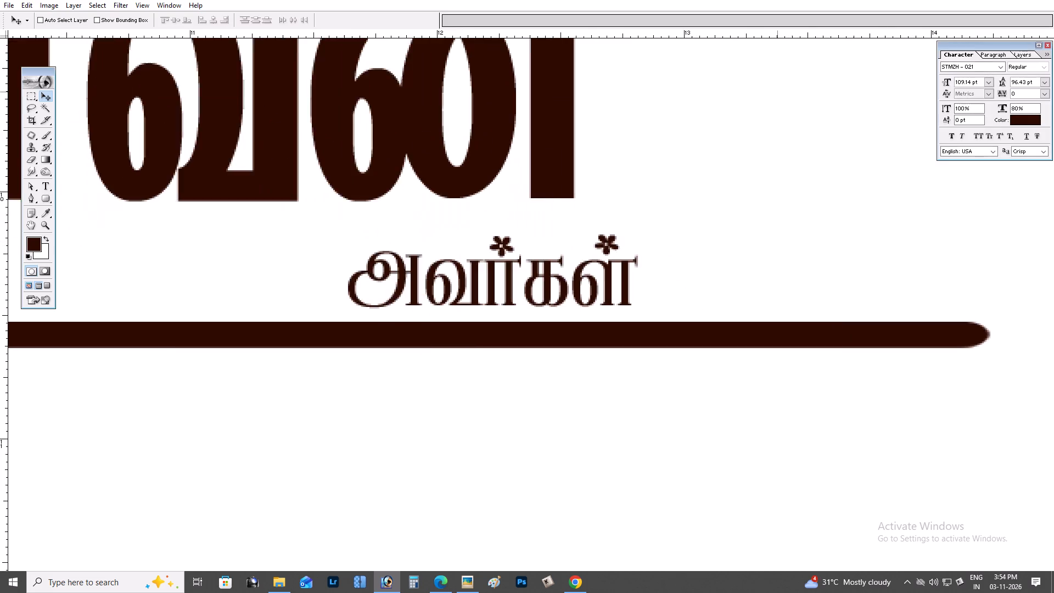
key(Tab)
key(ctrl+t)
alt+shift+drag(638, 217, 676, 215)
drag(602, 244, 651, 239)
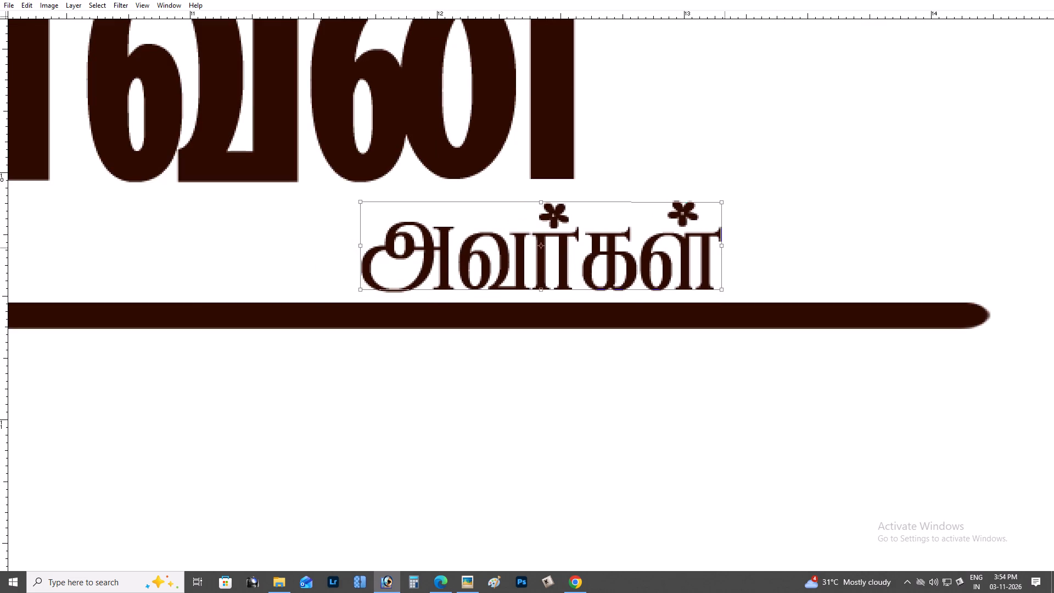
shift+drag(726, 247, 772, 247)
key(Return)
Duplicate "அவர்கள்" and place the copy in the empty area below the lower divider bar.
key(ctrl+minus)
key(ctrl+minus)
key(ctrl+minus)
scroll(772, 247, up, 3)
scroll(772, 247, down, 4)
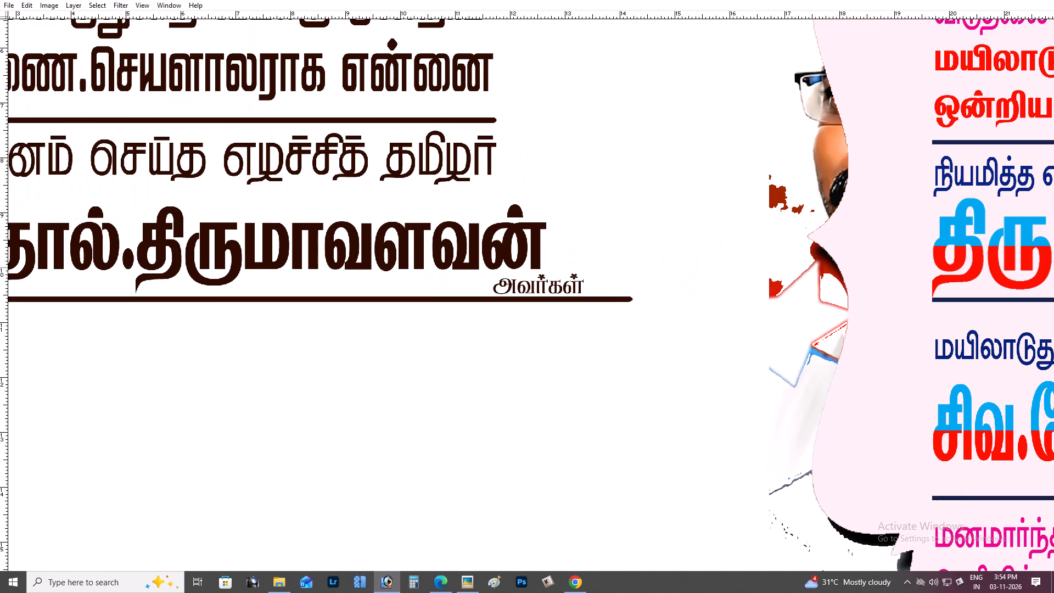
alt+drag(582, 264, 560, 357)
Set the font of the "அவர்கள்" copy below the lower divider bar to Arial Bold.
key(t)
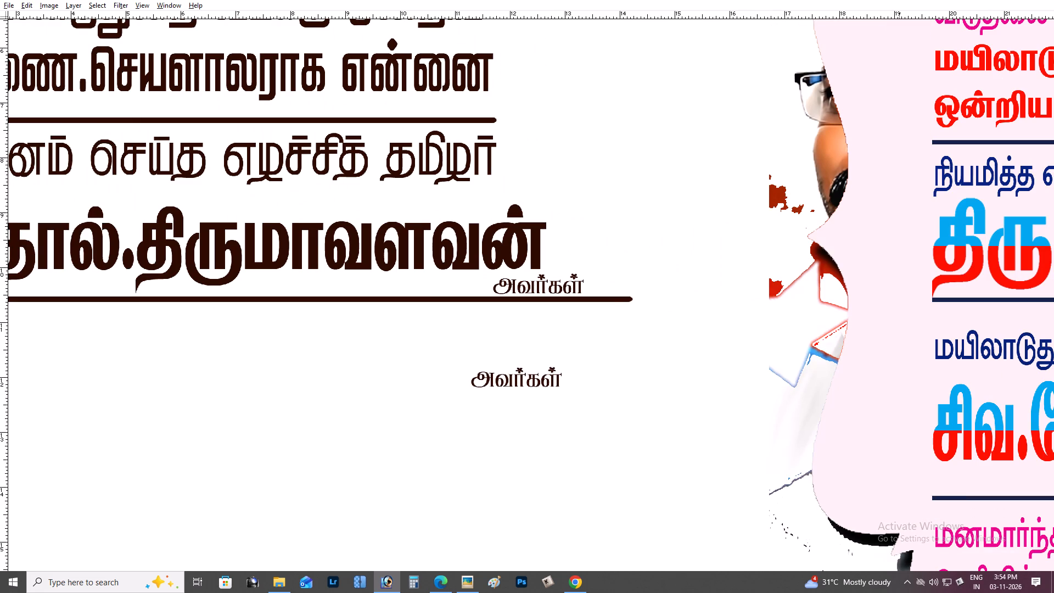
drag(518, 350, 515, 357)
key(ctrl+Return)
key(alt+l)
key(alt+l)
key(alt+l)
click(541, 370)
key(ctrl+t)
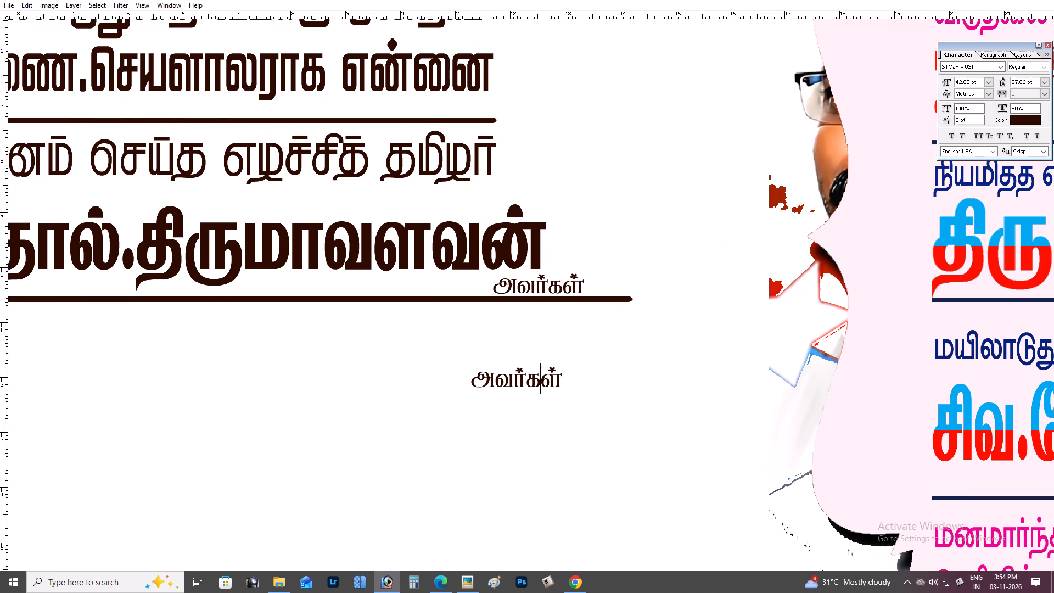
click(965, 65)
text(ari)
key(Return)
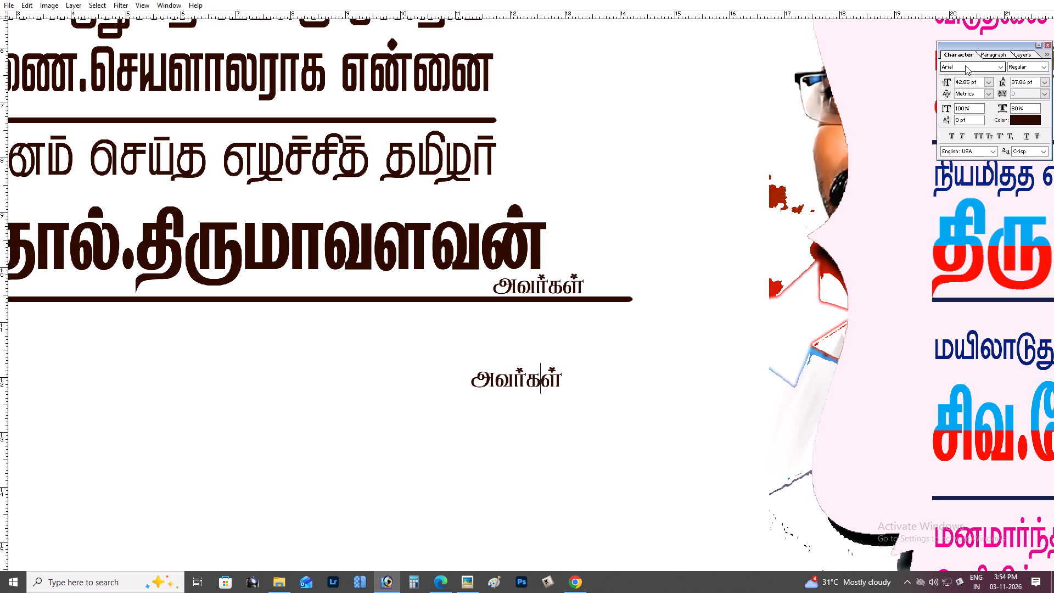
key(ctrl+a)
click(967, 64)
key(a)
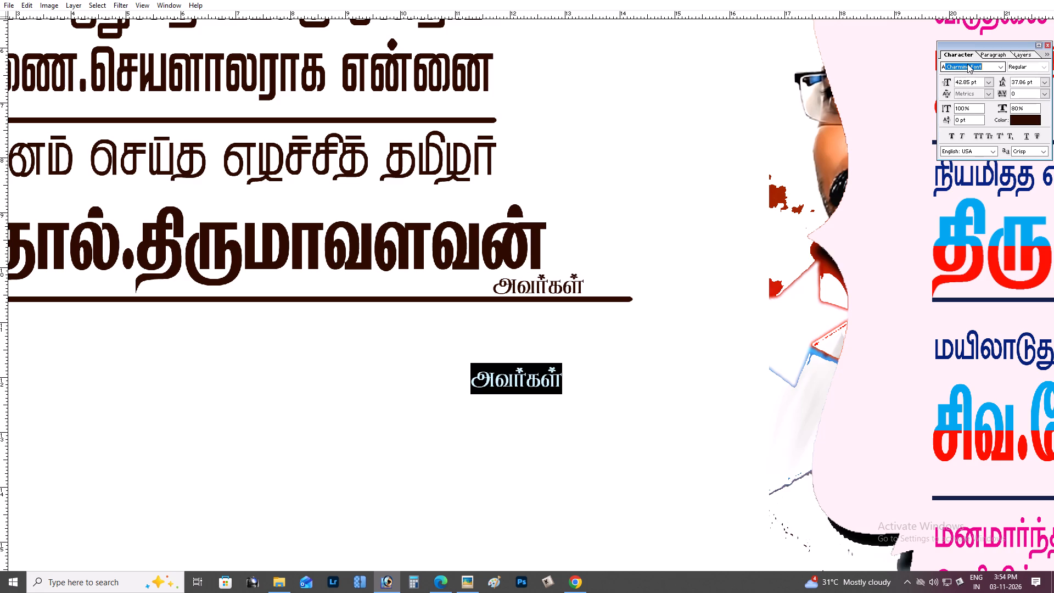
text(ri)
key(Return)
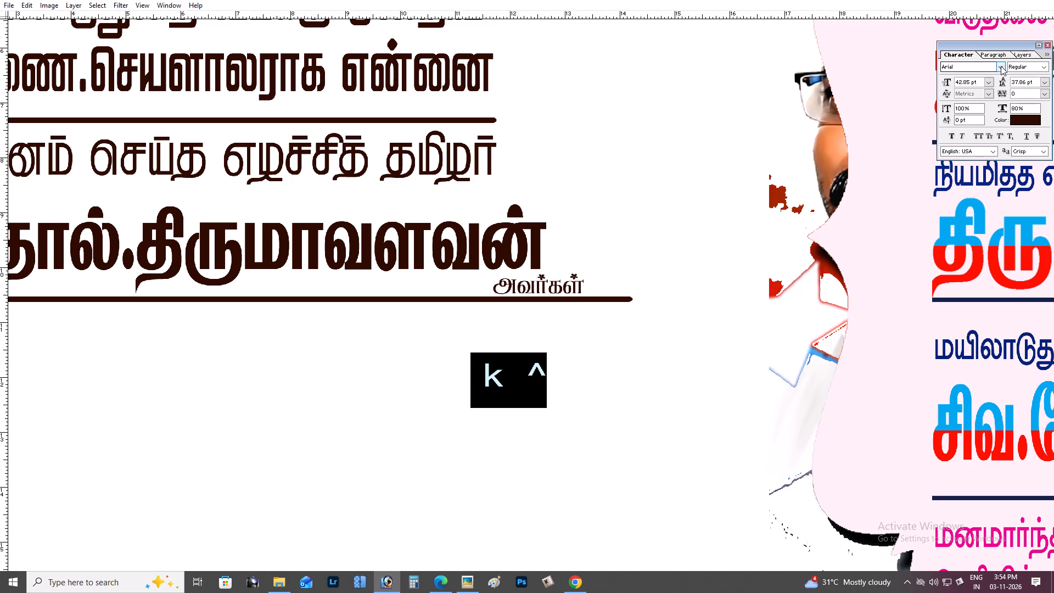
click(1041, 65)
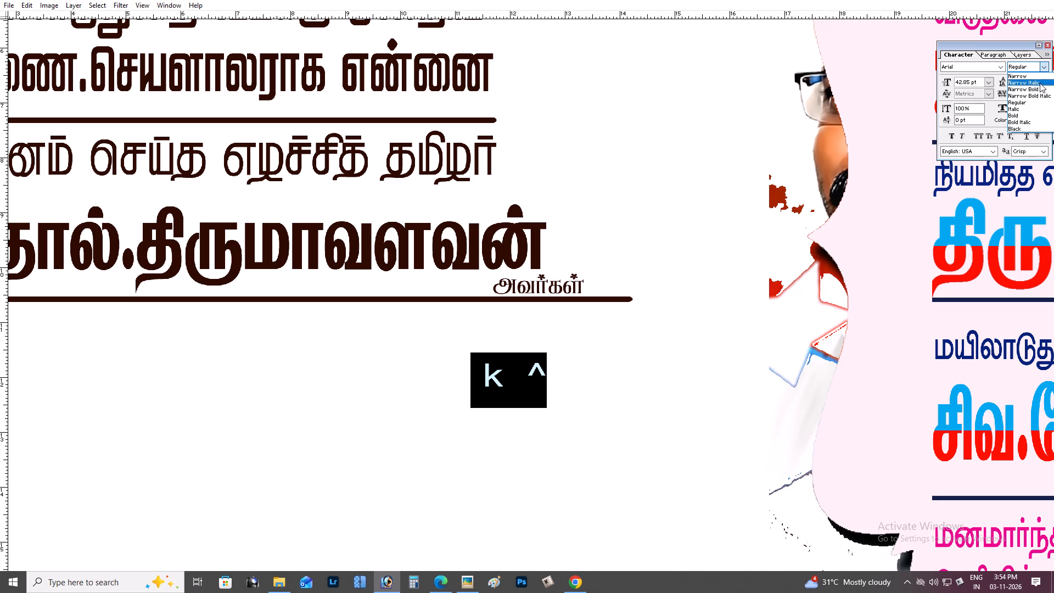
click(1029, 113)
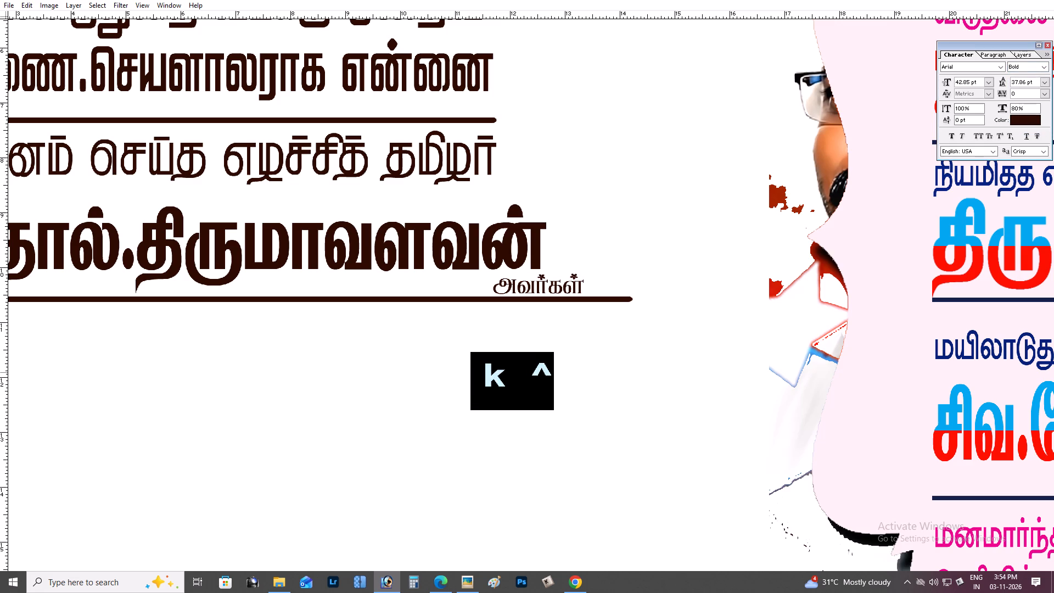
Replace the wording of the copied text below the bar with "MP.,".
text(MP)
text(.,)
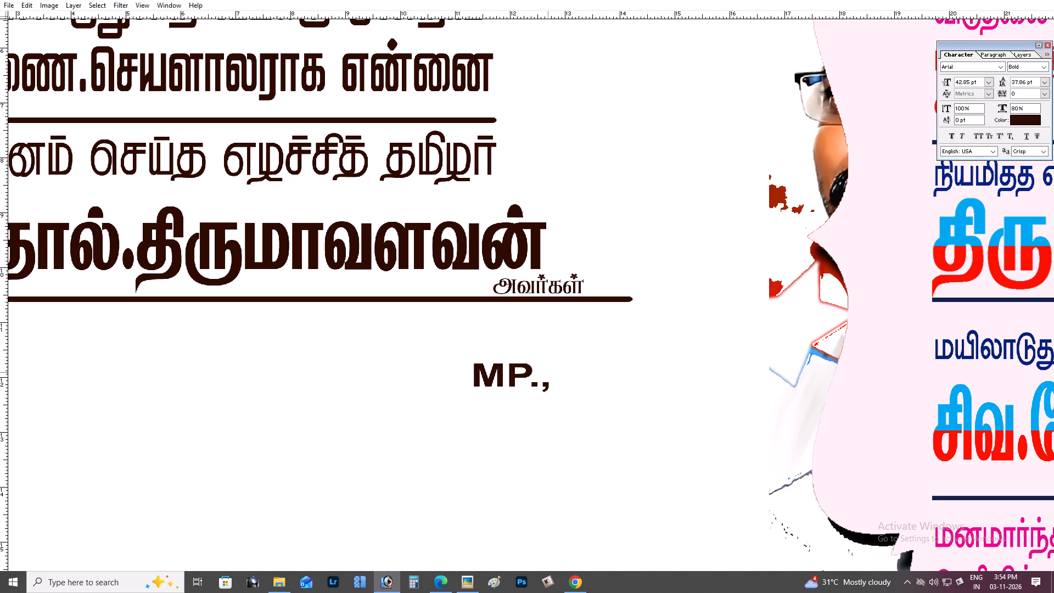
key(ctrl+Return)
Stretch "MP.," taller while keeping roughly the same width.
key(v)
key(ctrl+plus)
key(ctrl+plus)
key(ctrl+t)
key(space)
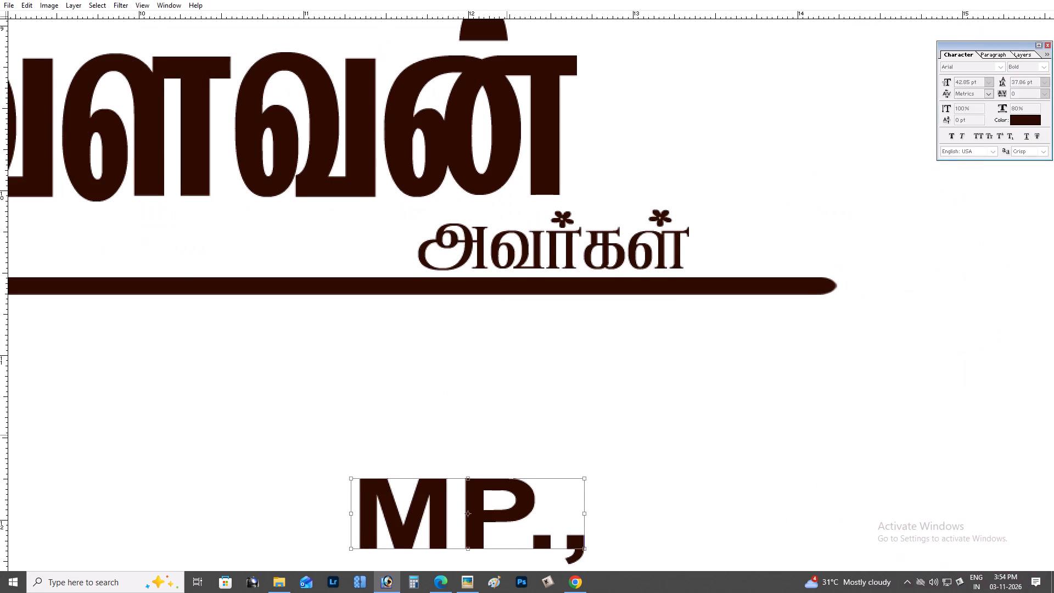
drag(508, 424, 509, 383)
shift+drag(497, 434, 499, 421)
key(Return)
Place "MP.," right after தொல்.திருமாவளவன் and reduce it to about 1.2 in wide, resting on the name's baseline.
key(space)
drag(499, 423, 483, 463)
drag(473, 531, 613, 193)
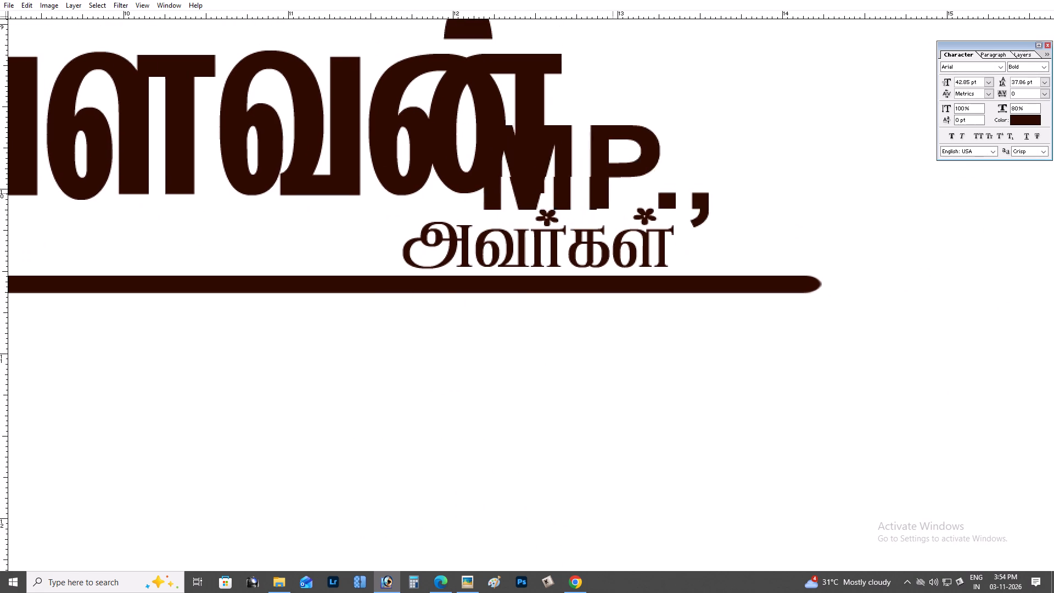
drag(613, 193, 686, 181)
key(ctrl+t)
alt+shift+drag(784, 111, 770, 117)
drag(731, 148, 714, 148)
key(Return)
key(space)
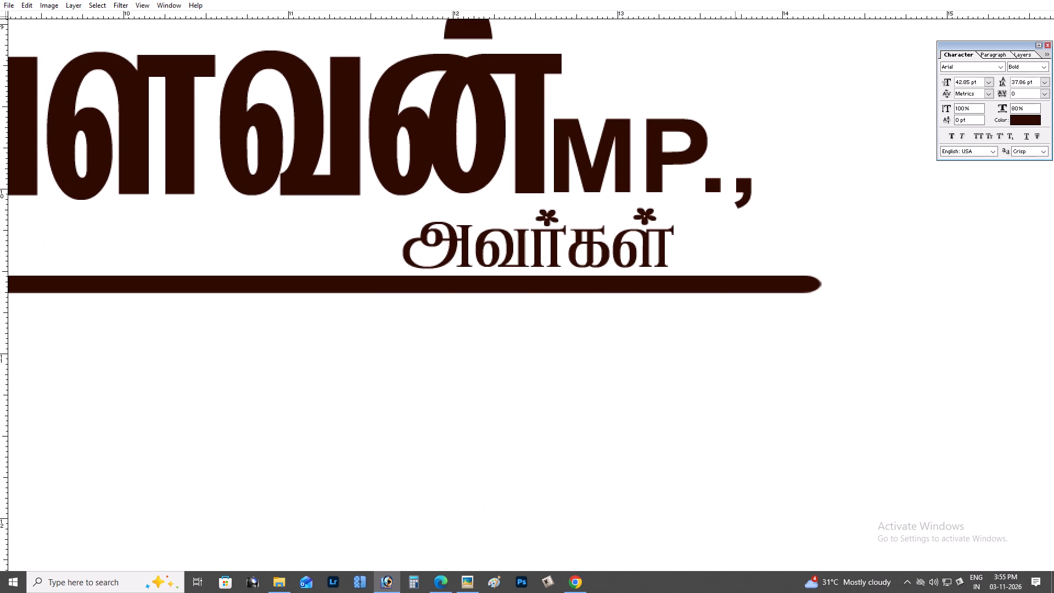
Shorten the lower divider bar so its rounded end sits just past "MP.,".
right_click(730, 282)
click(739, 287)
key(ctrl+t)
shift+drag(826, 288, 811, 284)
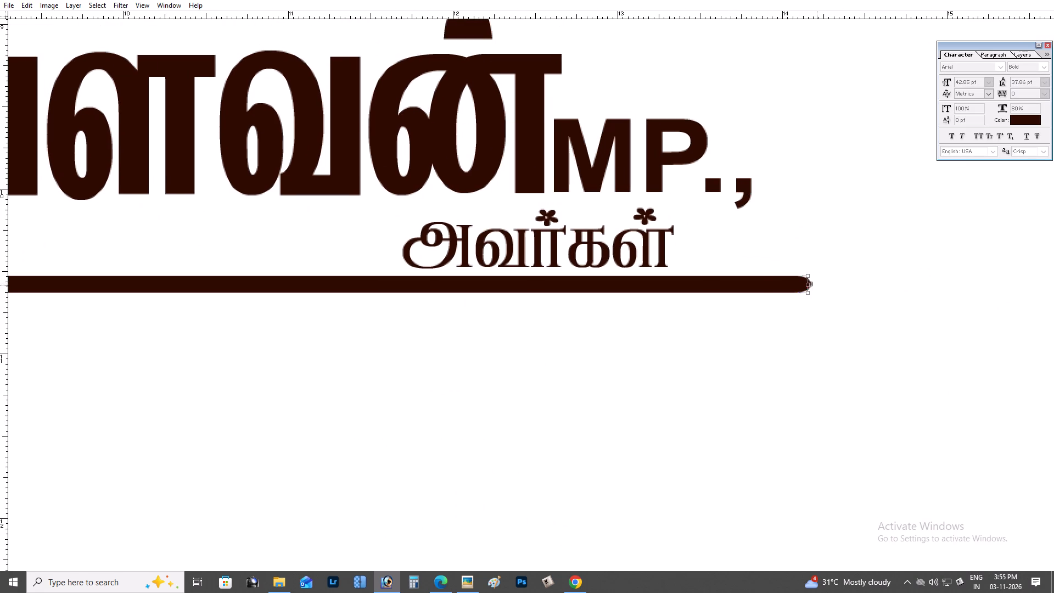
shift+drag(811, 284, 771, 284)
key(Return)
Move "அவர்கள்" down onto the lower divider bar, near the bar's rounded end.
right_click(556, 240)
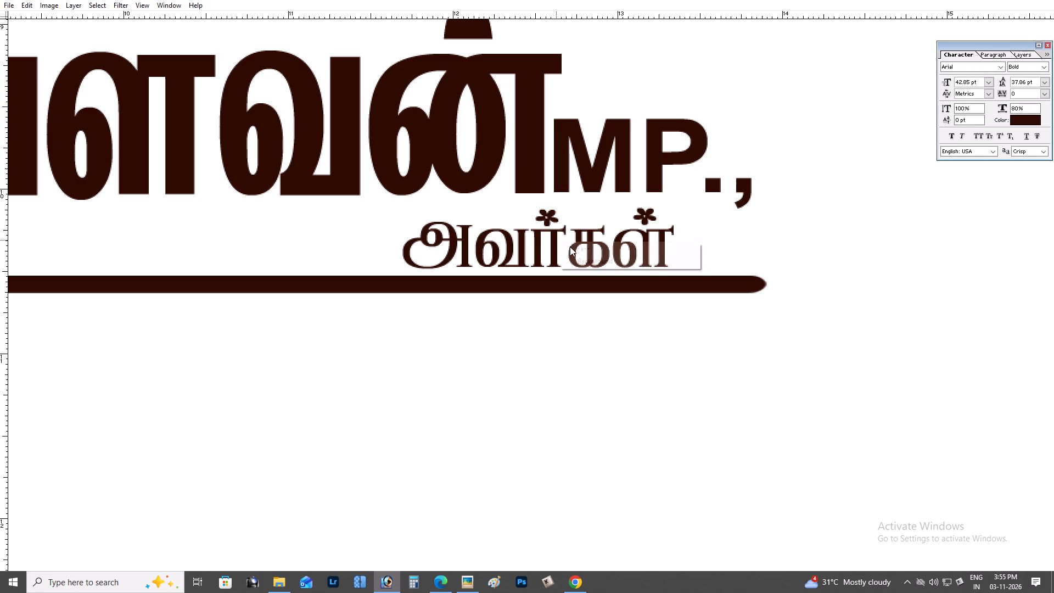
click(570, 247)
drag(569, 247, 609, 279)
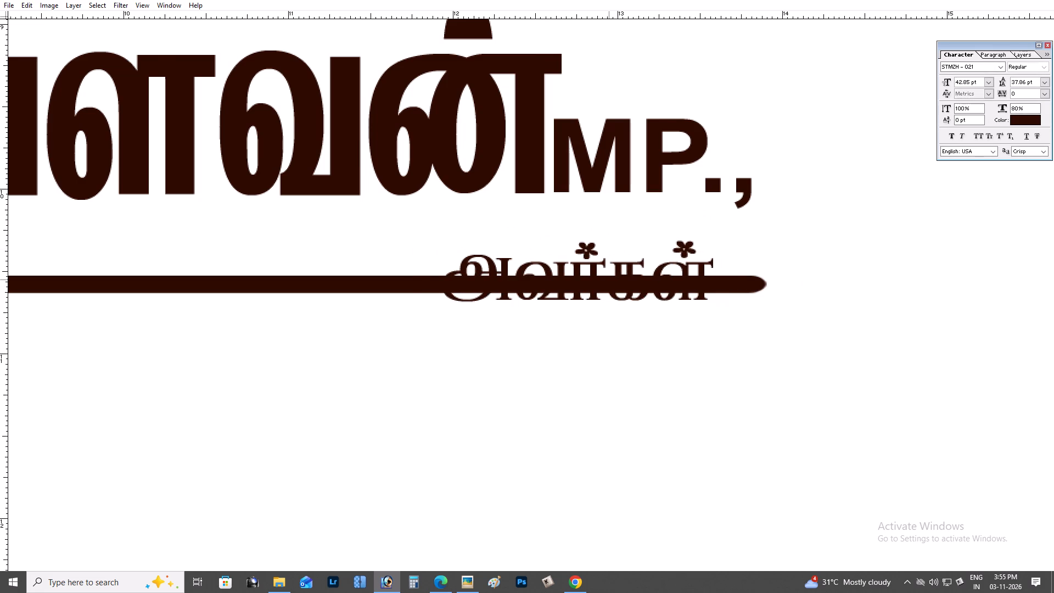
Cut out the section of the lower divider bar behind "அவர்கள்", leaving the word in a gap between two bar segments.
key(ctrl+plus)
shift+click(619, 245)
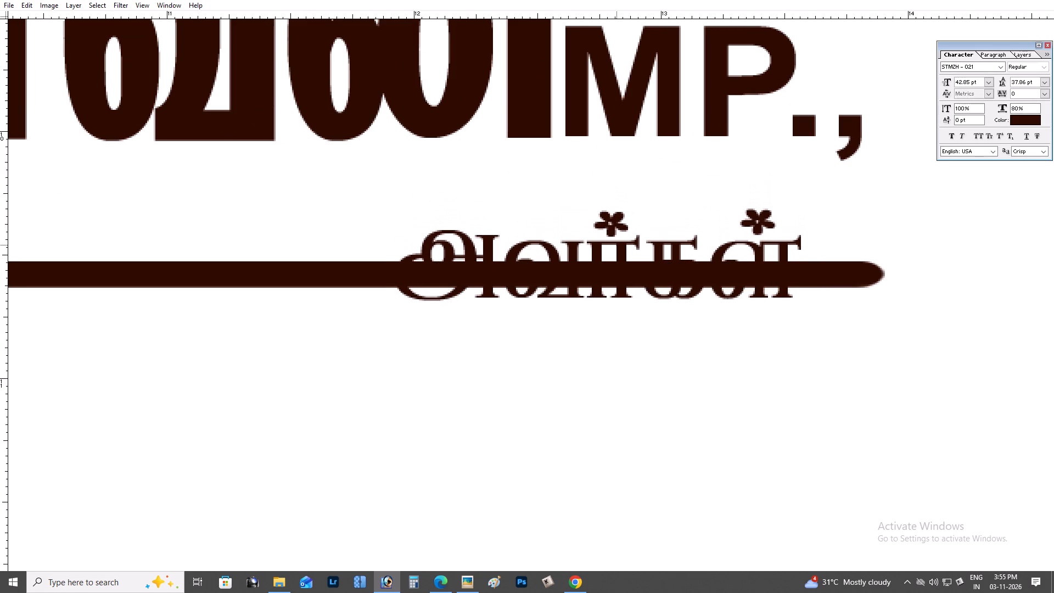
key(m)
drag(789, 259, 457, 305)
drag(457, 305, 393, 290)
key(ctrl+x)
key(v)
right_click(299, 268)
click(307, 269)
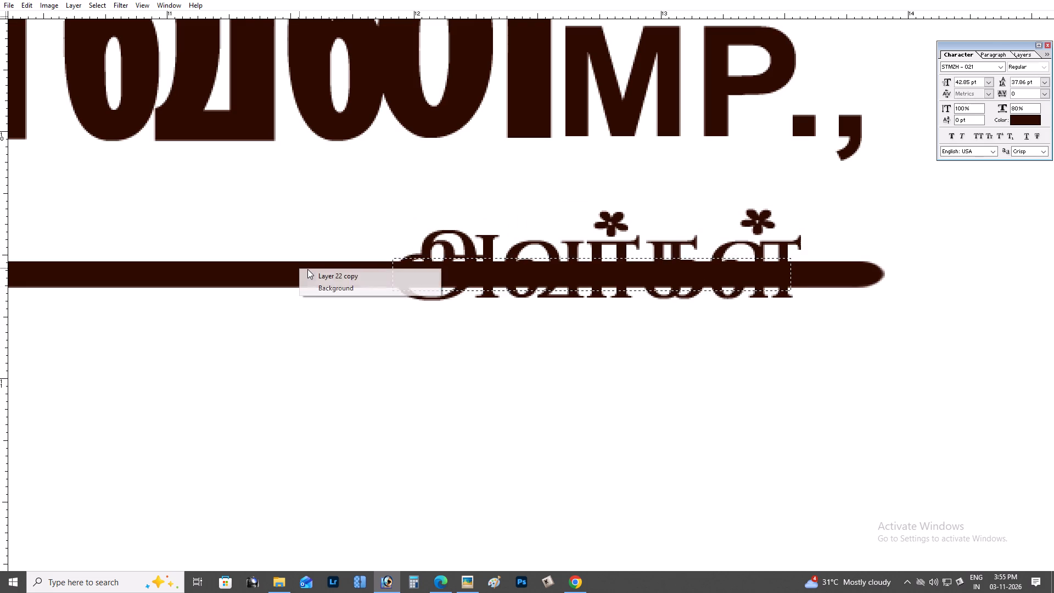
click(311, 274)
key(ctrl+x)
key(v)
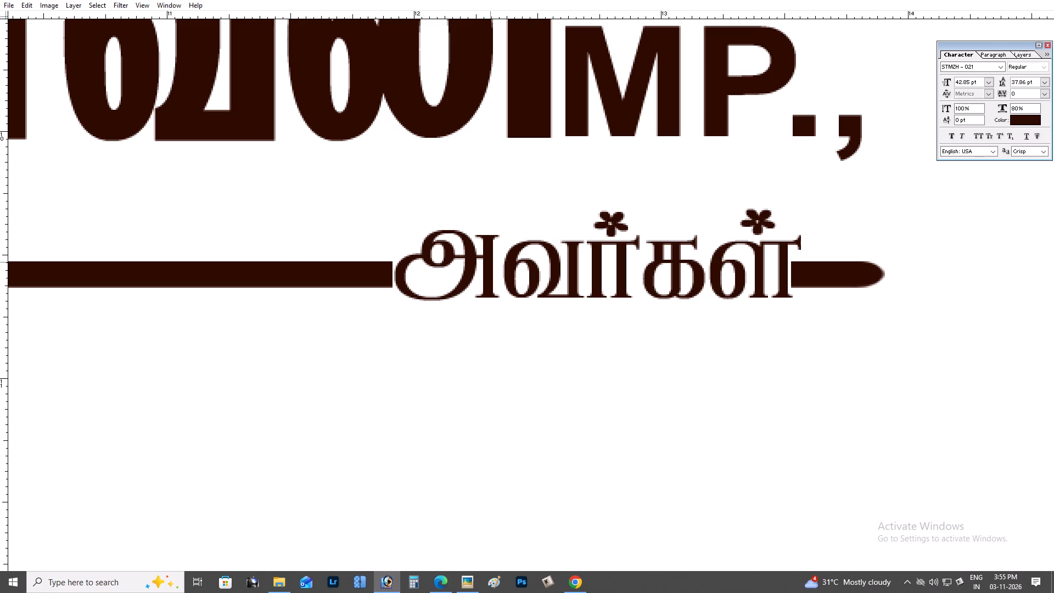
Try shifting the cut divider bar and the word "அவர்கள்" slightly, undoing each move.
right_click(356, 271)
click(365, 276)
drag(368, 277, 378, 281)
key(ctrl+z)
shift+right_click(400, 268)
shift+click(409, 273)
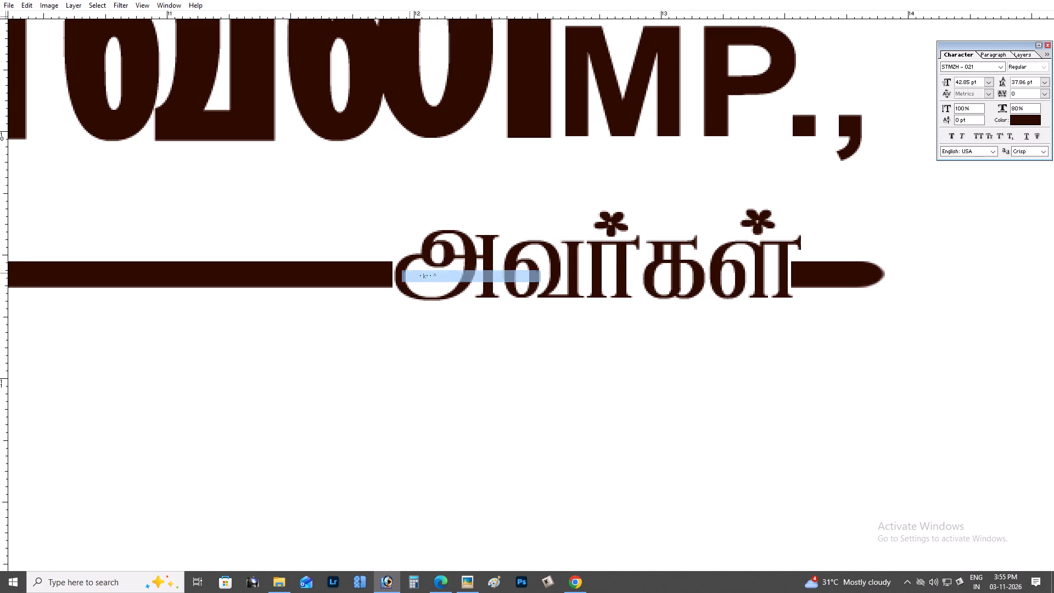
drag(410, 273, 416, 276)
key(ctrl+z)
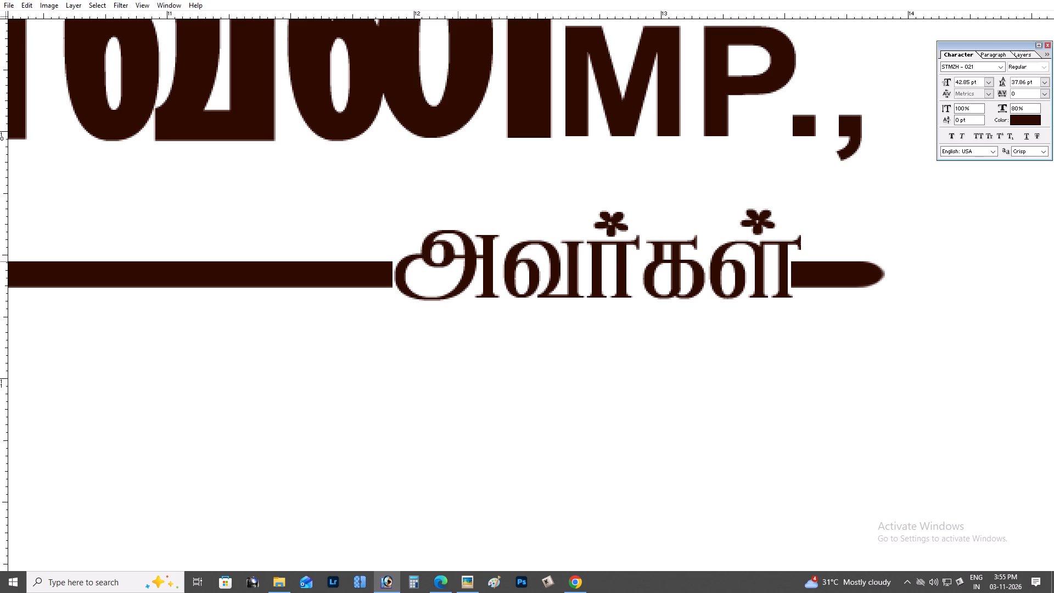
Examine the lower divider bar along its length, including the gap around "அவர்கள்".
key(ctrl+minus)
key(ctrl+minus)
key(ctrl+minus)
key(ctrl+plus)
key(ctrl+plus)
key(space)
key(space)
key(space)
key(space)
key(space)
key(space)
key(space)
key(space)
key(space)
key(space)
key(space)
key(space)
key(space)
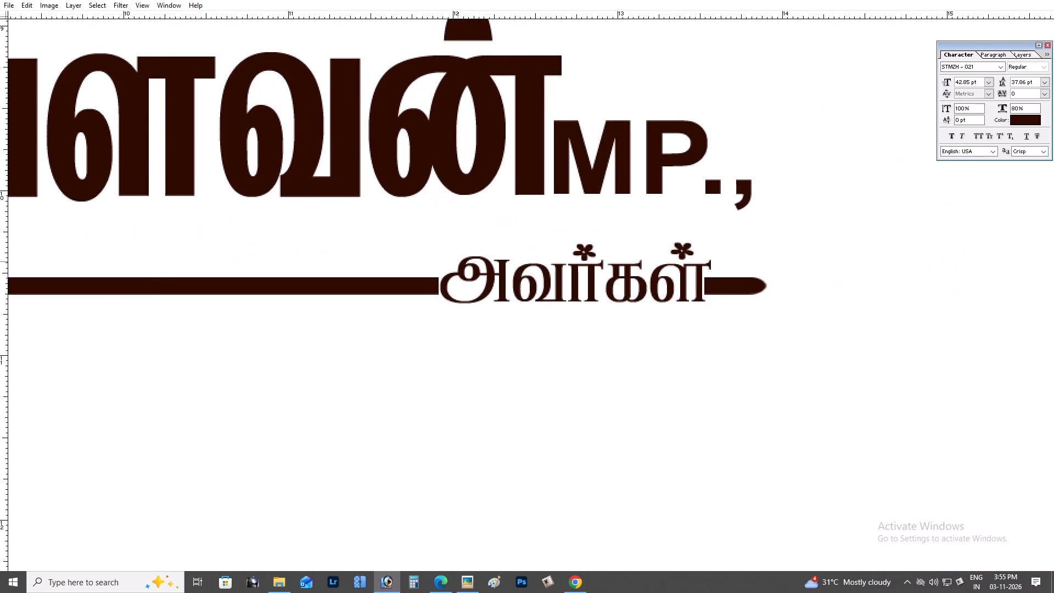
drag(271, 284, 462, 284)
drag(486, 282, 931, 268)
key(ctrl+plus)
click(810, 257)
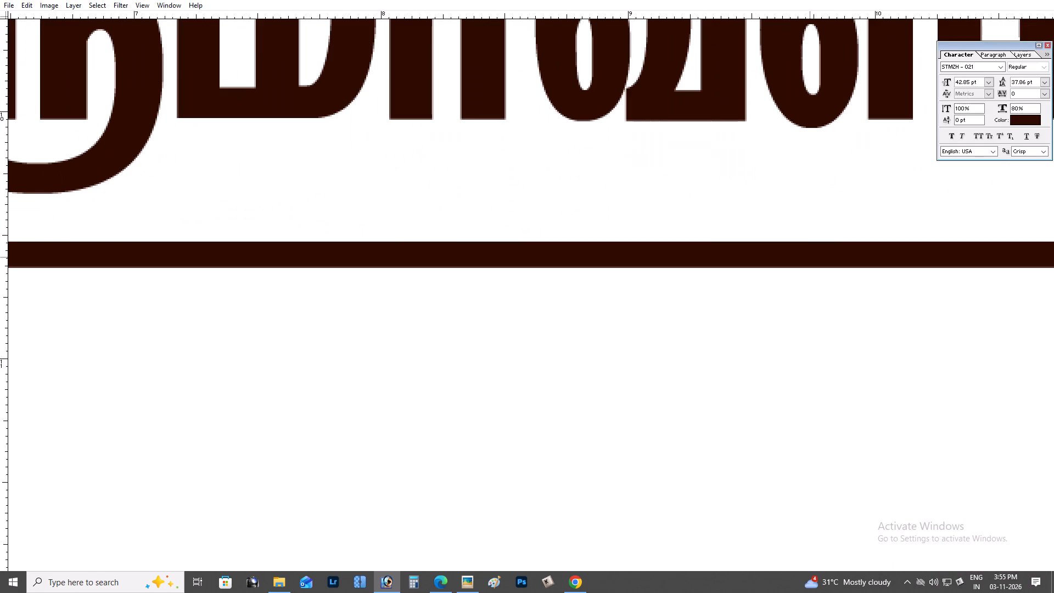
key(space)
key(space)
key(space)
key(space)
key(space)
drag(832, 247, 58, 217)
Nudge "அவர்கள்" up slightly within the gap of the lower divider bar.
drag(478, 231, 489, 238)
key(ctrl+z)
key(ctrl+minus)
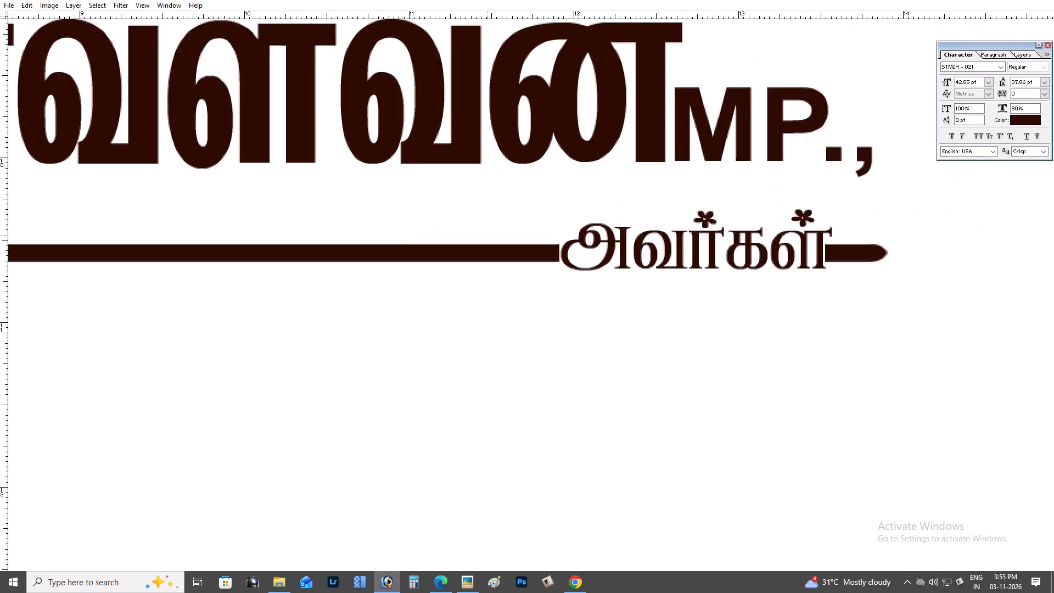
key(ctrl+minus)
key(ctrl+minus)
key(ctrl+minus)
key(Up)
key(Up)
key(Up)
key(Up)
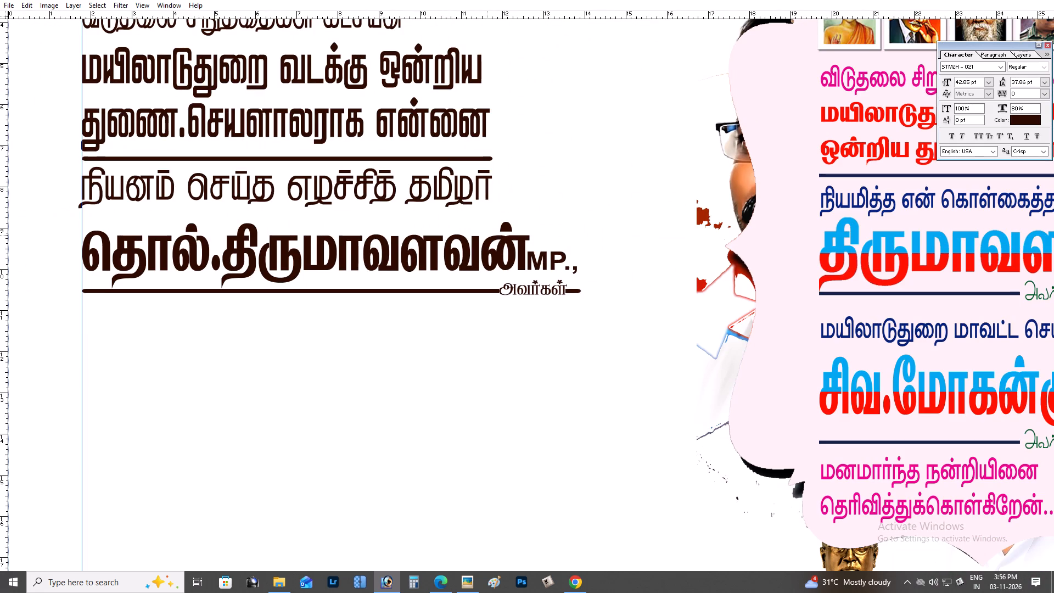
Examine the whole banner layout and compare the new dark text lines with the remaining wording on the pink panel.
key(ctrl+minus)
key(ctrl+minus)
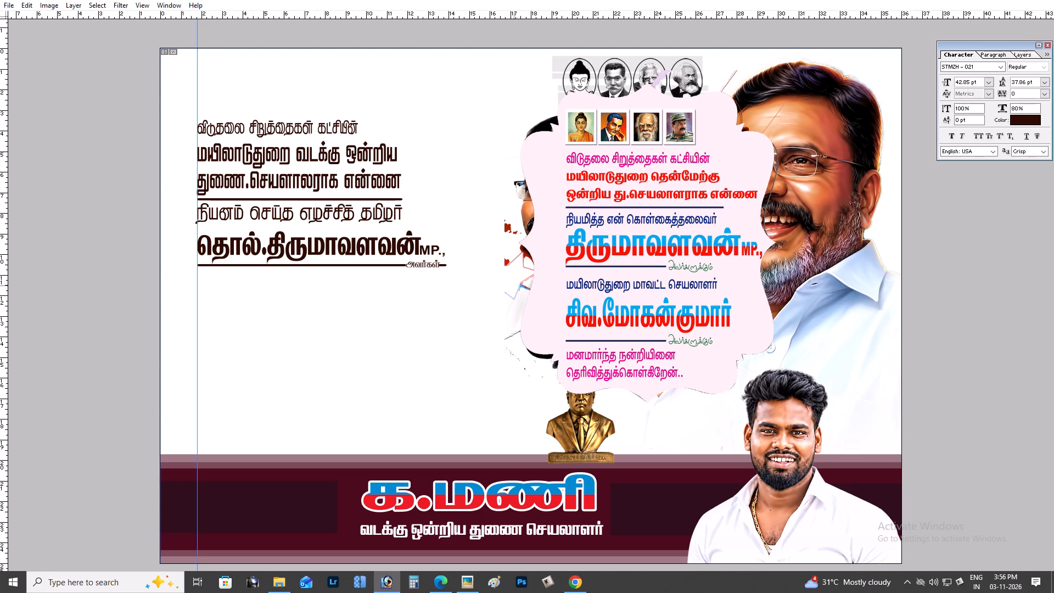
scroll(357, 240, up, 1)
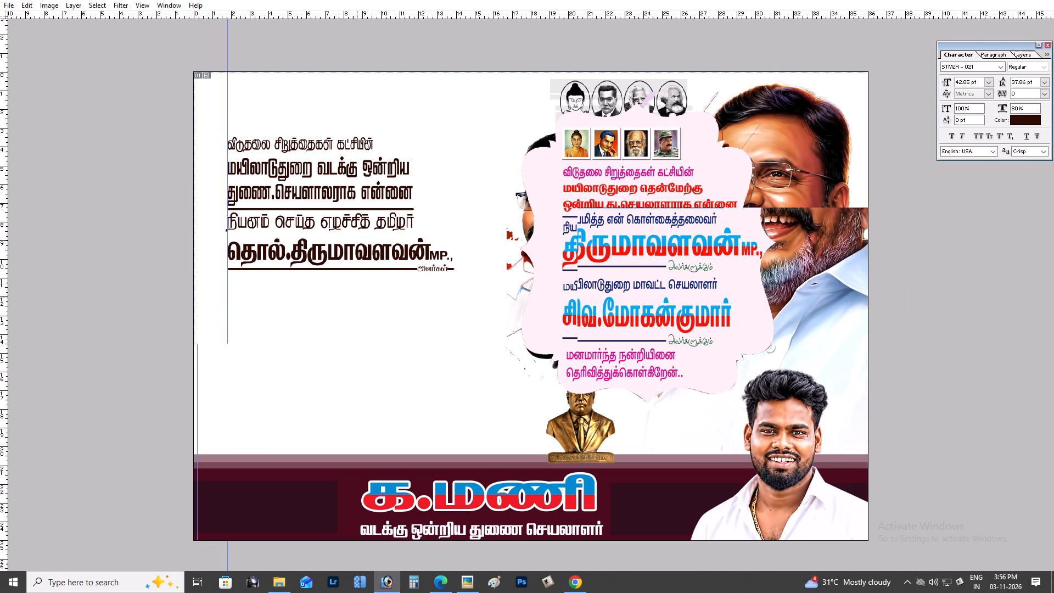
scroll(357, 240, down, 2)
key(ctrl+plus)
key(ctrl+plus)
key(space)
key(space)
key(space)
key(space)
key(space)
key(space)
key(space)
key(space)
key(space)
drag(381, 238, 480, 261)
drag(487, 264, 486, 290)
key(ctrl+minus)
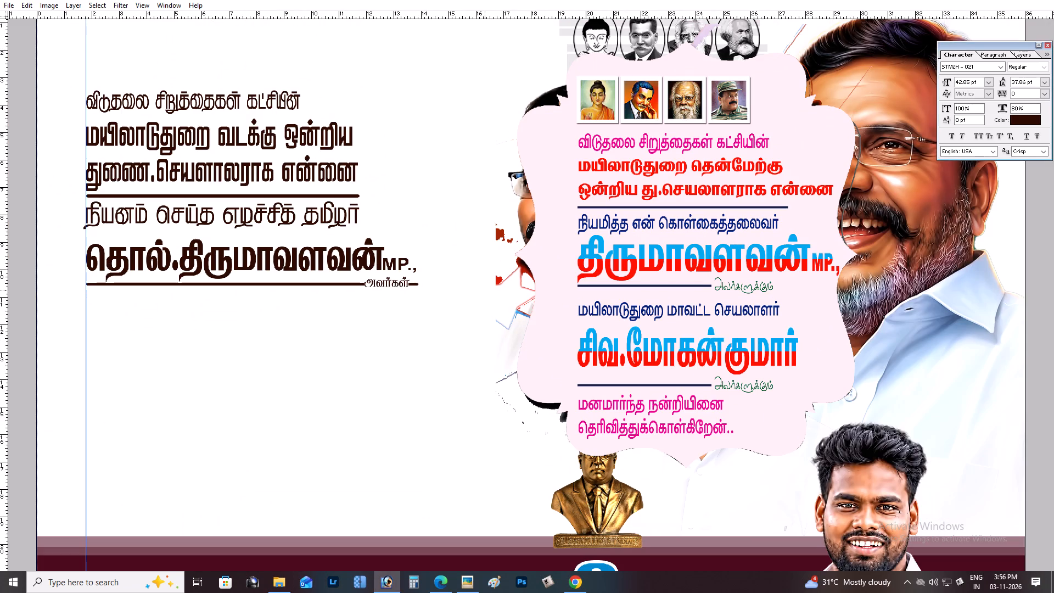
scroll(485, 290, up, 1)
scroll(485, 290, down, 1)
key(ctrl+plus)
key(space)
key(space)
key(space)
key(space)
key(space)
key(space)
key(space)
key(space)
key(space)
key(space)
key(space)
key(space)
key(space)
key(space)
key(space)
key(space)
key(space)
key(space)
key(space)
key(space)
drag(497, 292, 532, 292)
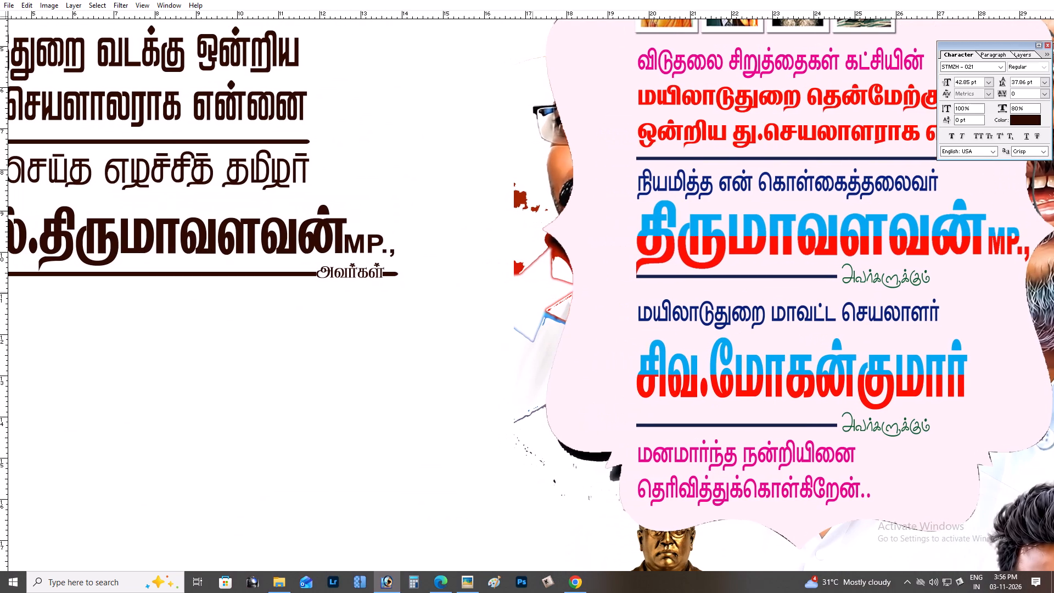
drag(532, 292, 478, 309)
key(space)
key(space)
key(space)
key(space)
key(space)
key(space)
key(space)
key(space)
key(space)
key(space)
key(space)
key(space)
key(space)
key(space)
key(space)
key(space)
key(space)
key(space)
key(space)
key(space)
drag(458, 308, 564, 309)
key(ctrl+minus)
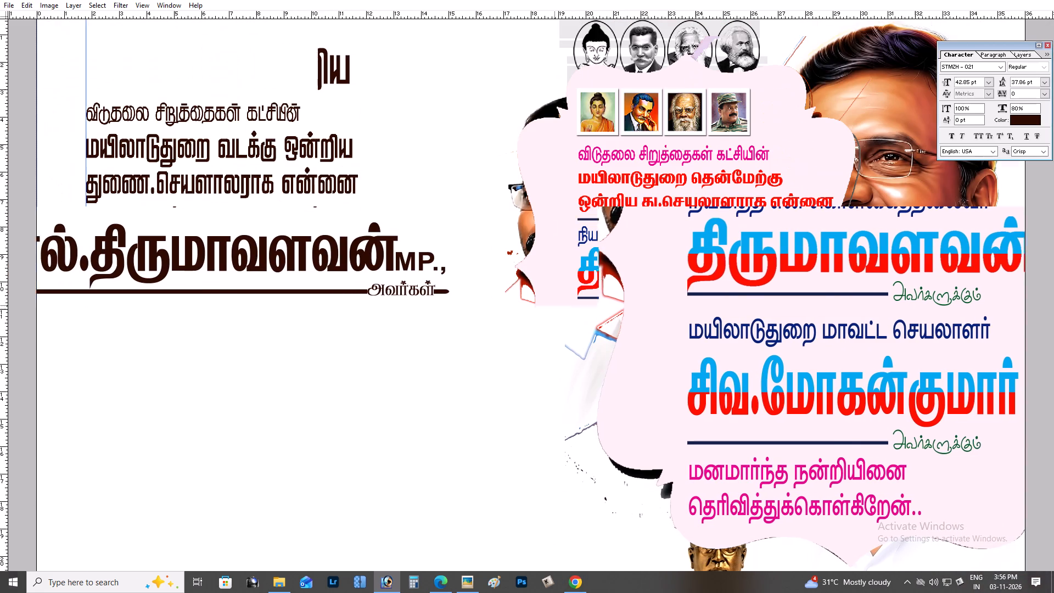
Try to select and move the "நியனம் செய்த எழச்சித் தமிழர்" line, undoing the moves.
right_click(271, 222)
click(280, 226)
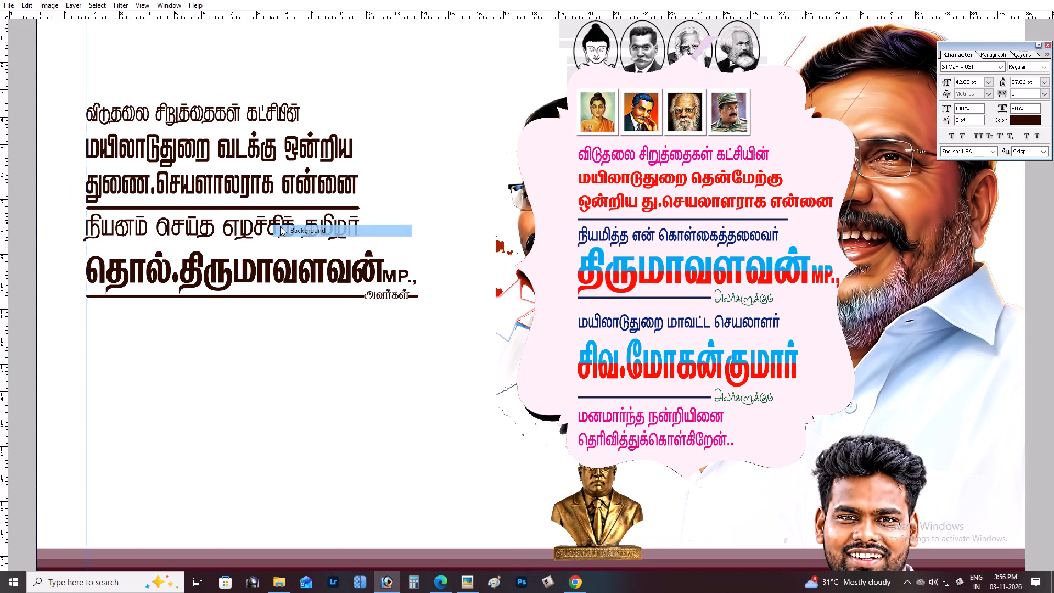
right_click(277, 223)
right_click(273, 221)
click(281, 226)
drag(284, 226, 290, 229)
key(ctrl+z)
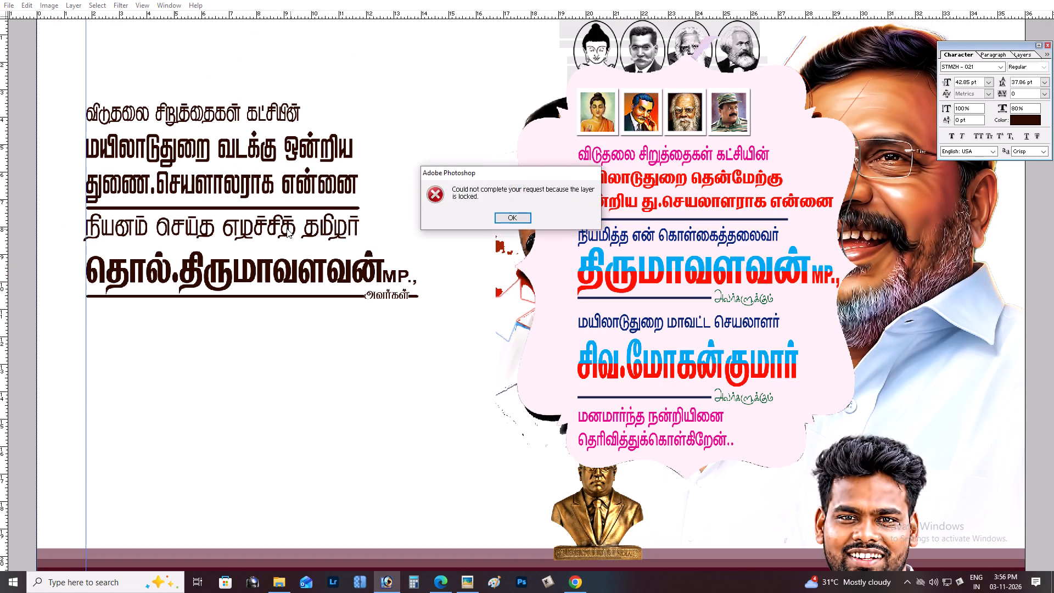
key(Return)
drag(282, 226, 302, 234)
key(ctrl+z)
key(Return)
Duplicate the "நியனம் செய்த எழச்சித் தமிழர்" line and place the copy straight below the lower divider bar.
key(ctrl+plus)
key(z)
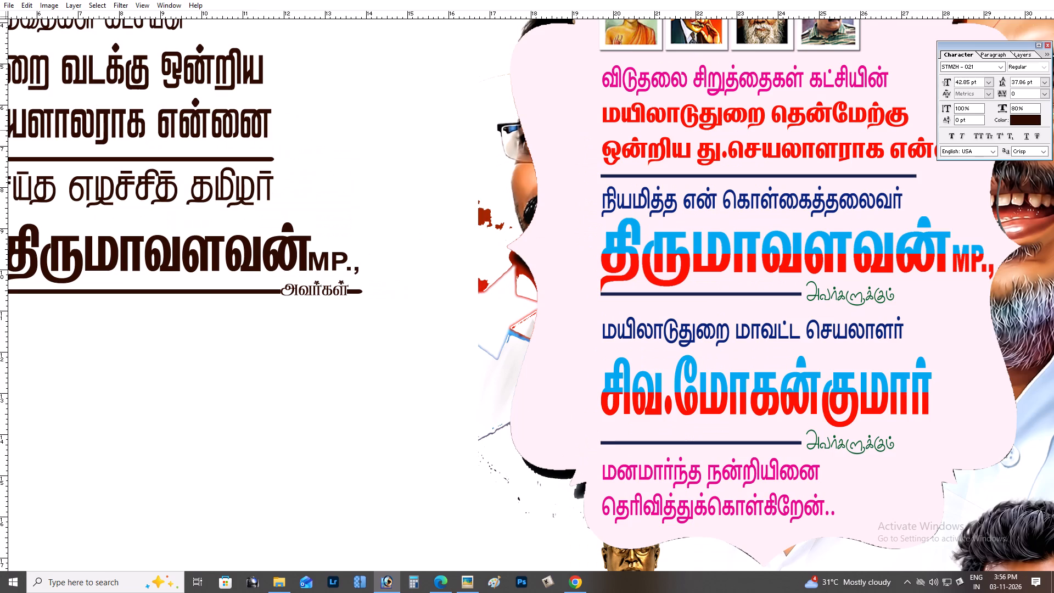
drag(159, 139, 274, 194)
key(space)
drag(285, 212, 299, 225)
key(v)
right_click(357, 406)
click(372, 412)
shift+right_drag(367, 411, 375, 415)
shift+click(377, 417)
drag(383, 419, 397, 424)
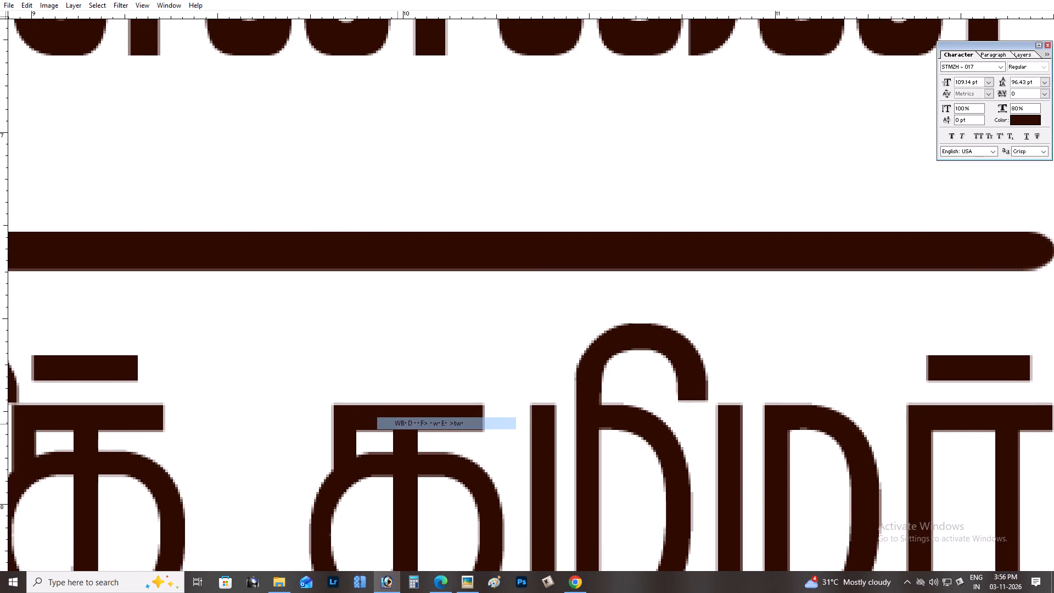
key(ctrl+z)
key(ctrl+minus)
key(ctrl+minus)
key(ctrl+minus)
drag(424, 422, 453, 417)
key(ctrl+z)
key(ctrl+minus)
key(ctrl+minus)
key(ctrl+minus)
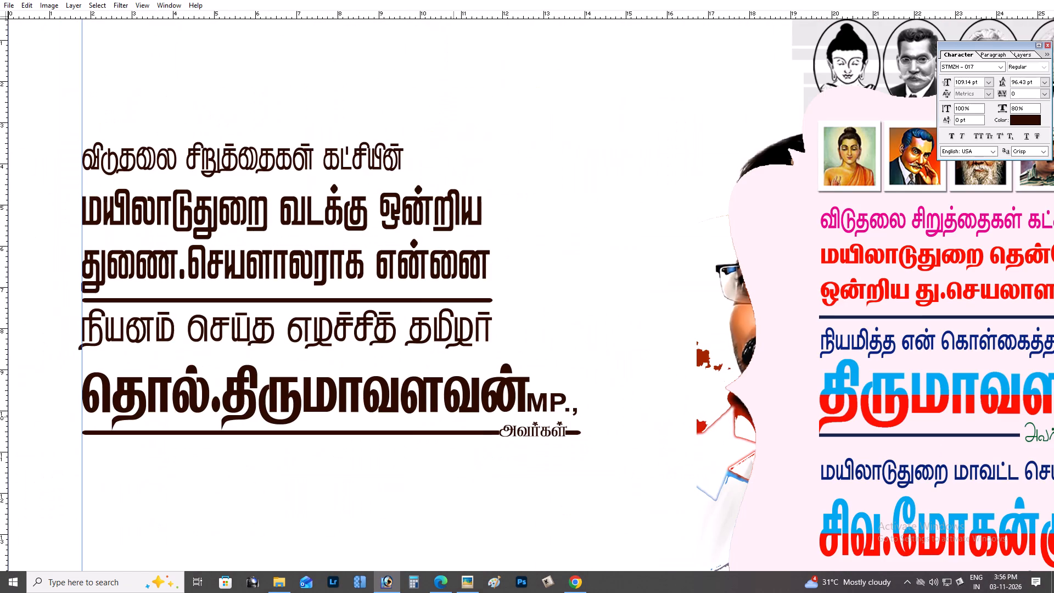
key(ctrl+j)
shift+drag(431, 345, 431, 489)
key(space)
drag(433, 469, 430, 438)
With the Tamil Typewriter keyboard active, replace the copied line's text with "மயிலாடுதுறை மாவட்ட தலைவர்".
click(961, 581)
click(961, 575)
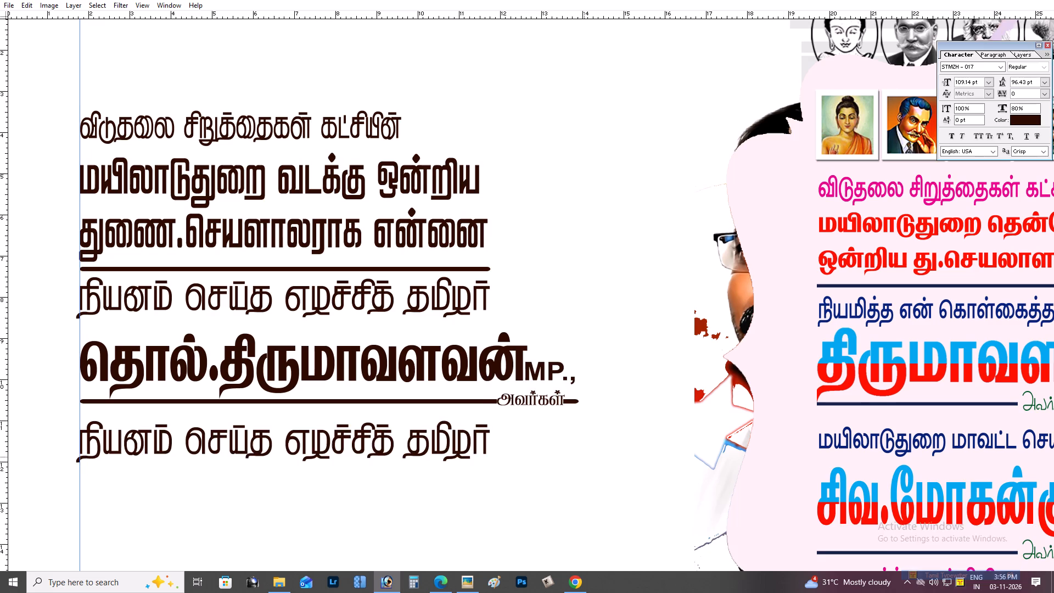
key(Tab)
click(47, 185)
key(Tab)
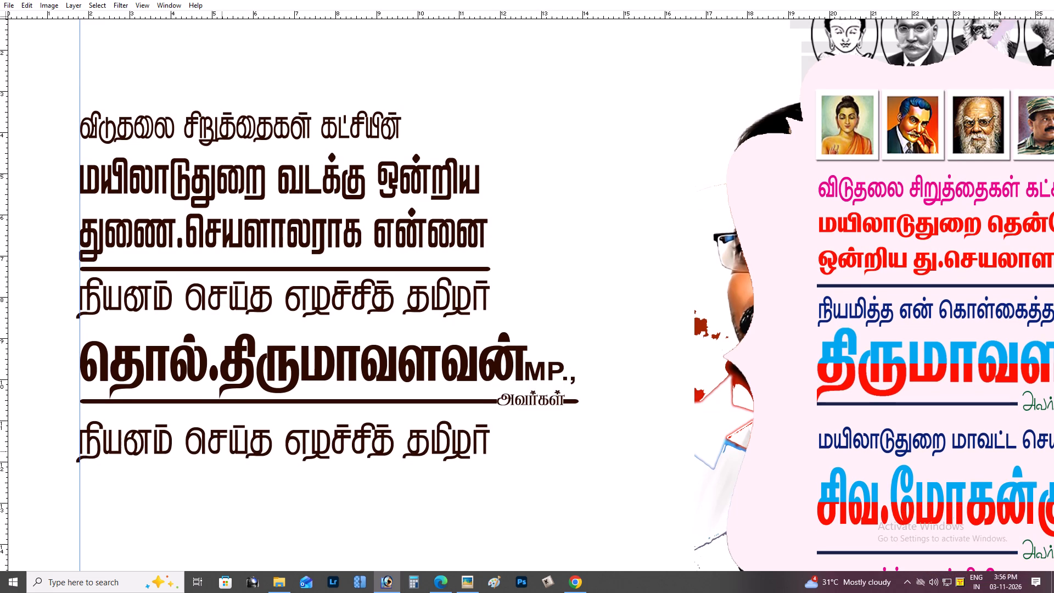
triple_click(222, 451)
triple_click(222, 451)
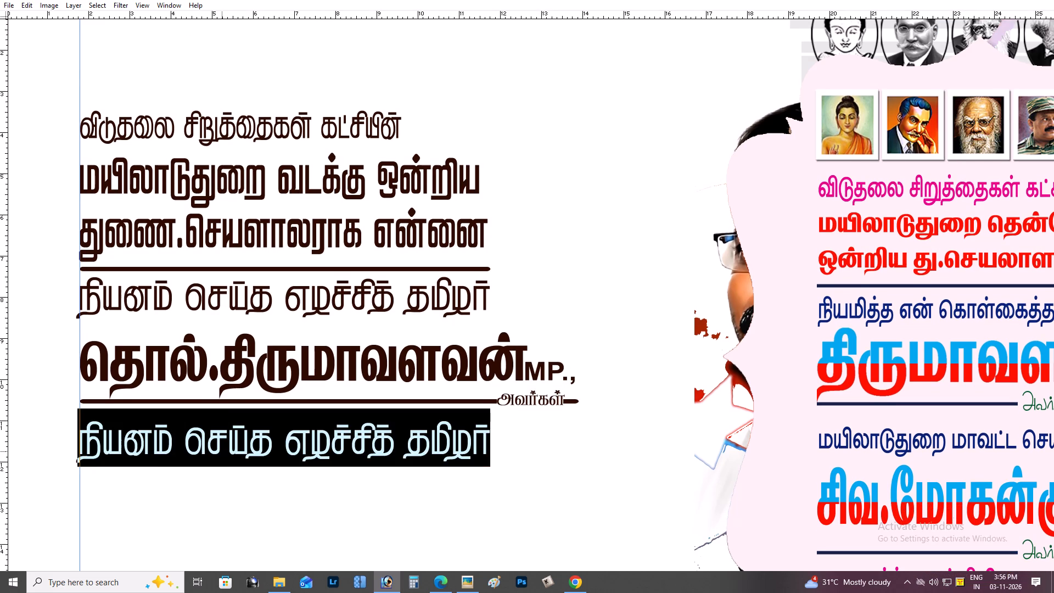
text(kso)
key(BackSpace)
key(BackSpace)
key(a)
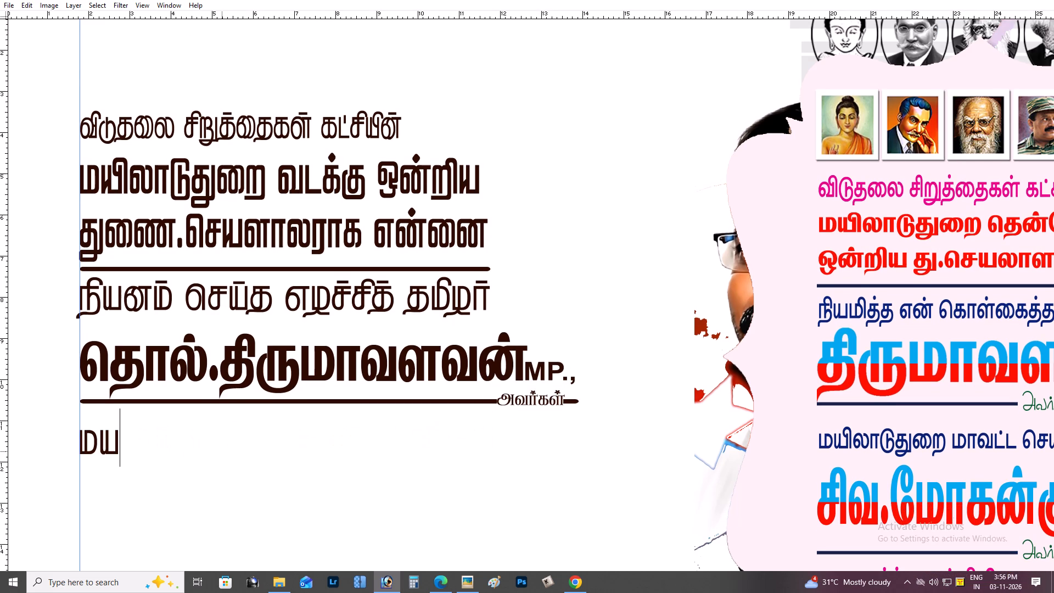
text(pyhLJiw)
key(space)
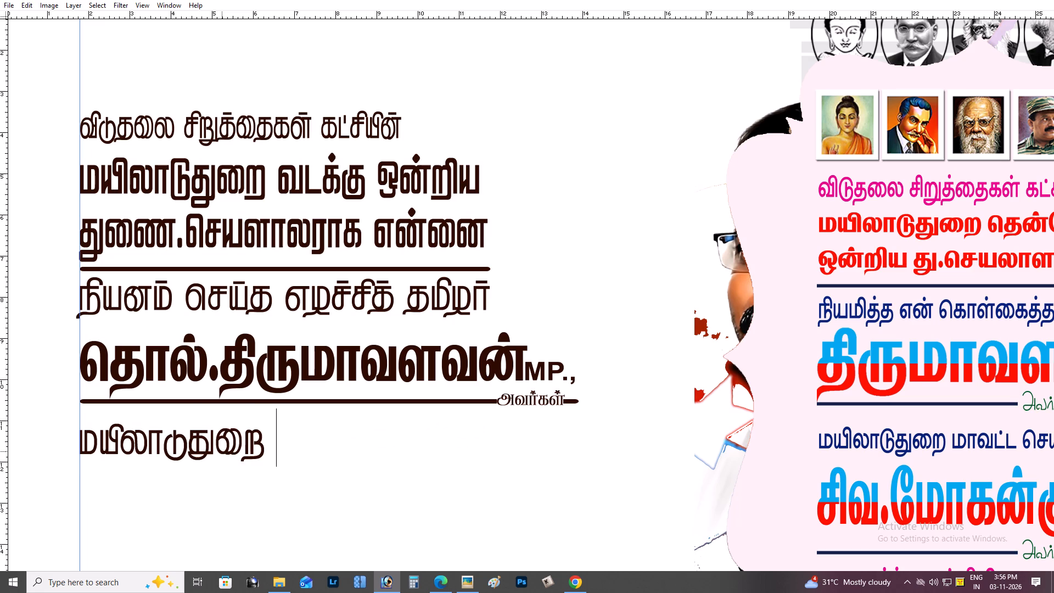
text(kh)
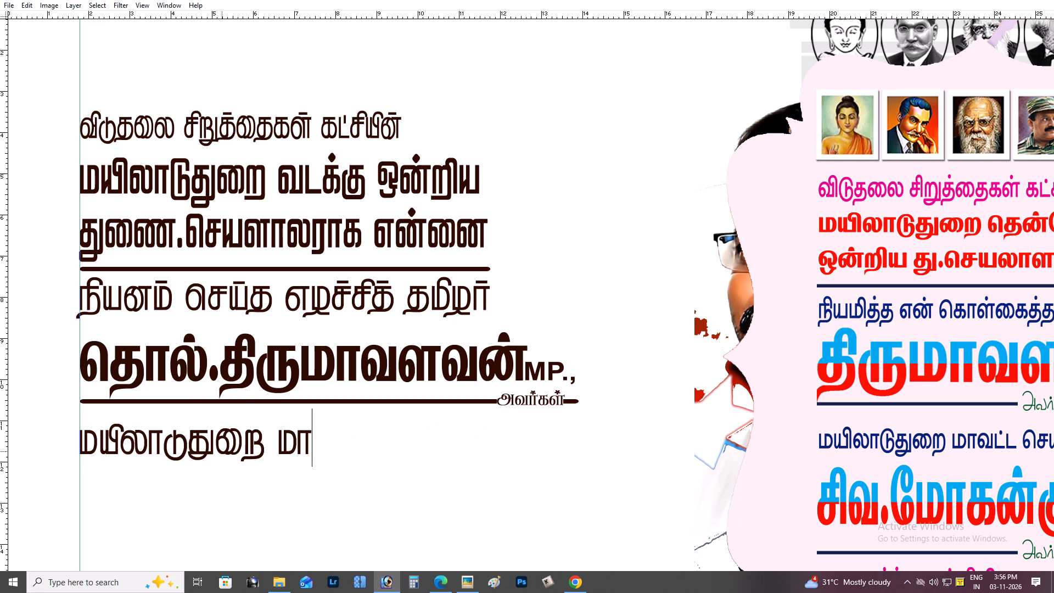
key(y)
key(BackSpace)
key(t)
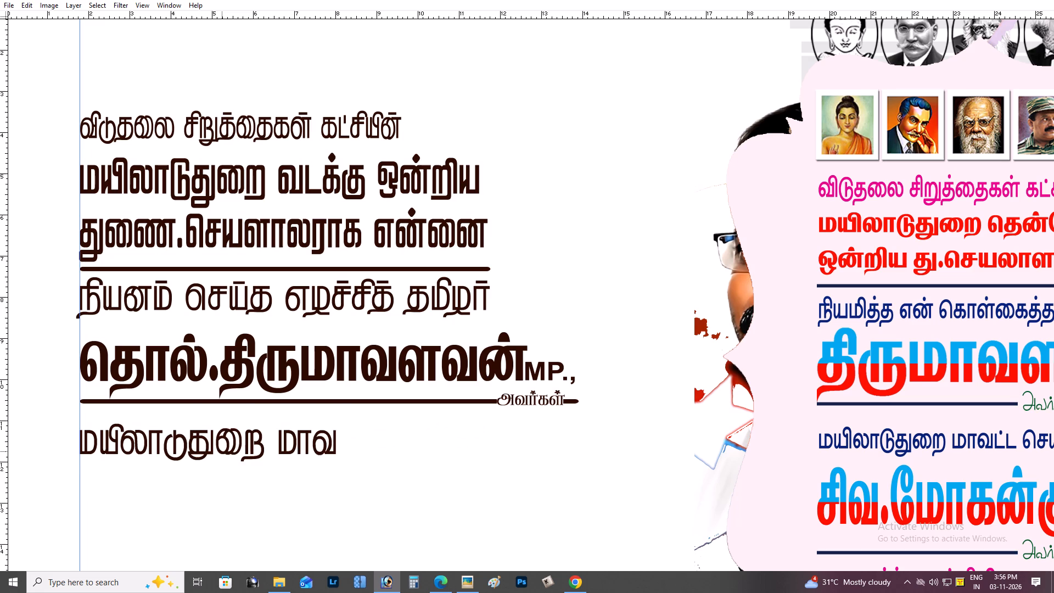
text(l;l jiytu;)
key(ctrl+Return)
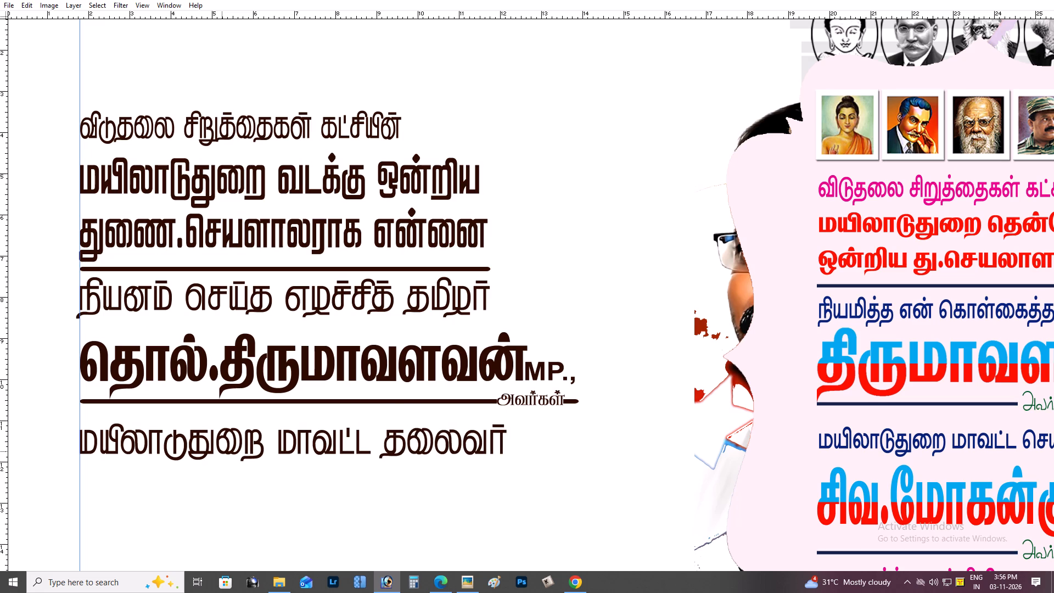
Duplicate the large "தொல்.திருமாவளவன்" line and place the copy directly under "மயிலாடுதுறை மாவட்ட தலைவர்".
scroll(243, 373, down, 3)
click(279, 354)
key(ctrl+Return)
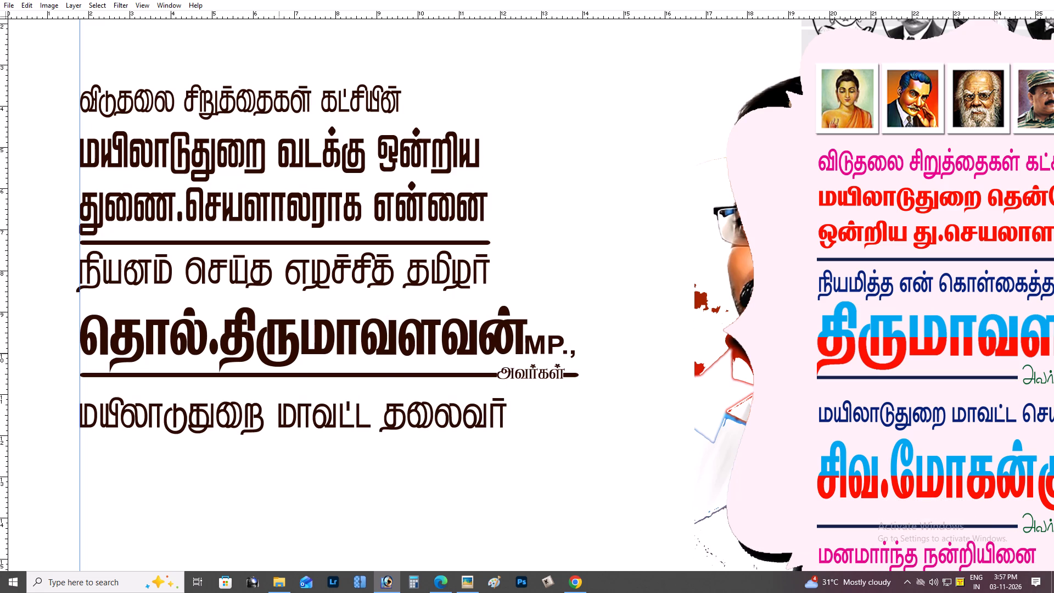
key(ctrl+j)
click(290, 344)
drag(292, 228, 289, 287)
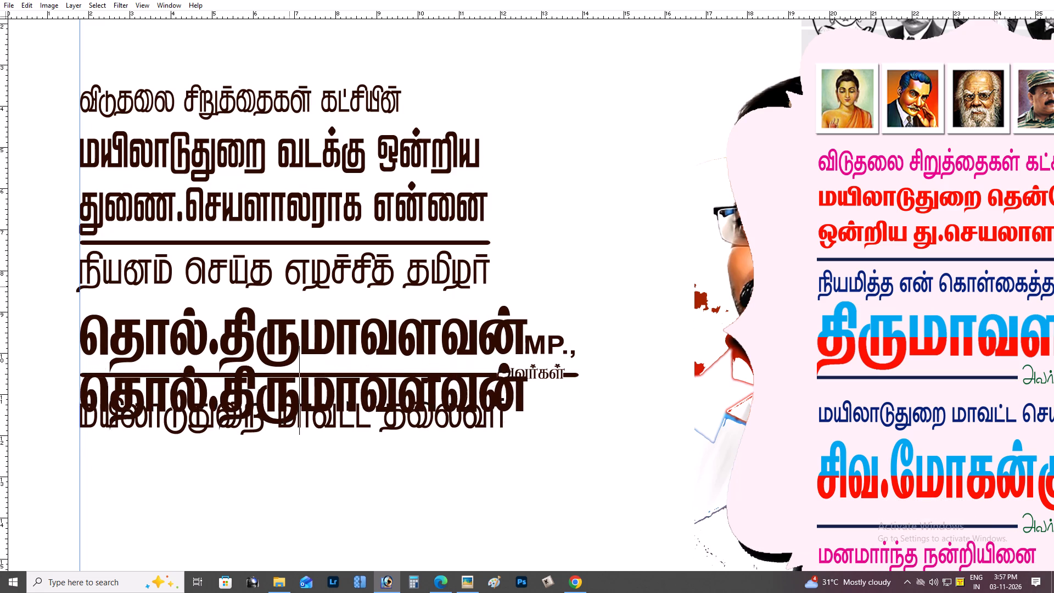
drag(289, 287, 288, 356)
key(ctrl+Return)
key(ctrl+minus)
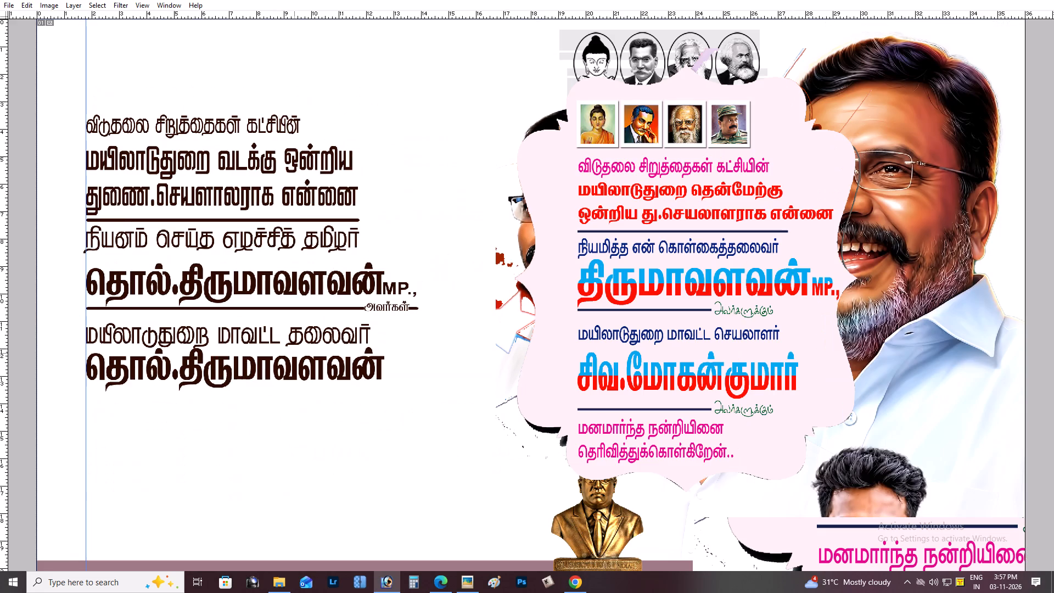
Replace the copied large name with the district office-bearer's name from the pink panel, adding a space after the first part's period.
triple_click(226, 373)
click(226, 373)
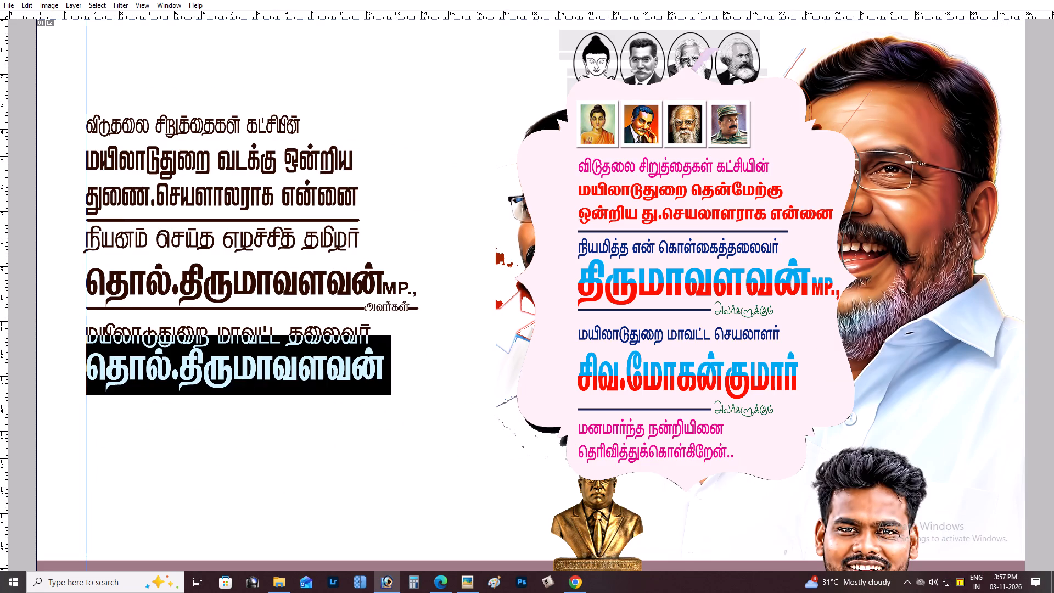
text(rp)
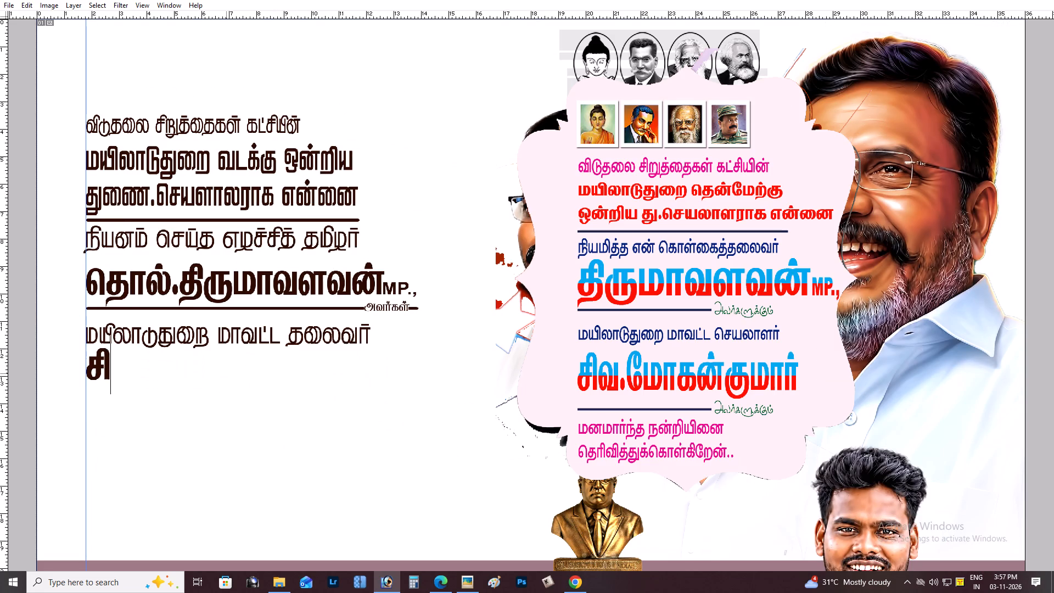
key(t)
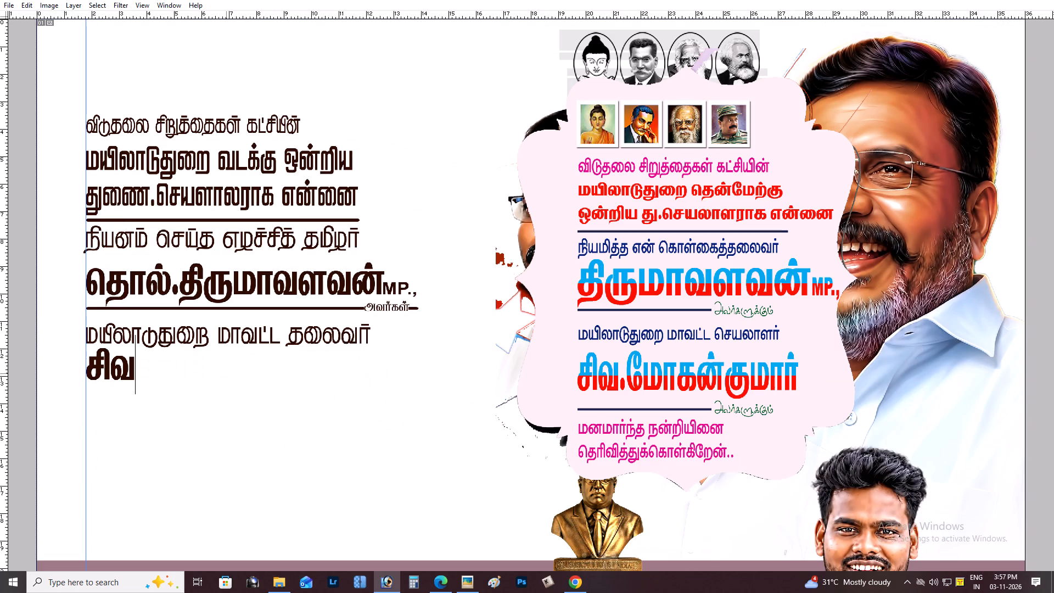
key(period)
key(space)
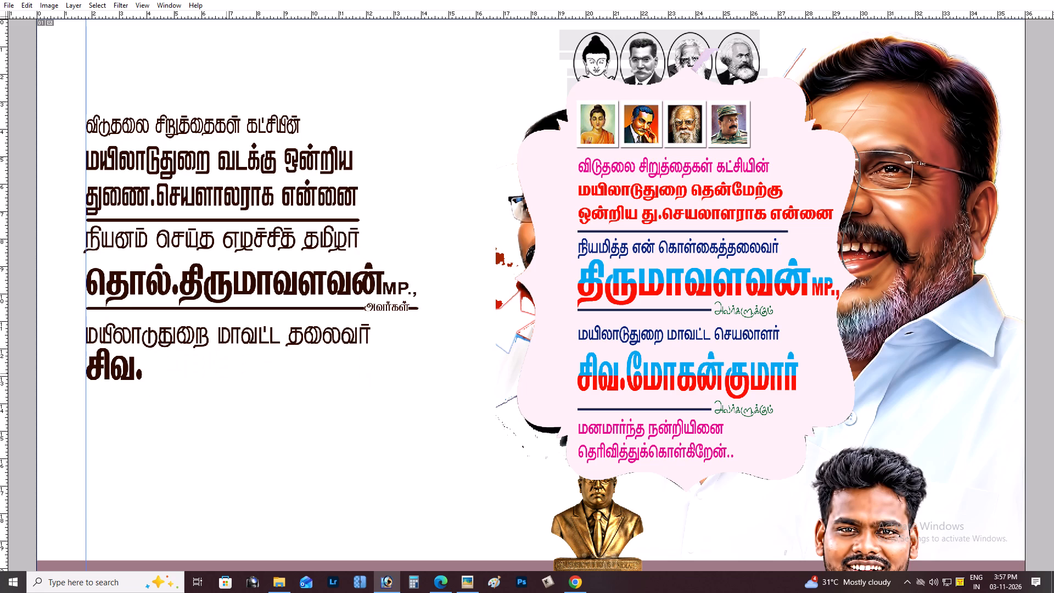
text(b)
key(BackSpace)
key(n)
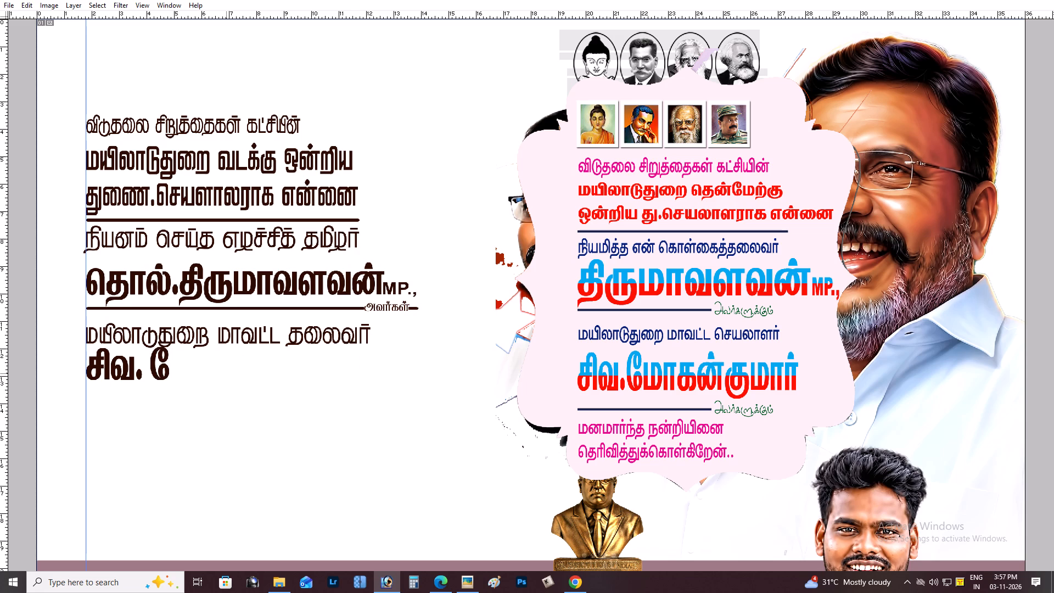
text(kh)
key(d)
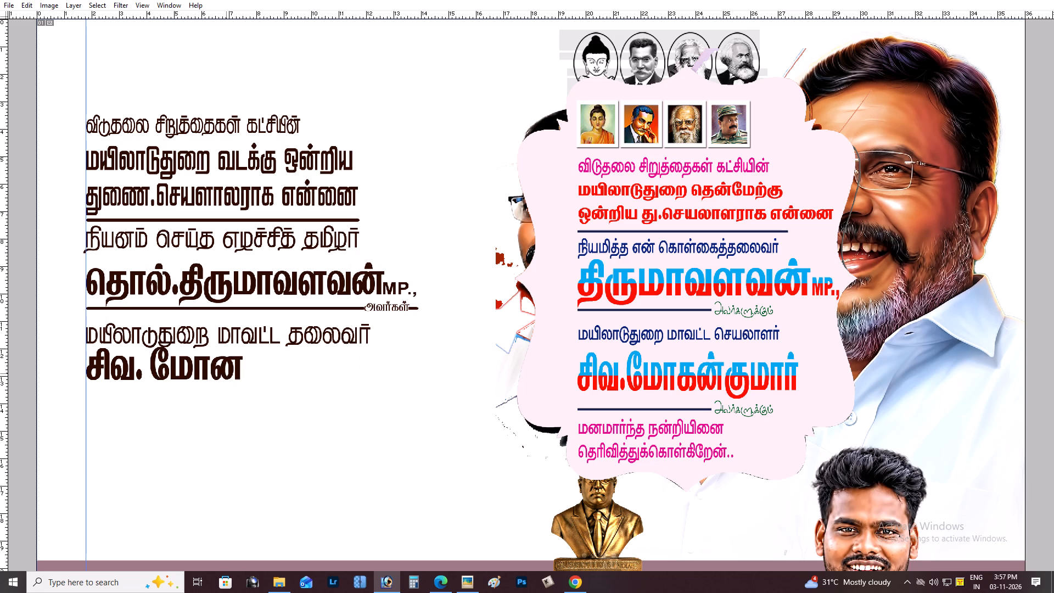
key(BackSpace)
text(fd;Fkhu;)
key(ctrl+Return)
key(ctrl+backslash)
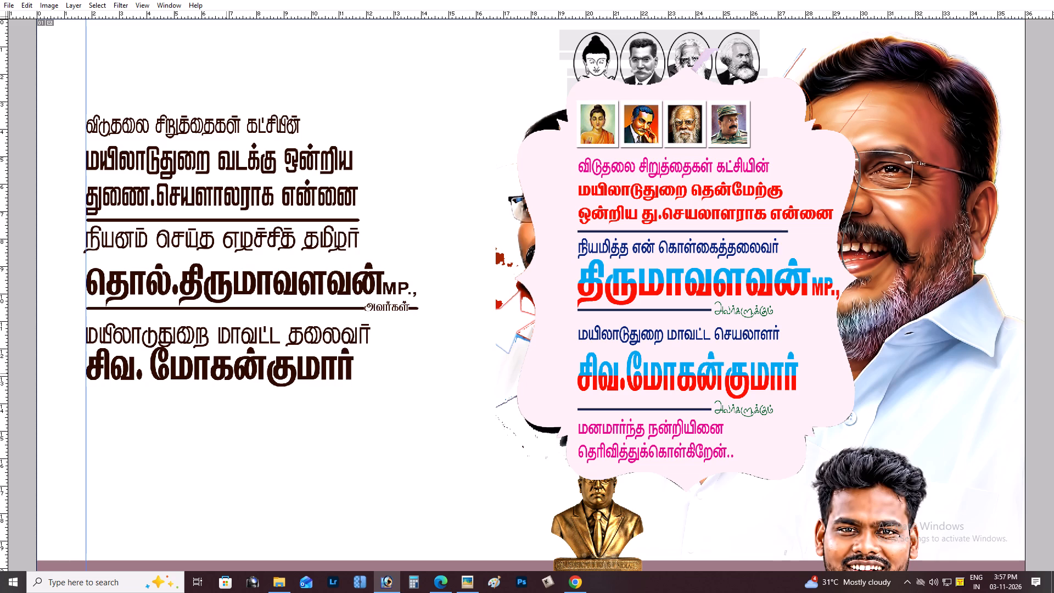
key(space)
Change the word "அவர்கள்" in the lower divider bar to "அவர்களும்".
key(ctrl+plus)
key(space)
drag(226, 373, 298, 377)
key(ctrl+plus)
key(ctrl+plus)
key(ctrl+plus)
key(space)
key(space)
key(space)
key(space)
key(space)
key(space)
drag(314, 377, 669, 376)
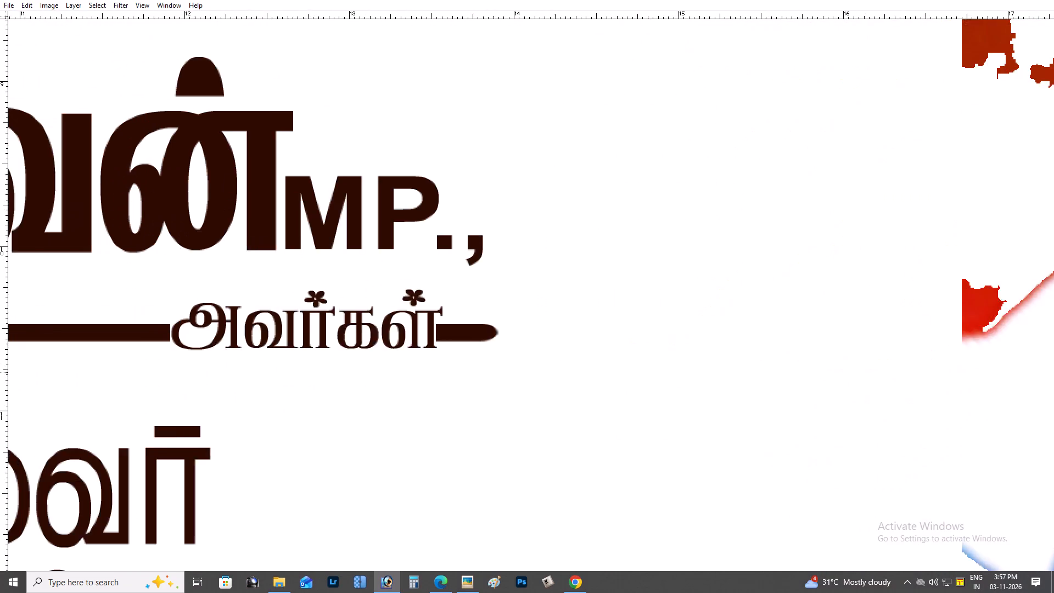
drag(545, 372, 638, 388)
drag(478, 342, 509, 343)
key(shift+s)
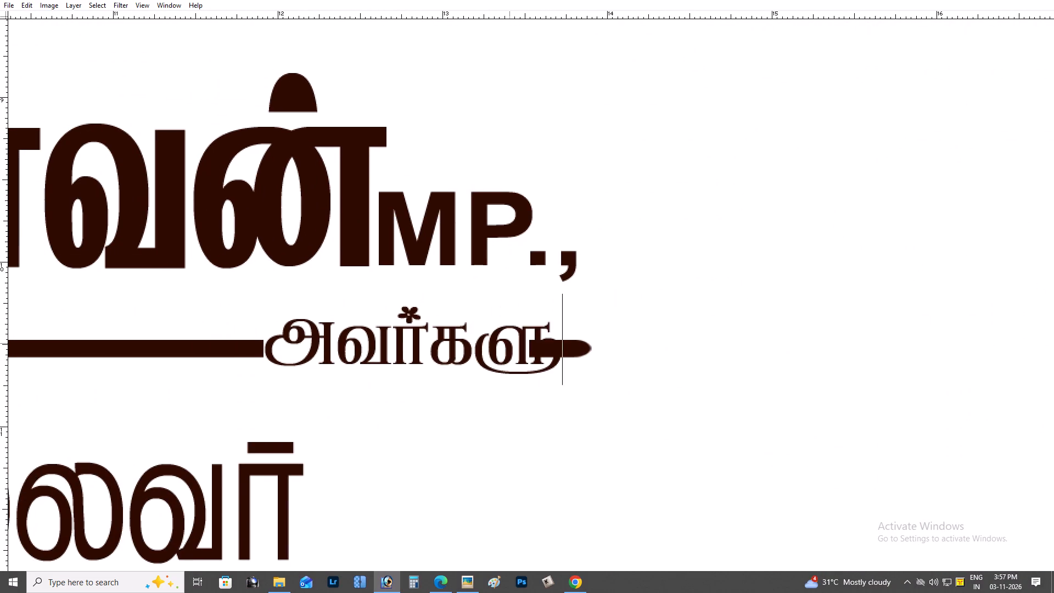
text(k;)
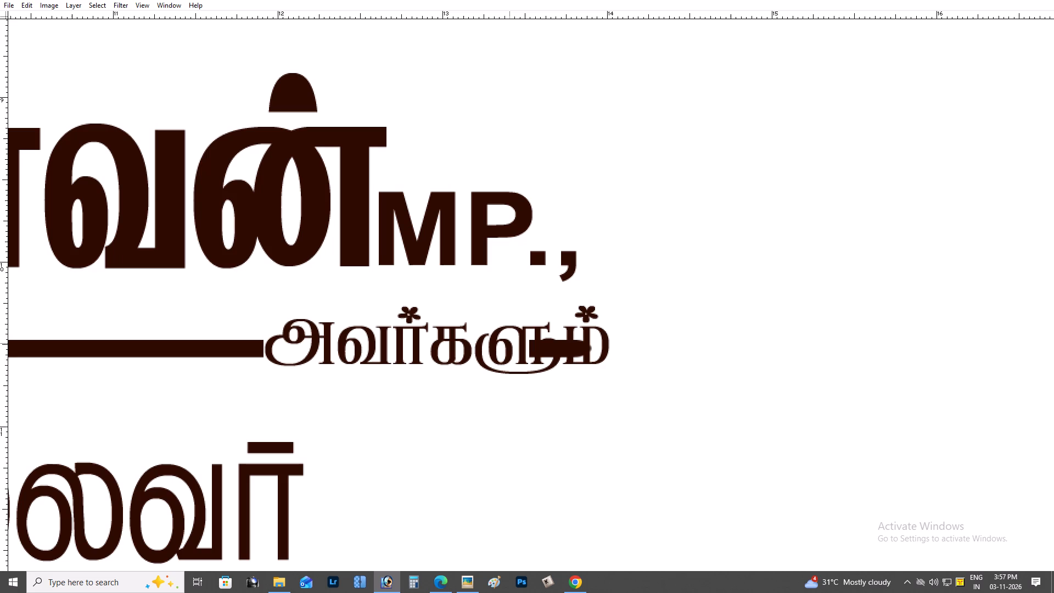
key(ctrl+Return)
Switch the text input to No Keyman Keyboard.
key(v)
click(958, 592)
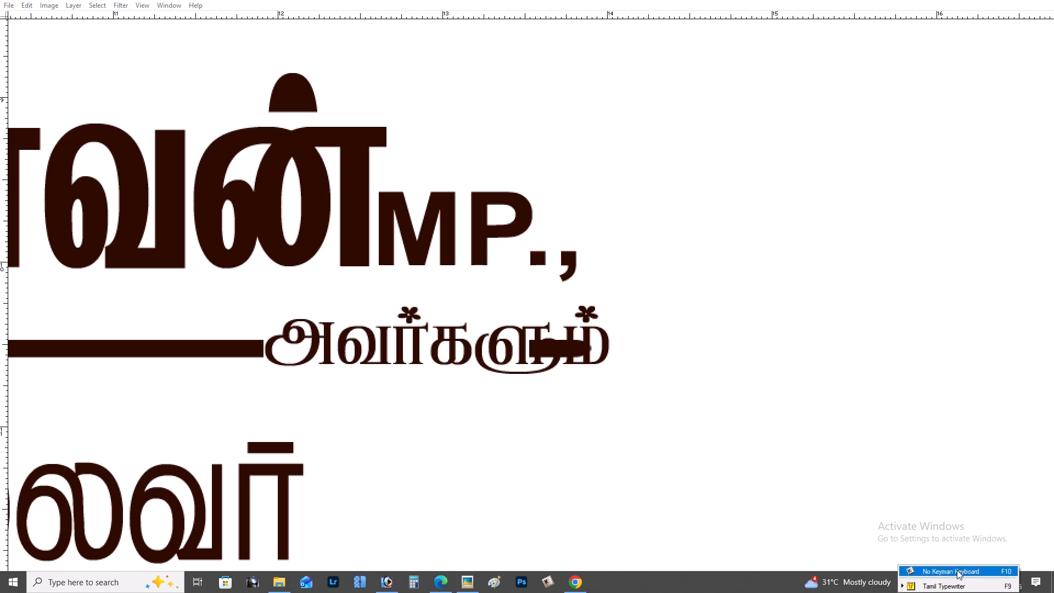
click(957, 563)
click(957, 586)
click(958, 567)
Move "அவர்களும்" left along the divider bar until its last letter just meets the bar's rounded end piece.
key(v)
key(v)
key(ctrl+plus)
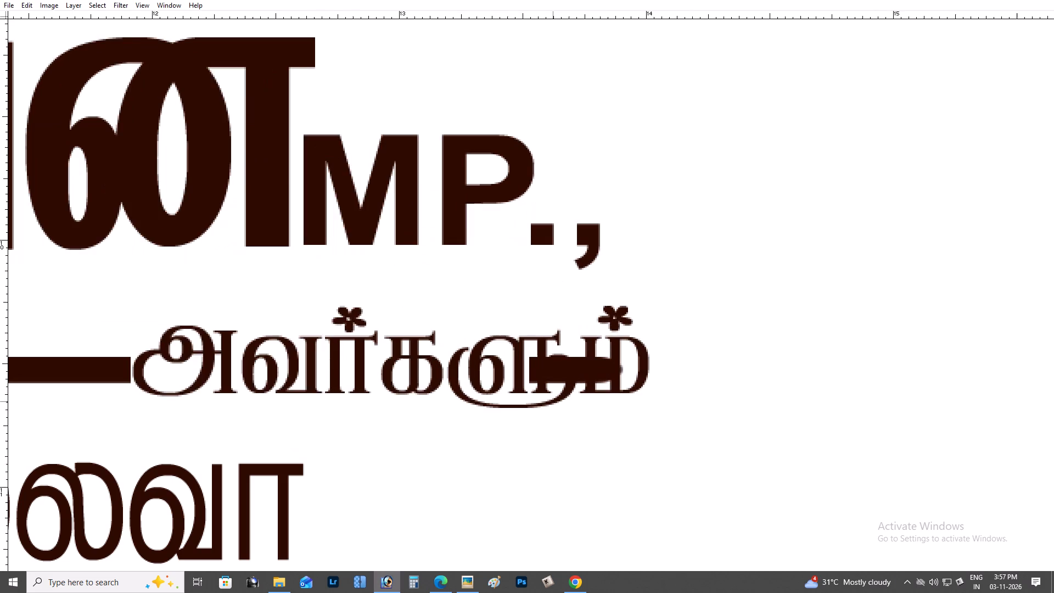
key(space)
drag(591, 401, 715, 399)
shift+drag(578, 378, 511, 381)
key(ctrl+z)
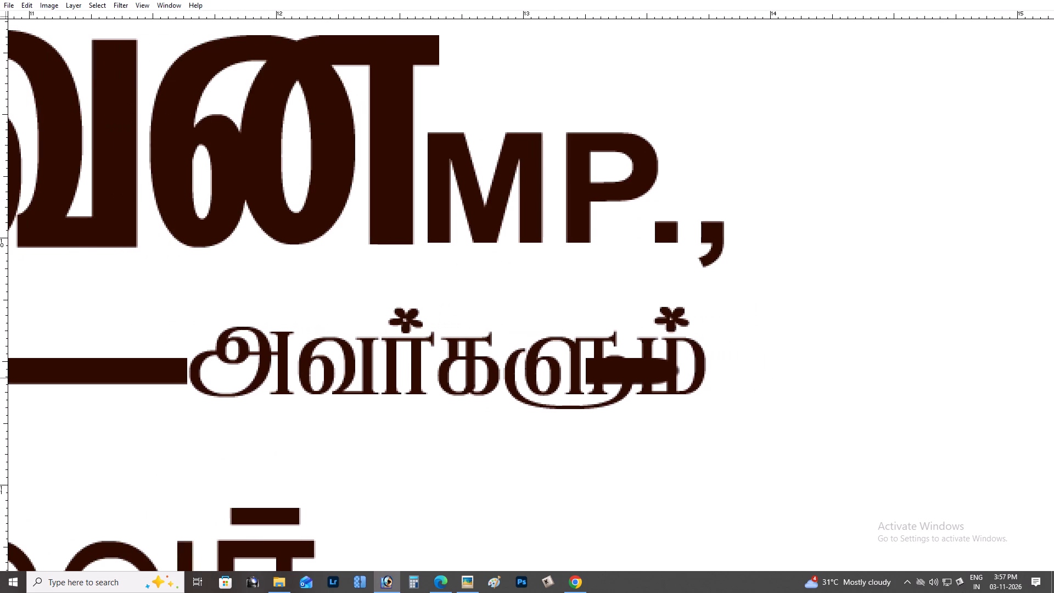
right_click(539, 365)
click(548, 368)
shift+right_click(539, 365)
shift+click(546, 370)
drag(547, 370, 559, 376)
key(ctrl+z)
shift+drag(586, 374, 464, 385)
key(shift+space)
drag(482, 384, 683, 384)
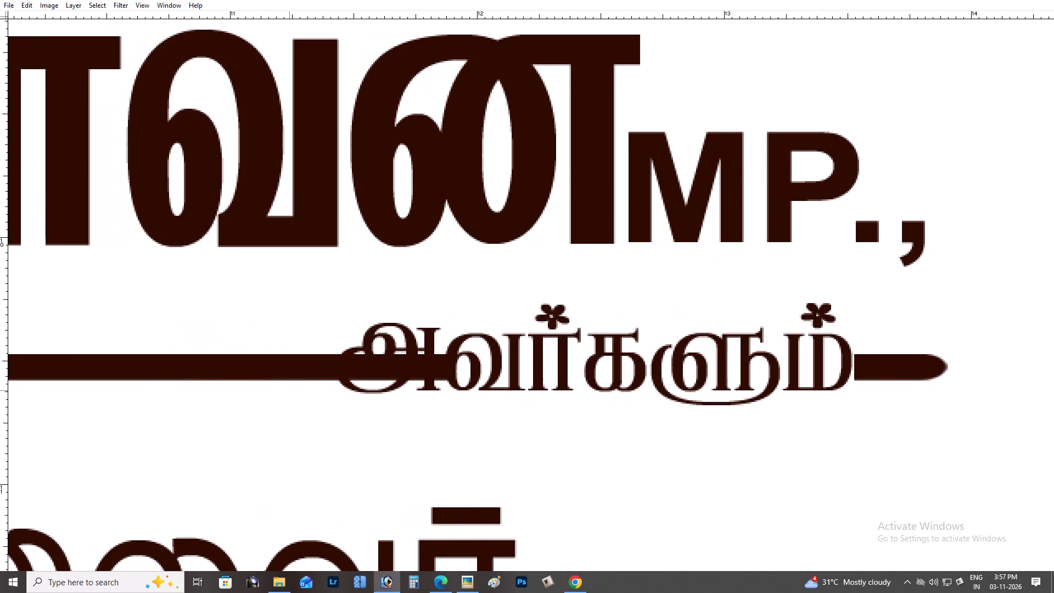
Cut away the part of the long divider bar that overlaps the first letters of "அவர்களும்".
right_click(284, 369)
click(296, 371)
key(m)
drag(336, 349, 382, 407)
drag(382, 407, 490, 421)
key(ctrl+x)
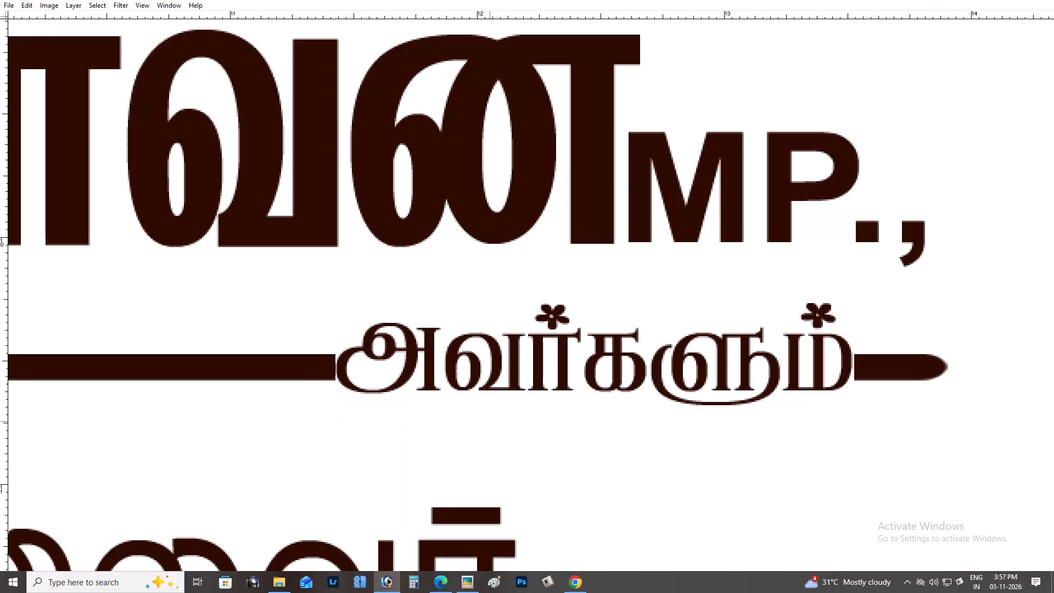
key(v)
key(ctrl+minus)
key(ctrl+minus)
key(ctrl+minus)
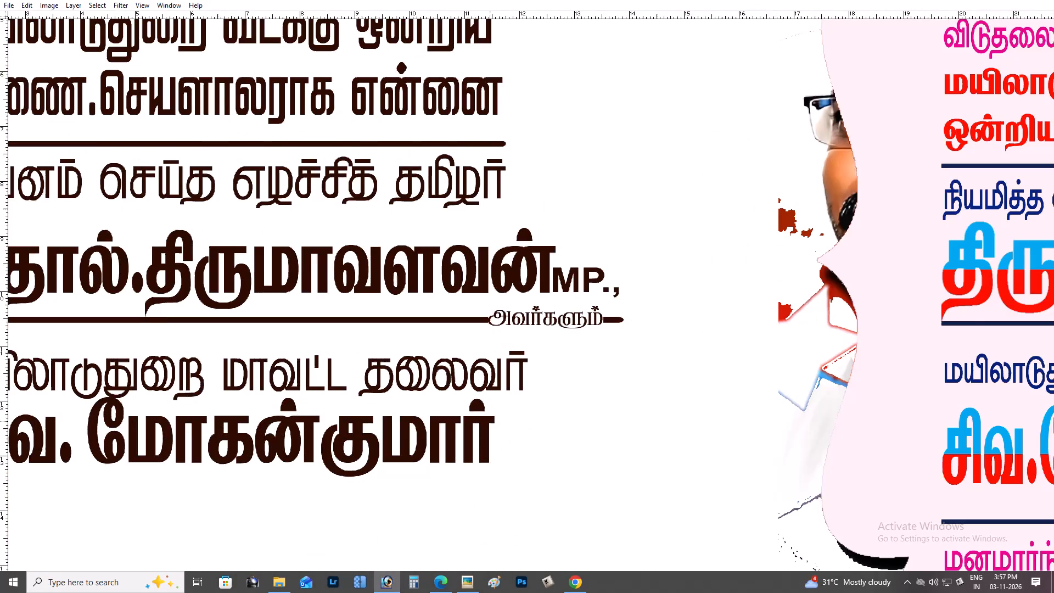
Nudge the "மயிலாடுதுறை மாவட்ட தலைவர்" line straight up until it sits close beneath the divider bar with "அவர்களும்".
key(ctrl+minus)
key(ctrl+plus)
key(ctrl+plus)
key(ctrl+plus)
key(space)
drag(402, 347, 1029, 142)
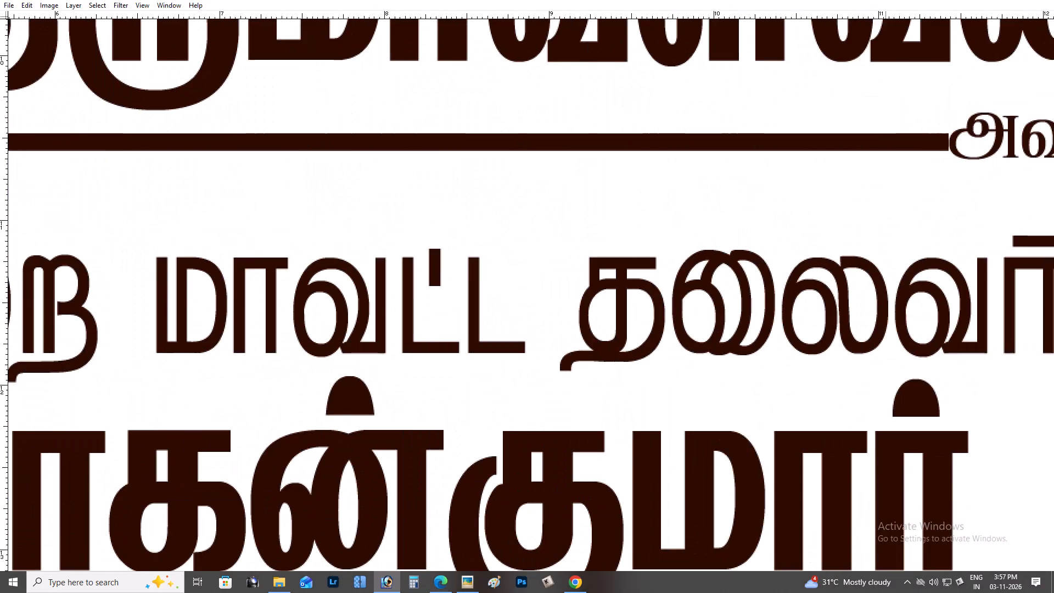
key(ctrl+minus)
key(ctrl+minus)
key(ctrl+minus)
right_click(333, 300)
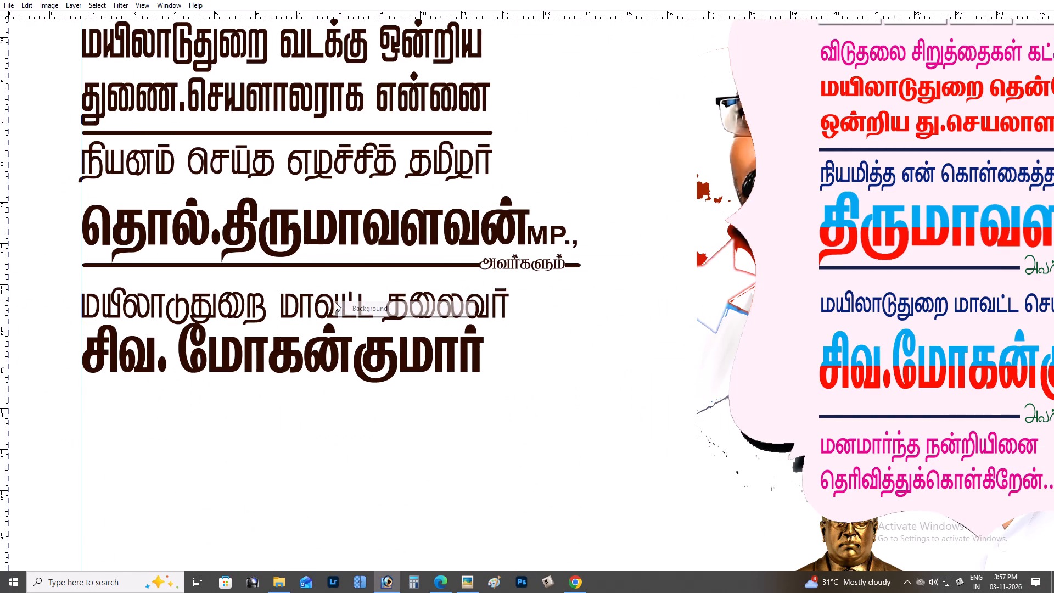
click(340, 306)
right_click(330, 303)
click(340, 307)
key(Up)
key(Up)
key(Up)
key(Up)
key(Up)
key(Up)
key(Up)
key(Up)
key(Up)
key(Up)
key(Up)
key(Up)
key(Up)
key(Up)
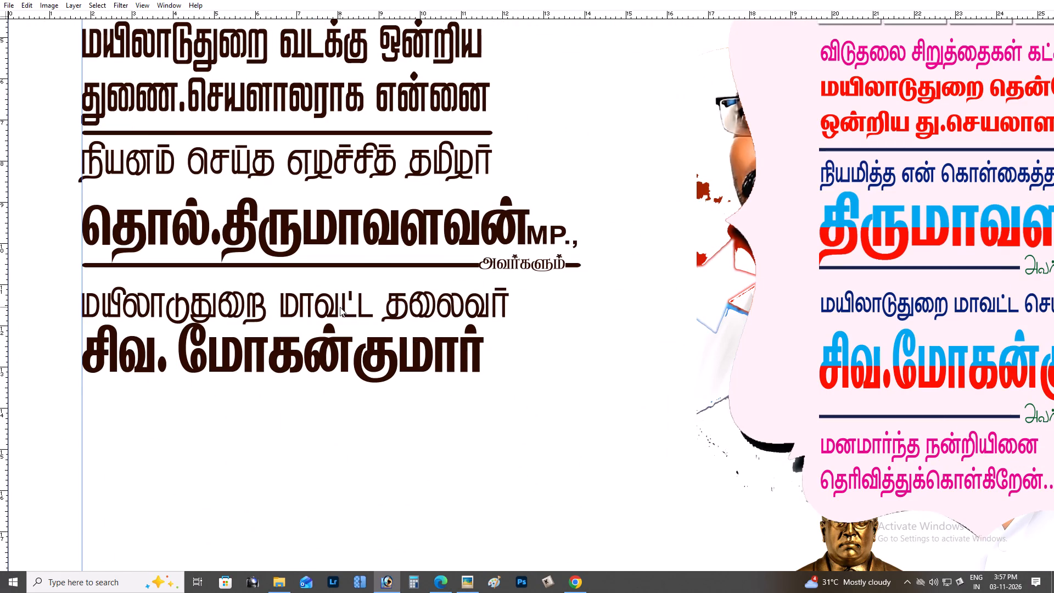
key(Up)
key(Up)
key(Up)
key(Up)
key(Up)
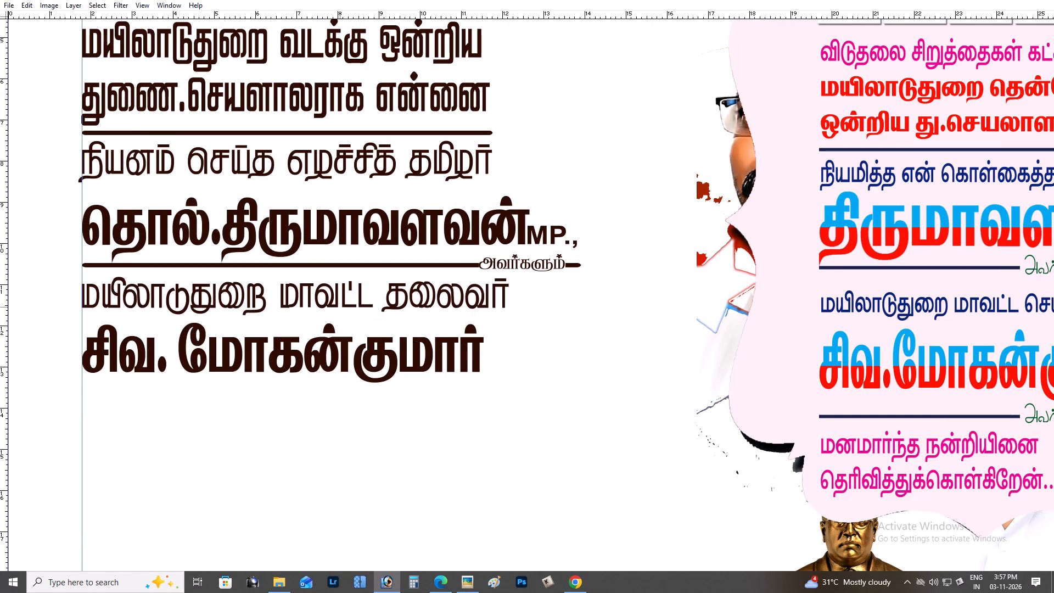
Enlarge the district leader's name below "மாவட்ட தலைவர்" until it extends slightly past that line, keeping its start aligned to the vertical guide.
right_click(377, 354)
click(389, 359)
drag(388, 359, 395, 360)
key(ctrl+z)
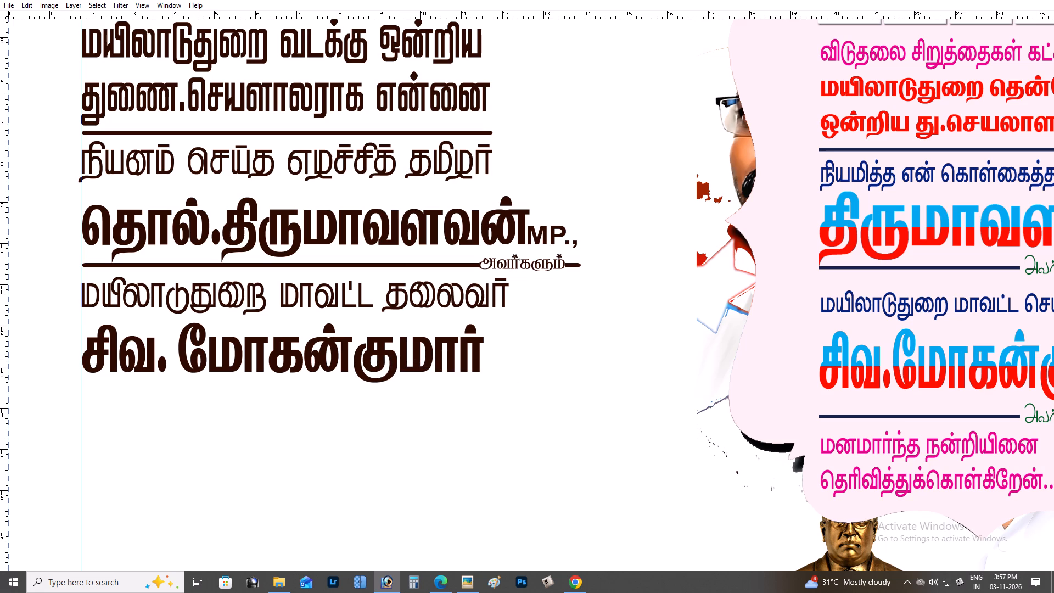
key(ctrl+t)
alt+shift+drag(488, 322, 512, 317)
drag(431, 342, 458, 342)
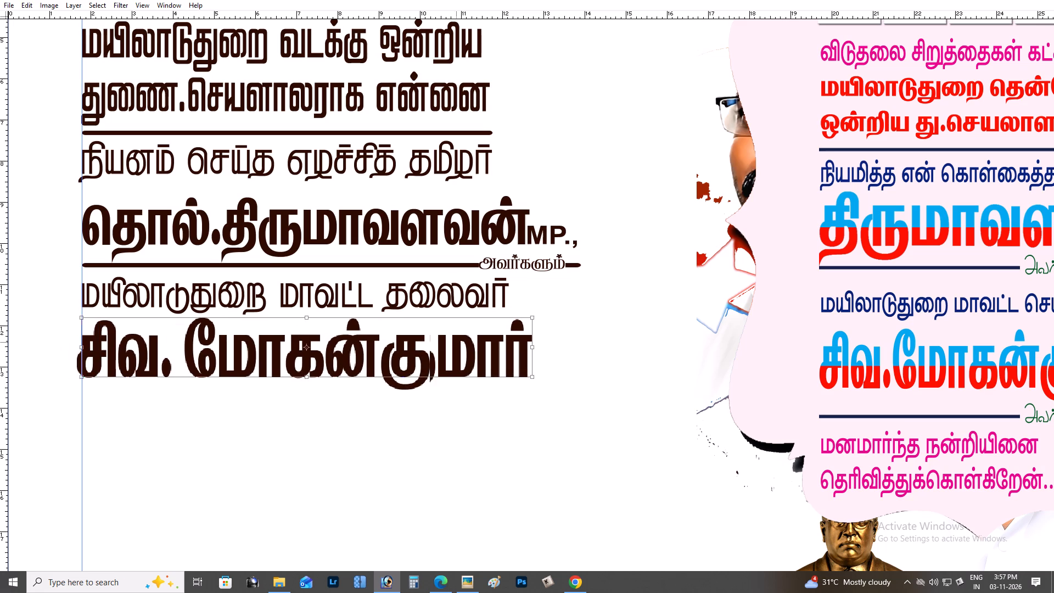
drag(458, 342, 457, 344)
key(Return)
key(ctrl+z)
key(ctrl+t)
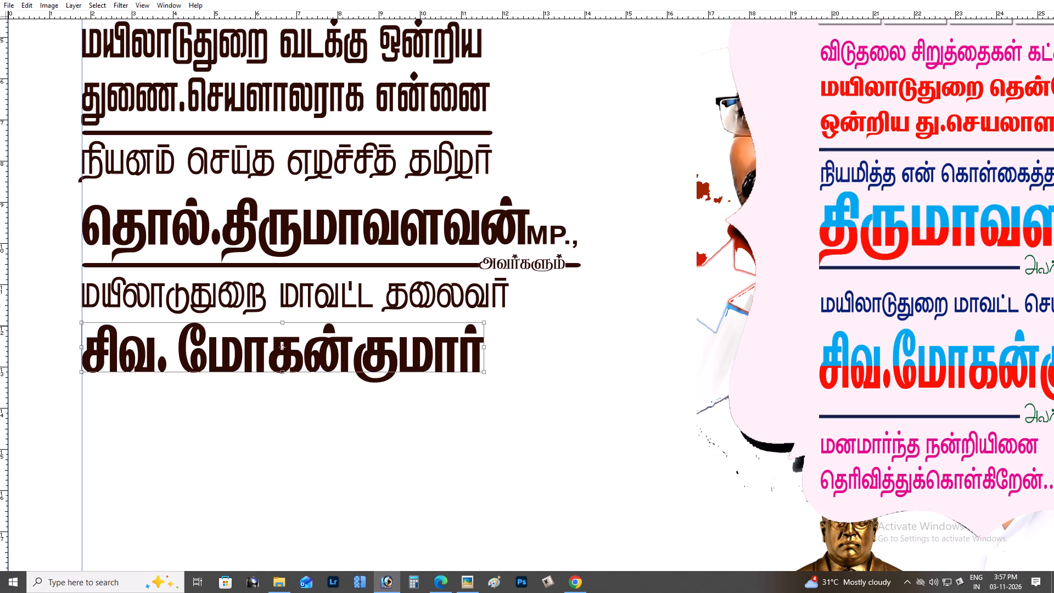
alt+drag(486, 322, 507, 319)
drag(459, 332, 483, 334)
key(Return)
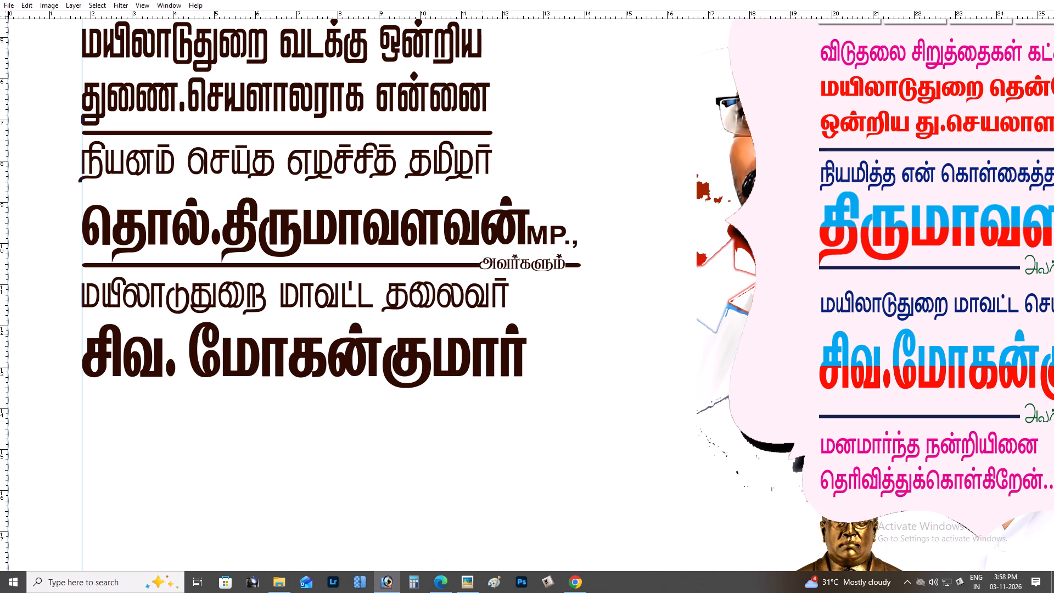
Duplicate the gapped divider bar with its rounded end piece and place the copy directly below the district leader's name.
right_click(437, 264)
click(451, 273)
drag(448, 272, 454, 275)
key(ctrl+z)
key(ctrl+j)
shift+drag(455, 271, 447, 395)
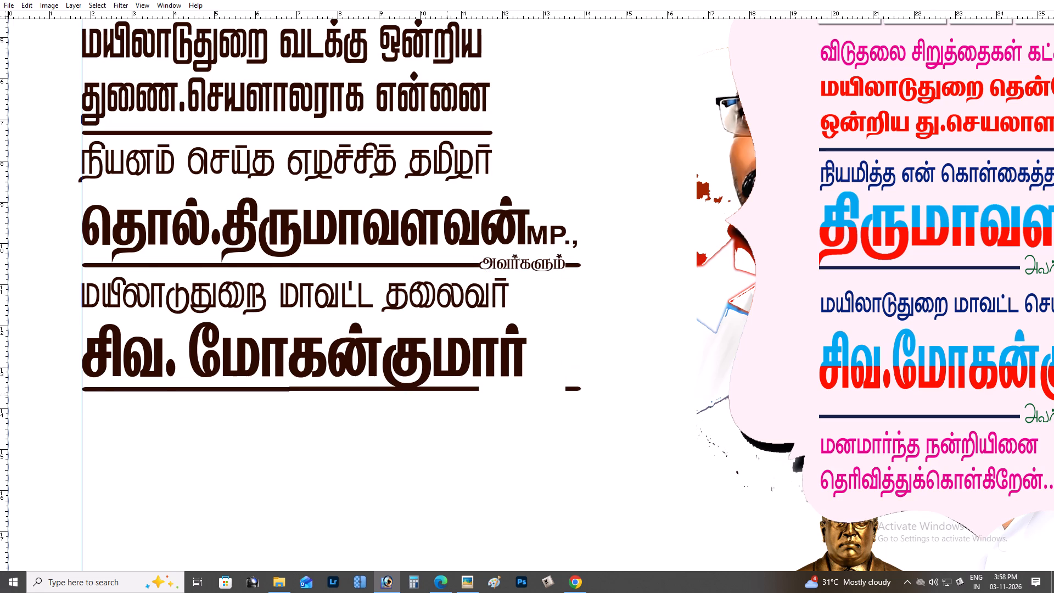
shift+drag(447, 395, 447, 405)
Duplicate the word "அவர்களும்" from the upper divider bar and place the copy in the gap of the new bar below.
key(space)
key(space)
key(space)
key(space)
key(space)
key(space)
key(space)
key(space)
key(space)
key(space)
key(space)
key(space)
key(space)
key(space)
key(space)
key(space)
key(space)
key(space)
key(space)
key(space)
drag(548, 371, 391, 371)
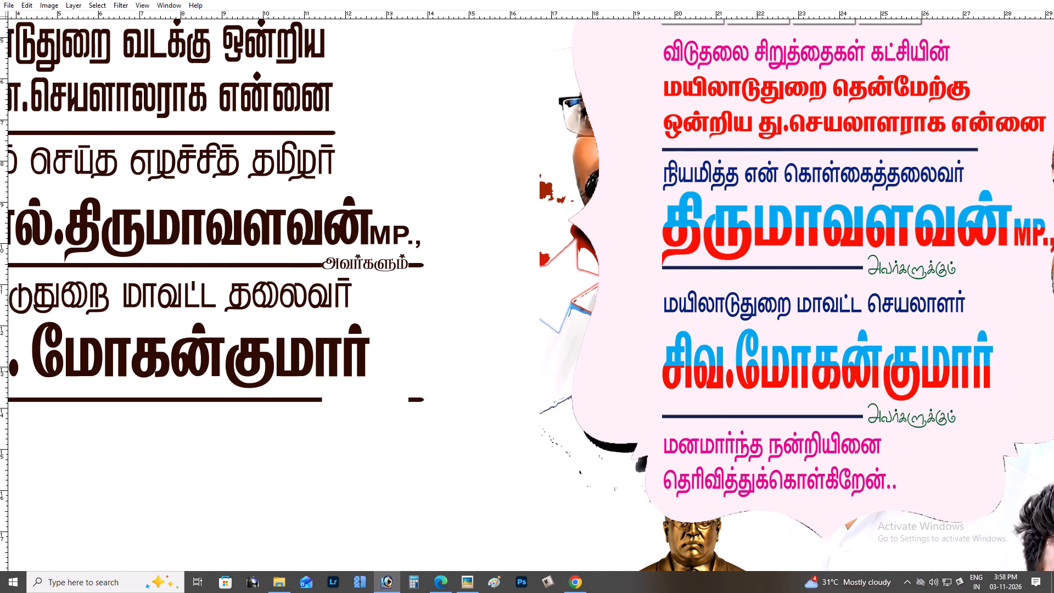
drag(391, 371, 529, 373)
right_click(495, 263)
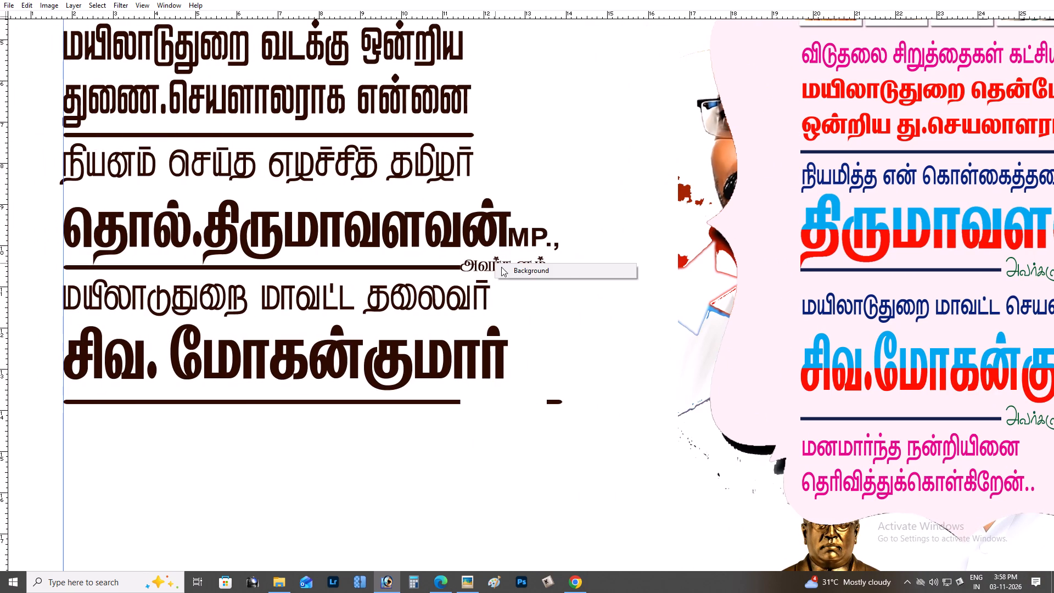
click(503, 268)
right_click(498, 265)
click(507, 270)
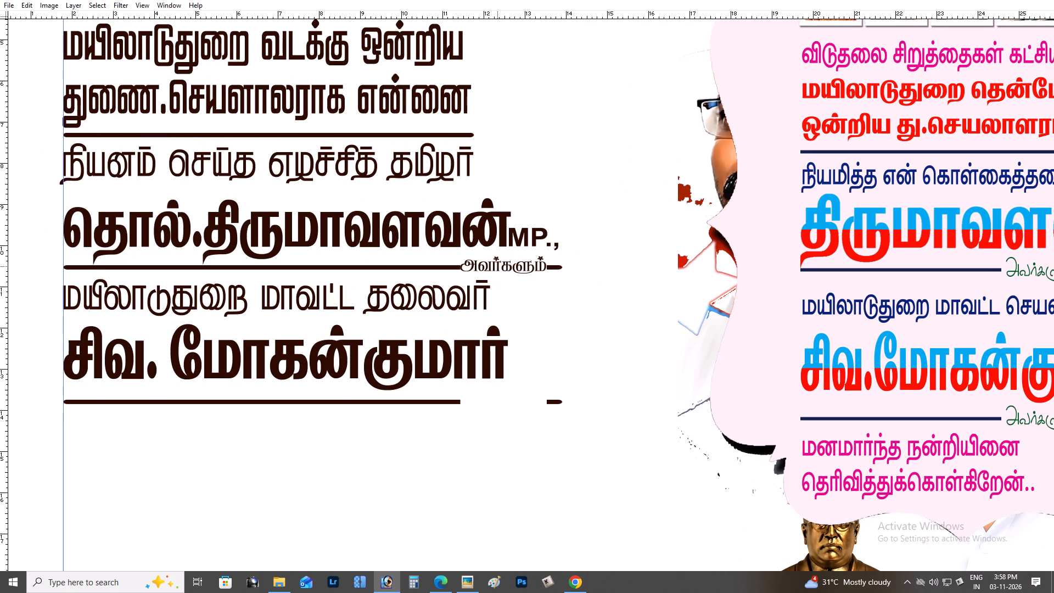
right_click(498, 266)
click(507, 272)
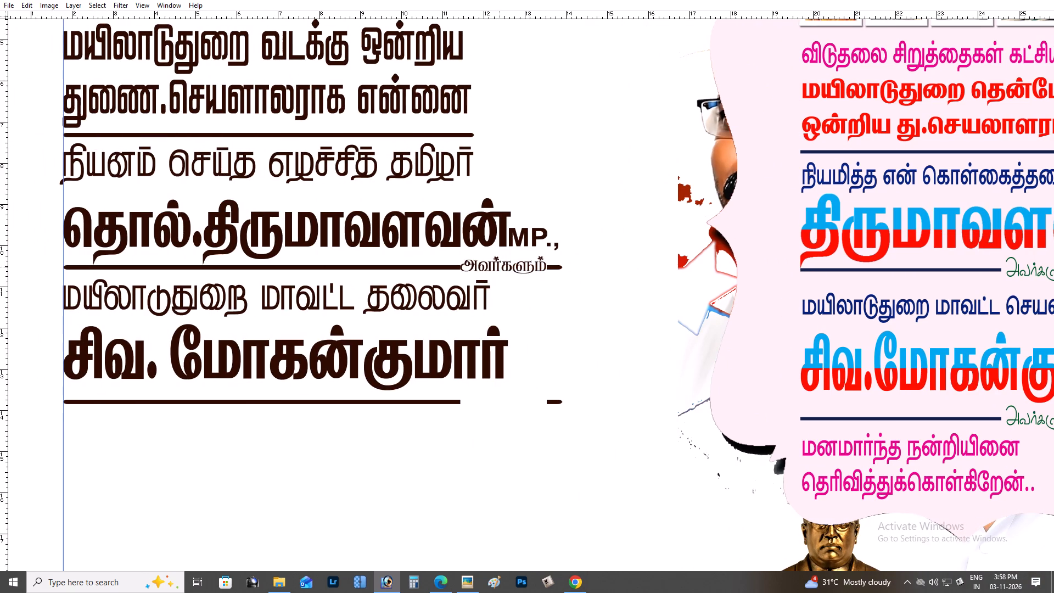
shift+right_click(498, 267)
shift+click(502, 269)
key(z)
drag(440, 245, 509, 293)
drag(509, 293, 560, 315)
key(space)
drag(556, 303, 560, 373)
key(v)
right_click(485, 260)
click(500, 270)
shift+right_click(479, 259)
shift+click(492, 266)
drag(492, 266, 506, 271)
key(ctrl+z)
key(ctrl+minus)
key(ctrl+minus)
key(ctrl+minus)
key(ctrl+minus)
key(ctrl+minus)
key(ctrl+j)
shift+drag(554, 296, 554, 300)
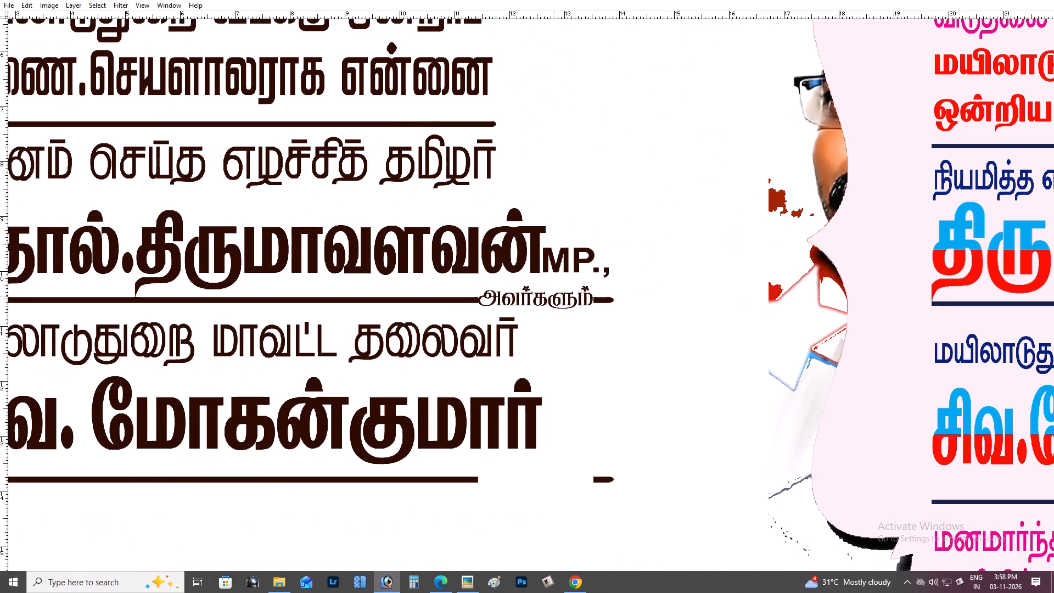
shift+drag(554, 300, 546, 477)
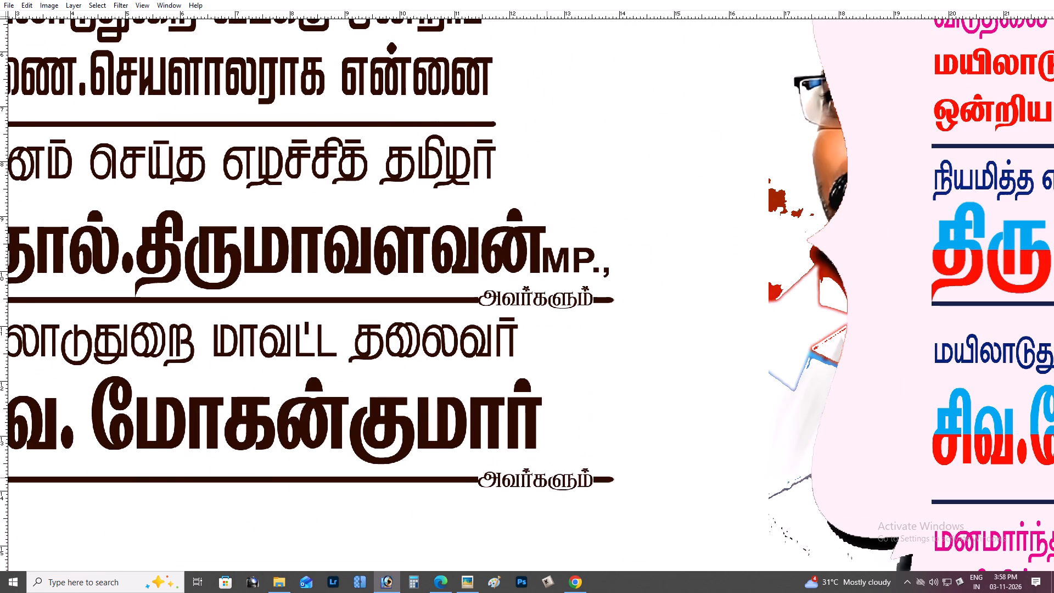
shift+drag(546, 477, 542, 477)
Fine-tune the copied "அவர்களும்" with small nudges up and right so it fits exactly between the new bar's two pieces.
key(ctrl+plus)
key(ctrl+plus)
key(space)
key(space)
key(space)
key(space)
key(space)
key(space)
key(space)
key(space)
drag(532, 473, 481, 181)
drag(518, 407, 512, 323)
key(Up)
key(Up)
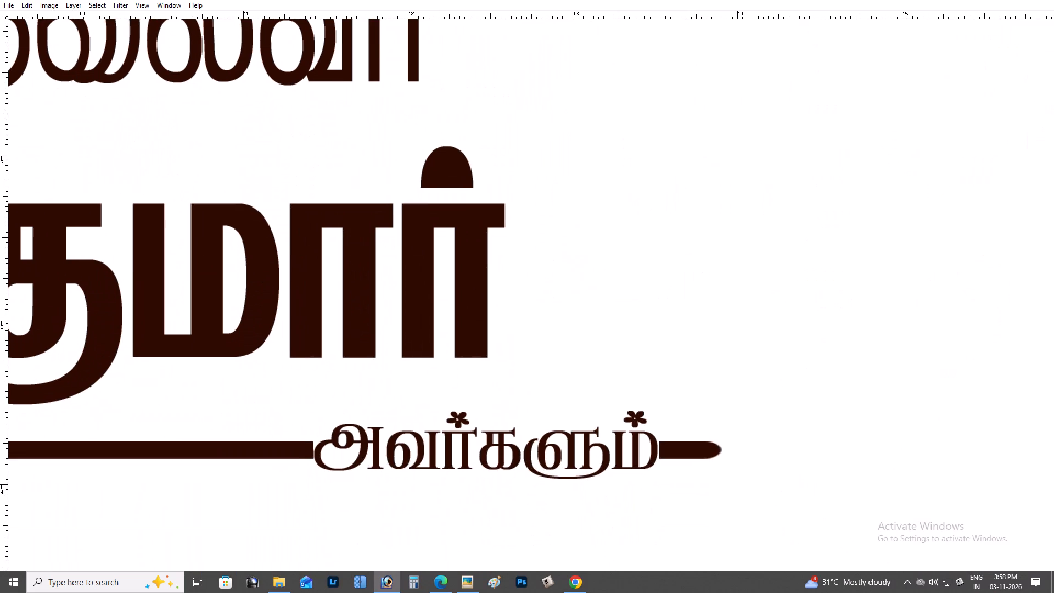
key(Up)
key(Right)
Switch the text input to Tamil Typewriter and change "அவர்களும்" in the divider bar below the MP's name to "அவர்களுக்கும்".
key(ctrl+minus)
key(ctrl+minus)
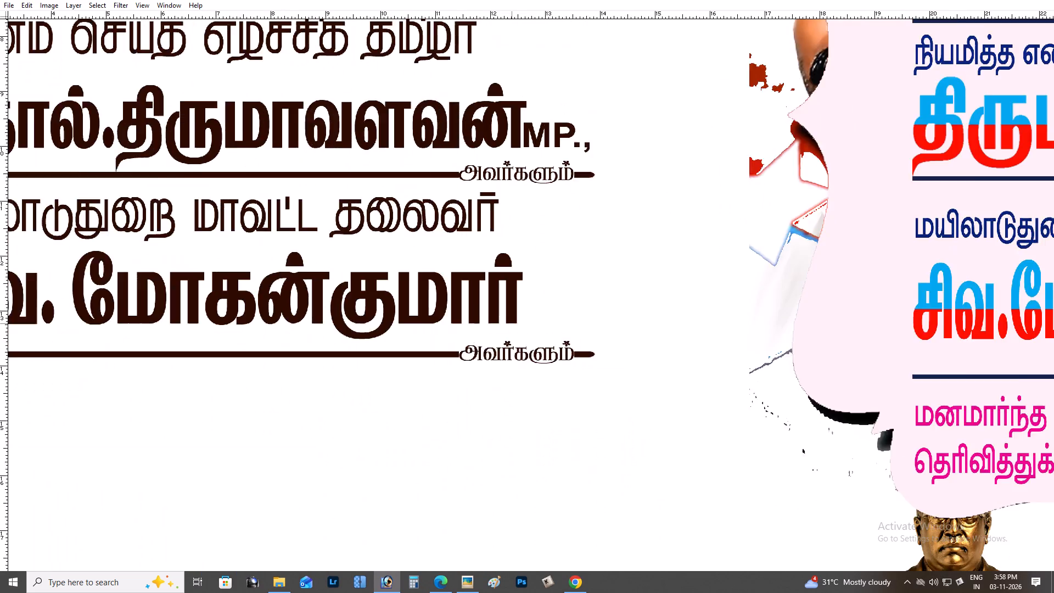
key(ctrl+minus)
scroll(522, 321, up, 3)
key(ctrl+minus)
scroll(526, 318, up, 1)
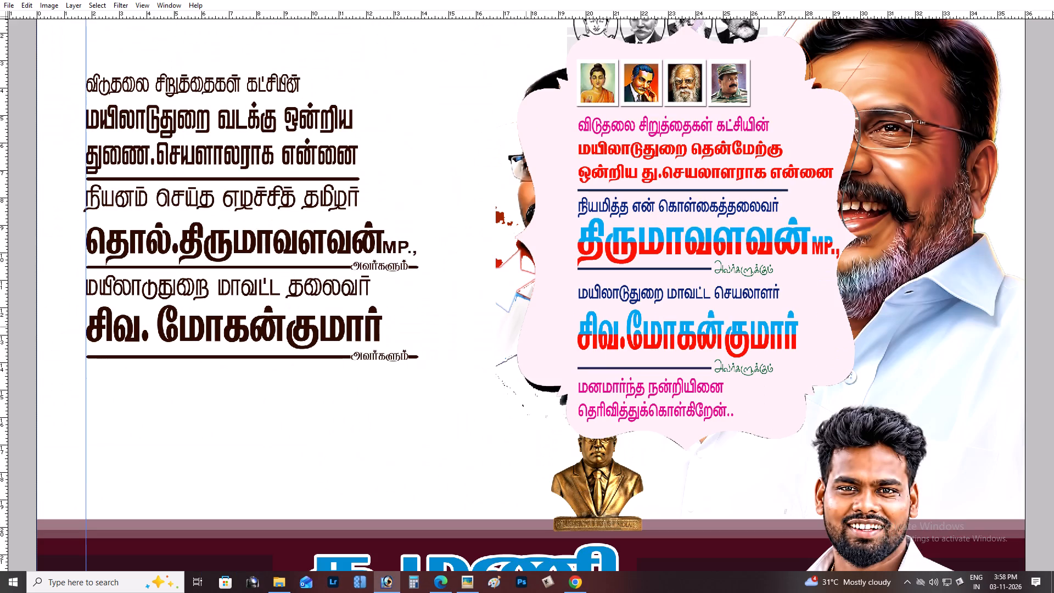
key(ctrl+plus)
key(ctrl+plus)
key(ctrl+plus)
key(space)
key(space)
key(space)
key(space)
key(space)
key(space)
key(space)
key(space)
key(space)
key(space)
drag(433, 304, 638, 360)
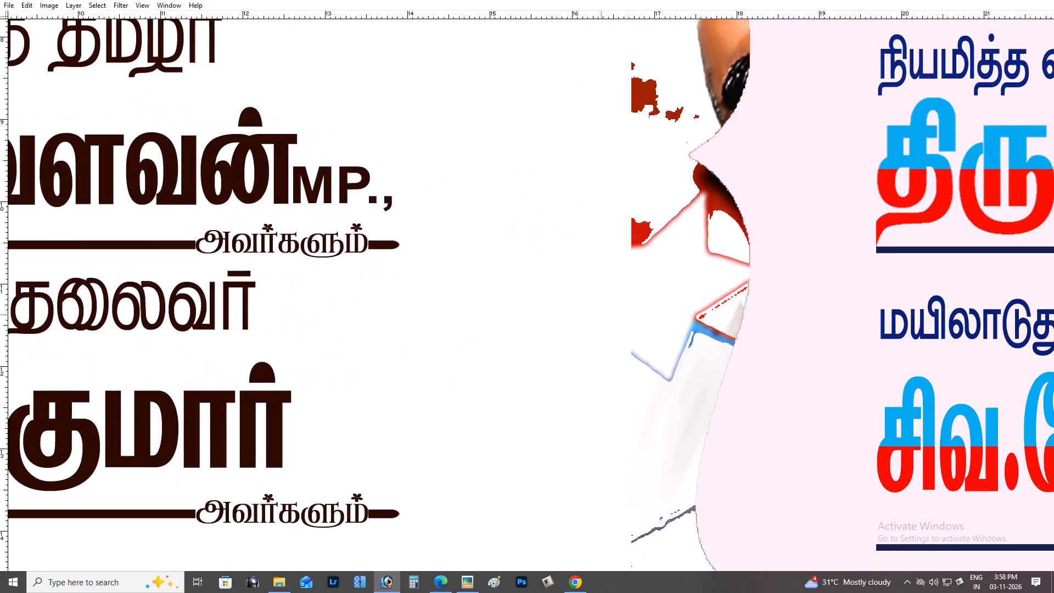
drag(564, 319, 838, 367)
key(ctrl+plus)
key(space)
click(962, 589)
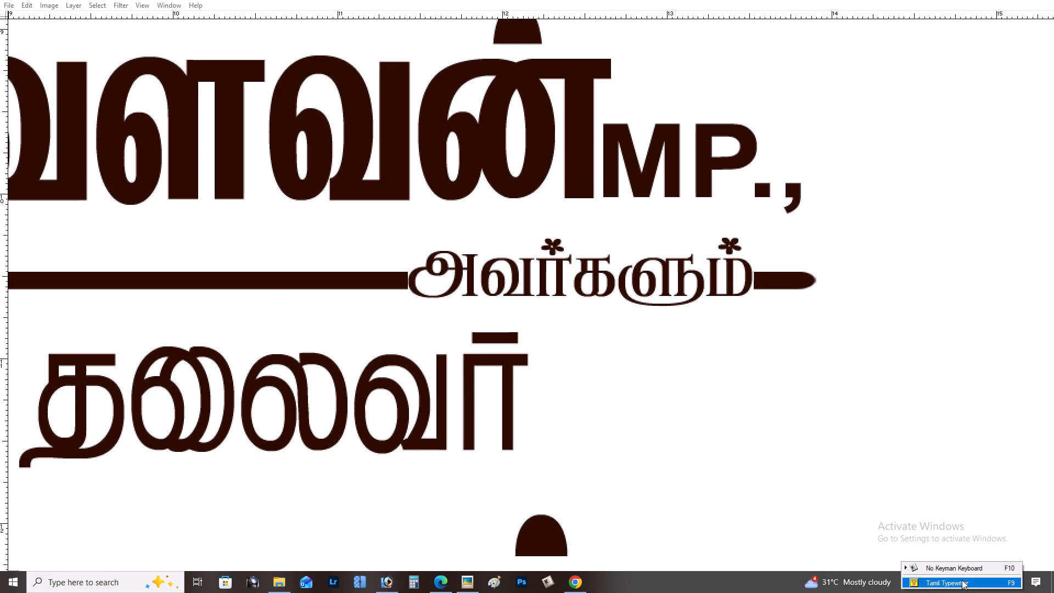
click(962, 580)
key(Tab)
click(45, 187)
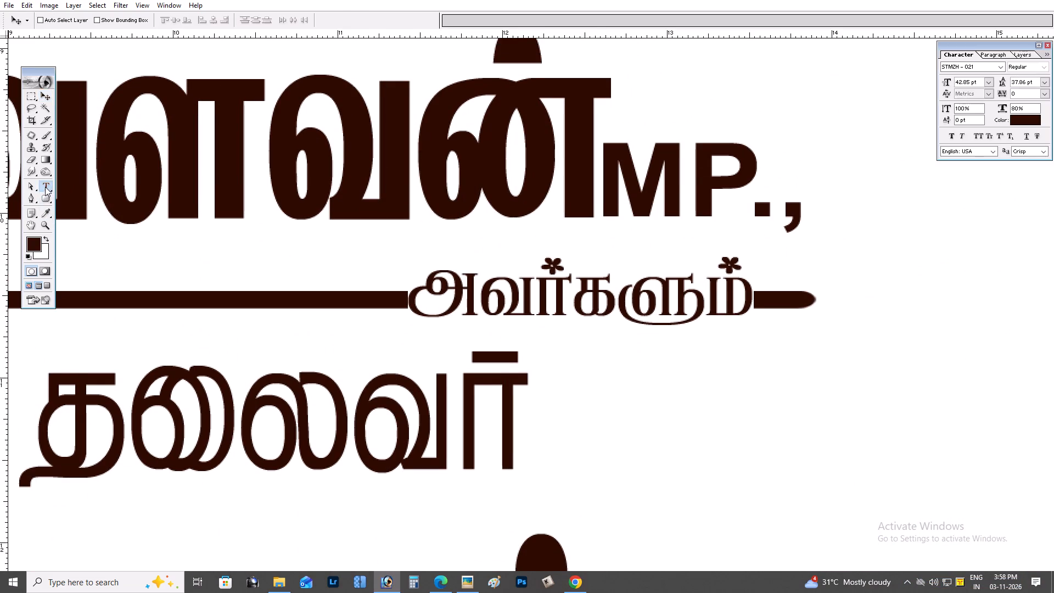
key(Tab)
click(704, 272)
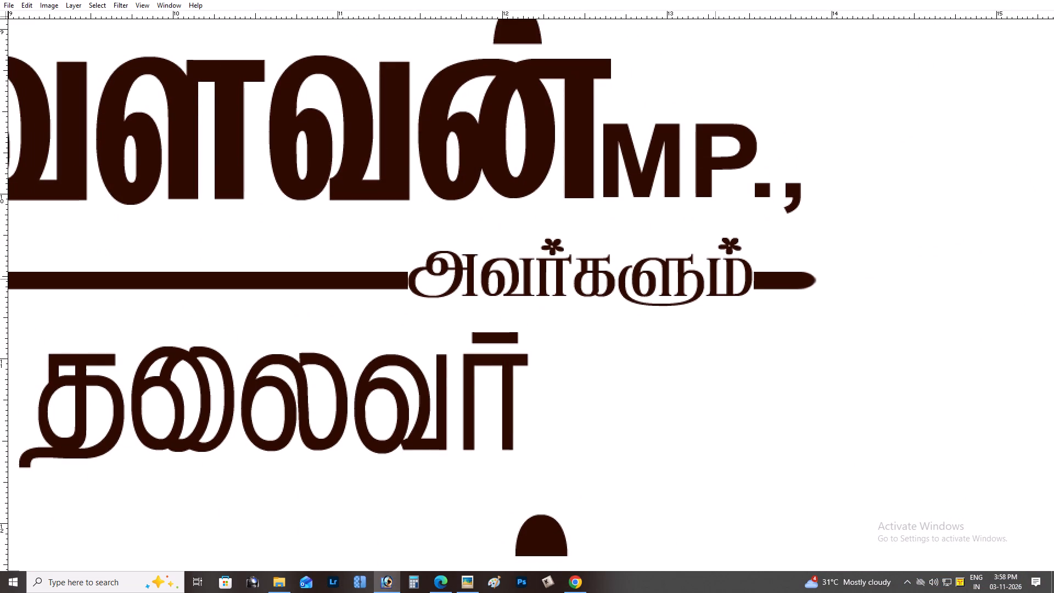
key(ctrl+Return)
click(711, 305)
key(f)
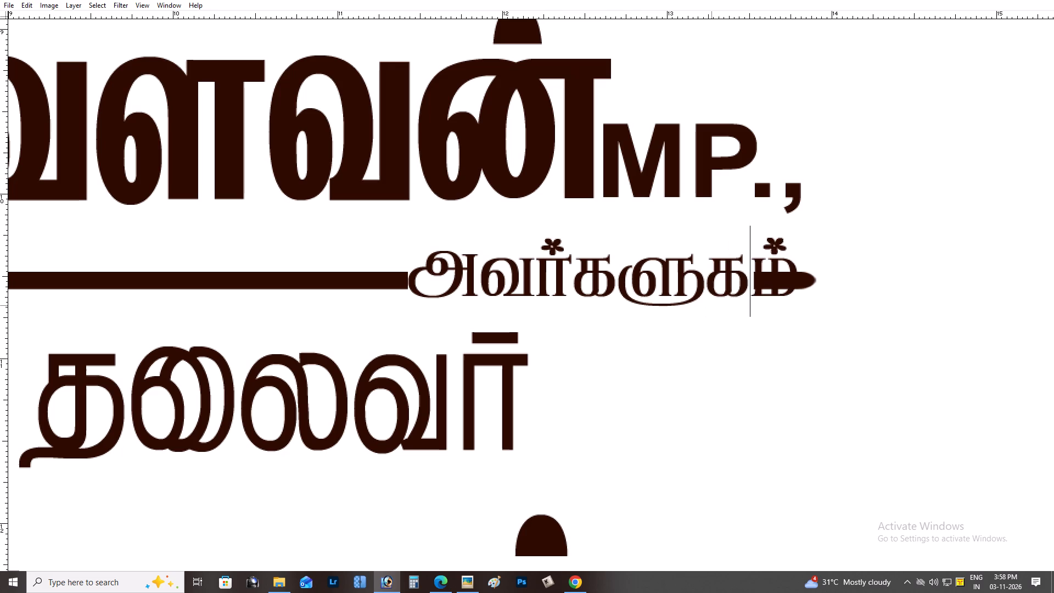
text(;F)
key(ctrl+Return)
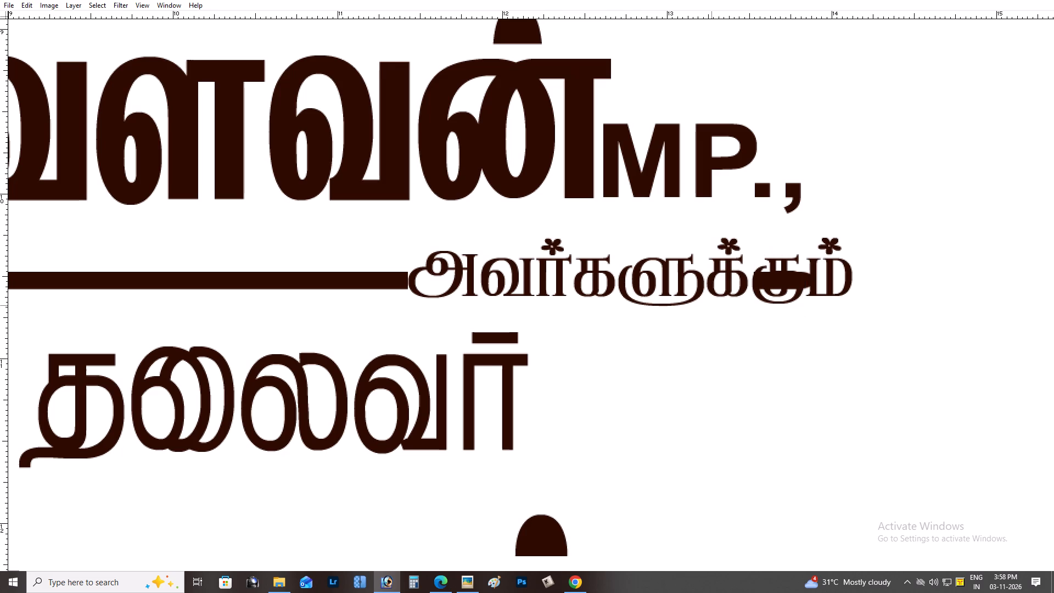
key(v)
key(v)
key(v)
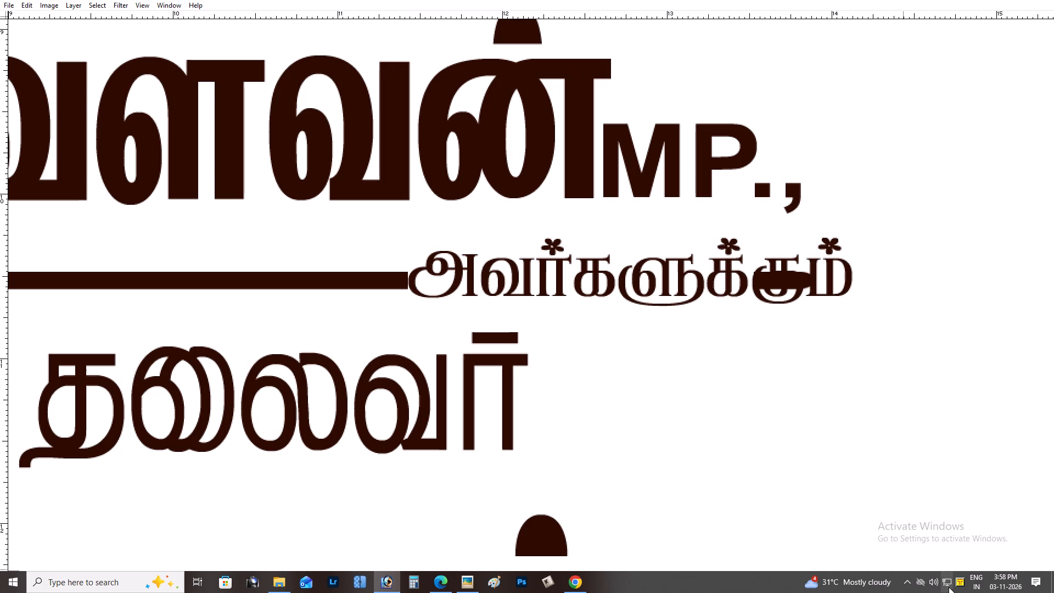
Turn off Tamil keyboard input and move the upper bar's "அவர்களுக்கும்" left until it meets the bar's rounded end piece.
click(954, 585)
click(962, 566)
key(v)
shift+drag(628, 294, 614, 294)
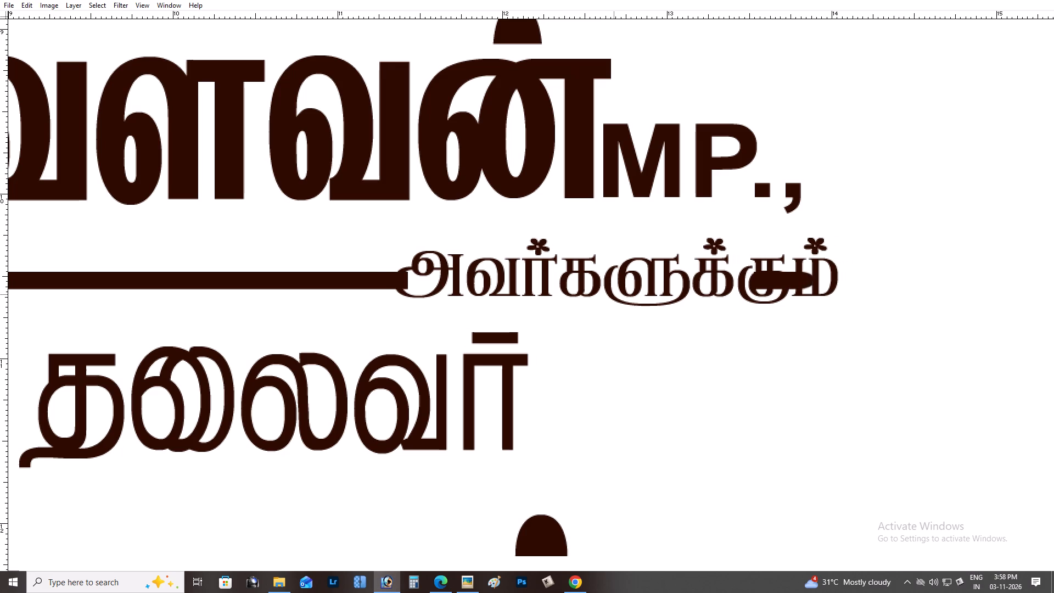
shift+drag(614, 294, 528, 301)
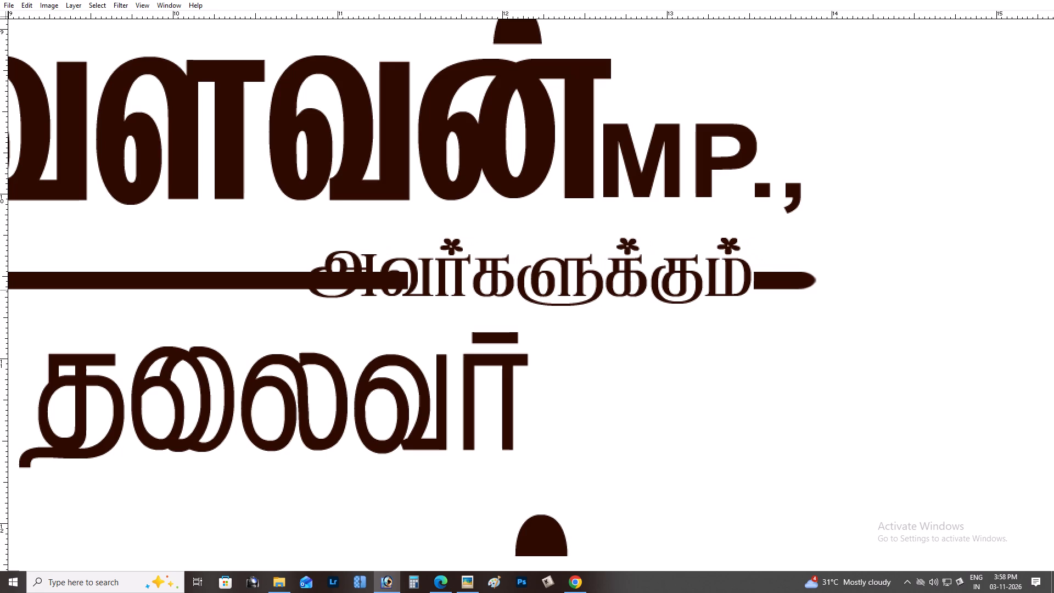
Cut away the part of the upper divider bar that overlaps the first letters of "அவர்களுக்கும்".
right_click(300, 282)
click(309, 286)
key(m)
drag(301, 260, 444, 316)
key(Right)
key(Right)
key(Right)
key(Right)
key(Right)
key(ctrl+x)
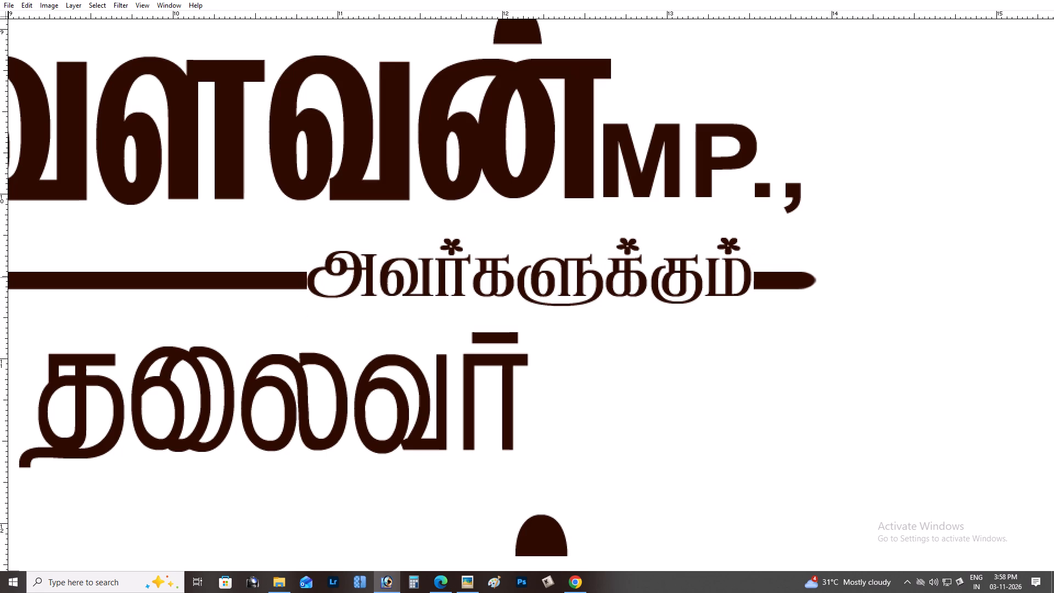
Trim the remaining sliver of the upper divider bar where its cut end touches the first letter of "அவர்களுக்கும்".
drag(300, 273, 326, 311)
key(Up)
key(Up)
key(Up)
key(Up)
key(Up)
key(Right)
key(Right)
key(Right)
key(Right)
key(ctrl+Right)
key(ctrl+x)
key(b)
Delete the old divider bar below the district leader's name.
key(ctrl+minus)
key(ctrl+minus)
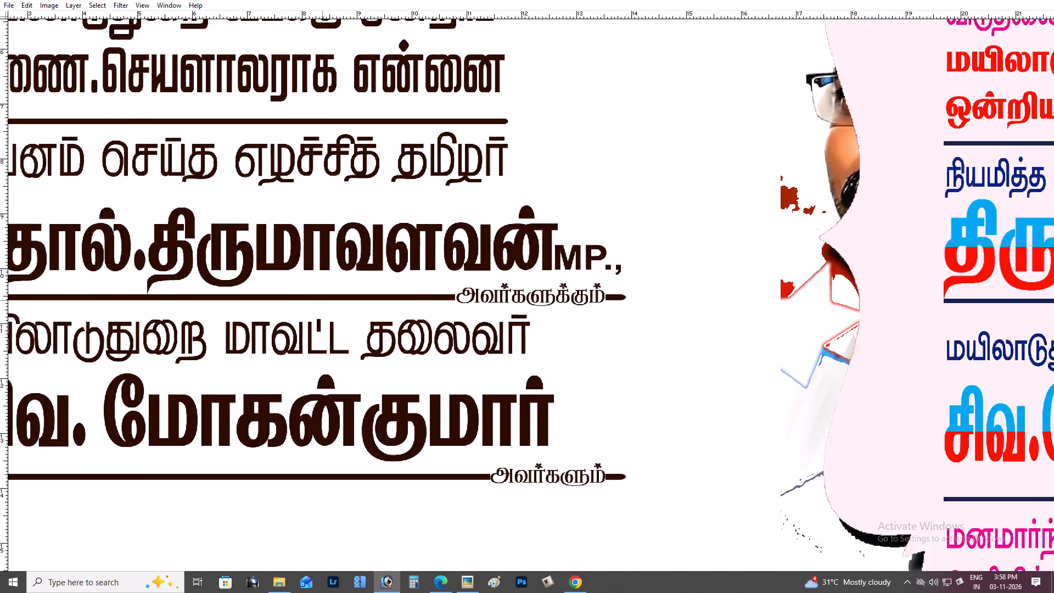
key(ctrl+minus)
key(ctrl+minus)
key(v)
right_click(319, 390)
click(325, 395)
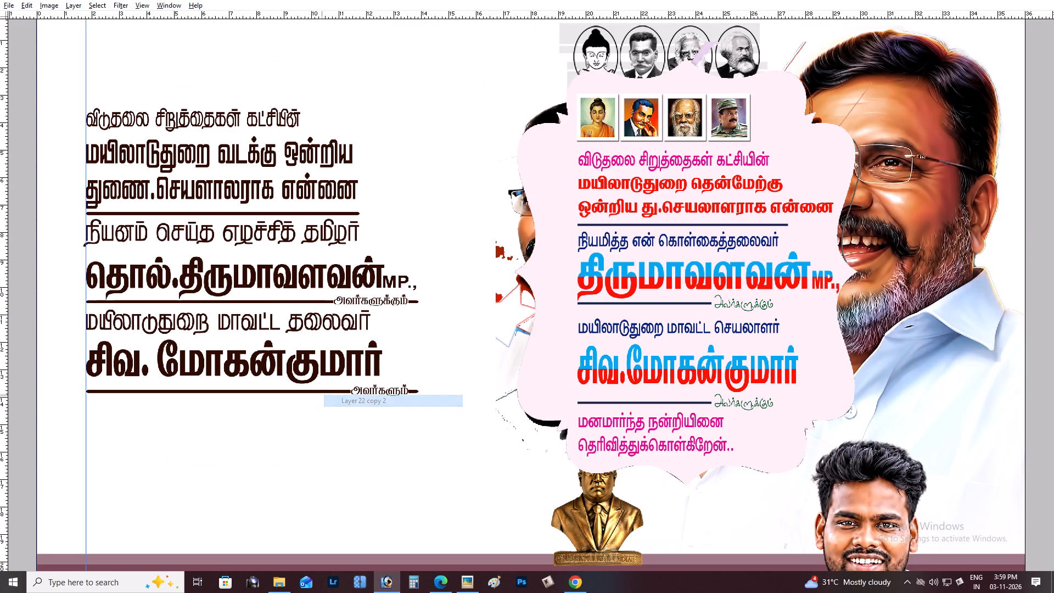
key(alt+semicolon)
key(alt+semicolon)
key(alt+semicolon)
key(z)
drag(349, 367, 440, 414)
key(space)
drag(420, 412, 459, 419)
key(v)
key(alt+l)
key(alt+l)
key(alt+l)
scroll(470, 417, up, 1)
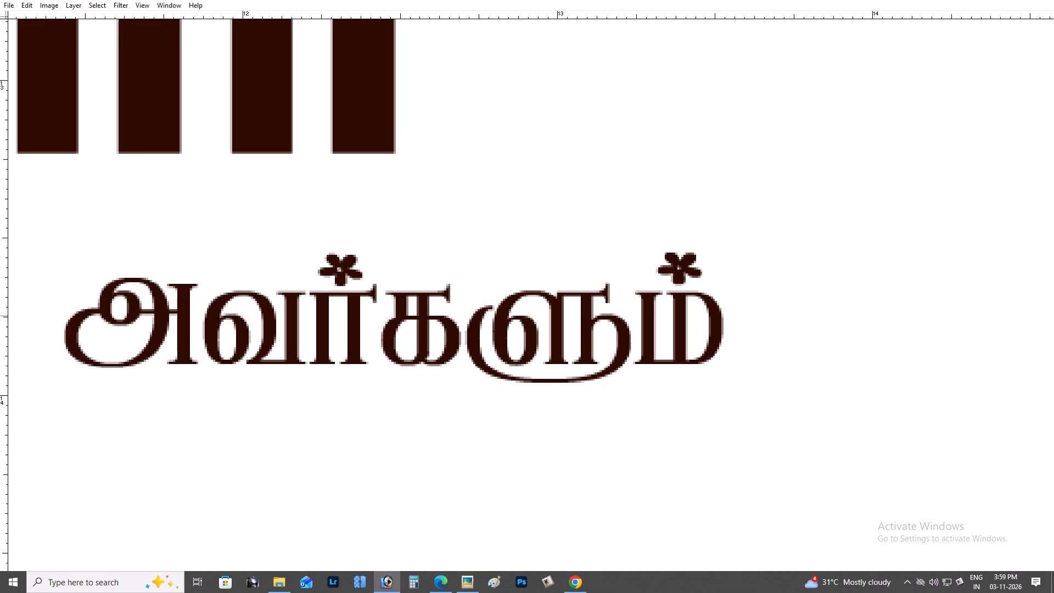
Delete the word "அவர்களும்" left below the district leader's name.
right_click(354, 316)
click(362, 320)
key(alt+semicolon)
key(alt+semicolon)
key(alt+l)
key(alt+l)
key(alt+l)
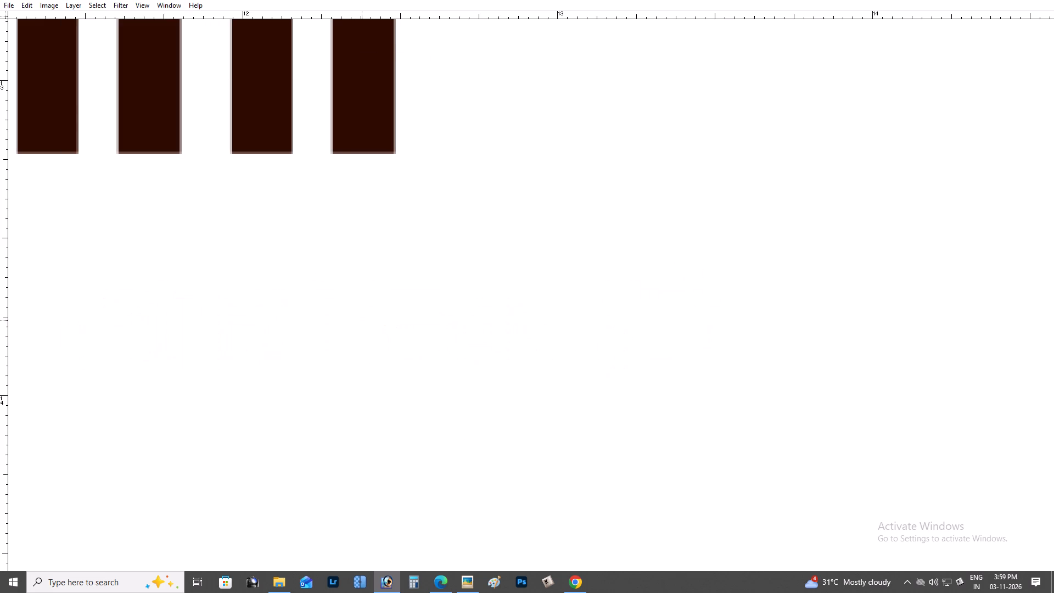
Duplicate the trimmed divider bar from below the MP's name and place the copy below the district leader's name.
key(ctrl+minus)
key(ctrl+minus)
key(ctrl+minus)
key(ctrl+minus)
right_click(349, 132)
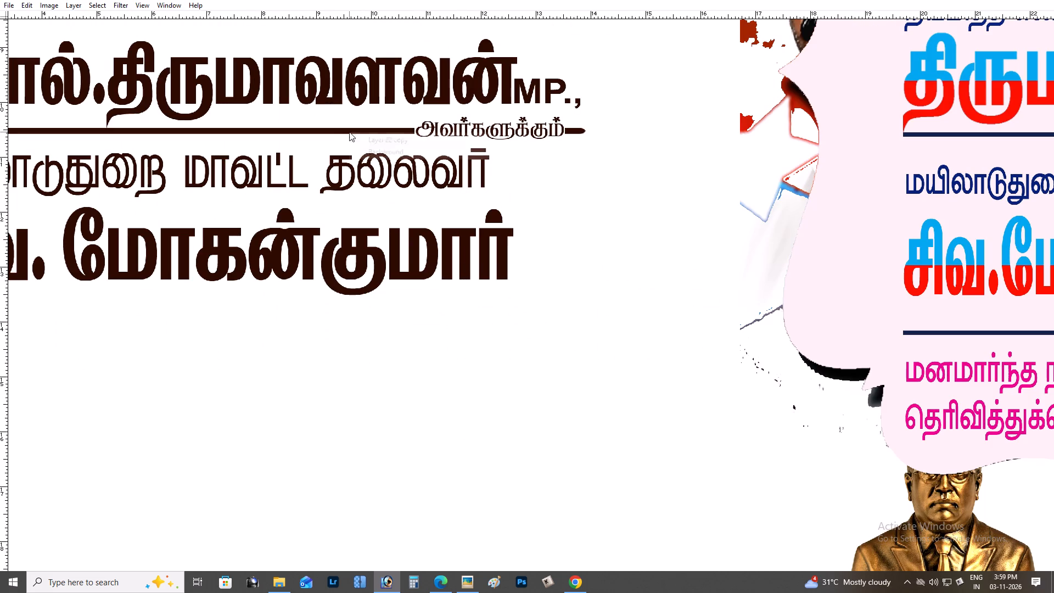
click(356, 136)
key(ctrl+j)
shift+drag(387, 142, 394, 322)
Duplicate "அவர்களுக்கும்" from the upper bar and position the copy in the lower bar's gap, nudging it up to line up.
right_click(436, 125)
click(444, 131)
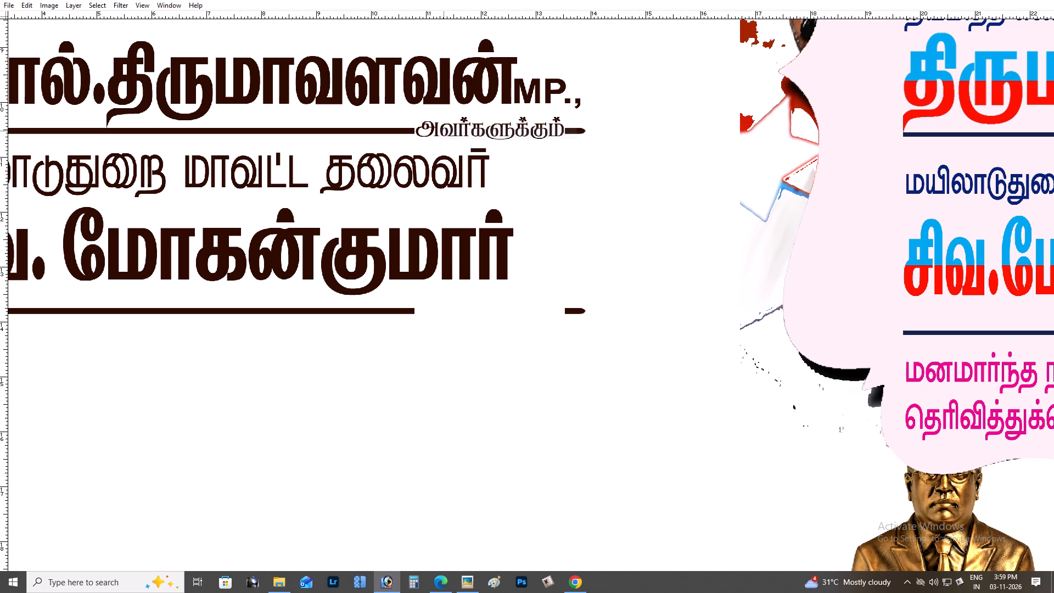
key(ctrl+j)
shift+drag(467, 126, 473, 309)
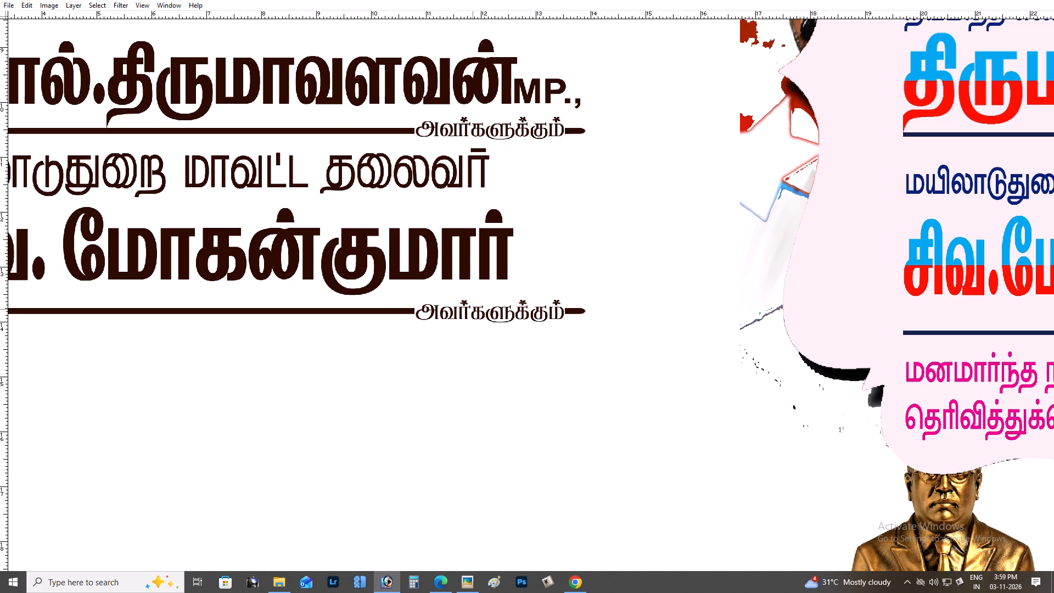
key(Up)
key(Up)
key(Up)
key(Up)
key(Up)
key(Up)
key(Up)
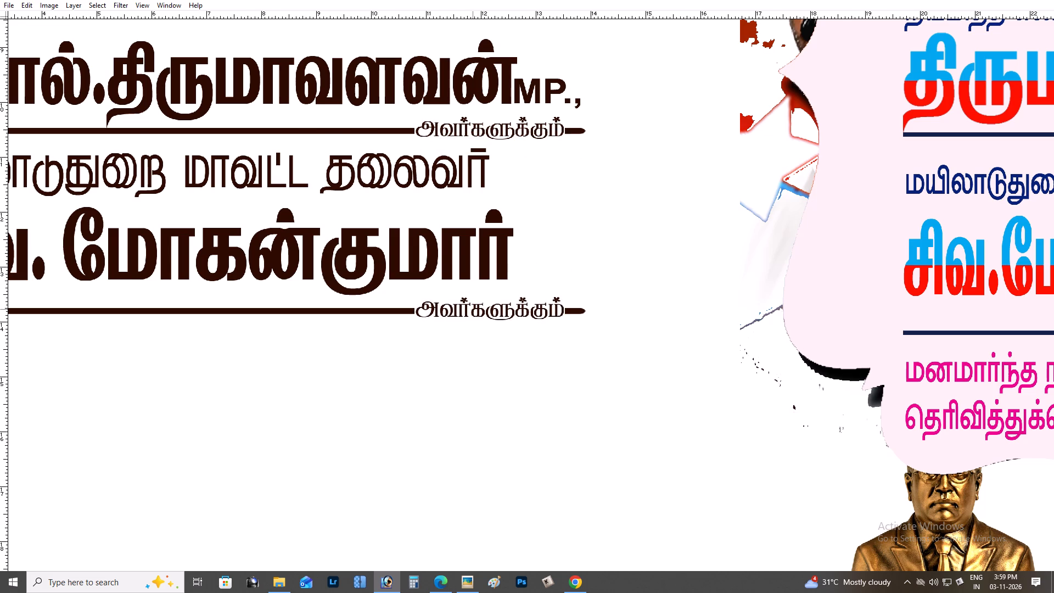
Review the whole banner, comparing the rewritten text block with the pink panel's wording and layout.
key(ctrl+minus)
key(ctrl+minus)
scroll(405, 293, up, 4)
key(ctrl+minus)
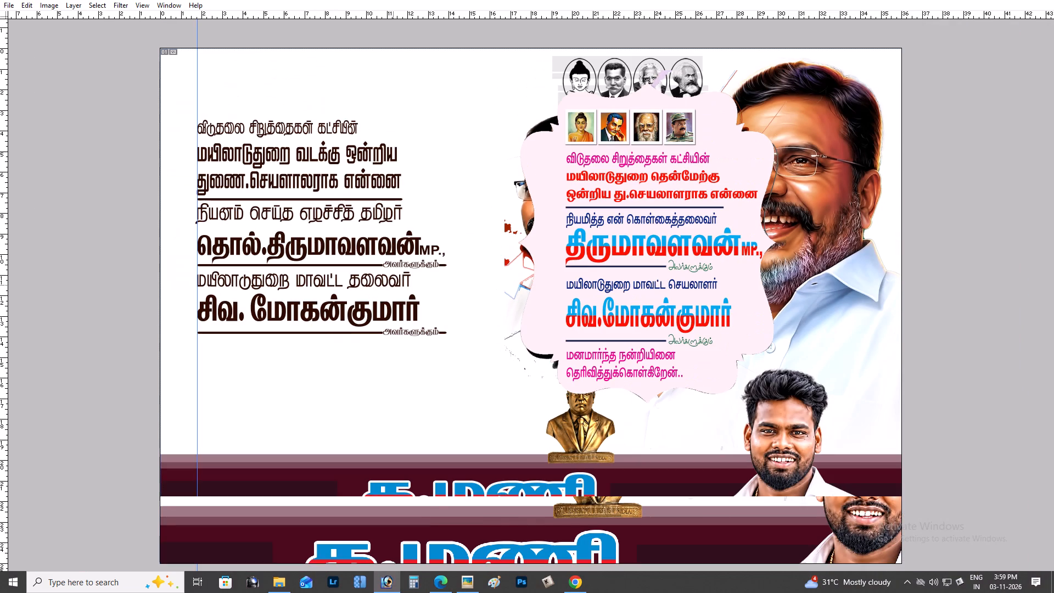
scroll(435, 268, up, 2)
scroll(433, 254, down, 2)
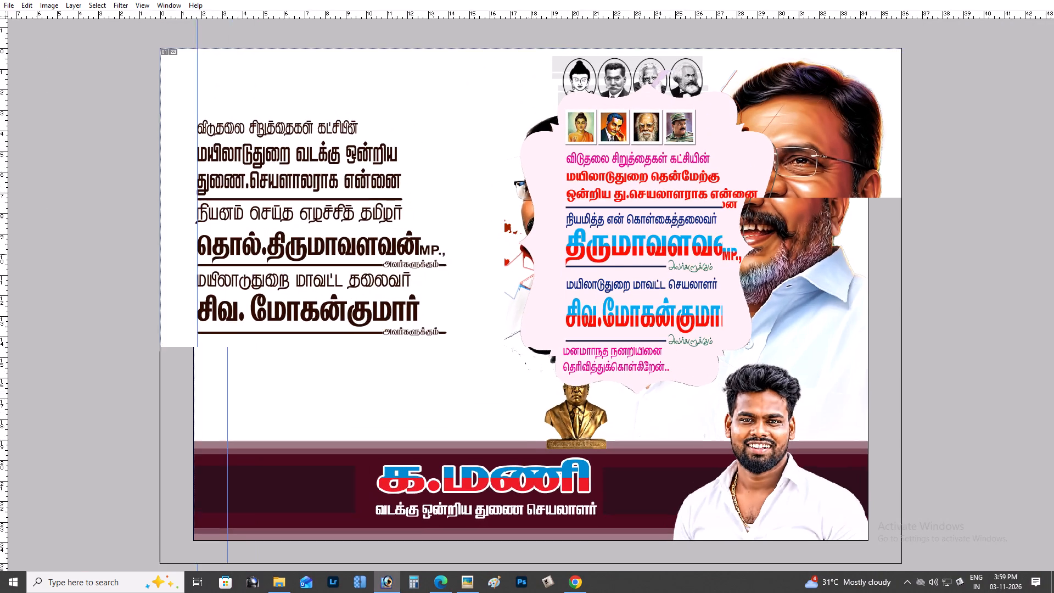
scroll(434, 253, down, 1)
scroll(457, 245, up, 2)
scroll(457, 245, down, 4)
scroll(457, 245, up, 2)
scroll(457, 245, down, 1)
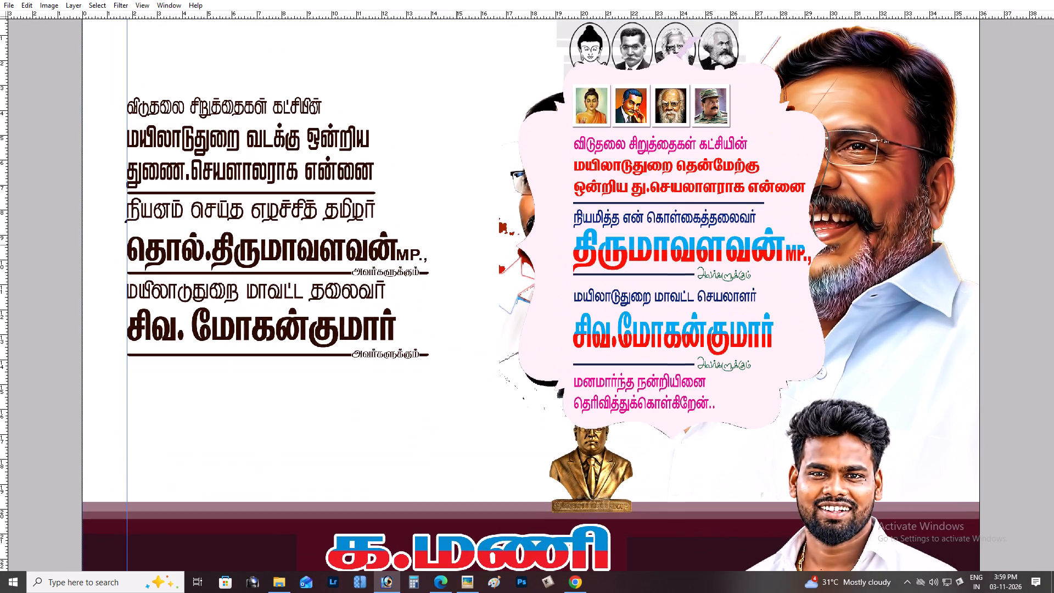
scroll(457, 245, down, 2)
Duplicate the two-line text "மயிலாடுதுறை வடக்கு ஒன்றிய துணை.செயளாலராக என்னை" and place the copy below the lower divider bar, aligned with the vertical guide.
key(ctrl+plus)
key(ctrl+plus)
key(space)
key(space)
key(space)
key(space)
key(space)
key(space)
key(space)
key(space)
key(space)
key(space)
key(space)
key(space)
key(space)
key(space)
key(space)
key(space)
key(space)
key(space)
key(space)
key(space)
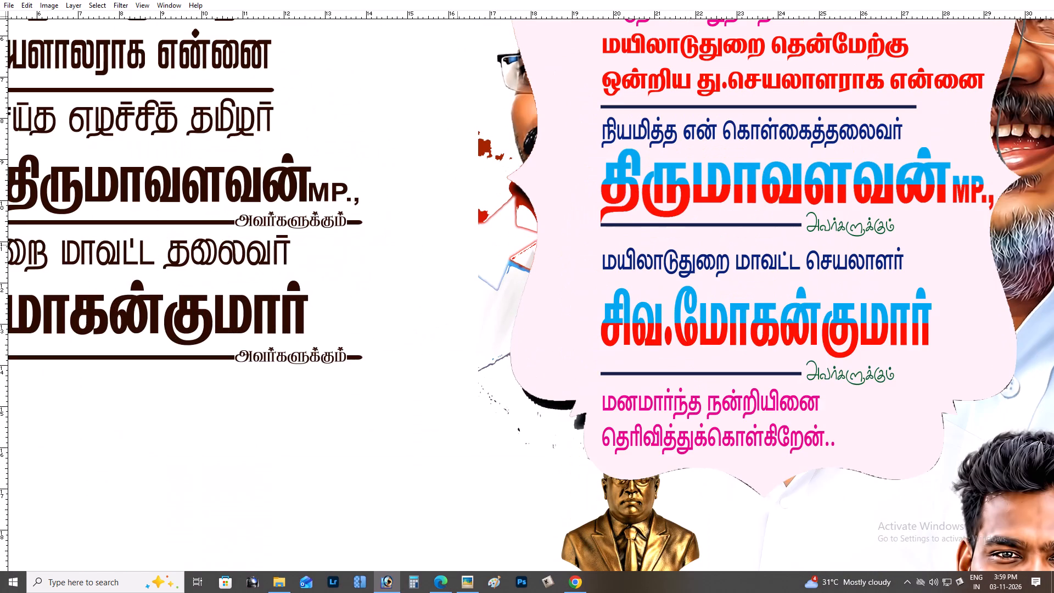
drag(457, 245, 538, 245)
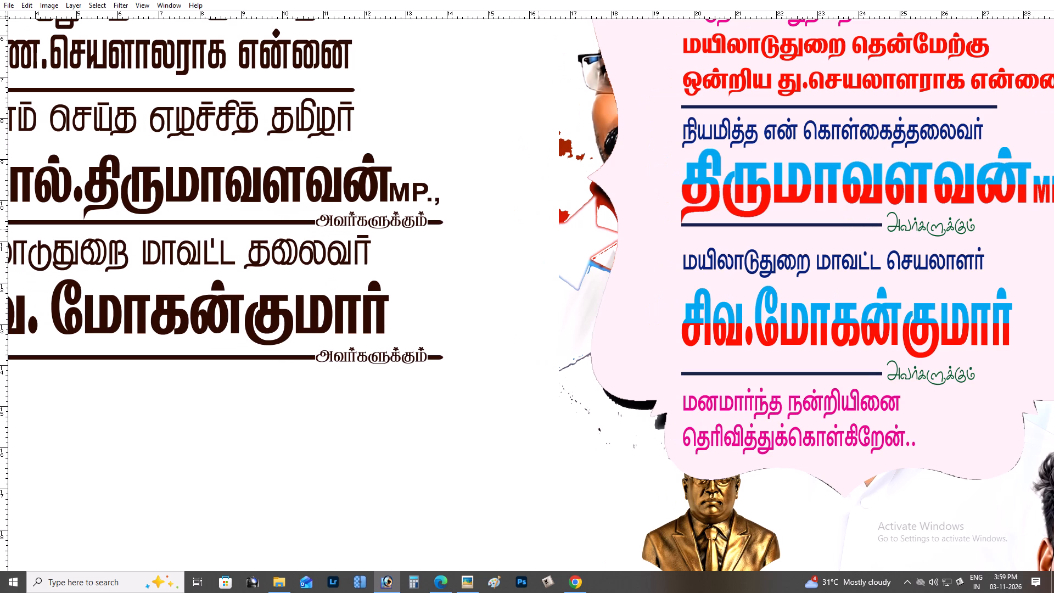
key(space)
key(space)
key(space)
key(space)
key(space)
key(space)
key(space)
key(space)
key(space)
key(space)
key(space)
key(space)
key(space)
key(space)
key(space)
key(space)
key(space)
drag(466, 255, 622, 239)
click(438, 232)
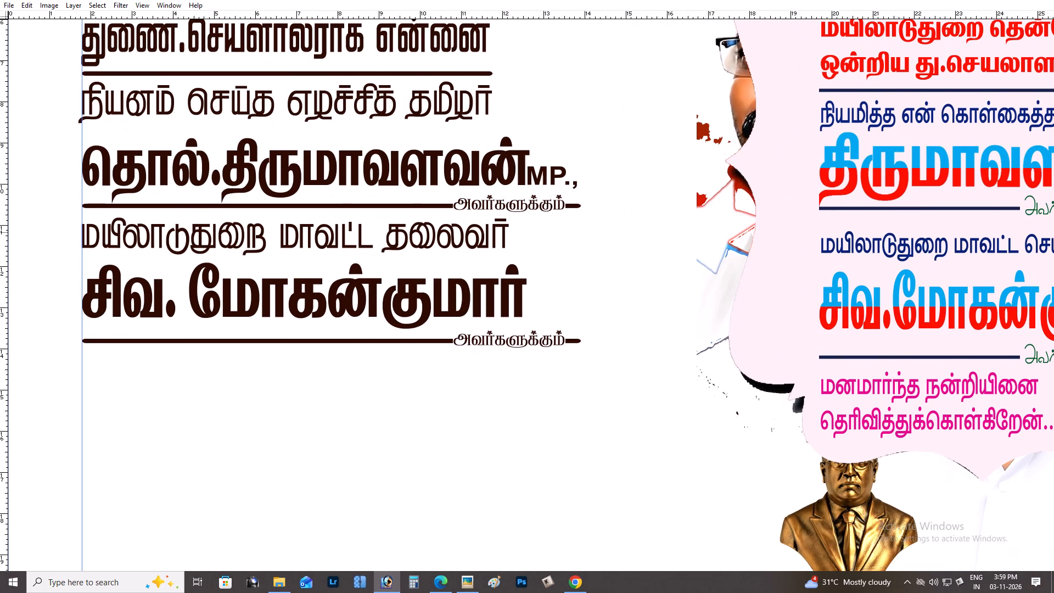
right_click(267, 38)
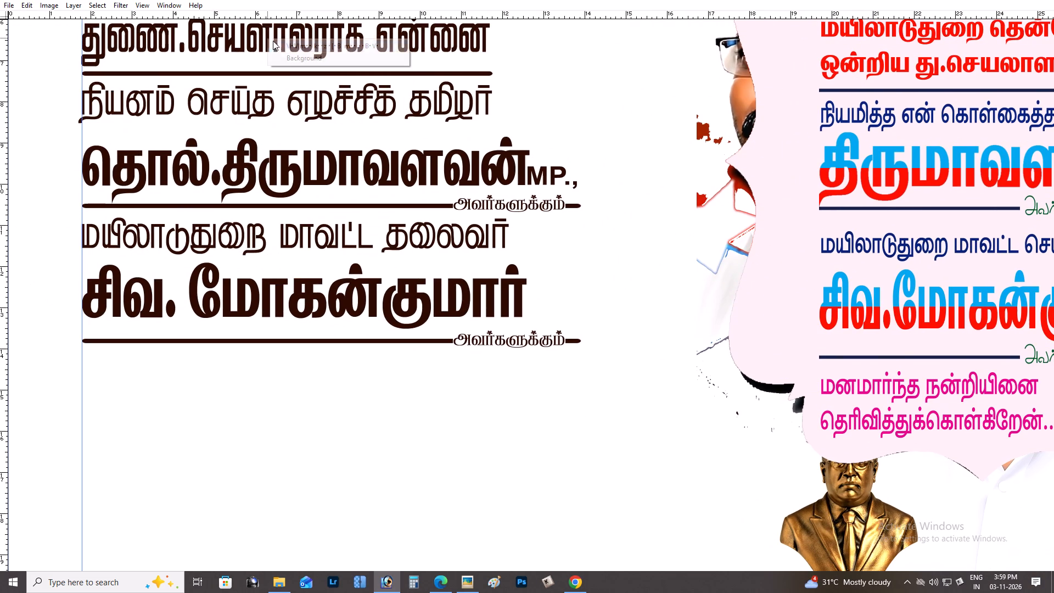
click(278, 44)
drag(279, 45, 287, 48)
key(ctrl+z)
alt+drag(288, 45, 295, 435)
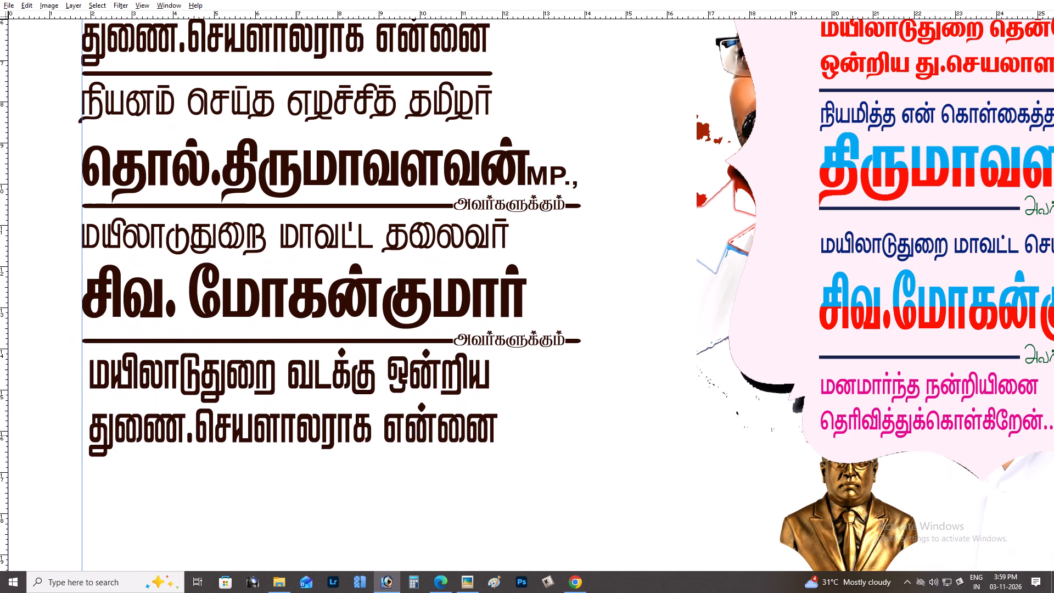
alt+drag(295, 435, 291, 430)
shift+drag(295, 424, 295, 429)
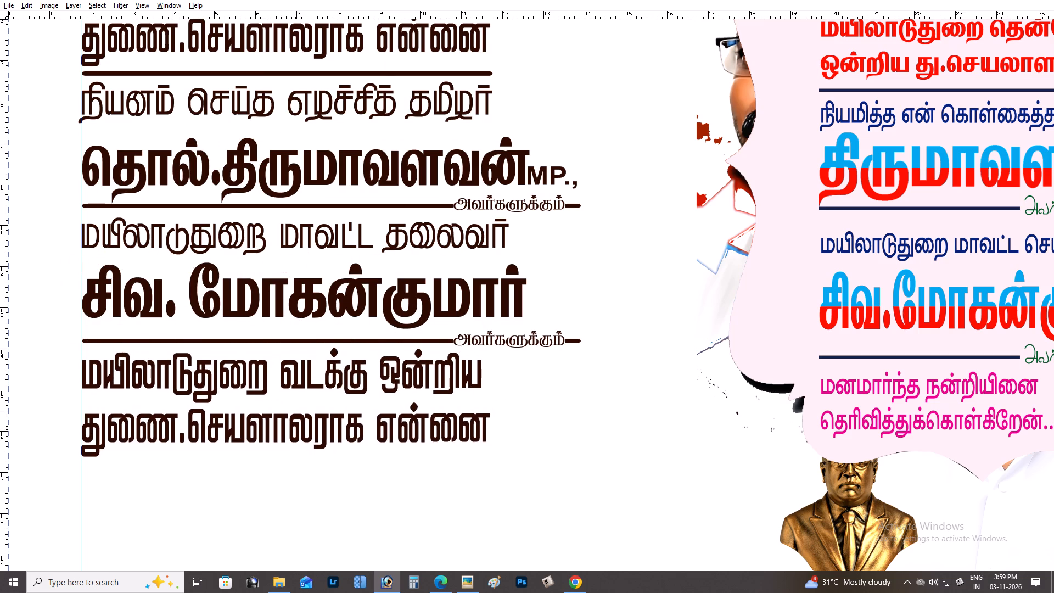
shift+drag(295, 429, 295, 430)
Move the copied two-line text slightly down from the lower divider bar, keeping it aligned with the vertical guide.
key(ctrl+minus)
key(ctrl+minus)
key(ctrl+minus)
scroll(299, 416, up, 3)
scroll(300, 415, down, 3)
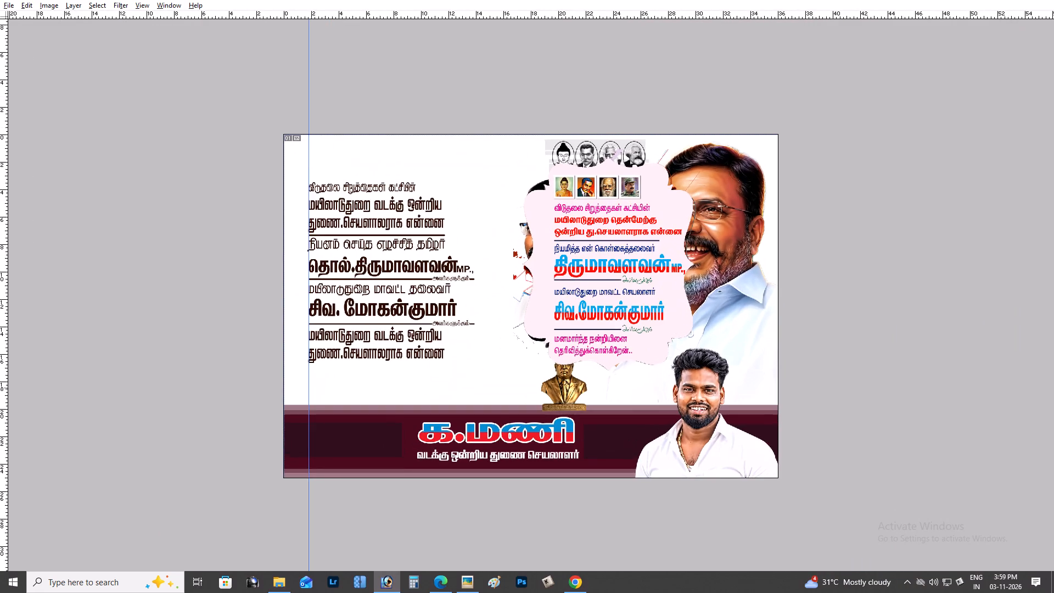
key(z)
drag(295, 265, 433, 408)
key(space)
drag(430, 393, 473, 415)
key(v)
drag(377, 372, 389, 372)
key(ctrl+z)
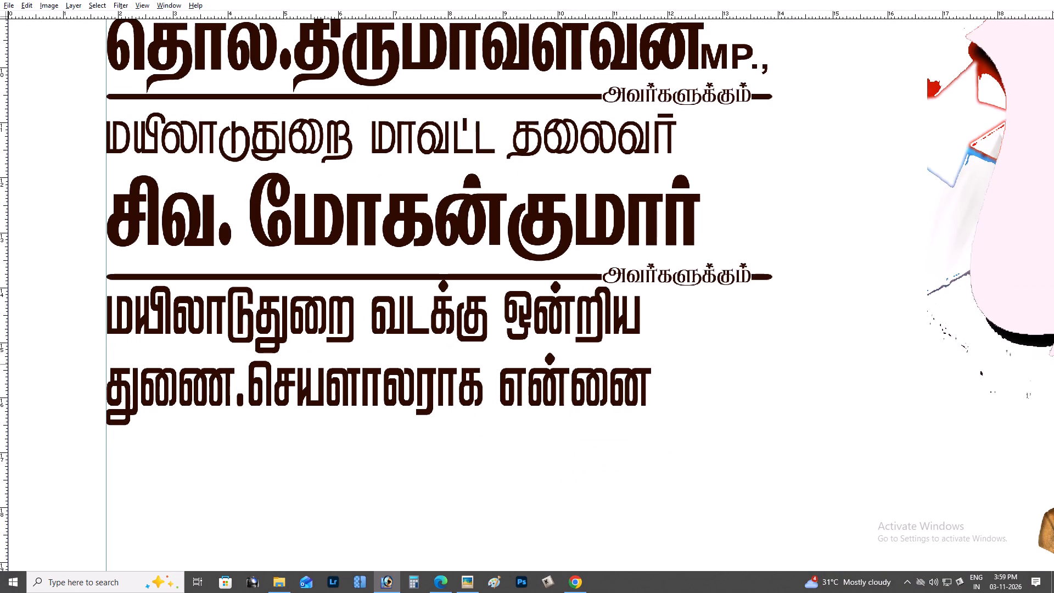
shift+drag(391, 363, 391, 370)
With the Tamil Typewriter keyboard active, replace the copied block's first line with "மனமார்ந்த", keeping the second line separate.
key(t)
triple_click(372, 331)
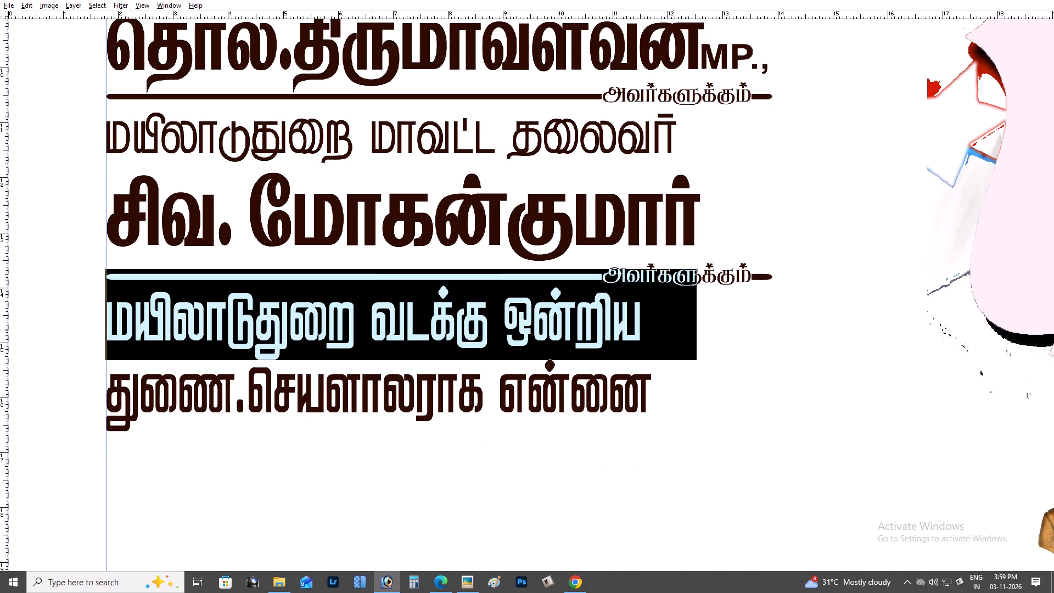
click(372, 331)
click(967, 584)
double_click(961, 584)
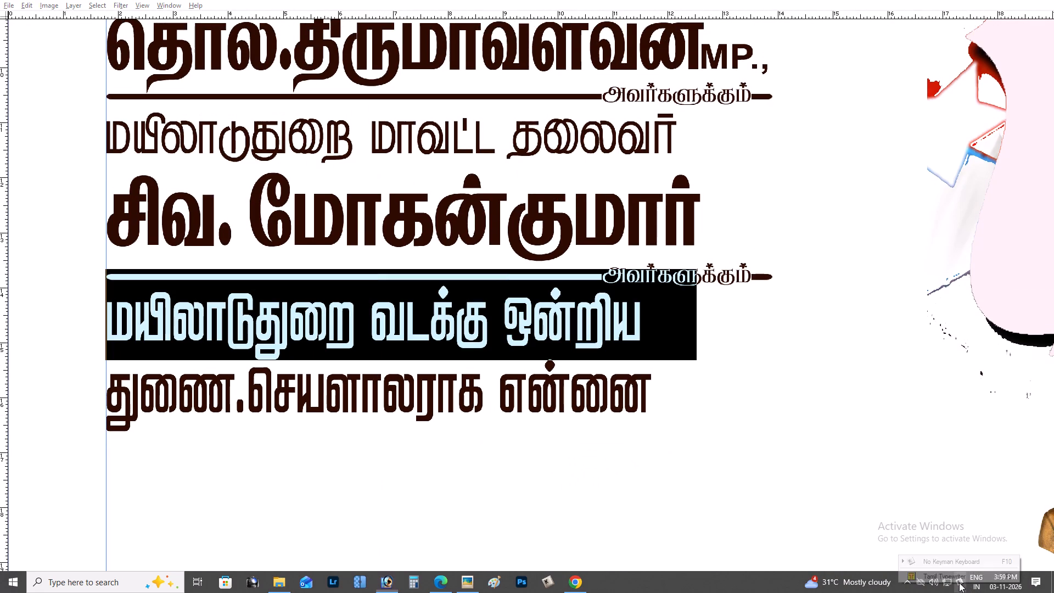
click(959, 579)
key(k)
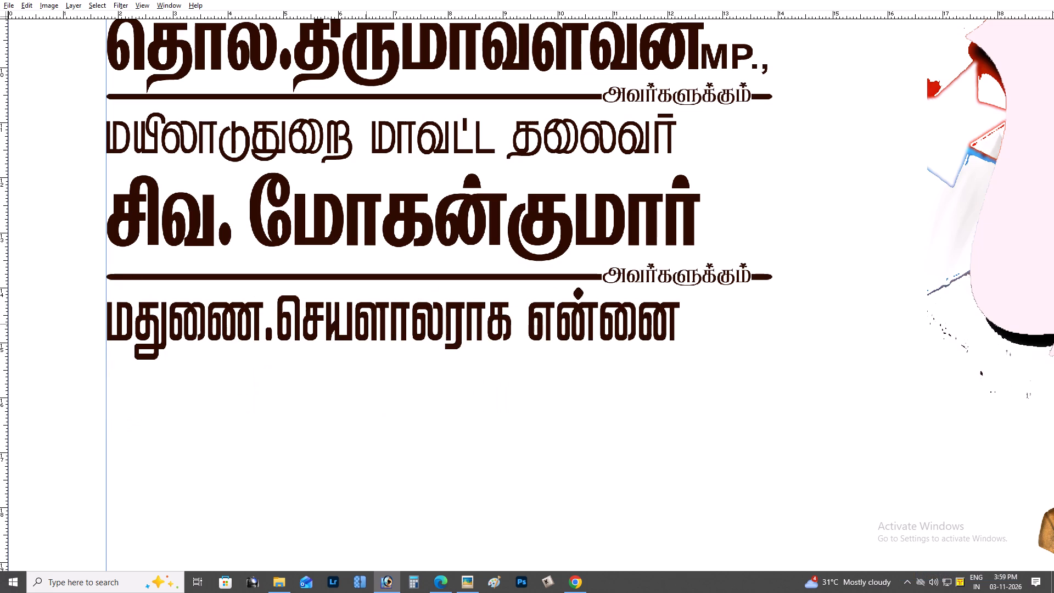
key(Return)
click(150, 326)
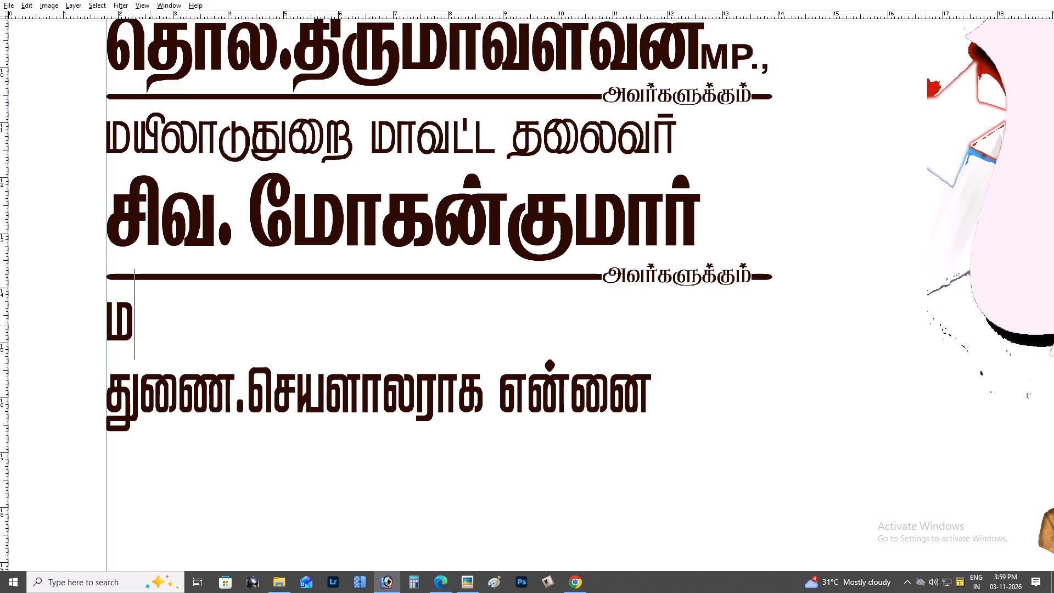
key(d)
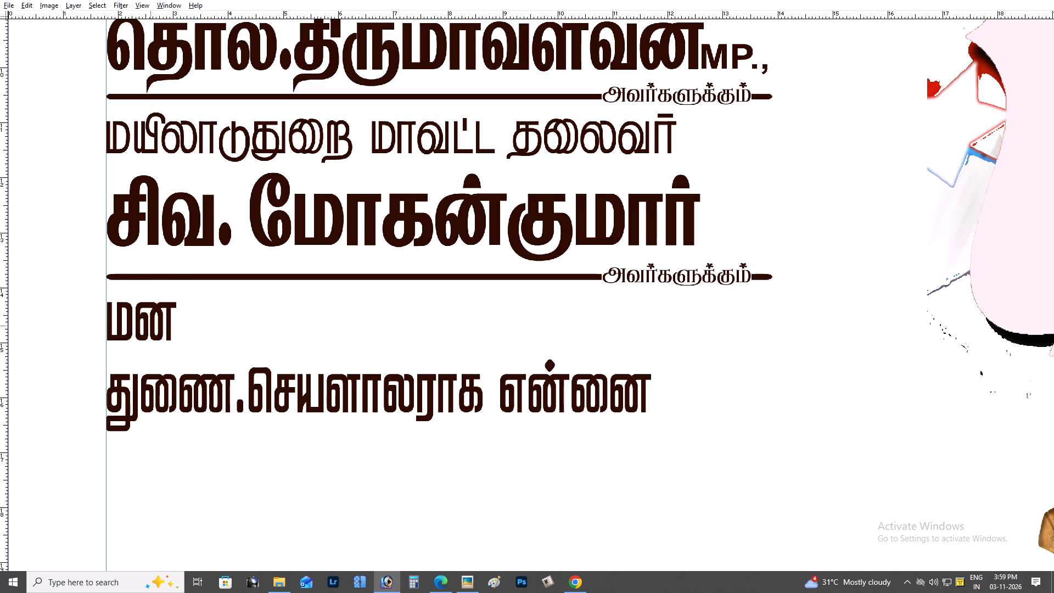
text(khu;r)
key(BackSpace)
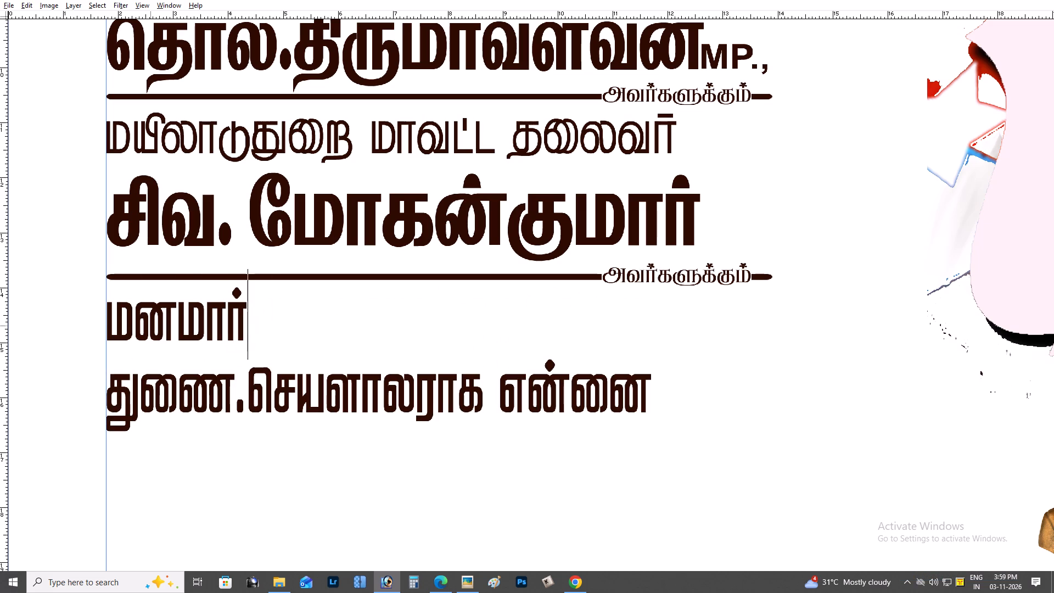
text(e;)
text(j)
key(space)
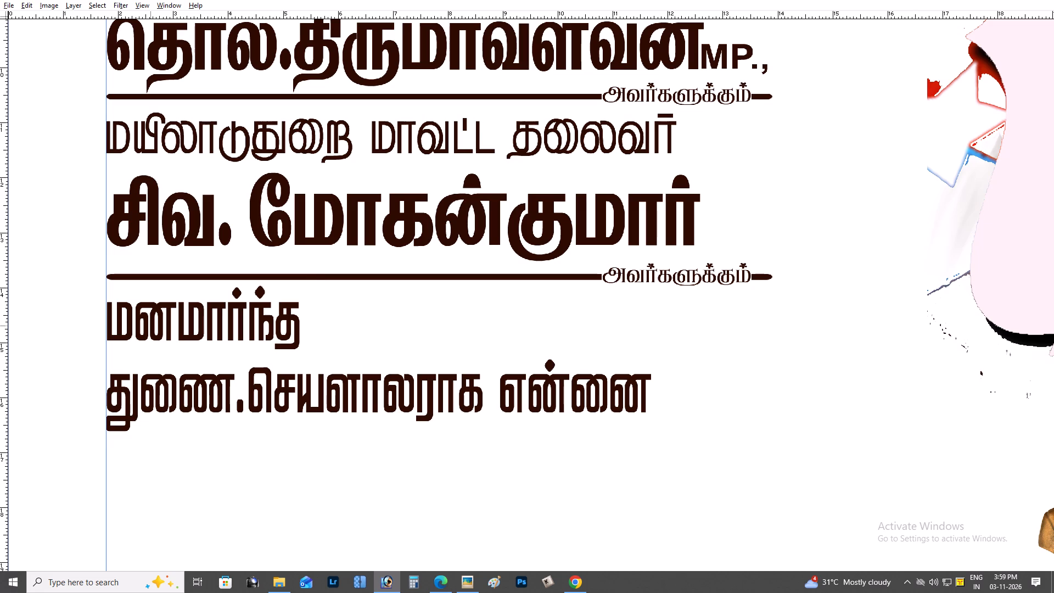
Complete the first line below the lower divider bar by adding "நன்றியினை" after "மனமார்ந்த".
key(e)
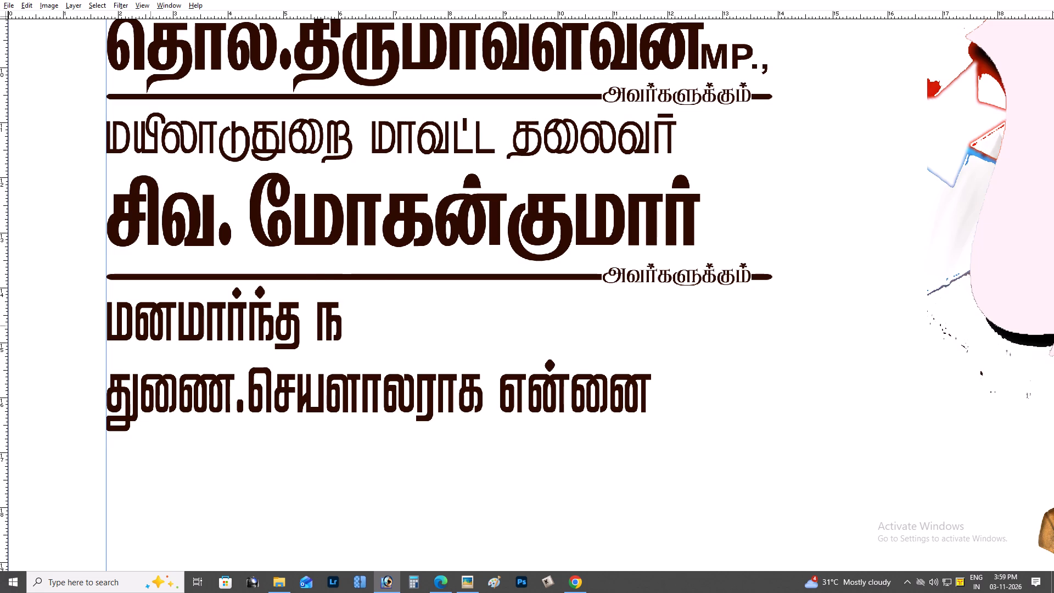
key(d)
text('q[)
key(BackSpace)
key(BackSpace)
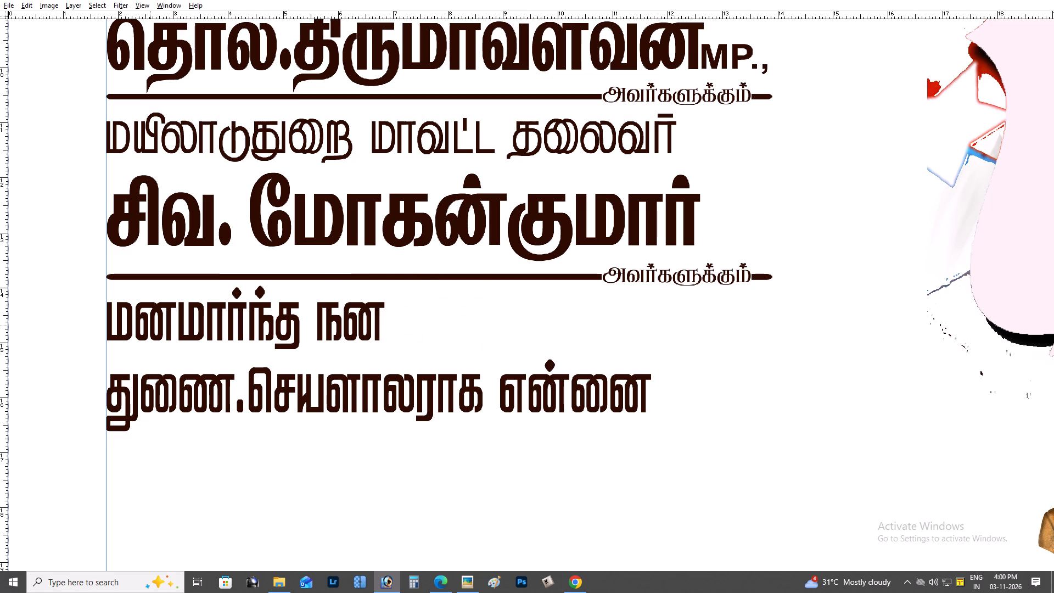
key(semicolon)
text(w[)
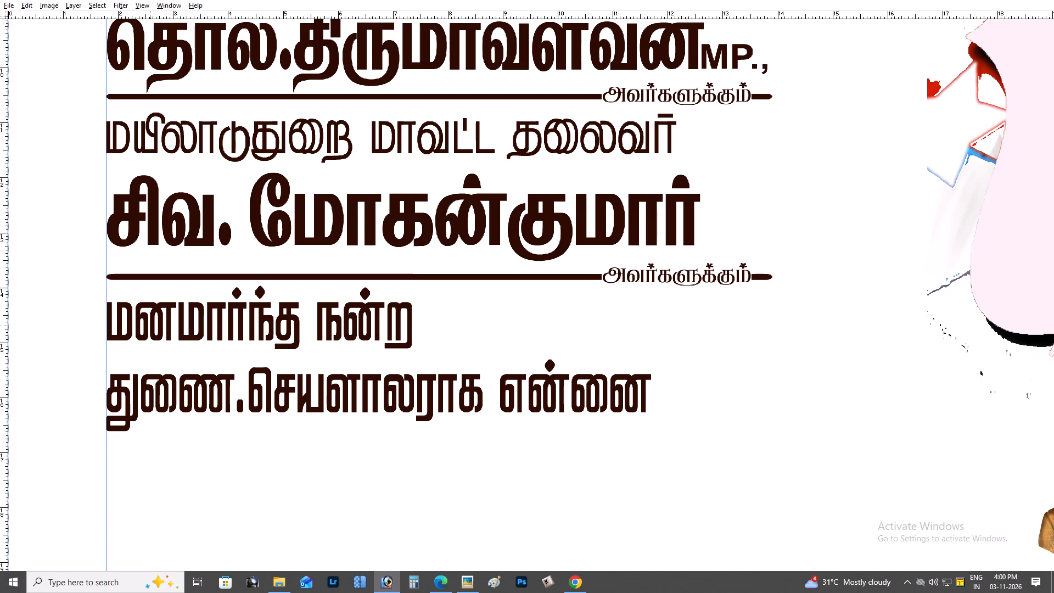
key(p)
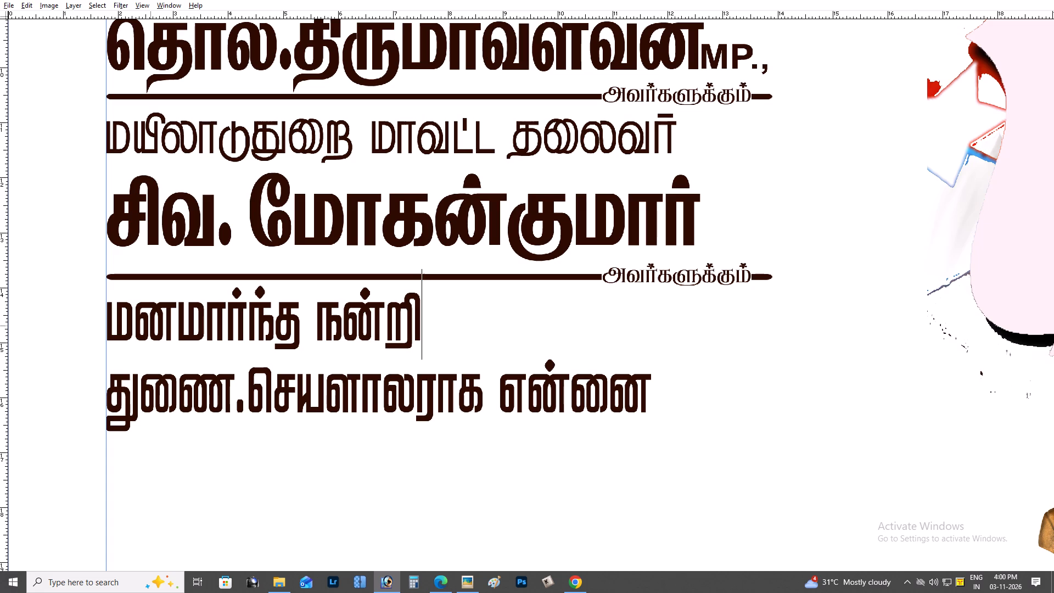
text(ap)
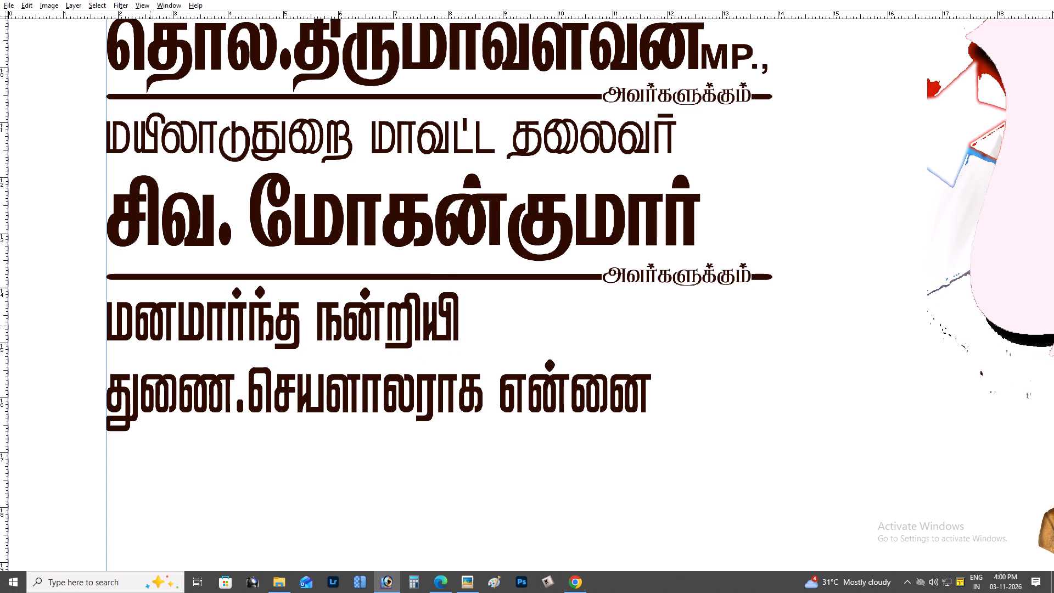
text(id)
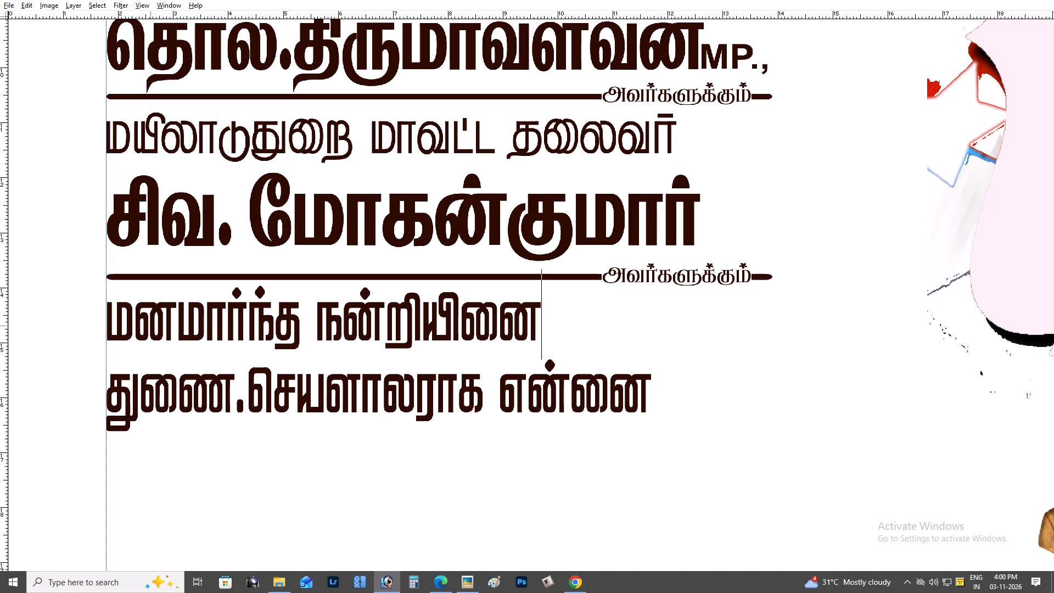
key(ctrl+Return)
Replace the second line "துணை.செயளாலராக என்னை" of the closing text with "தெரிவித்துகொள்கிரேன்.!".
key(ctrl+minus)
key(ctrl+minus)
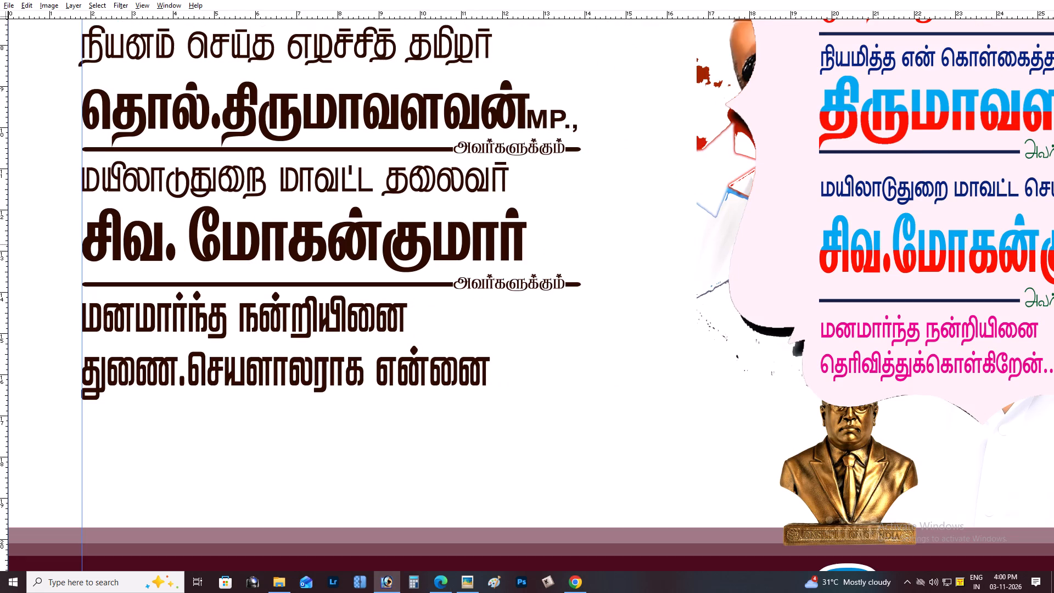
click(349, 406)
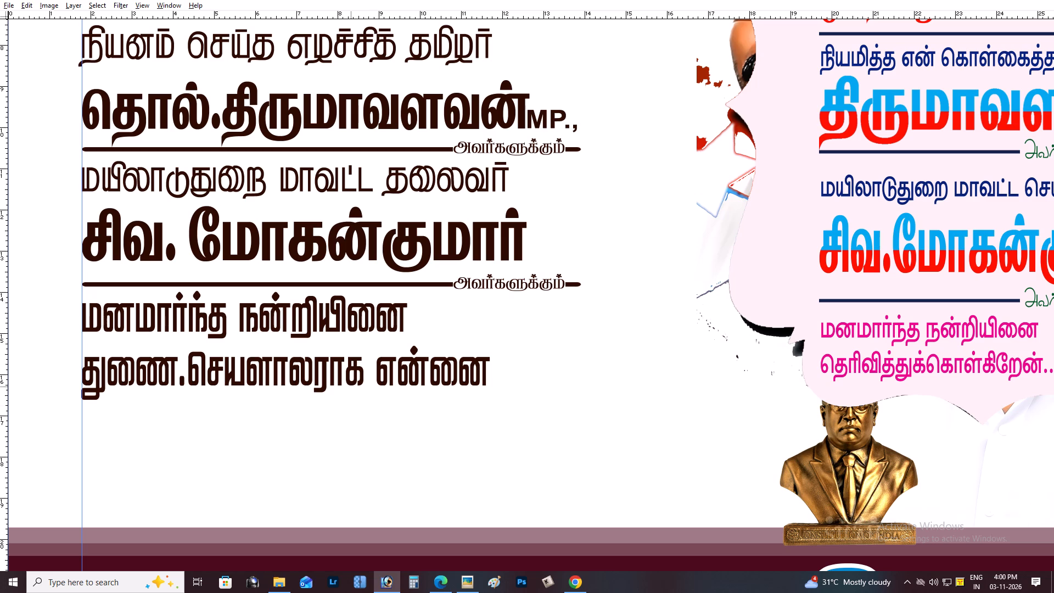
key(ctrl+Return)
key(alt+l)
key(alt+l)
key(alt+l)
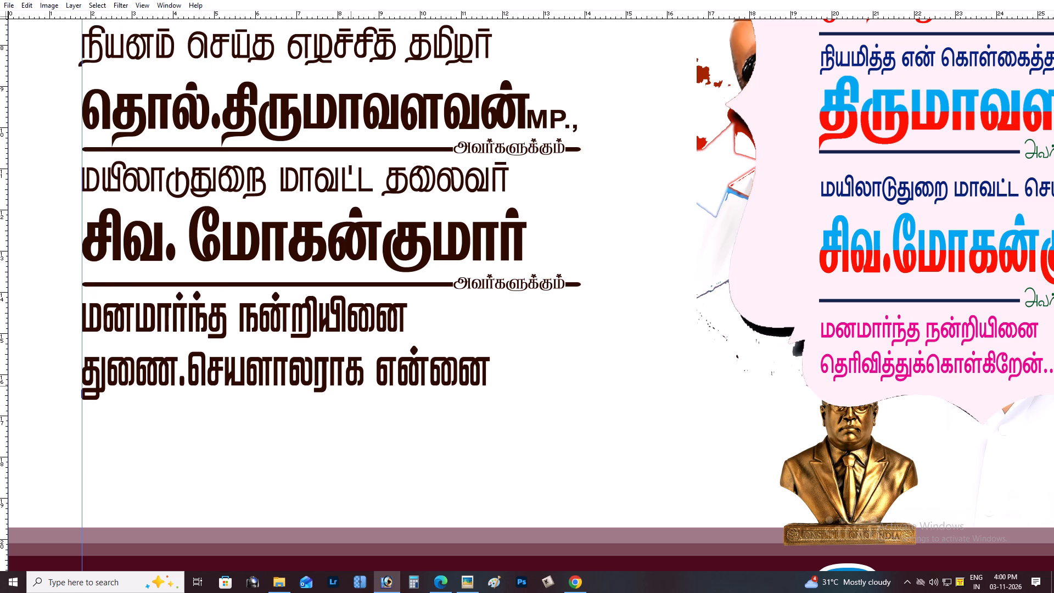
triple_click(348, 374)
key(ctrl+Return)
key(ctrl+minus)
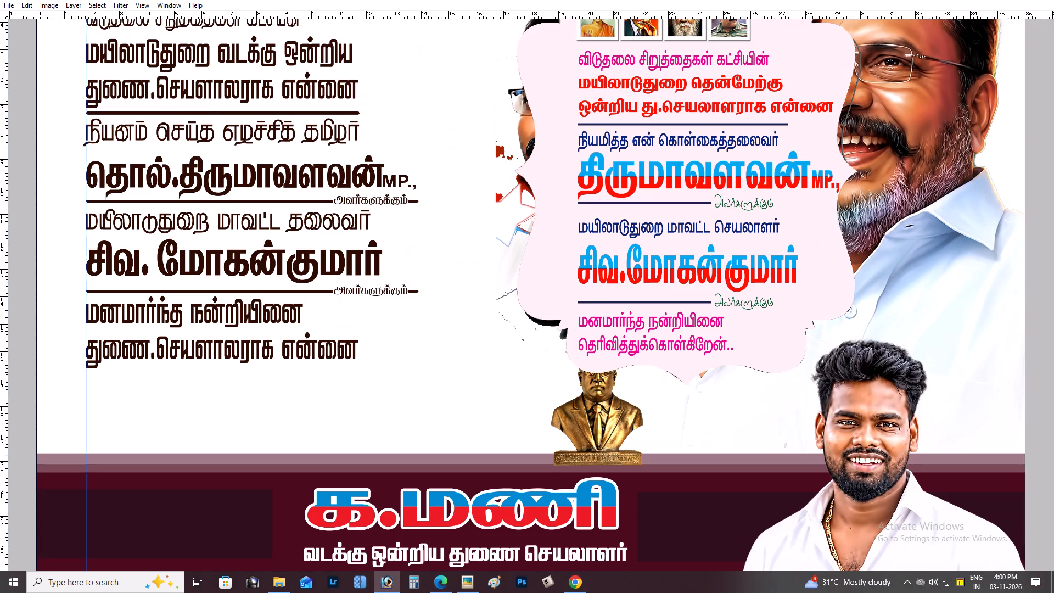
key(ctrl+plus)
key(space)
key(space)
key(space)
key(space)
key(space)
key(space)
key(space)
key(space)
key(space)
key(space)
key(space)
key(space)
key(space)
key(space)
key(space)
key(space)
key(space)
key(space)
key(space)
key(space)
drag(341, 360, 484, 339)
drag(265, 356, 437, 391)
triple_click(319, 387)
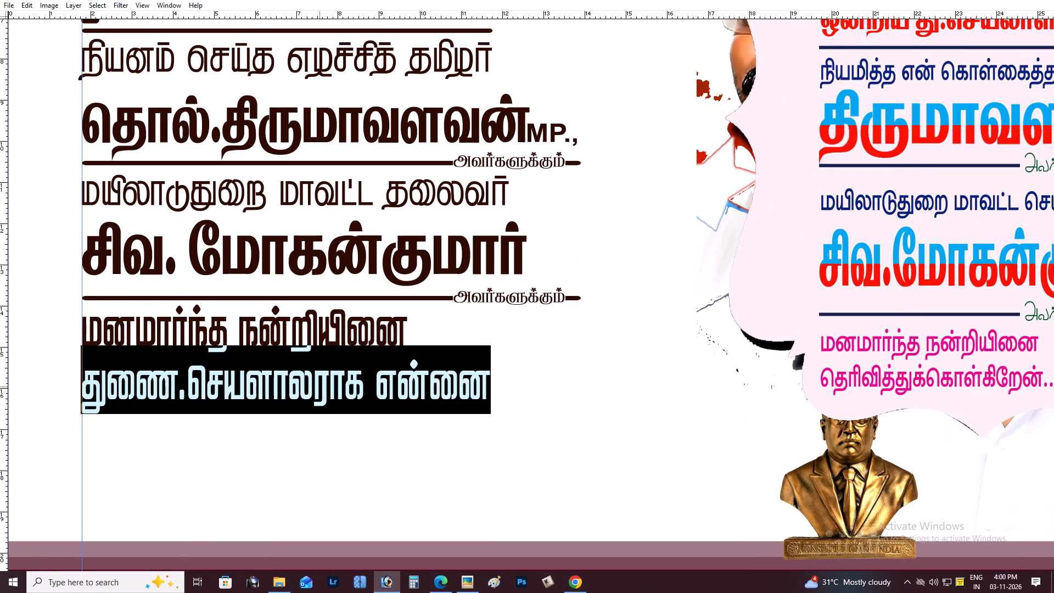
text(br)
key(BackSpace)
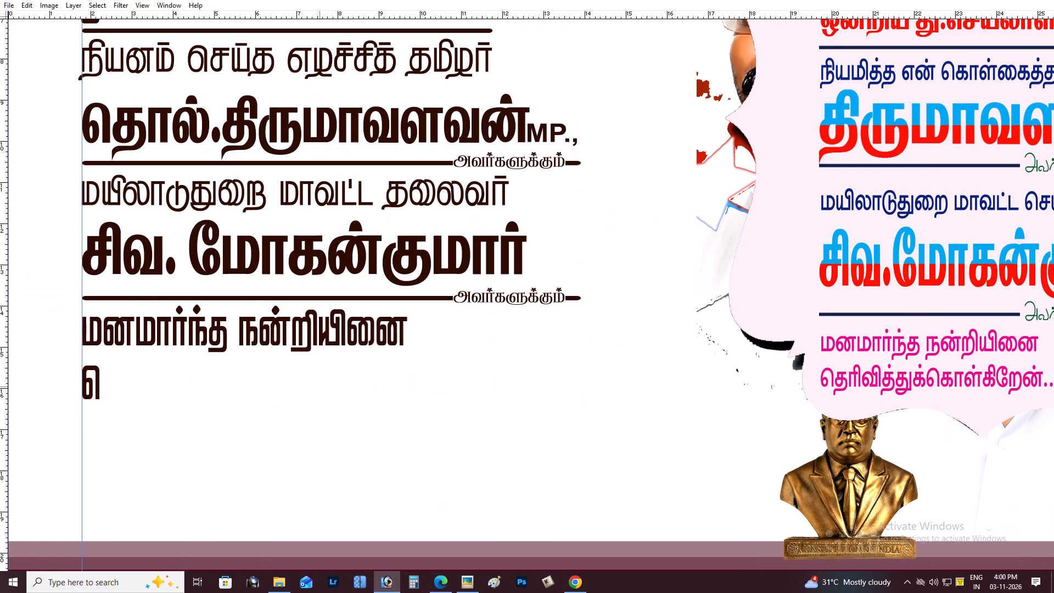
key(j)
key(e)
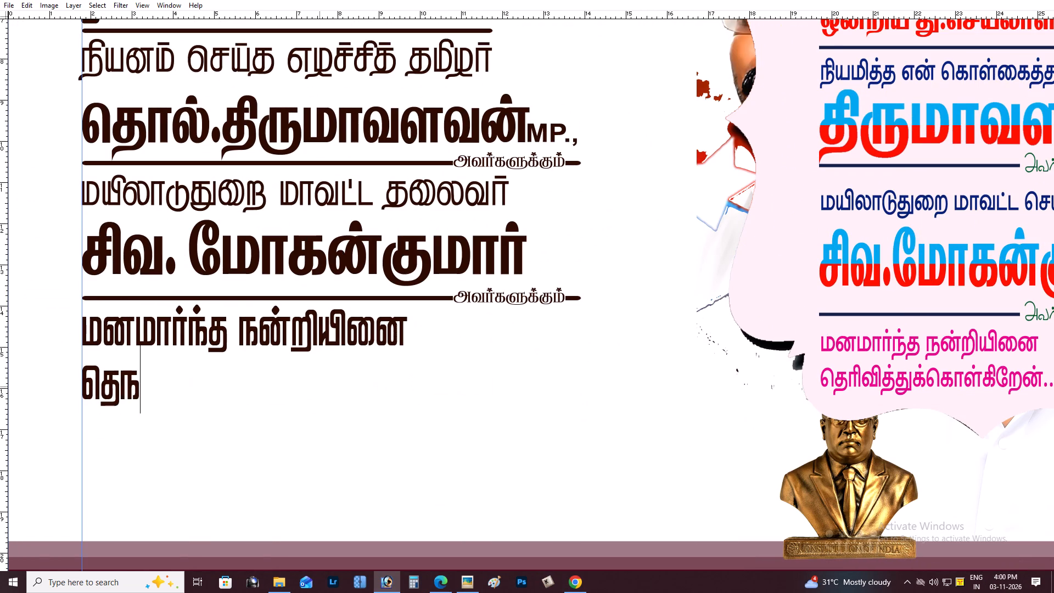
key(BackSpace)
text(up)
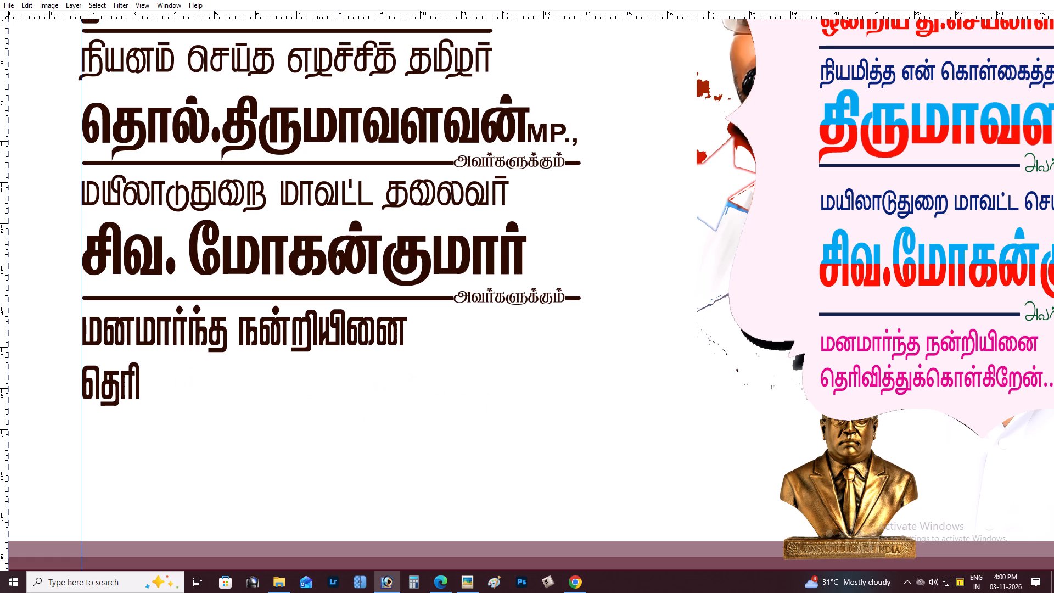
text(tp)
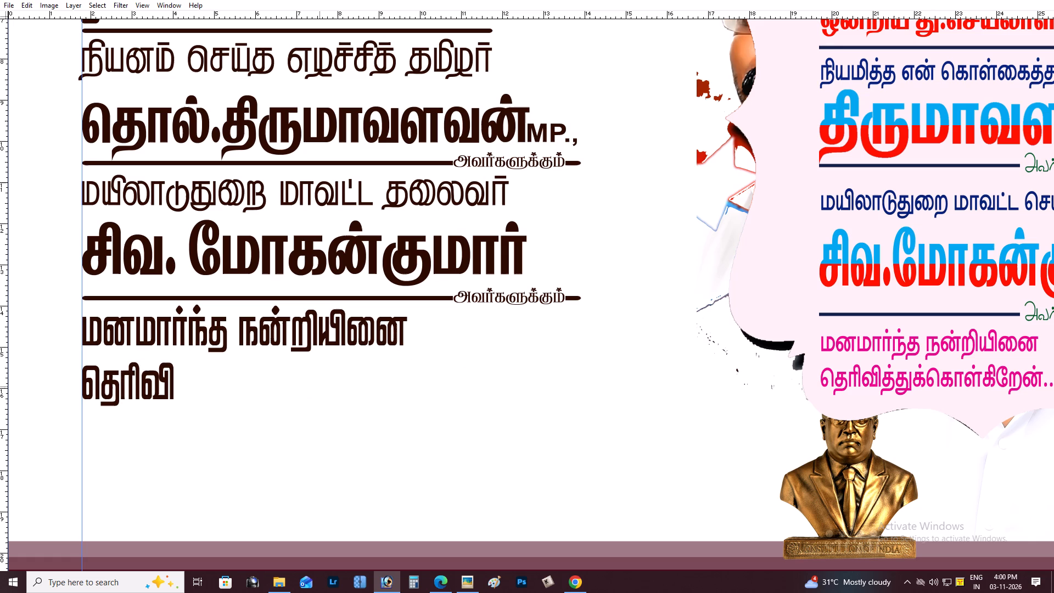
text(j;J)
key(space)
key(BackSpace)
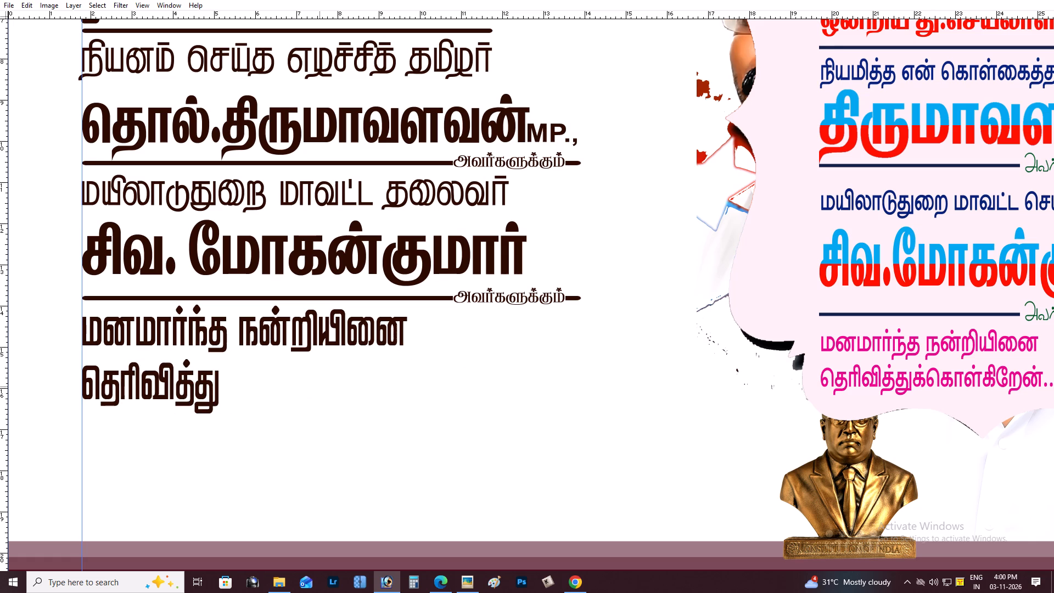
text(bf)
key(h)
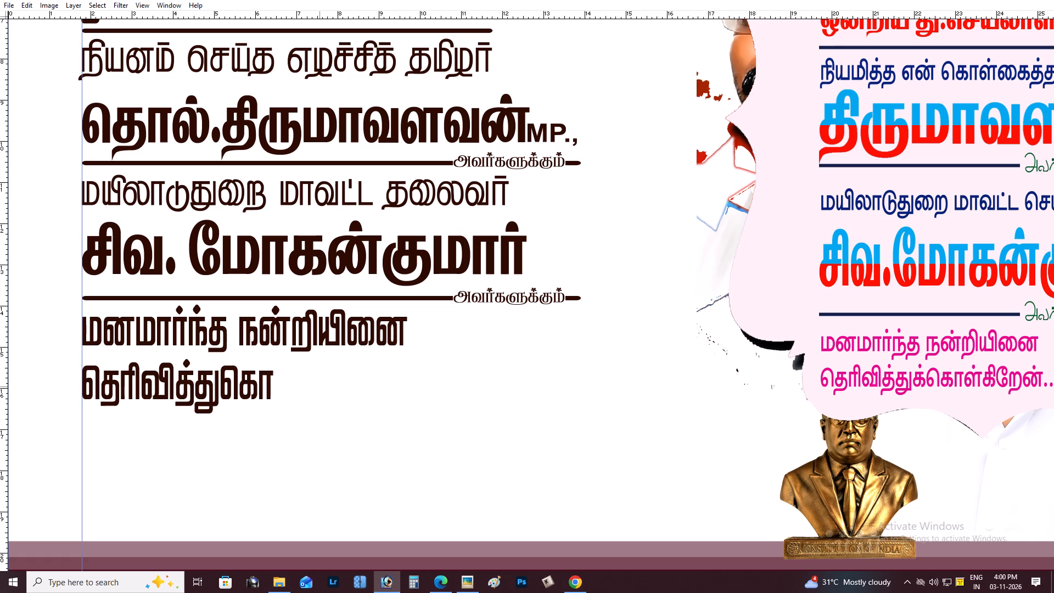
key(s)
text(;fpnu)
text(d')
key(BackSpace)
text(;.)
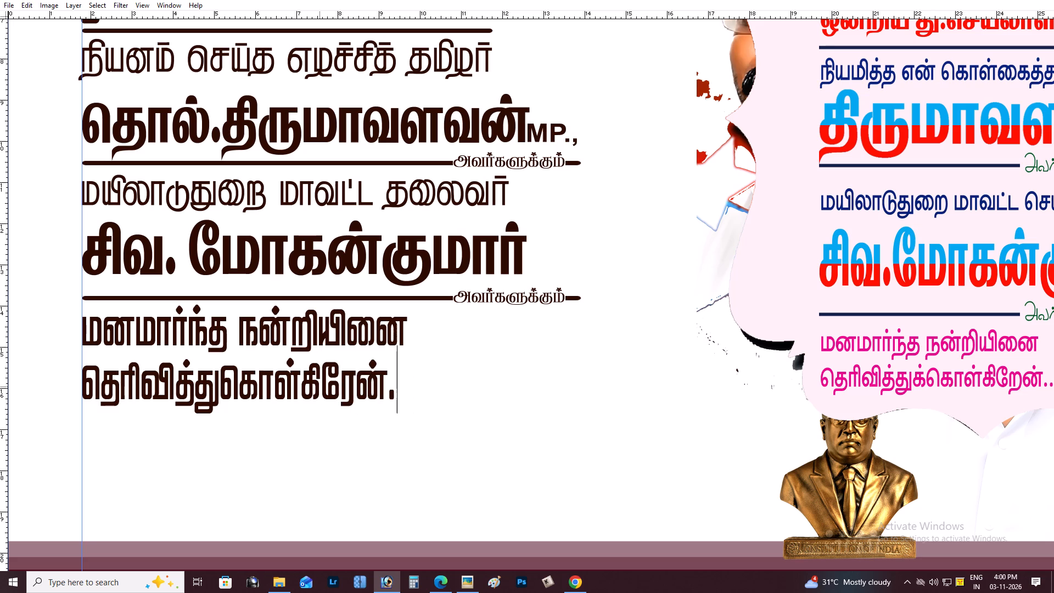
key(shift+asciitilde)
key(ctrl+Return)
Turn off the Tamil keyboard and move the closing two-line text straight down to just above the maroon band, aligned with the vertical guide.
key(ctrl+minus)
key(ctrl+minus)
key(ctrl+minus)
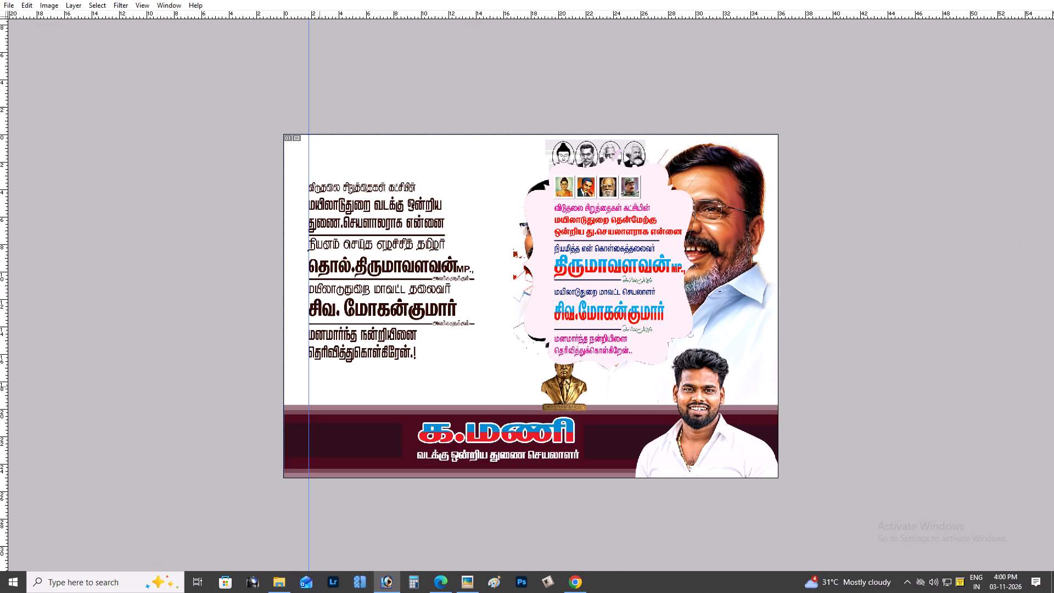
click(962, 581)
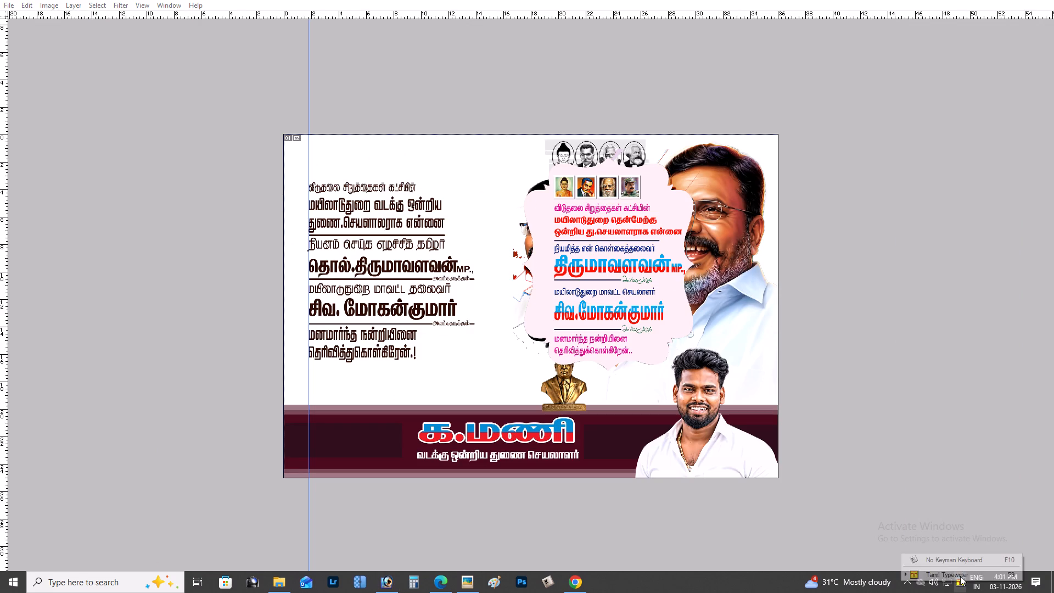
click(956, 566)
click(952, 561)
key(v)
key(ctrl+plus)
key(ctrl+plus)
key(ctrl+plus)
key(space)
key(space)
key(space)
key(space)
key(space)
key(space)
key(space)
key(space)
key(space)
key(space)
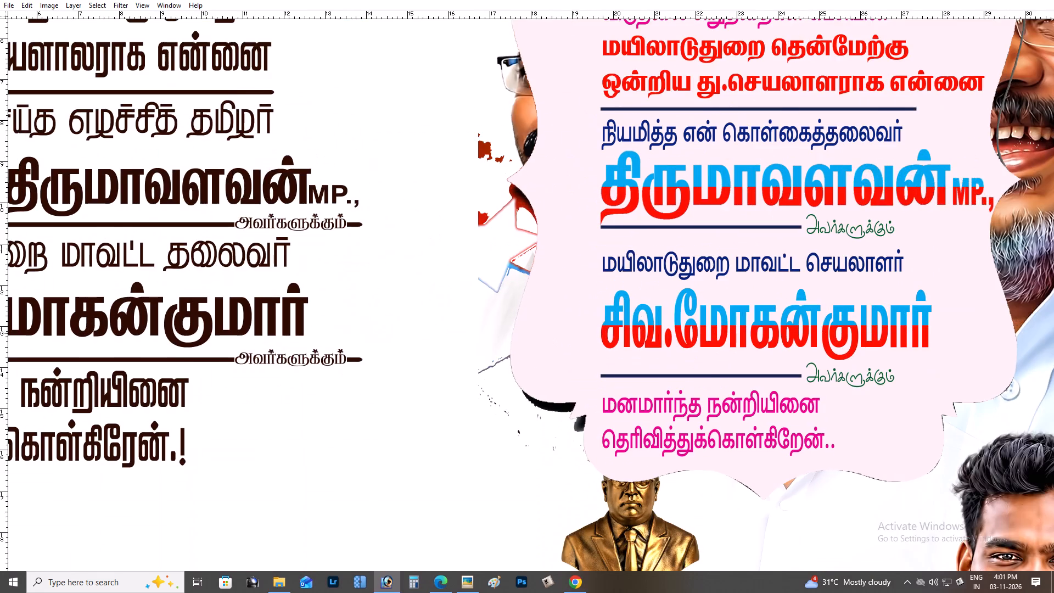
drag(434, 334, 879, 262)
drag(610, 318, 640, 307)
shift+drag(346, 331, 343, 413)
key(space)
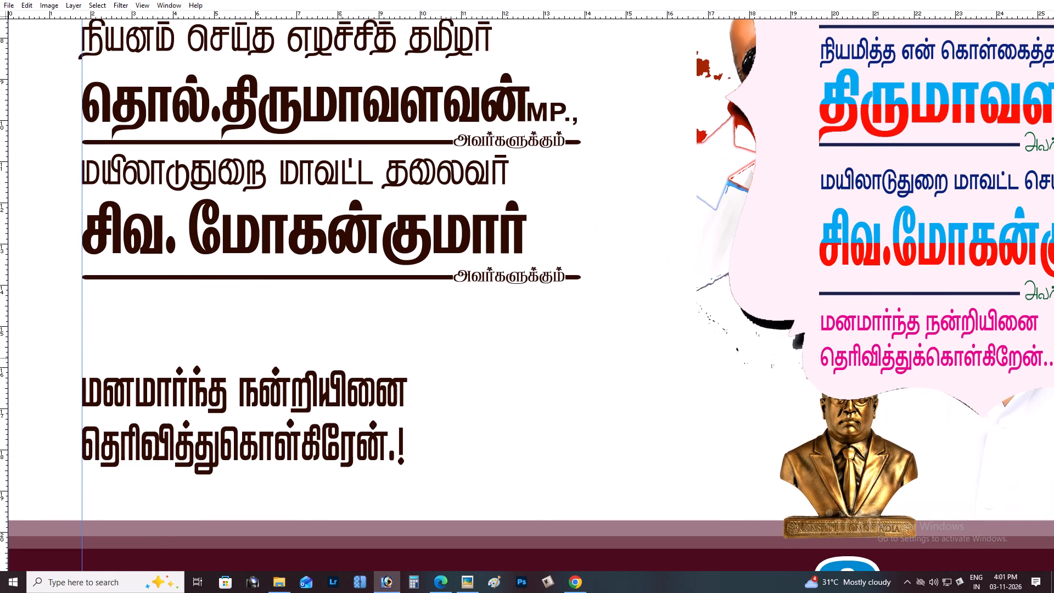
drag(341, 358, 341, 391)
key(space)
drag(304, 327, 313, 221)
shift+drag(314, 233, 314, 260)
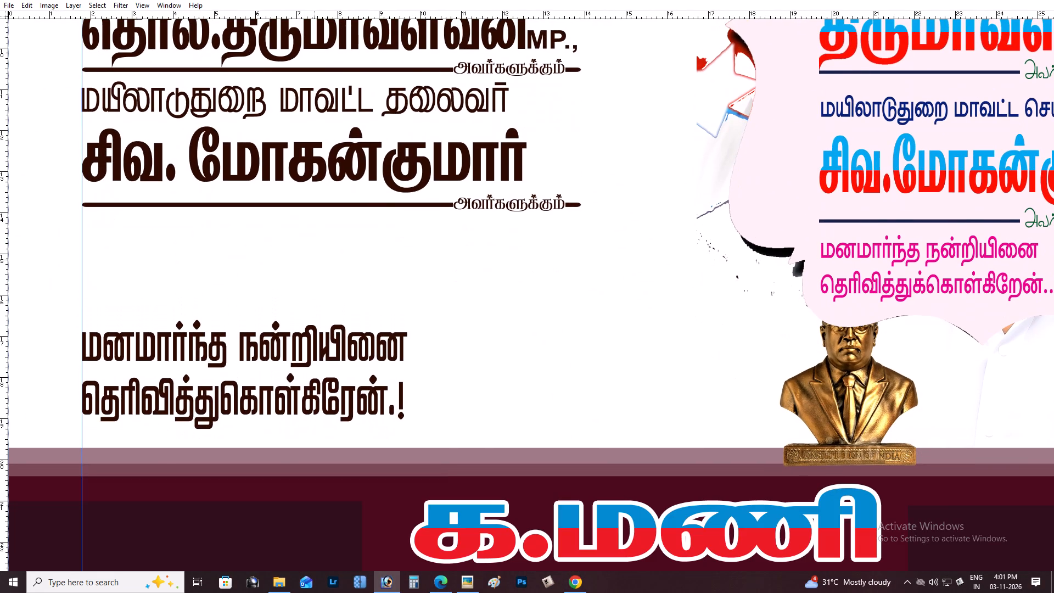
shift+drag(314, 260, 314, 275)
key(space)
drag(314, 216, 318, 267)
Duplicate the line "மயிலாடுதுறை மாவட்ட தலைவர்" and place the copy just below the lower divider bar, aligned with the vertical guide.
right_click(283, 220)
click(293, 227)
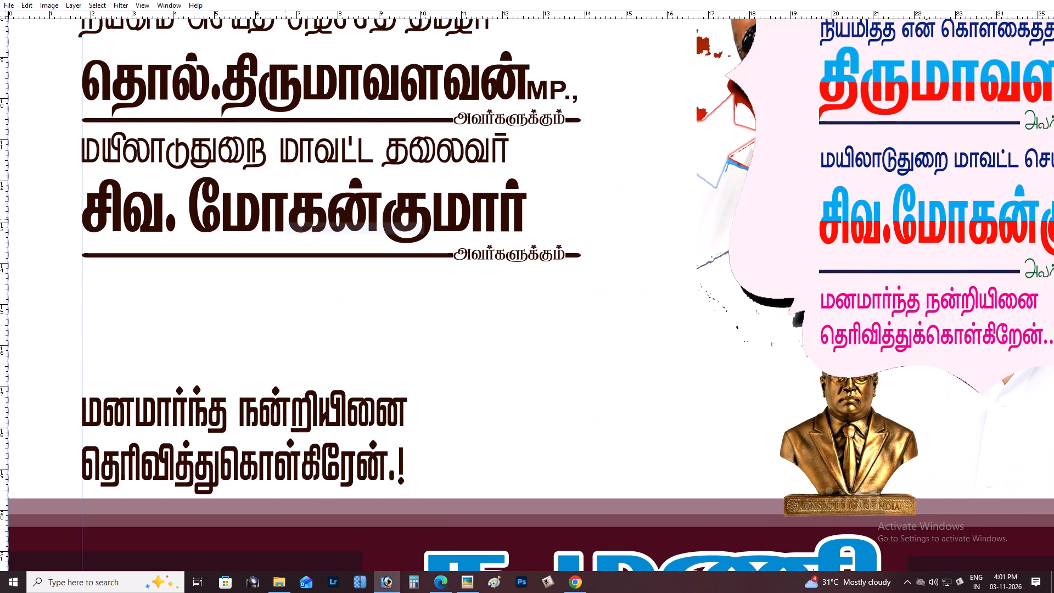
right_click(256, 149)
click(266, 153)
drag(267, 153, 277, 157)
key(ctrl+z)
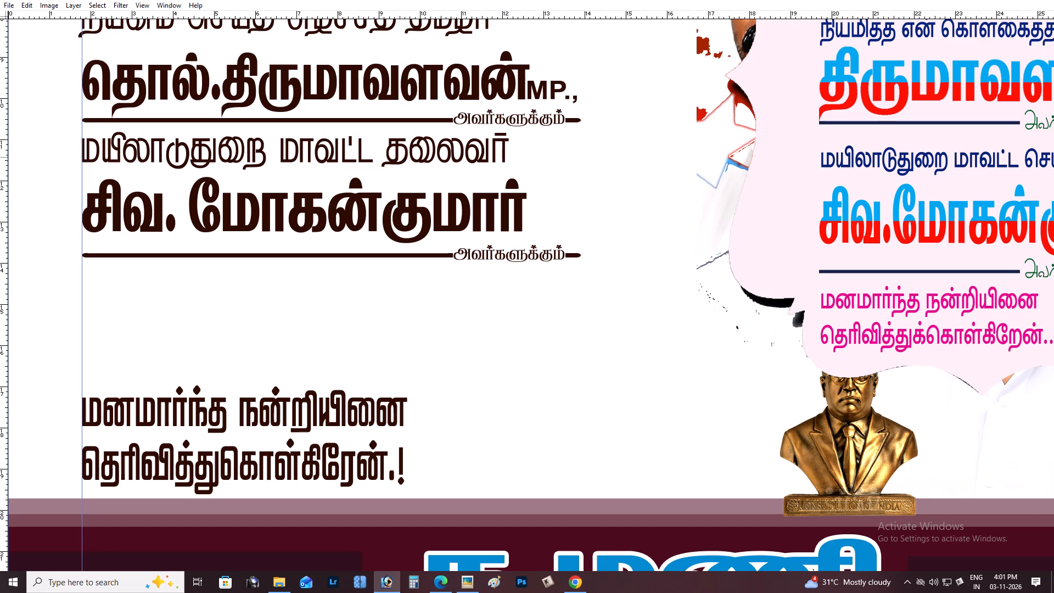
key(ctrl+j)
shift+drag(322, 150, 334, 261)
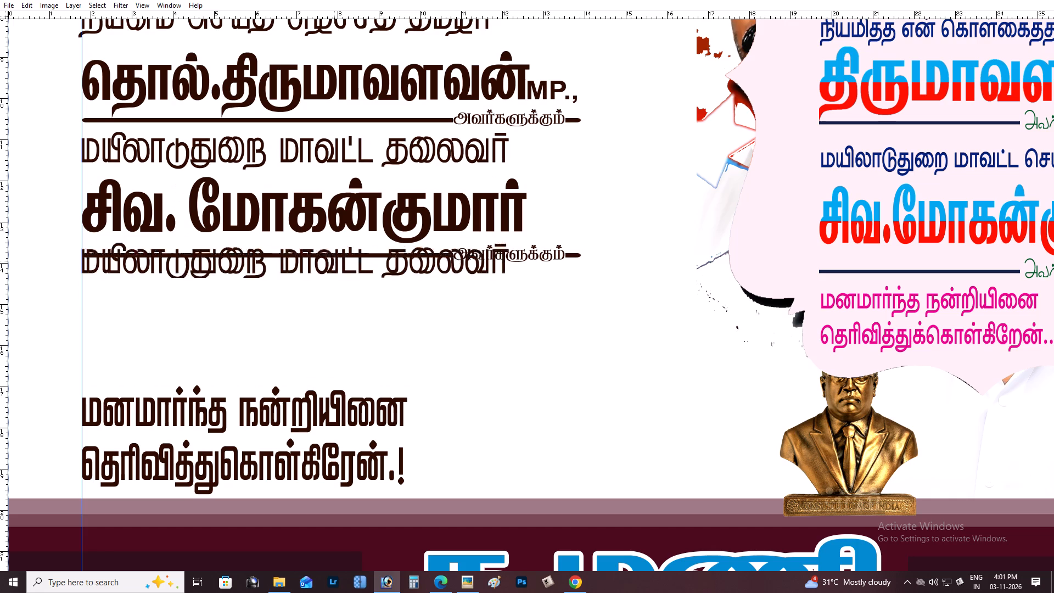
shift+drag(334, 261, 335, 287)
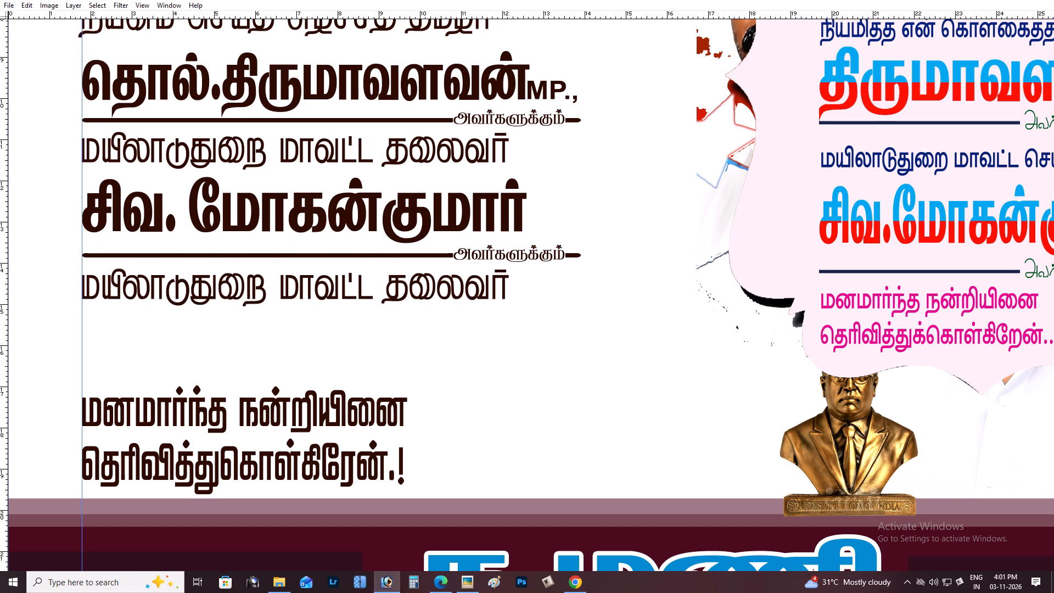
Turn on the Tamil Typewriter keyboard and replace "தலைவர்" in the copied line below the lower divider bar with "வடக்கு ஒன்றிய செயளாலர்".
click(956, 591)
click(957, 577)
click(946, 578)
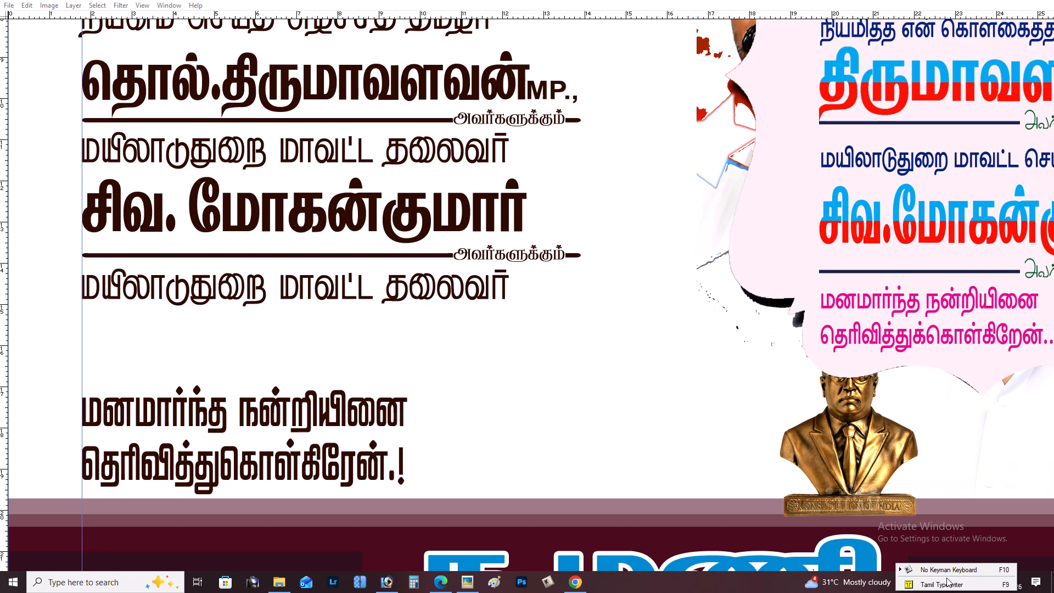
click(946, 582)
key(Tab)
click(47, 183)
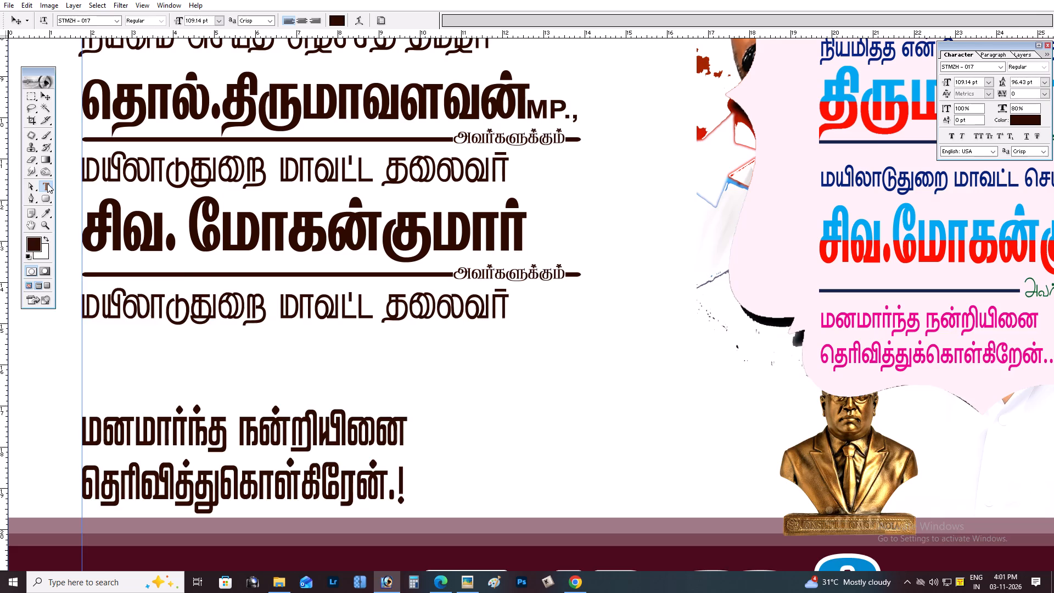
key(Tab)
key(space)
drag(240, 230, 294, 240)
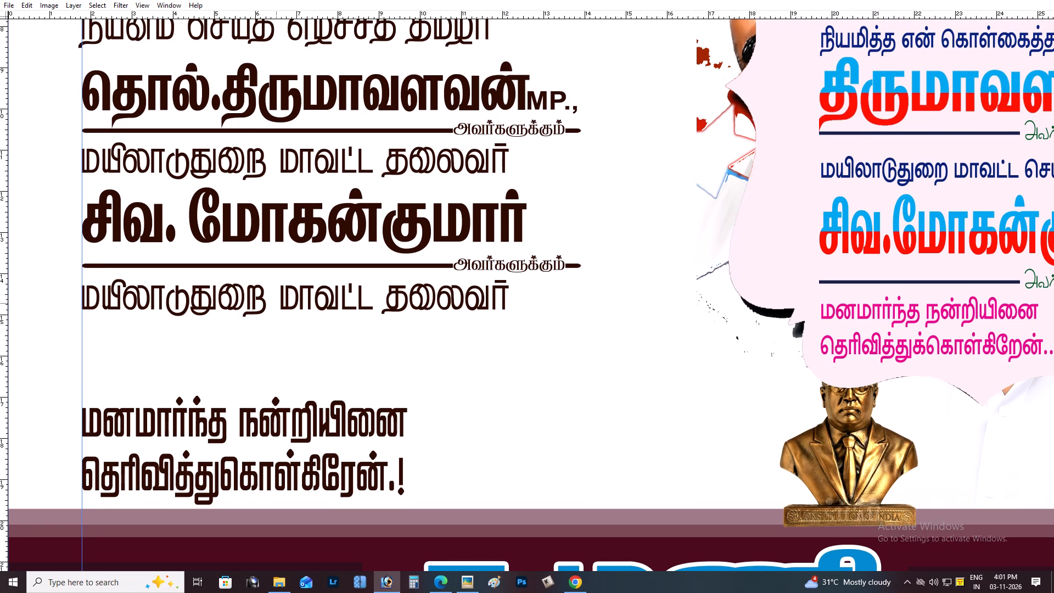
scroll(253, 295, up, 4)
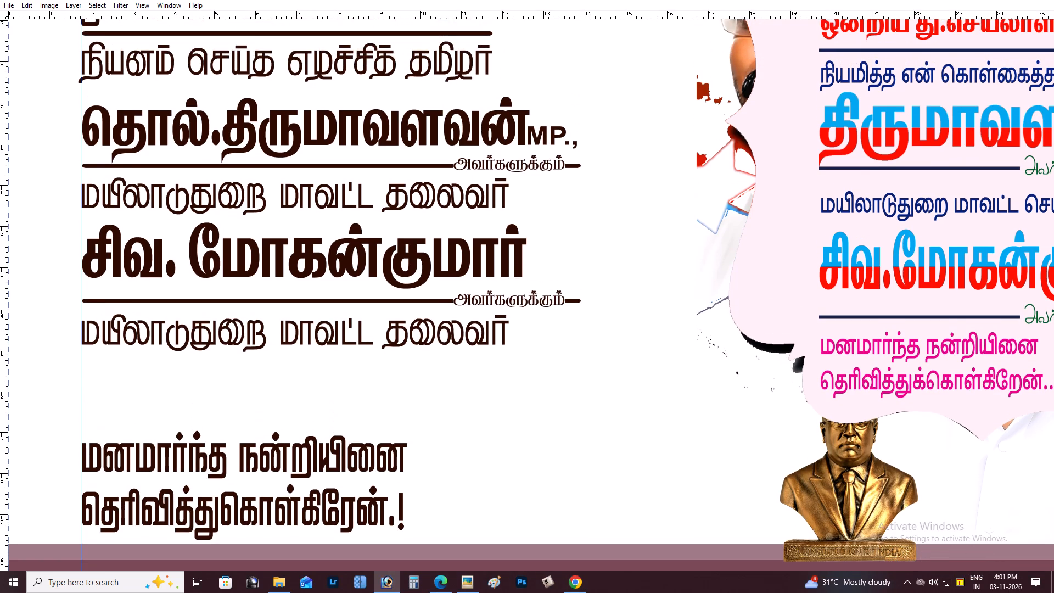
scroll(253, 295, up, 2)
scroll(253, 295, down, 6)
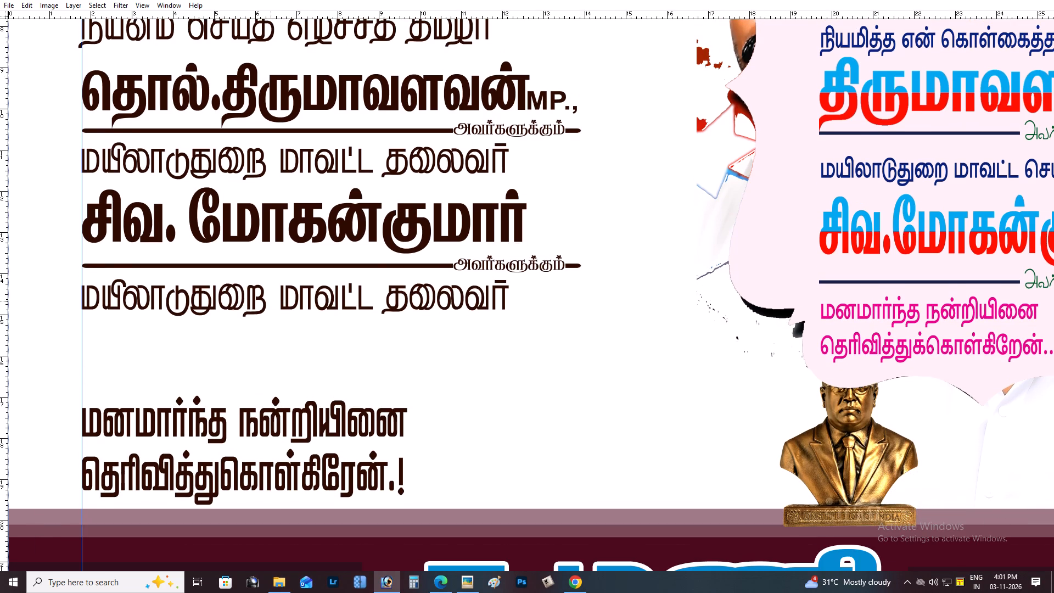
click(271, 301)
key(ctrl+Return)
drag(281, 306, 374, 306)
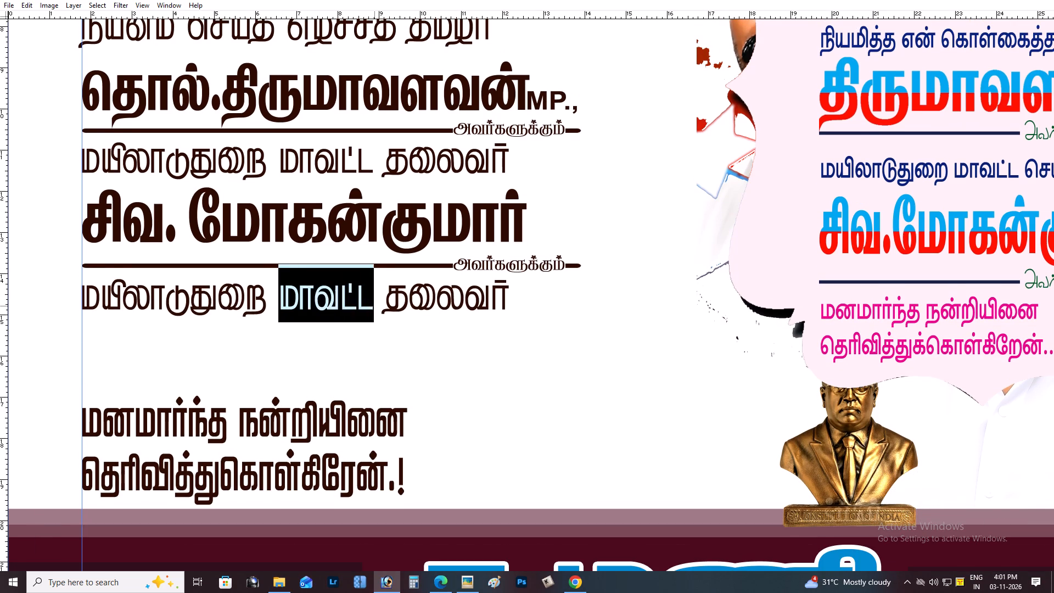
drag(374, 306, 380, 307)
click(381, 307)
drag(387, 305, 508, 315)
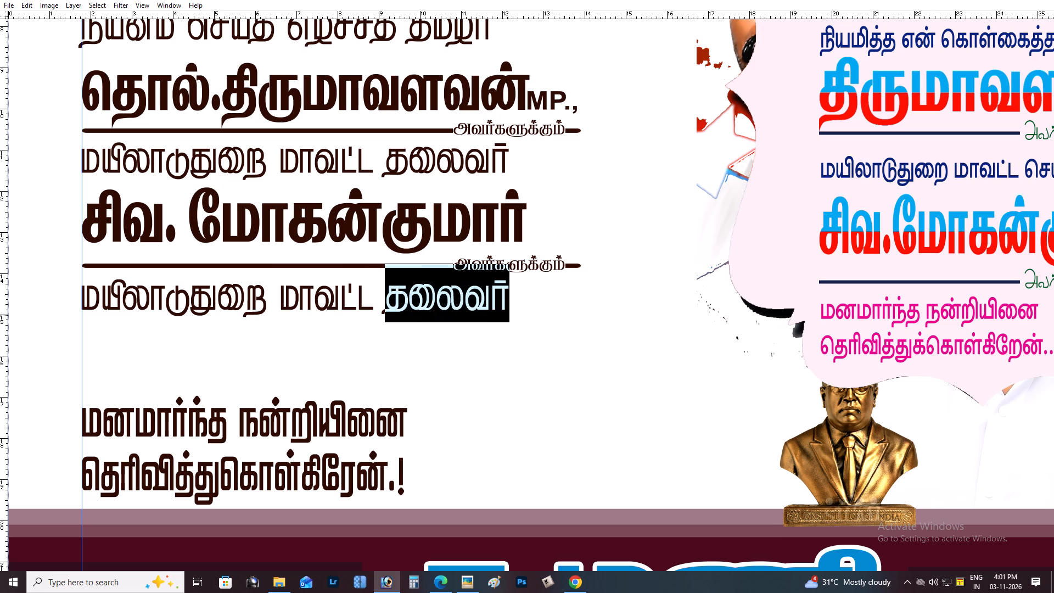
key(t)
text(lf;)
text(F x)
key(d)
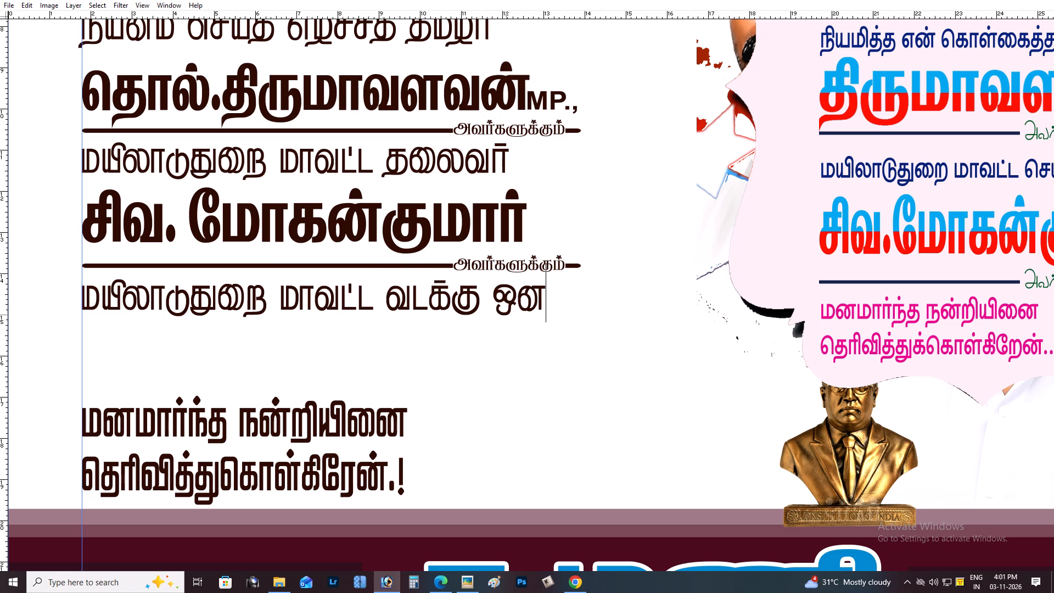
text(;wpa)
key(space)
text(bras)
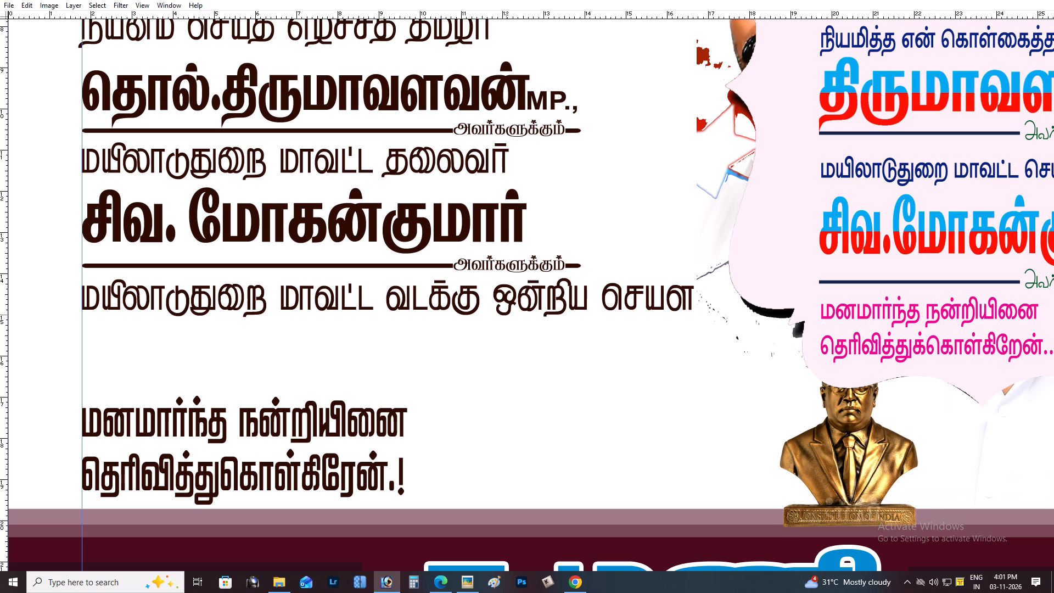
text(hu)
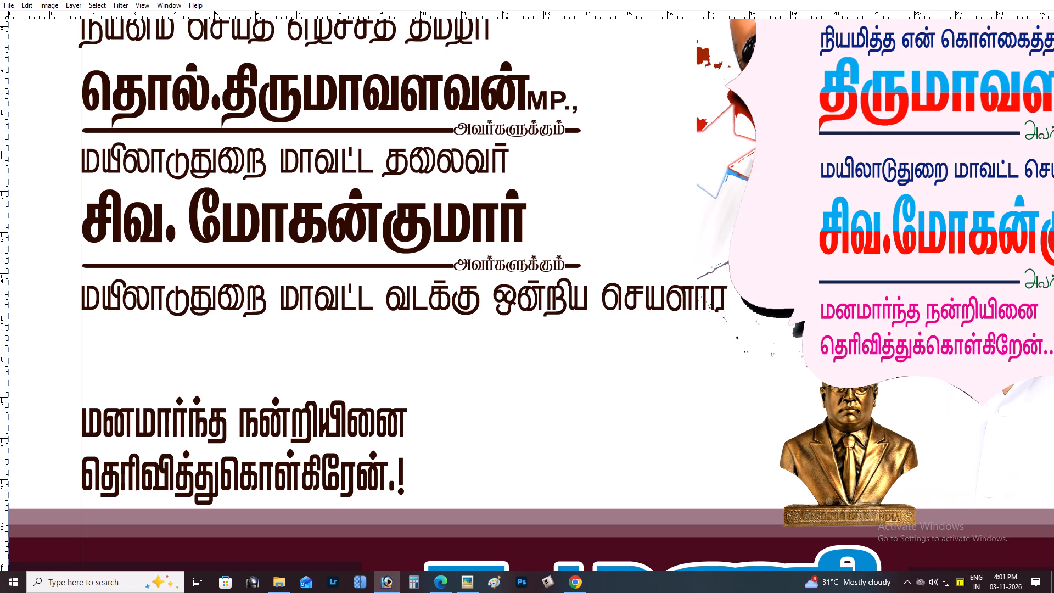
key(BackSpace)
text(yu;)
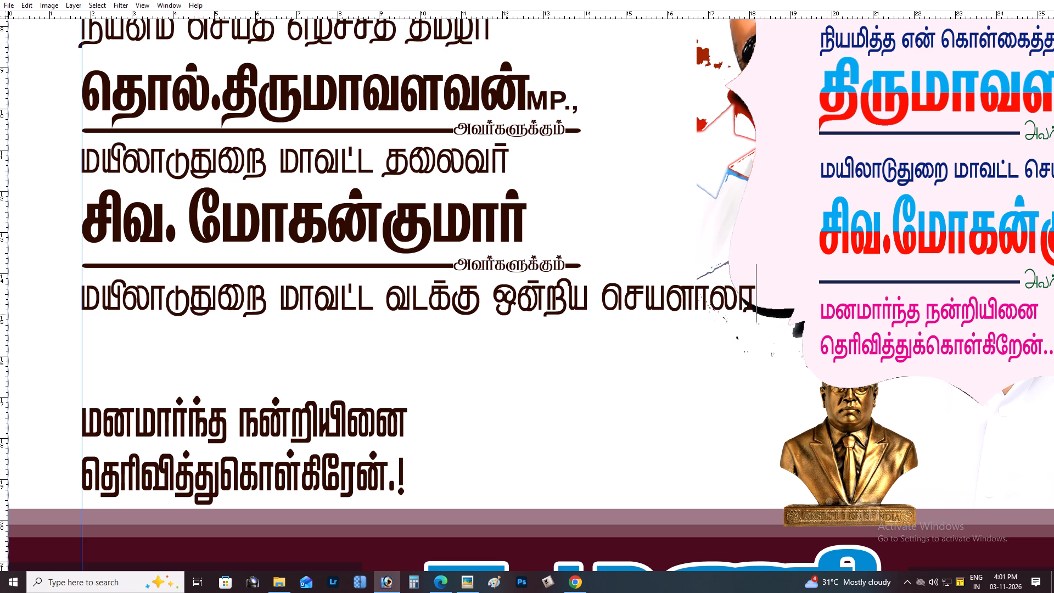
key(ctrl+Return)
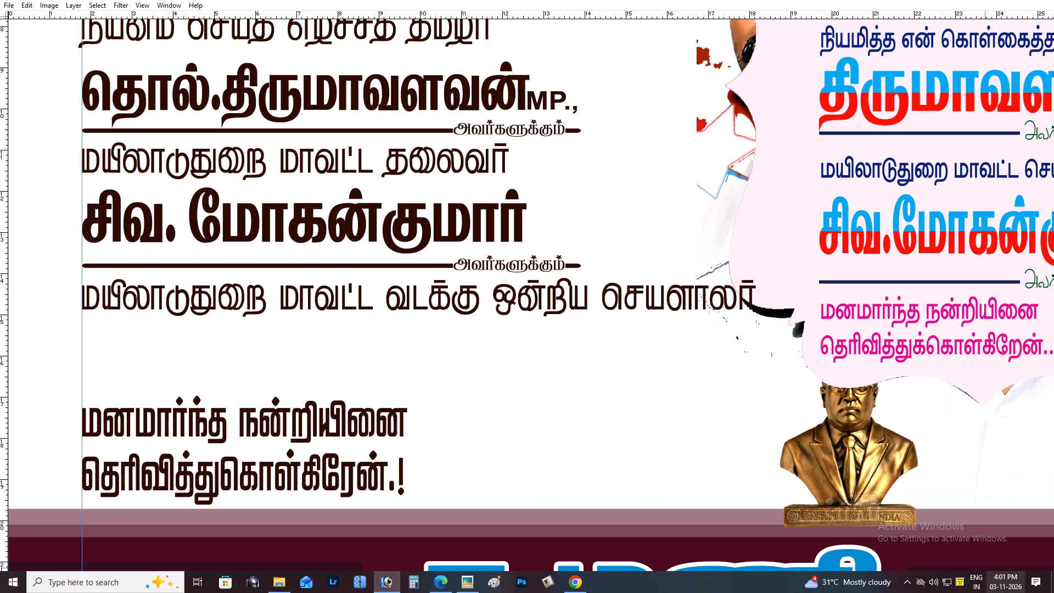
Narrow the edited line from its far end to about the length of the divider bar above it.
key(ctrl+t)
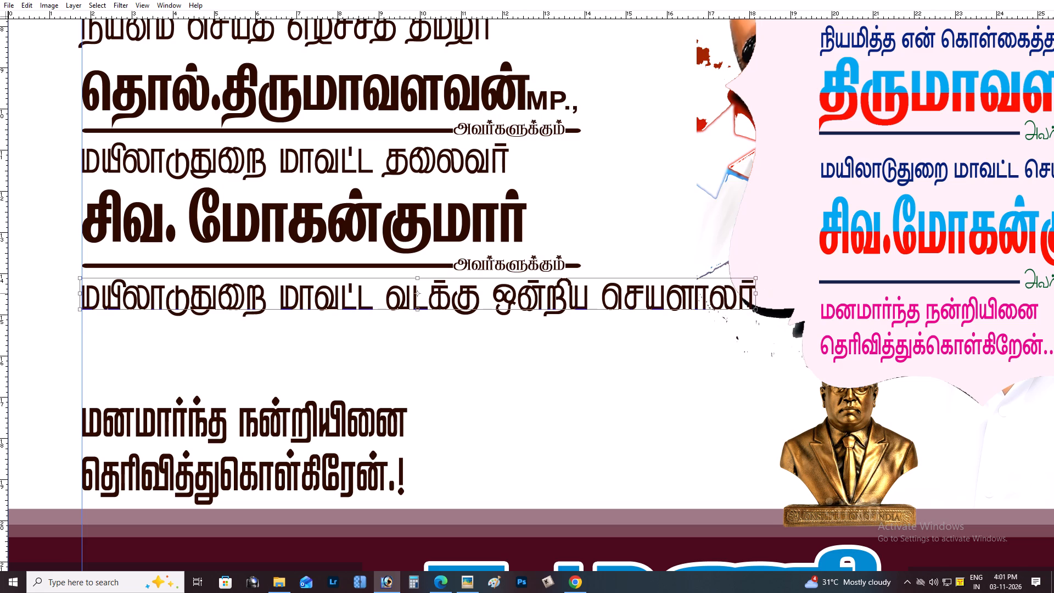
shift+drag(756, 294, 586, 293)
key(Return)
Duplicate the large leader-name line and place the copy between the "வடக்கு ஒன்றிய செயளாலர்" line and the closing text, aligned with the vertical guide.
scroll(586, 293, up, 2)
scroll(586, 293, down, 1)
key(ctrl+plus)
key(space)
key(space)
key(space)
key(space)
key(space)
key(space)
key(space)
key(space)
key(space)
key(space)
key(space)
key(space)
key(space)
key(space)
key(space)
key(space)
key(space)
key(space)
key(space)
key(space)
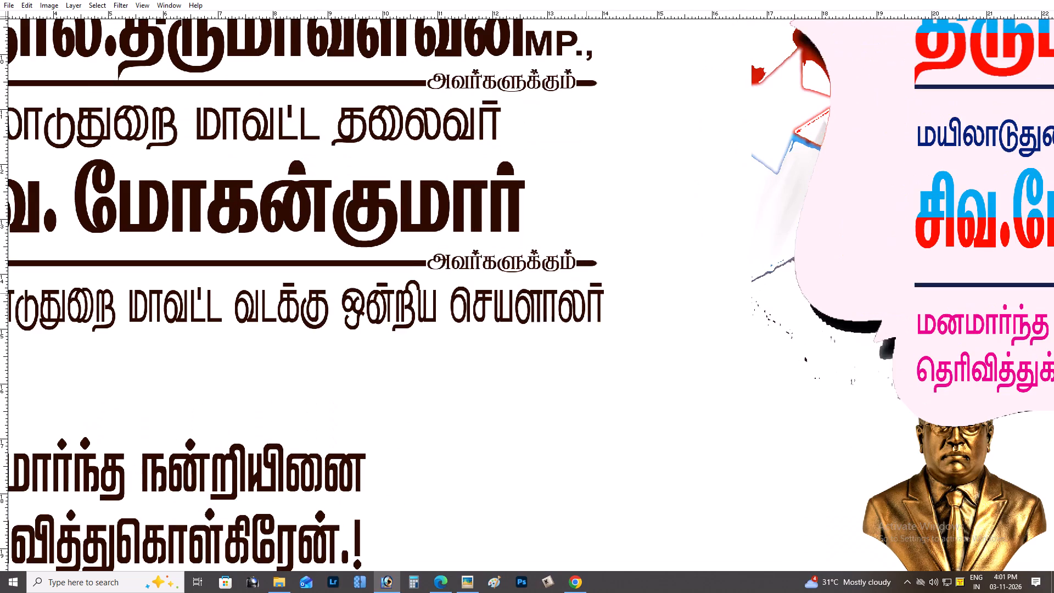
drag(588, 293, 708, 288)
drag(581, 273, 715, 258)
click(419, 163)
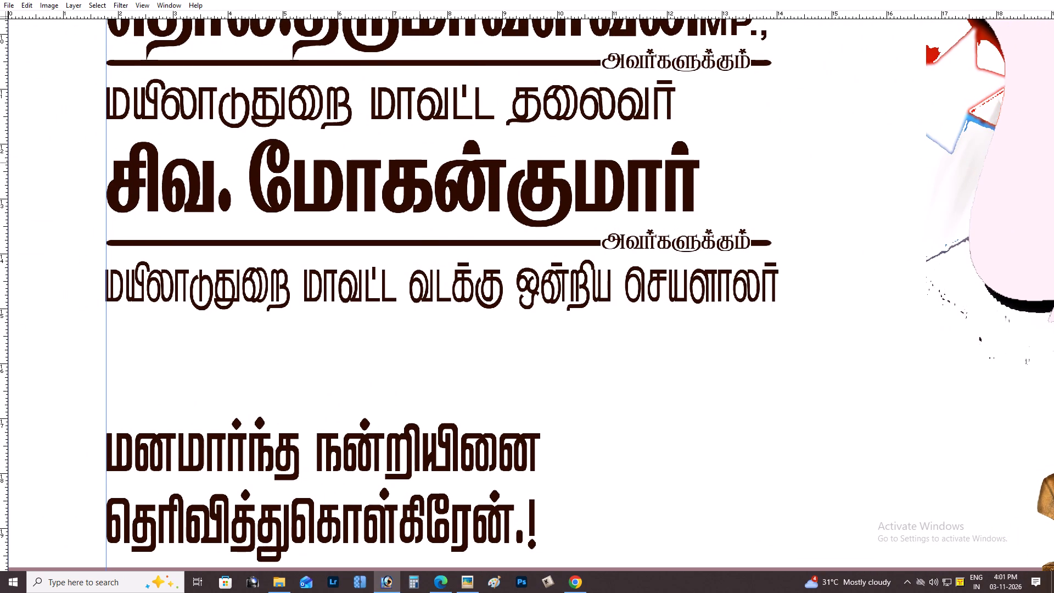
key(ctrl+Return)
key(ctrl+j)
click(431, 185)
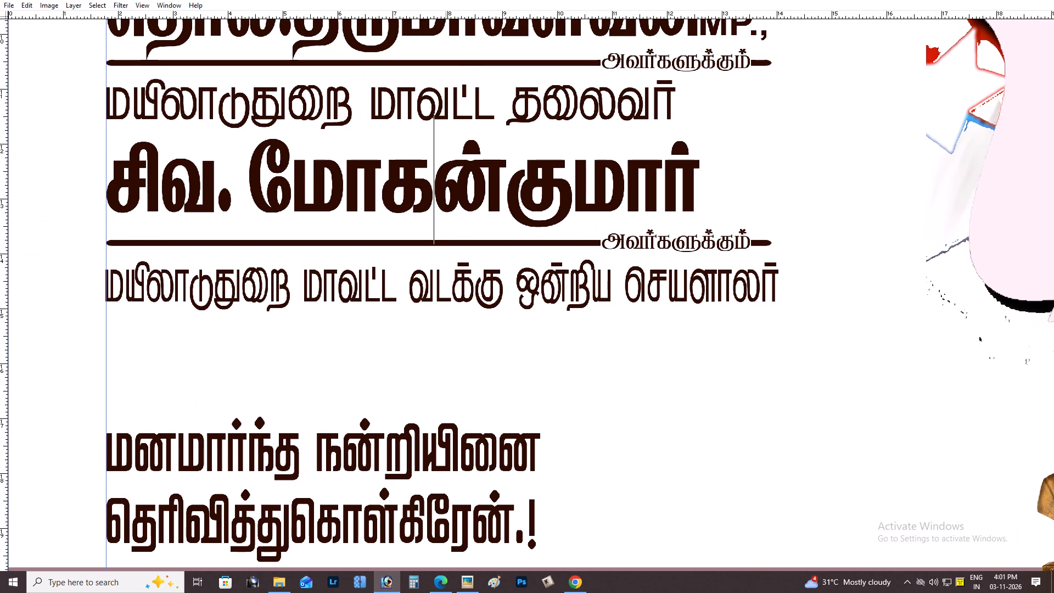
drag(446, 59, 437, 219)
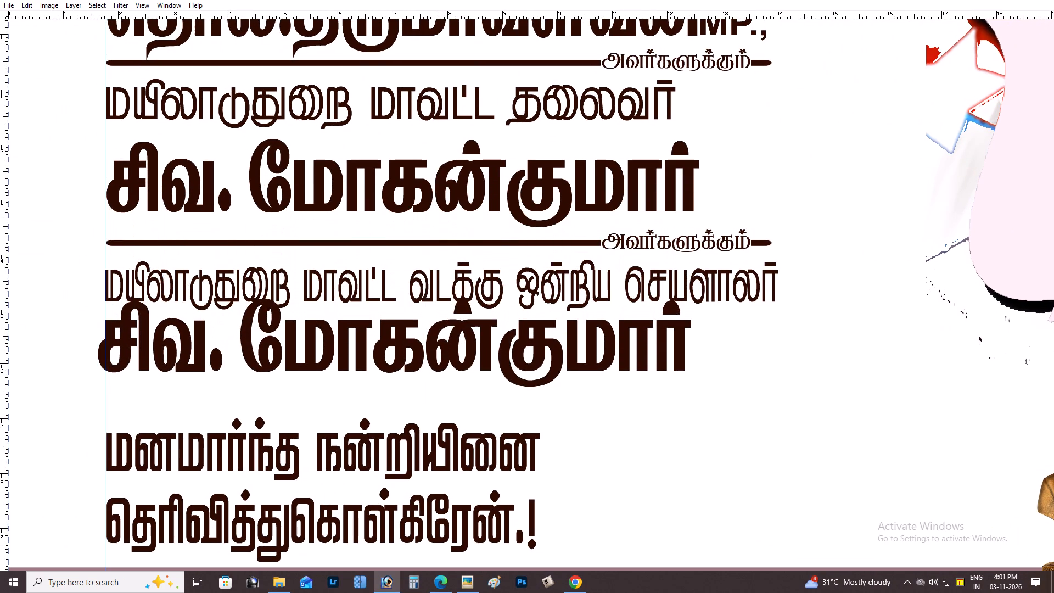
drag(437, 219, 445, 238)
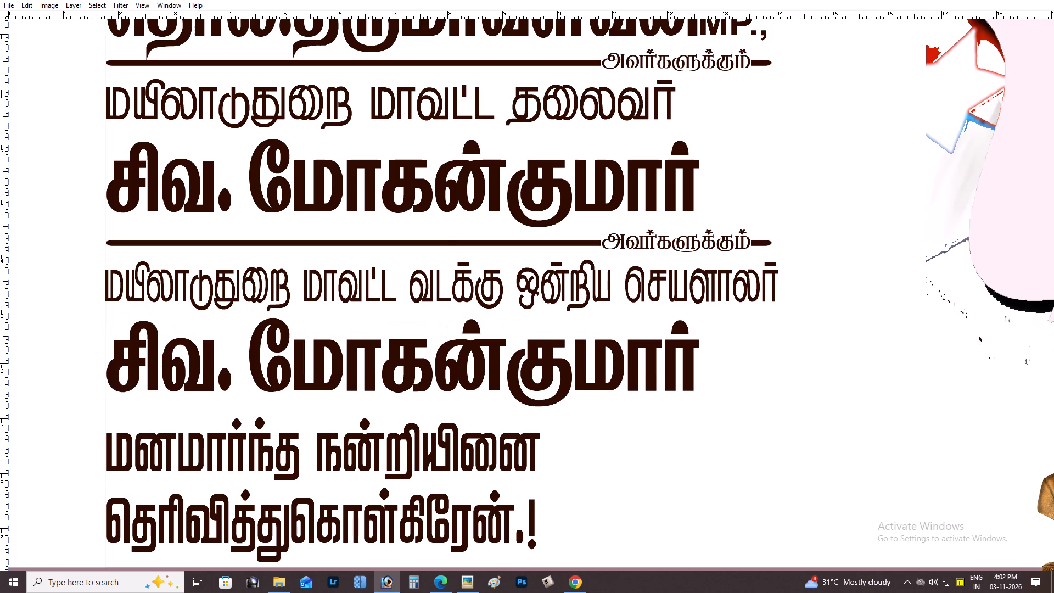
key(ctrl+Return)
click(434, 371)
key(ctrl+Return)
Turn off the Tamil keyboard.
key(ctrl+minus)
key(ctrl+minus)
key(ctrl+minus)
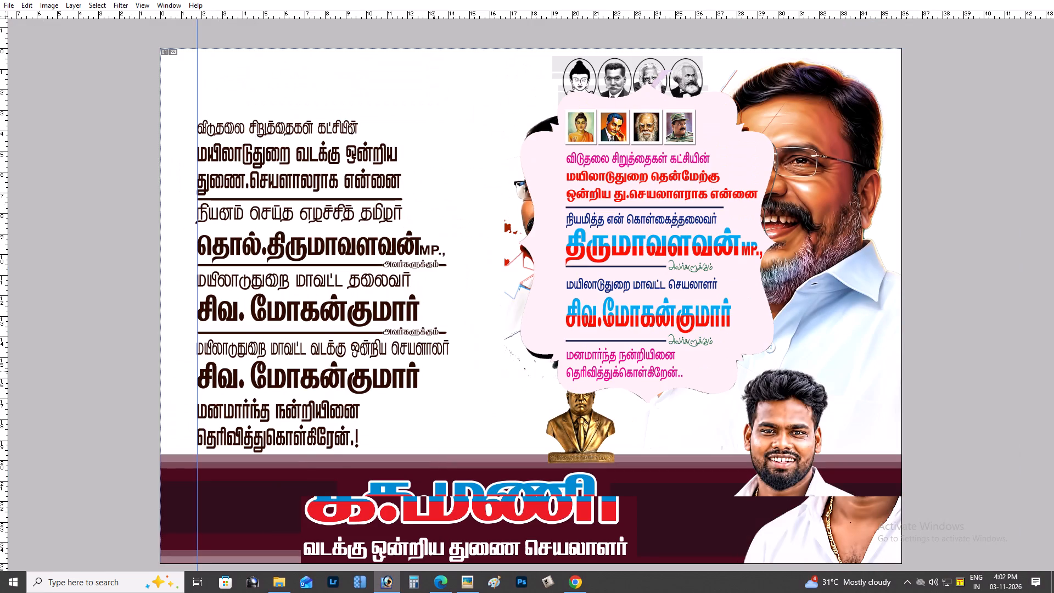
key(ctrl+plus)
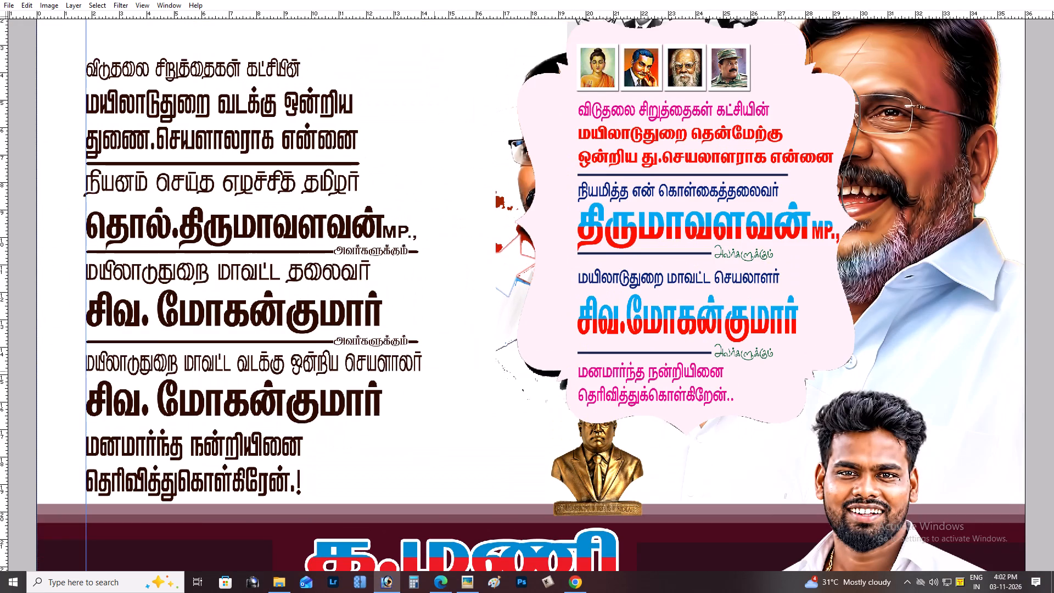
key(ctrl+minus)
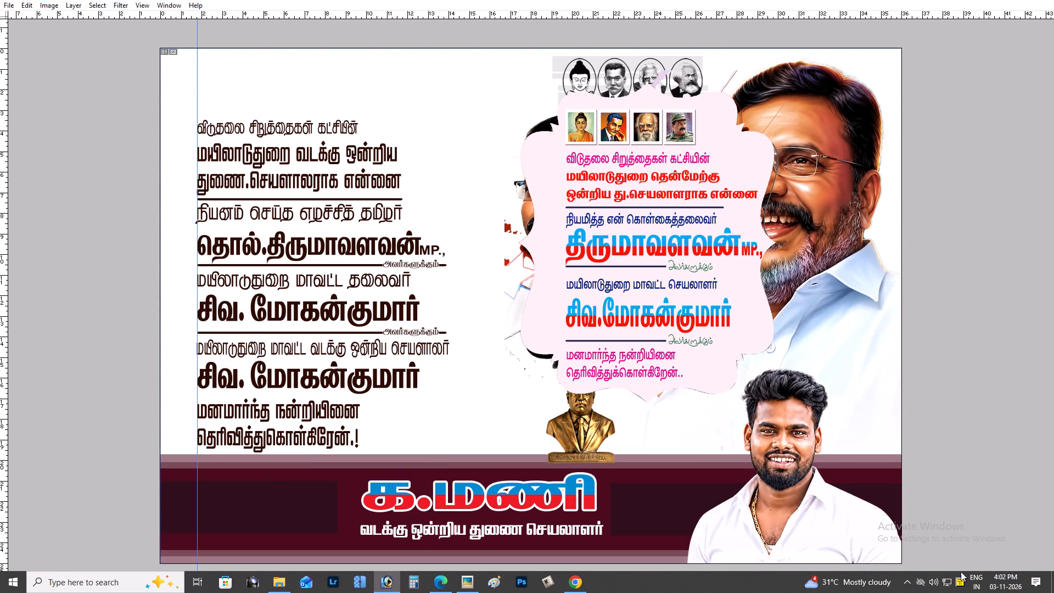
click(963, 574)
double_click(963, 560)
click(961, 551)
Move the pink VCK reference panel up so it extends past the canvas's top edge, clear of the central portrait's face.
key(v)
key(Return)
key(alt+l)
key(alt+l)
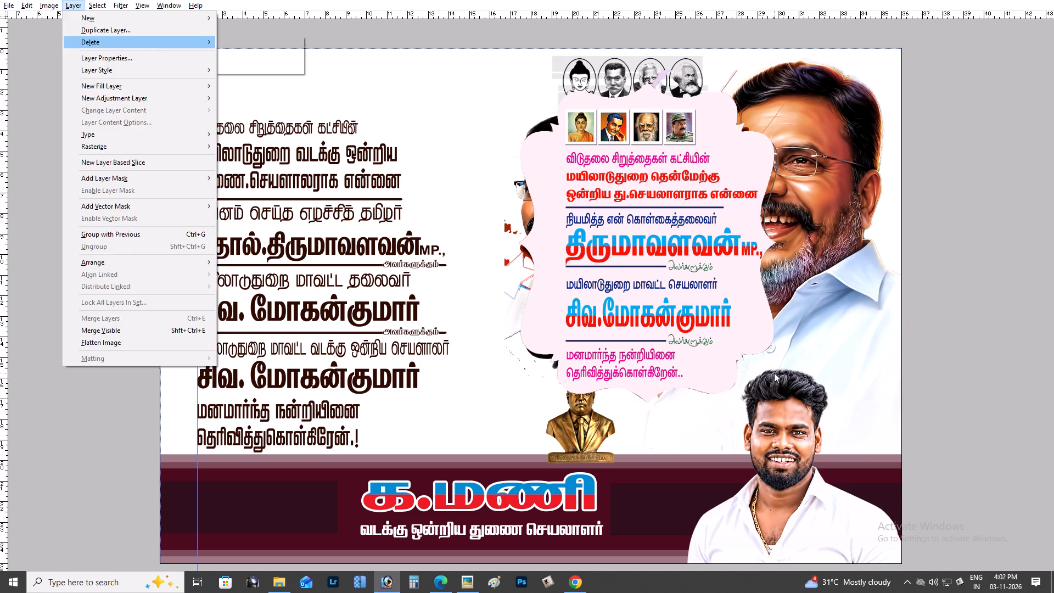
key(alt+l)
key(v)
key(v)
key(v)
right_click(670, 289)
click(677, 292)
drag(666, 294, 642, 275)
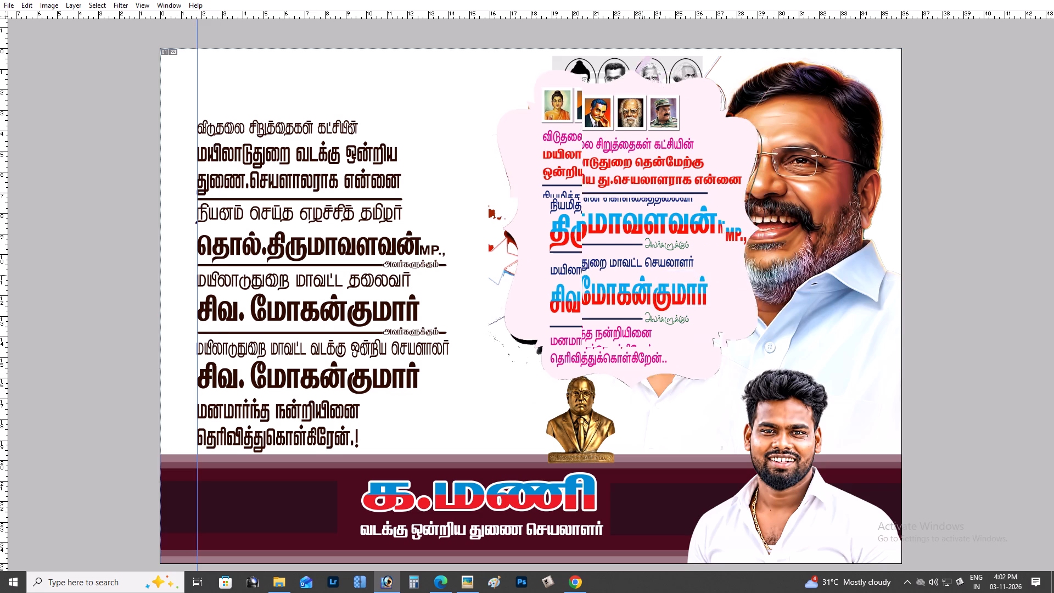
drag(642, 275, 681, 152)
Save the document.
key(ctrl+Tab)
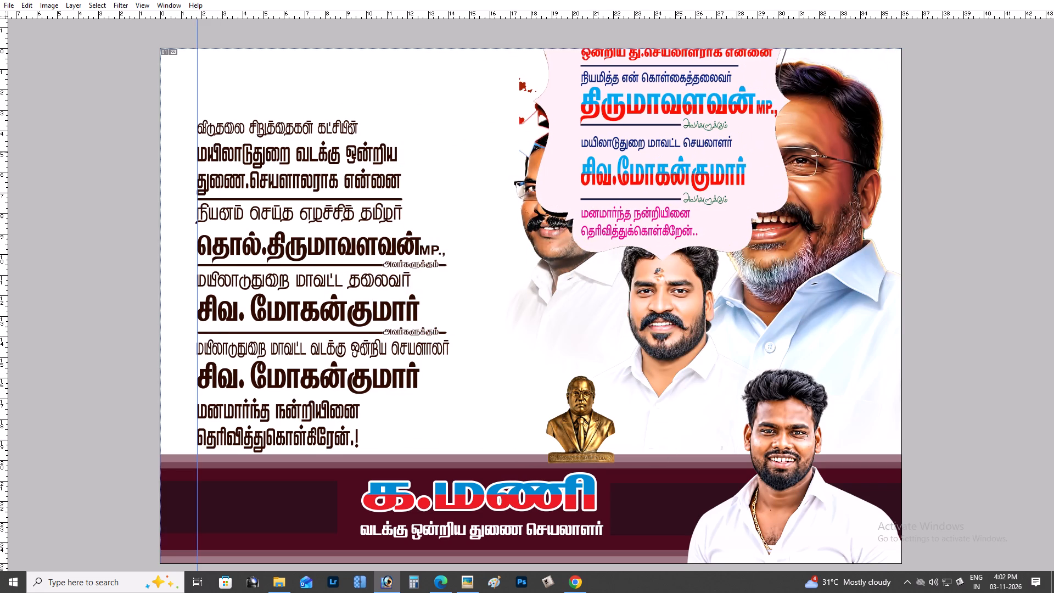
scroll(612, 154, up, 2)
scroll(612, 154, down, 3)
scroll(612, 154, up, 2)
key(ctrl+s)
scroll(598, 186, up, 4)
scroll(596, 188, down, 3)
scroll(447, 167, up, 1)
scroll(385, 191, down, 2)
scroll(385, 191, up, 2)
scroll(385, 187, down, 3)
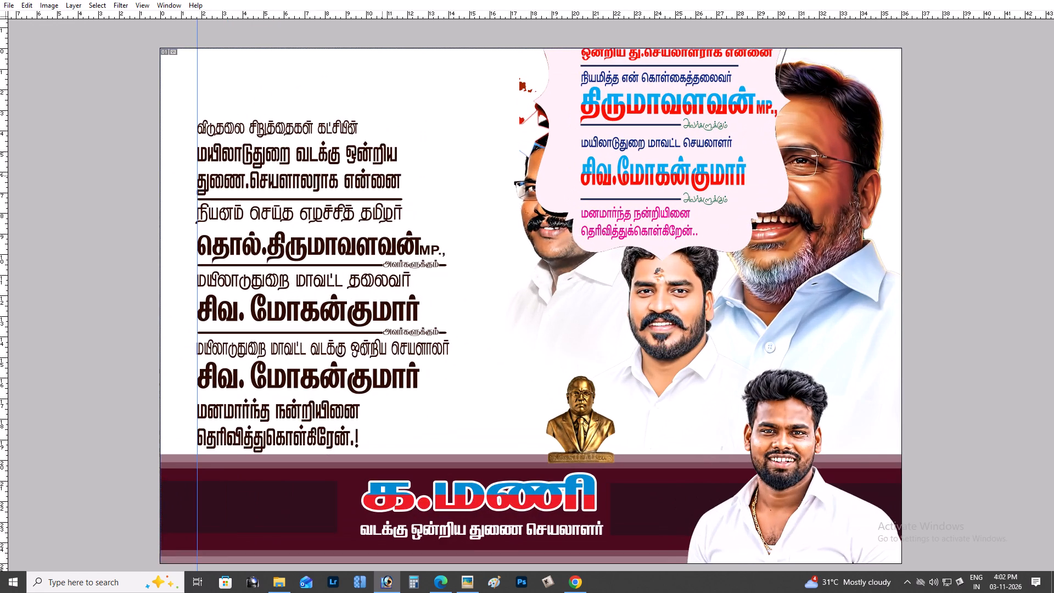
Check the overall layout, and examine the lower leader entries and closing lines of the Tamil text block closely.
scroll(396, 180, up, 2)
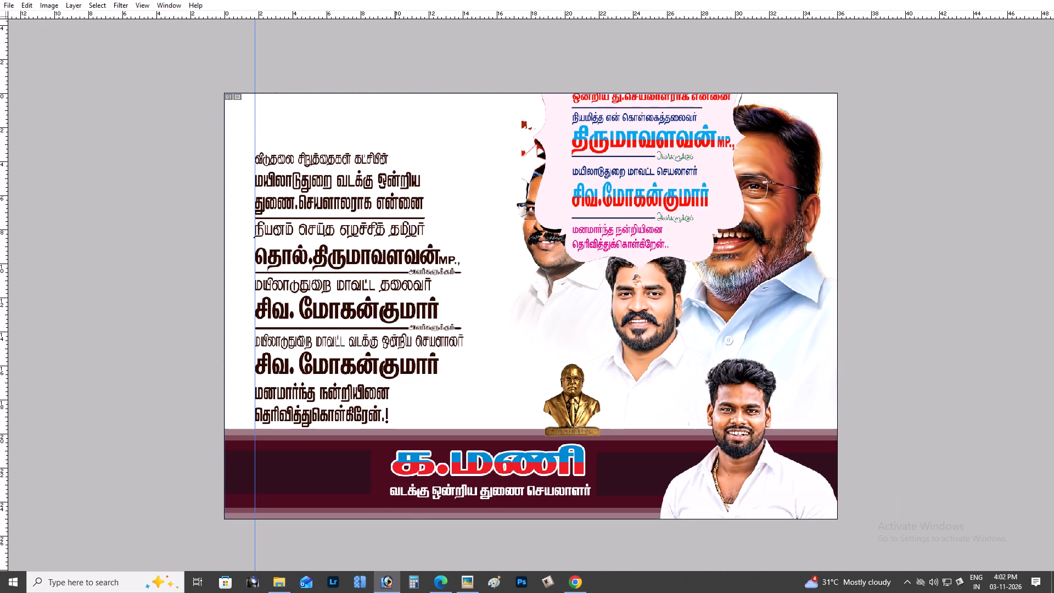
scroll(395, 150, down, 2)
key(ctrl+plus)
key(ctrl+plus)
key(space)
key(space)
key(space)
key(space)
key(space)
key(space)
key(space)
key(space)
key(space)
key(space)
key(space)
key(space)
key(space)
key(space)
key(space)
key(space)
key(space)
key(space)
key(space)
key(space)
drag(388, 168, 578, 128)
drag(411, 259, 429, 199)
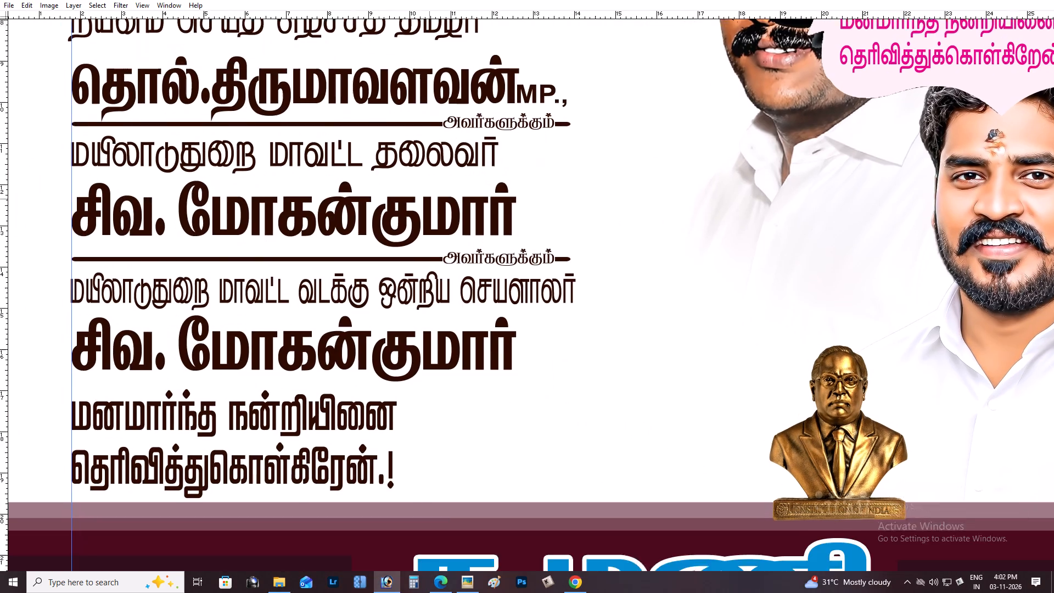
drag(429, 199, 431, 183)
key(ctrl+plus)
key(space)
drag(435, 184, 489, 175)
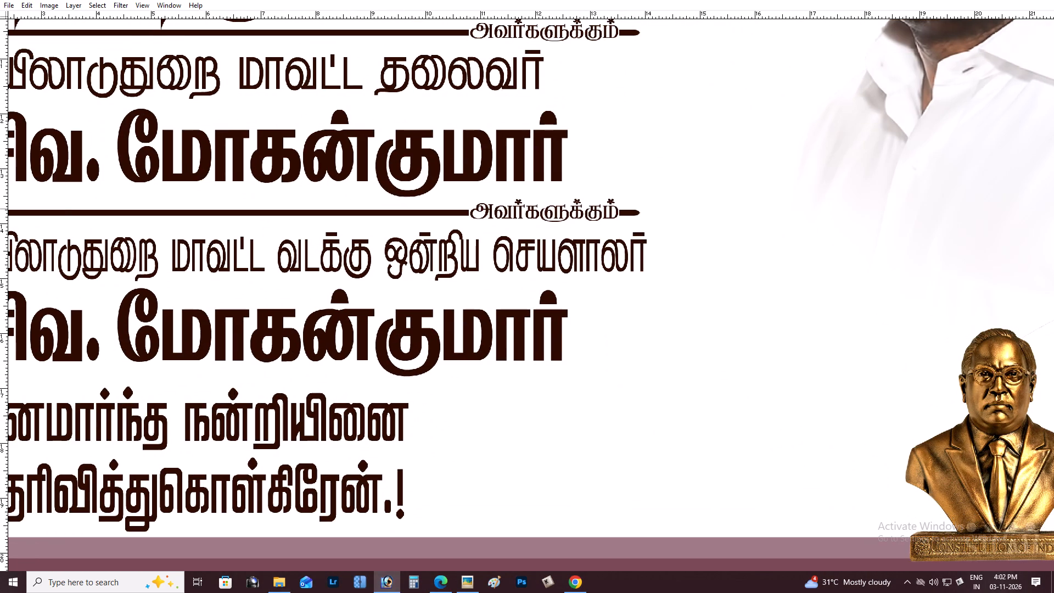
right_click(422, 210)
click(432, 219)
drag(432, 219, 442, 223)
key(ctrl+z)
Examine the upper lines of the Tamil text block, from the party heading down to the first leader entry.
key(space)
key(space)
key(space)
key(space)
key(space)
key(space)
key(space)
key(space)
key(space)
key(space)
key(space)
key(space)
key(space)
key(space)
key(space)
key(space)
key(space)
key(space)
key(space)
key(space)
drag(422, 174, 473, 339)
drag(459, 244, 480, 434)
drag(444, 232, 453, 346)
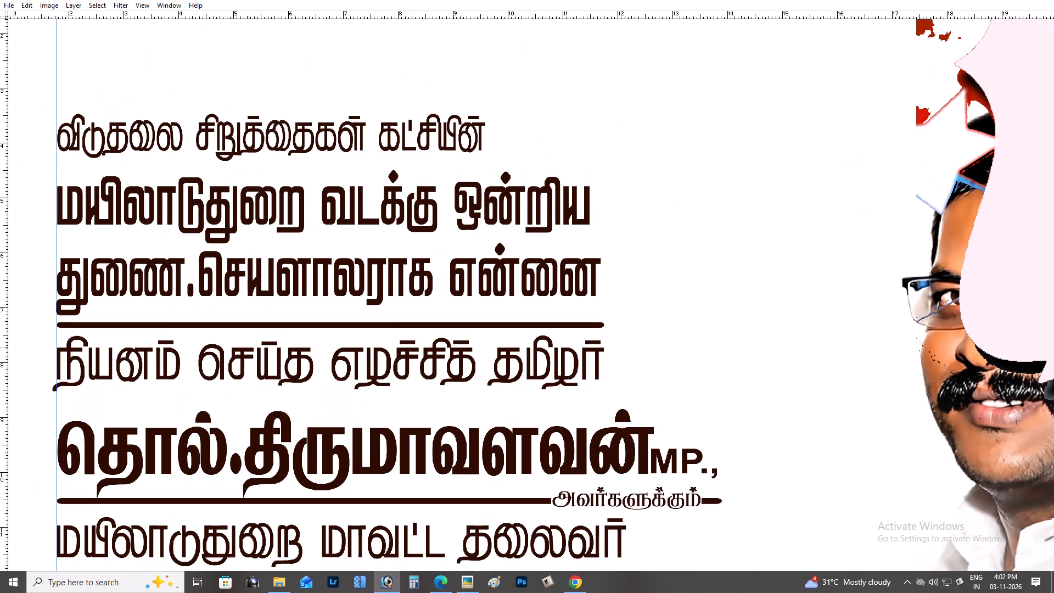
Duplicate the party heading line of the Tamil text block, placing the copy lower and further right, overlapping the second line.
drag(429, 264, 428, 280)
right_click(341, 146)
click(349, 150)
drag(349, 150, 363, 160)
key(ctrl+z)
key(space)
key(space)
key(space)
key(space)
key(space)
key(space)
key(space)
key(space)
key(space)
key(space)
key(space)
key(space)
key(space)
key(space)
key(space)
key(space)
key(space)
key(space)
key(space)
key(space)
drag(363, 237, 354, 182)
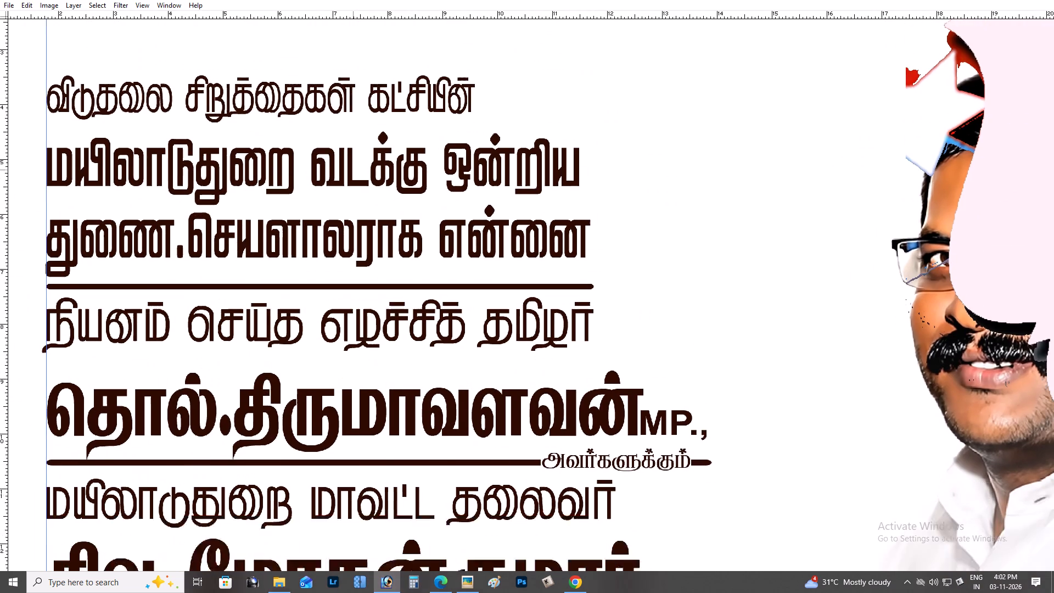
drag(354, 182, 352, 98)
drag(367, 250, 371, 170)
drag(373, 165, 394, 252)
click(395, 244)
key(ctrl+plus)
key(space)
drag(396, 244, 597, 255)
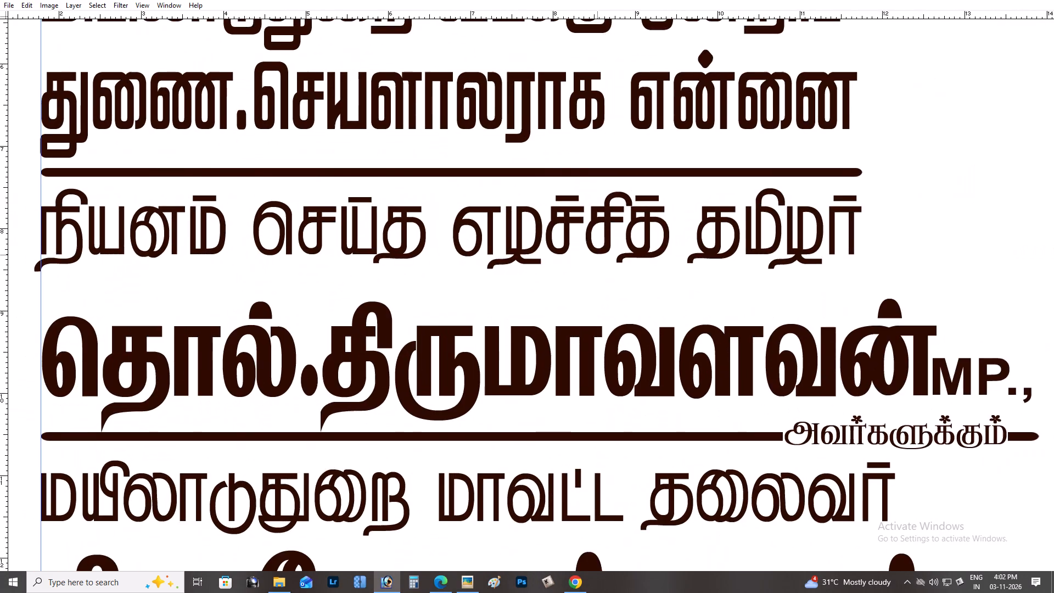
key(ctrl+minus)
key(ctrl+minus)
alt+drag(287, 93, 539, 143)
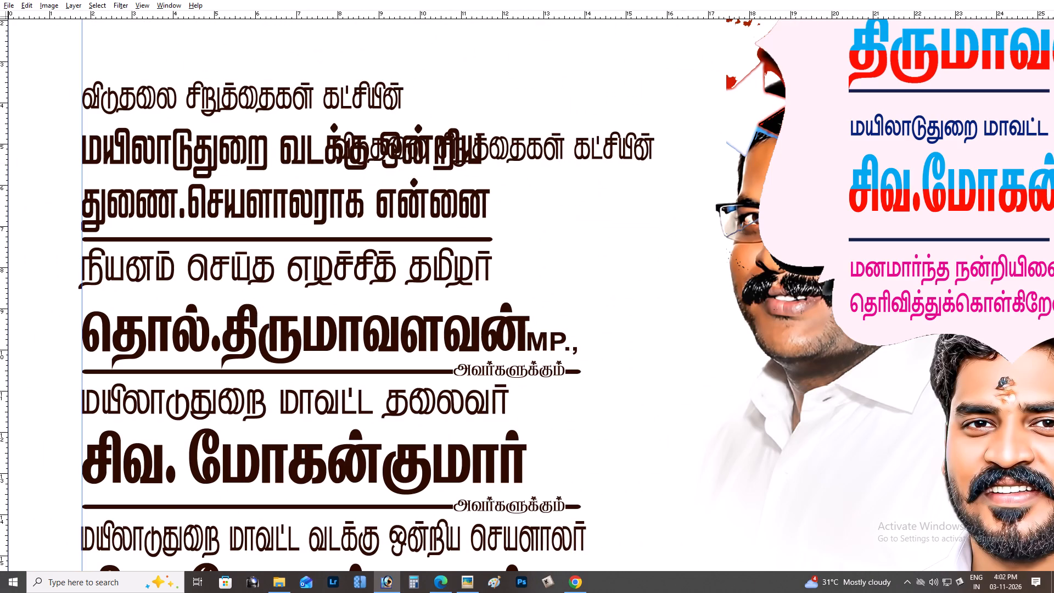
Using the Tamil Typewriter keyboard, replace the copied heading's wording with மான்மிகு and place it in the blank area beside the text block.
click(966, 584)
click(960, 577)
key(Tab)
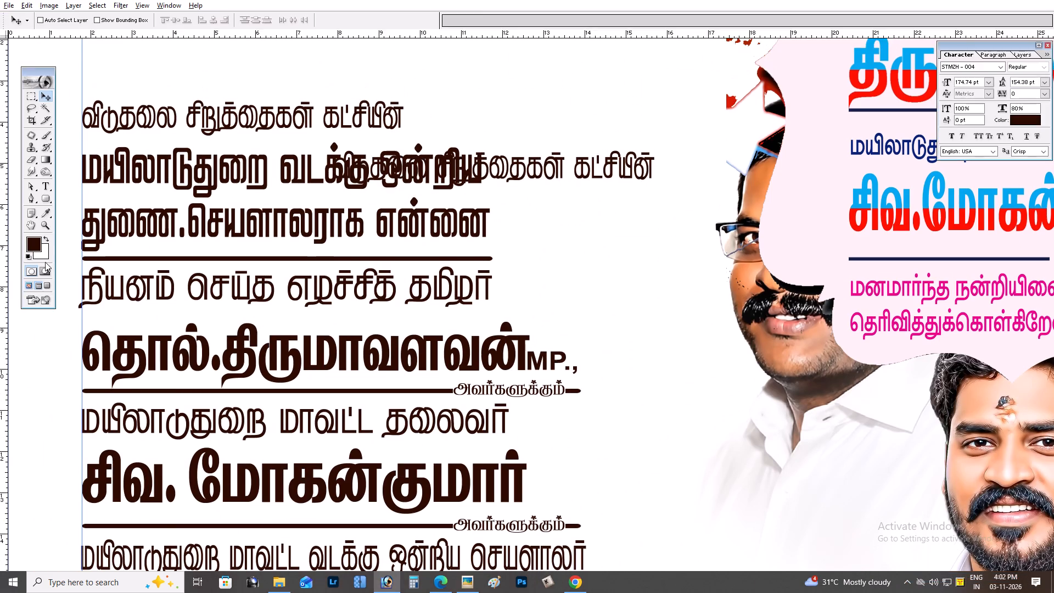
click(43, 181)
key(Tab)
triple_click(586, 143)
click(586, 142)
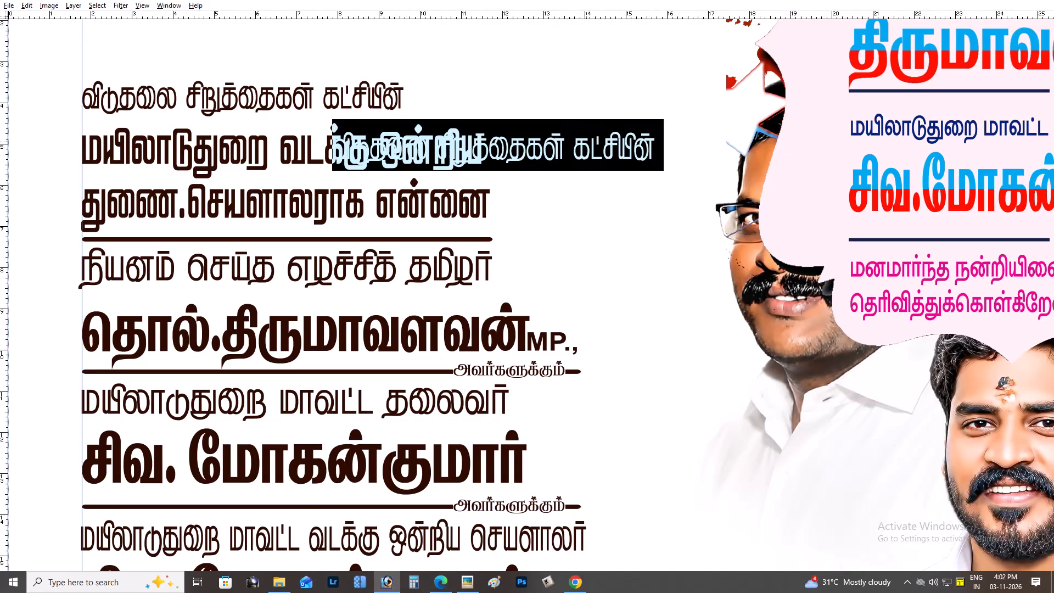
text(kh)
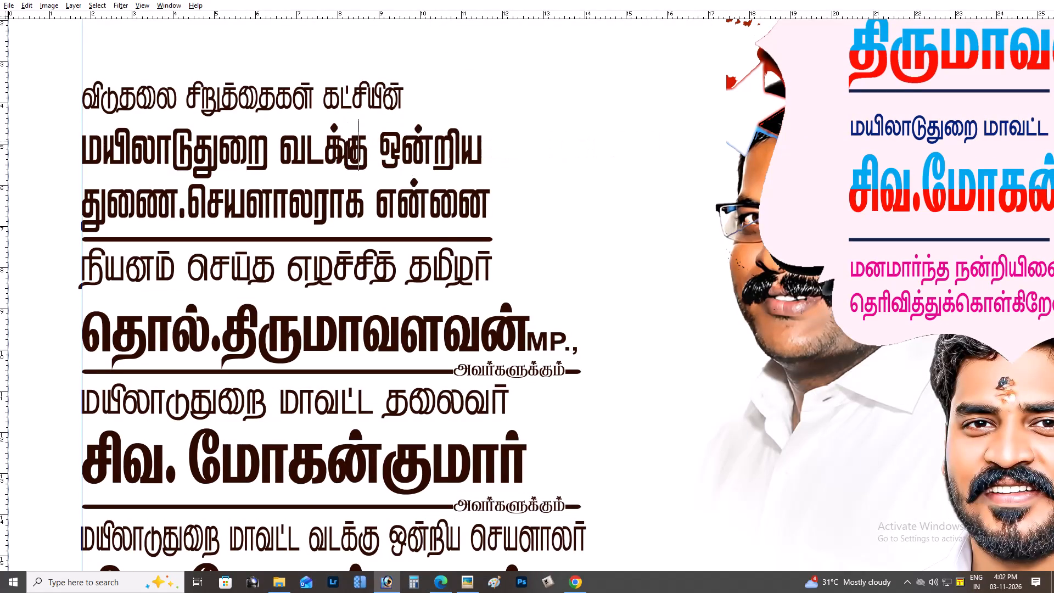
drag(351, 41, 568, 68)
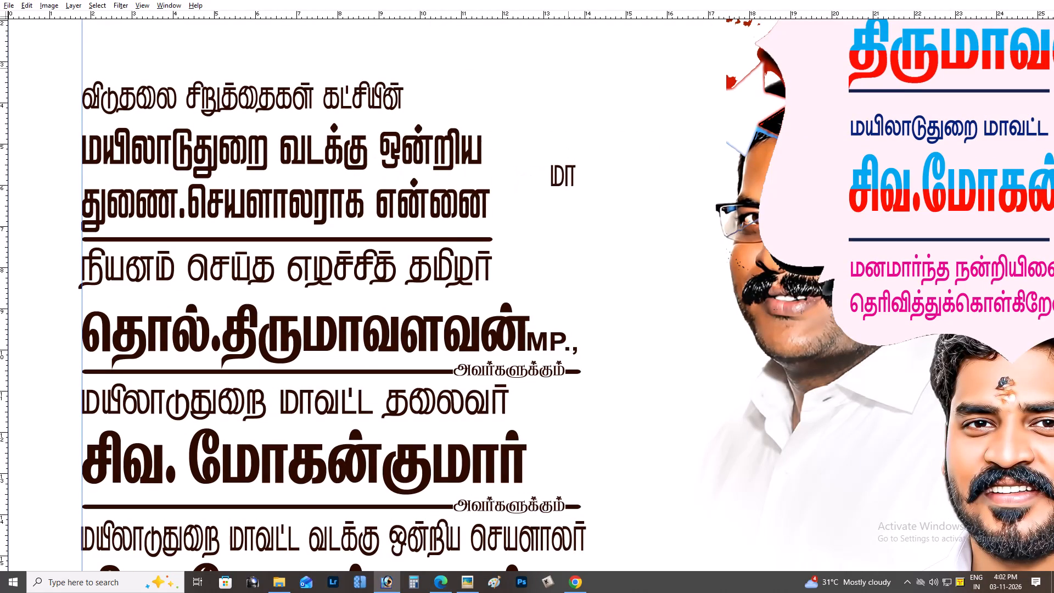
text(d;)
text(kp)
key(shift+f)
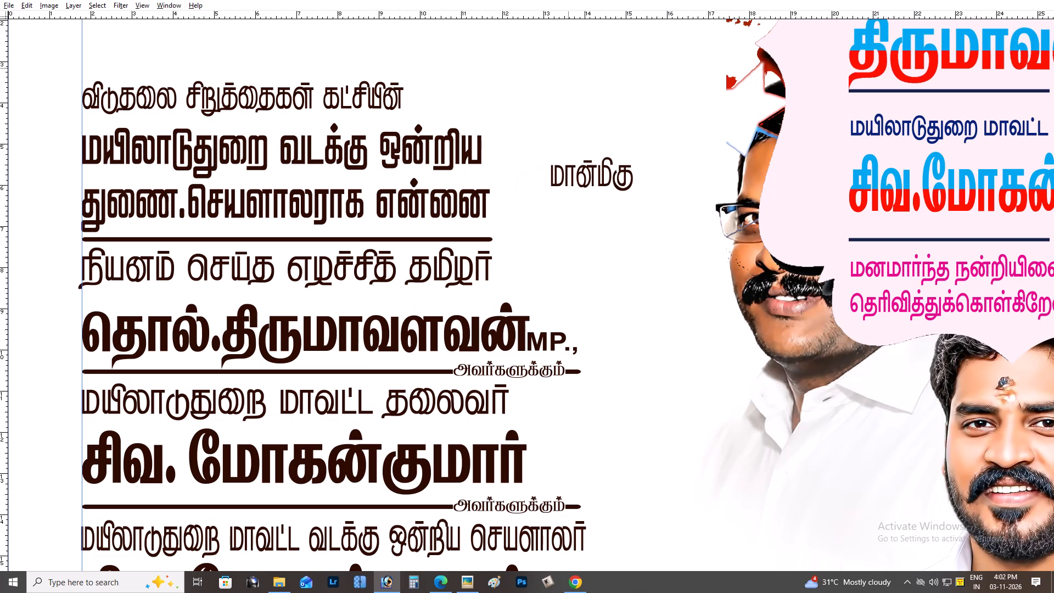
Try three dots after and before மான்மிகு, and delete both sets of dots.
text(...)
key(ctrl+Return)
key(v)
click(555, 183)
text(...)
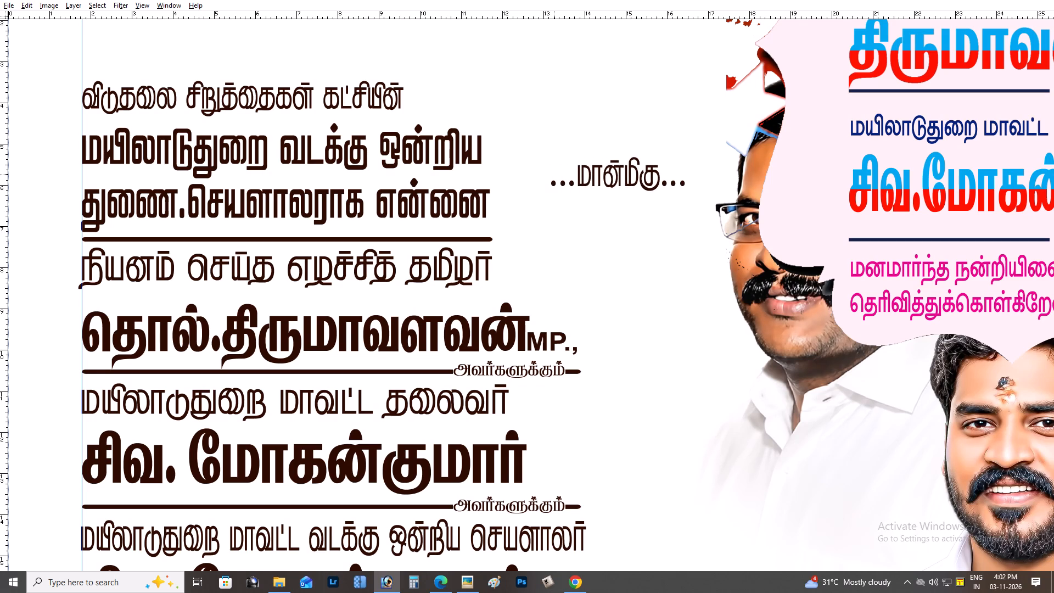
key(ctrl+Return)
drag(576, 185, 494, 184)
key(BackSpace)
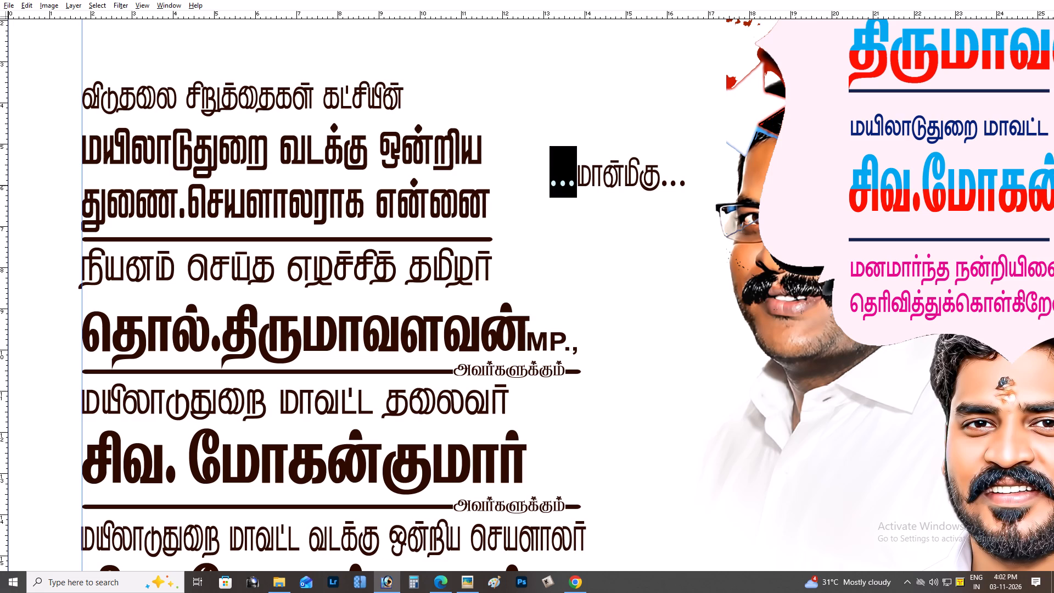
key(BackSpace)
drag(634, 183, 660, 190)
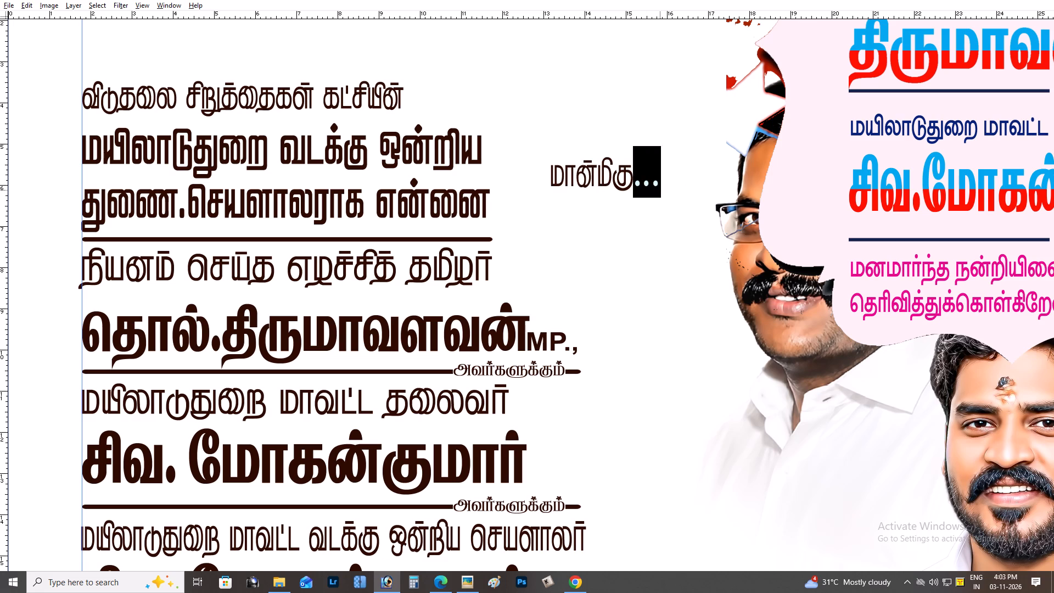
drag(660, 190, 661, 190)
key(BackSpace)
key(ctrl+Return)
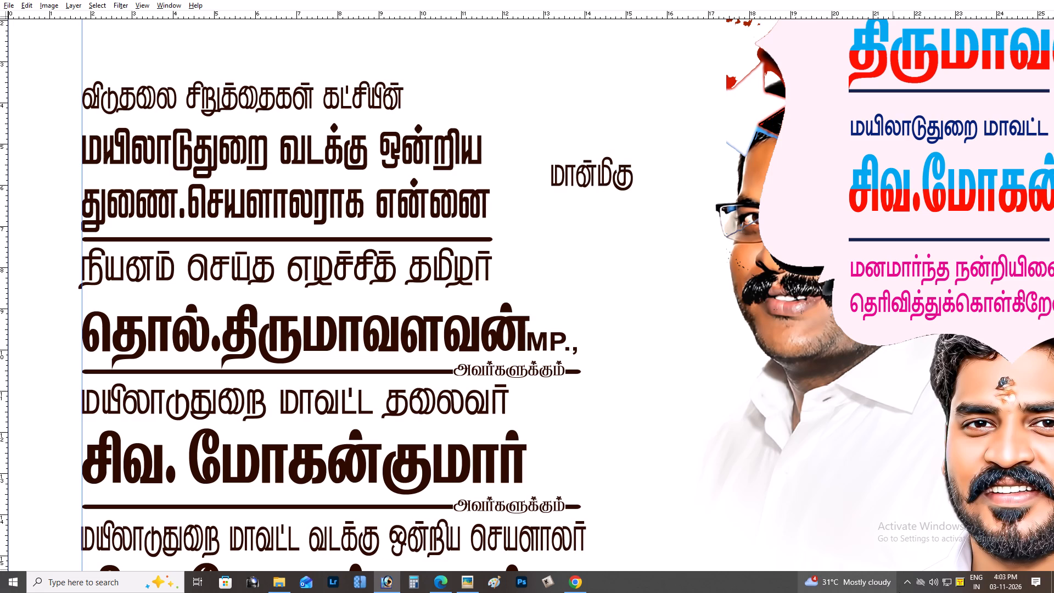
Switch the Tamil typing layout to No Keyman Keyboard.
drag(960, 583, 961, 567)
click(934, 553)
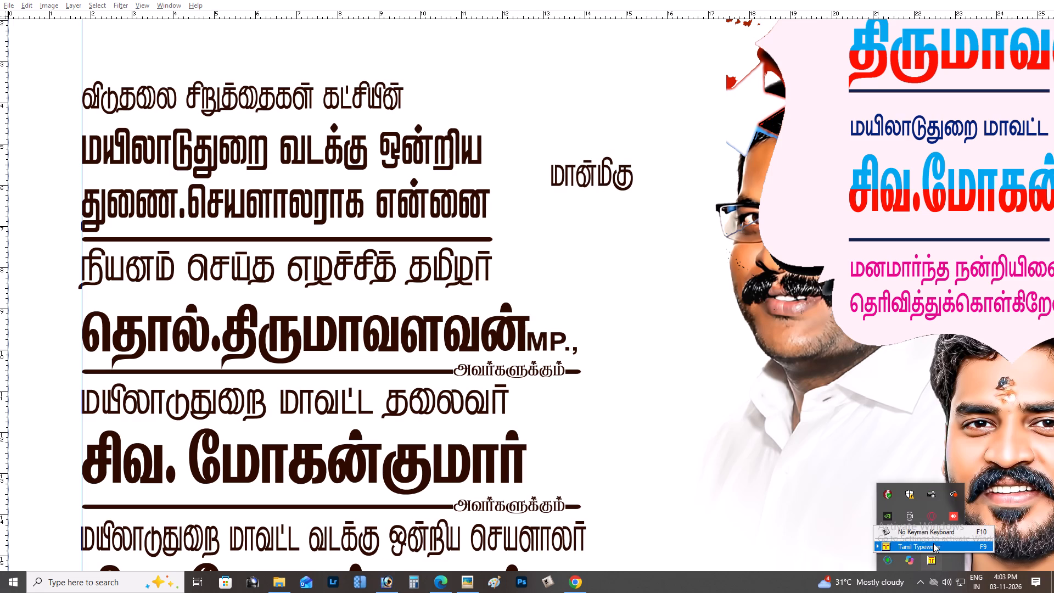
click(932, 535)
Move the மான்மிகு text to the vertical guide, directly above the start of the first leader's name.
key(v)
key(ctrl+plus)
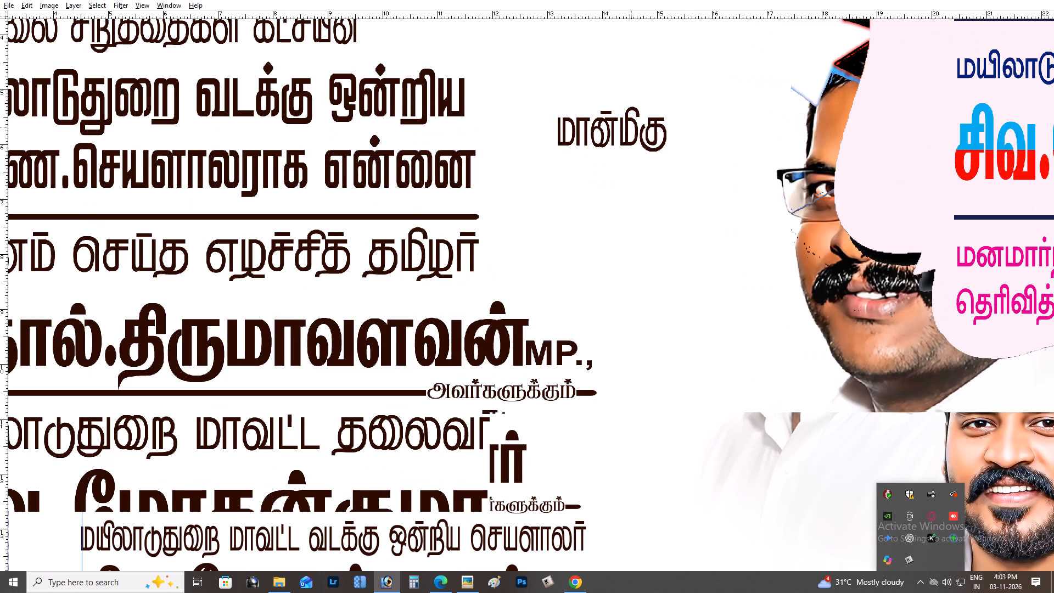
drag(631, 127, 374, 216)
key(space)
key(space)
key(space)
key(space)
drag(385, 219, 664, 241)
drag(679, 253, 777, 270)
drag(608, 253, 231, 268)
key(ctrl+plus)
key(ctrl+plus)
key(space)
key(space)
key(space)
key(space)
key(space)
key(space)
key(space)
key(space)
key(space)
key(space)
key(space)
key(space)
key(space)
key(space)
key(space)
key(space)
key(space)
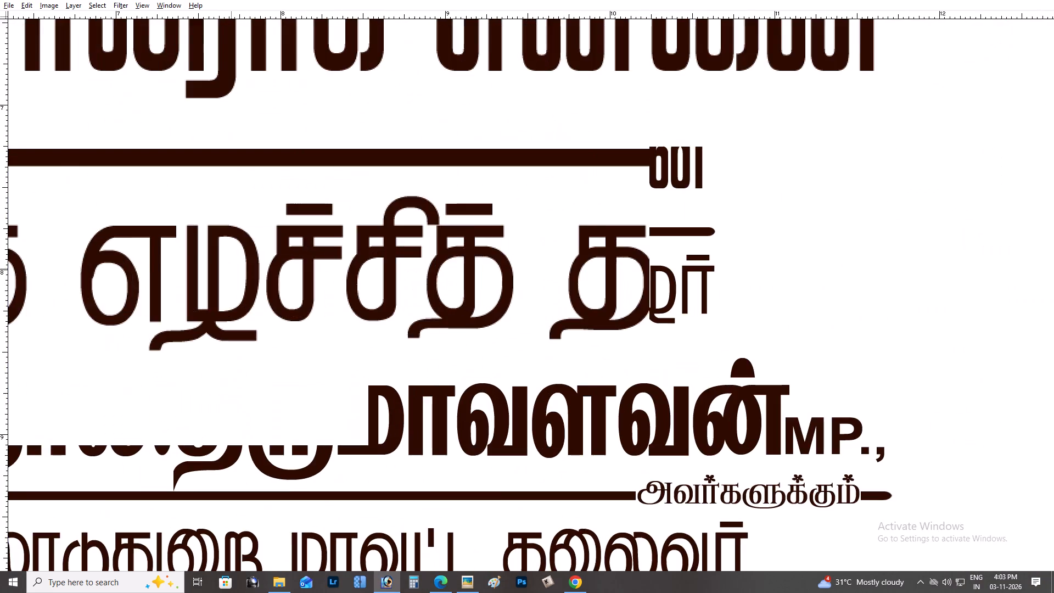
drag(278, 268, 697, 260)
drag(588, 268, 1053, 210)
drag(631, 219, 717, 219)
drag(439, 121, 457, 294)
Reduce the height of மான்மிகு from its top edge so it clears the line above.
key(ctrl+t)
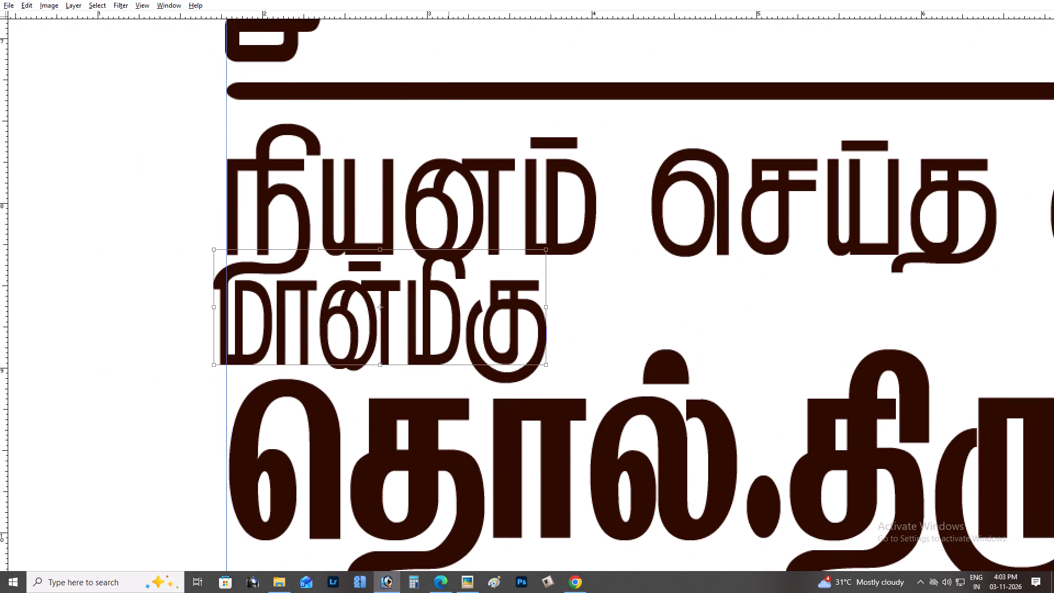
shift+drag(457, 247, 457, 283)
key(Return)
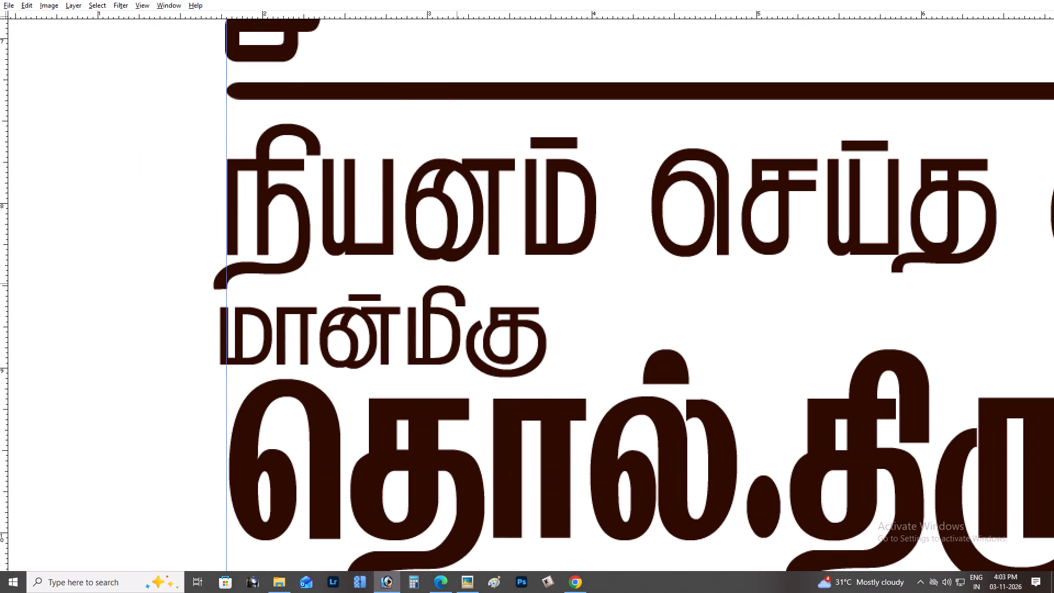
Try successive STMZH fonts on the மான்மிகு text and apply STMZH - 032.
key(t)
click(425, 320)
key(ctrl+t)
key(ctrl+Return)
click(969, 69)
key(Down)
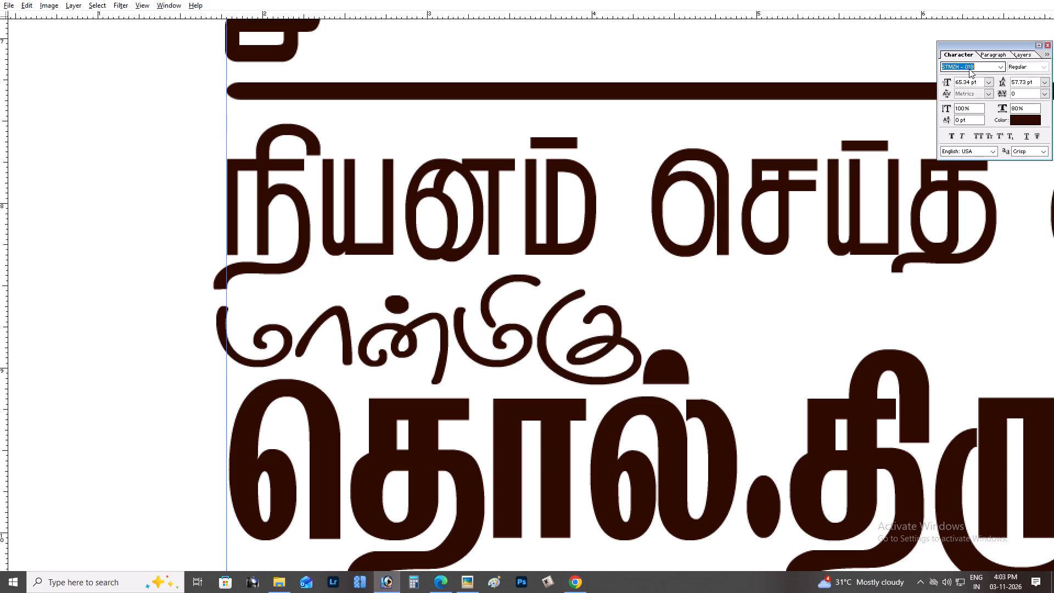
key(Down)
key(Down)
key(Down)
key(Down)
key(Down)
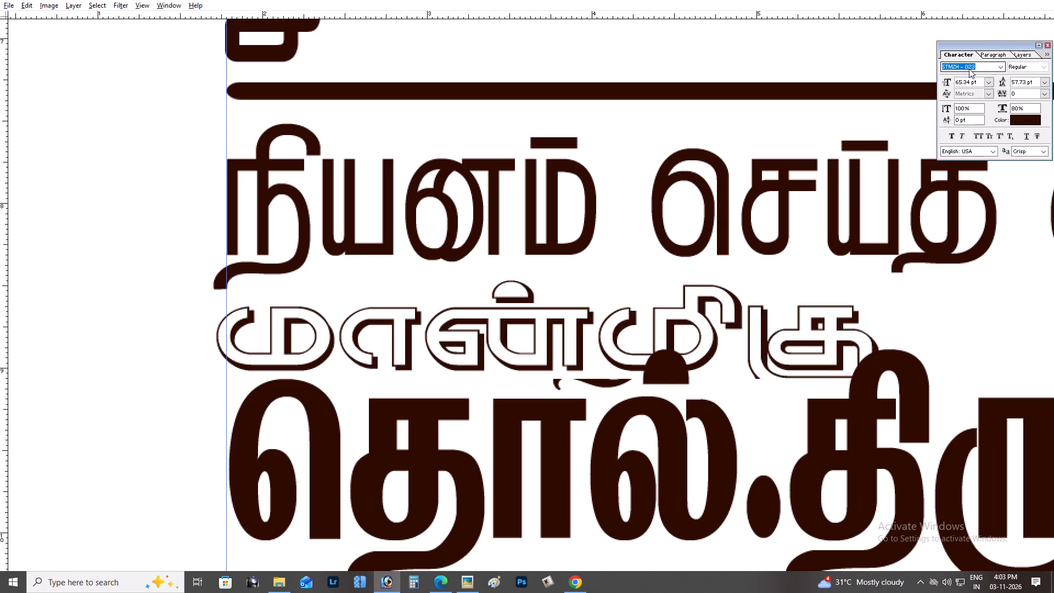
key(Down)
key(Down)
key(Down)
key(Down)
key(Down)
key(Down)
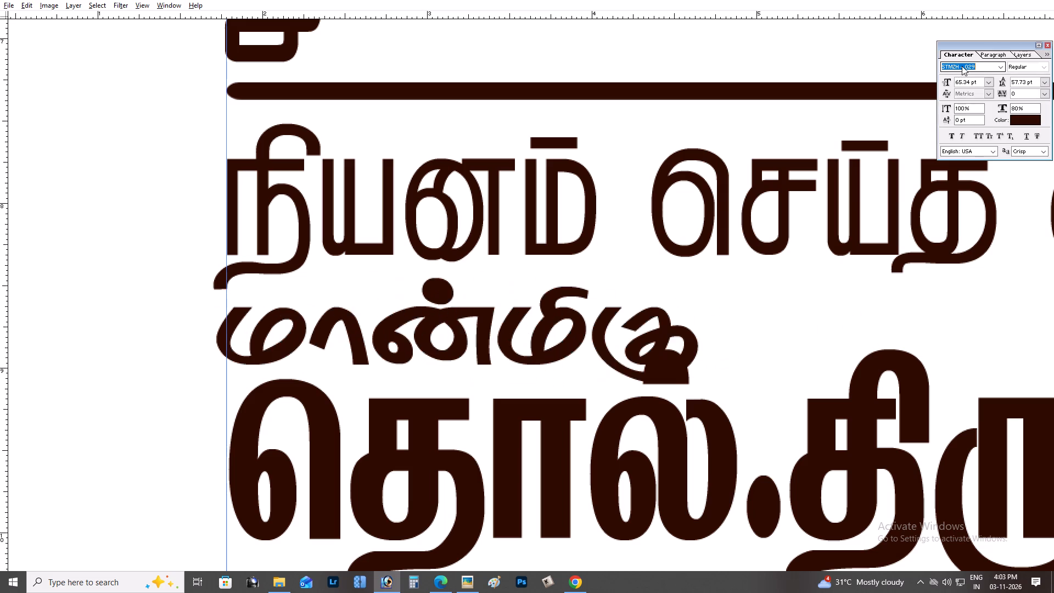
key(Down)
key(Down)
key(Down)
key(Down)
key(Up)
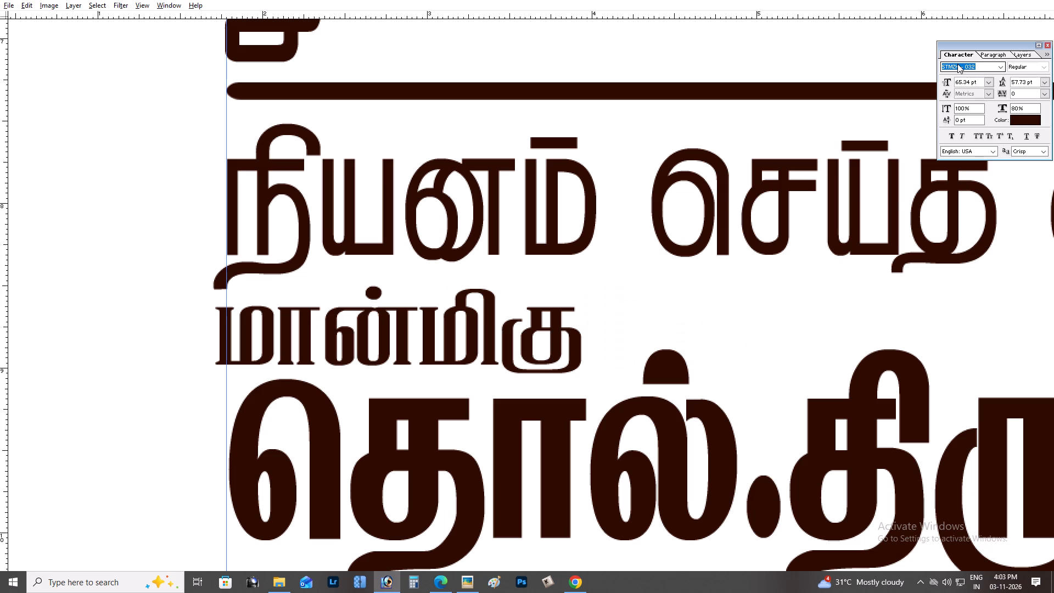
key(Return)
key(ctrl+Return)
key(v)
Shift மான்மிகு slightly right so its first letter starts on the vertical guide.
key(ctrl+plus)
key(space)
drag(413, 281, 565, 250)
shift+drag(433, 298, 447, 301)
key(ctrl+minus)
key(ctrl+minus)
key(ctrl+minus)
key(ctrl+minus)
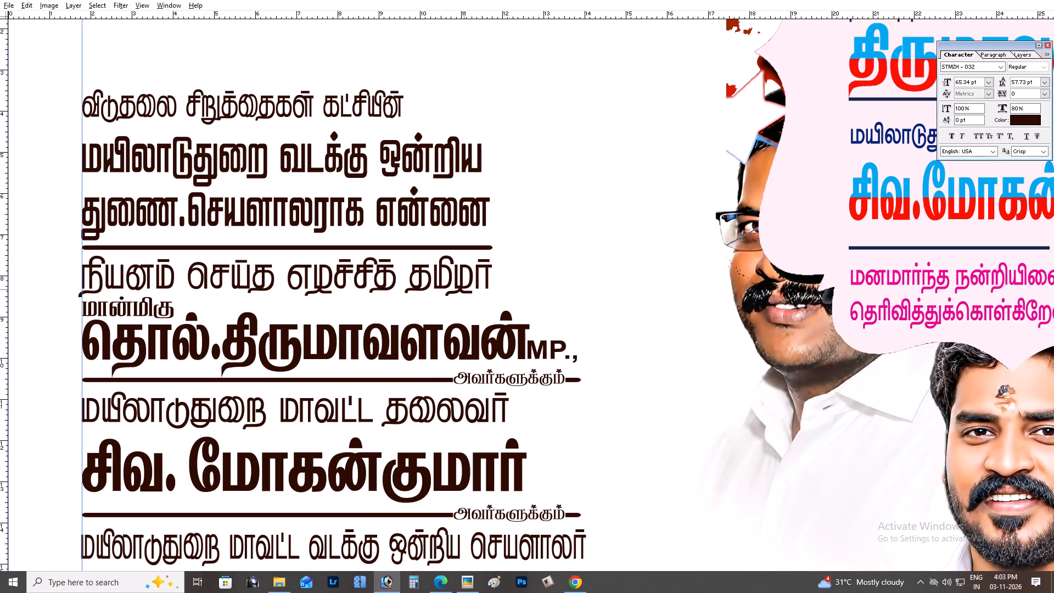
Scale மான்மிகு down slightly and realign it to the guide, between the line above and the first leader's name.
key(z)
drag(102, 255, 358, 348)
key(space)
key(space)
key(space)
key(space)
key(space)
key(space)
key(space)
drag(351, 344, 911, 312)
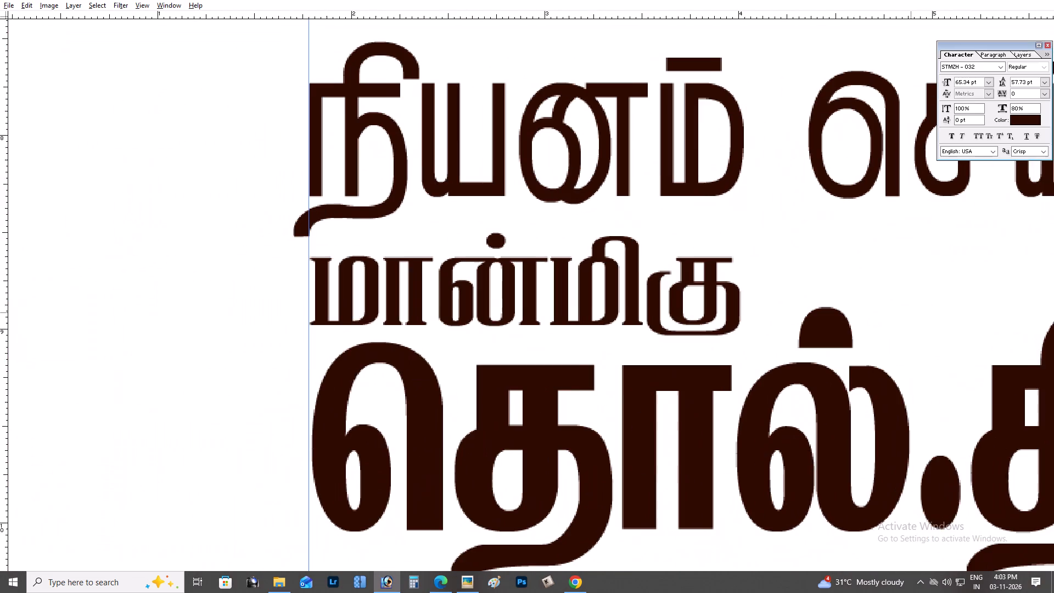
drag(911, 312, 911, 312)
key(v)
key(ctrl+t)
alt+shift+drag(741, 232, 711, 248)
key(Return)
drag(653, 271, 623, 274)
key(ctrl+minus)
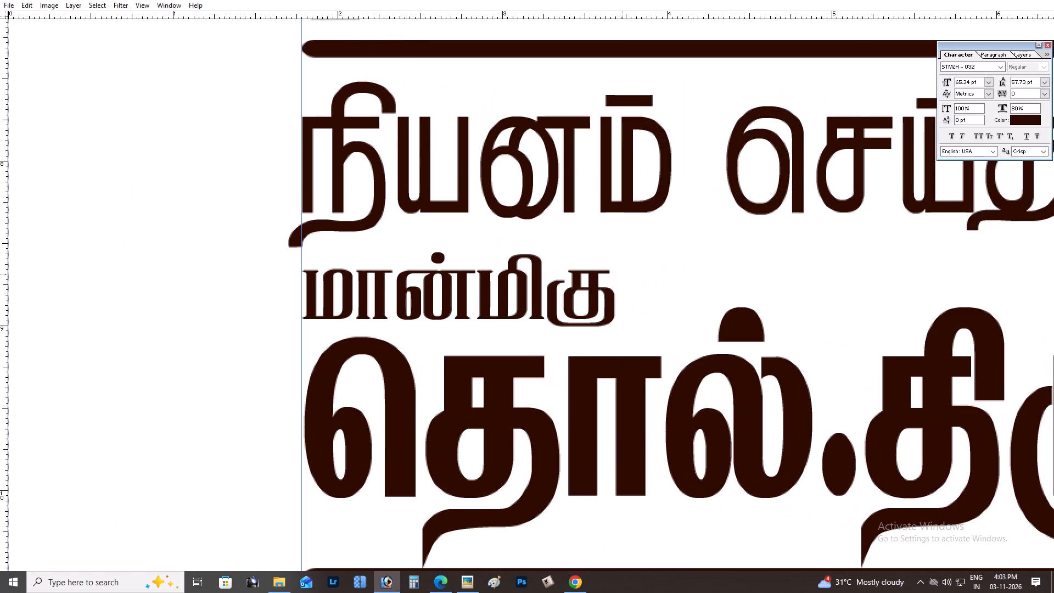
key(ctrl+minus)
key(ctrl+minus)
key(ctrl+minus)
key(ctrl+minus)
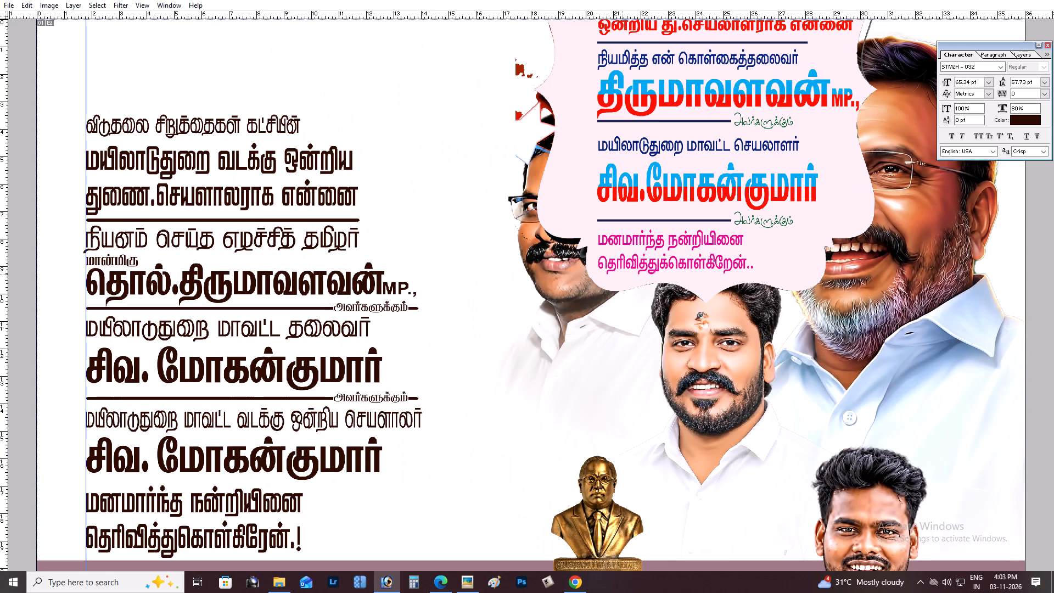
scroll(615, 287, down, 4)
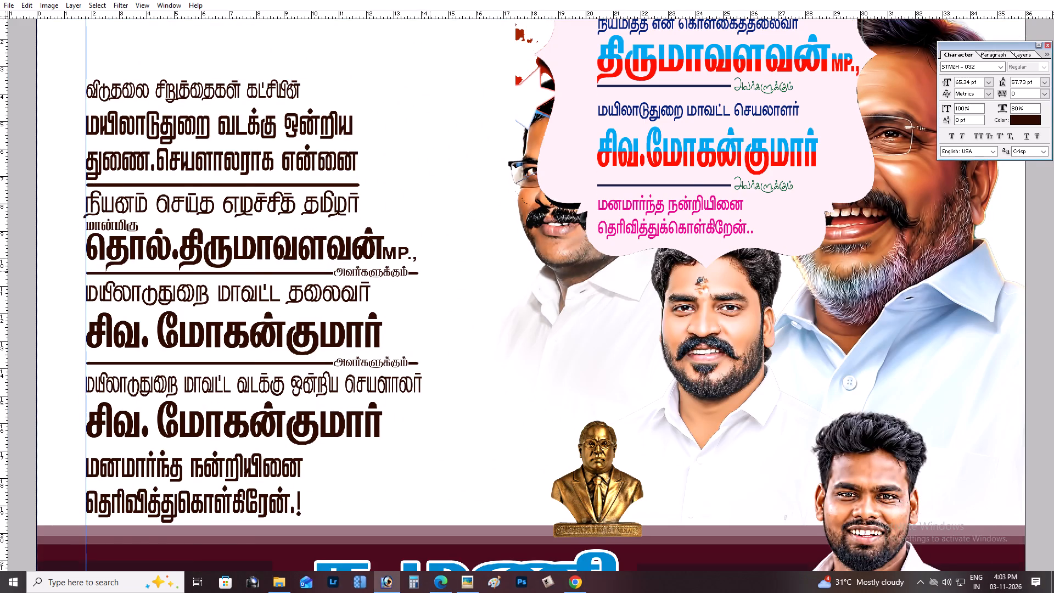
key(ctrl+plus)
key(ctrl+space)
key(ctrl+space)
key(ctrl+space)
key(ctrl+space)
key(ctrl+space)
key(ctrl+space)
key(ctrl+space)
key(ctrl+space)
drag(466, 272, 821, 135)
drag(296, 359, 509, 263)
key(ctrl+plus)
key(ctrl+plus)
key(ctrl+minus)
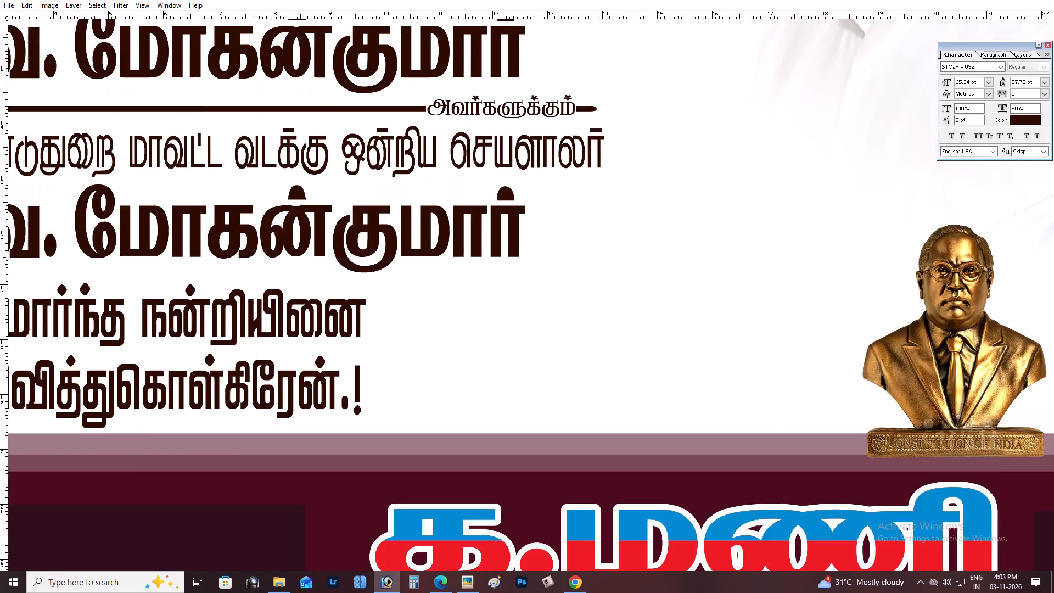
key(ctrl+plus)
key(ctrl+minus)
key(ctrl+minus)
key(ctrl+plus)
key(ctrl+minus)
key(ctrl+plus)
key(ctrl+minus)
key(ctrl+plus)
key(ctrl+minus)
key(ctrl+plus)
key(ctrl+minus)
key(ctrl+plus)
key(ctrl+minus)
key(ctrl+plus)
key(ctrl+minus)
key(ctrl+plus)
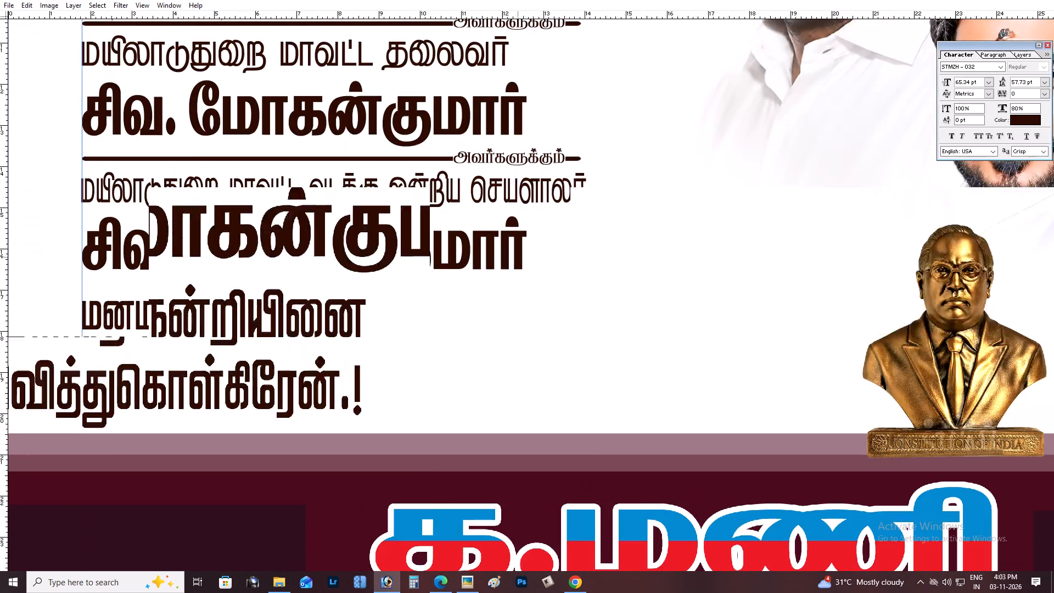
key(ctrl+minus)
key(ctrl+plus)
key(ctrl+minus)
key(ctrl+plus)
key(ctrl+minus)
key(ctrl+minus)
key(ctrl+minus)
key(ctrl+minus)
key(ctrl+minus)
Save the banner document and fit the whole banner in the window.
key(ctrl+s)
scroll(518, 257, up, 2)
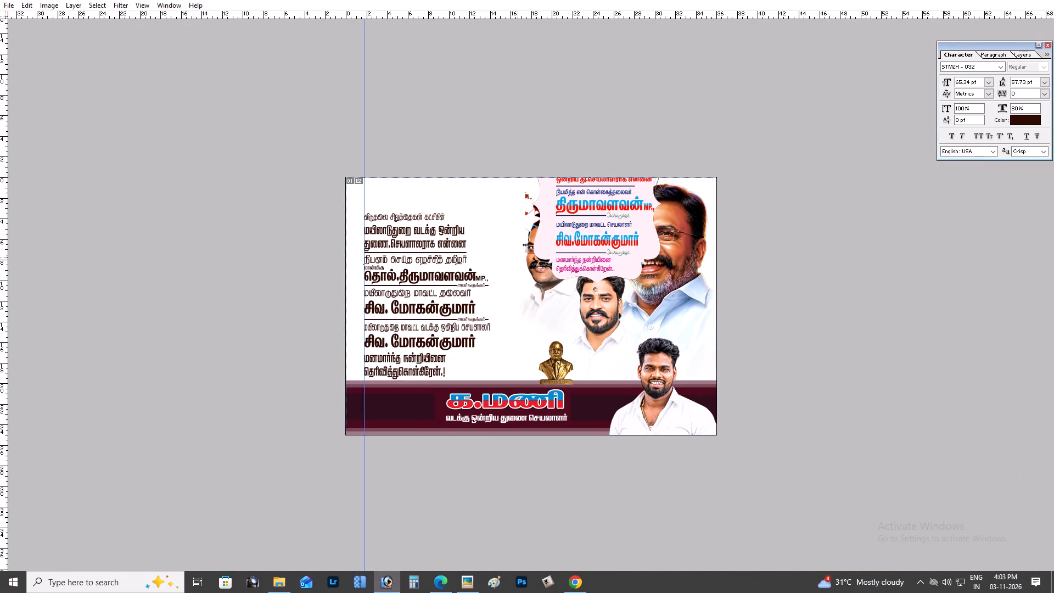
scroll(518, 257, up, 1)
scroll(518, 257, down, 5)
scroll(518, 257, up, 4)
scroll(518, 257, down, 4)
key(ctrl+0)
key(ctrl+minus)
key(ctrl+asterisk)
key(ctrl+plus)
key(ctrl+plus)
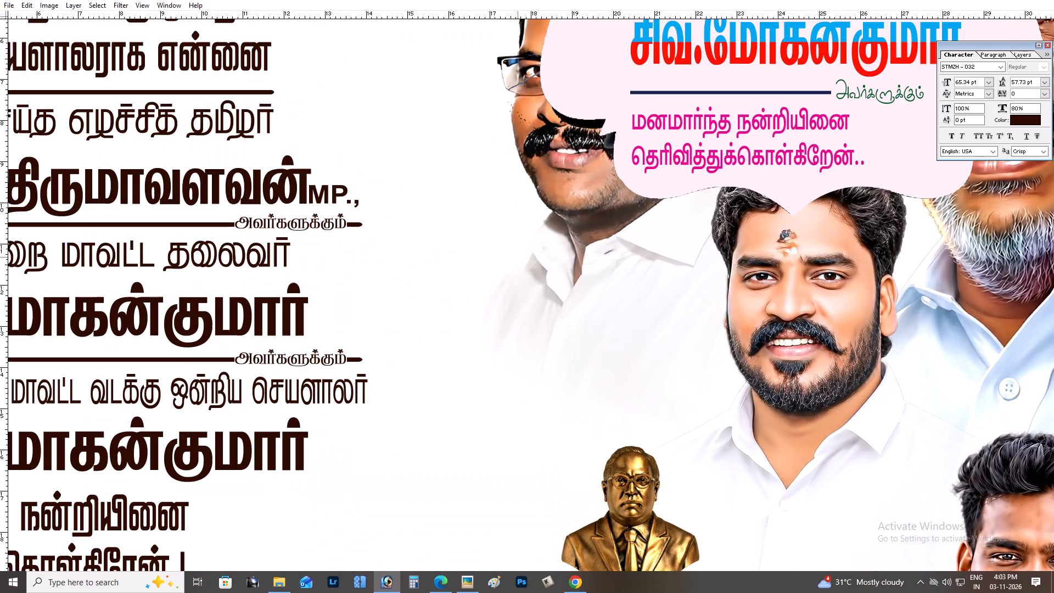
key(minus)
key(ctrl+minus)
key(ctrl+0)
key(ctrl+s)
key(ctrl+s)
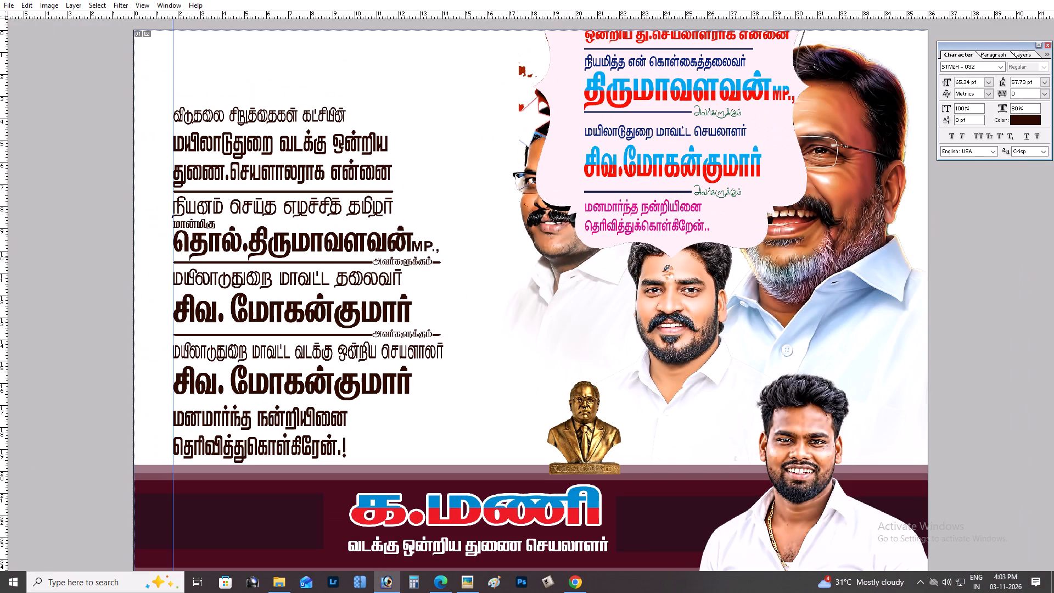
key(ctrl+s)
key(ctrl+s)
Turn on Tamil keyboard input in Keyman for editing the banner text.
key(ctrl+minus)
key(ctrl+plus)
key(ctrl+plus)
key(space)
key(space)
key(space)
key(space)
key(space)
key(space)
key(space)
key(space)
key(space)
key(space)
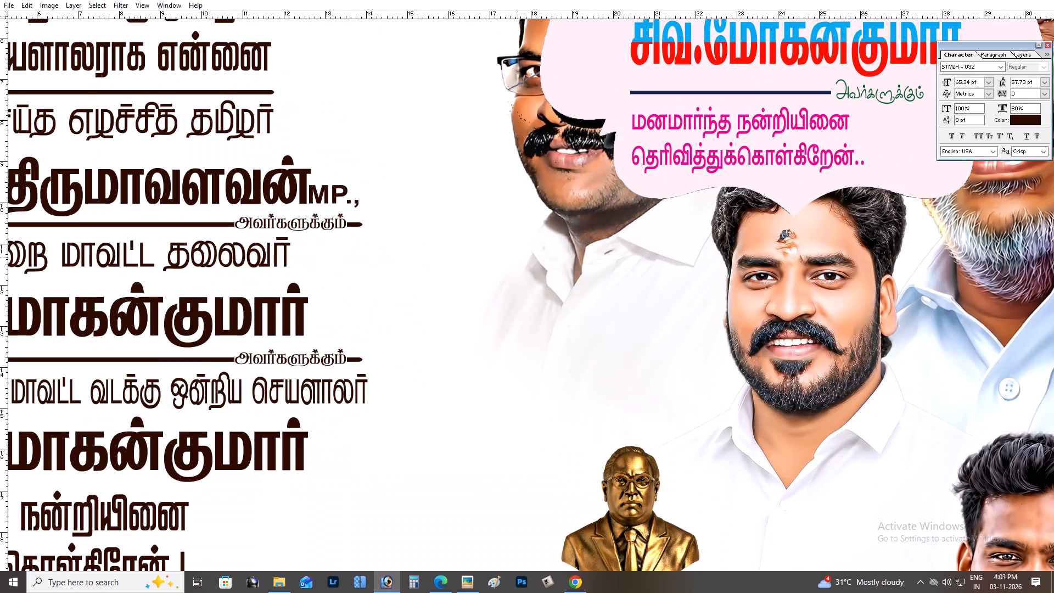
drag(574, 267, 873, 319)
click(918, 583)
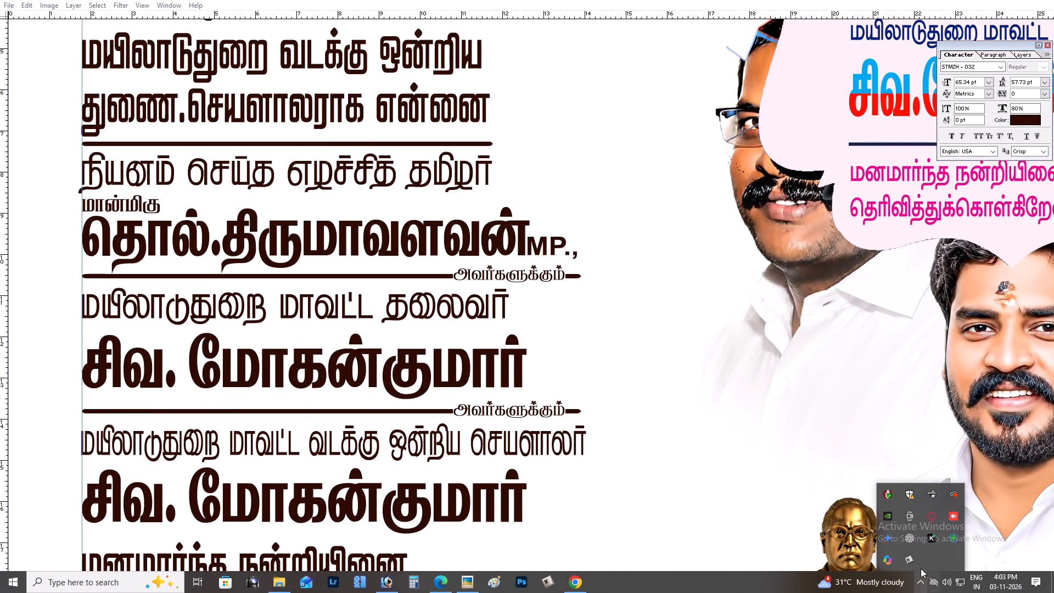
click(910, 563)
click(912, 556)
Replace the repeated leader's name under the வடக்கு ஒன்றிய செயலாளர் line with தீபன்ராஜ்.
key(Tab)
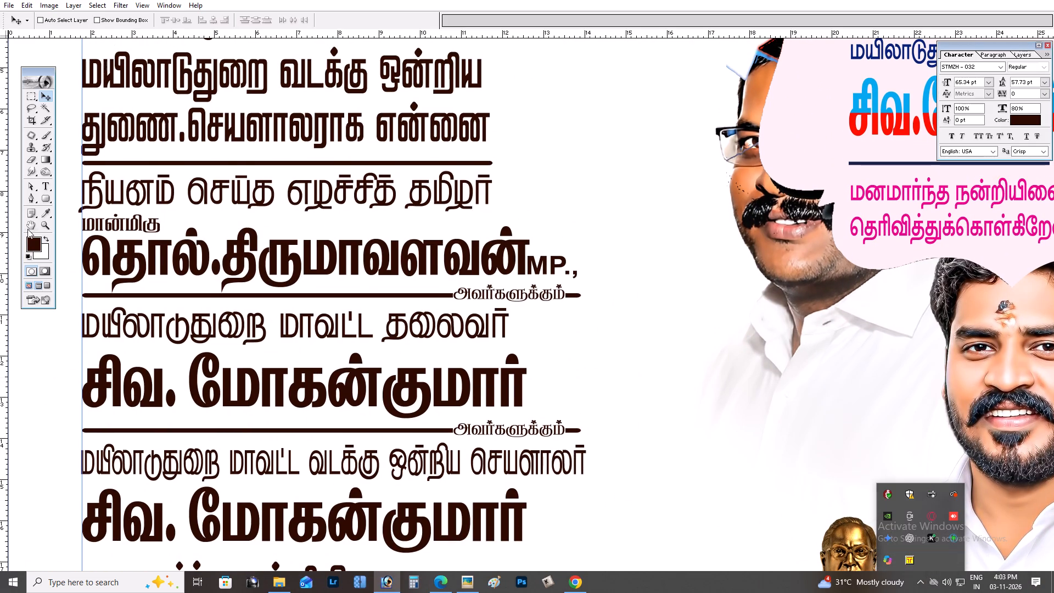
click(45, 187)
key(Tab)
key(space)
drag(148, 287, 186, 256)
key(space)
drag(227, 431, 225, 373)
triple_click(222, 394)
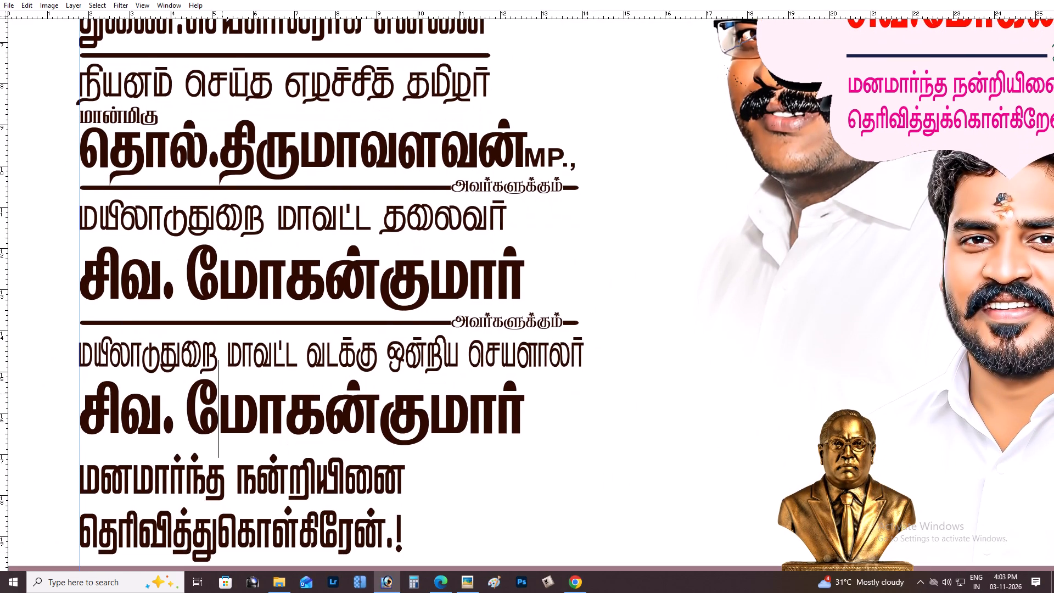
key(j)
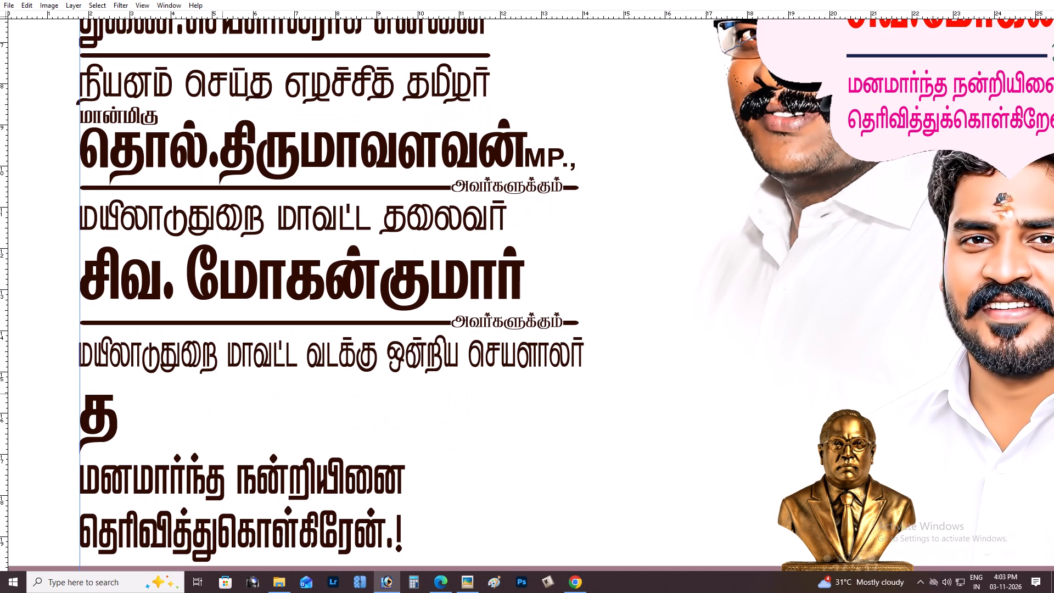
key(shift+p)
key(d)
key(BackSpace)
key(f)
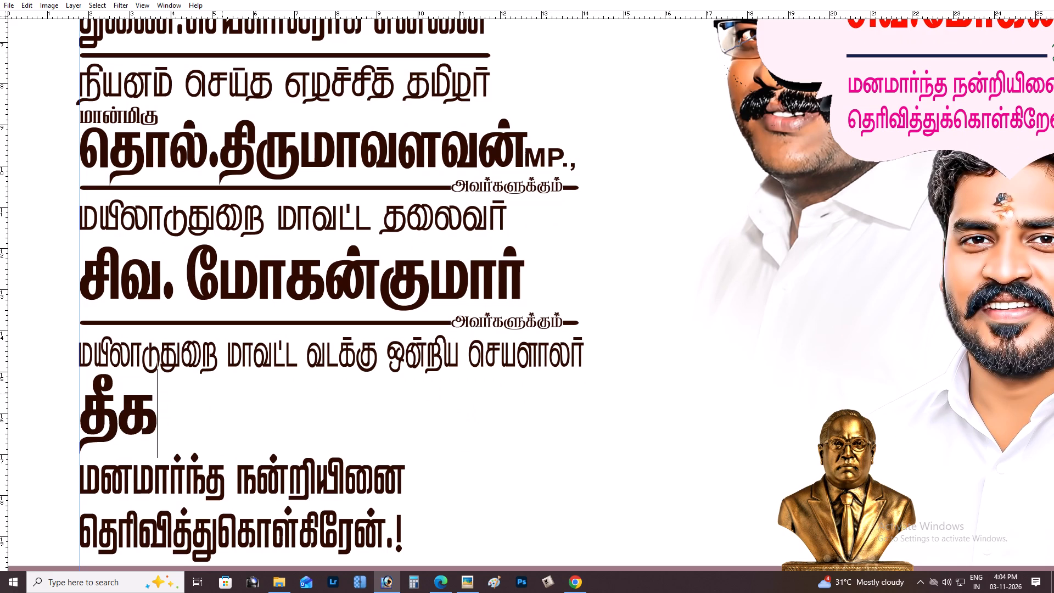
key(BackSpace)
key(f)
key(BackSpace)
text(gs)
key(BackSpace)
text(d;)
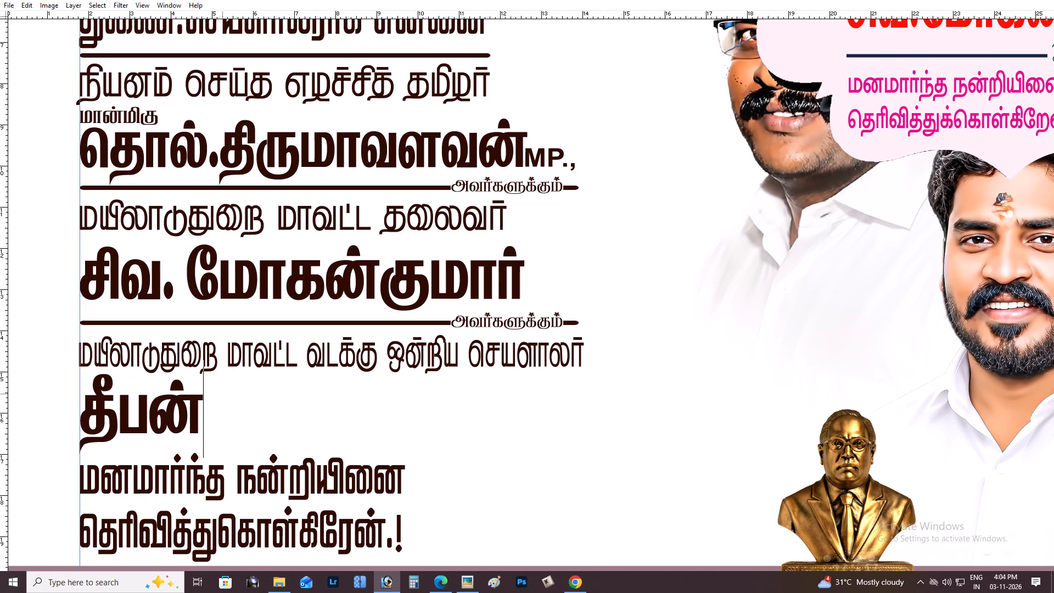
text(uh)
key(shift+numbersign)
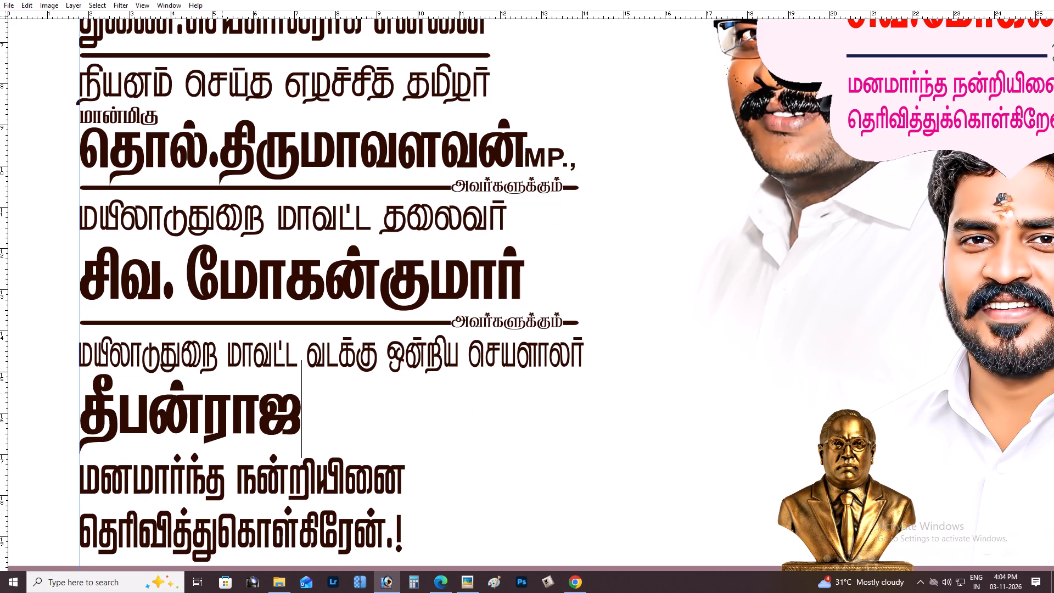
key(semicolon)
key(ctrl+Return)
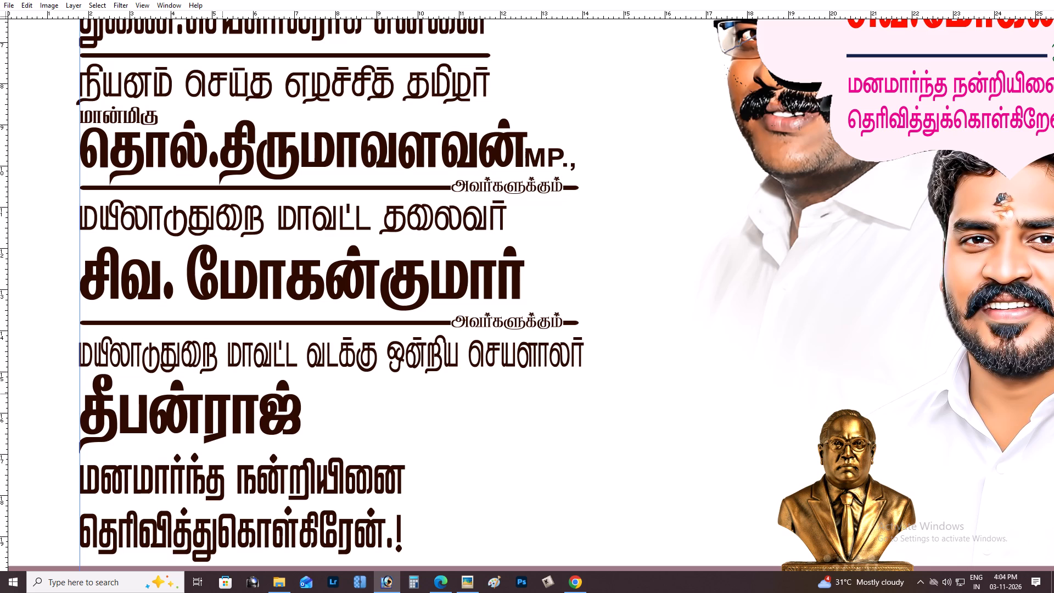
Move the Keyman icon into the visible system tray, turn off Tamil keyboard input, and save the document.
key(v)
key(v)
key(v)
key(v)
click(920, 592)
drag(911, 562, 937, 589)
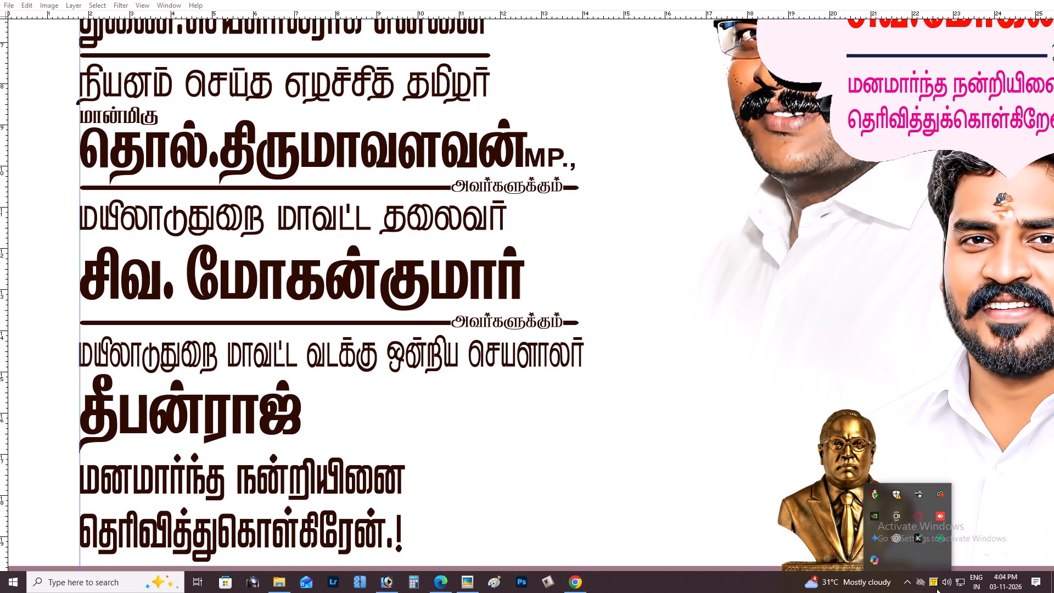
click(936, 582)
click(937, 562)
key(v)
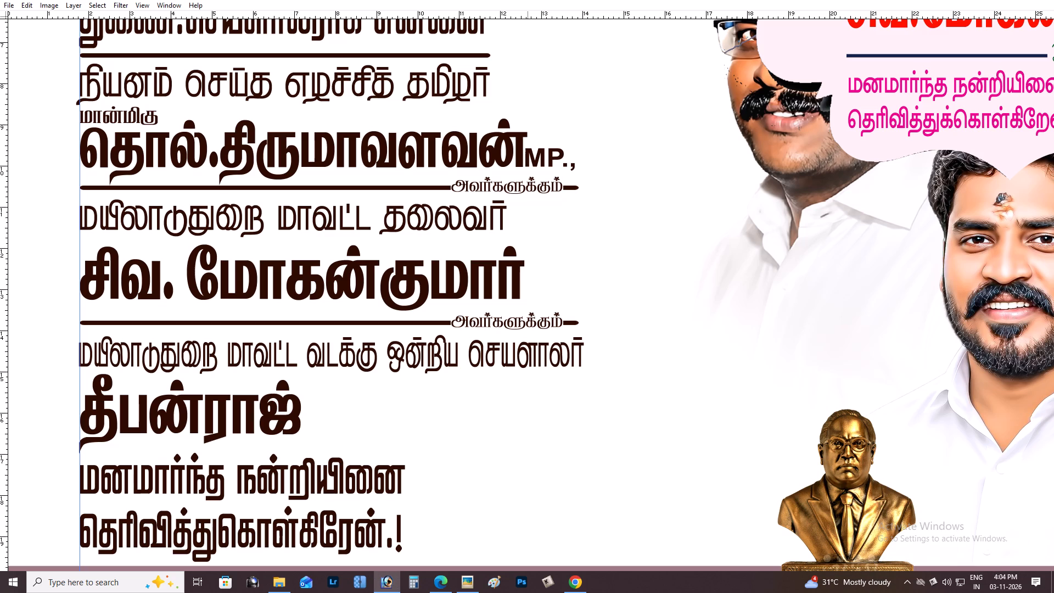
key(ctrl+s)
Open vilangam 24X36.psd from the 2025 > 04 April > 07 folder on the Output (E:) drive.
key(ctrl+o)
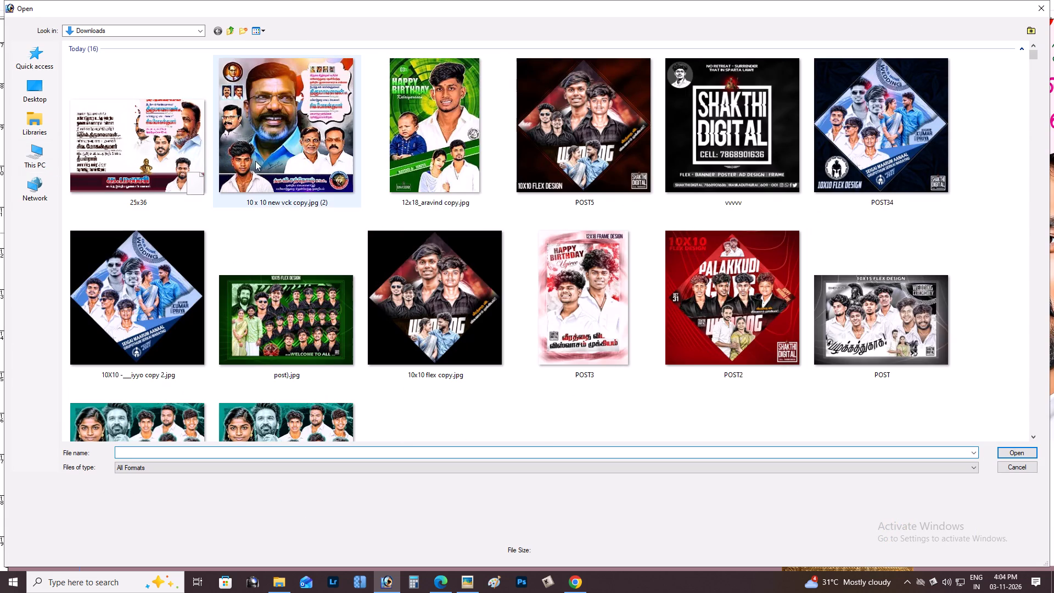
click(43, 162)
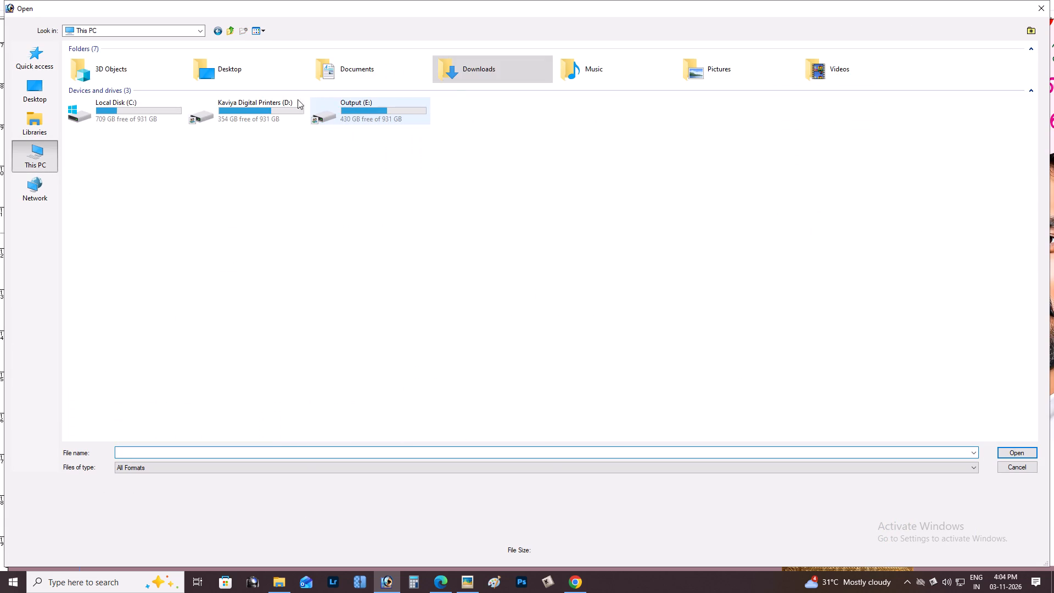
click(272, 104)
click(374, 132)
double_click(374, 118)
double_click(165, 103)
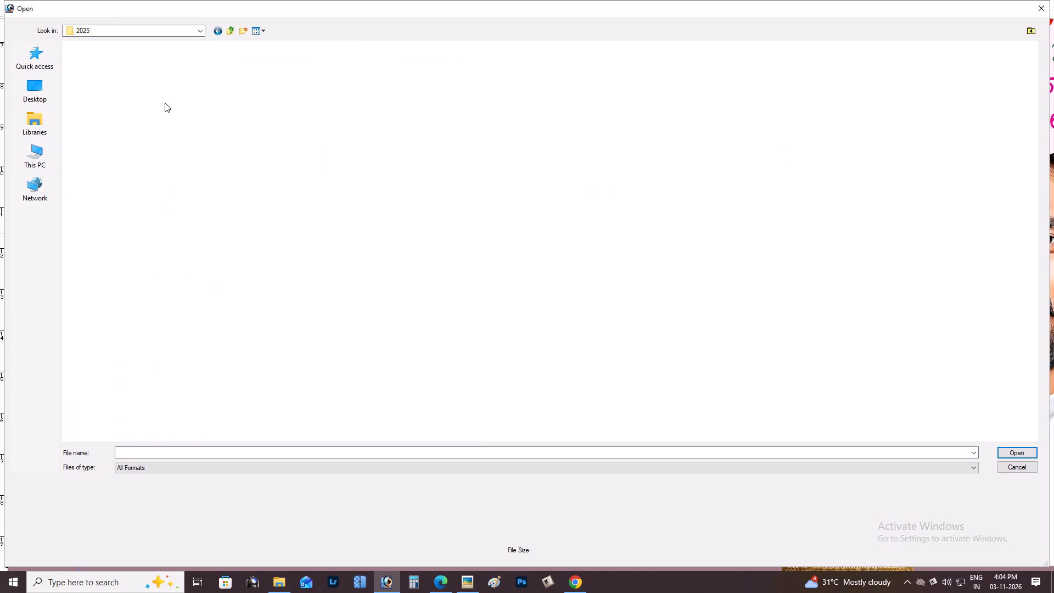
double_click(288, 63)
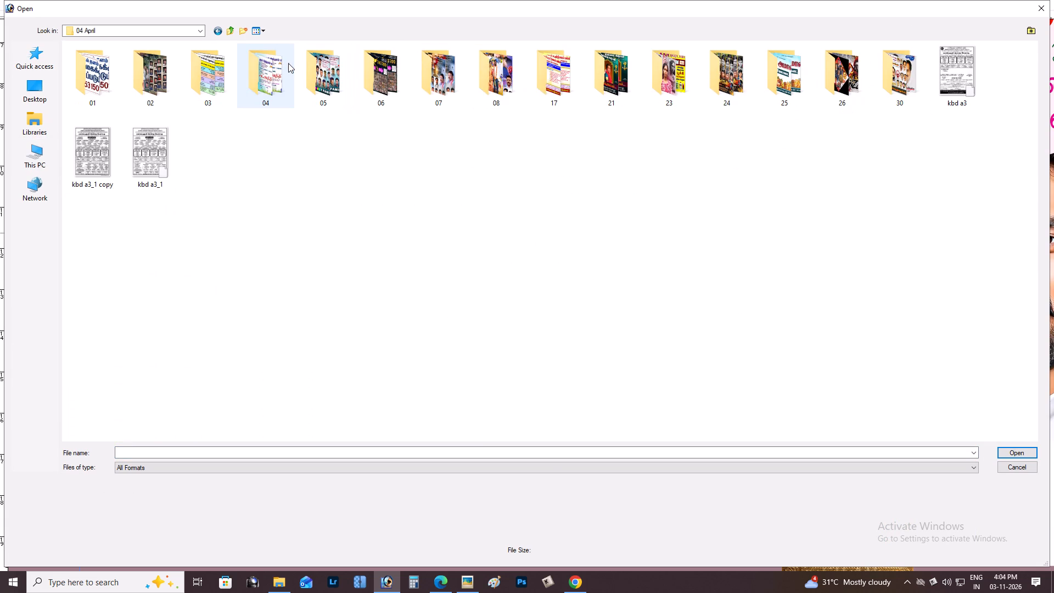
double_click(486, 66)
drag(487, 68, 468, 72)
double_click(443, 63)
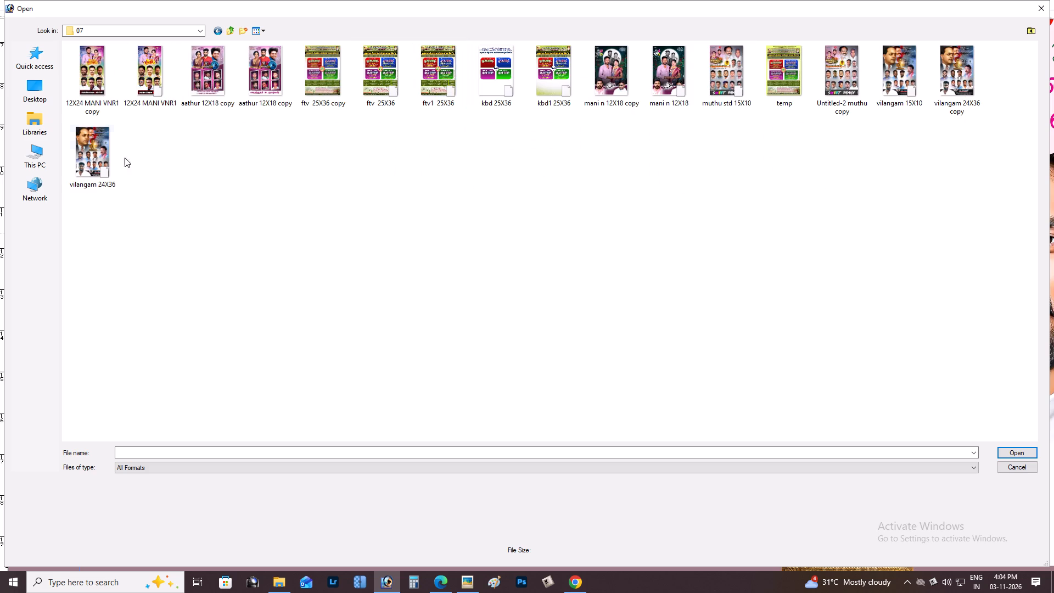
click(102, 156)
key(Return)
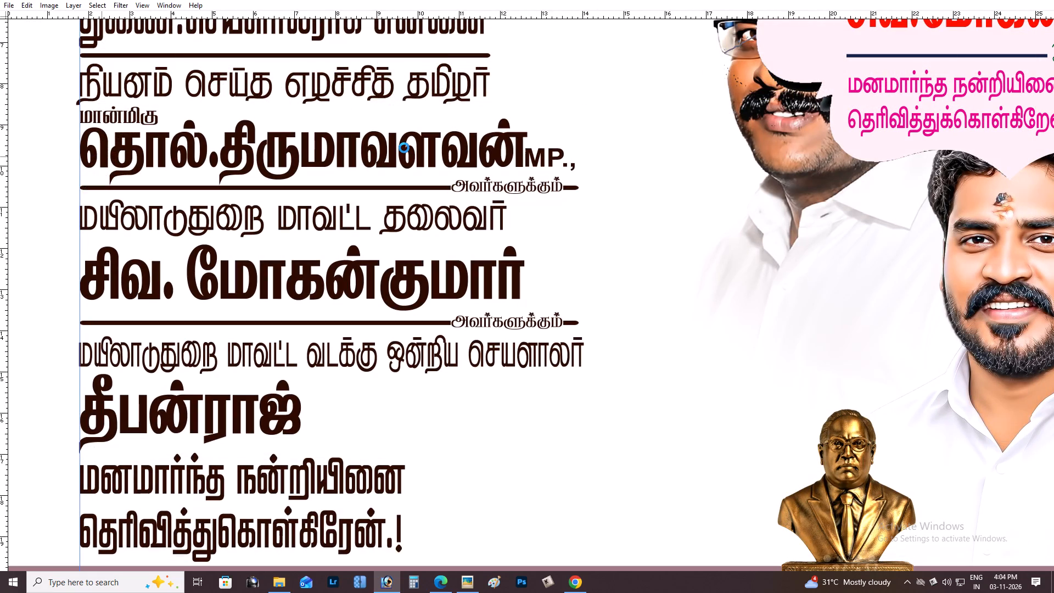
key(Return)
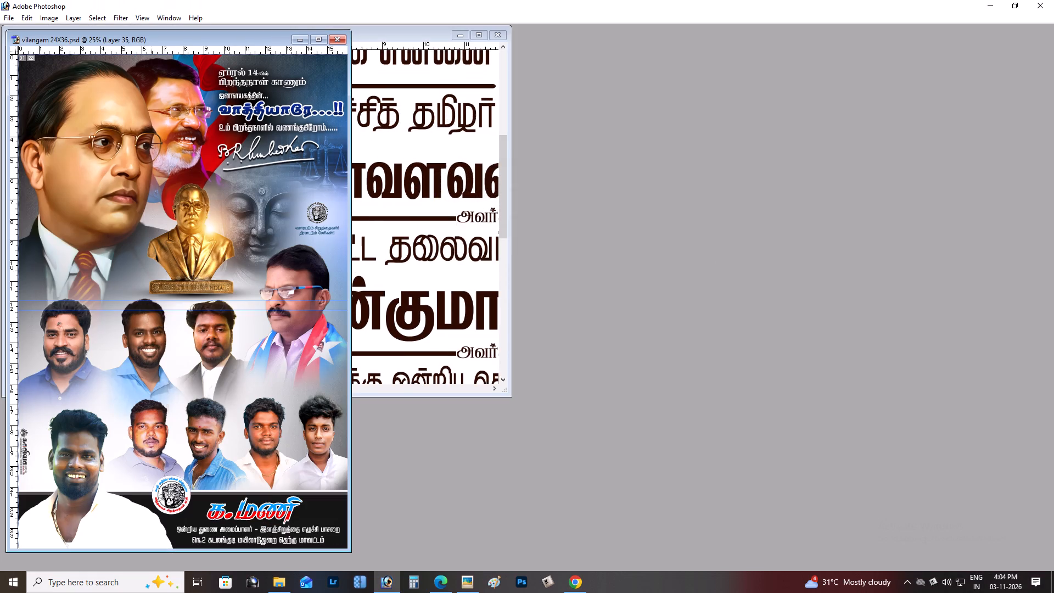
Examine the portraits and text in the vilangam 24X36 design, then close that file.
scroll(194, 376, up, 1)
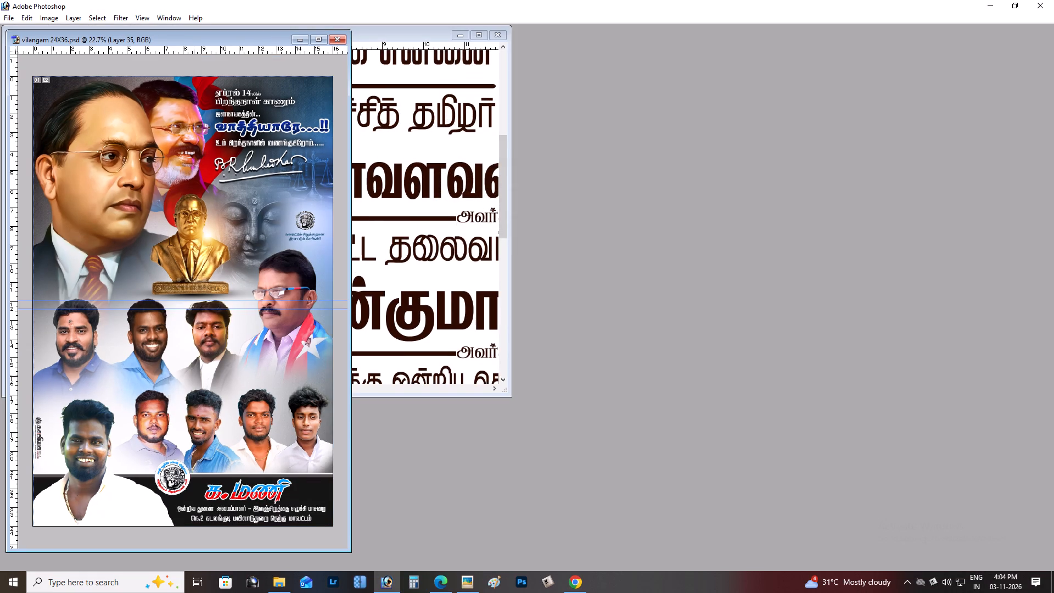
scroll(194, 376, down, 1)
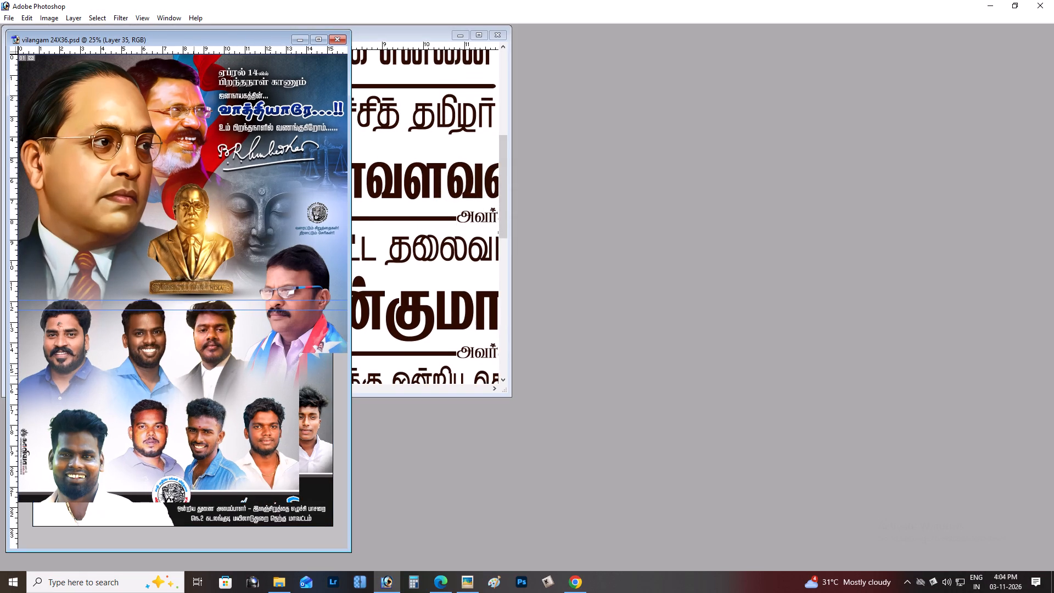
scroll(194, 366, down, 1)
scroll(194, 366, up, 2)
scroll(194, 366, down, 2)
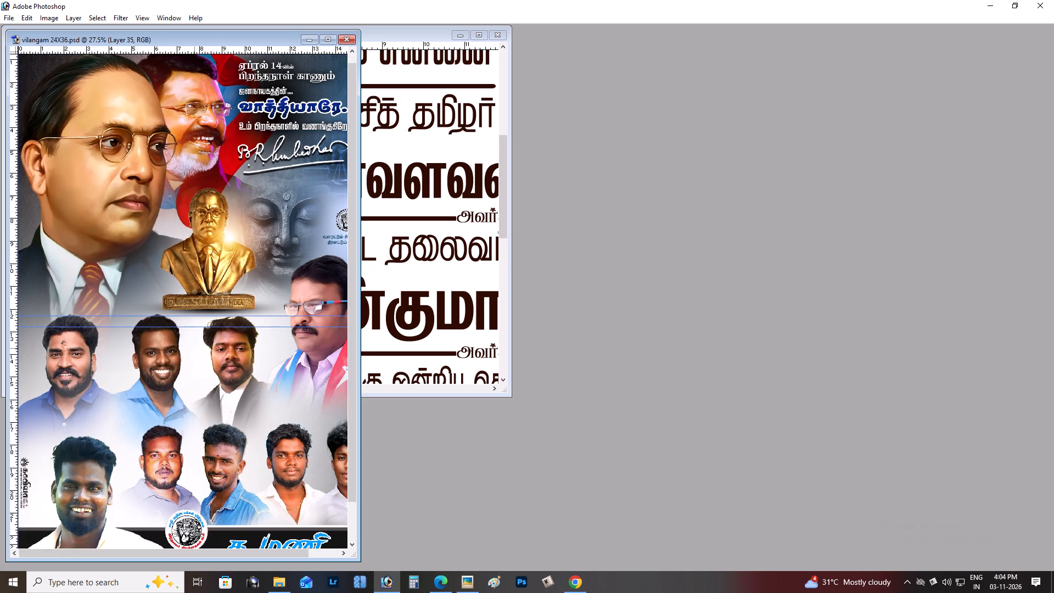
scroll(194, 366, up, 1)
key(ctrl+minus)
key(ctrl+minus)
key(ctrl+w)
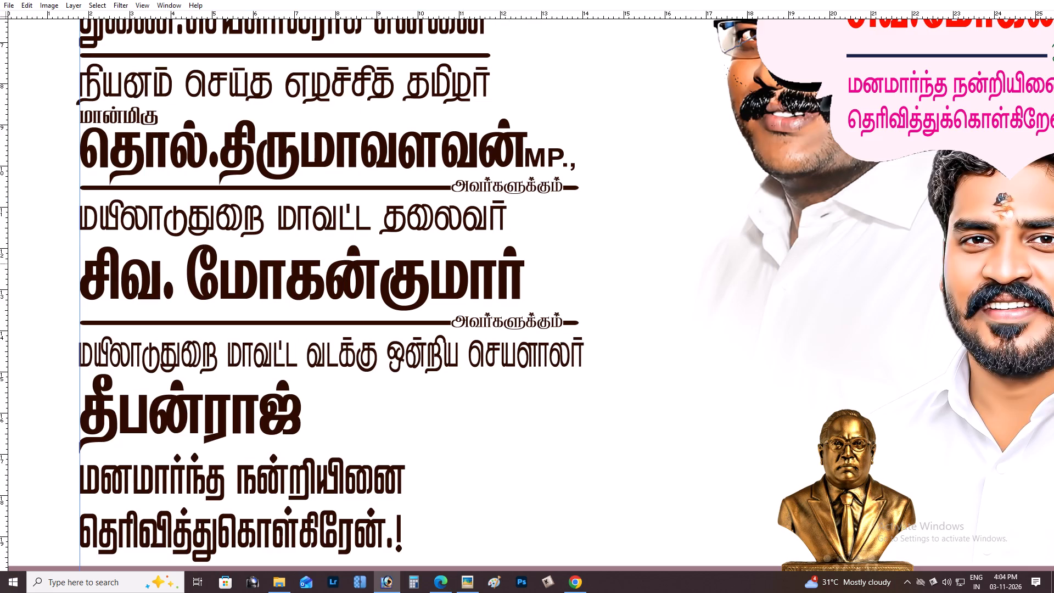
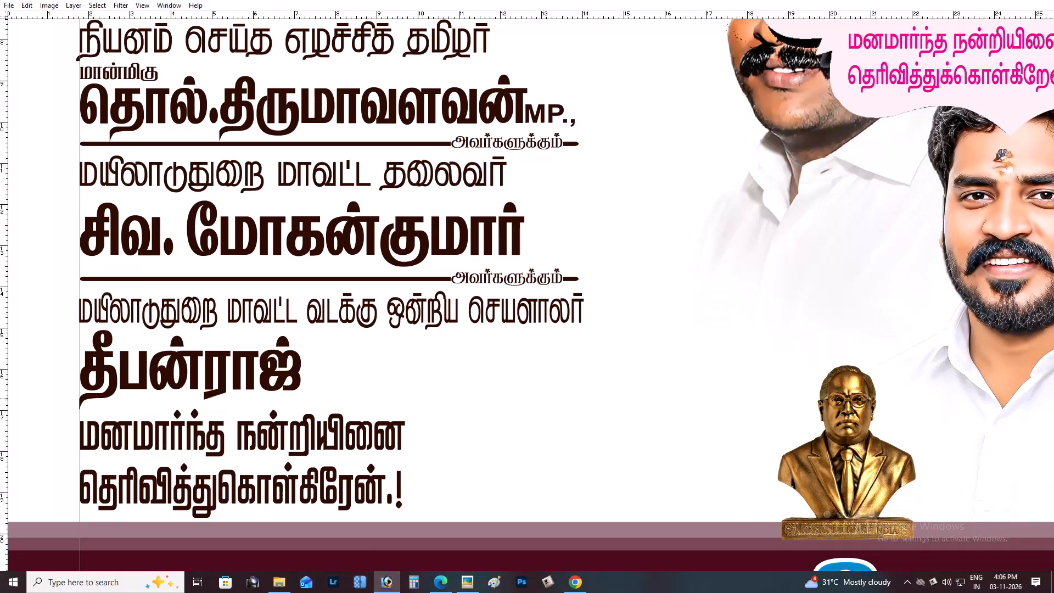
Stretch the third name line, below the union secretary title, horizontally to nearly the width of the name above, keeping its start at the guide.
drag(254, 398, 280, 395)
key(ctrl+z)
key(space)
drag(336, 279, 349, 245)
key(ctrl+t)
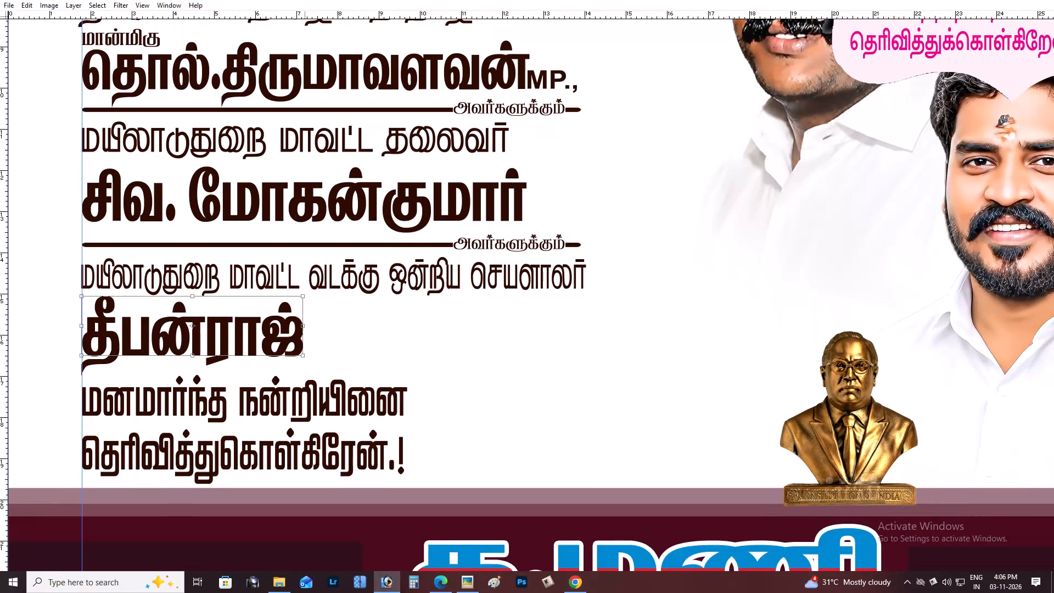
shift+click(292, 292)
shift+drag(304, 322, 537, 323)
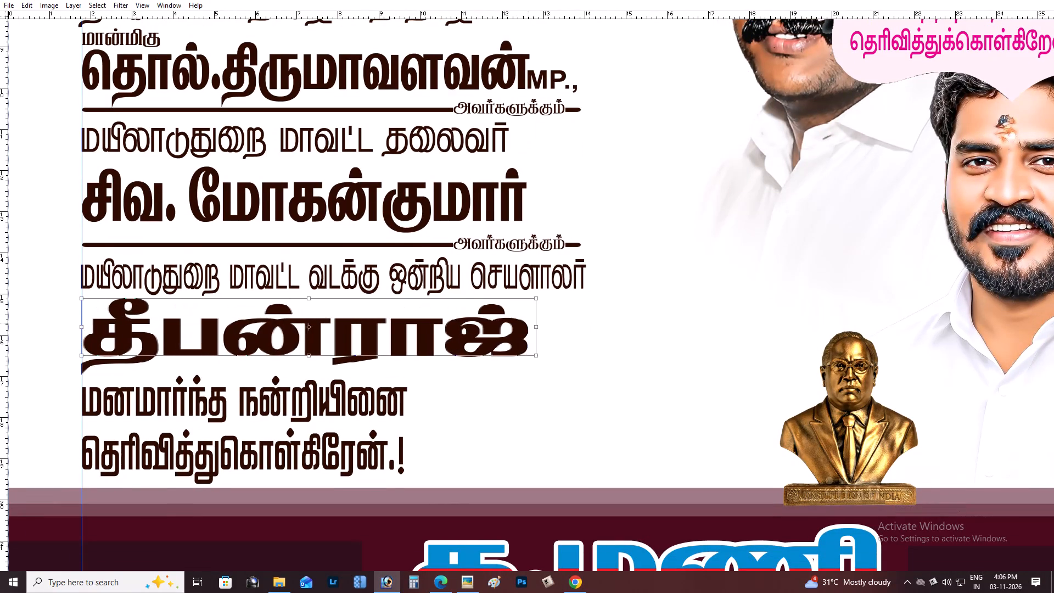
shift+drag(537, 323, 497, 329)
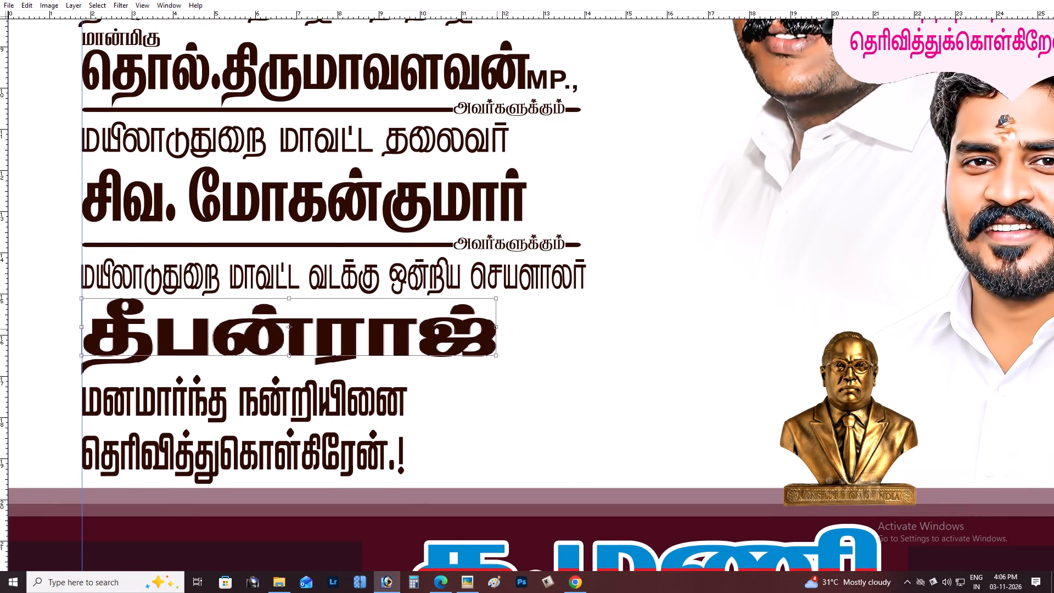
shift+drag(491, 331, 483, 333)
key(Return)
scroll(467, 325, up, 1)
scroll(458, 321, down, 3)
shift+click(363, 321)
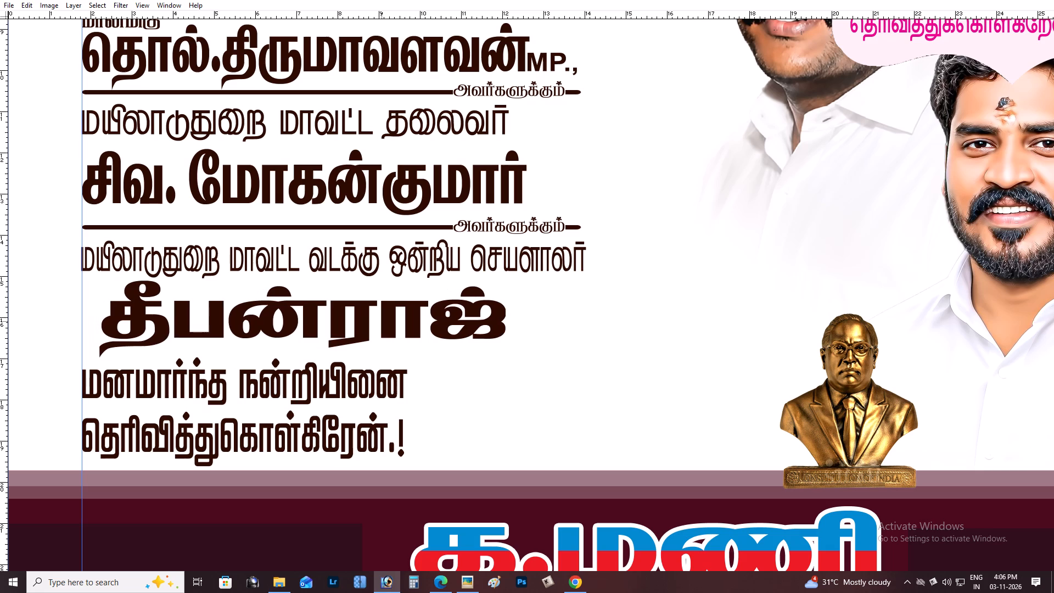
key(ctrl+z)
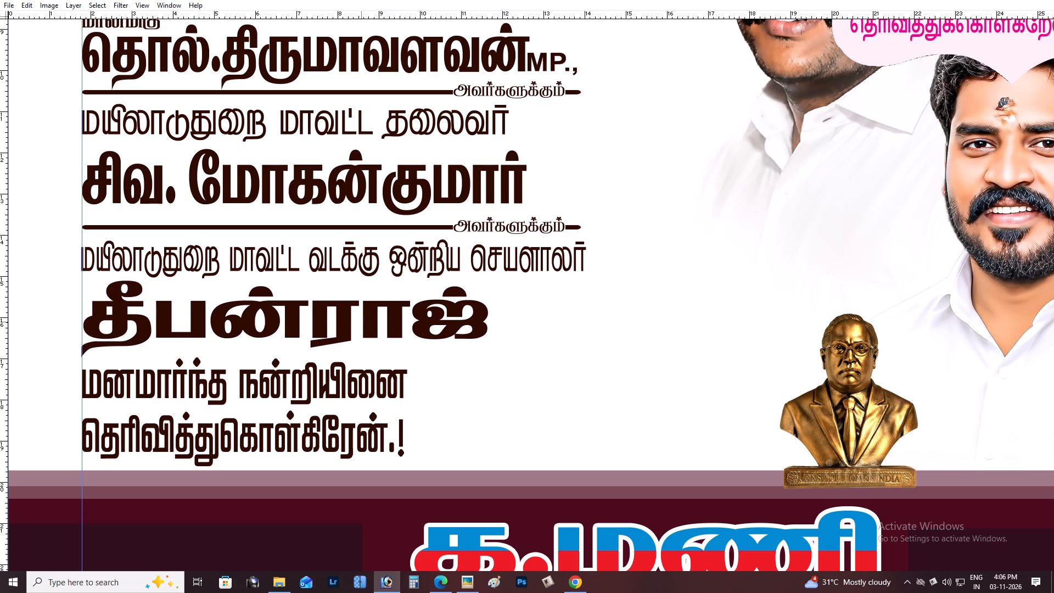
Duplicate the split divider line beneath the second name and place the copy just below the third name line.
key(ctrl+plus)
key(space)
drag(368, 255, 581, 178)
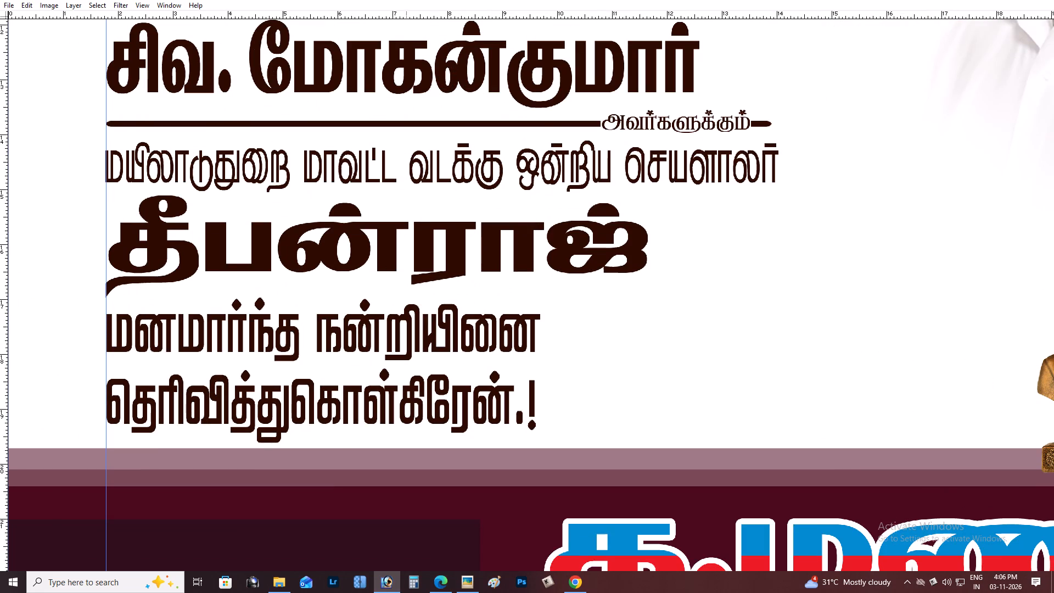
right_click(406, 122)
click(414, 127)
drag(416, 127, 428, 132)
key(ctrl+z)
key(ctrl+j)
shift+drag(434, 126, 429, 303)
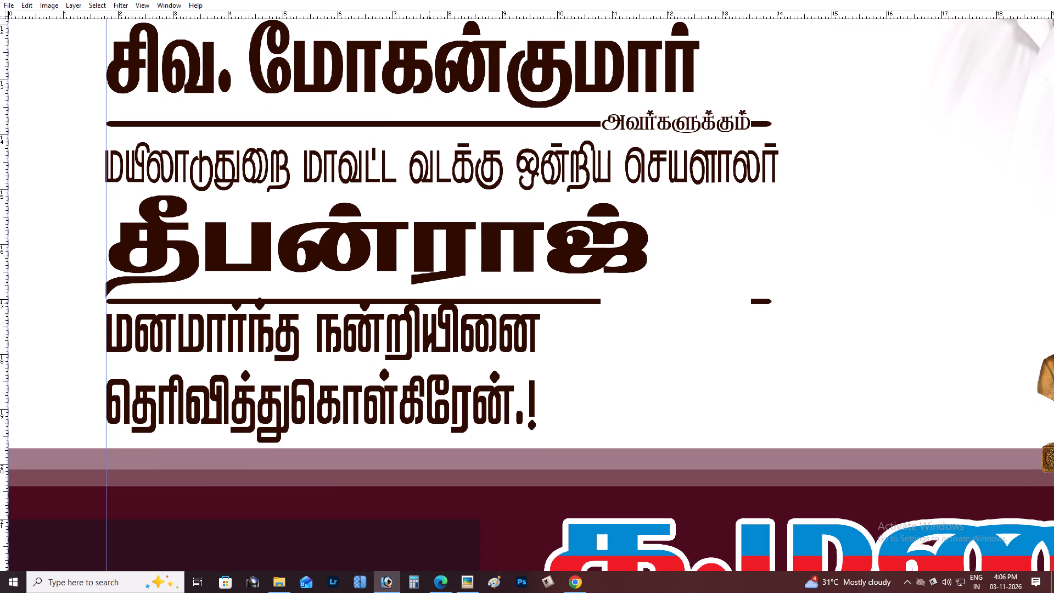
shift+drag(429, 303, 428, 308)
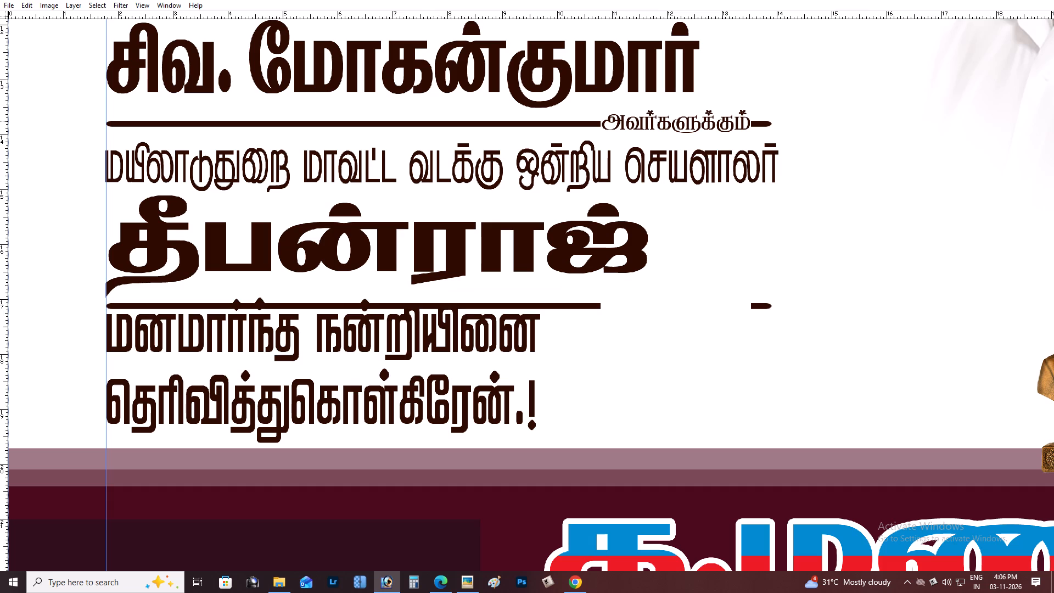
Duplicate the small word அவர்களுக்கும் from the divider under the second name and place the copy in the new divider's gap.
right_click(652, 116)
click(658, 120)
click(661, 122)
key(Return)
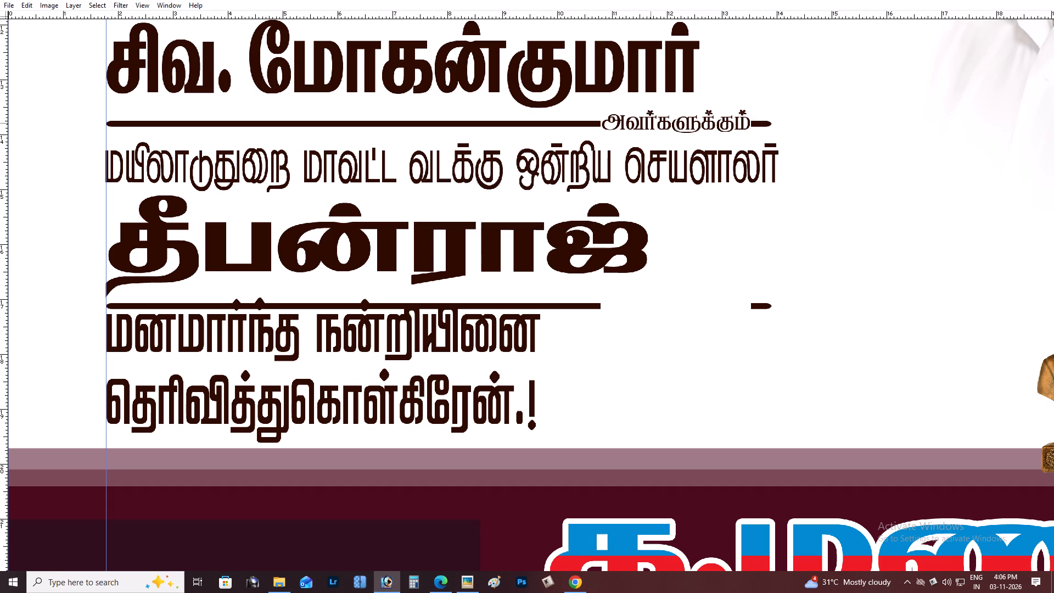
right_click(647, 127)
double_click(654, 131)
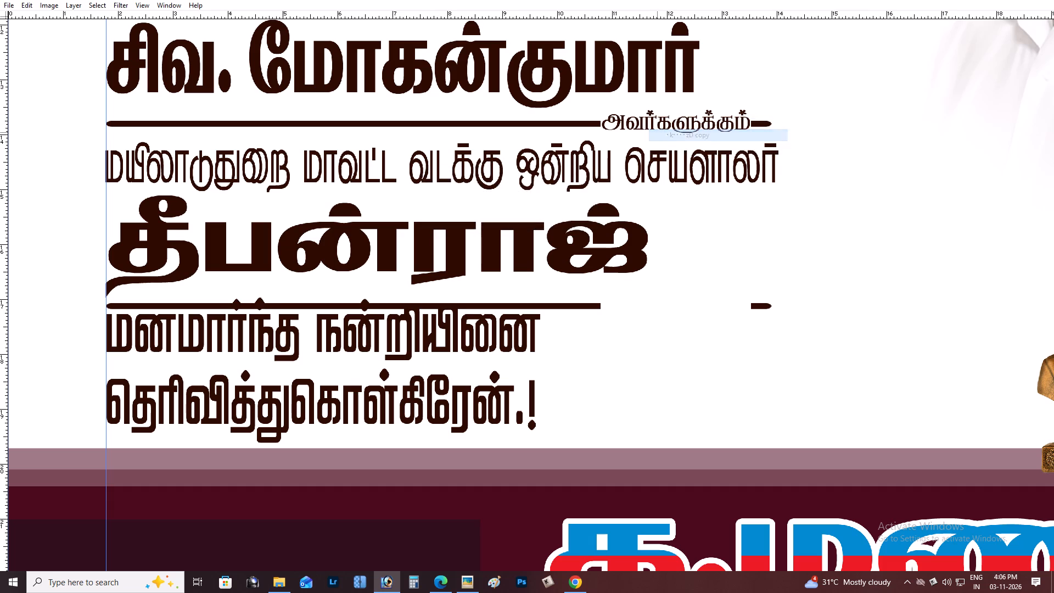
key(ctrl+z)
key(ctrl+j)
shift+drag(682, 128, 687, 158)
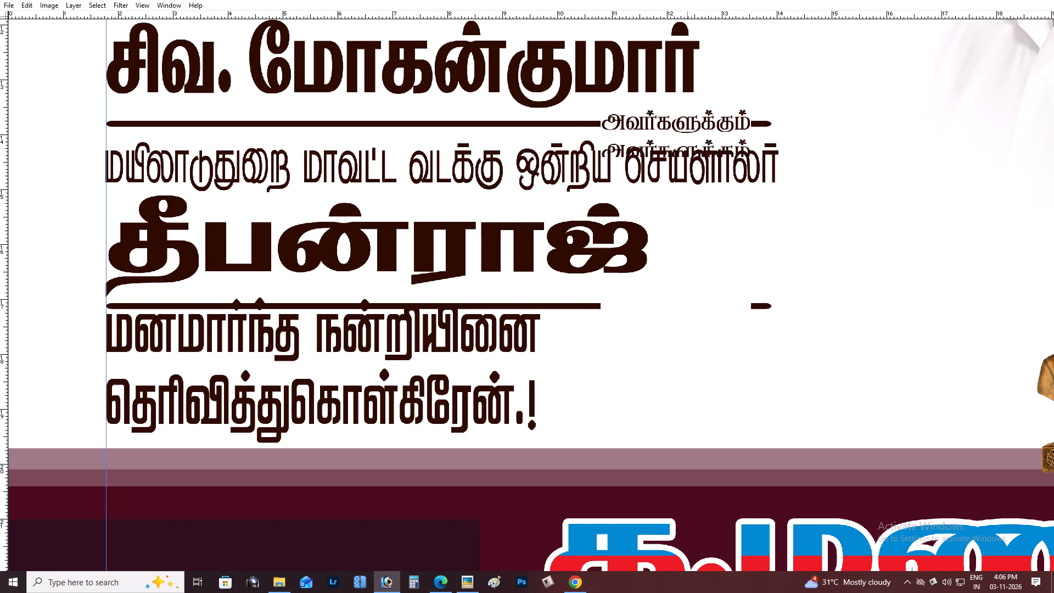
shift+drag(687, 158, 677, 310)
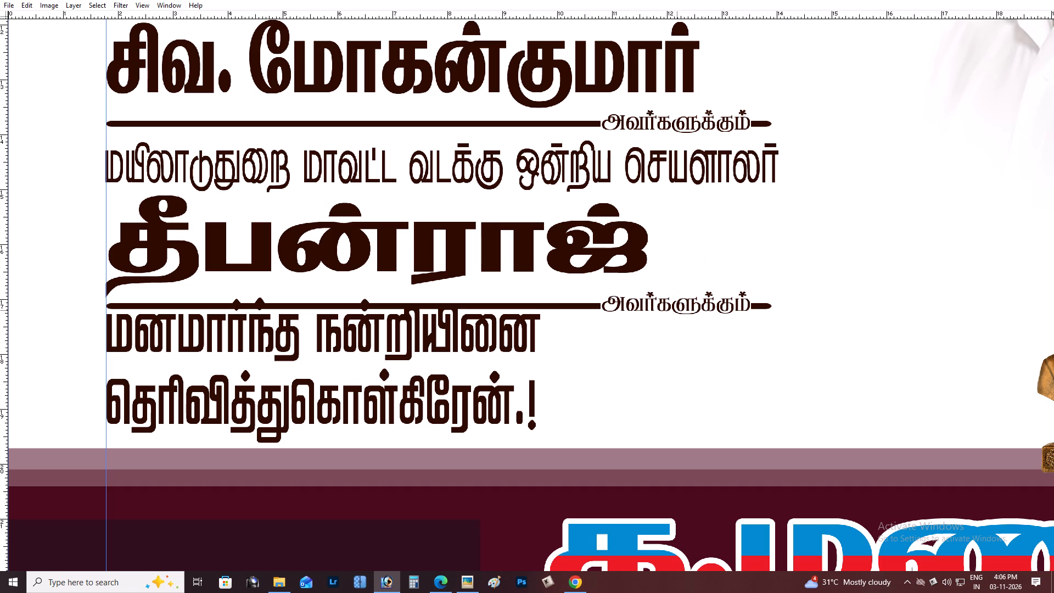
Nudge the topmost line விடுதலை சிறுத்தைகள் கட்சியின் slightly down, closer to the bold heading beneath it.
key(space)
key(space)
key(space)
key(space)
key(space)
key(space)
key(space)
key(space)
key(space)
key(space)
key(space)
key(space)
key(space)
key(space)
key(space)
key(space)
key(space)
key(space)
key(space)
key(space)
drag(519, 159, 523, 327)
drag(530, 195, 530, 338)
drag(524, 272, 504, 420)
drag(485, 254, 483, 402)
right_click(383, 178)
click(390, 181)
drag(391, 182, 399, 186)
key(ctrl+z)
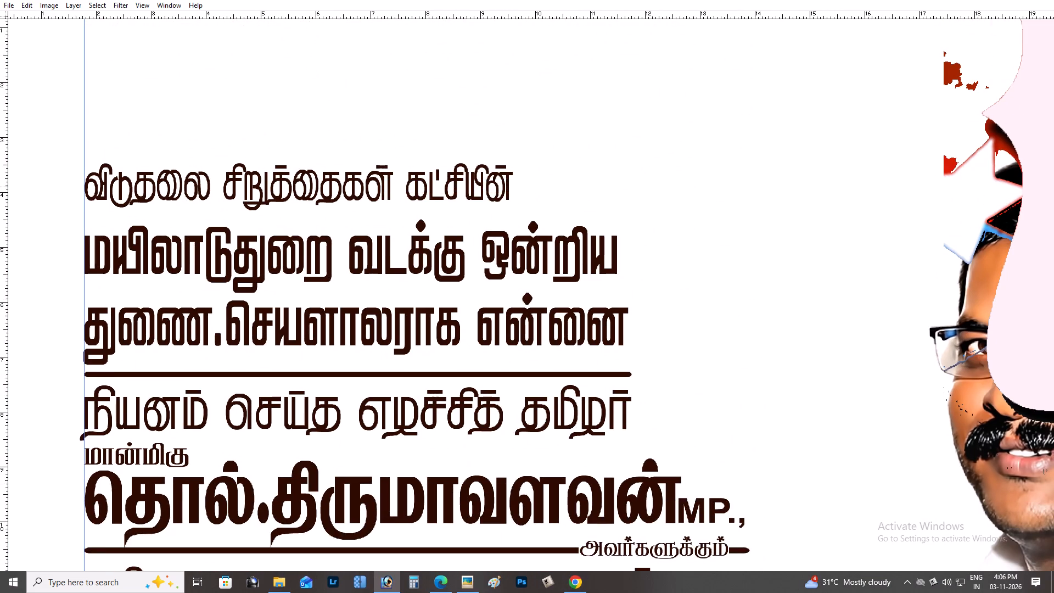
key(Down)
key(Down)
key(Down)
key(Down)
key(Down)
key(Down)
key(Down)
key(Down)
key(Down)
key(Down)
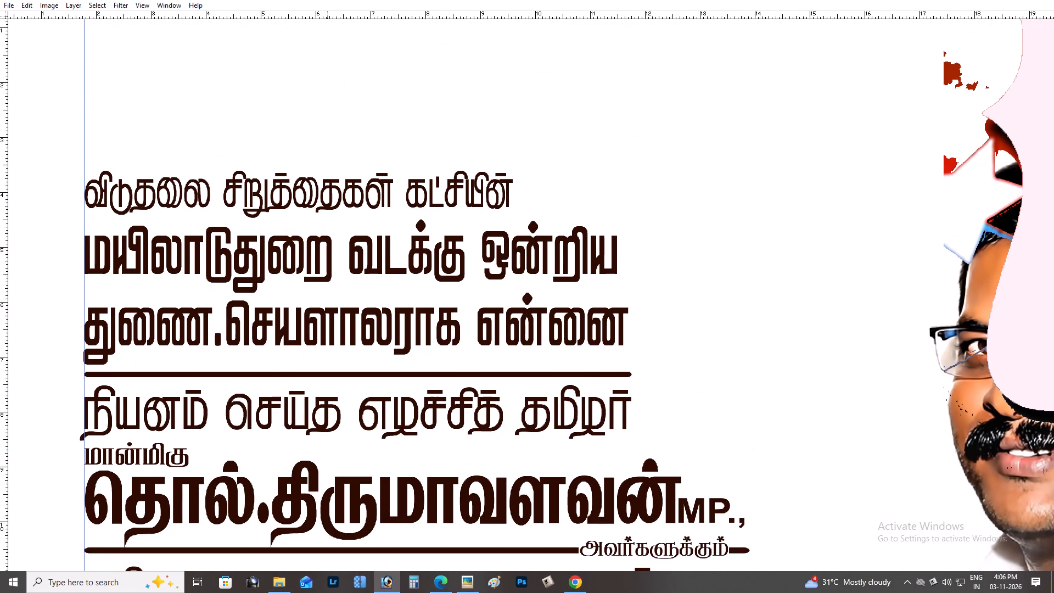
Select the bold heading layer starting மயிலாடுதுறை வடக்கு ஒன்றிய and the divider line below the heading.
shift+right_click(327, 238)
shift+click(337, 243)
drag(337, 243, 345, 203)
key(ctrl+z)
key(space)
drag(353, 295, 356, 126)
shift+right_click(333, 206)
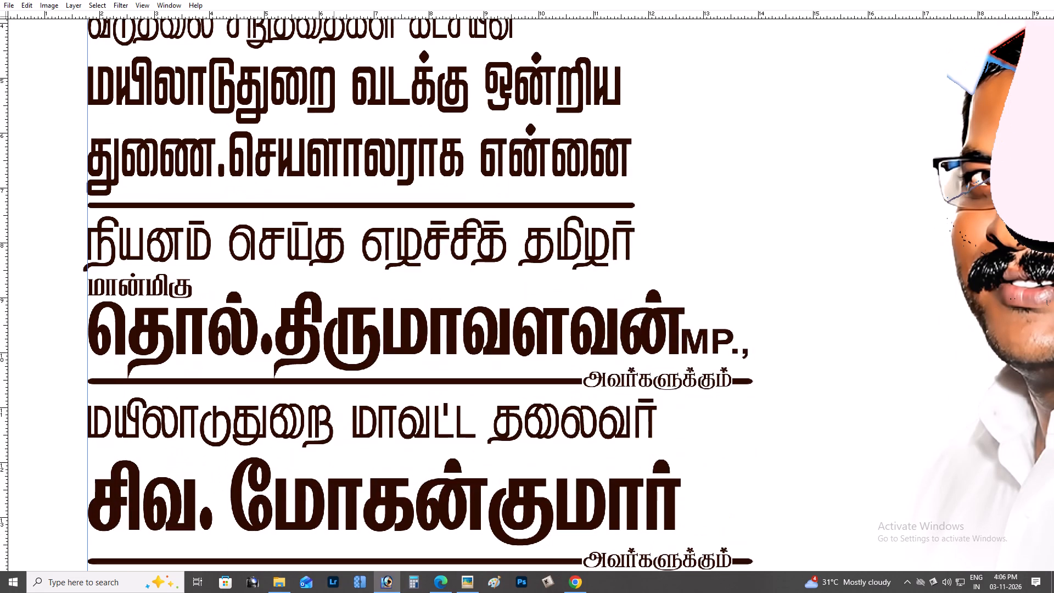
shift+click(344, 211)
drag(347, 211, 356, 214)
key(ctrl+z)
Select the நியனம் செய்த line, the small word மான்மிகு and the large name தொல்.திருமாவளவன் below it.
key(ctrl+plus)
key(ctrl+plus)
key(ctrl+space)
key(ctrl+space)
key(ctrl+space)
key(ctrl+space)
key(ctrl+space)
key(ctrl+space)
key(ctrl+space)
key(ctrl+space)
key(ctrl+space)
key(ctrl+space)
key(ctrl+space)
key(ctrl+space)
key(ctrl+space)
key(ctrl+space)
key(ctrl+space)
key(ctrl+space)
key(ctrl+space)
key(ctrl+space)
key(ctrl+space)
key(ctrl+space)
drag(361, 215, 740, 241)
drag(306, 262, 615, 224)
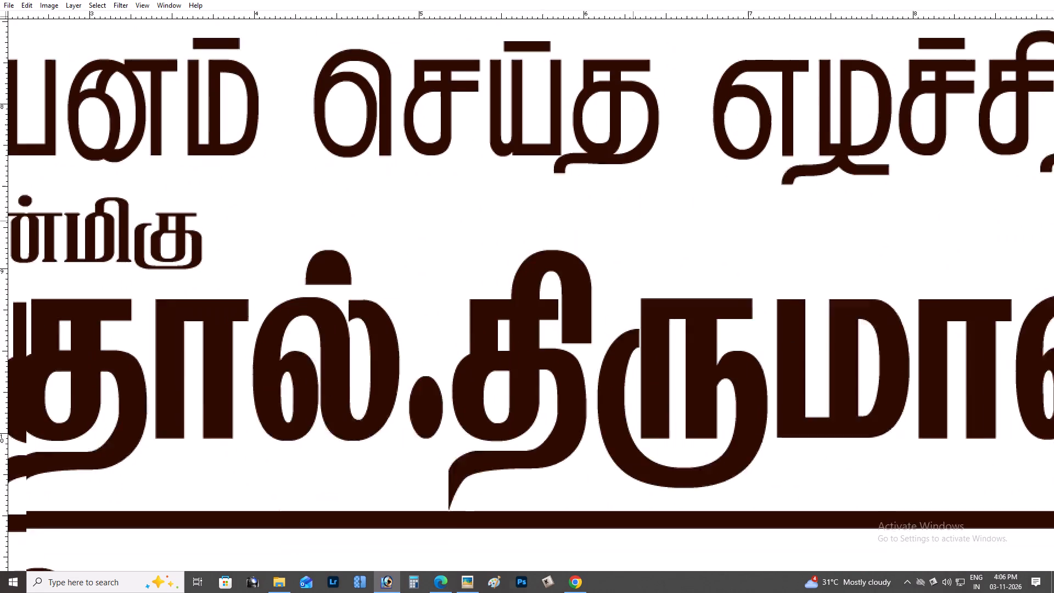
drag(615, 224, 636, 219)
drag(250, 220, 507, 189)
shift+right_click(247, 93)
shift+click(254, 96)
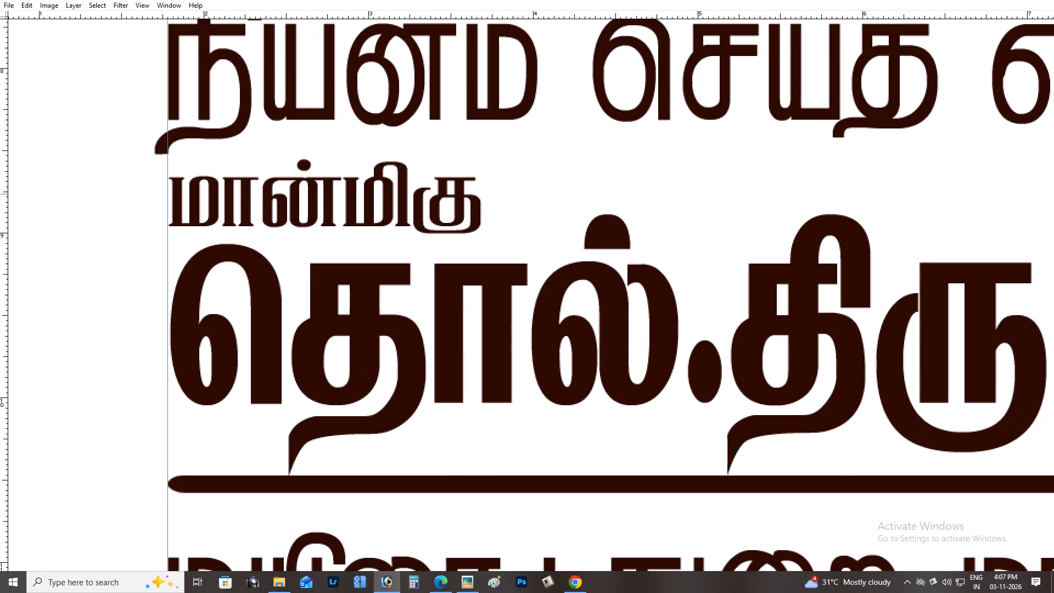
shift+right_click(244, 193)
shift+click(253, 198)
shift+right_click(260, 297)
shift+click(282, 312)
shift+right_click(270, 303)
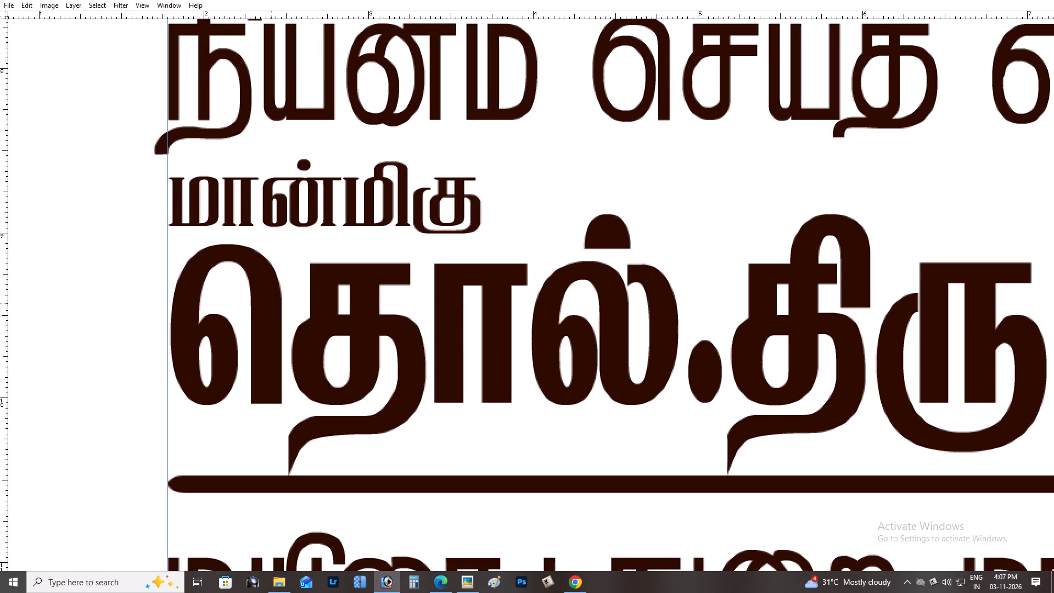
shift+click(278, 308)
drag(277, 308, 274, 281)
key(Return)
shift+right_click(274, 280)
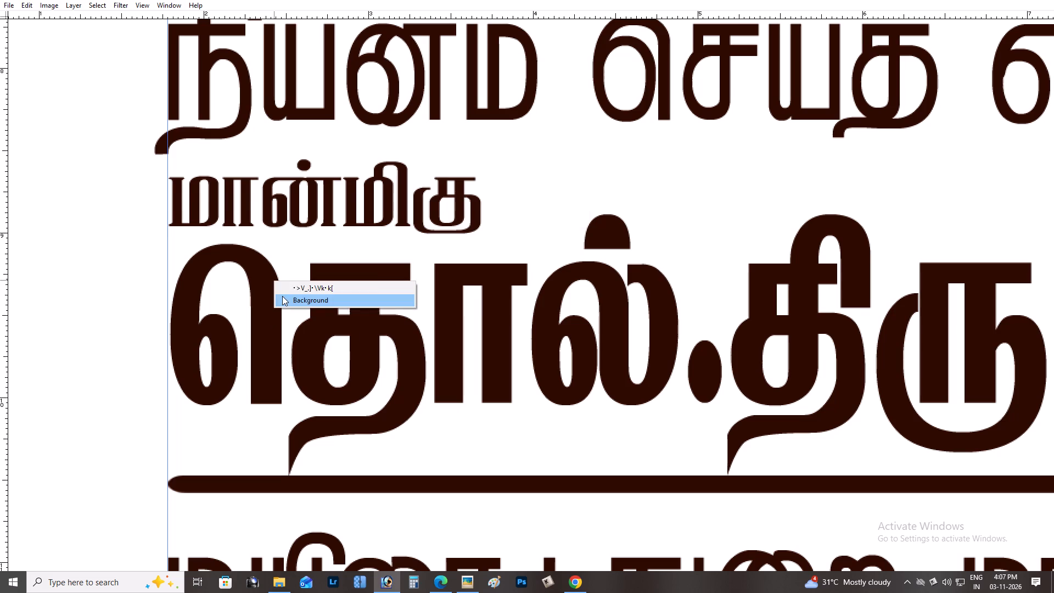
shift+click(283, 296)
drag(281, 294, 285, 276)
key(ctrl+z)
Add the divider line below the large name தொல்.திருமாவளவன் to the layer selection, testing it with a short move that is undone.
key(space)
drag(296, 326, 328, 102)
shift+right_click(325, 260)
shift+click(335, 266)
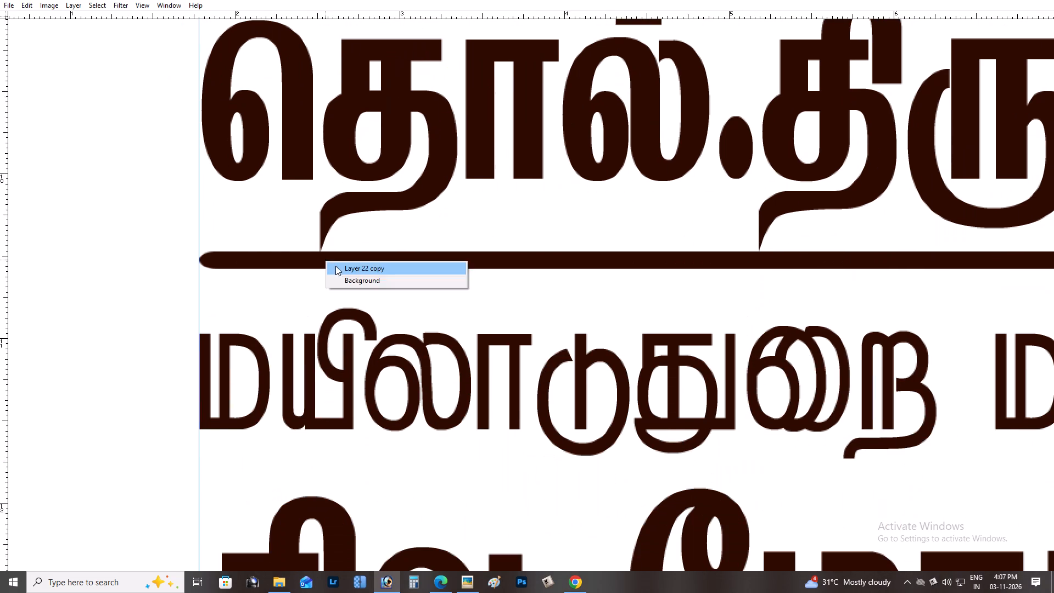
drag(423, 272, 379, 272)
key(ctrl+z)
Add the மயிலாடுதுறை மாவட்ட தலைவர் line and the large name below it to the layer selection, undoing each test move.
key(space)
key(space)
key(space)
key(space)
key(space)
key(space)
key(space)
key(space)
key(space)
key(space)
key(space)
key(space)
key(space)
key(space)
key(space)
key(space)
key(space)
key(space)
key(space)
key(space)
drag(659, 290, 261, 285)
drag(627, 327, 655, 197)
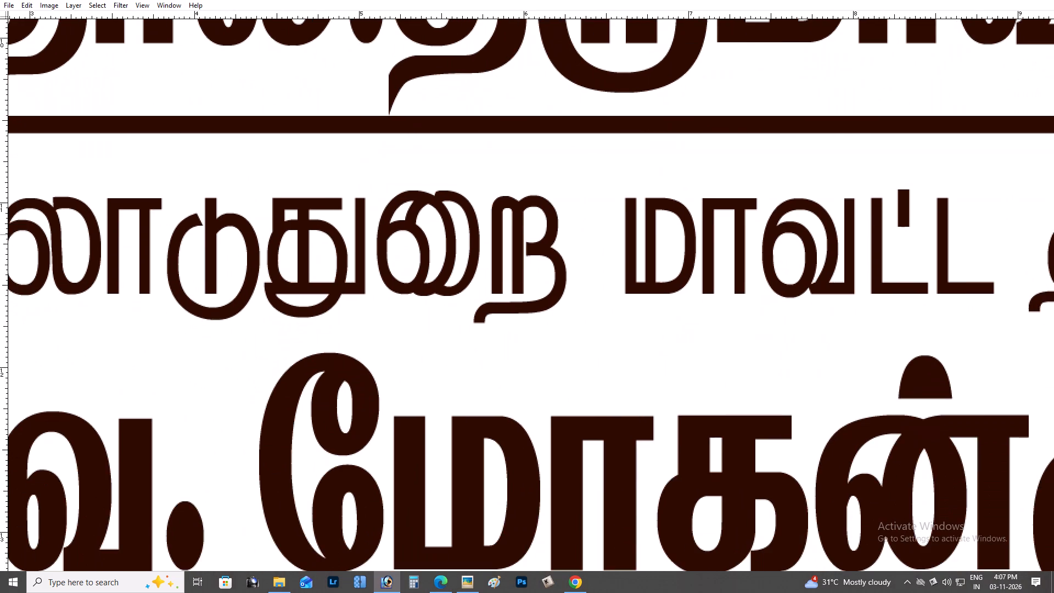
shift+right_click(551, 231)
shift+click(559, 237)
drag(561, 238, 554, 168)
key(ctrl+z)
shift+right_click(494, 422)
shift+click(505, 426)
drag(509, 428, 514, 333)
key(ctrl+z)
key(space)
key(space)
key(space)
key(space)
key(space)
key(space)
key(space)
key(space)
key(space)
key(space)
key(space)
key(space)
key(space)
key(space)
key(space)
key(space)
key(space)
key(space)
key(space)
key(space)
drag(507, 389, 321, 395)
drag(629, 335, 427, 424)
drag(709, 349, 274, 355)
drag(689, 351, 664, 300)
key(ctrl+z)
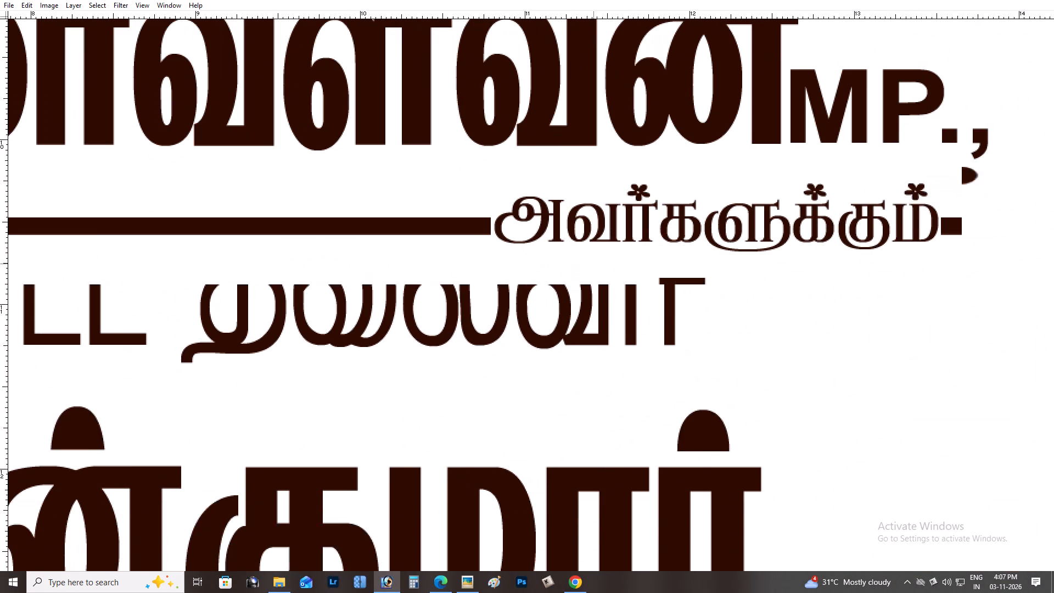
Add the small word அவர்களுக்கும் in the first name's divider and the MP., text to the layer selection, undoing the test moves.
shift+right_click(554, 210)
shift+click(564, 216)
drag(568, 218, 580, 233)
key(ctrl+z)
shift+right_click(837, 111)
shift+click(850, 119)
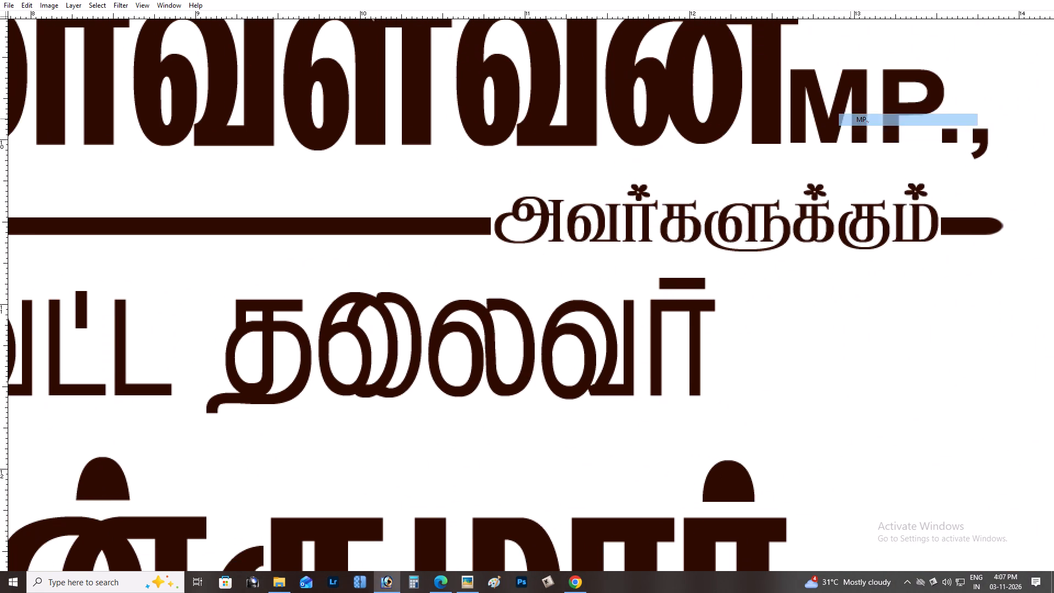
drag(850, 119, 867, 141)
key(ctrl+z)
key(space)
key(space)
key(space)
key(space)
drag(857, 118, 830, 312)
drag(829, 234, 827, 392)
drag(815, 349, 815, 263)
key(ctrl+z)
Select the divider below the second large name and its small word அவர்களுக்கும் together with the name, undoing each test move.
key(space)
key(space)
key(space)
key(space)
key(space)
key(space)
key(space)
key(space)
key(space)
key(space)
key(space)
key(space)
key(space)
key(space)
key(space)
key(space)
key(space)
key(space)
key(space)
key(space)
drag(775, 393, 834, 111)
drag(756, 362, 764, 127)
drag(722, 315, 730, 271)
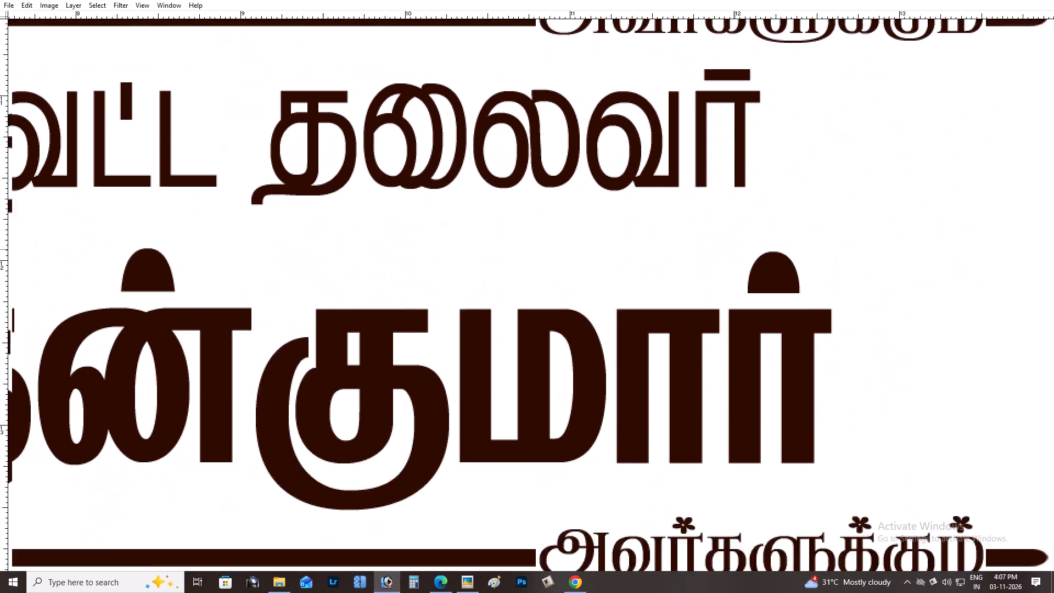
drag(730, 271, 770, 71)
drag(738, 271, 760, 125)
drag(757, 164, 729, 183)
key(z)
key(ctrl+z)
key(v)
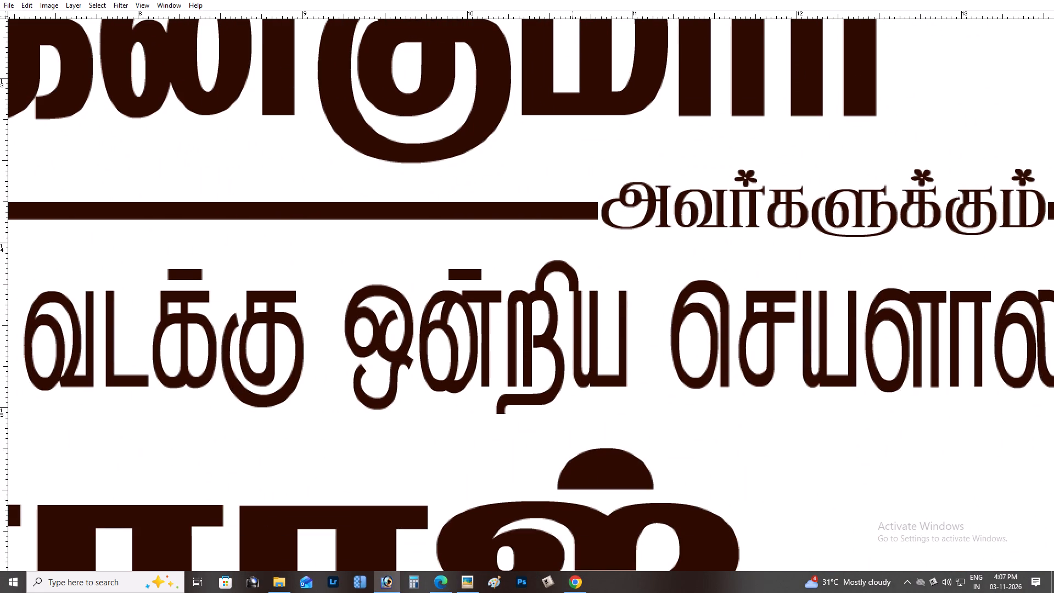
right_click(572, 209)
key(shift+z)
shift+click(580, 212)
drag(580, 211, 594, 220)
key(ctrl+z)
shift+right_click(623, 198)
shift+click(635, 203)
right_click(606, 115)
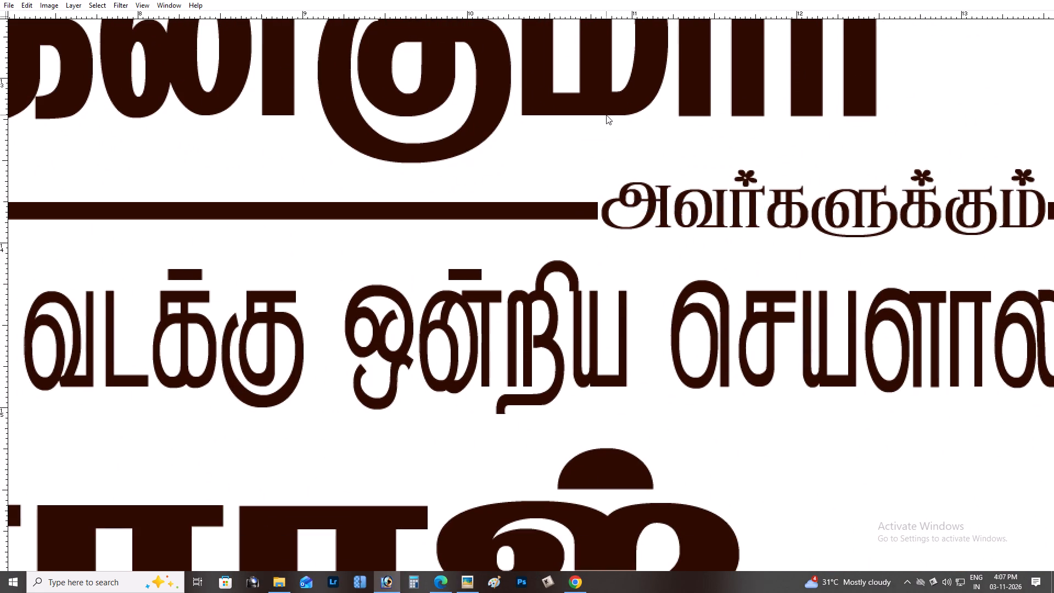
click(619, 119)
right_click(604, 92)
click(615, 97)
drag(615, 97, 626, 107)
key(ctrl+z)
shift+right_click(565, 206)
shift+click(576, 211)
shift+drag(576, 211, 581, 214)
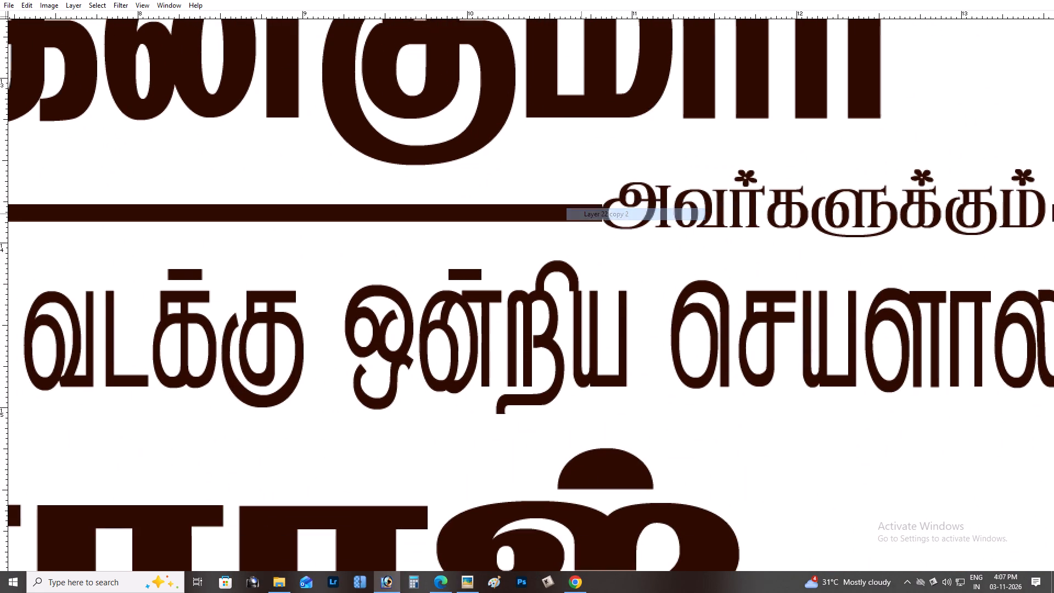
shift+drag(581, 214, 587, 215)
key(ctrl+z)
shift+right_click(620, 196)
shift+double_click(627, 198)
key(ctrl+z)
Add the வடக்கு ஒன்றிய செயலாளர் line and the large name ending in ராஜ் to the layer selection, undoing the test moves.
key(space)
drag(707, 230, 587, 165)
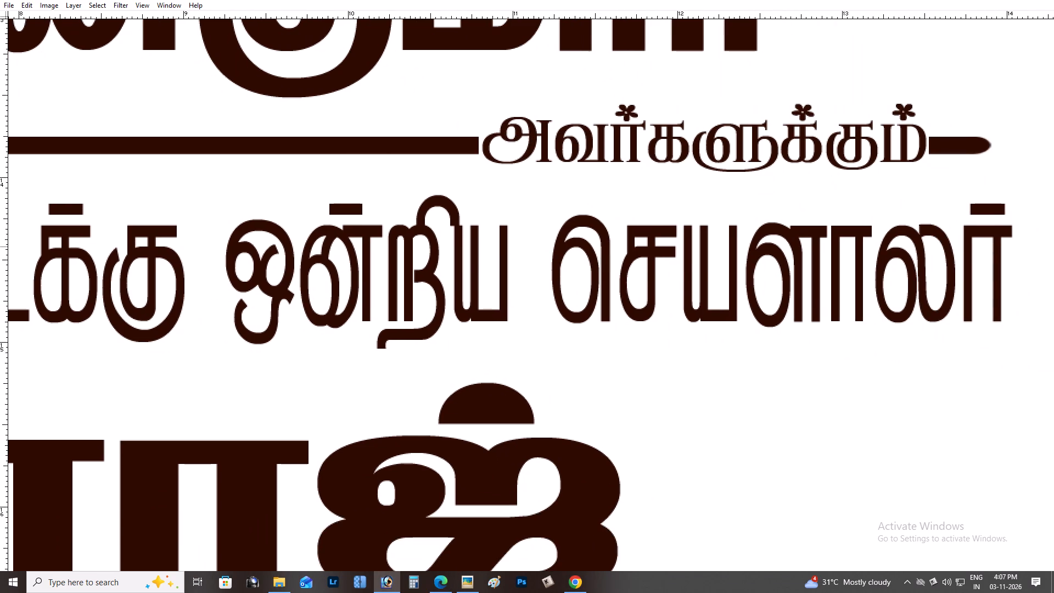
shift+right_click(577, 245)
shift+click(586, 248)
drag(592, 249, 624, 265)
key(ctrl+z)
key(space)
drag(595, 309, 674, 120)
shift+right_click(559, 182)
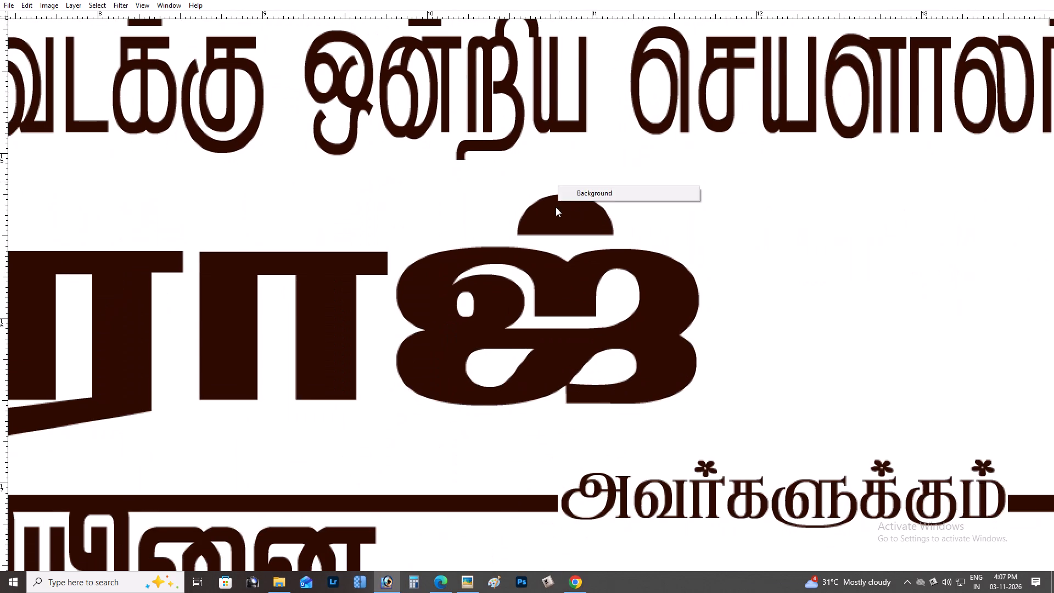
shift+right_click(556, 207)
shift+click(568, 215)
drag(567, 215, 585, 194)
key(ctrl+z)
Add the divider below the large name ending in ராஜ் and its small word அவர்களுக்கும் to the layer selection, undoing the test moves.
key(space)
drag(554, 273, 635, 41)
shift+right_click(554, 269)
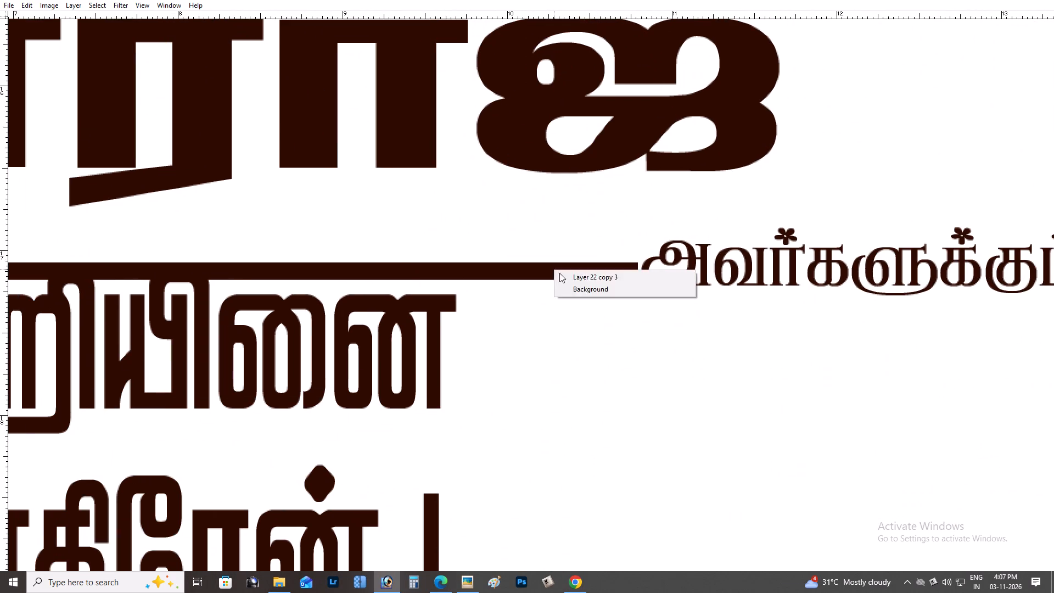
shift+click(559, 273)
shift+drag(560, 273, 569, 277)
key(ctrl+z)
shift+right_click(672, 253)
shift+right_click(676, 248)
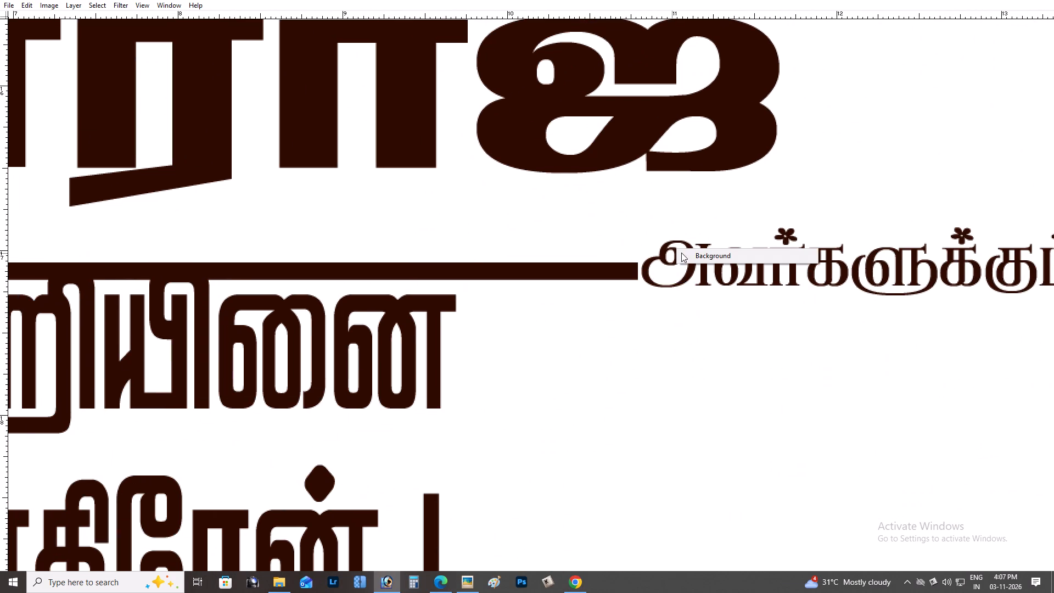
shift+right_click(660, 254)
shift+click(669, 258)
drag(671, 258, 687, 265)
key(ctrl+z)
Nudge the selected name lines and dividers up, away from the two closing thank-you lines, undoing a test move of the selection first.
key(space)
drag(577, 300, 774, 124)
key(ctrl+minus)
key(ctrl+minus)
key(ctrl+minus)
key(ctrl+minus)
scroll(456, 184, up, 2)
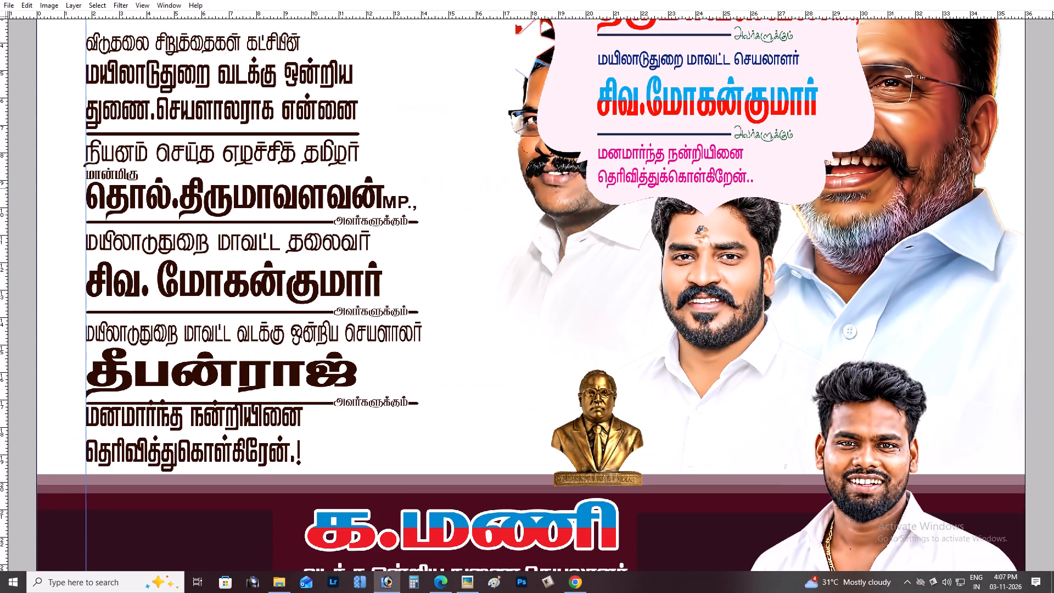
scroll(385, 189, up, 3)
drag(246, 211, 369, 228)
key(ctrl+z)
key(Up)
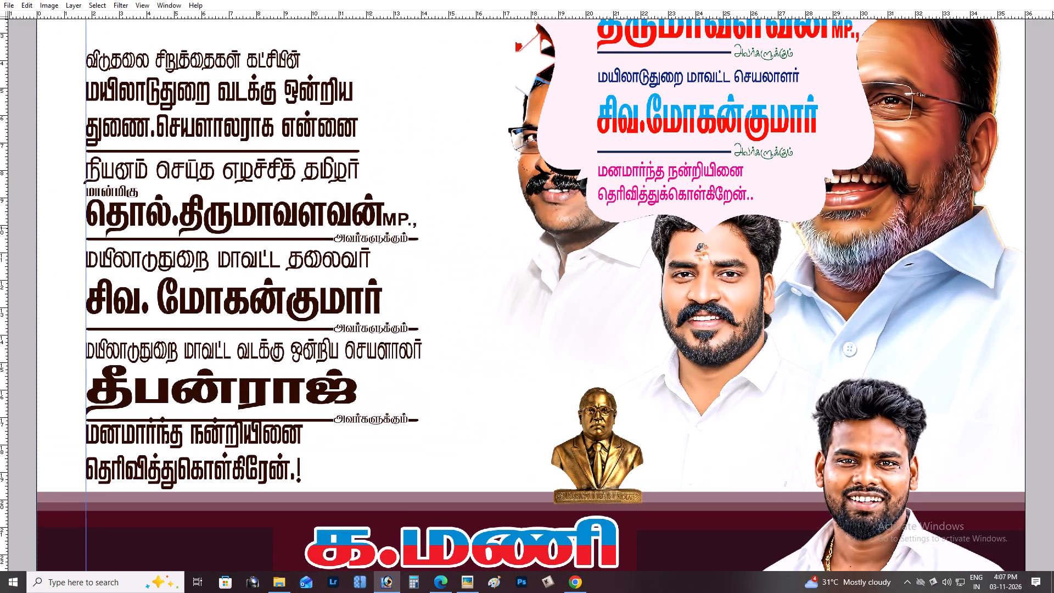
key(Up)
key(Up)
key(Up)
key(Up)
key(Up)
key(Up)
key(Up)
key(Up)
key(Up)
key(Up)
key(Up)
key(Up)
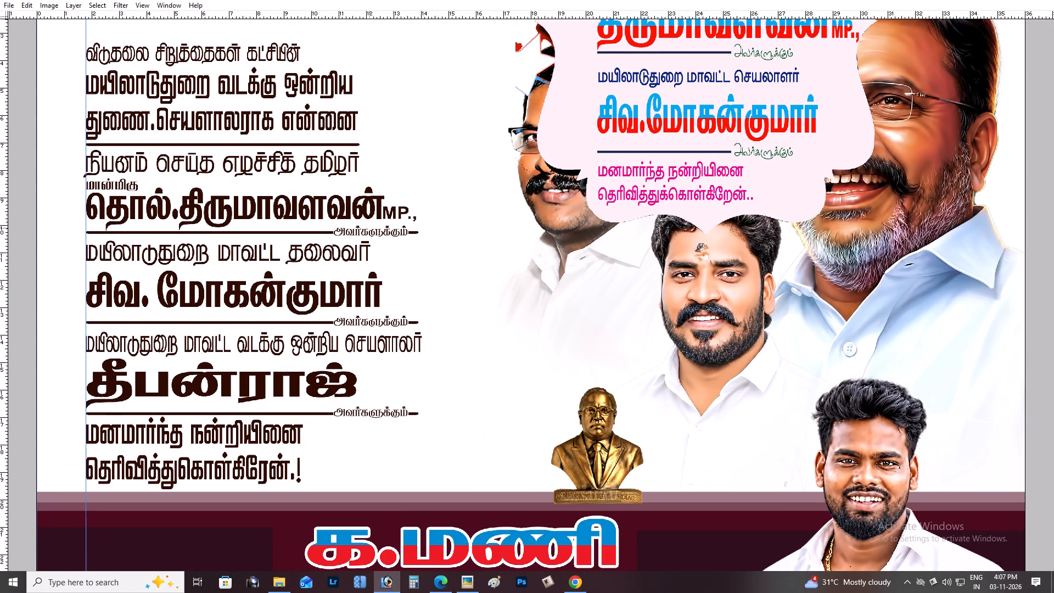
key(Up)
Widen the two closing thank-you lines with Free Transform so they span nearly the full width of the divider above.
key(ctrl+plus)
key(space)
key(space)
key(space)
key(space)
key(space)
key(space)
key(space)
key(space)
key(space)
drag(310, 230, 369, 149)
drag(373, 264, 566, 138)
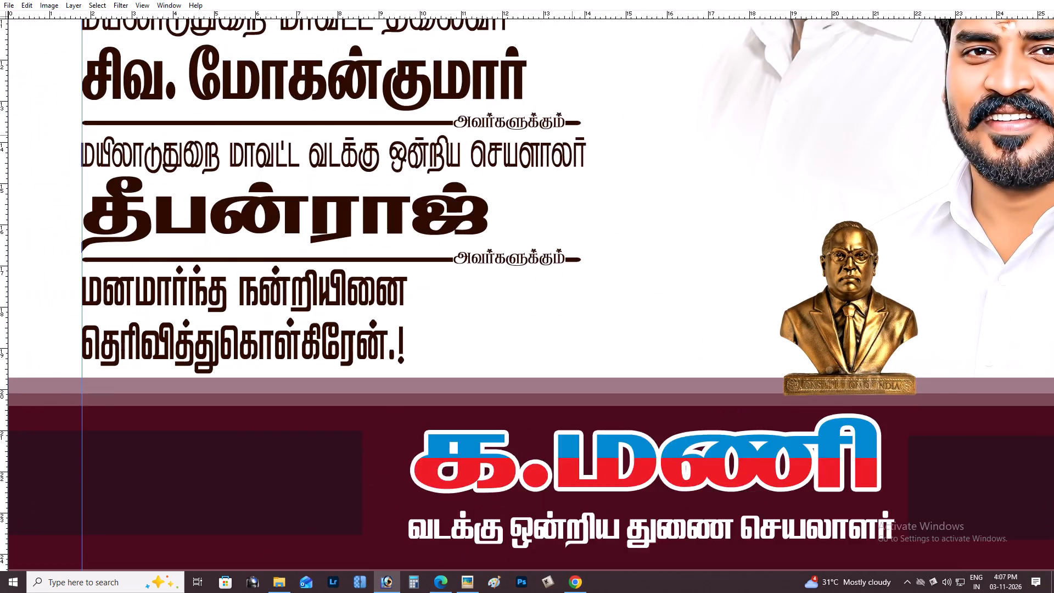
key(ctrl+plus)
key(space)
key(space)
key(space)
drag(544, 192, 792, 116)
right_click(395, 204)
click(406, 209)
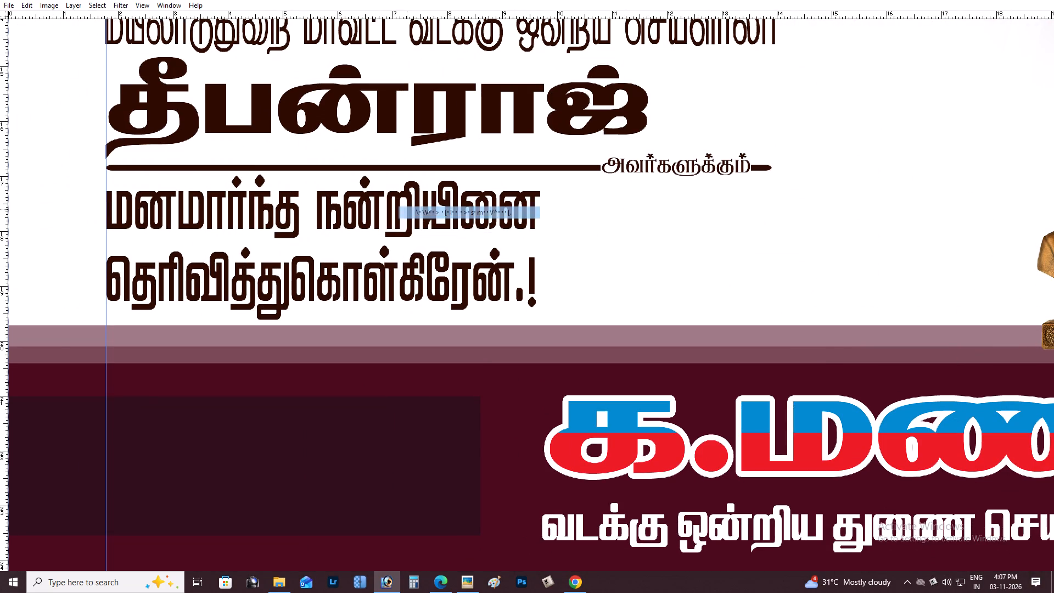
key(ctrl+t)
shift+drag(543, 237, 749, 240)
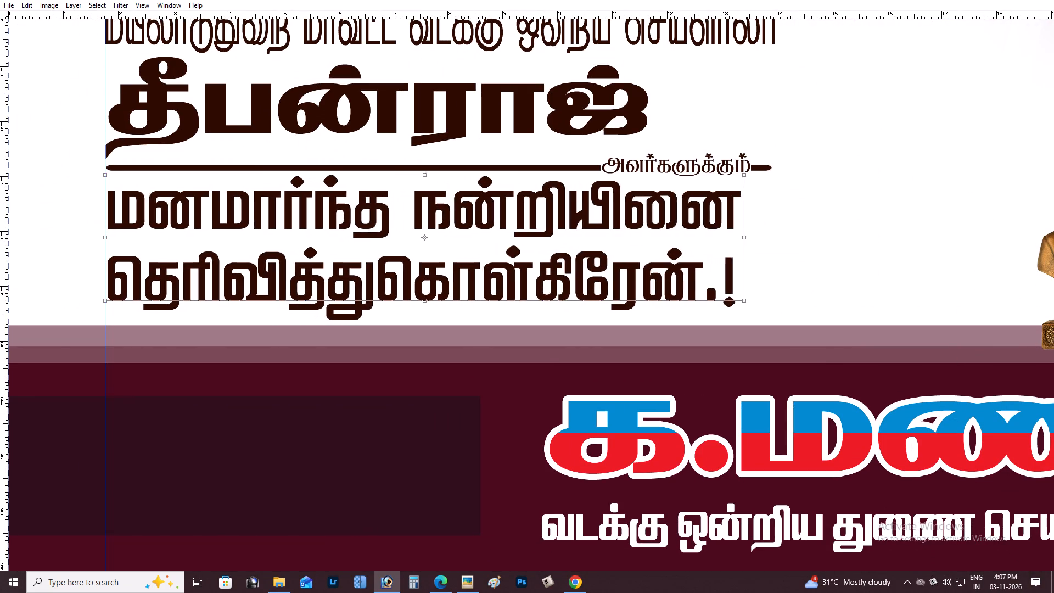
shift+drag(749, 240, 767, 242)
key(Return)
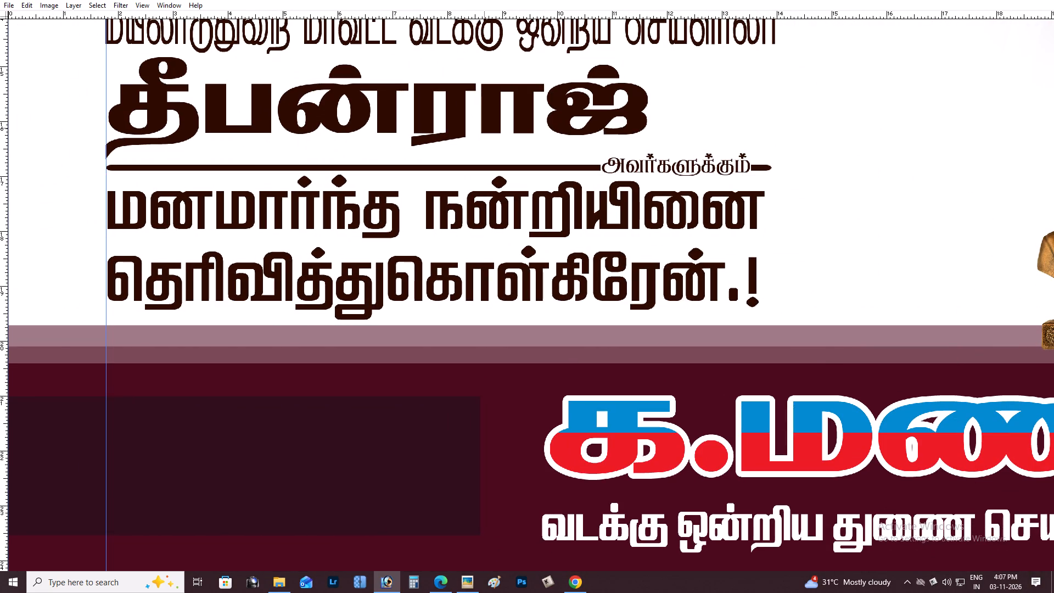
Select the large name ending in ராஜ் and the two closing thank-you lines with the text block, undoing each test move.
right_click(456, 110)
click(468, 118)
drag(468, 118, 468, 111)
key(ctrl+z)
shift+right_click(562, 191)
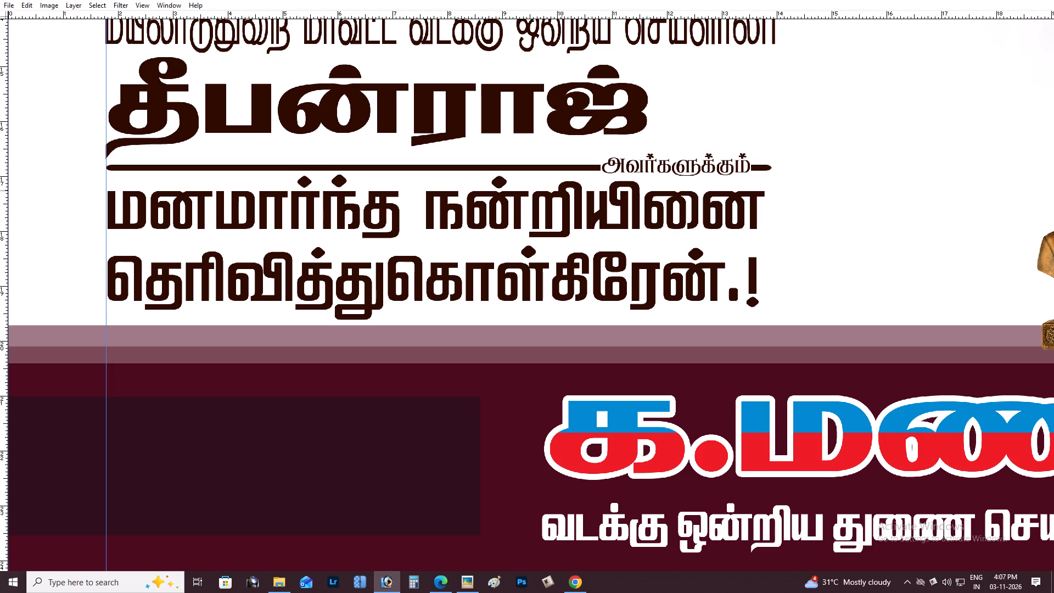
shift+click(569, 195)
drag(571, 196, 584, 201)
key(ctrl+z)
Nudge the whole thank-you text block up the banner, away from the dark maroon band.
key(ctrl+minus)
key(ctrl+minus)
key(ctrl+minus)
key(ctrl+minus)
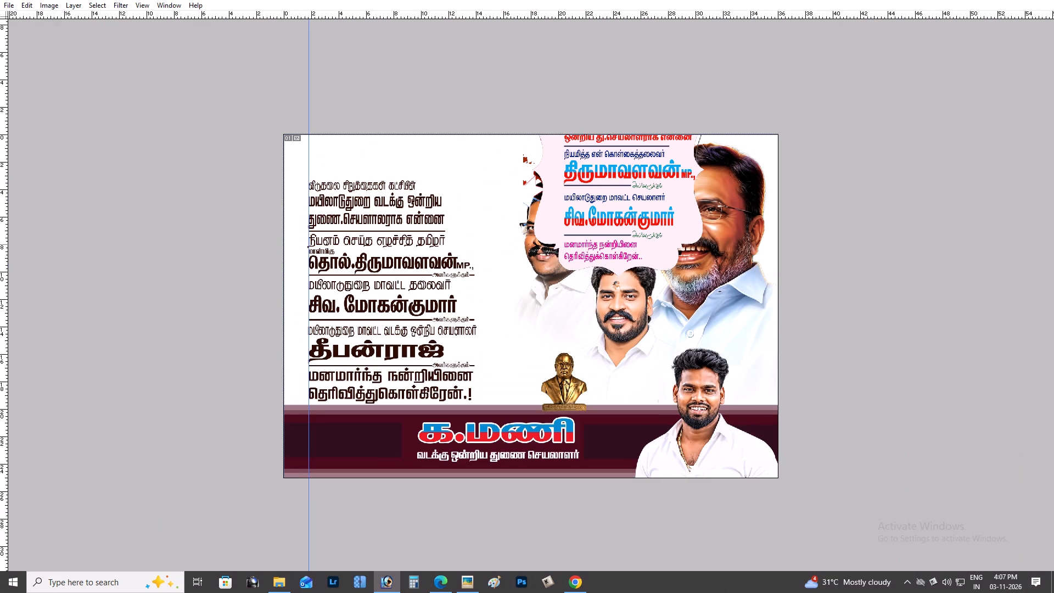
key(Up)
key(Up)
key(Up)
key(Up)
key(Up)
key(Up)
key(Up)
key(Up)
key(Up)
key(Up)
key(Up)
key(Up)
key(Up)
key(Up)
key(Up)
key(Up)
key(Up)
key(Up)
key(Up)
key(Up)
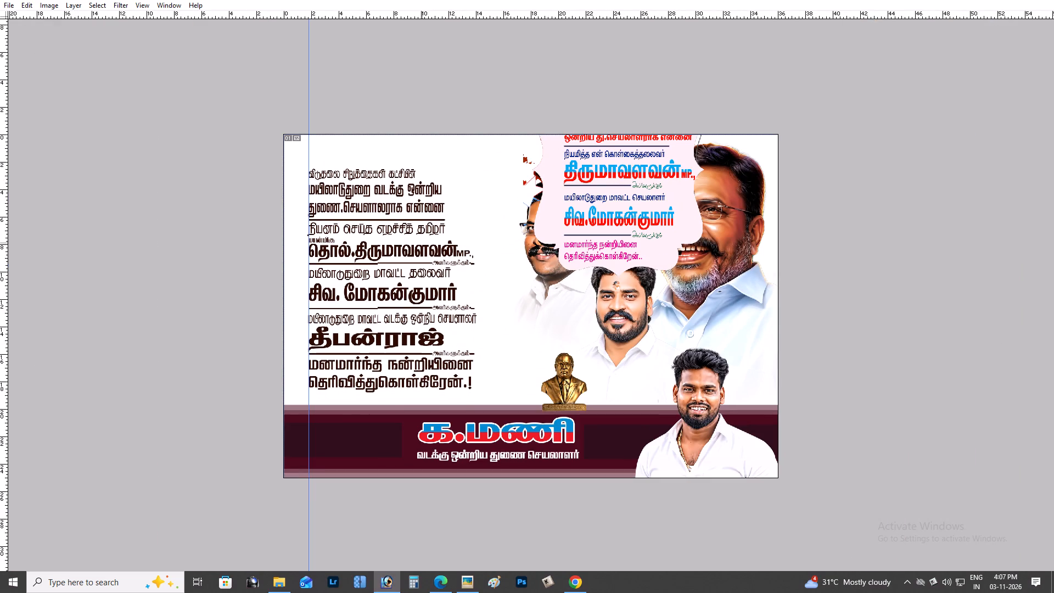
key(Up)
key(Up)
Enlarge the whole thank-you text block from its centre with Free Transform and shift it slightly higher in the white area.
key(ctrl+t)
alt+shift+drag(475, 164, 486, 159)
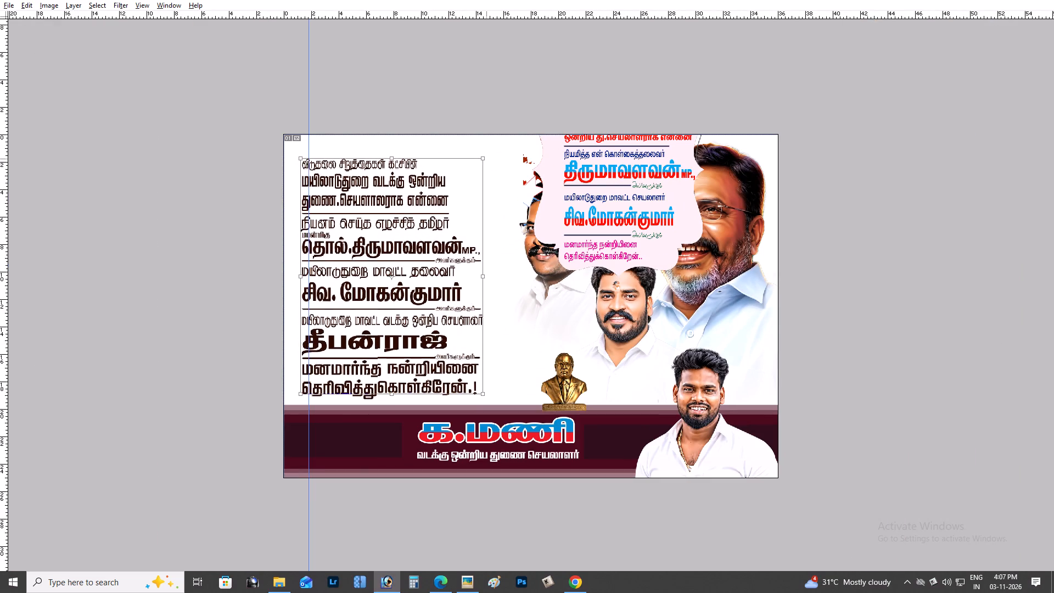
alt+shift+drag(486, 159, 492, 156)
key(Return)
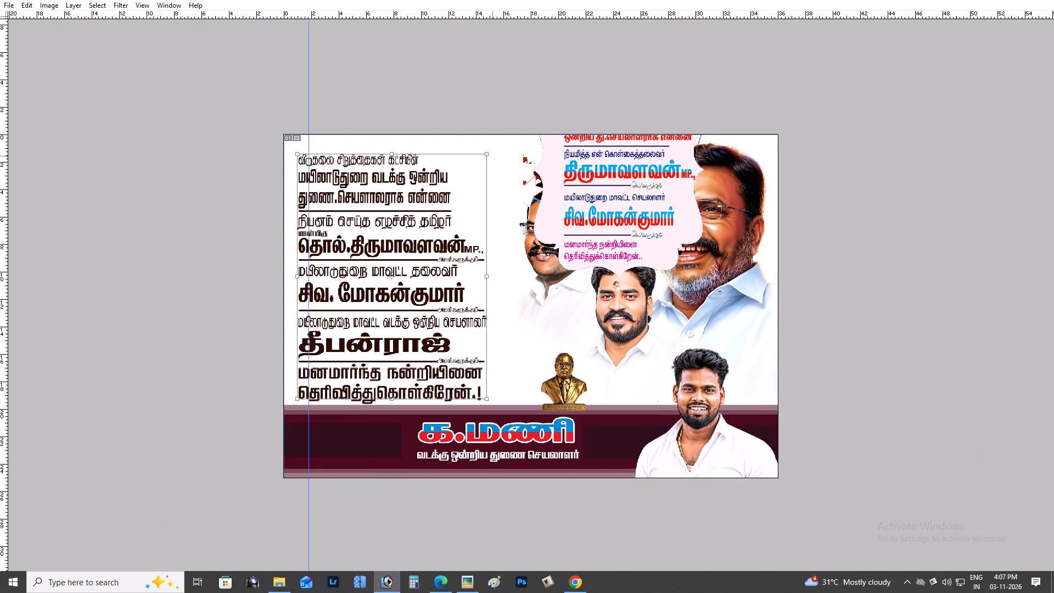
key(ctrl+plus)
key(space)
drag(500, 154, 520, 168)
shift+drag(339, 205, 338, 197)
Select the pink sample text panel on Layer 21 and move it down between the portraits, clear of the banner's top edge.
scroll(338, 196, up, 1)
scroll(338, 196, down, 2)
scroll(338, 196, up, 3)
right_click(591, 178)
click(601, 184)
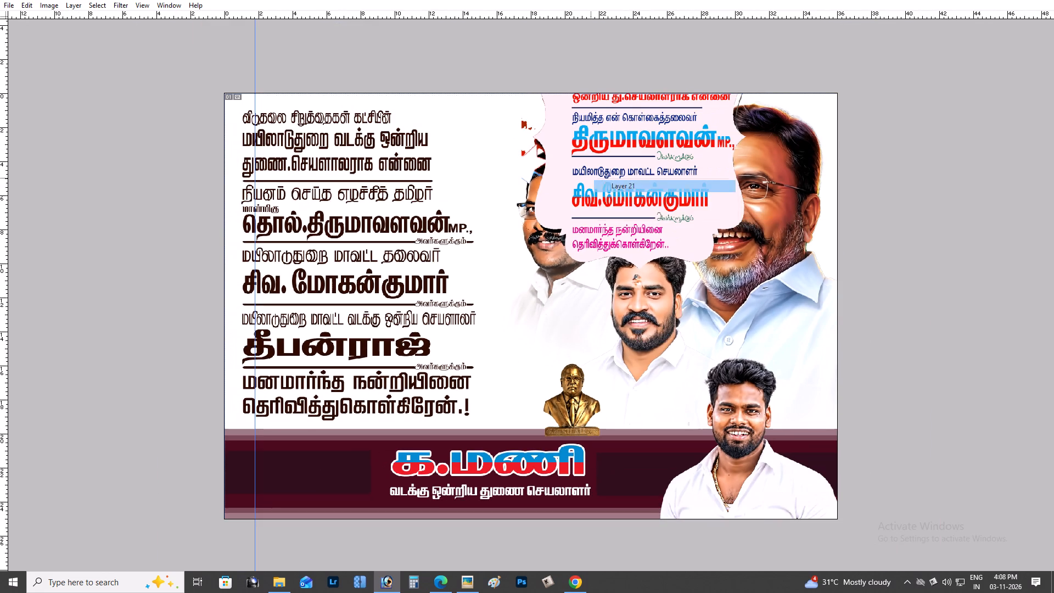
drag(609, 187, 668, 322)
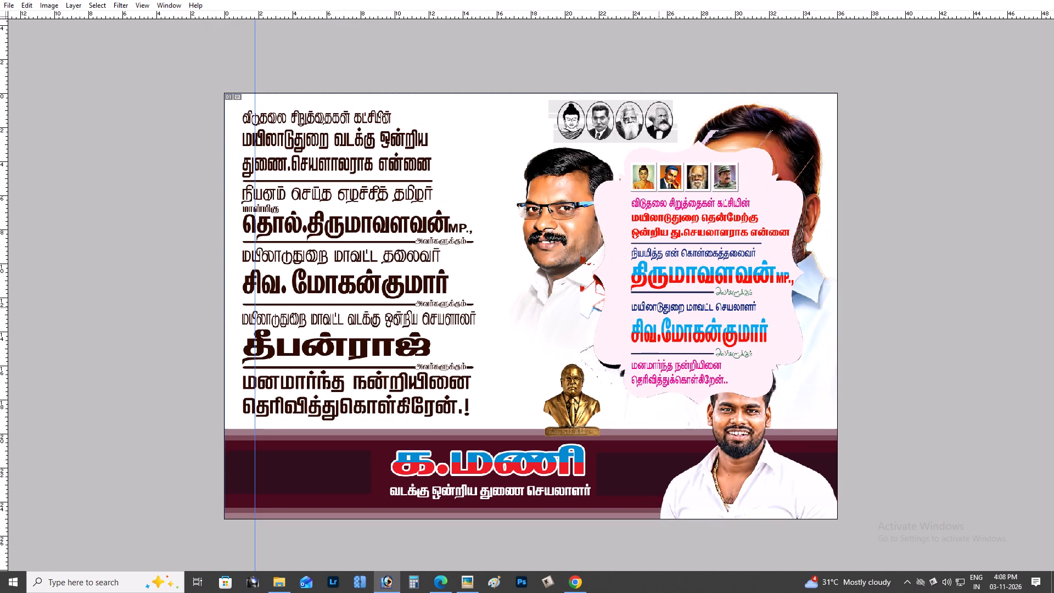
Save the banner document.
key(ctrl+plus)
key(ctrl+plus)
key(ctrl+space)
key(ctrl+space)
key(ctrl+space)
key(ctrl+space)
key(ctrl+space)
key(ctrl+space)
key(ctrl+space)
key(ctrl+space)
key(ctrl+space)
key(ctrl+space)
key(ctrl+space)
key(ctrl+space)
key(ctrl+space)
key(ctrl+space)
key(ctrl+space)
key(ctrl+space)
key(ctrl+space)
key(ctrl+space)
key(ctrl+space)
drag(554, 321, 888, 367)
drag(792, 344, 824, 344)
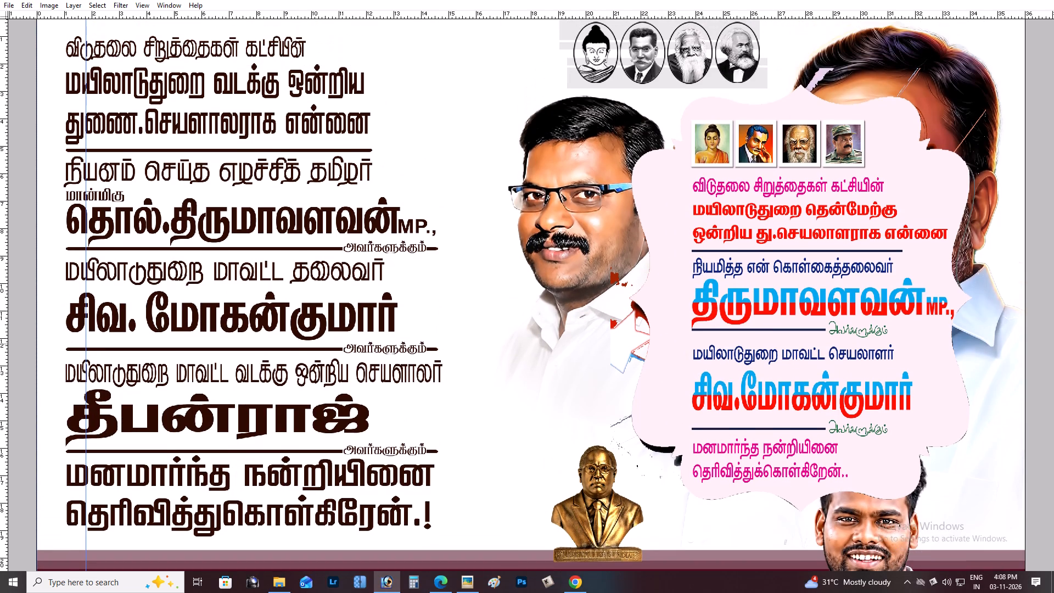
key(ctrl+s)
With the Background layer active, draw a narrow rounded rectangle about 17 in tall along the text block's left side, undoing a first trial shape.
key(ctrl+plus)
key(ctrl+space)
key(ctrl+space)
key(ctrl+space)
key(ctrl+space)
key(ctrl+space)
key(ctrl+space)
key(ctrl+space)
drag(752, 353, 964, 400)
drag(687, 388, 902, 387)
right_click(725, 312)
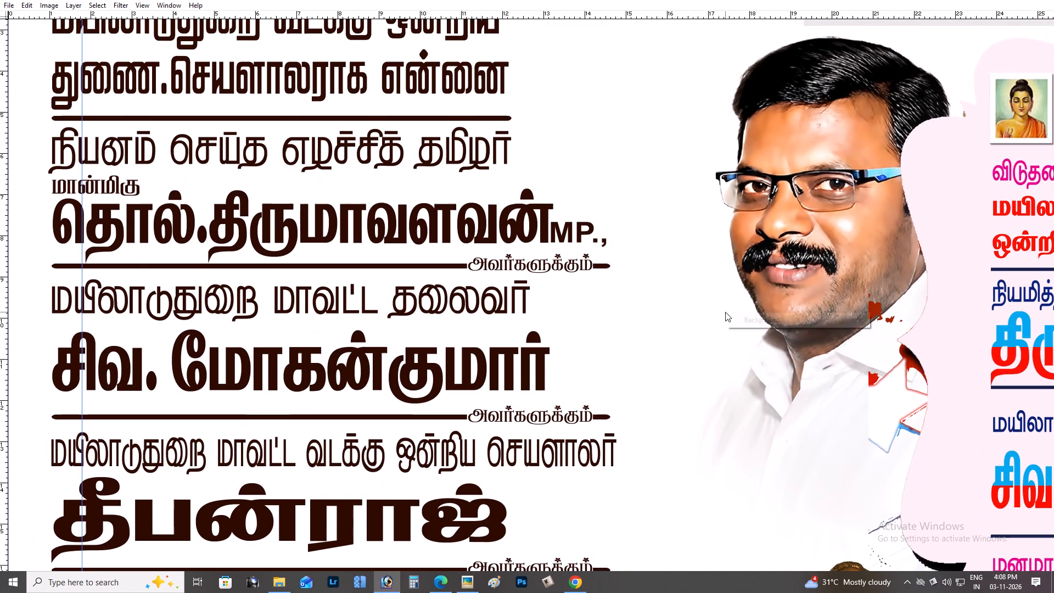
click(738, 322)
key(Tab)
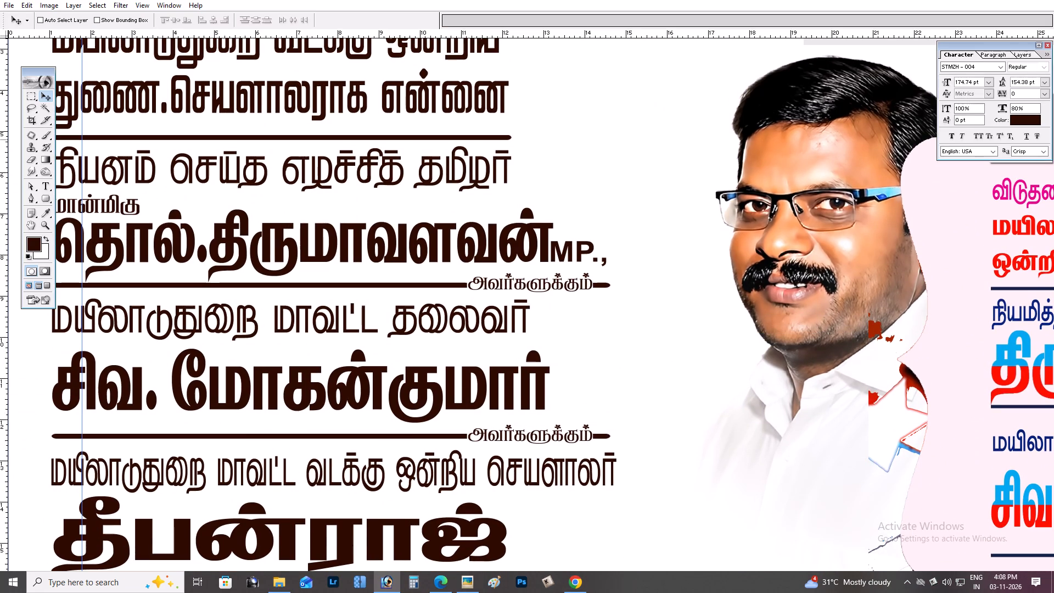
key(p)
key(p)
click(117, 18)
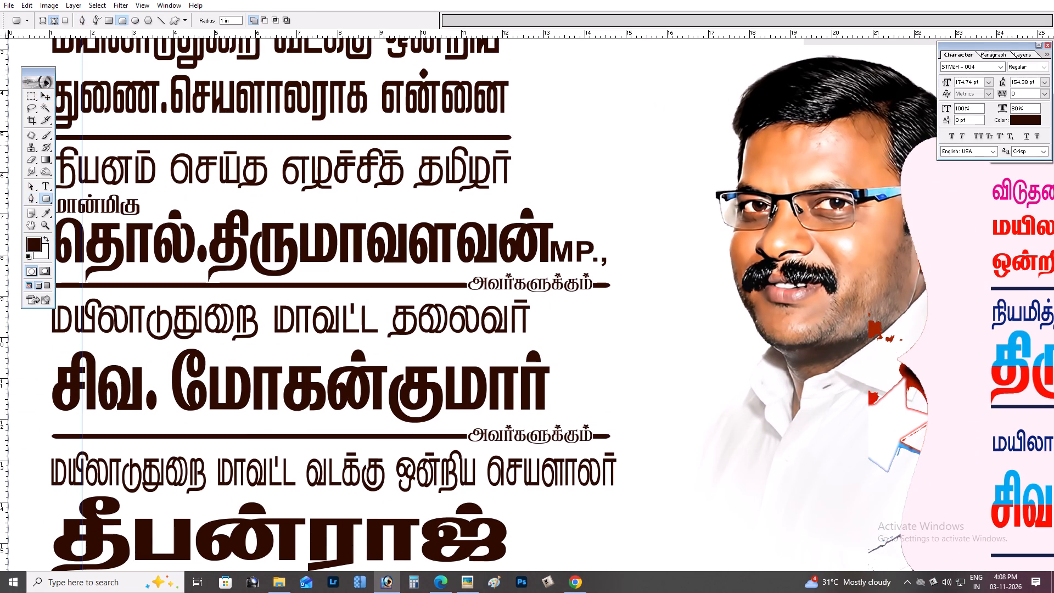
drag(539, 97, 555, 157)
key(ctrl+minus)
key(ctrl+z)
key(ctrl+minus)
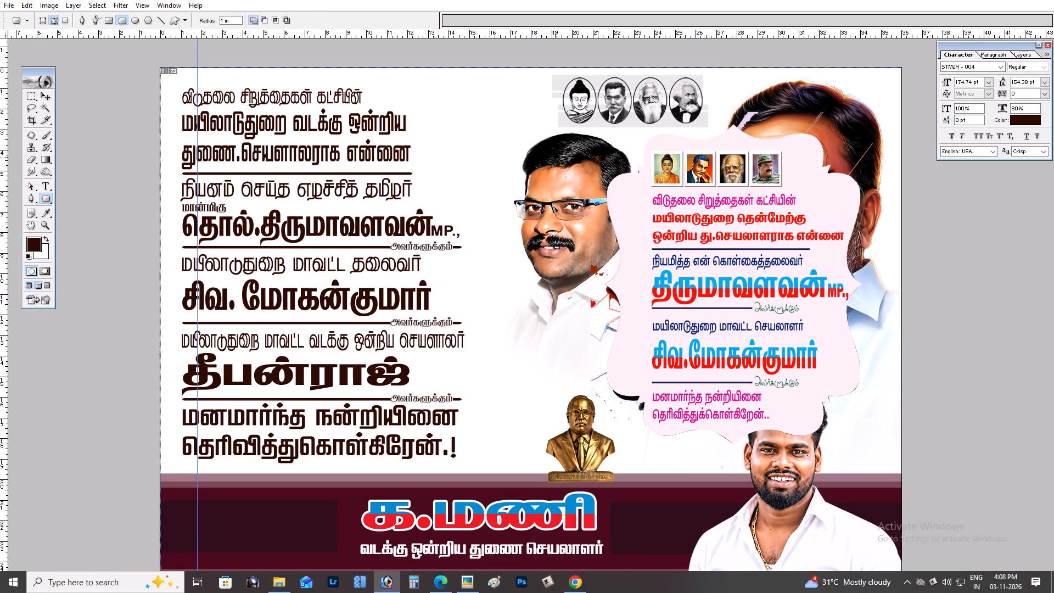
drag(166, 89, 177, 440)
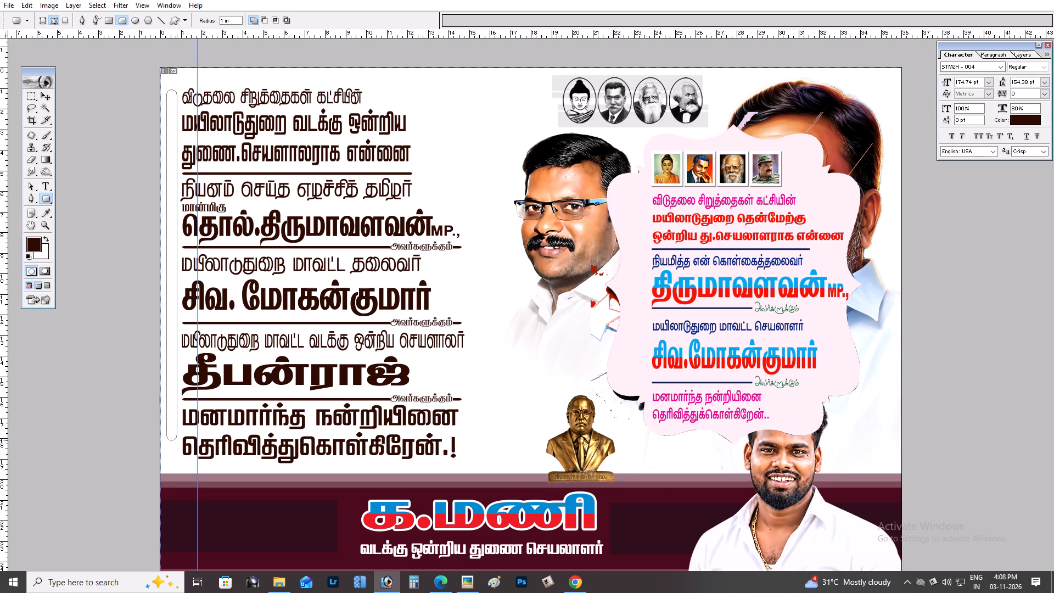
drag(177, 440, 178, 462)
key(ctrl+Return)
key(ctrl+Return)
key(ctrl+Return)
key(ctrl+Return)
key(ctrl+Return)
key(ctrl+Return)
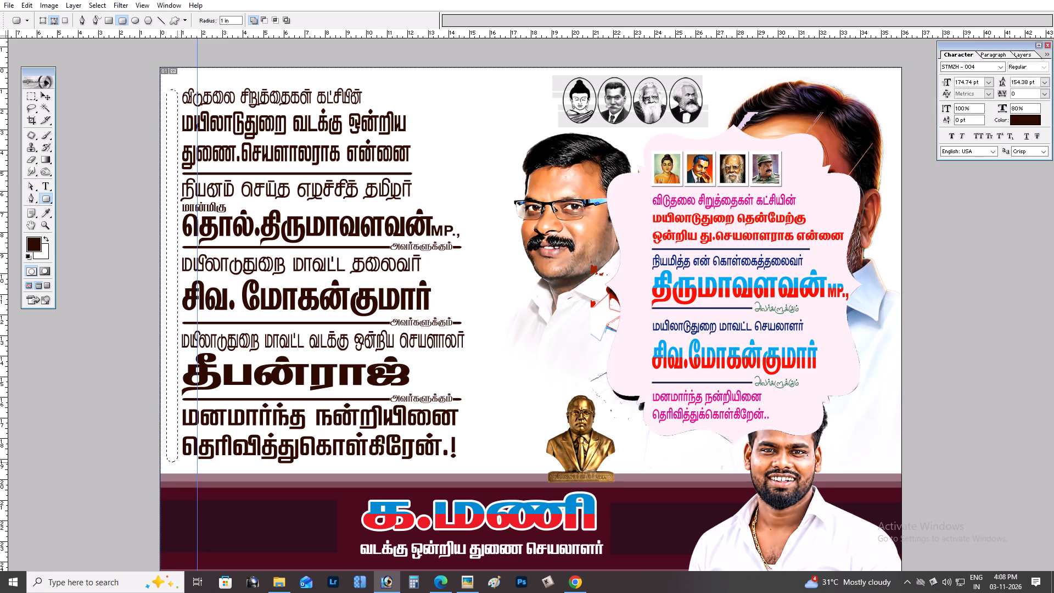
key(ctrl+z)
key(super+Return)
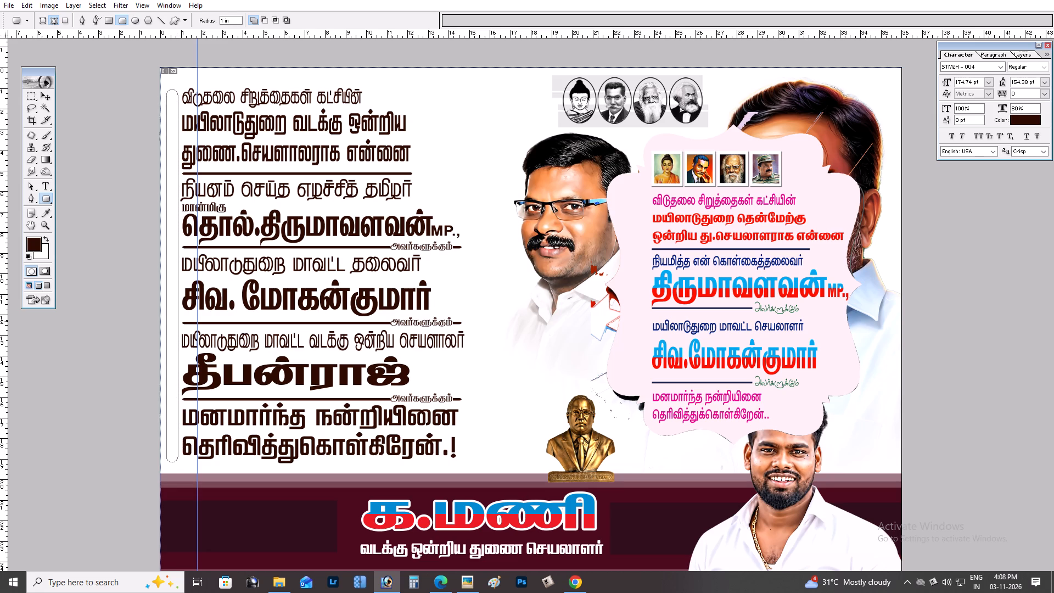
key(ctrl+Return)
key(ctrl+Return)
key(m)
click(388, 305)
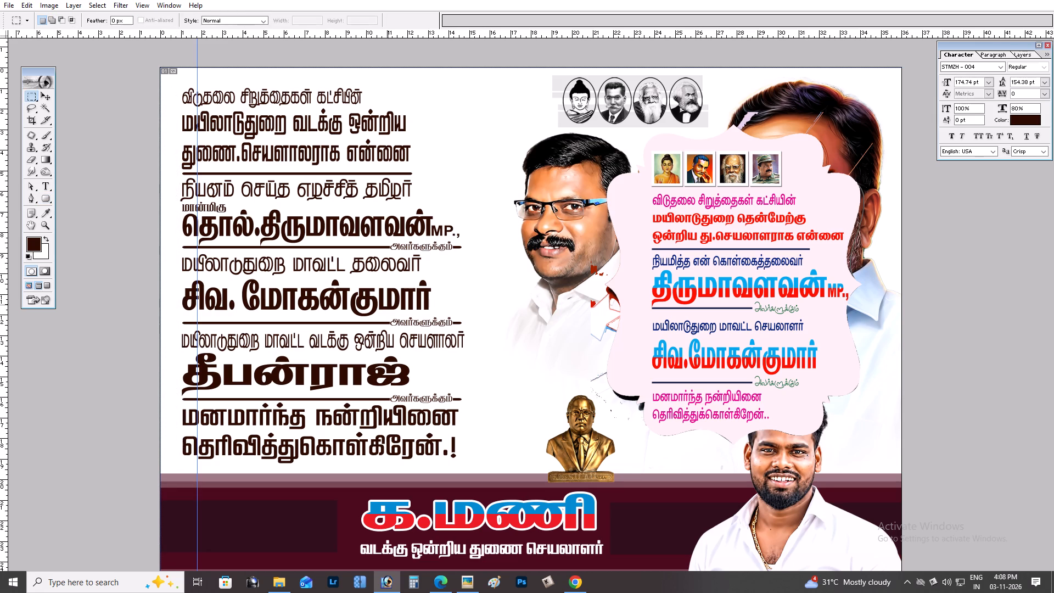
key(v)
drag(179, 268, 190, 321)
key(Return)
From the Background layer, copy a tall narrow rectangular selection to a new layer, bring it to the front and fill it with the dark brown foreground colour.
right_click(617, 180)
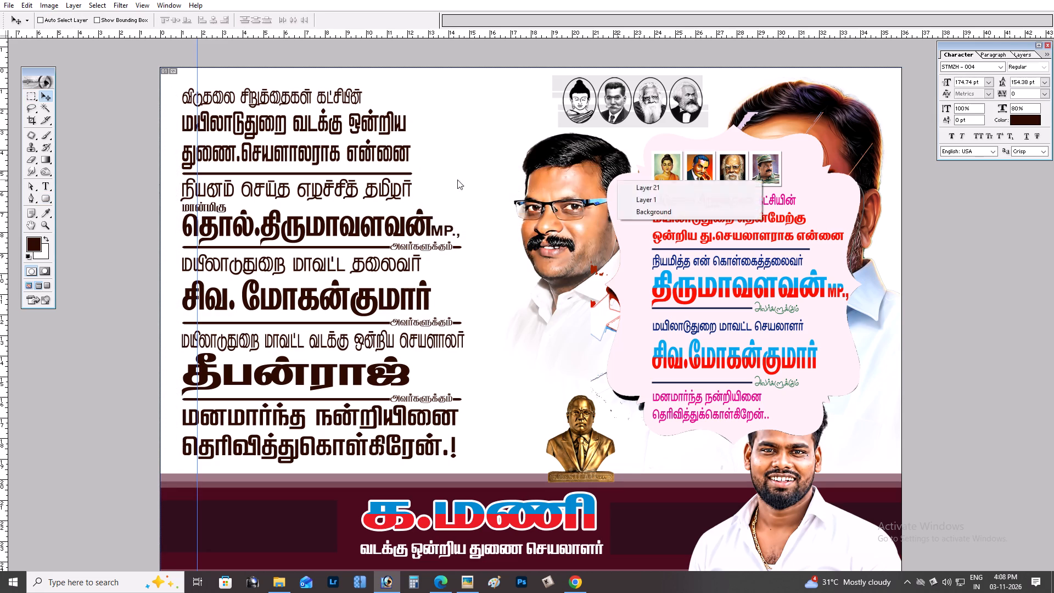
right_click(457, 180)
click(469, 183)
key(m)
drag(406, 128, 424, 465)
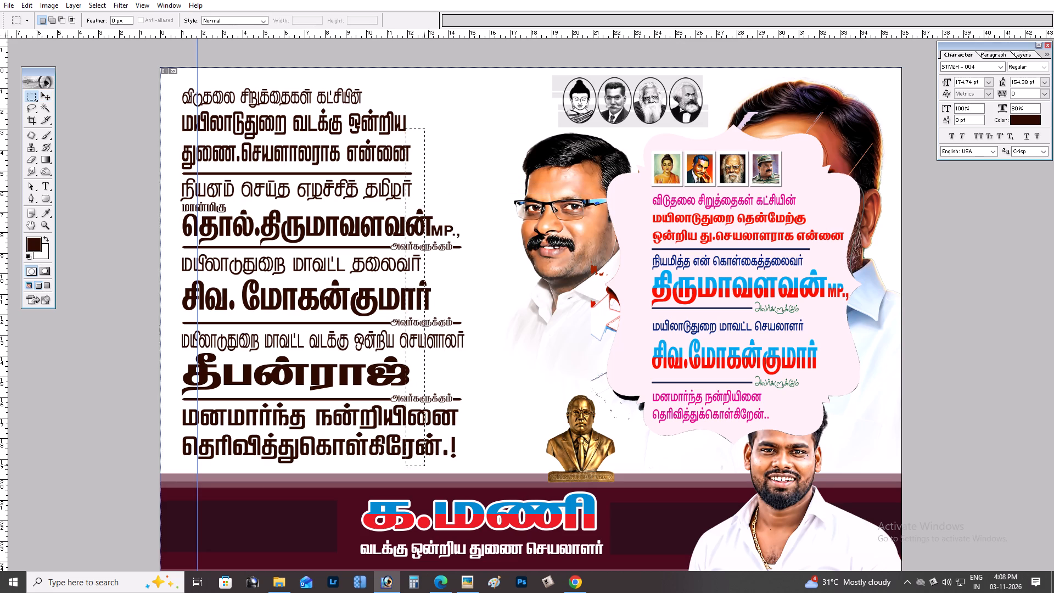
drag(424, 465, 424, 466)
key(ctrl+Return)
key(ctrl+Return)
key(ctrl+Return)
key(ctrl+Return)
key(ctrl+j)
key(v)
key(ctrl+shift+bracketright)
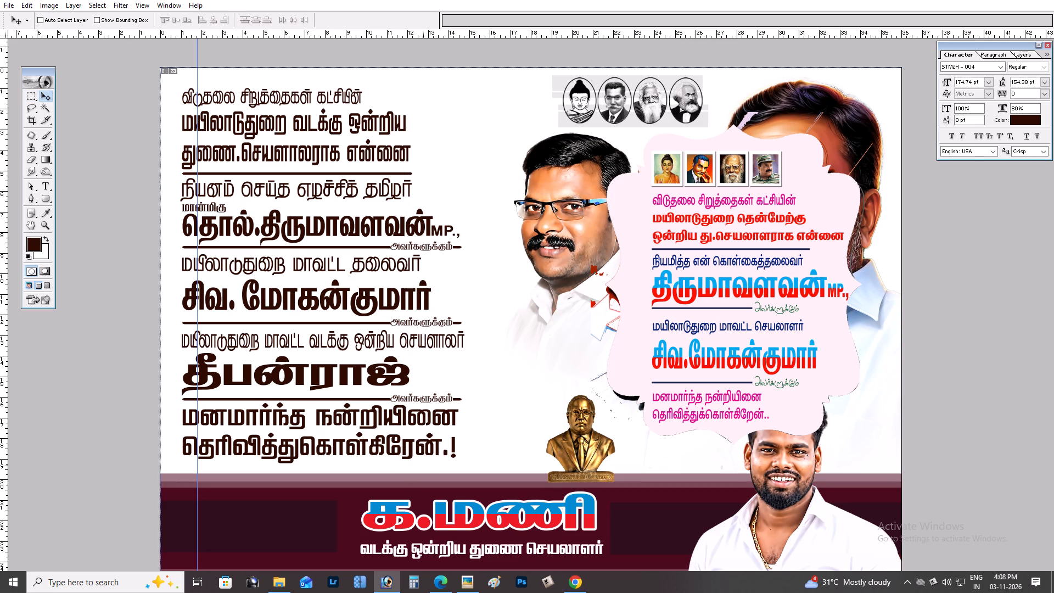
key(alt+shift+BackSpace)
key(Tab)
key(ctrl+9)
key(ctrl+6)
key(Tab)
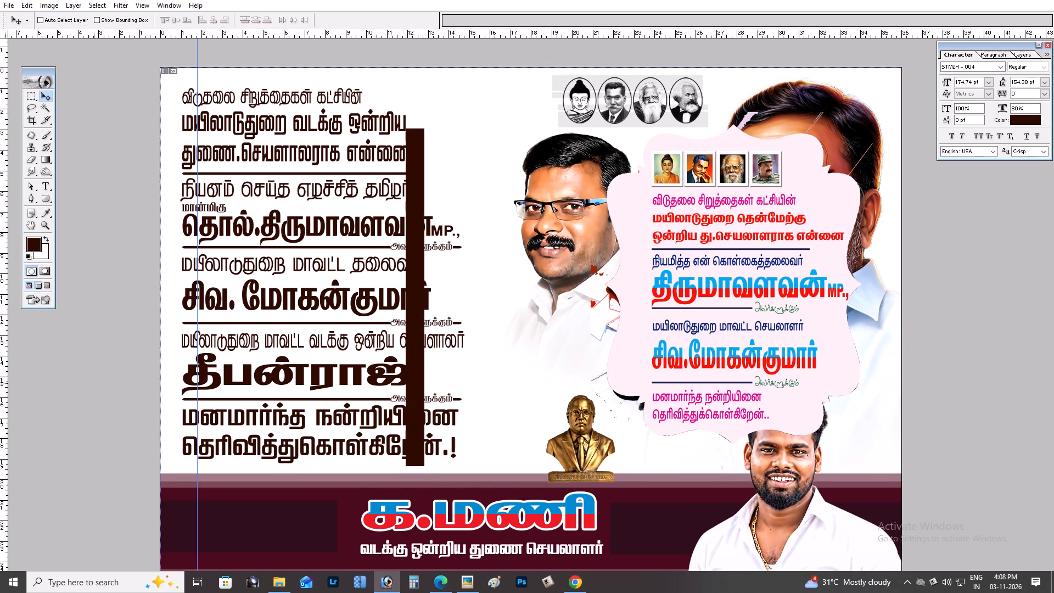
Sample the dark panel in the bottom strip as foreground colour 300D1C and refill the vertical bar with it.
click(33, 242)
click(349, 509)
click(326, 510)
key(Return)
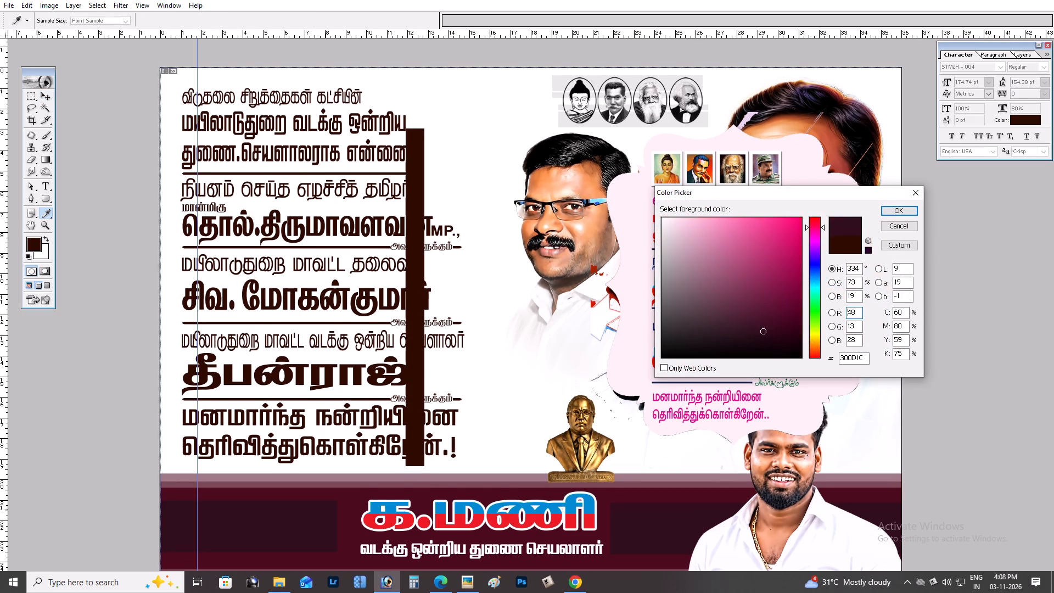
key(alt+shift+BackSpace)
Move the bar to the thank-you text's left edge and narrow it to a thin vertical line with Free Transform.
key(Tab)
key(ctrl+plus)
key(ctrl+9)
key(space)
drag(348, 513, 915, 580)
drag(501, 367, 394, 335)
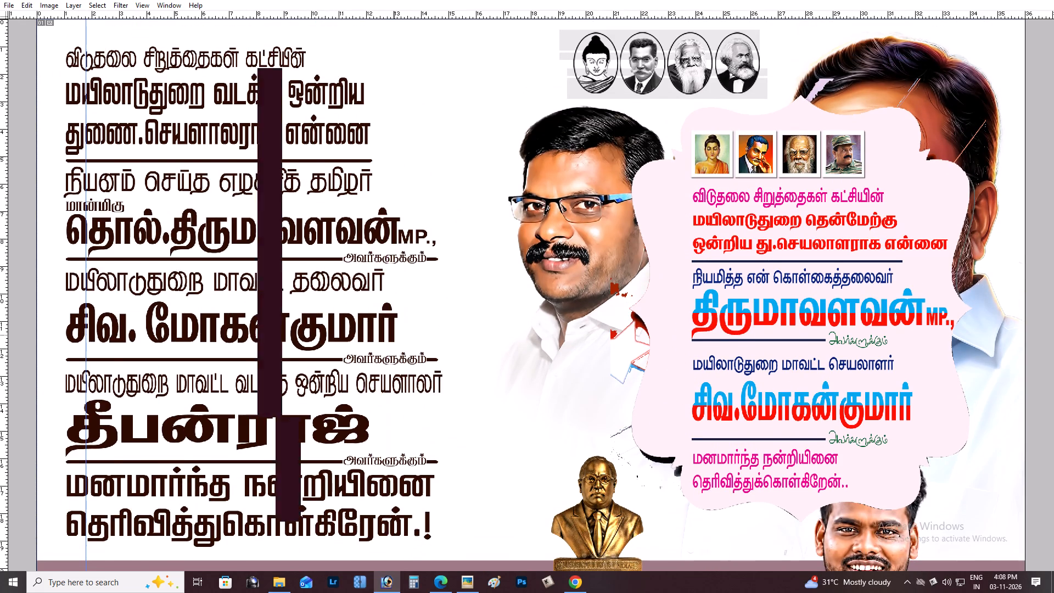
drag(394, 335, 189, 318)
key(ctrl+t)
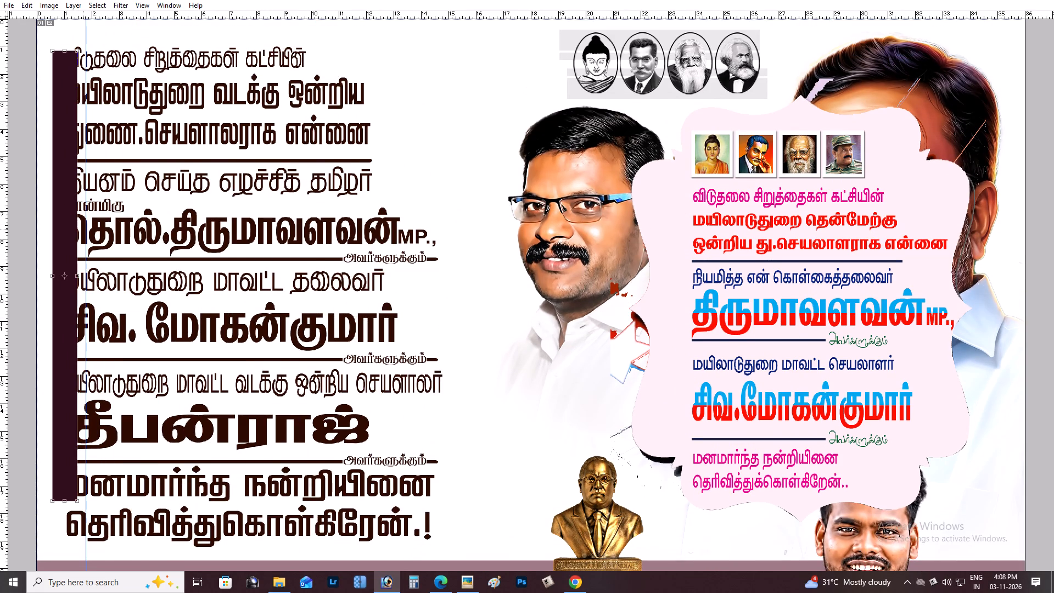
shift+drag(79, 228, 58, 231)
key(Return)
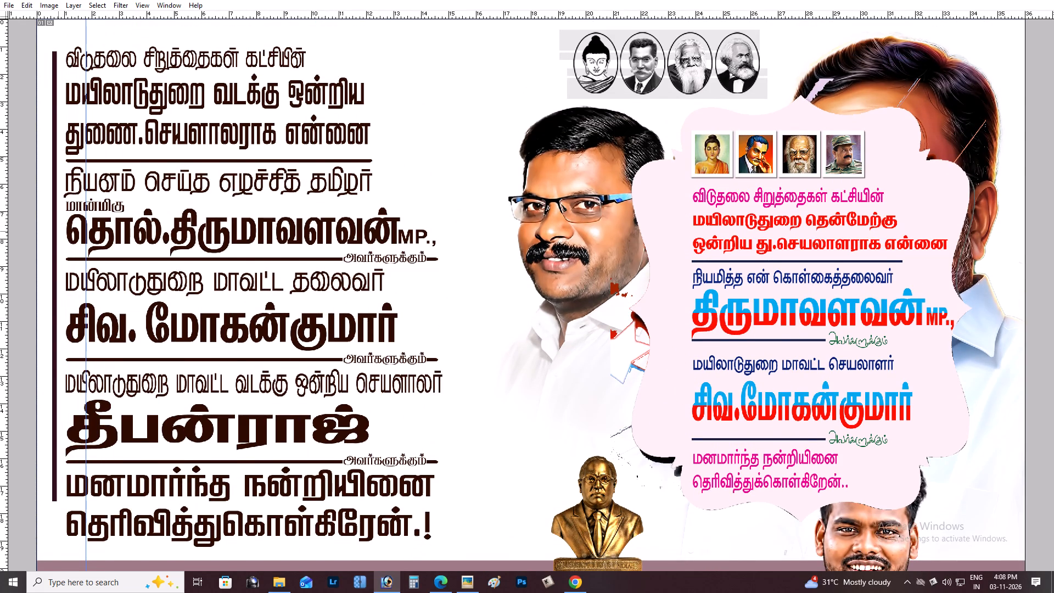
Shift the thin vertical bar slightly closer to the left edge of the text lines, leaving a small gap.
key(ctrl+plus)
key(ctrl+space)
key(ctrl+space)
key(ctrl+space)
key(ctrl+space)
key(ctrl+space)
key(ctrl+space)
key(ctrl+space)
key(ctrl+space)
key(ctrl+space)
key(ctrl+space)
key(ctrl+space)
key(ctrl+space)
key(ctrl+space)
key(ctrl+space)
key(ctrl+space)
key(ctrl+space)
key(ctrl+space)
key(ctrl+space)
key(ctrl+space)
key(ctrl+space)
drag(59, 233, 689, 304)
drag(391, 271, 665, 227)
drag(326, 159, 356, 287)
drag(316, 202, 324, 365)
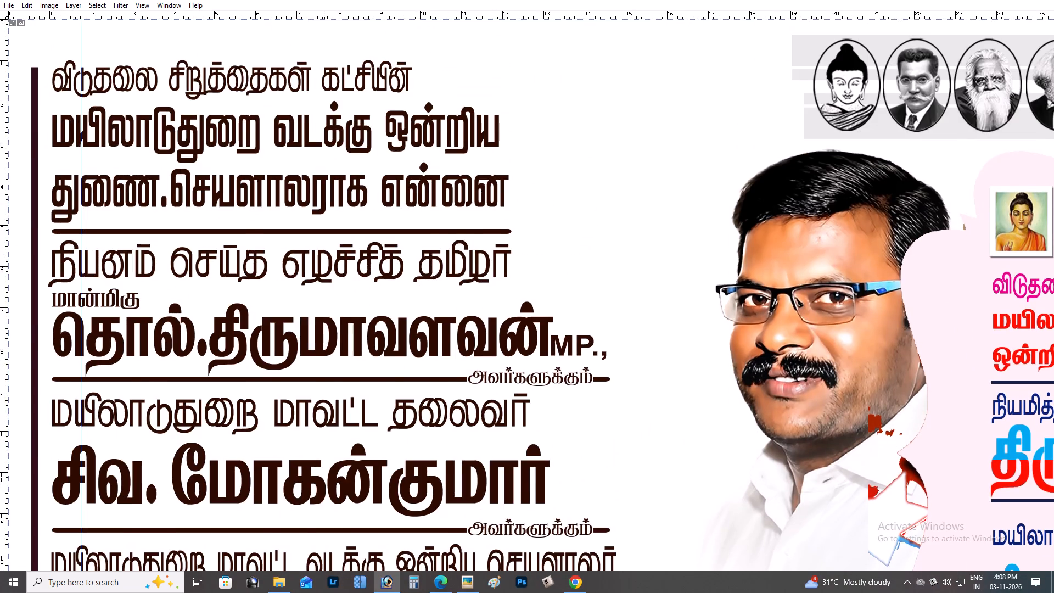
key(ctrl+plus)
key(space)
key(space)
key(space)
key(space)
key(space)
key(space)
key(space)
key(space)
key(space)
key(space)
key(space)
key(space)
key(space)
key(space)
key(space)
key(space)
key(space)
key(space)
key(space)
key(space)
drag(260, 332, 461, 462)
drag(371, 337, 529, 378)
drag(200, 239, 246, 349)
key(ctrl+plus)
key(space)
key(space)
key(space)
key(space)
key(space)
key(space)
key(space)
key(space)
key(space)
key(space)
key(space)
drag(254, 337, 516, 529)
drag(261, 304, 390, 448)
drag(41, 230, 54, 231)
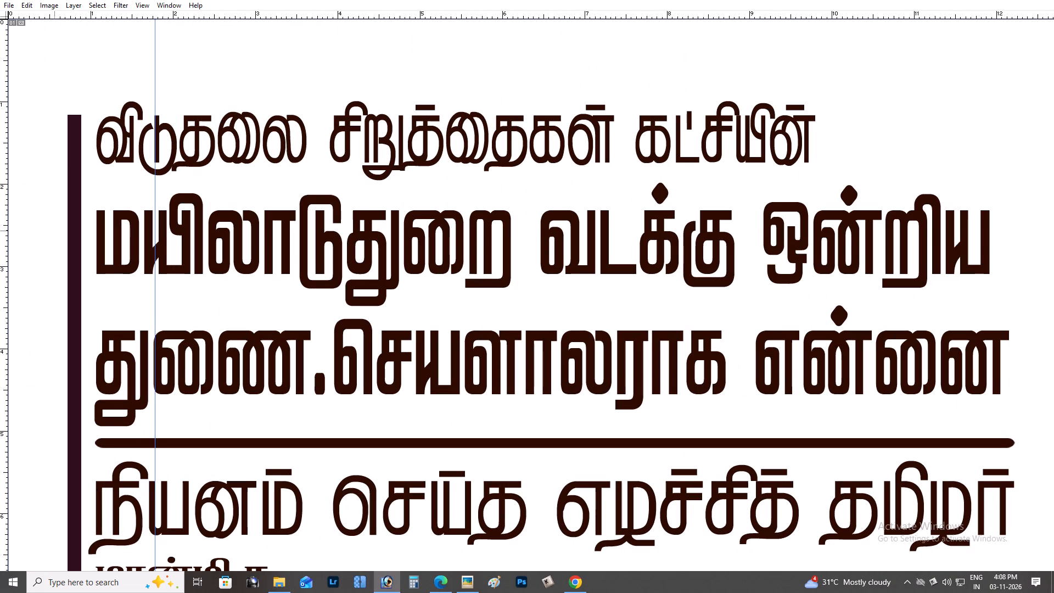
drag(54, 231, 53, 232)
Stretch the vertical bar's lower end down to the last line of the thank-you text with Free Transform.
key(space)
key(space)
key(space)
key(space)
key(space)
key(space)
key(space)
key(space)
key(space)
key(space)
key(space)
key(space)
key(space)
key(space)
key(space)
key(space)
key(space)
key(space)
key(space)
key(space)
drag(70, 315, 108, 94)
drag(160, 338, 160, 175)
drag(133, 351, 144, 259)
drag(116, 359, 122, 238)
drag(109, 366, 129, 172)
drag(142, 385, 135, 197)
drag(133, 391, 133, 209)
drag(127, 440, 127, 348)
key(ctrl+t)
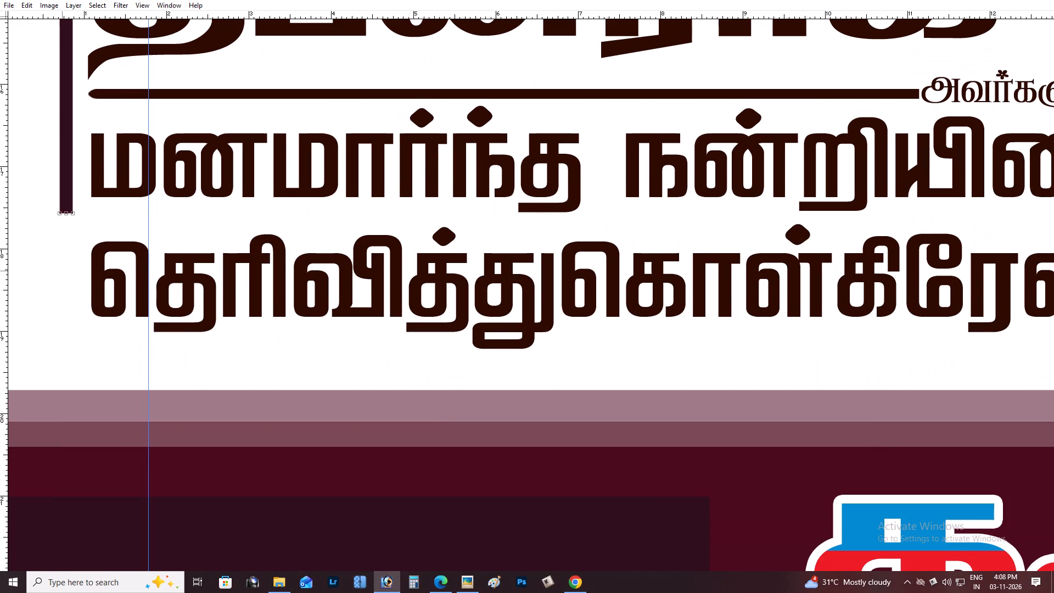
shift+drag(68, 215, 76, 322)
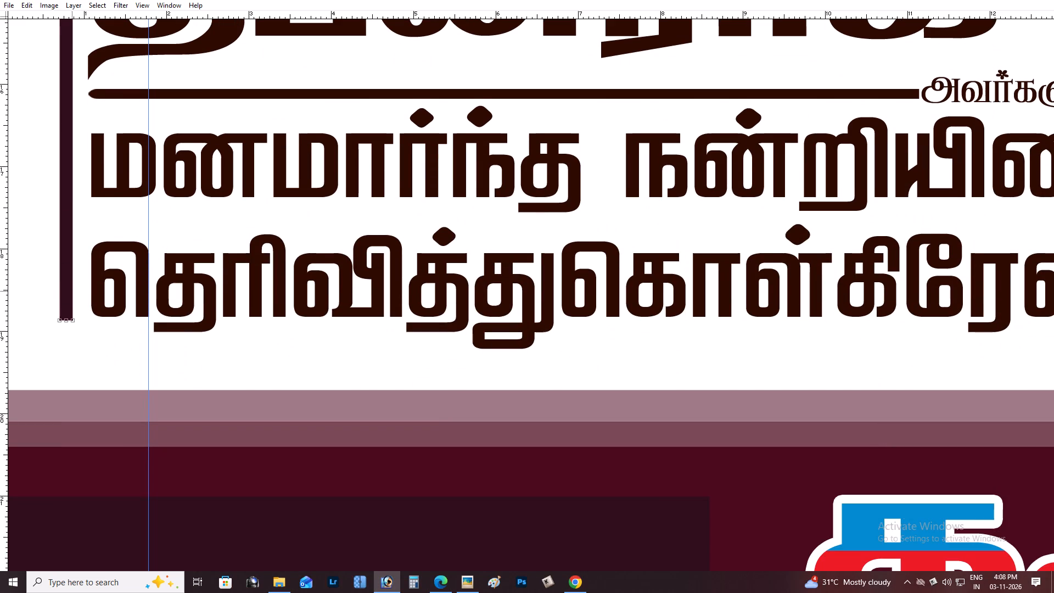
shift+click(74, 290)
key(Return)
Extend the vertical bar's upper end slightly to meet the top of the first text line with Free Transform.
key(space)
key(space)
key(space)
key(space)
key(space)
key(space)
key(space)
key(space)
key(space)
key(space)
key(space)
key(space)
key(space)
key(space)
key(space)
key(space)
key(space)
key(space)
key(space)
key(space)
drag(115, 279, 366, 575)
drag(195, 271, 311, 511)
drag(225, 249, 271, 481)
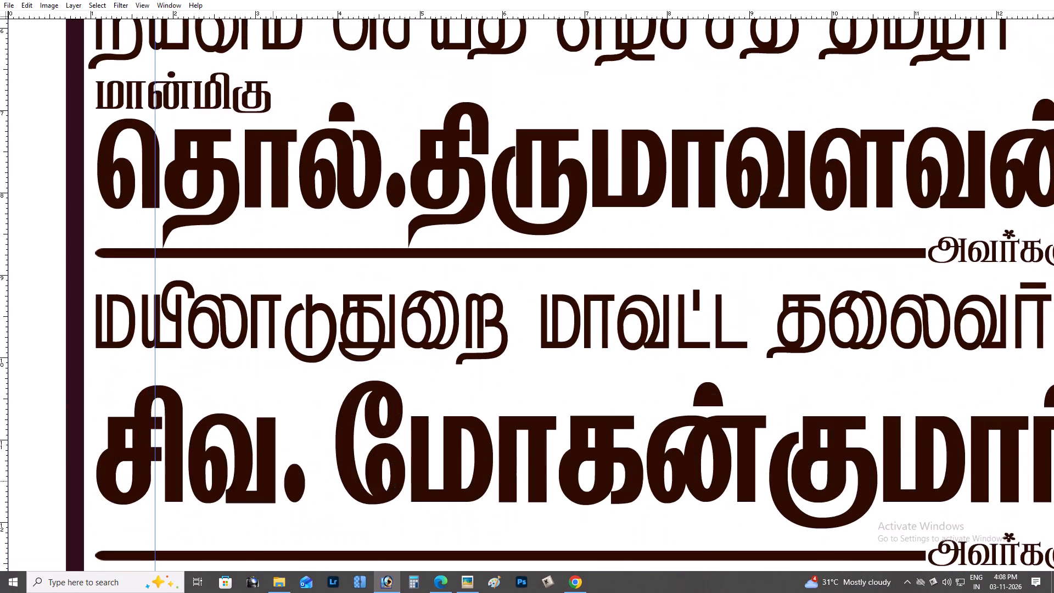
drag(206, 262, 259, 484)
drag(217, 260, 246, 391)
drag(220, 266, 232, 532)
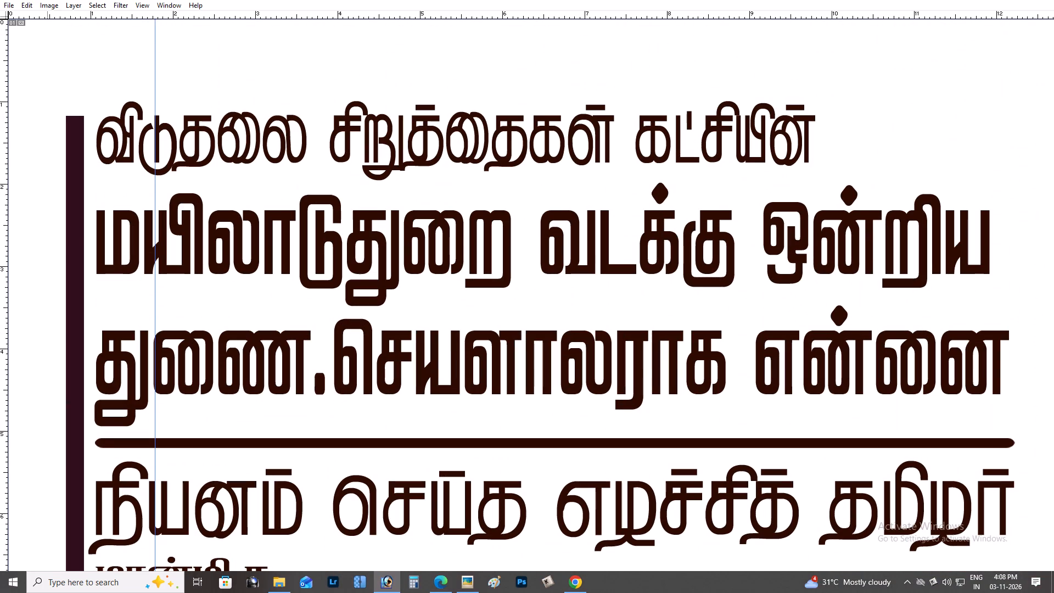
key(ctrl+t)
shift+drag(76, 114, 76, 108)
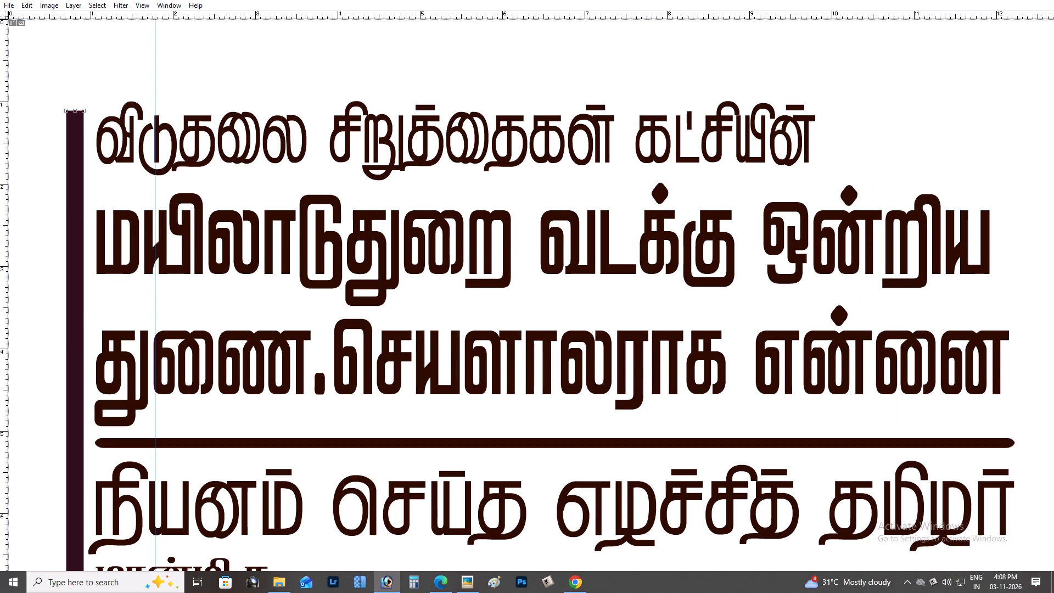
shift+click(85, 131)
key(Return)
Nudge the vertical bar slightly left, away from the thank-you text.
key(ctrl+minus)
key(ctrl+minus)
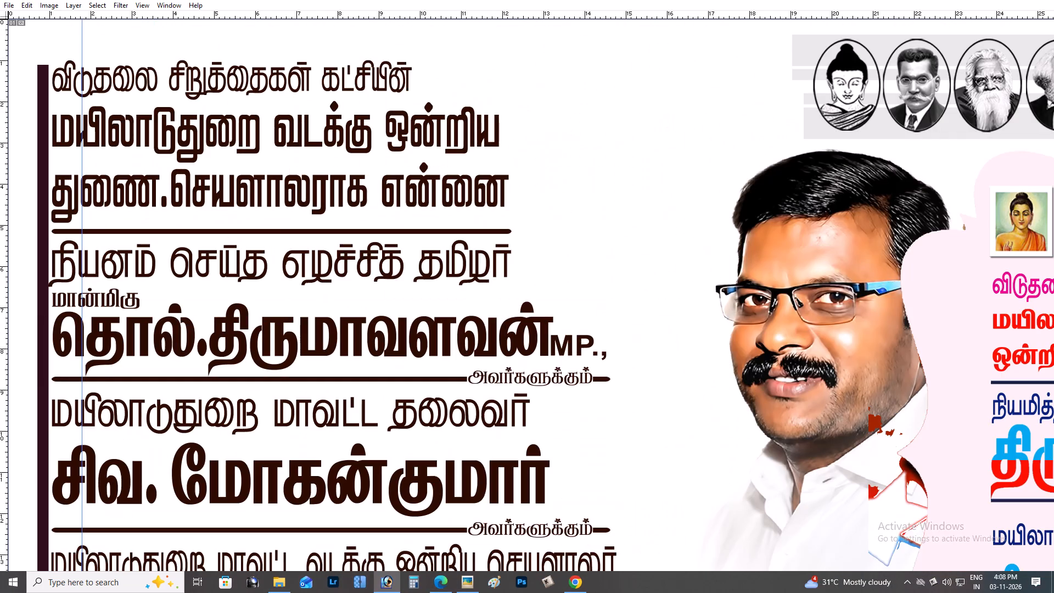
scroll(208, 208, down, 2)
key(ctrl+minus)
key(Left)
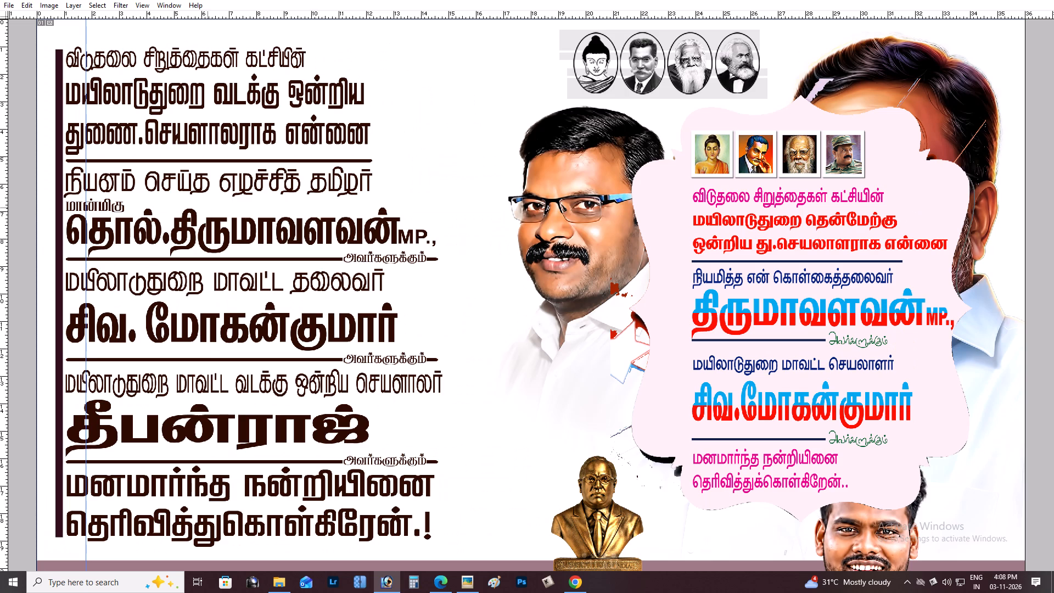
key(Left)
Switch the banner to full-screen view with the black surround and hide the vertical guide.
key(f)
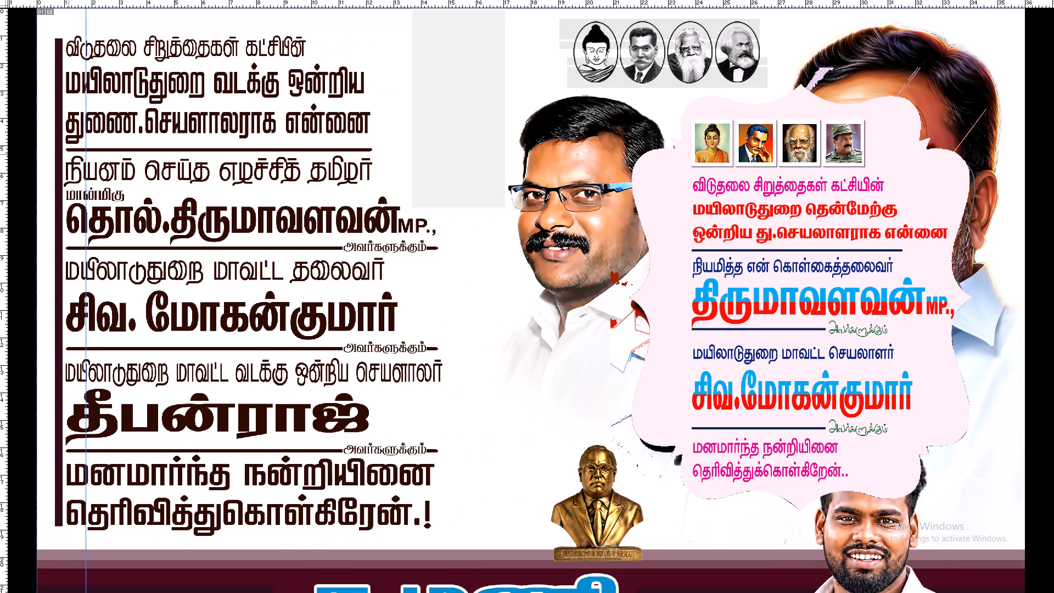
key(ctrl+plus)
key(space)
drag(166, 209, 580, 243)
key(ctrl+h)
Duplicate the vertical bar, place the copy just left of the original, and narrow it to a thin line with Free Transform.
key(ctrl+plus)
key(ctrl+space)
key(ctrl+space)
key(ctrl+space)
key(ctrl+space)
key(ctrl+space)
key(ctrl+space)
key(ctrl+space)
key(ctrl+space)
key(ctrl+space)
key(ctrl+space)
key(ctrl+space)
key(ctrl+space)
key(ctrl+space)
key(ctrl+space)
key(ctrl+space)
key(ctrl+space)
key(ctrl+space)
key(ctrl+space)
key(ctrl+space)
key(ctrl+space)
drag(574, 245, 870, 310)
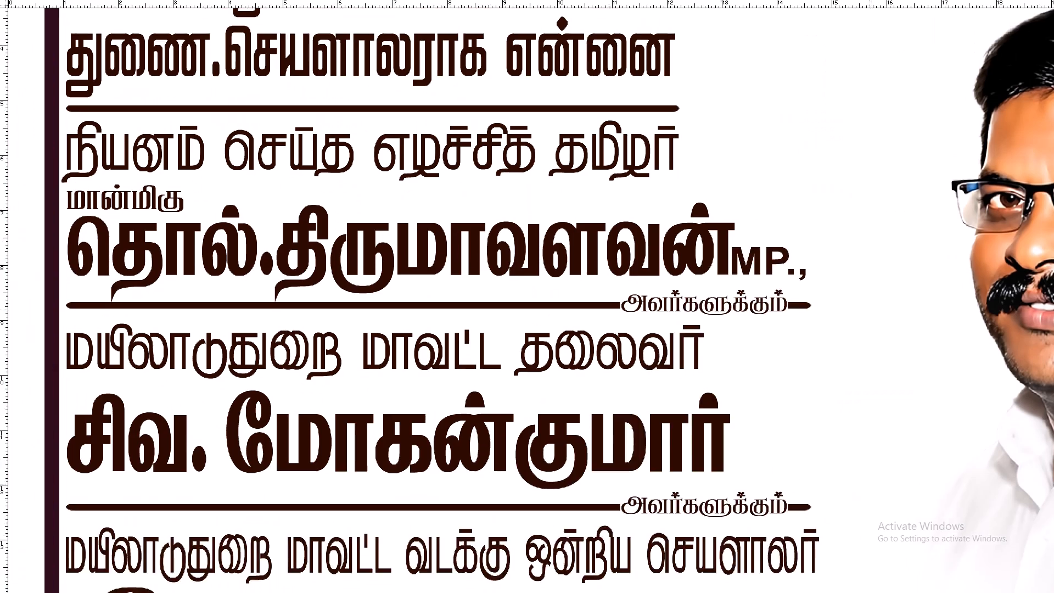
drag(870, 310, 930, 314)
drag(535, 295, 851, 339)
drag(560, 301, 689, 314)
key(ctrl+plus)
key(space)
key(space)
key(space)
key(space)
key(space)
key(space)
key(space)
key(space)
key(space)
key(space)
key(space)
key(space)
key(space)
key(space)
key(space)
key(space)
key(space)
key(space)
key(space)
key(space)
drag(637, 320, 875, 333)
drag(377, 337, 784, 386)
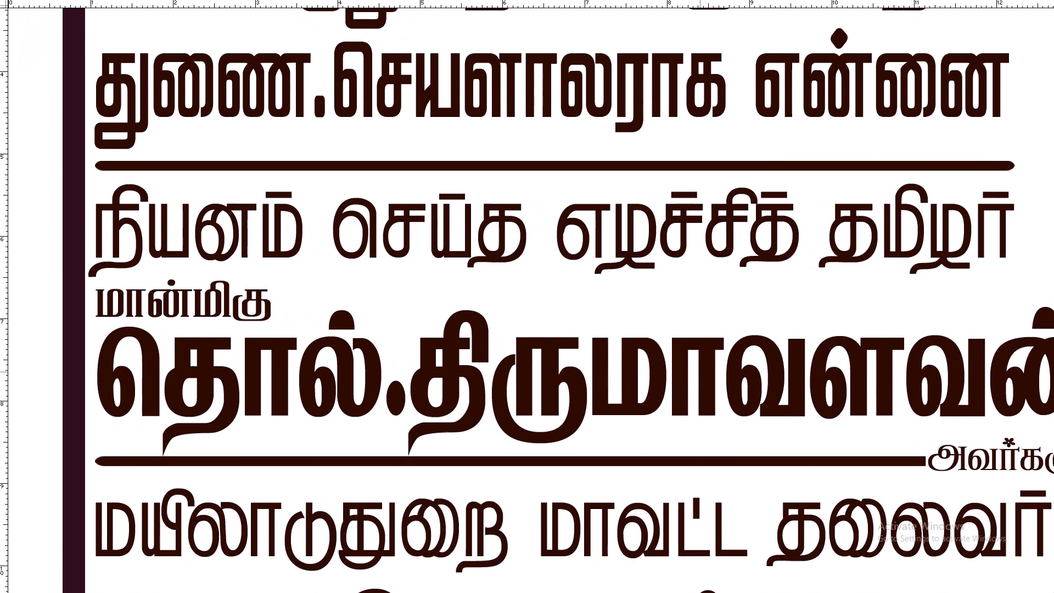
drag(440, 370, 606, 402)
key(ctrl+j)
shift+drag(107, 287, 88, 287)
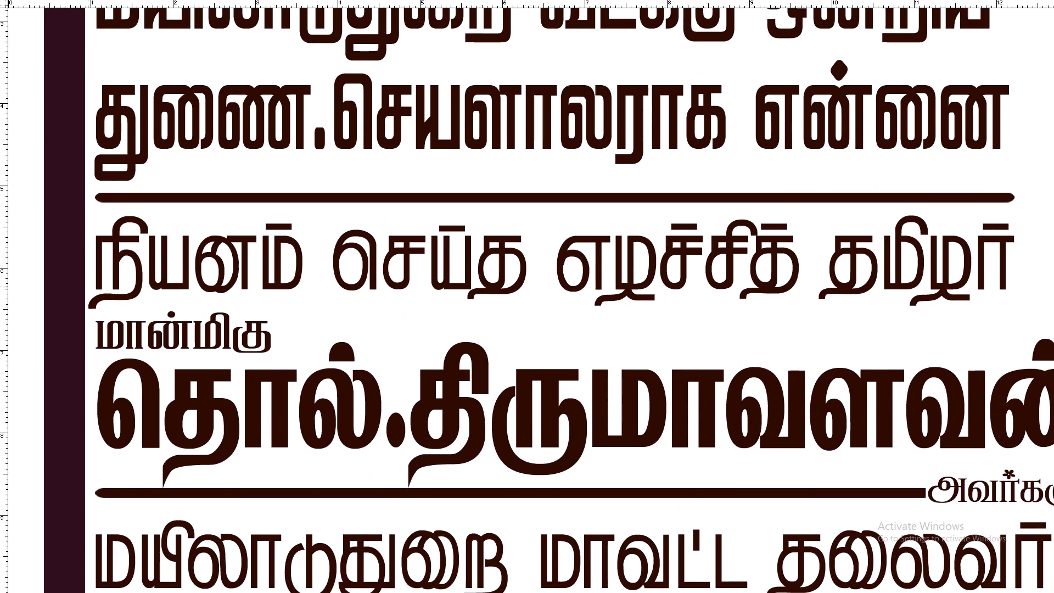
shift+drag(88, 287, 80, 288)
key(ctrl+t)
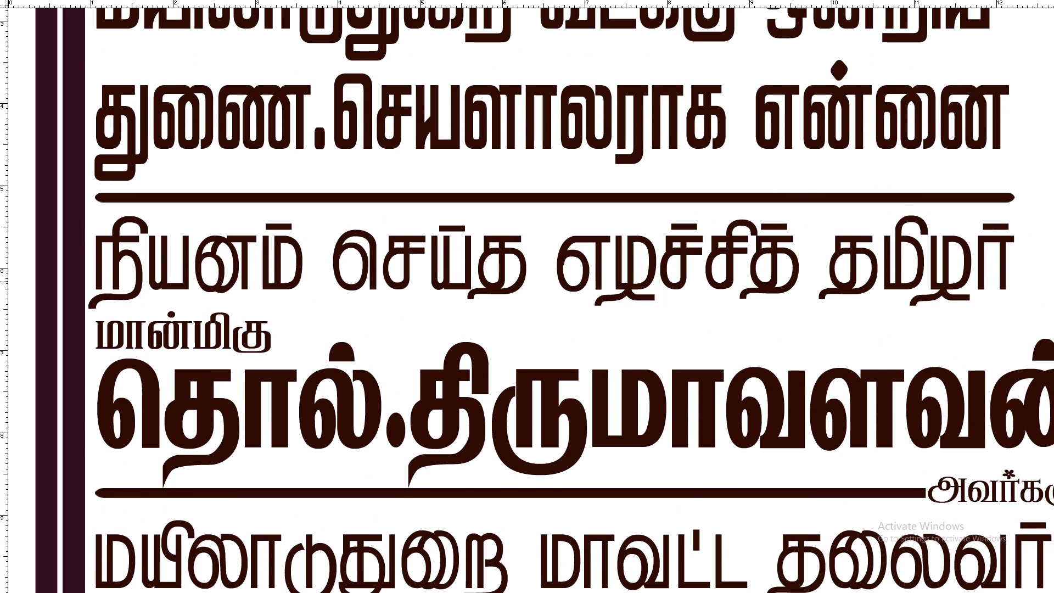
shift+drag(33, 281, 46, 282)
key(Return)
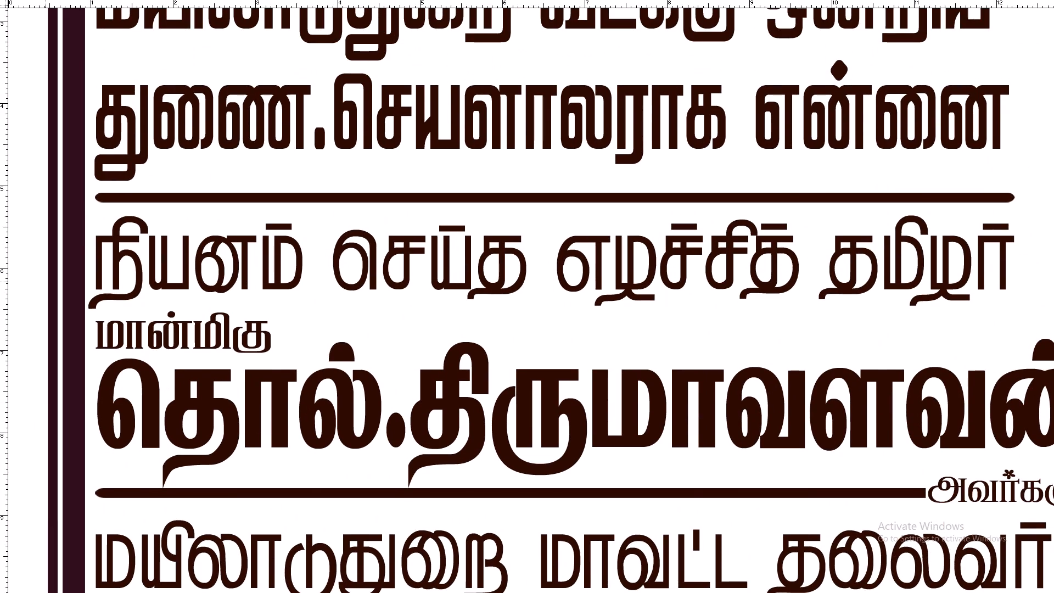
Nudge the thin line right to tighten its gap to the thick vertical bar.
key(Right)
key(Right)
key(Right)
key(Right)
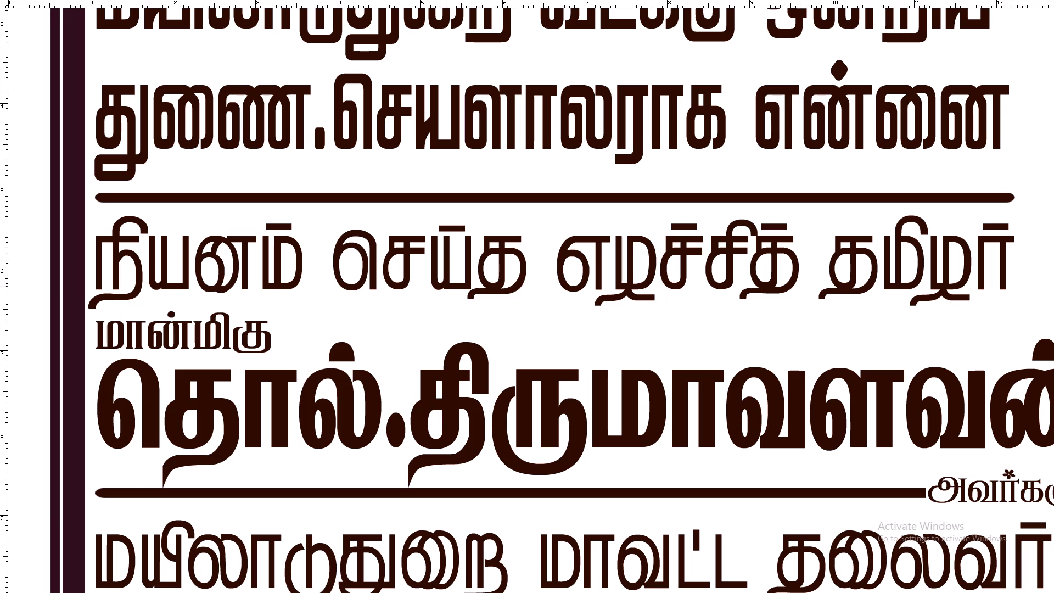
Select the thick bar, undo a small trial move, and merge the vertical bar layers.
shift+right_click(78, 272)
shift+click(86, 277)
drag(85, 277, 92, 281)
key(ctrl+z)
key(ctrl+minus)
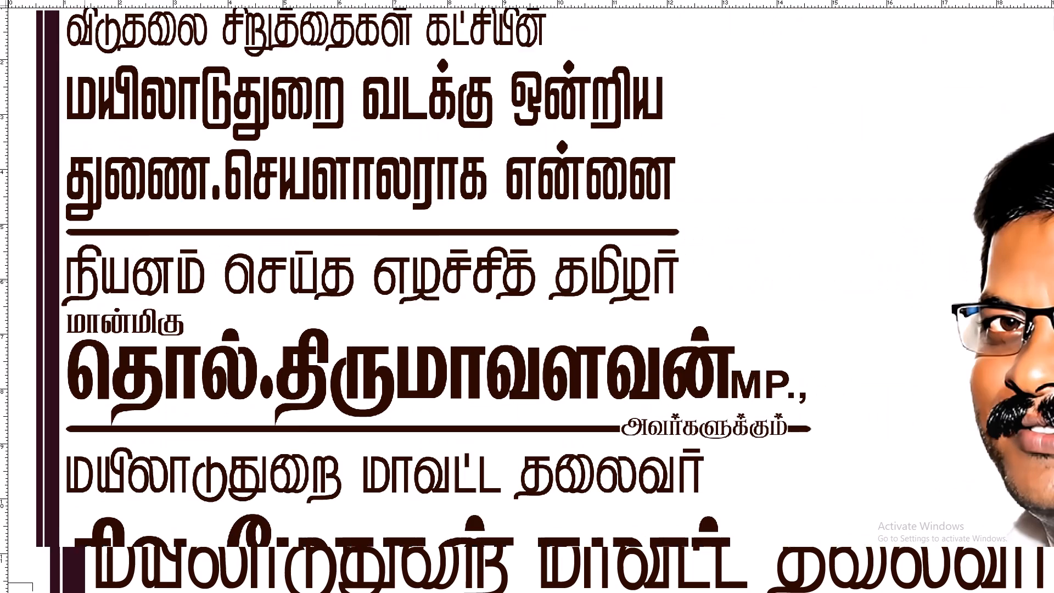
key(ctrl+e)
Save the banner document.
key(ctrl+minus)
key(ctrl+minus)
key(ctrl+minus)
scroll(85, 281, up, 2)
scroll(85, 281, down, 2)
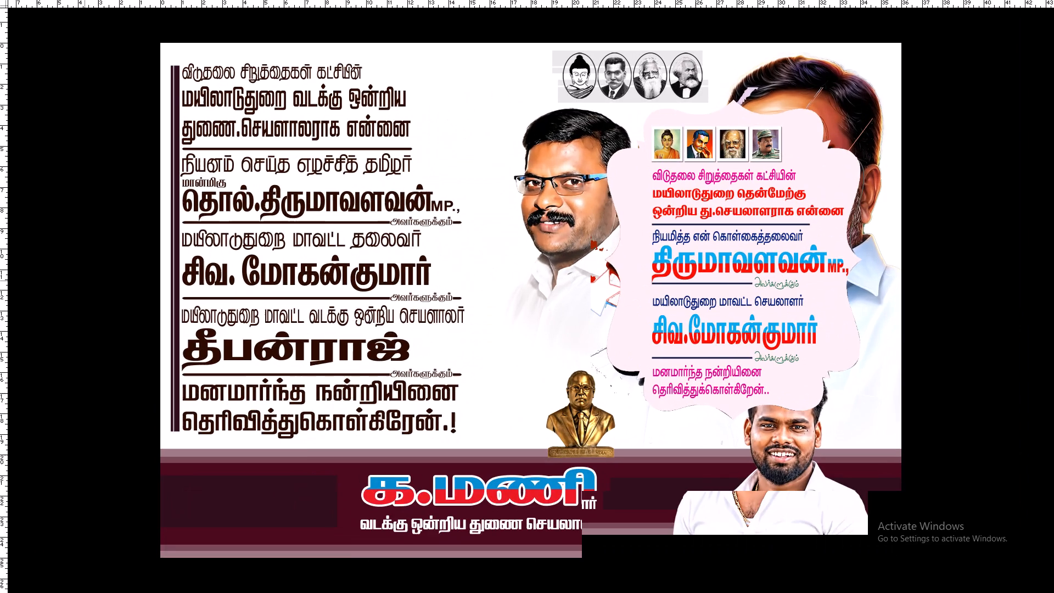
key(ctrl+s)
scroll(310, 281, up, 4)
scroll(310, 281, down, 2)
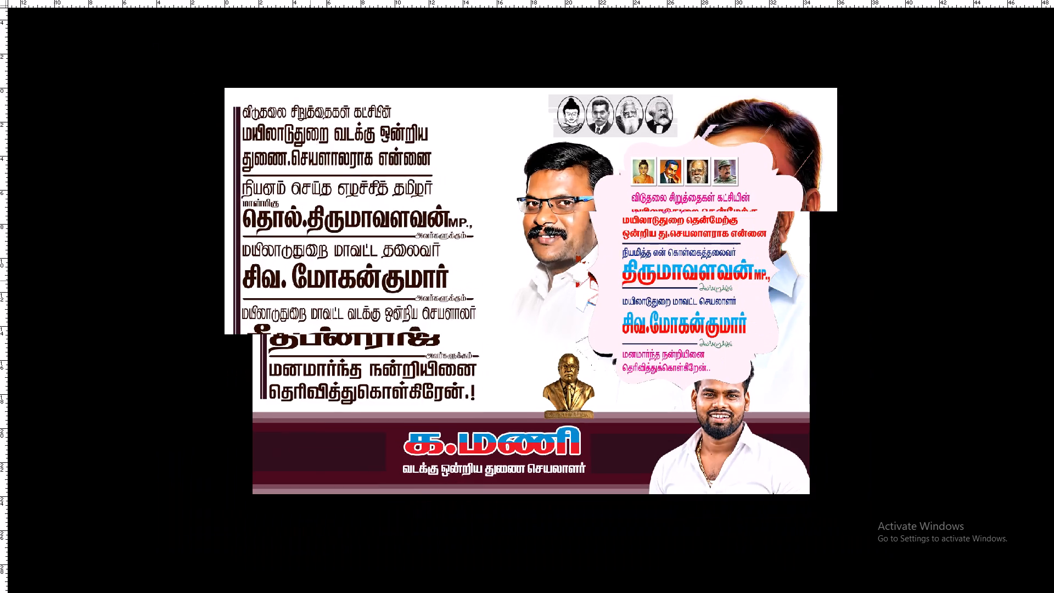
Select the pink reference text panel covering the portraits and remove it from the banner.
scroll(310, 281, down, 2)
right_click(679, 266)
click(689, 272)
drag(685, 270, 623, 208)
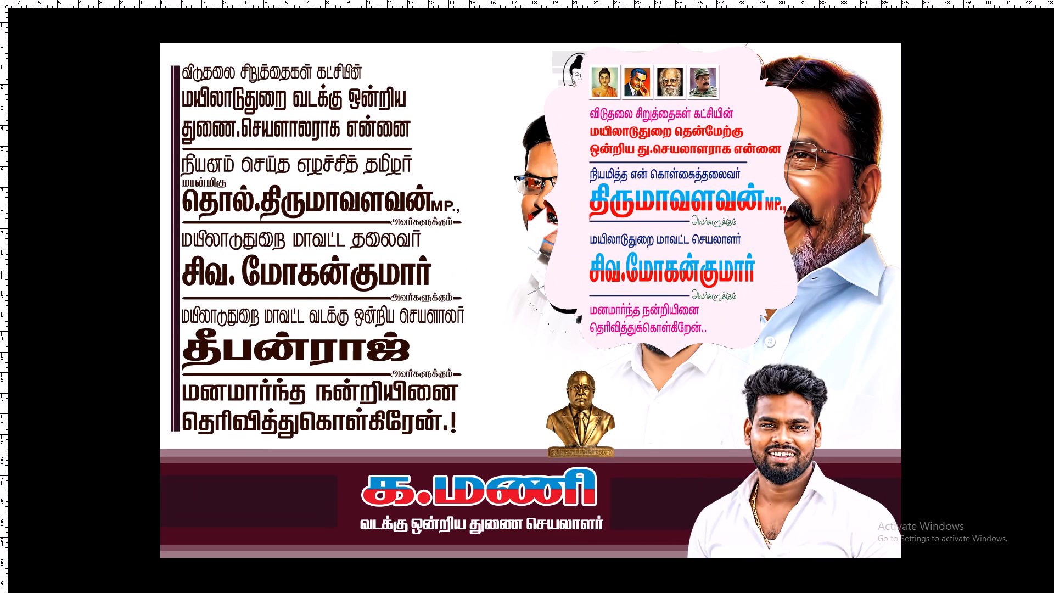
key(alt+l)
key(alt+l)
key(alt+l)
scroll(629, 208, up, 2)
scroll(625, 204, down, 2)
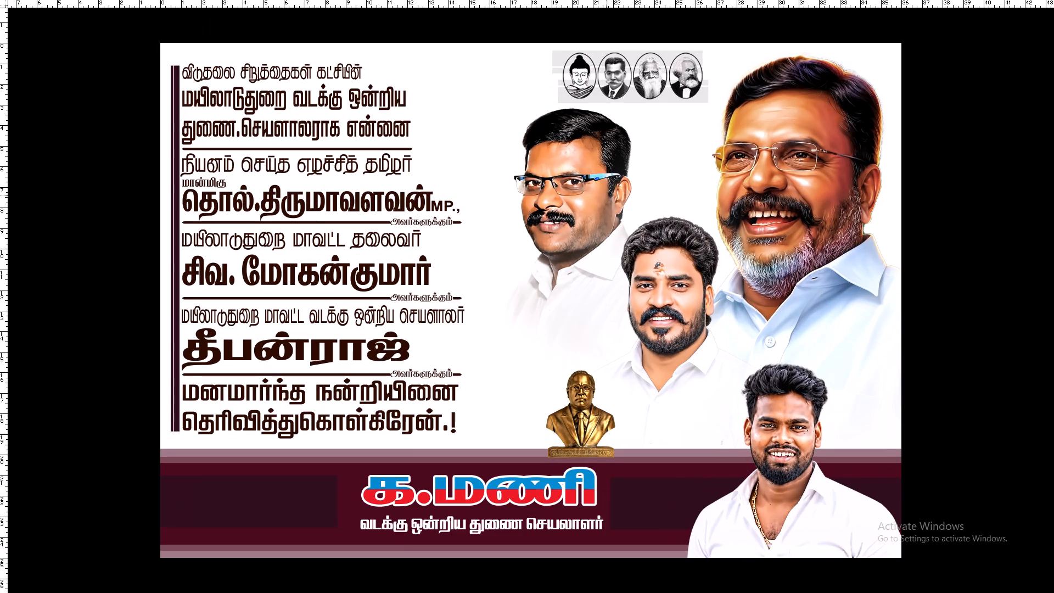
Move the portrait of the man in blue-framed glasses closer to the text block and enlarge it slightly.
right_click(586, 190)
click(599, 198)
drag(591, 195, 550, 170)
key(ctrl+t)
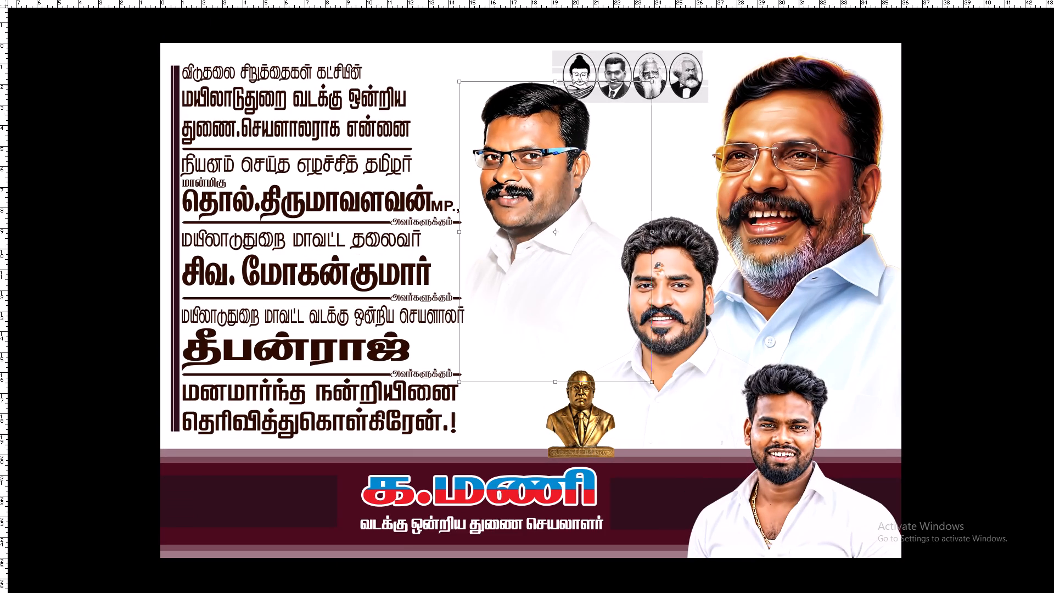
alt+shift+drag(653, 81, 660, 79)
key(Return)
key(space)
drag(636, 111, 604, 109)
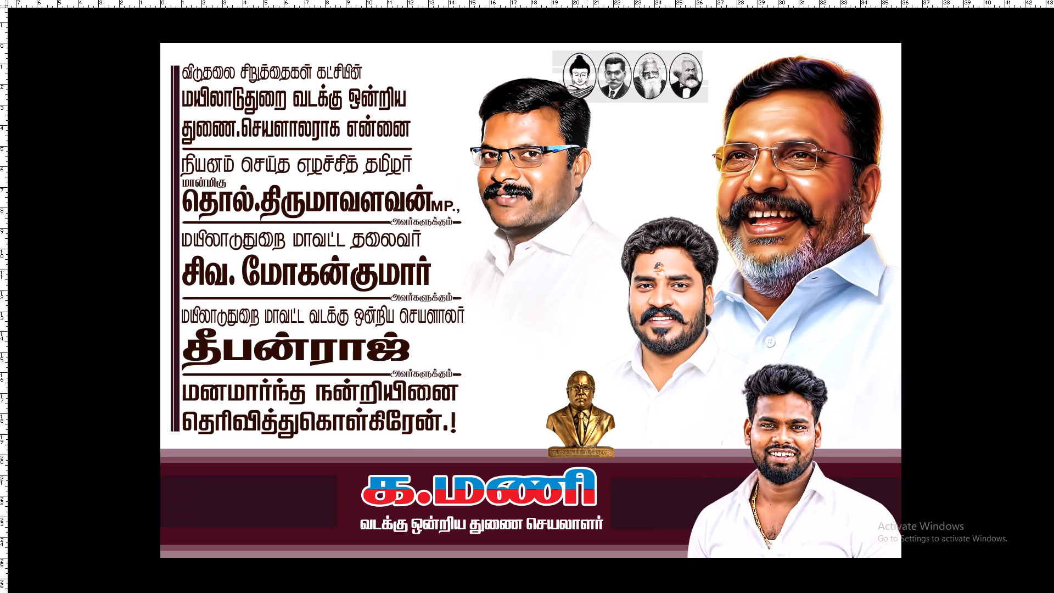
drag(587, 128, 587, 145)
key(space)
drag(591, 154, 569, 150)
Shift the bearded man's portrait beside the bust toward the text and enlarge it, keeping it between the other two leaders.
right_click(672, 277)
click(682, 283)
drag(670, 279, 640, 276)
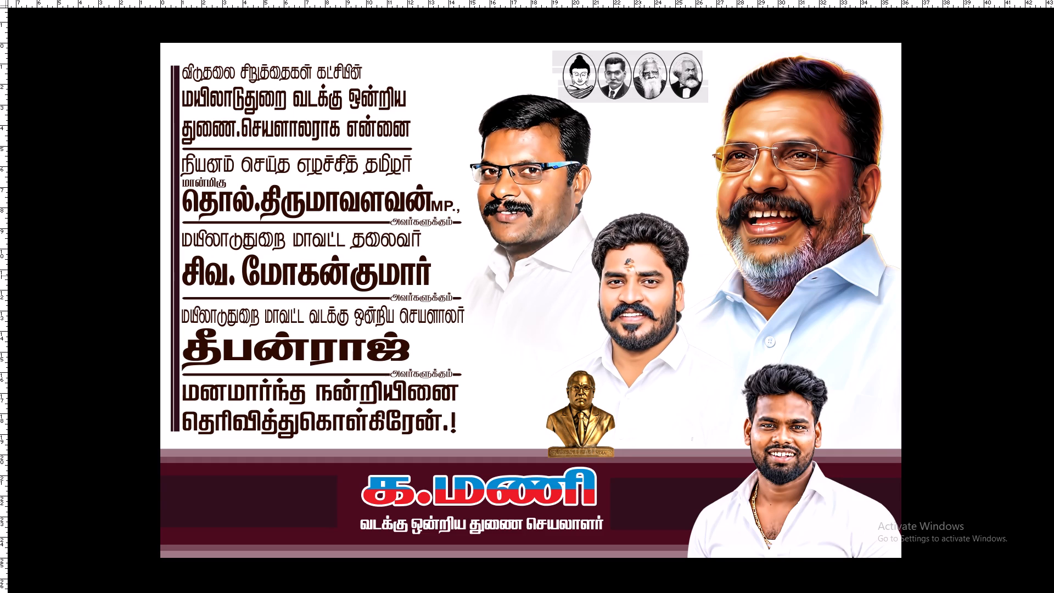
key(ctrl+t)
alt+shift+drag(747, 211, 773, 201)
drag(666, 268, 676, 264)
key(Return)
key(space)
click(697, 259)
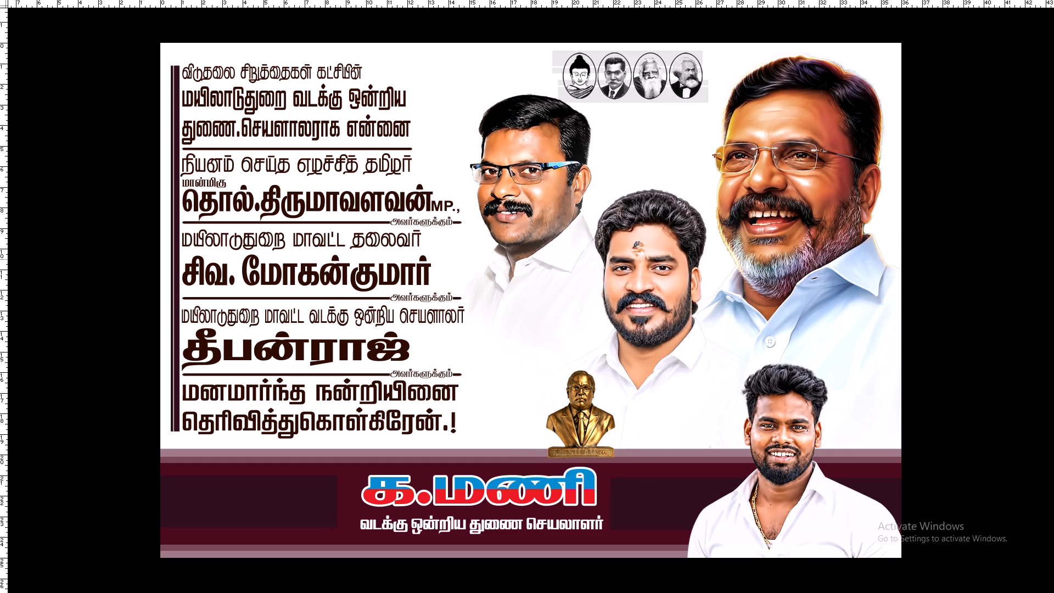
Enlarge the main leader's laughing portrait slightly.
right_click(760, 208)
click(774, 215)
key(ctrl+t)
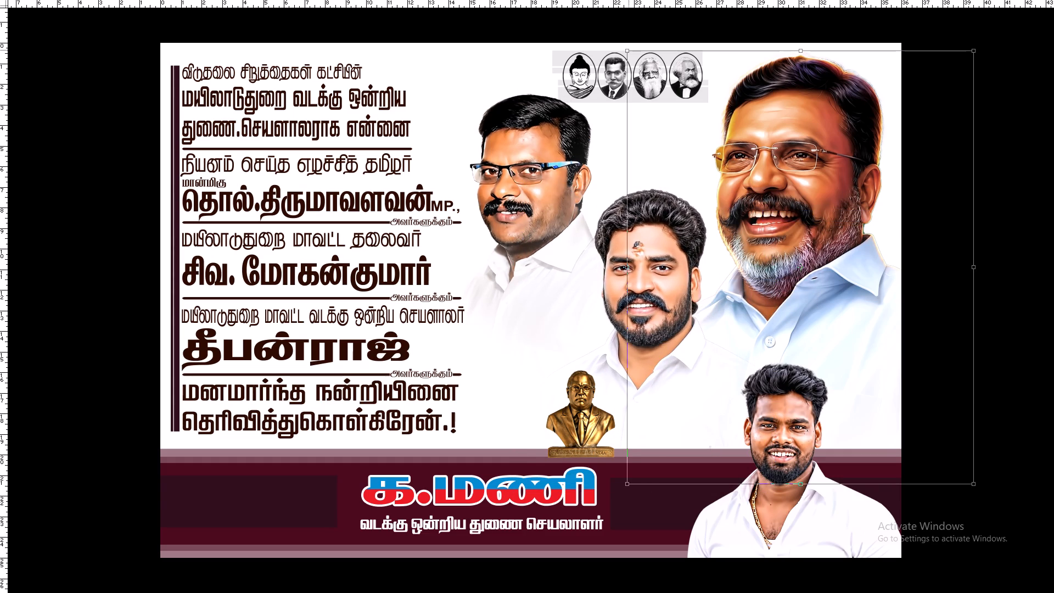
alt+shift+drag(627, 49, 618, 49)
click(737, 120)
key(Return)
Save the banner and check its overall layout.
key(ctrl+minus)
scroll(741, 121, up, 2)
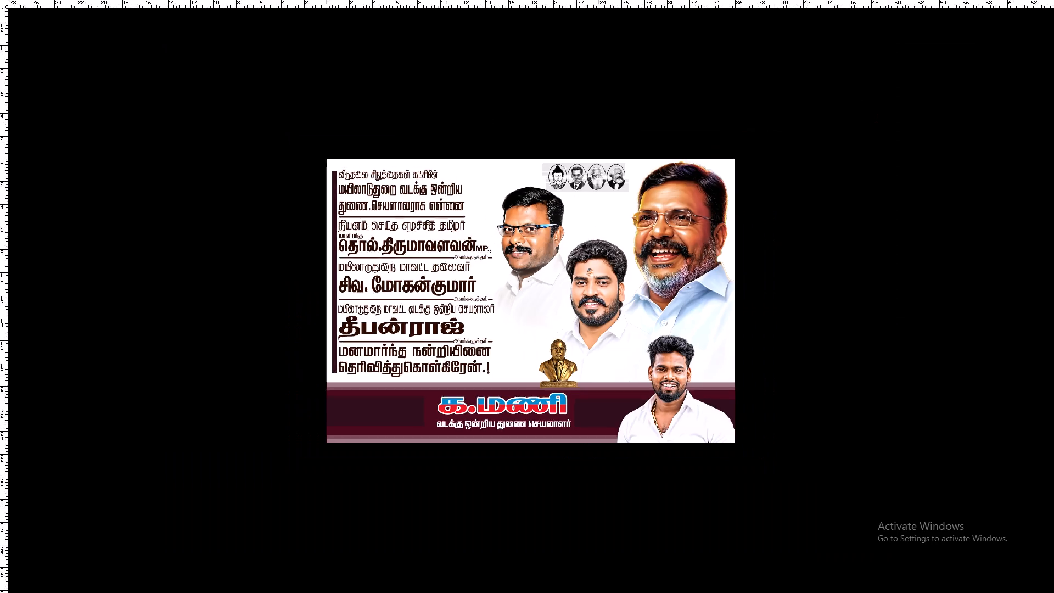
scroll(741, 121, down, 5)
scroll(711, 174, up, 2)
scroll(711, 174, down, 2)
key(ctrl+s)
scroll(604, 211, up, 4)
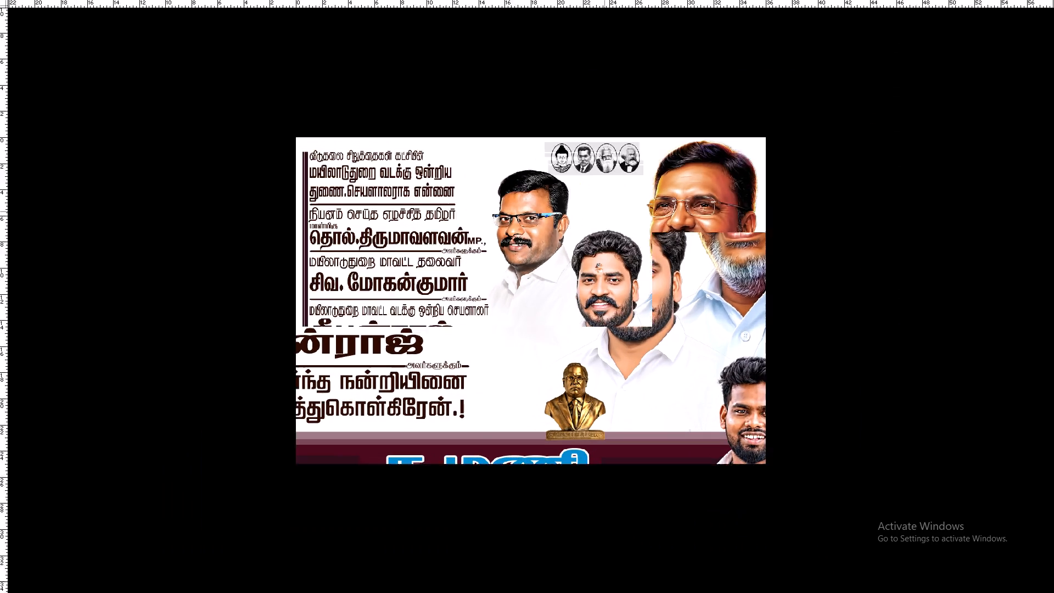
scroll(604, 211, down, 4)
scroll(604, 211, up, 3)
scroll(604, 211, down, 3)
key(ctrl+Tab)
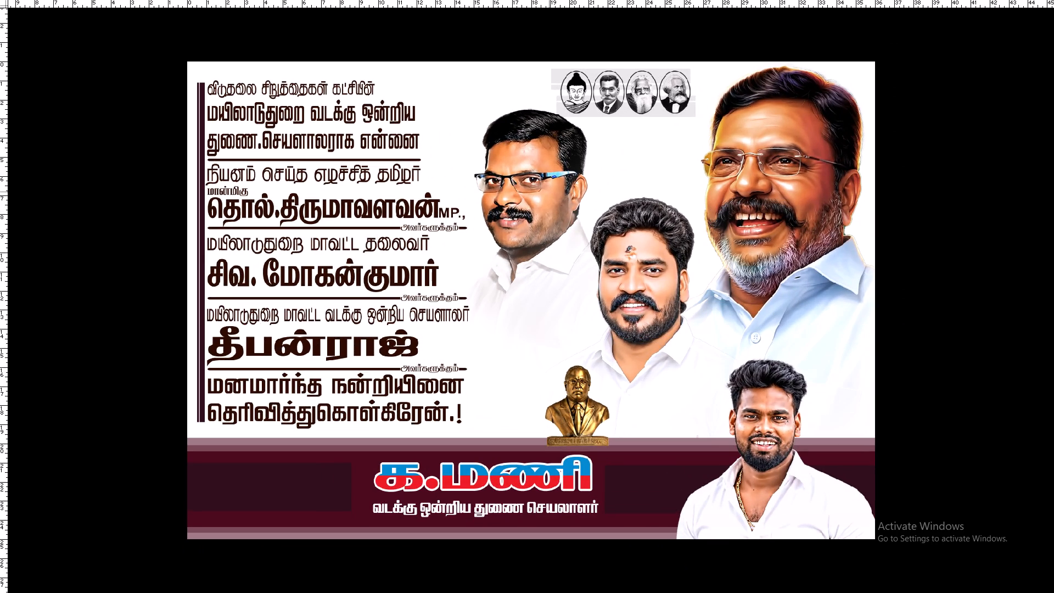
Browse for a file to open in drive D's hardisk > New folder (2), showing its designs as large thumbnails.
key(ctrl+o)
click(37, 154)
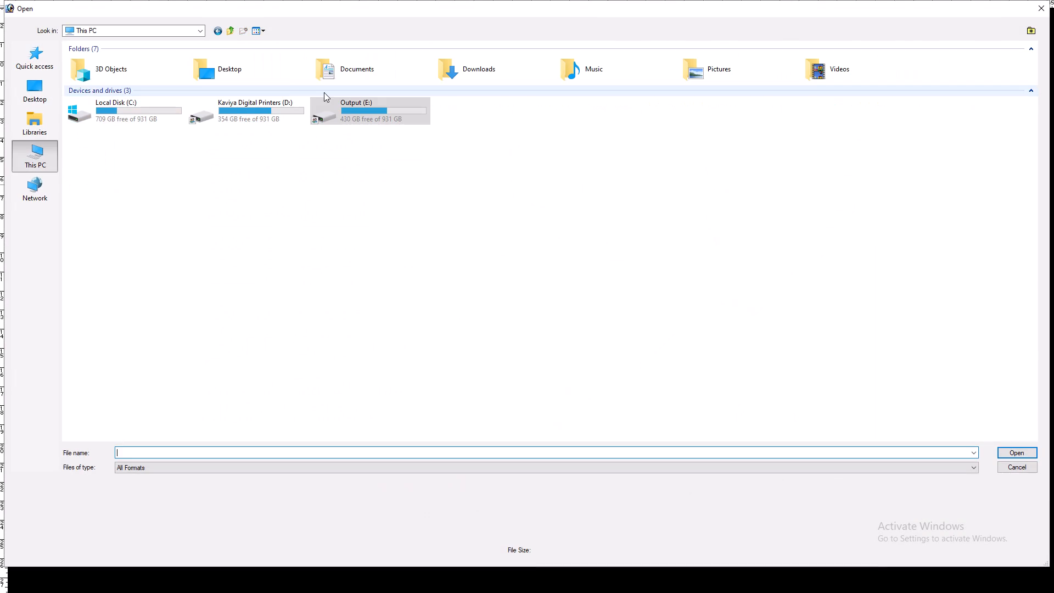
double_click(240, 121)
scroll(240, 121, down, 2)
click(241, 120)
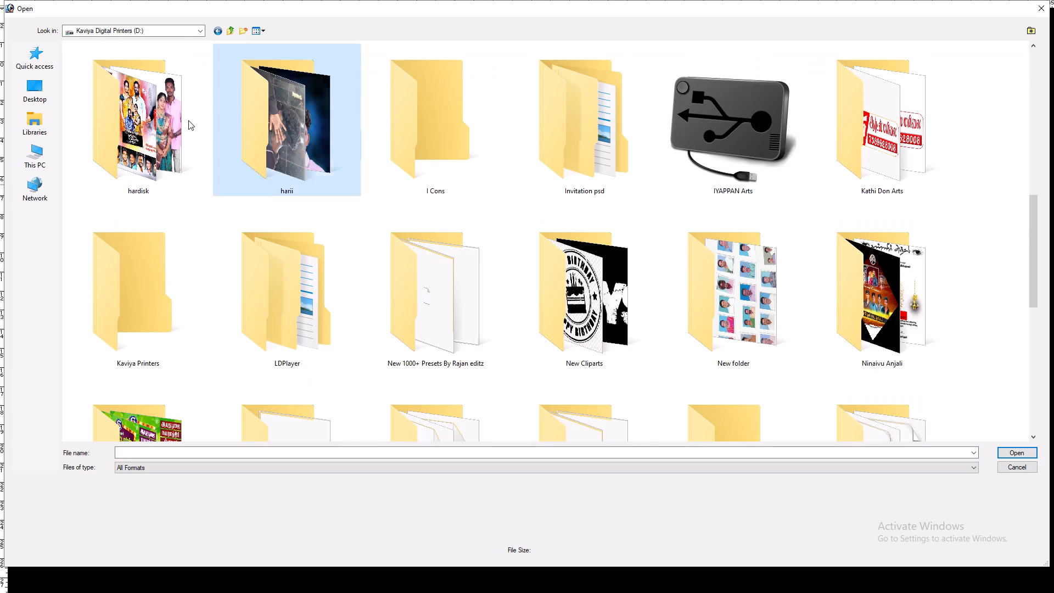
double_click(156, 116)
double_click(594, 128)
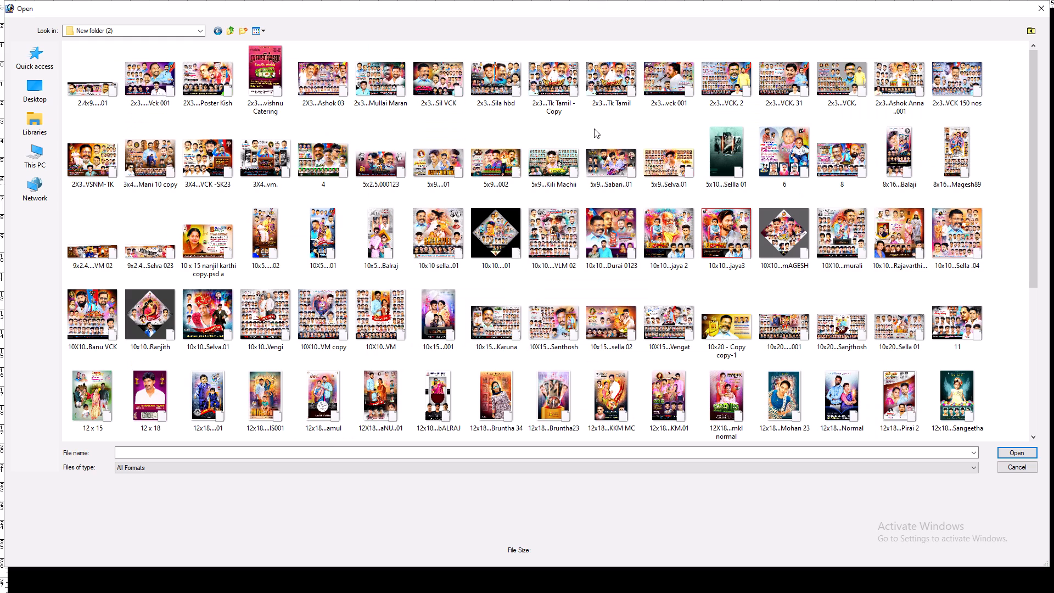
click(255, 35)
click(267, 46)
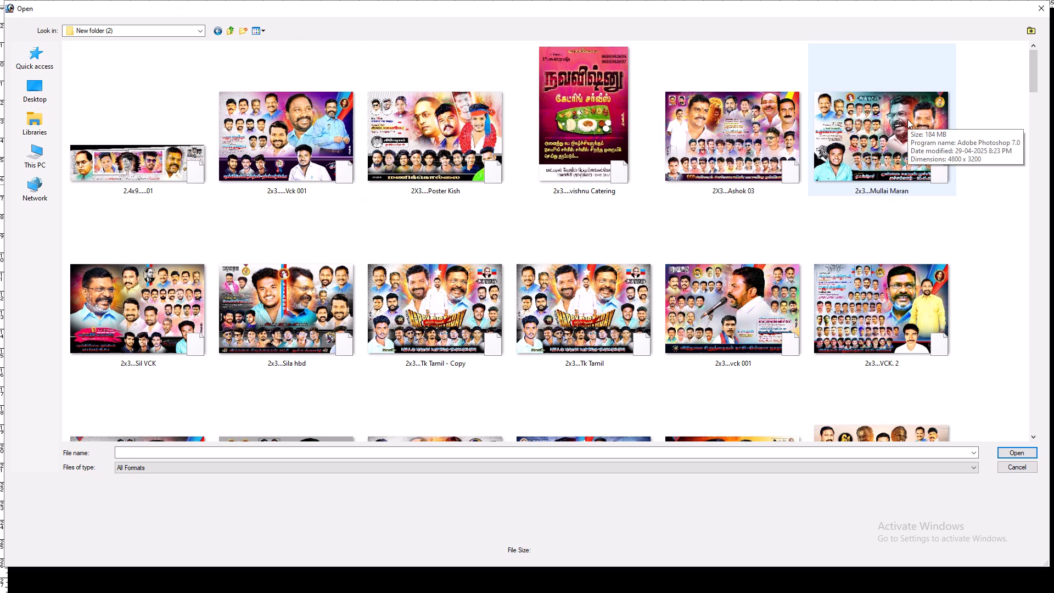
Look through the folder's banner designs for reusable background art, previewing 9x2.4....VM 02 in ACDSee.
scroll(907, 119, down, 1)
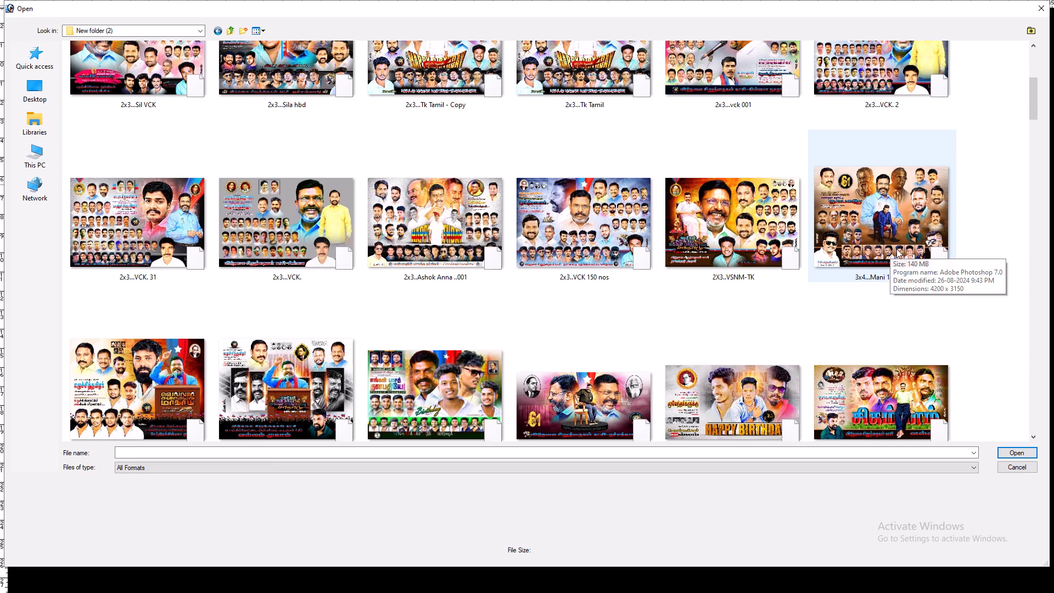
scroll(896, 249, down, 1)
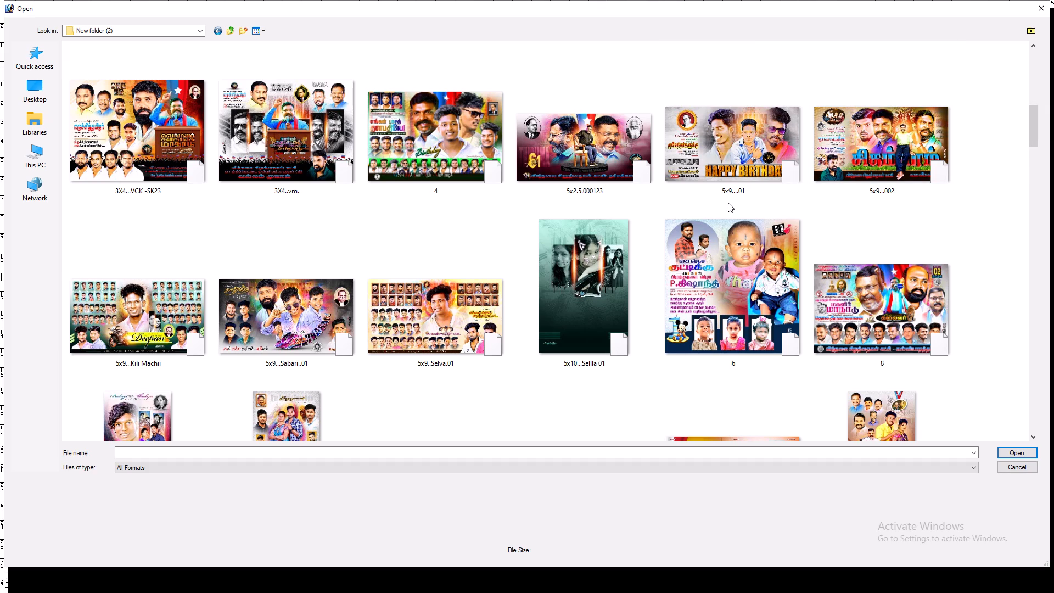
scroll(728, 203, down, 1)
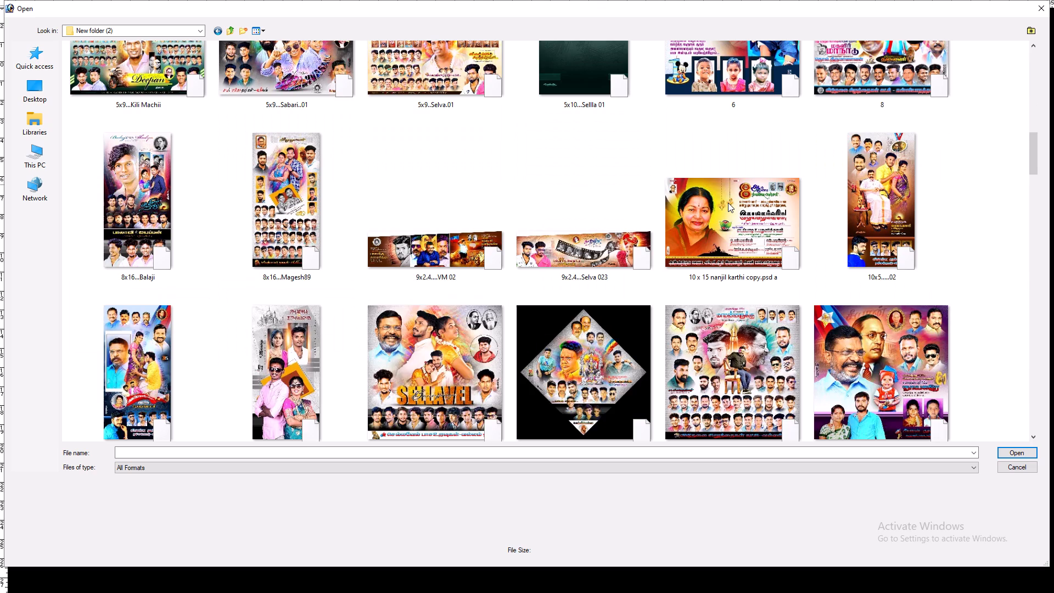
scroll(728, 203, up, 1)
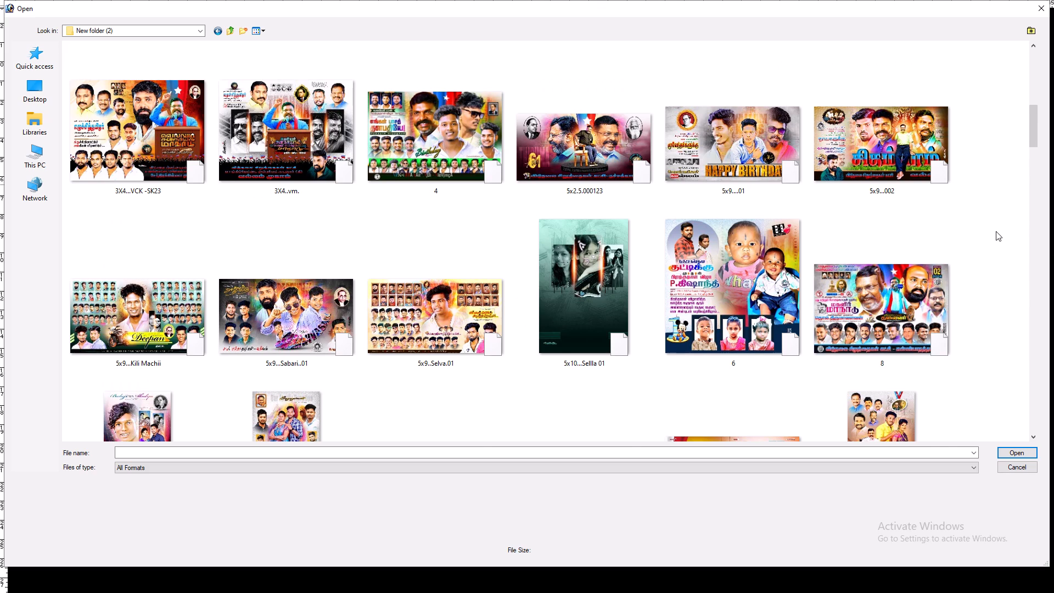
scroll(996, 231, down, 1)
scroll(915, 233, up, 1)
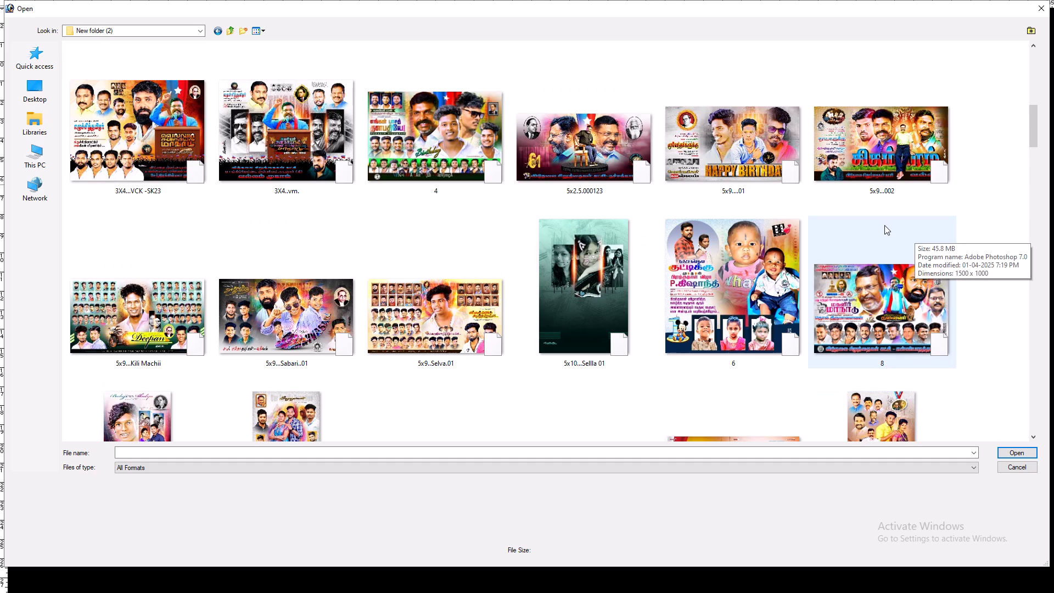
scroll(884, 225, down, 1)
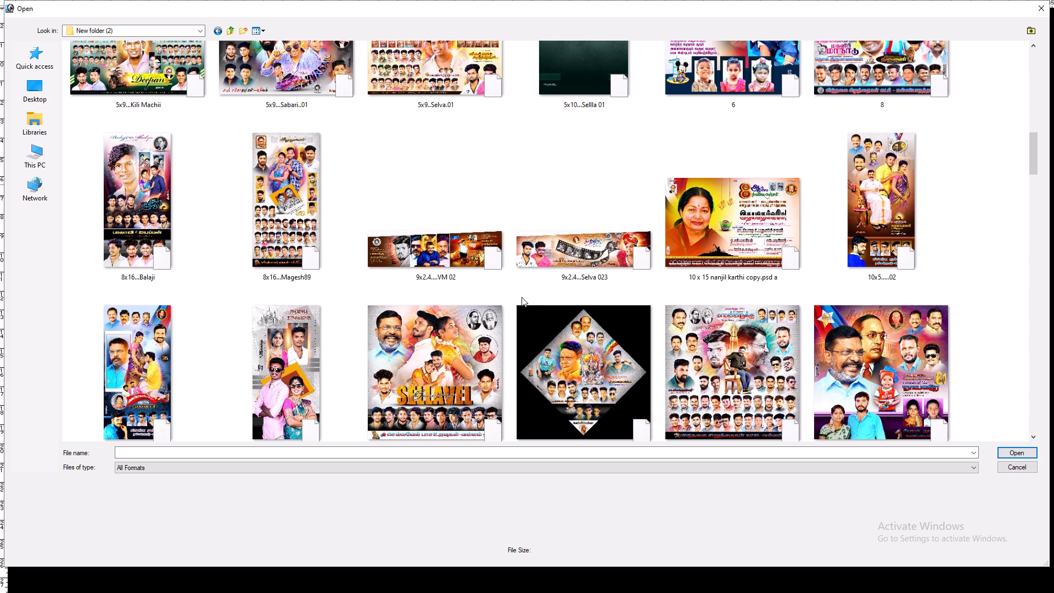
right_click(474, 246)
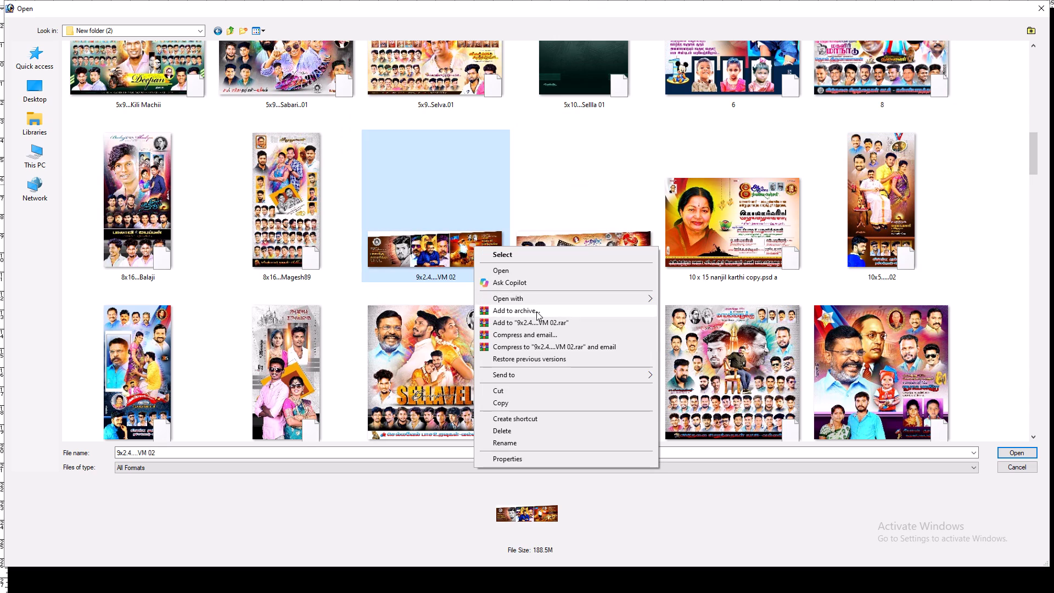
click(538, 299)
click(668, 298)
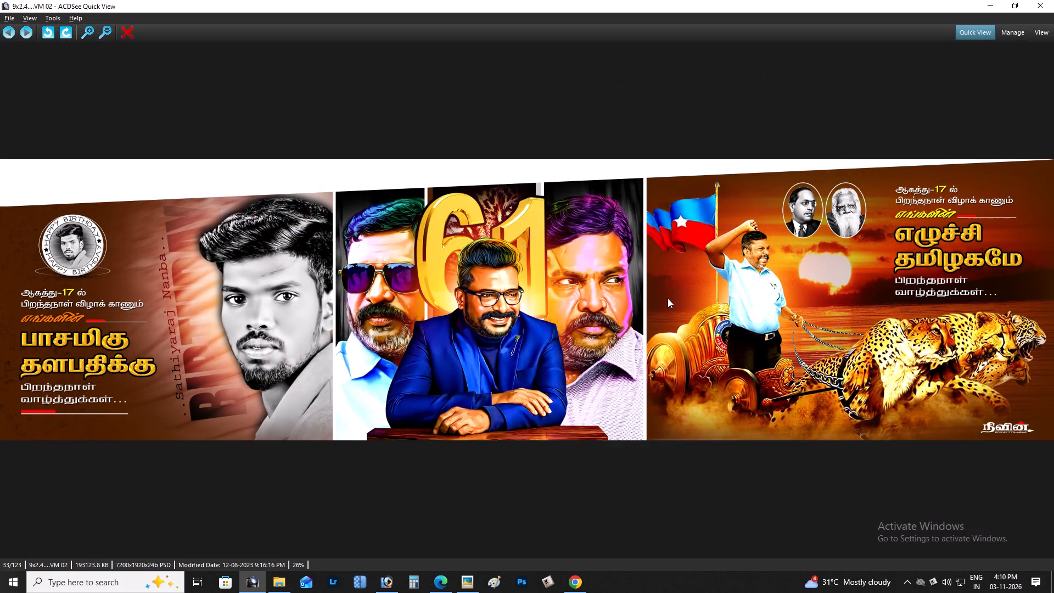
click(1053, 0)
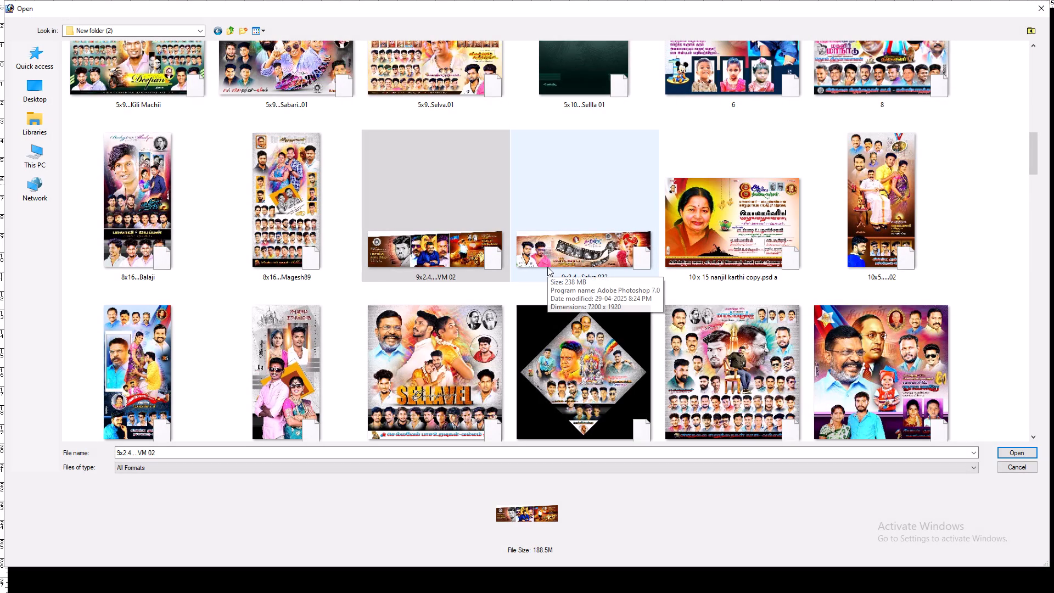
Open the 10x10...Durai 0123 design.
scroll(551, 269, down, 1)
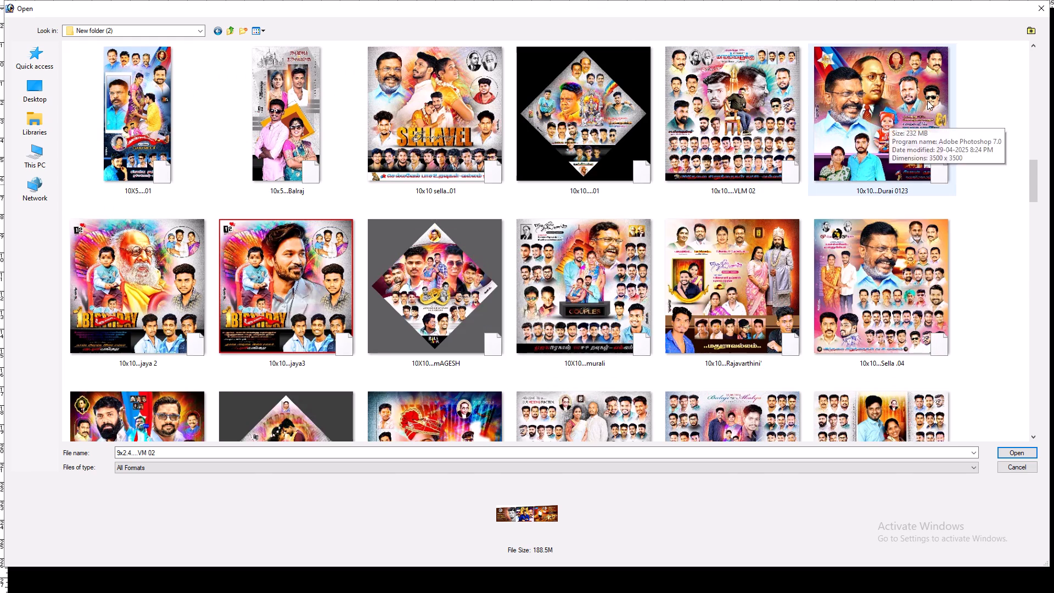
click(927, 100)
key(Return)
scroll(686, 210, up, 2)
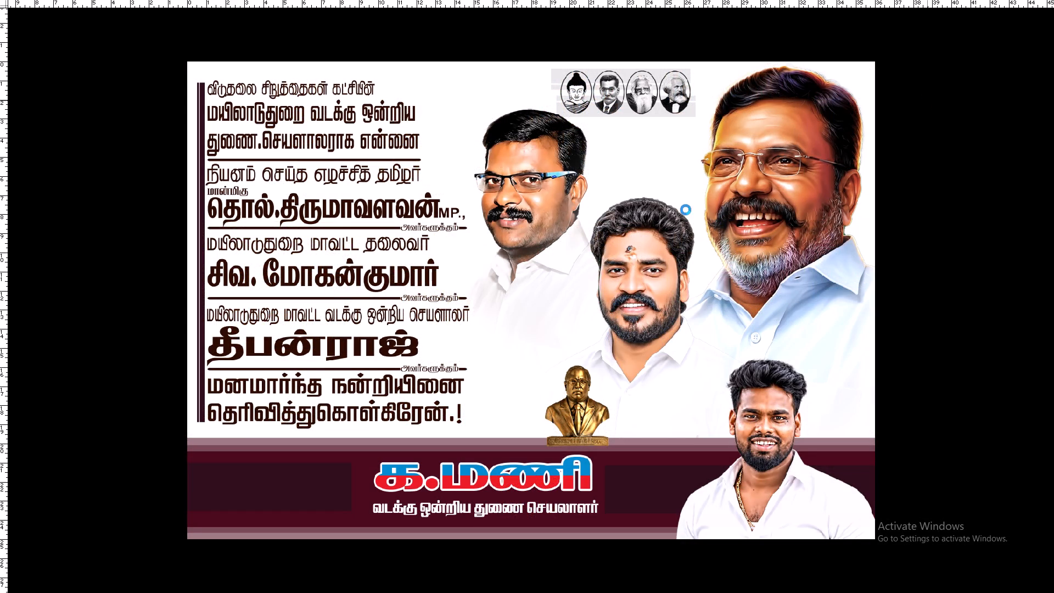
key(Return)
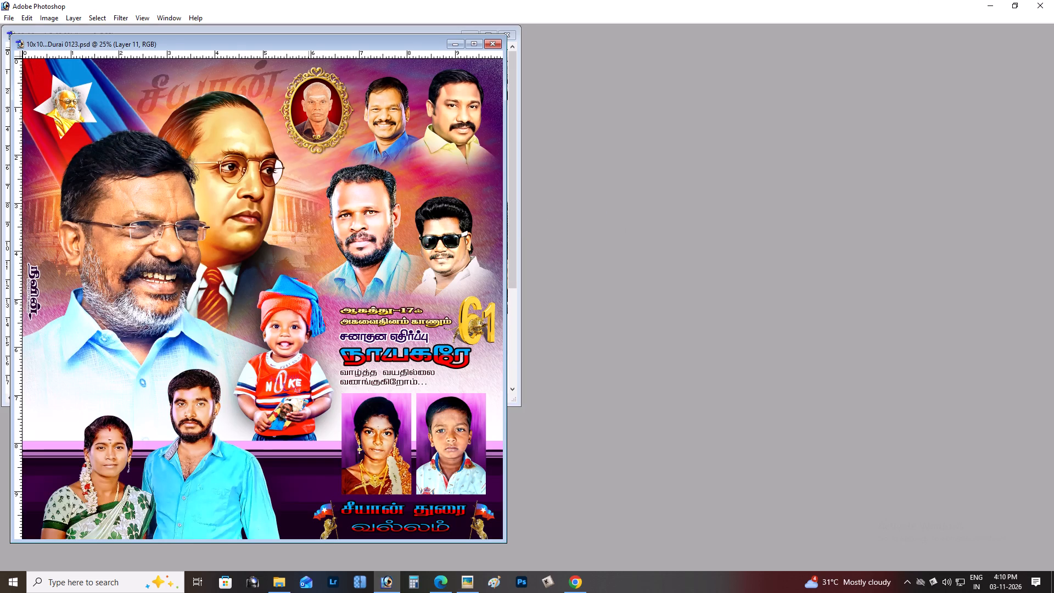
Move the overlay and glow layers away from the parliament building in the Durai 0123 design.
right_click(307, 222)
click(315, 226)
drag(310, 217, 535, 186)
drag(282, 205, 340, 280)
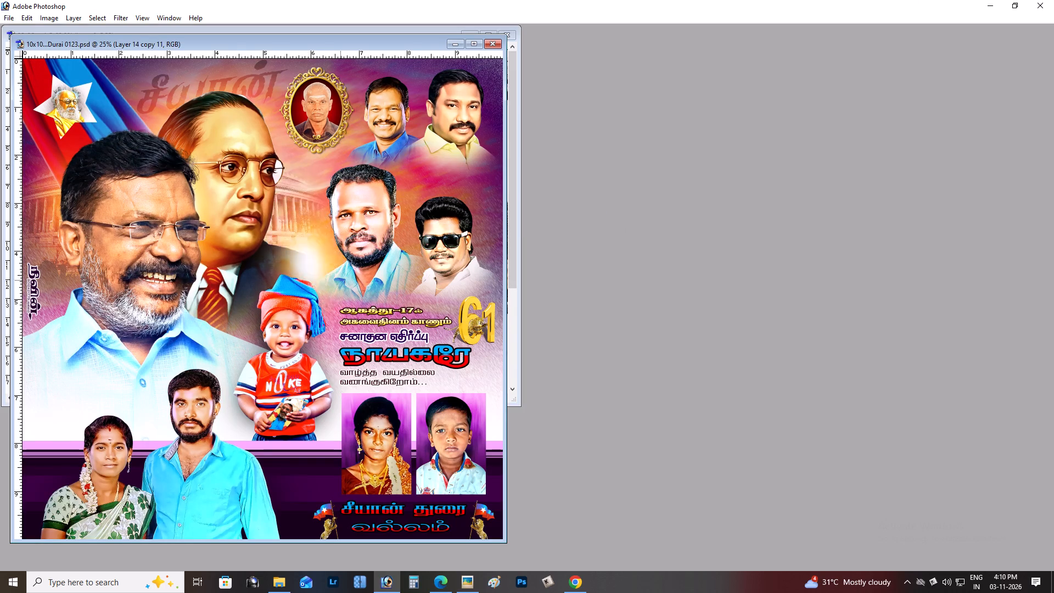
drag(340, 280, 401, 385)
Copy the parliament building layer from the Durai 0123 design into the banner and send it behind the portraits.
right_click(291, 211)
click(304, 219)
drag(305, 219, 444, 163)
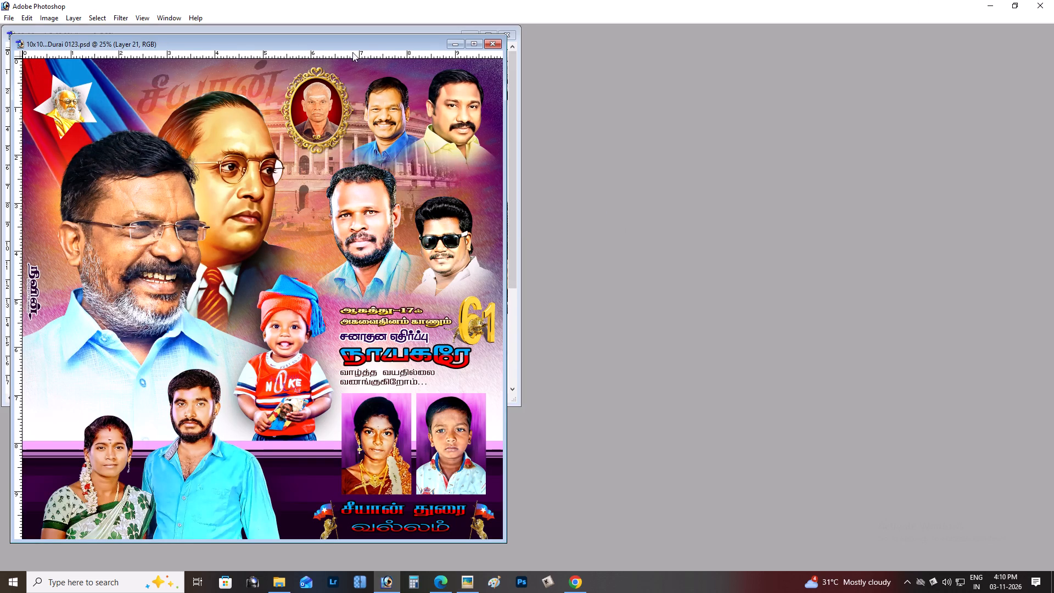
drag(349, 45, 604, 37)
drag(584, 125, 571, 189)
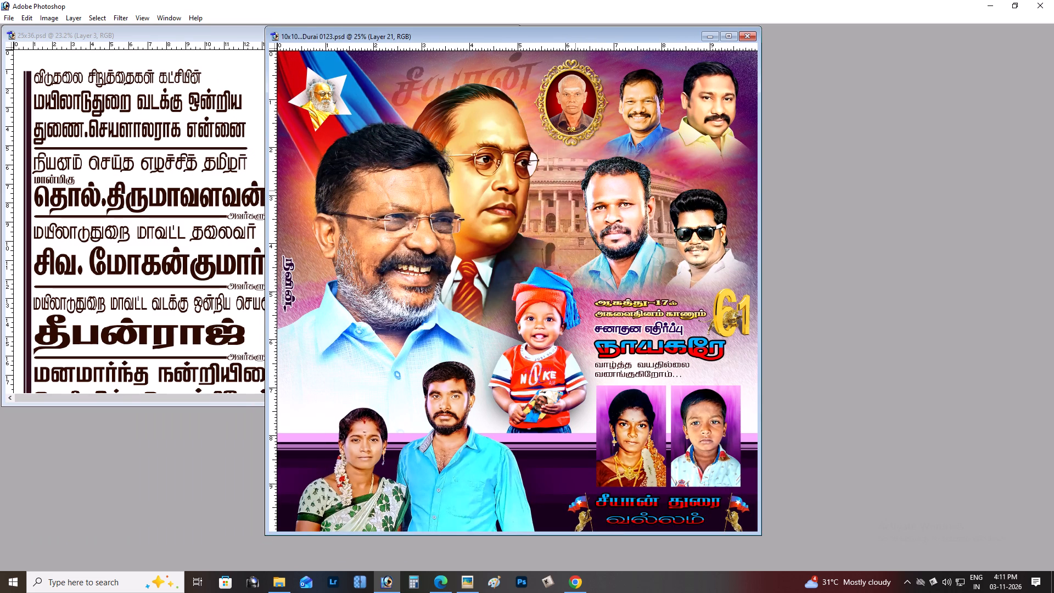
drag(571, 189, 212, 197)
drag(374, 210, 649, 216)
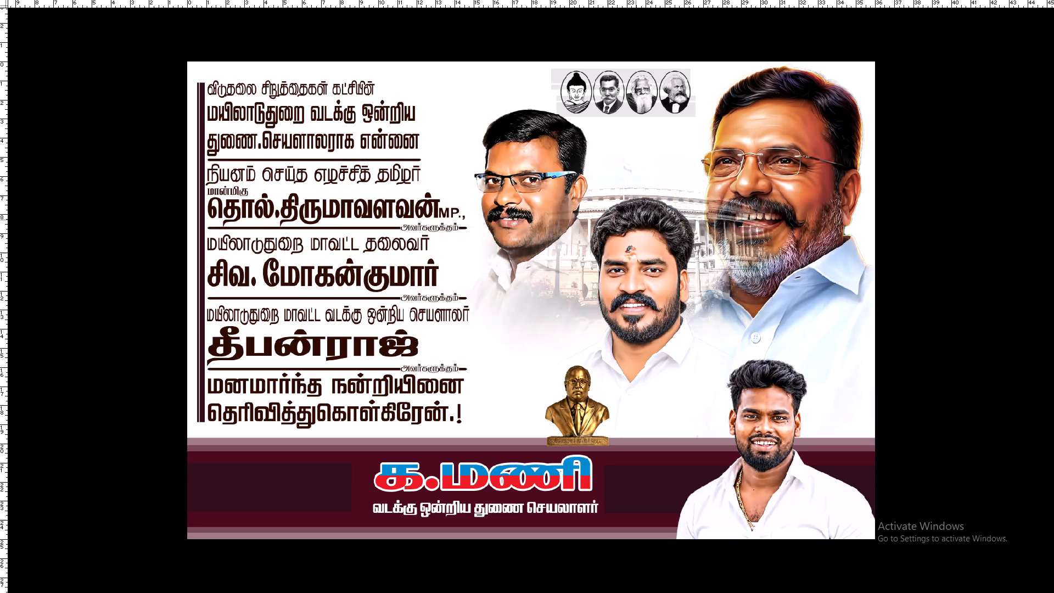
drag(649, 216, 663, 199)
key(ctrl+shift+bracketleft)
Enlarge the parliament building and place it behind the main leader's head, extending past the banner's upper right corner.
key(ctrl+minus)
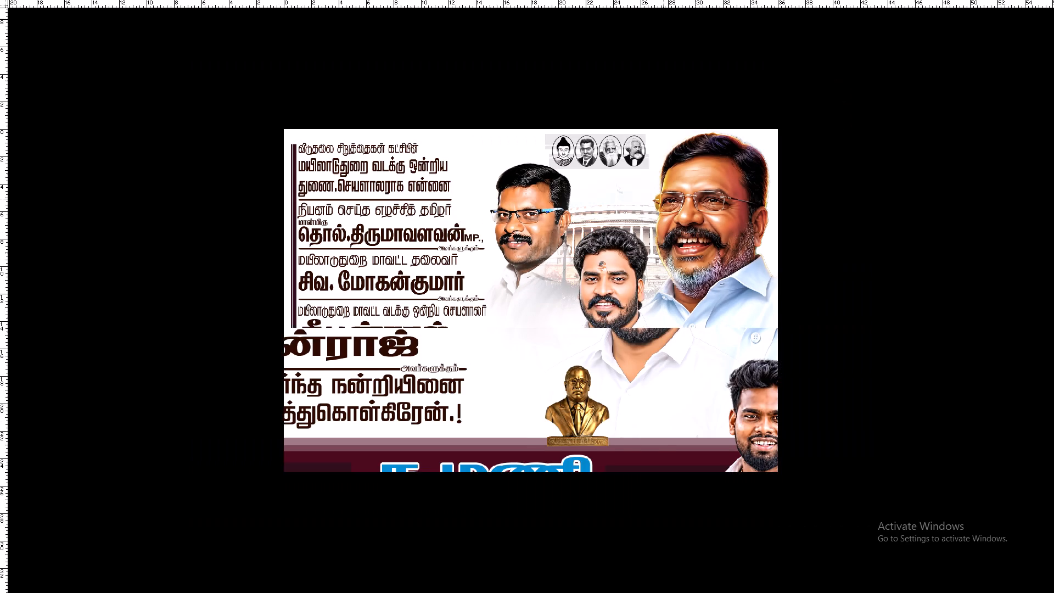
key(ctrl+t)
drag(722, 161, 789, 150)
drag(670, 231, 670, 203)
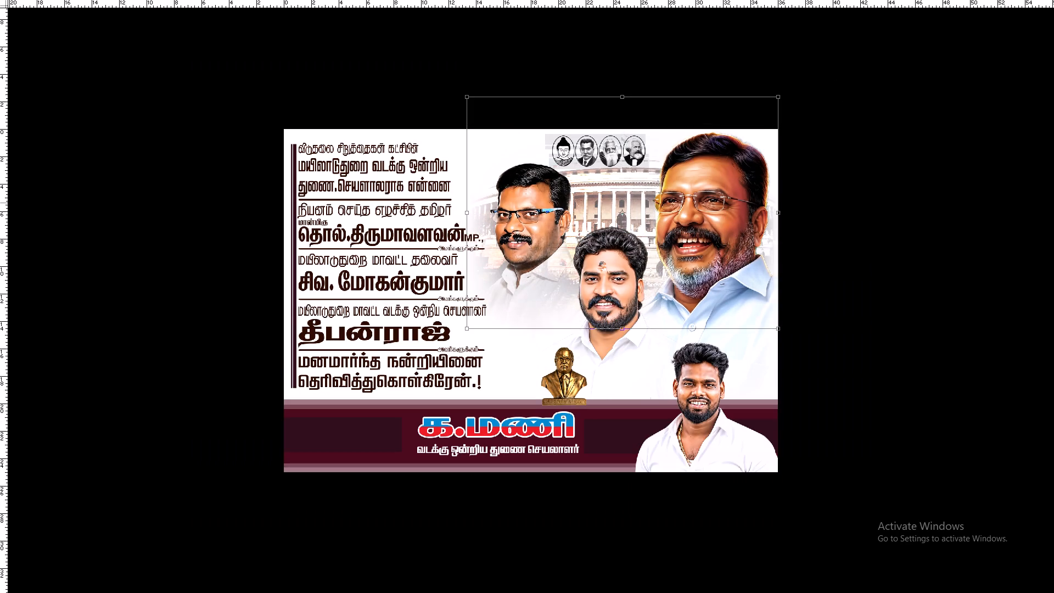
drag(670, 203, 791, 183)
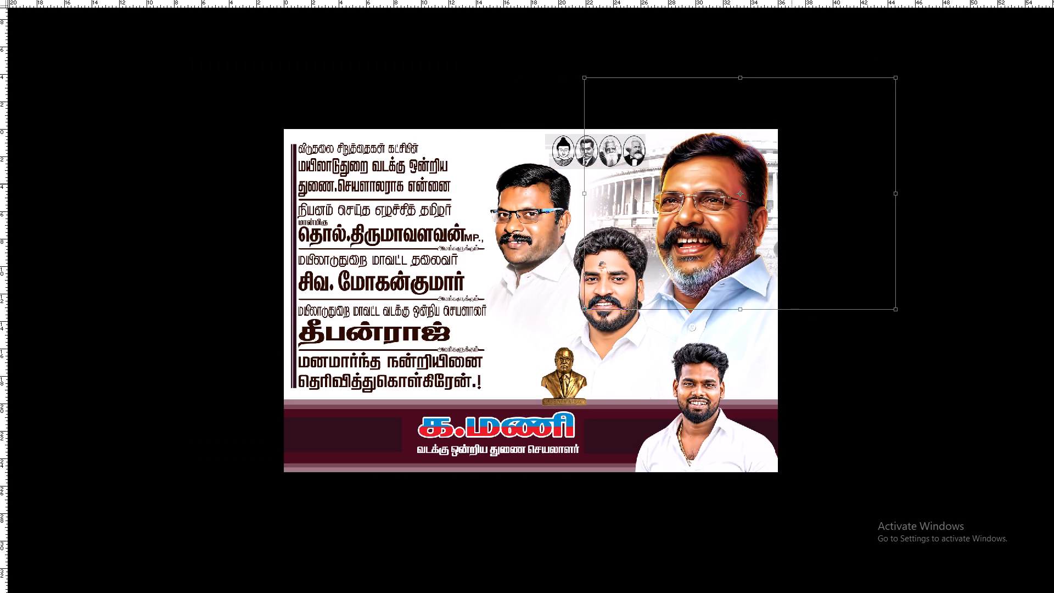
drag(791, 183, 788, 183)
alt+shift+drag(894, 75, 920, 69)
drag(812, 161, 817, 160)
key(Return)
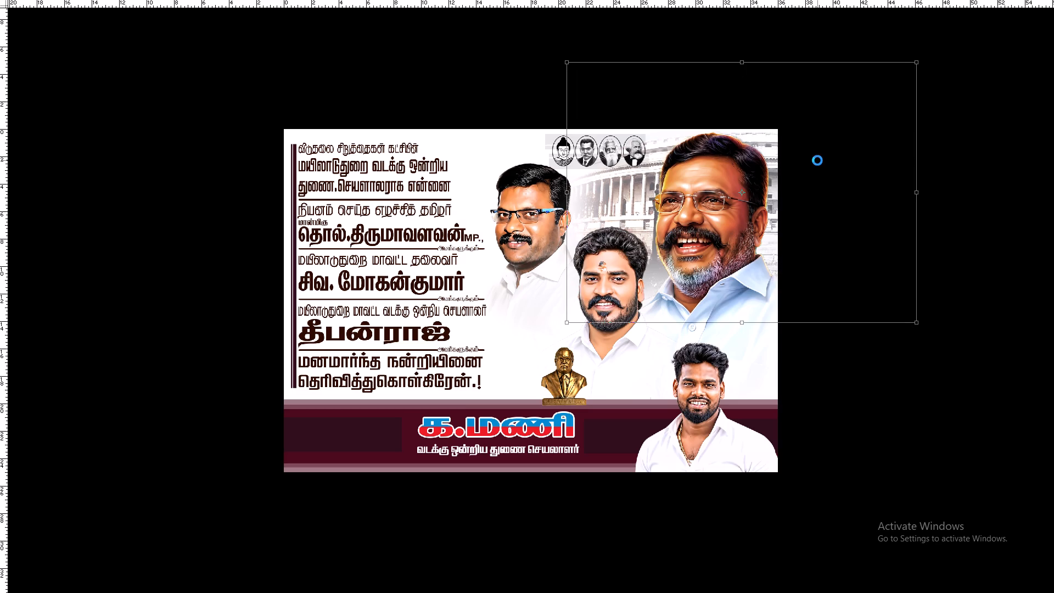
Check the banner with its new background and save it.
key(ctrl+minus)
scroll(817, 160, up, 4)
scroll(817, 160, down, 3)
key(ctrl+plus)
key(ctrl+plus)
key(ctrl+plus)
scroll(817, 160, up, 3)
scroll(817, 160, down, 2)
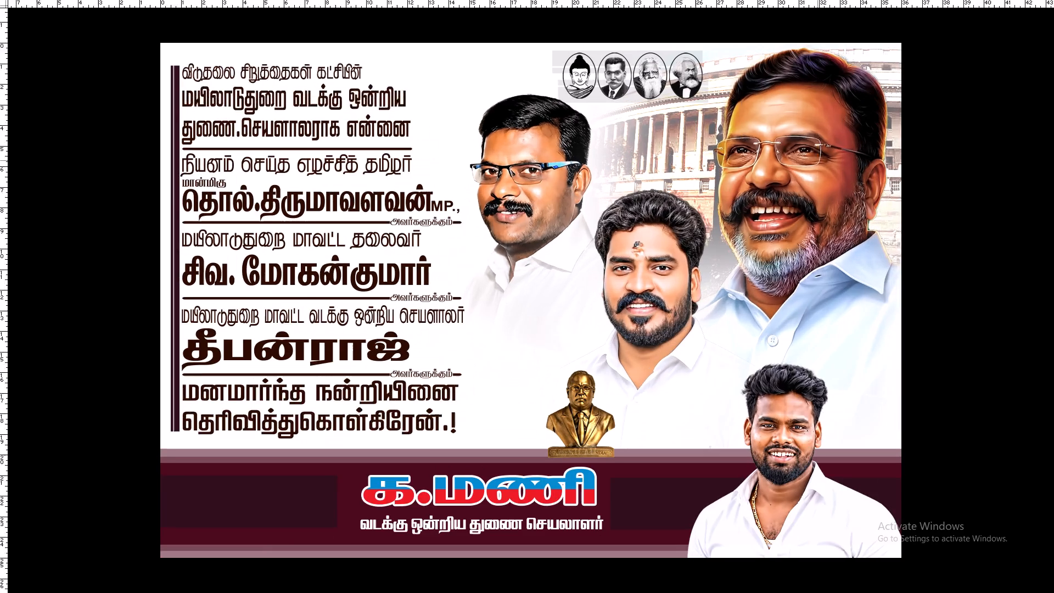
scroll(817, 160, down, 2)
key(ctrl+s)
Add the initial "தீ." before the north union secretary's name by duplicating the name's first letter and adding a period.
key(ctrl+plus)
key(ctrl+plus)
key(space)
key(space)
key(space)
key(space)
key(space)
key(space)
key(space)
key(space)
key(space)
drag(483, 205, 585, 205)
drag(578, 215, 631, 205)
key(ctrl+plus)
key(space)
key(space)
key(space)
key(space)
key(space)
key(space)
key(space)
key(space)
key(space)
key(space)
key(space)
key(space)
key(space)
key(space)
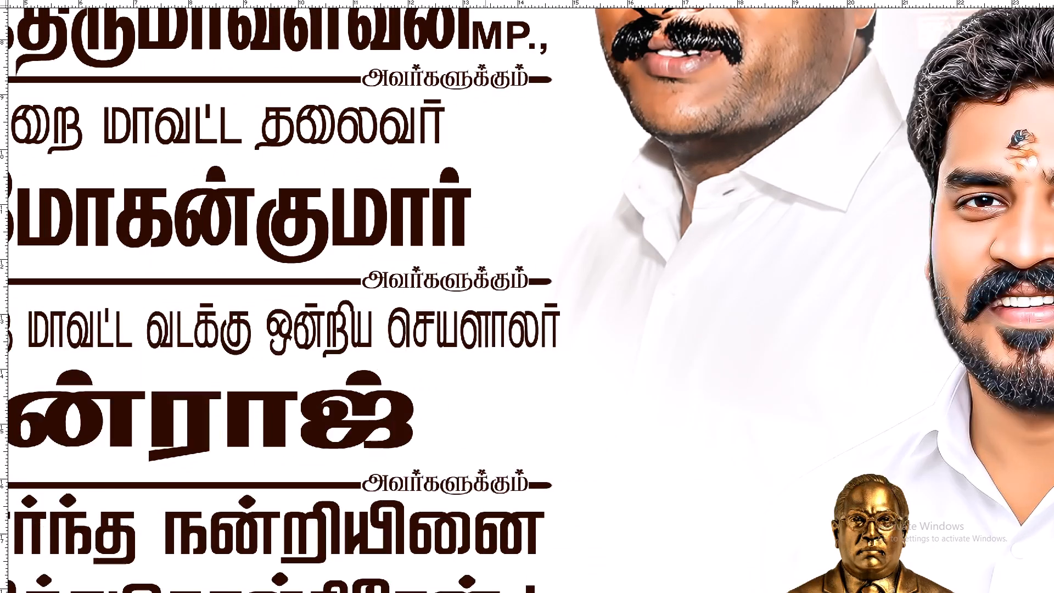
drag(556, 262, 963, 155)
drag(447, 281, 727, 227)
key(t)
key(t)
drag(149, 265, 124, 264)
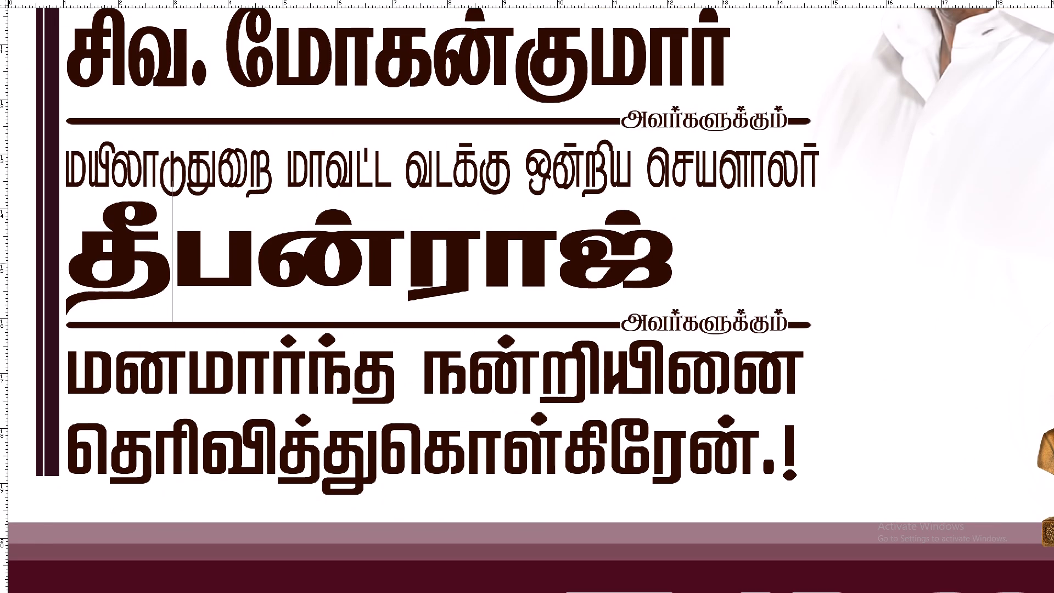
drag(124, 264, 103, 264)
key(ctrl+c)
key(ctrl+Return)
click(91, 262)
key(ctrl+v)
key(period)
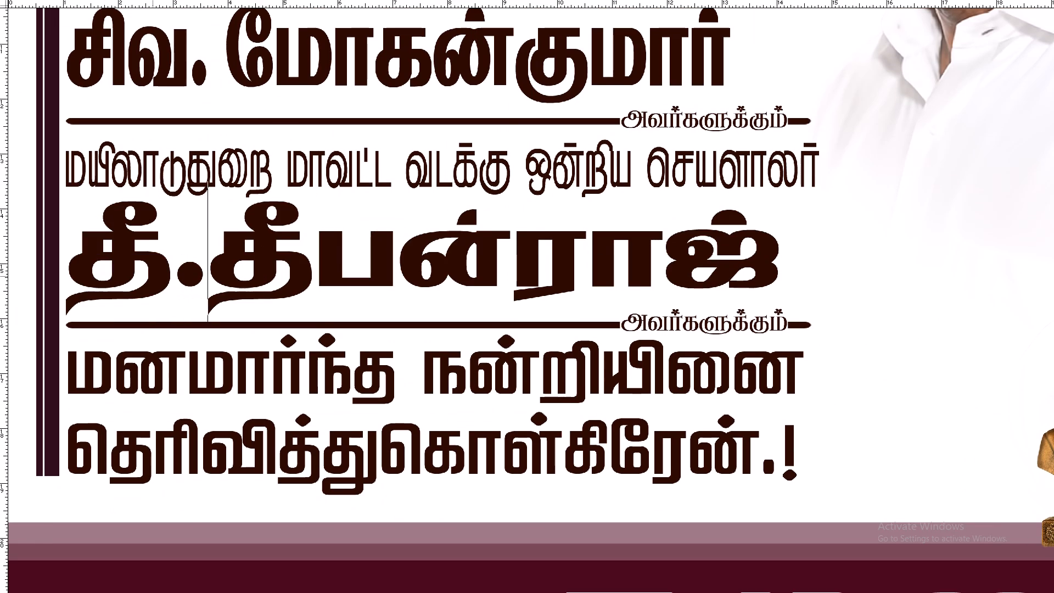
key(ctrl+Return)
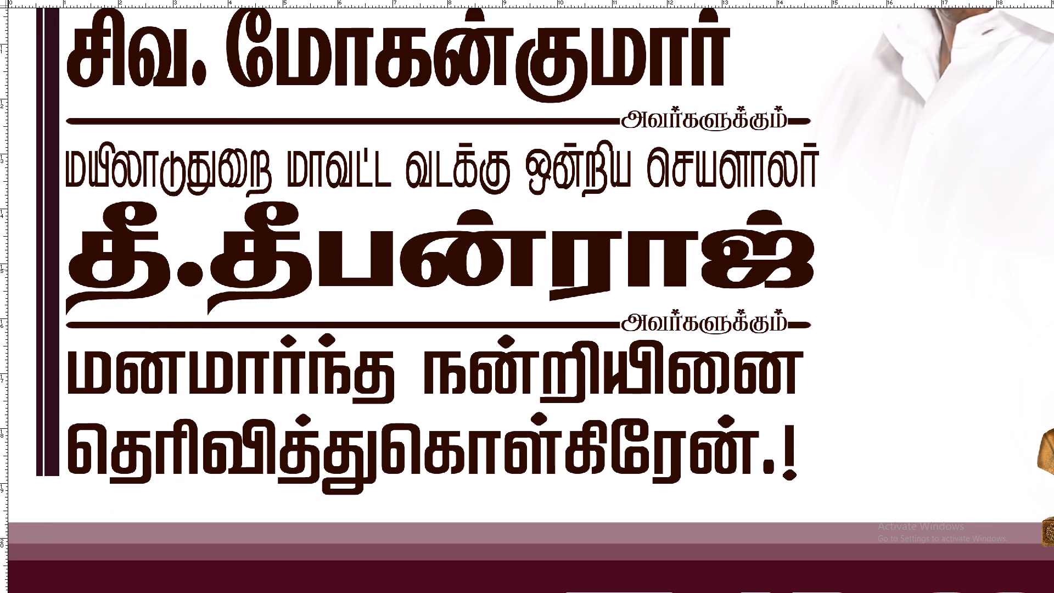
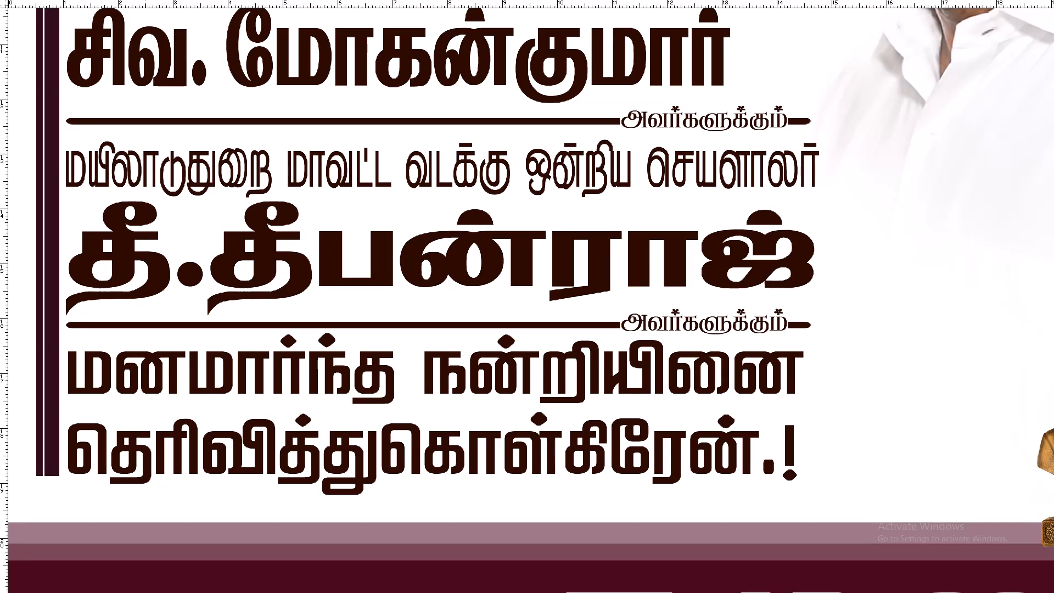
Check the north union secretary's name with its added initial and save the banner.
scroll(154, 307, up, 7)
scroll(154, 307, down, 2)
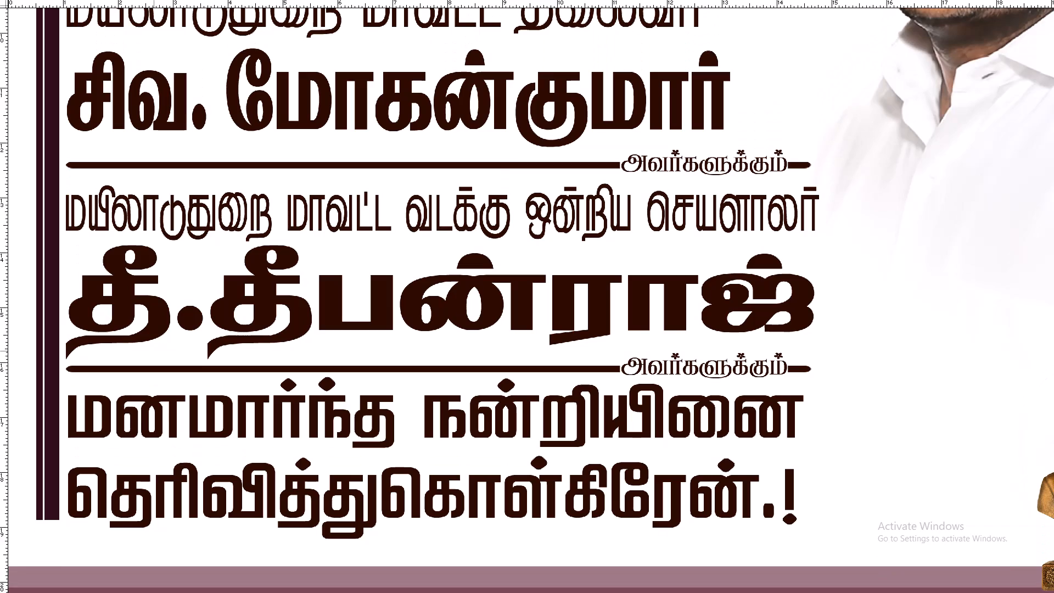
scroll(154, 307, down, 3)
key(ctrl+plus)
key(space)
key(space)
key(space)
key(space)
key(space)
key(space)
key(space)
key(space)
key(space)
key(space)
key(space)
key(space)
key(space)
key(space)
key(space)
key(space)
key(space)
key(space)
key(space)
key(space)
drag(194, 303, 535, 312)
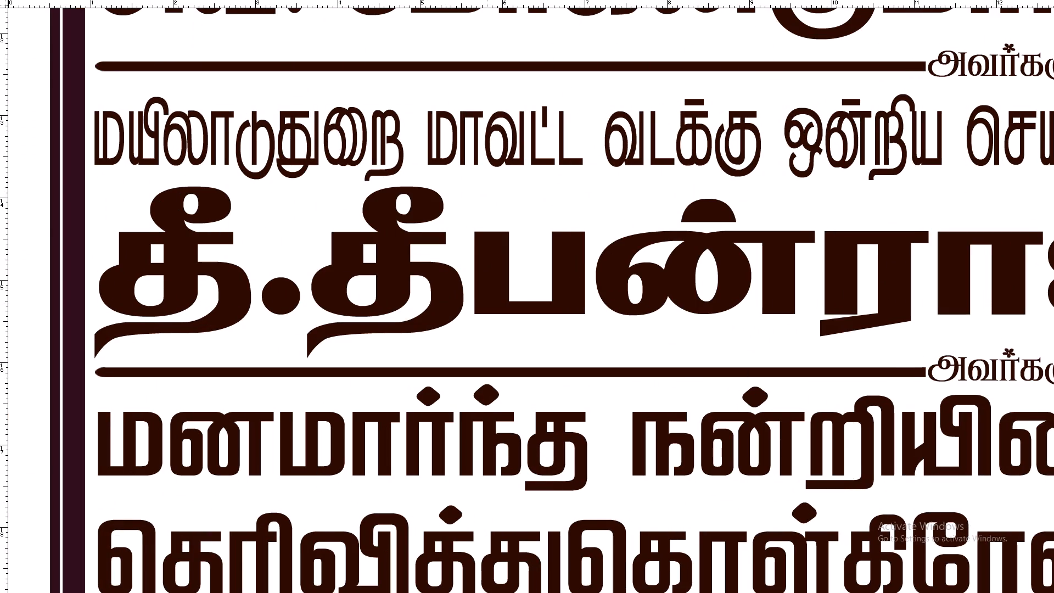
key(ctrl+minus)
key(ctrl+minus)
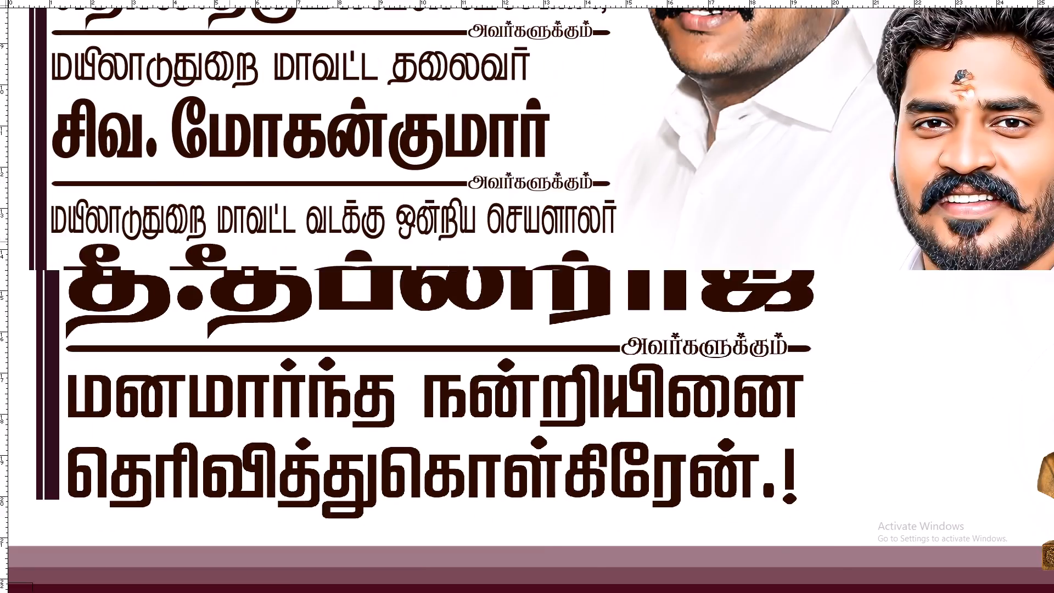
key(ctrl+minus)
key(v)
key(ctrl+s)
Change the initial before the north union secretary's name to "தி" and save the banner.
scroll(254, 301, down, 2)
key(ctrl+plus)
key(ctrl+plus)
key(space)
drag(277, 295, 334, 115)
key(f)
key(f)
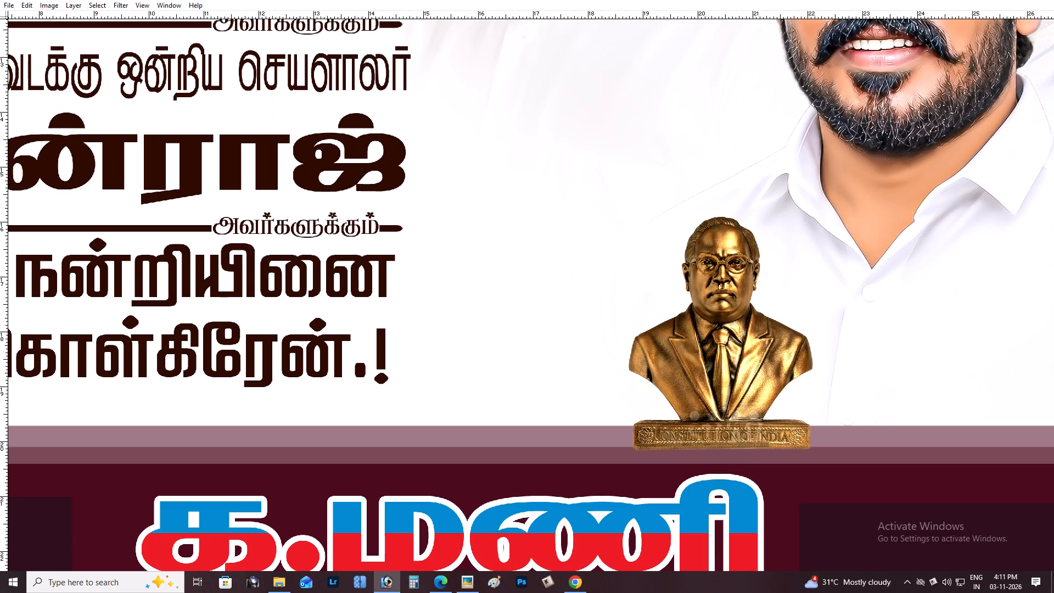
click(933, 592)
click(933, 584)
key(space)
drag(479, 446, 915, 433)
key(Tab)
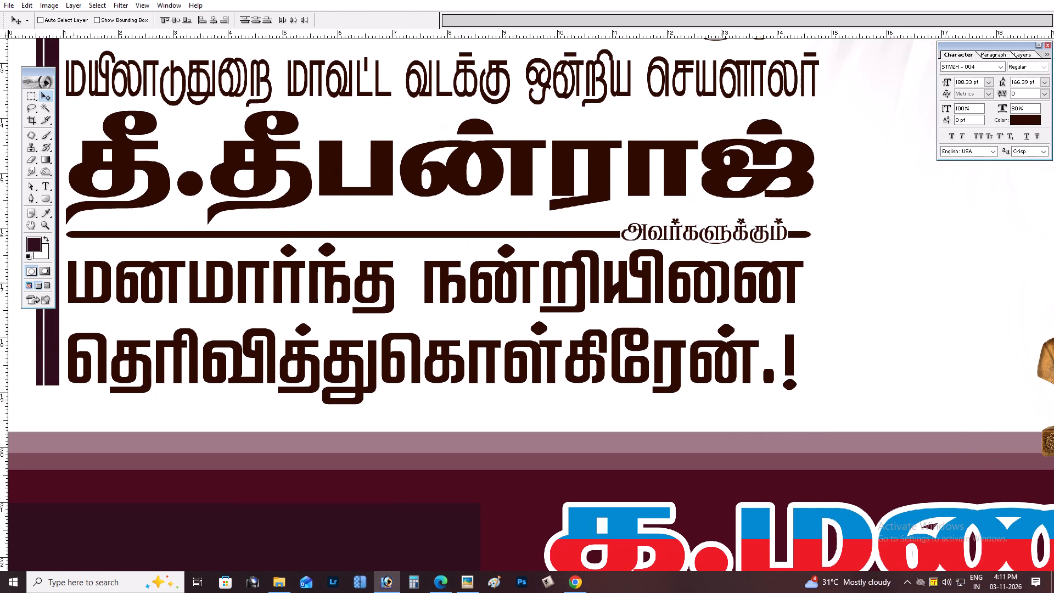
click(48, 180)
key(space)
drag(73, 197, 83, 249)
drag(144, 230, 116, 231)
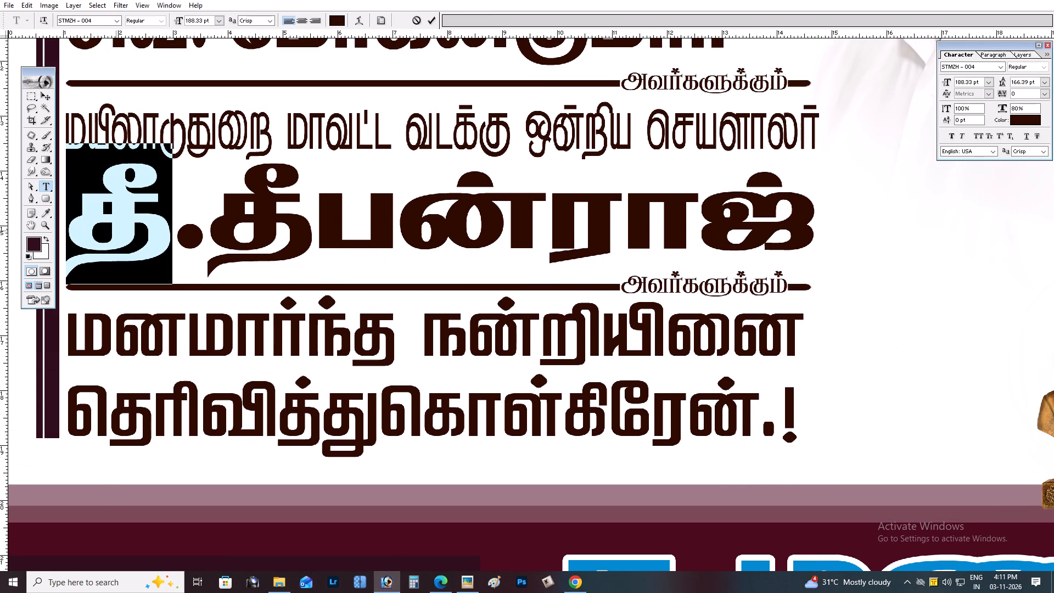
text(jp)
key(ctrl+Return)
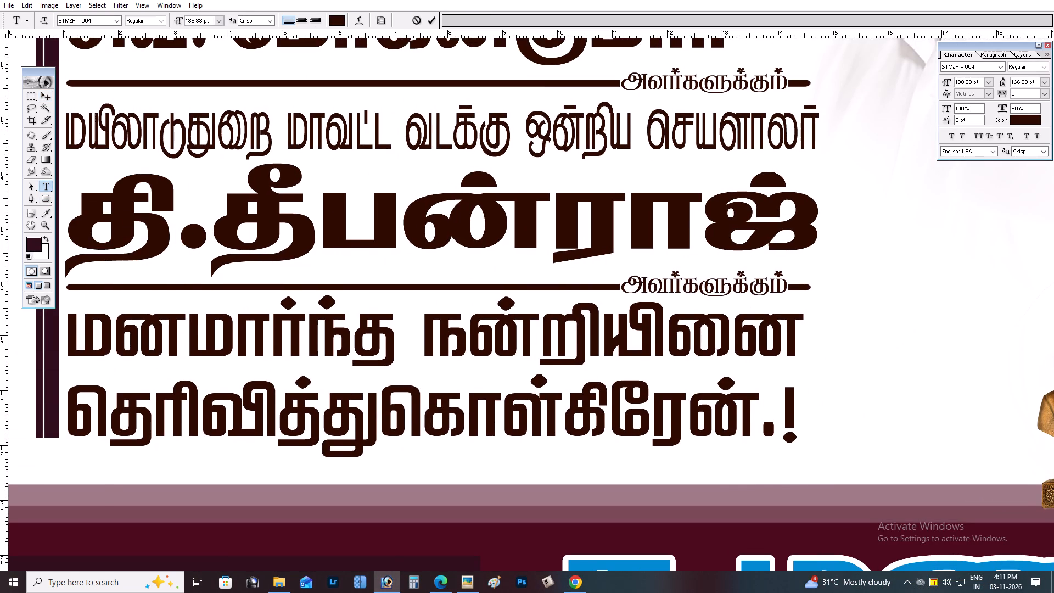
key(F10)
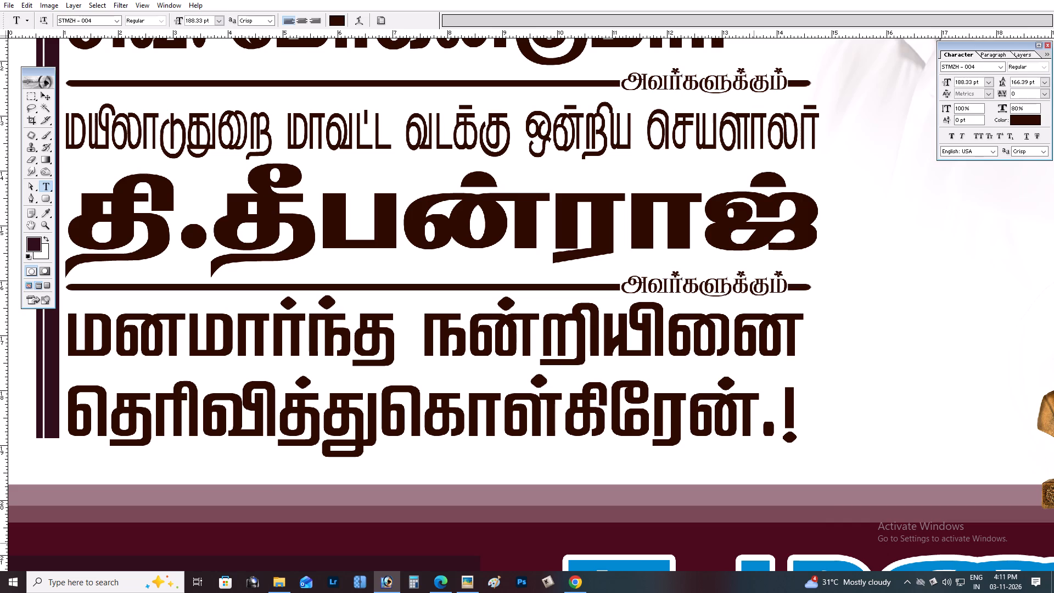
key(v)
key(Tab)
key(ctrl+minus)
key(ctrl+minus)
key(ctrl+s)
Look over the text block and the full banner layout.
scroll(480, 461, up, 4)
scroll(372, 396, down, 6)
scroll(346, 359, up, 6)
scroll(346, 359, down, 3)
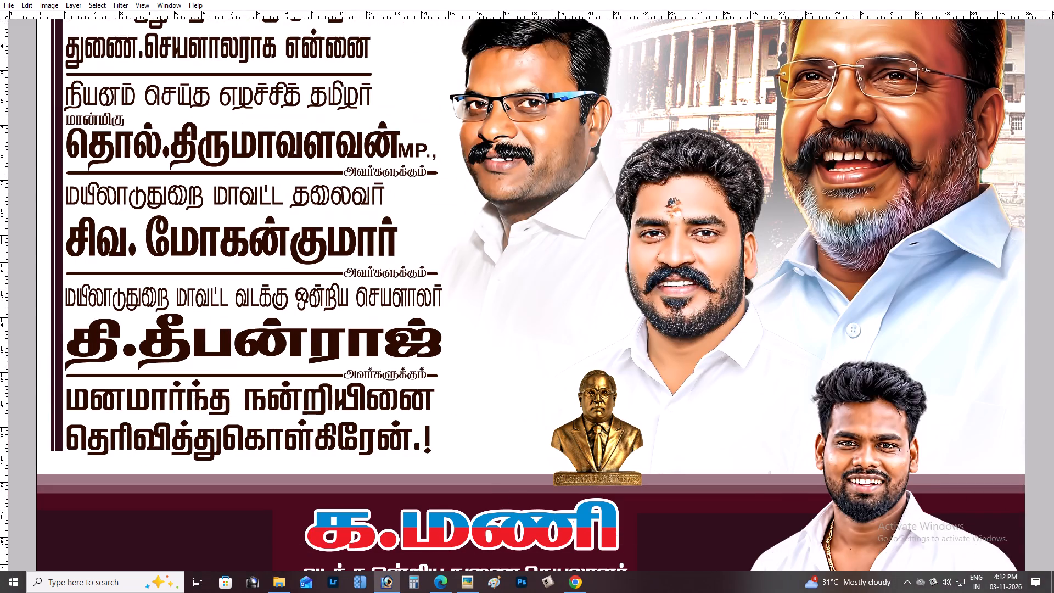
key(minus)
key(ctrl+minus)
key(ctrl+minus)
key(ctrl+plus)
key(space)
key(space)
key(space)
key(space)
key(space)
drag(374, 347, 405, 338)
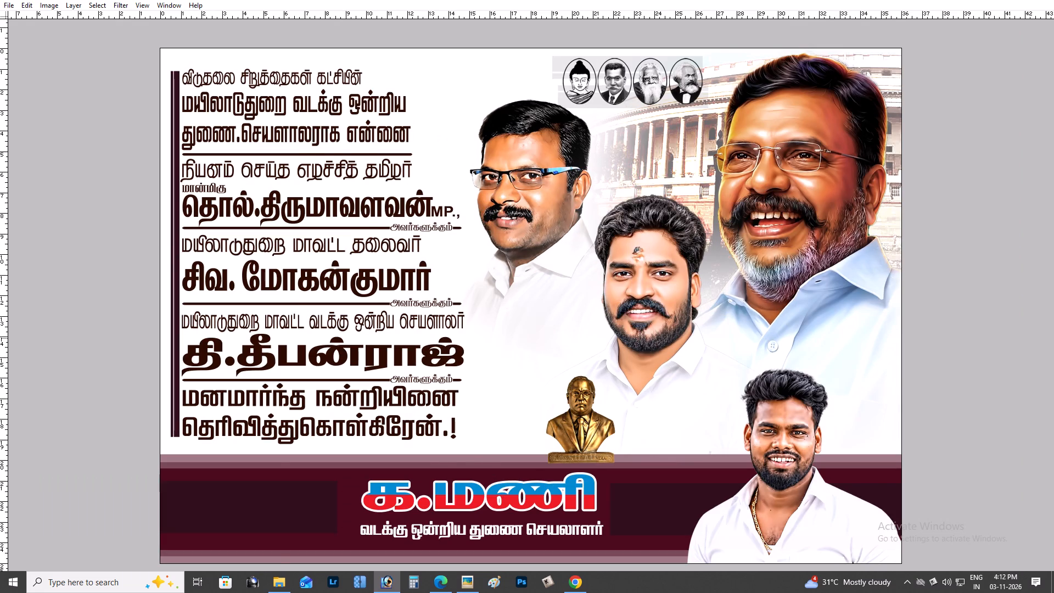
key(ctrl+minus)
key(ctrl+plus)
Switch to the Durai 0123 design and examine its artwork for elements to reuse in the banner.
key(ctrl+Tab)
scroll(390, 318, up, 1)
scroll(390, 318, down, 3)
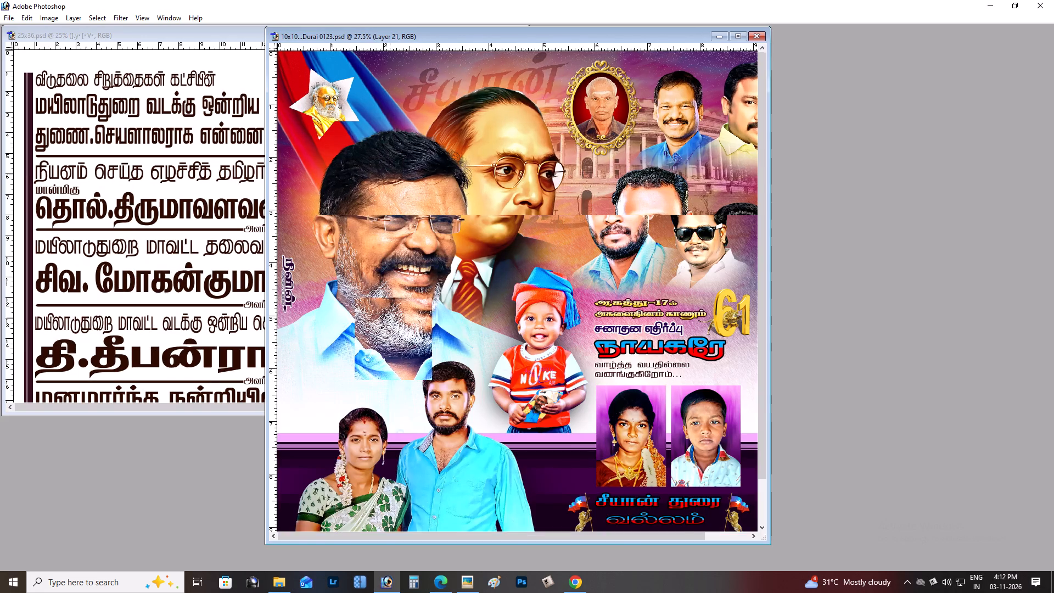
scroll(389, 318, up, 3)
scroll(389, 318, down, 2)
key(space)
key(space)
key(space)
key(space)
key(space)
key(space)
key(space)
key(space)
key(space)
key(space)
key(space)
key(space)
key(space)
key(space)
key(space)
key(space)
key(space)
key(space)
key(space)
key(space)
drag(394, 333, 369, 254)
drag(410, 289, 279, 281)
drag(564, 283, 542, 318)
drag(565, 323, 562, 370)
drag(572, 337, 581, 404)
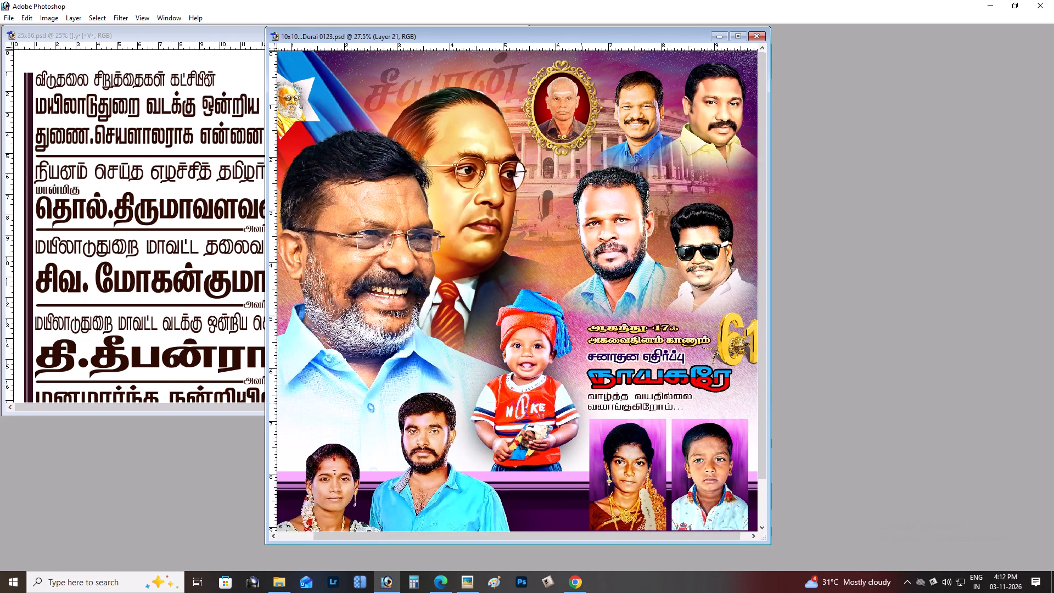
drag(594, 292, 659, 331)
drag(492, 244, 555, 287)
key(space)
key(space)
key(space)
key(space)
key(space)
key(space)
key(space)
key(space)
key(space)
key(space)
drag(416, 298, 413, 260)
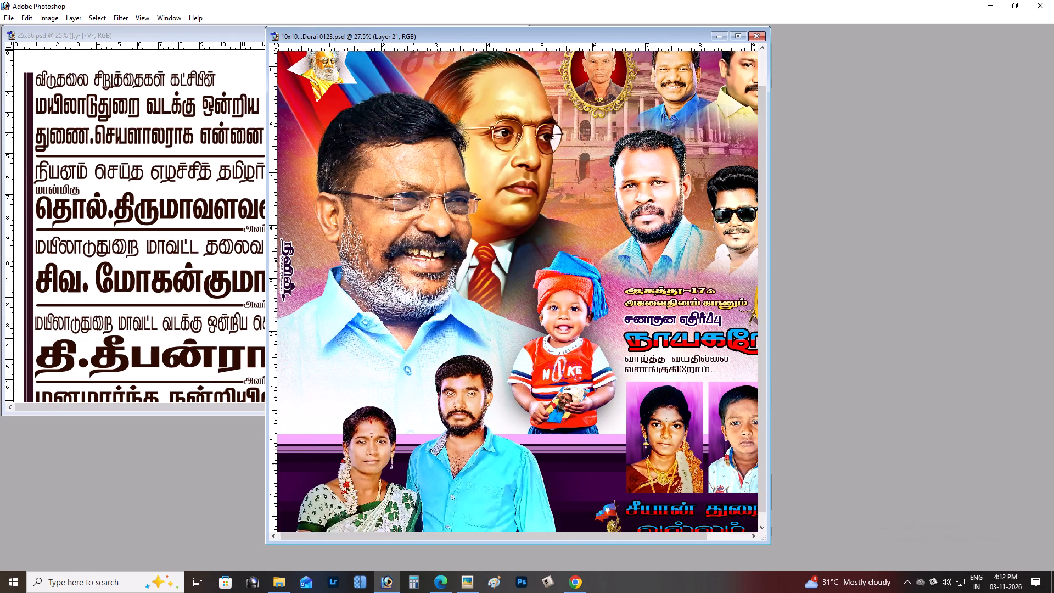
drag(413, 260, 413, 242)
drag(423, 281, 469, 409)
Copy the blue and red flag with its star from the Durai 0123 design into the banner.
right_click(295, 65)
click(305, 70)
drag(306, 70, 419, 116)
key(ctrl+z)
drag(349, 89, 281, 133)
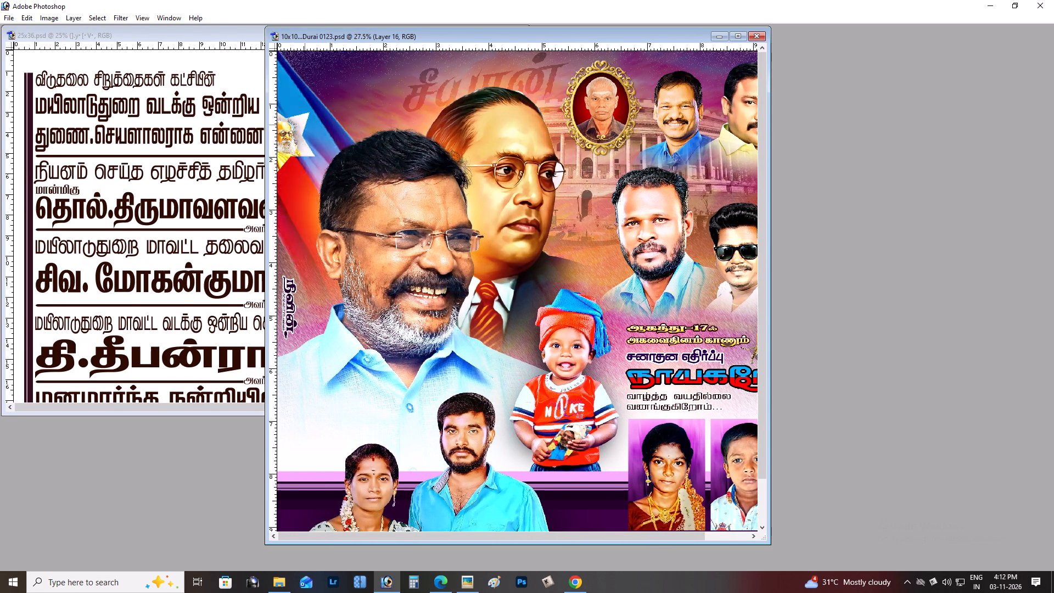
drag(281, 133, 170, 136)
drag(316, 175, 548, 187)
Delete the small portrait and the dark shading inside the flag's star, leaving the star plain white.
right_click(532, 160)
click(540, 165)
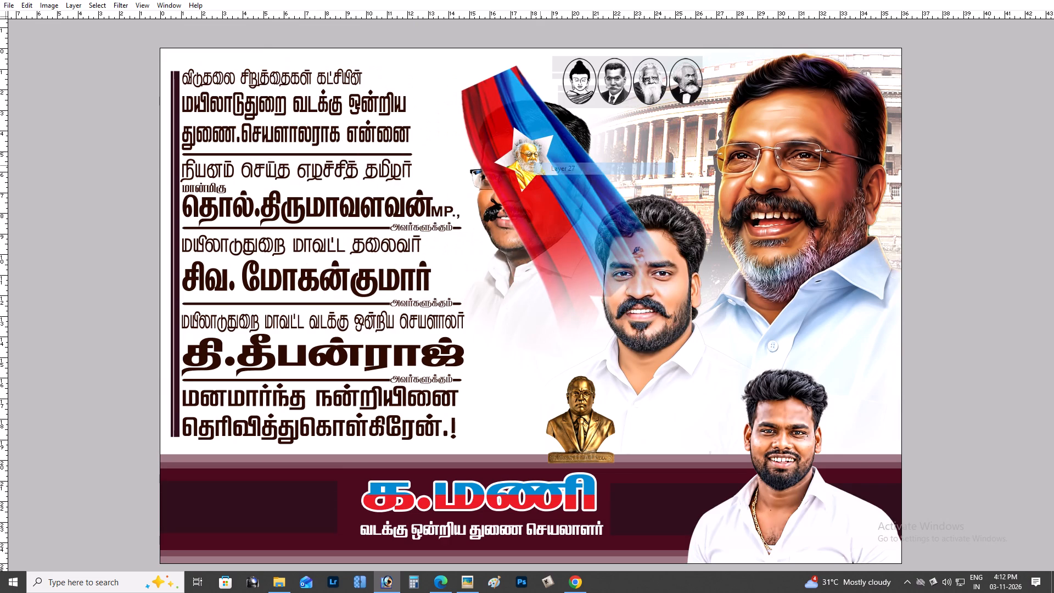
key(alt+l)
key(alt+l)
key(alt+l)
right_click(536, 164)
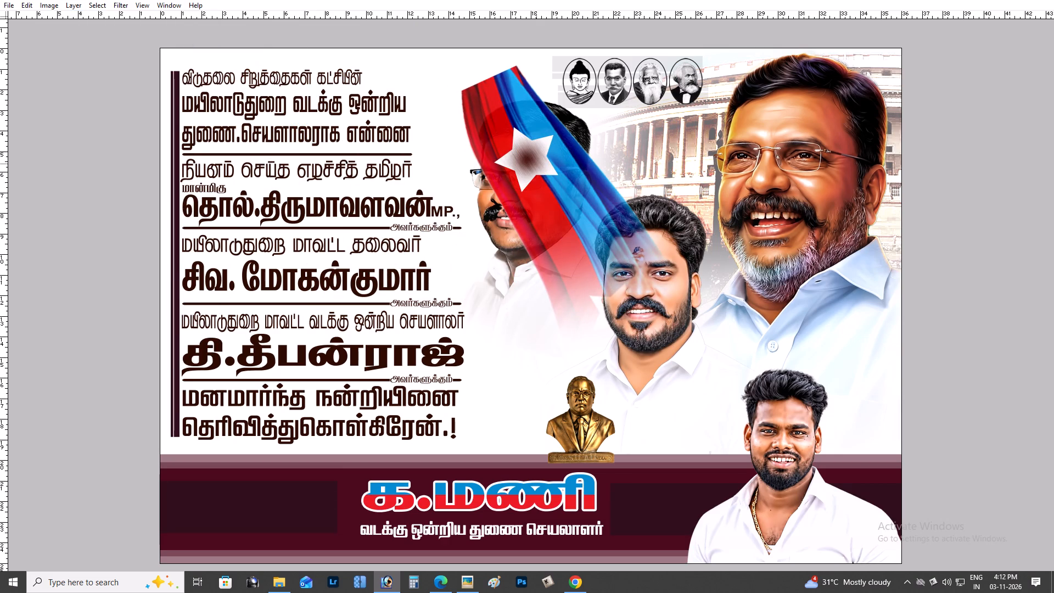
drag(542, 164, 548, 167)
key(alt+p)
key(alt+p)
key(alt+l)
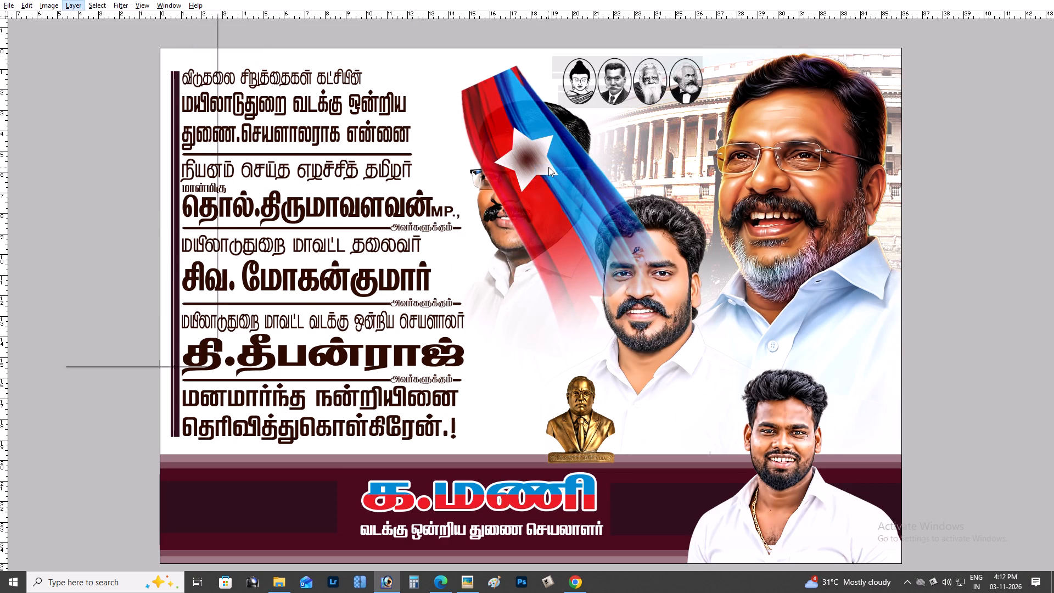
key(alt+l)
key(alt+l)
key(alt+l)
key(alt+l)
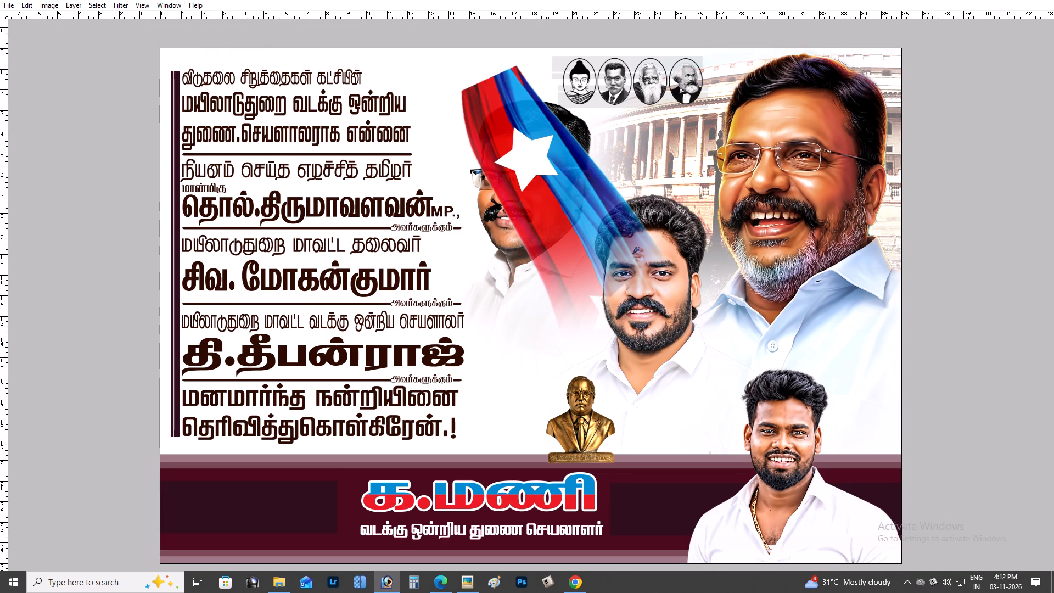
Flip the flag and star horizontally and move them to the banner's top edge, beside the bespectacled leader's head.
right_click(537, 159)
click(545, 162)
key(ctrl+t)
ctrl+right_click(546, 163)
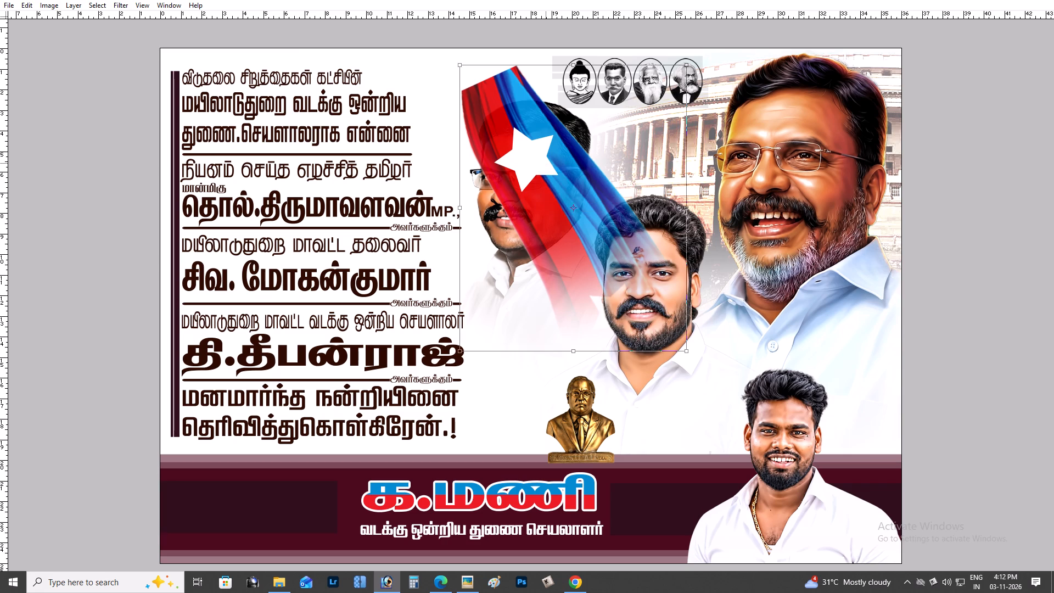
click(598, 284)
click(598, 287)
drag(586, 208, 555, 198)
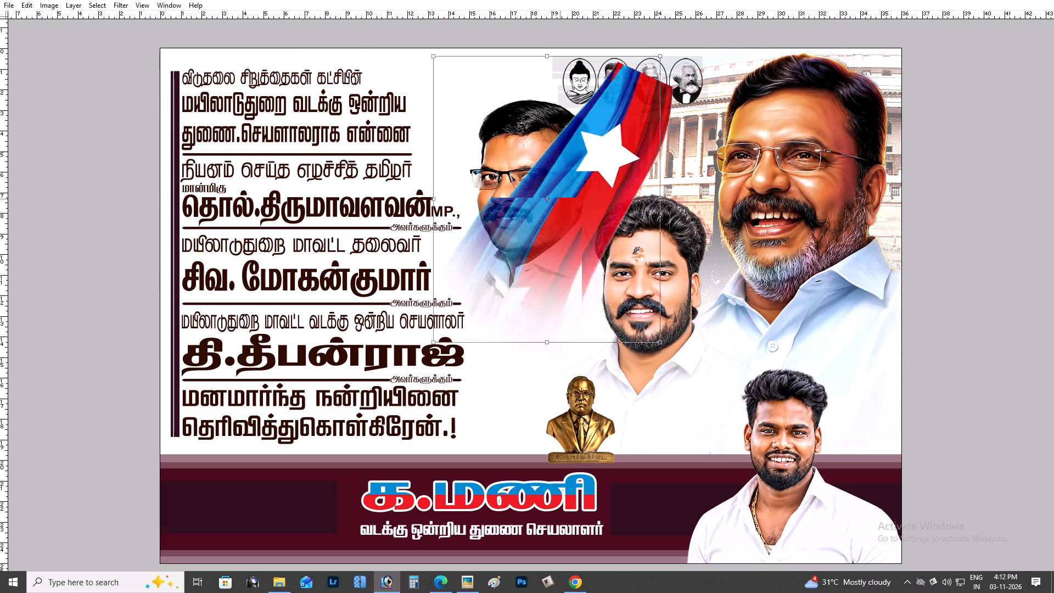
drag(555, 198, 462, 163)
key(Return)
Send the star and the flag behind the text and the portraits.
key(ctrl+shift+bracketleft)
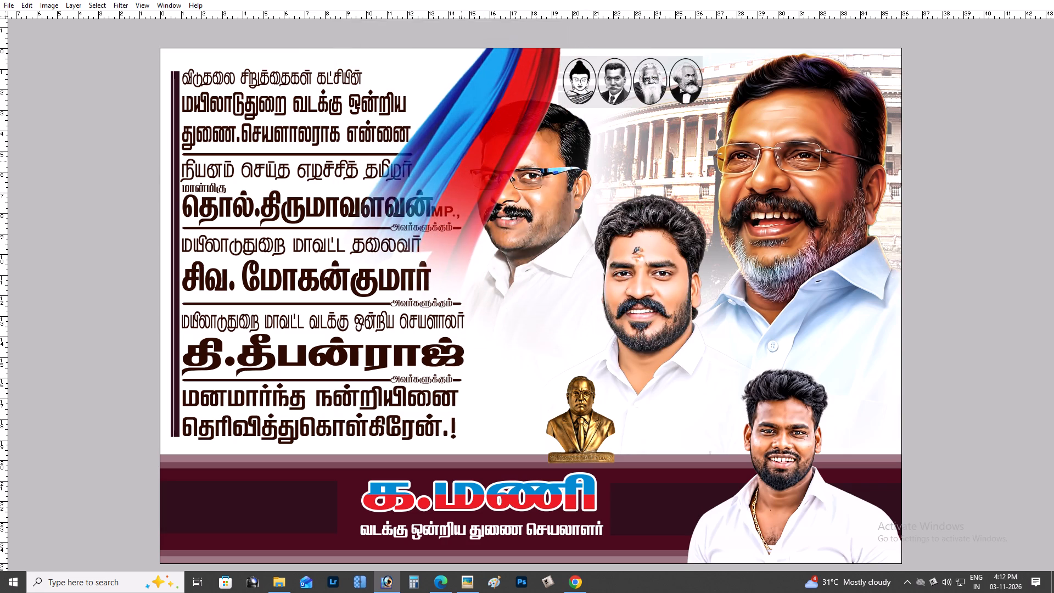
right_click(457, 159)
click(472, 168)
key(ctrl+shift+bracketleft)
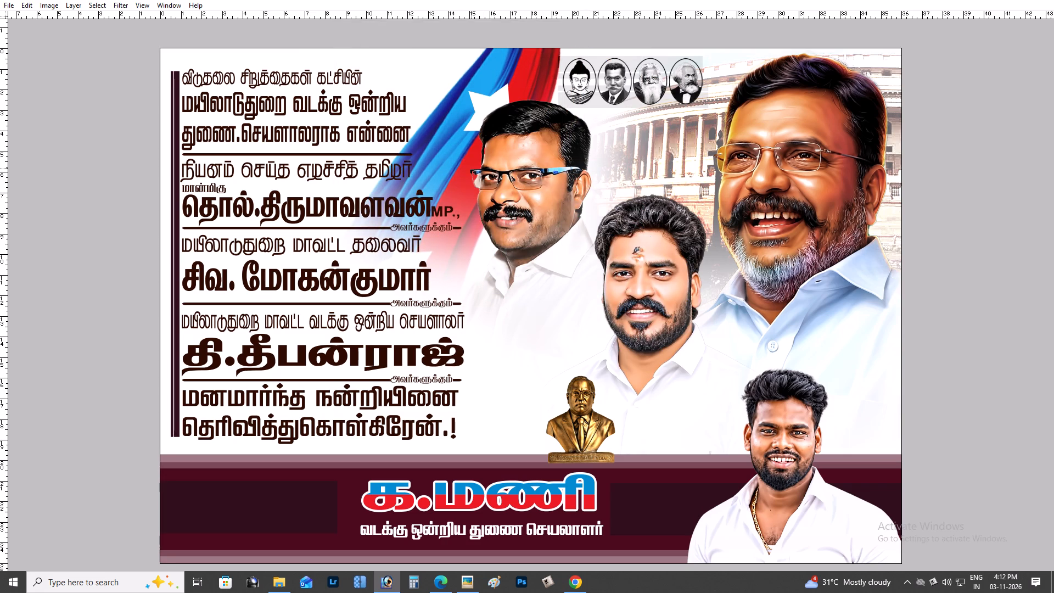
Reposition the party flag and star at the banner's top edge, behind the bespectacled leader and between the text and the oval portraits.
drag(476, 170, 550, 132)
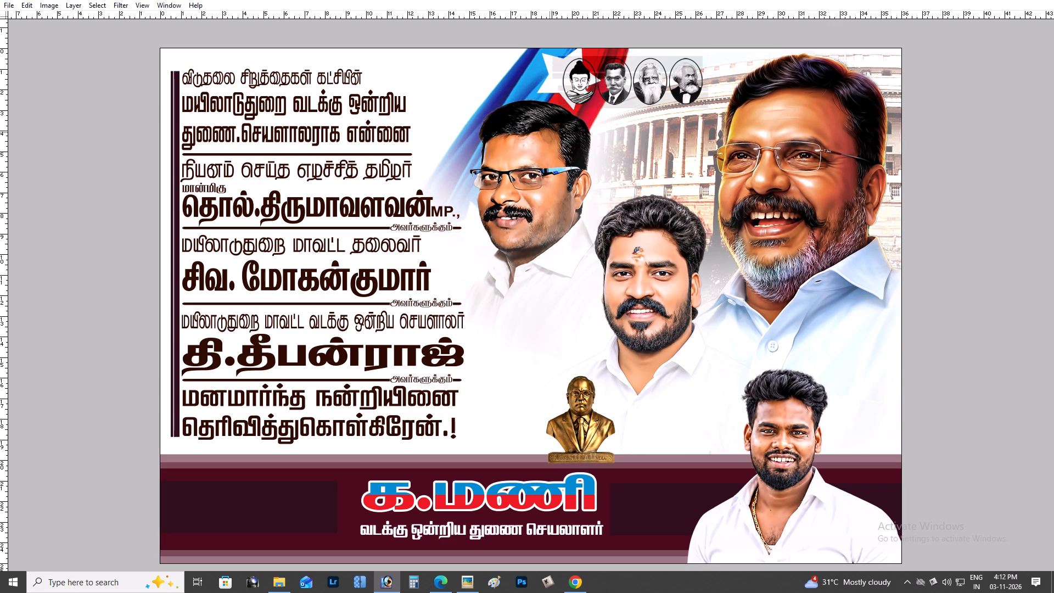
drag(550, 132, 896, 220)
scroll(845, 121, down, 1)
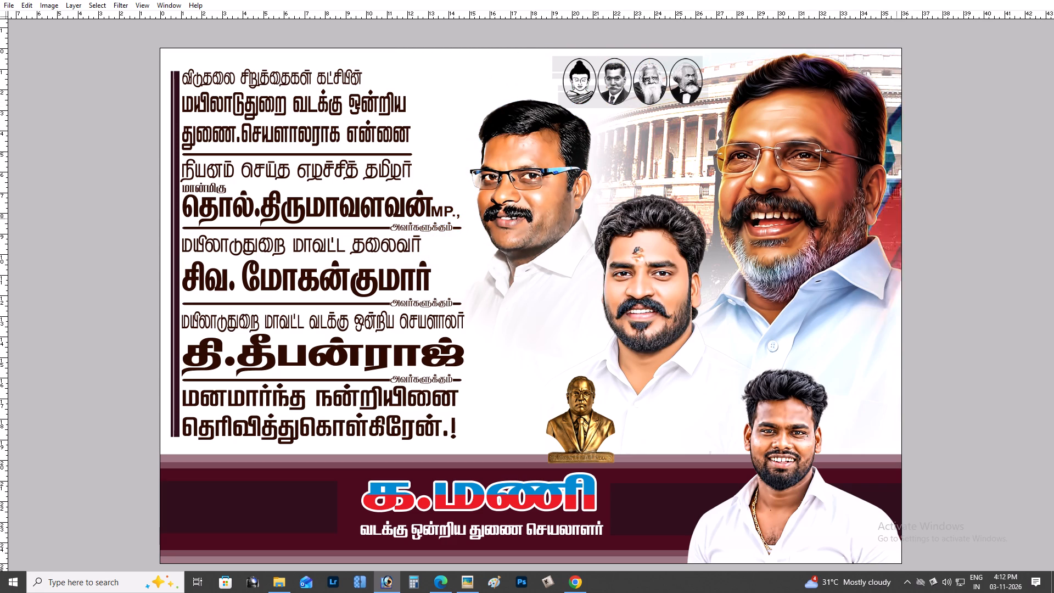
drag(896, 220, 542, 104)
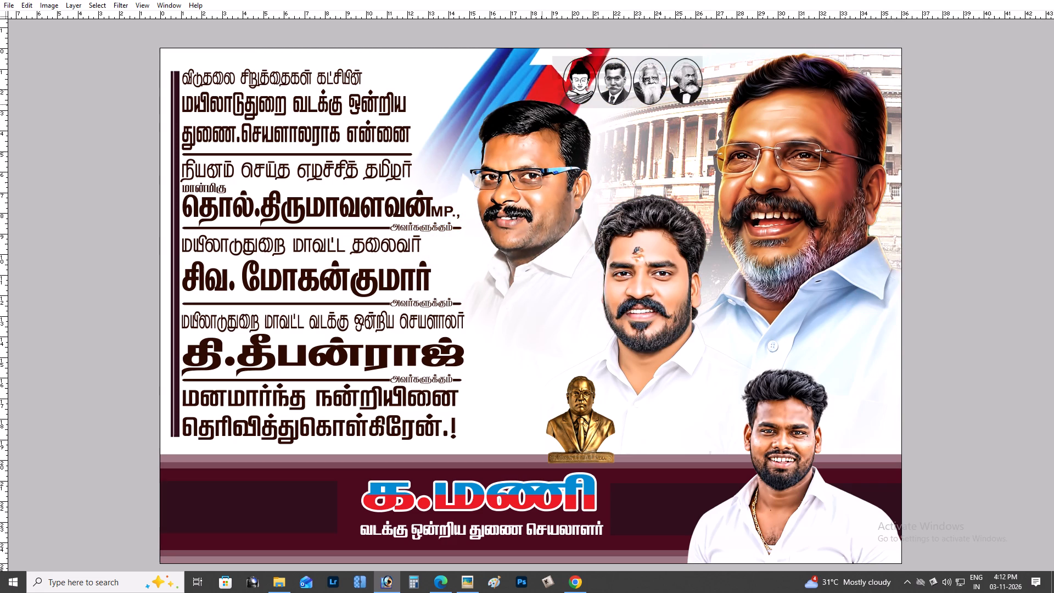
drag(542, 104, 526, 76)
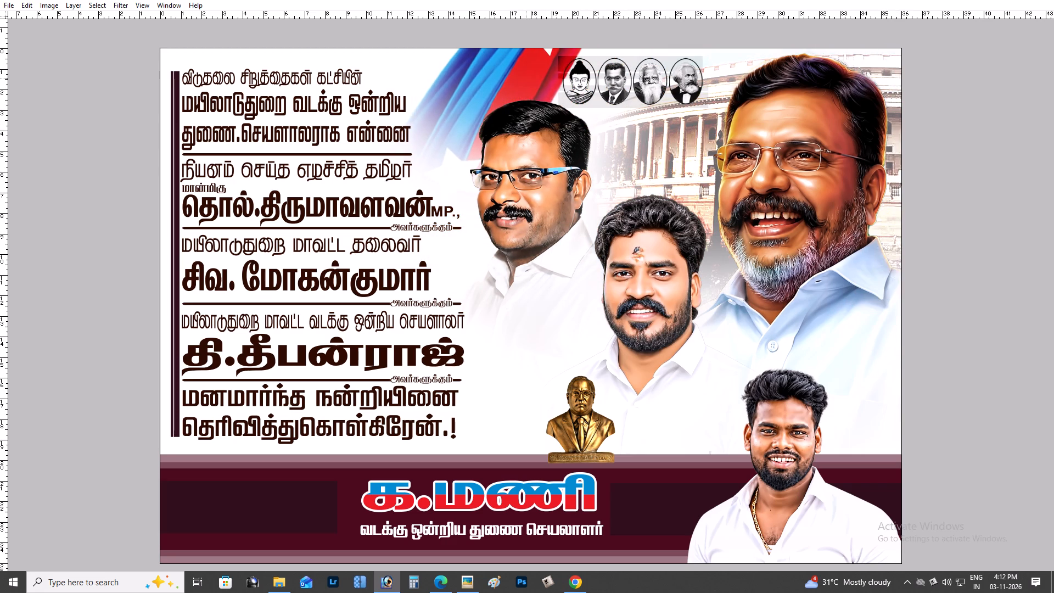
drag(526, 76, 498, 96)
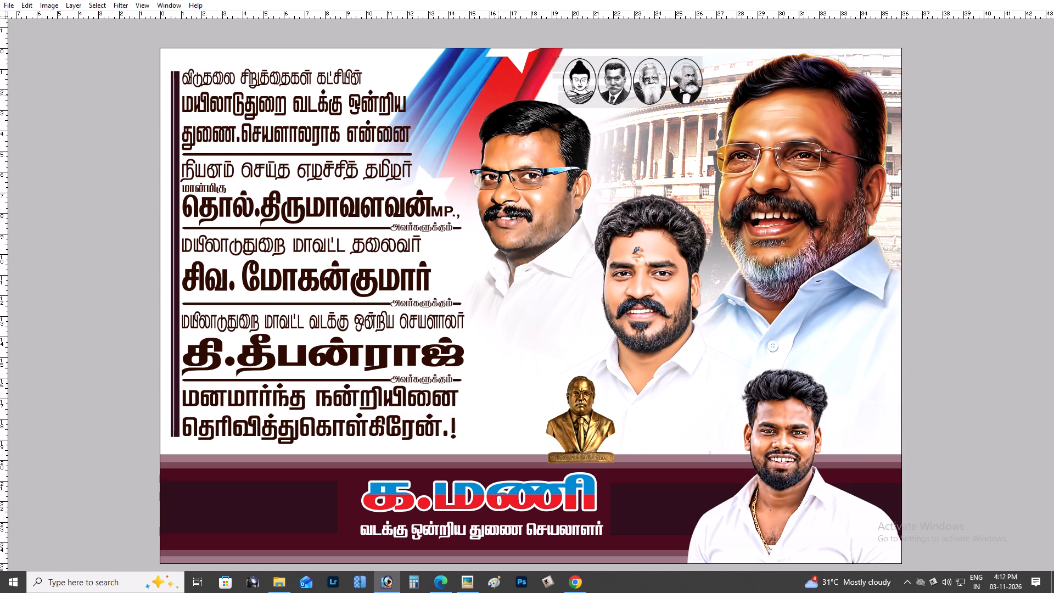
drag(498, 96, 507, 90)
Save the banner document.
key(ctrl+minus)
key(ctrl+minus)
key(ctrl+s)
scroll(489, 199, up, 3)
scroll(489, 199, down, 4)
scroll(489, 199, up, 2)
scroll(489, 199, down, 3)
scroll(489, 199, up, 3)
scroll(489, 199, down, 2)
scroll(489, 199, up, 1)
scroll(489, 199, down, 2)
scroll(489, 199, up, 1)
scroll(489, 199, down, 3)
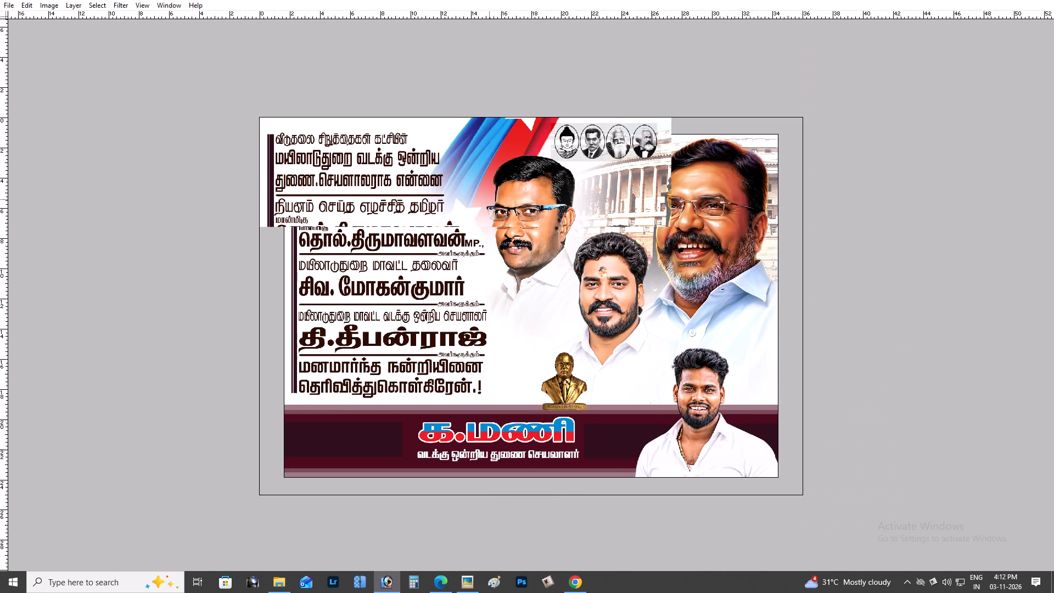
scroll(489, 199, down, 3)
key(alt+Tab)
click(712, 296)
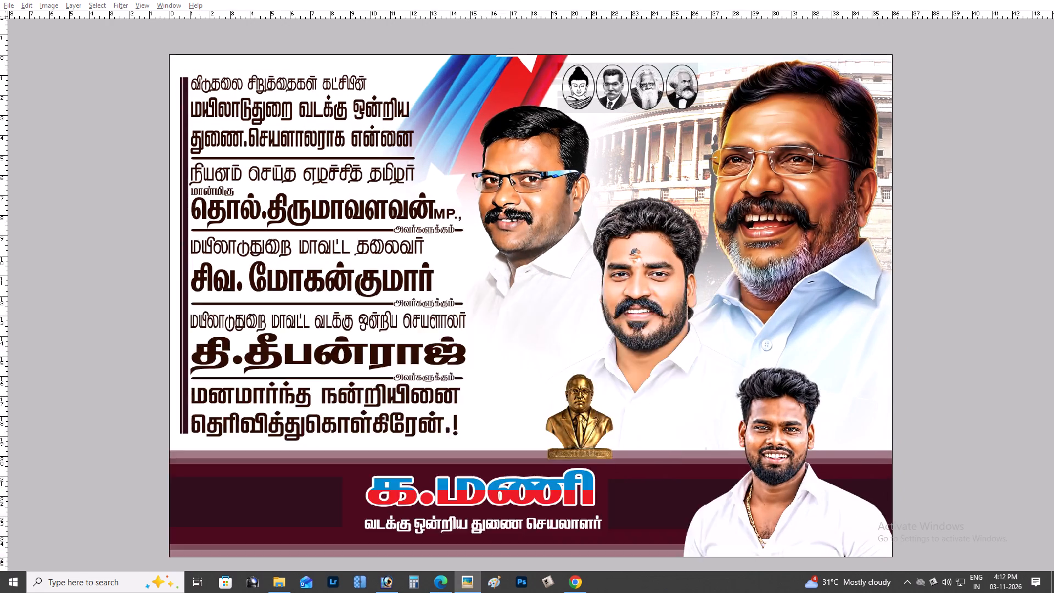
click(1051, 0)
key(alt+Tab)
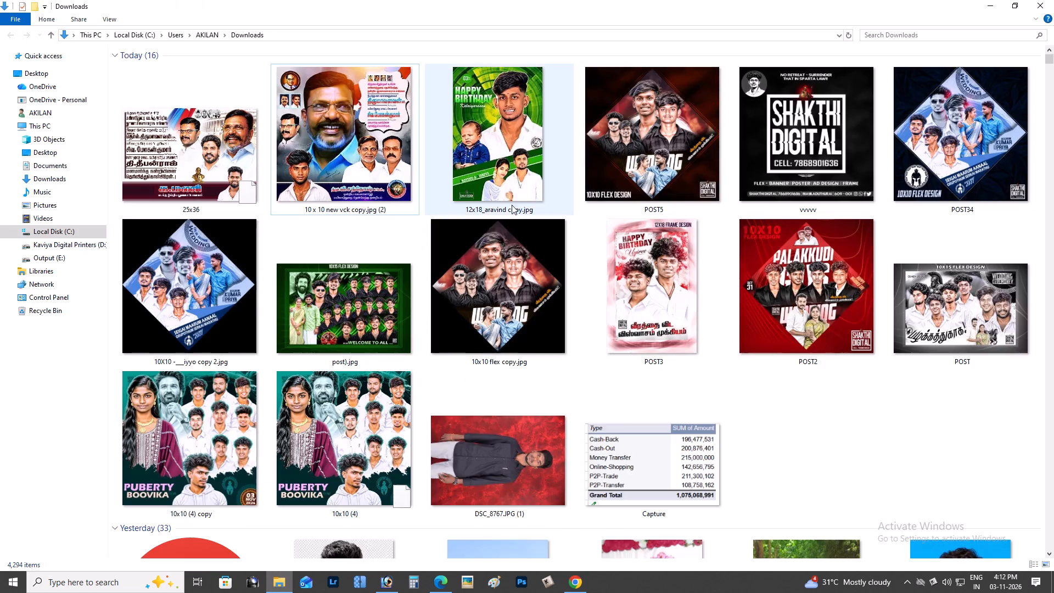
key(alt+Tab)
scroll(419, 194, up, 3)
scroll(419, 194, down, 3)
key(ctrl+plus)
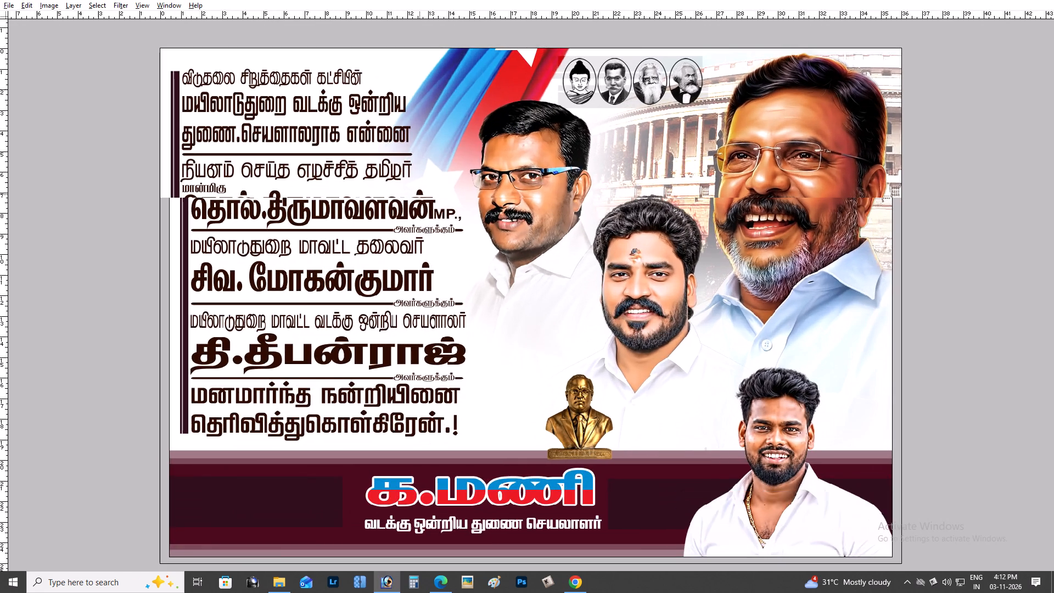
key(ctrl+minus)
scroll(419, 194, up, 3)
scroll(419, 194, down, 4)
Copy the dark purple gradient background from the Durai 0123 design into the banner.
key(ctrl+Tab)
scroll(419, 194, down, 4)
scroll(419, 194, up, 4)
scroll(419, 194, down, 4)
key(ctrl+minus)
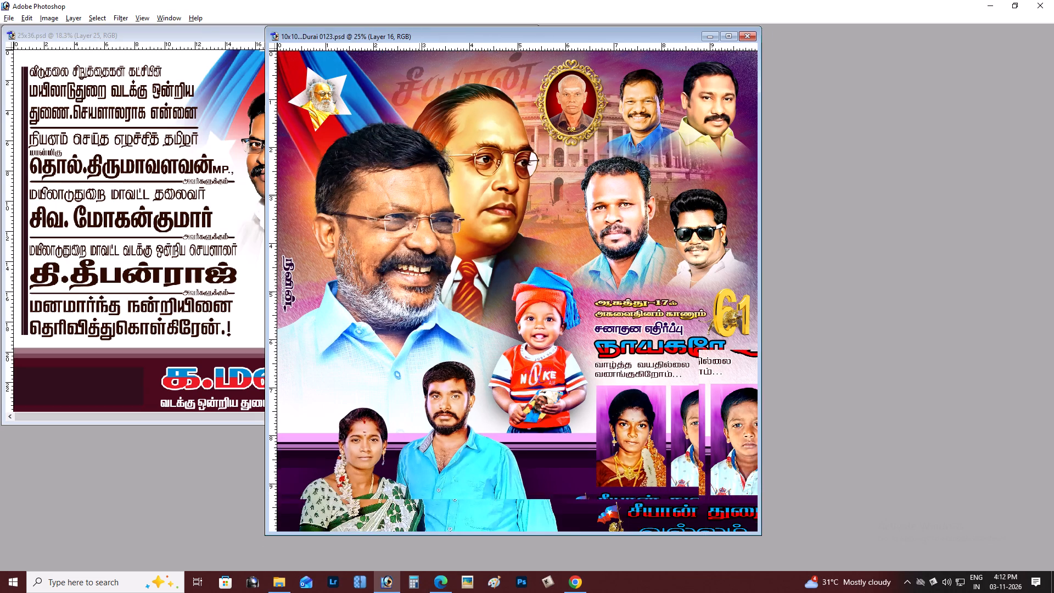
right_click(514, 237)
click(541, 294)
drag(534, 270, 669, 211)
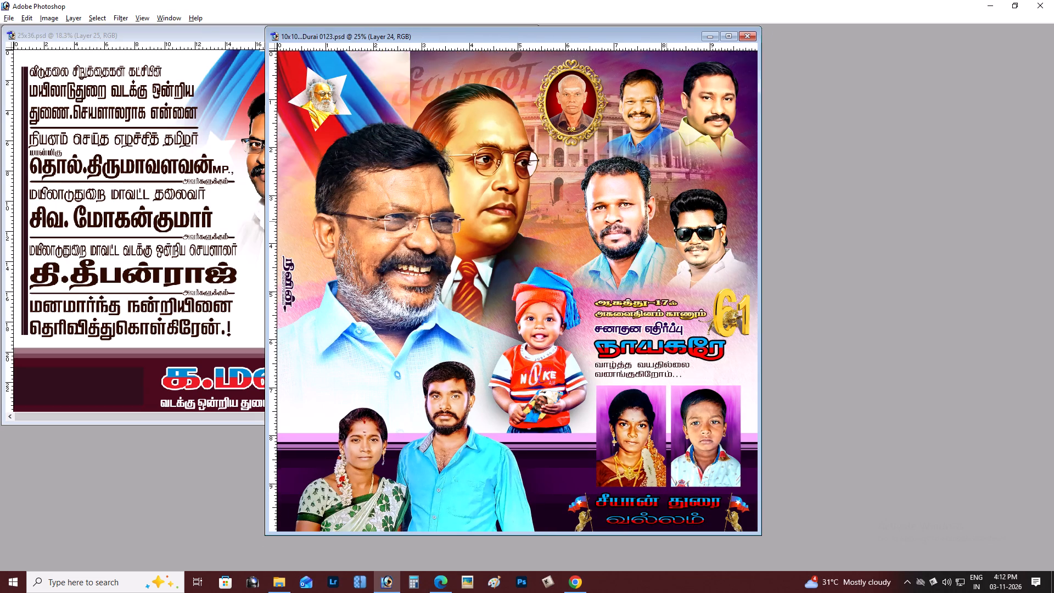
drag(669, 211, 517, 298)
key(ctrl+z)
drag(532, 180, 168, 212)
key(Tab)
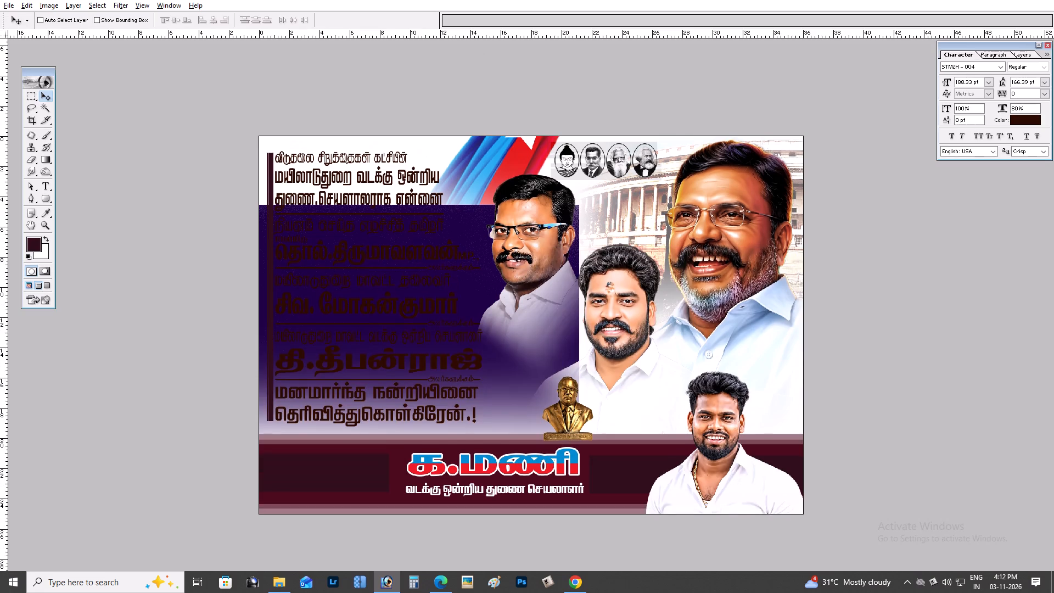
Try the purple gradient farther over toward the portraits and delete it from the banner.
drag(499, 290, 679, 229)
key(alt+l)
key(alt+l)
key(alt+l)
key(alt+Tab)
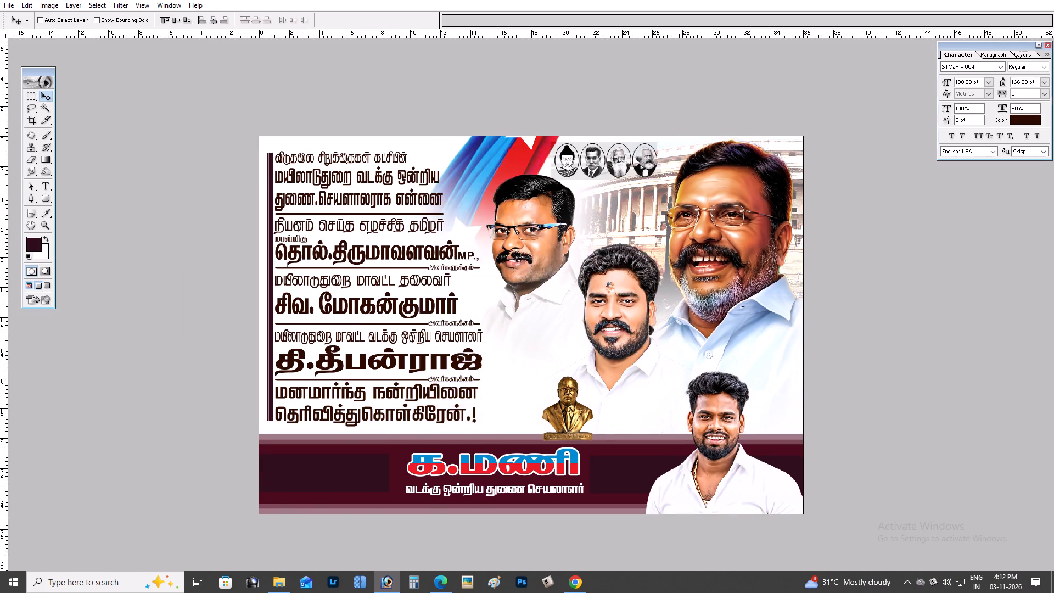
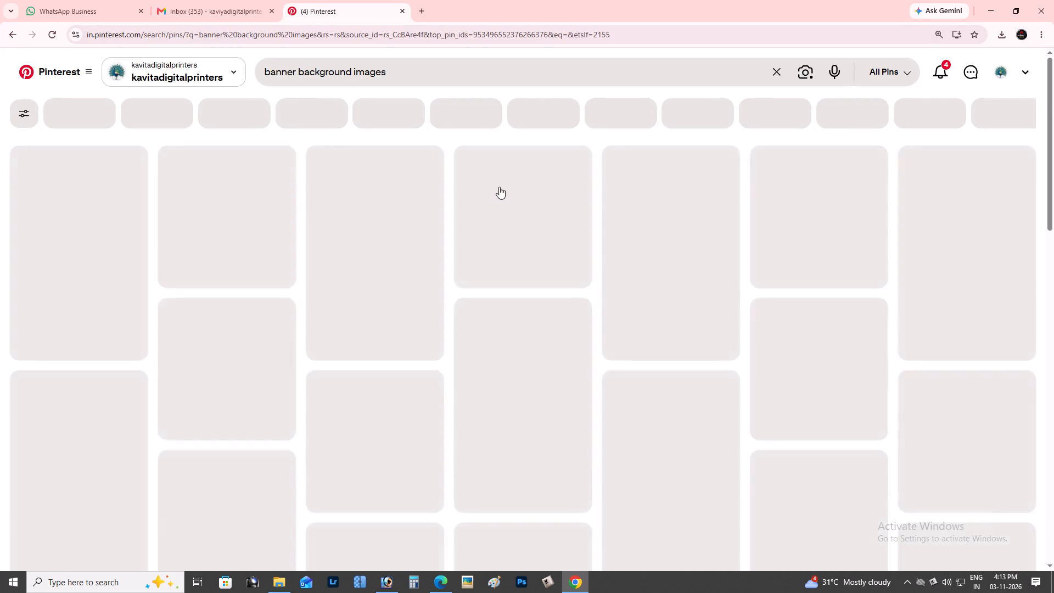
Look through the banner background image results for a suitable replacement background for the banner.
drag(1053, 210, 1053, 253)
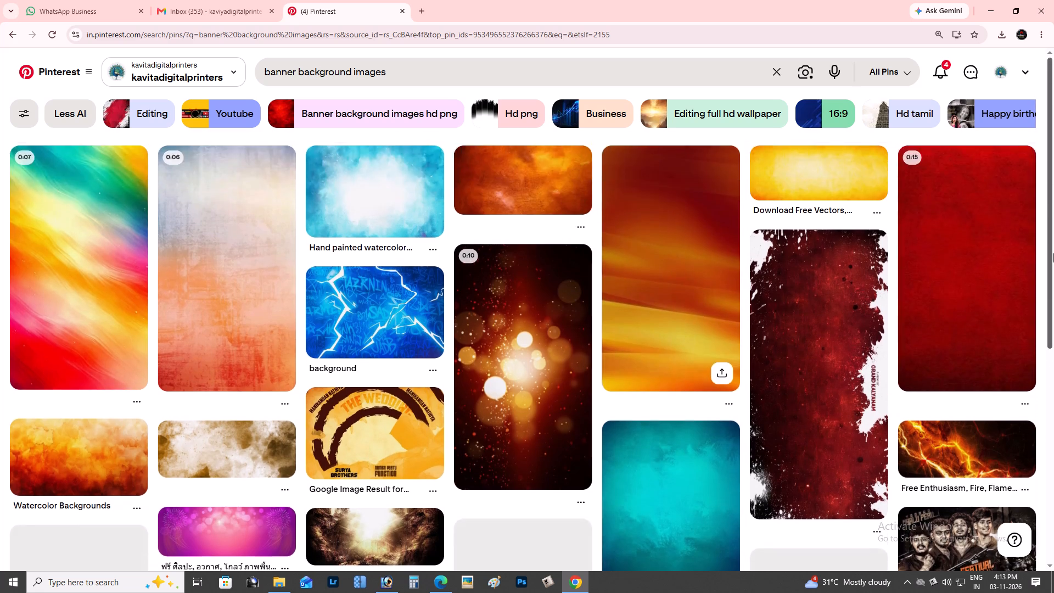
drag(1053, 253, 1053, 337)
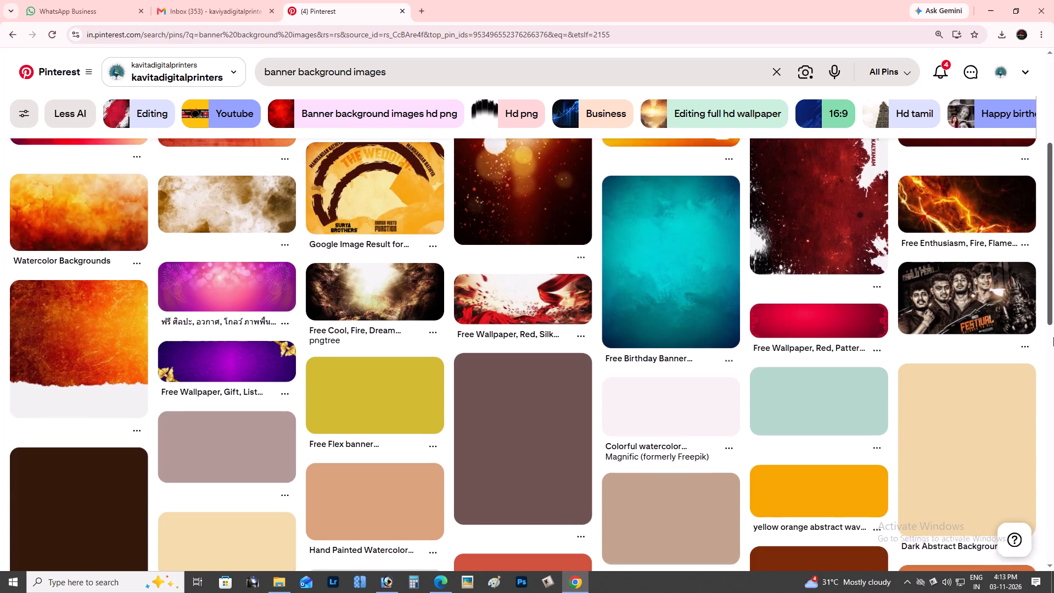
drag(1053, 337, 1053, 388)
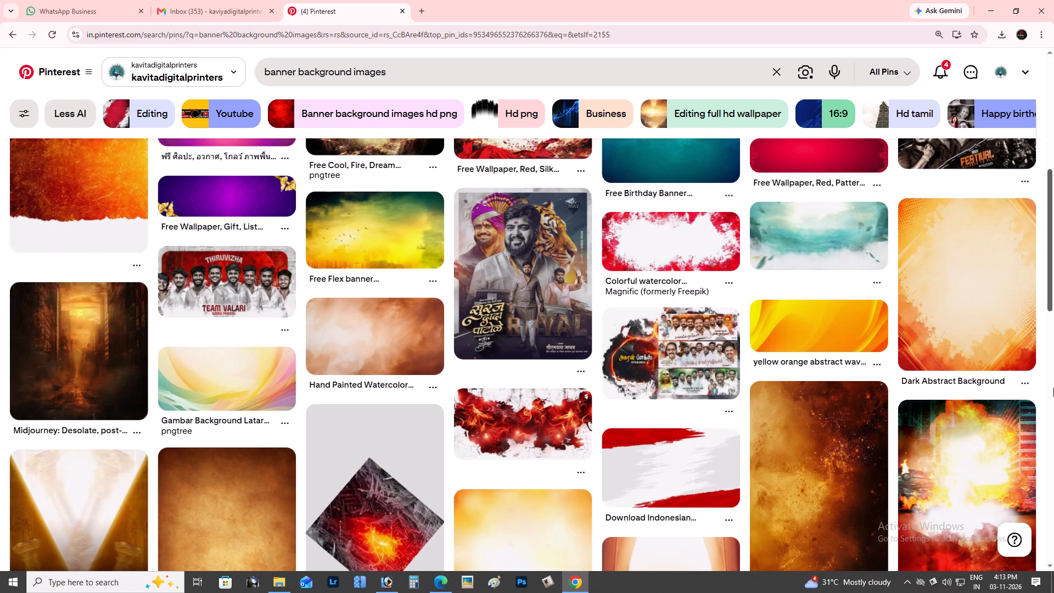
drag(1053, 388, 1053, 389)
drag(1053, 199, 1053, 213)
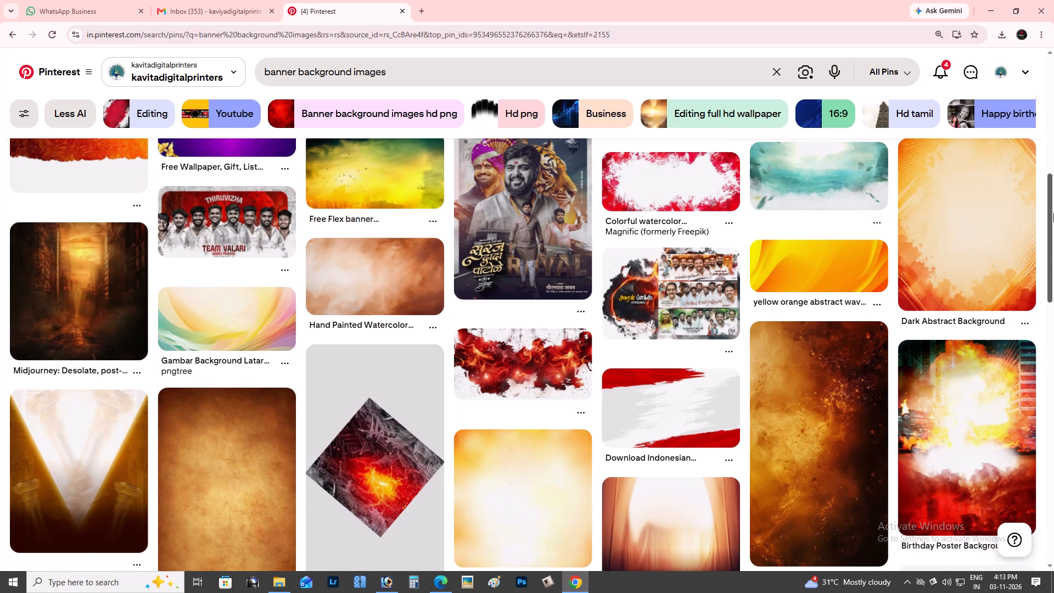
drag(1053, 213, 1051, 206)
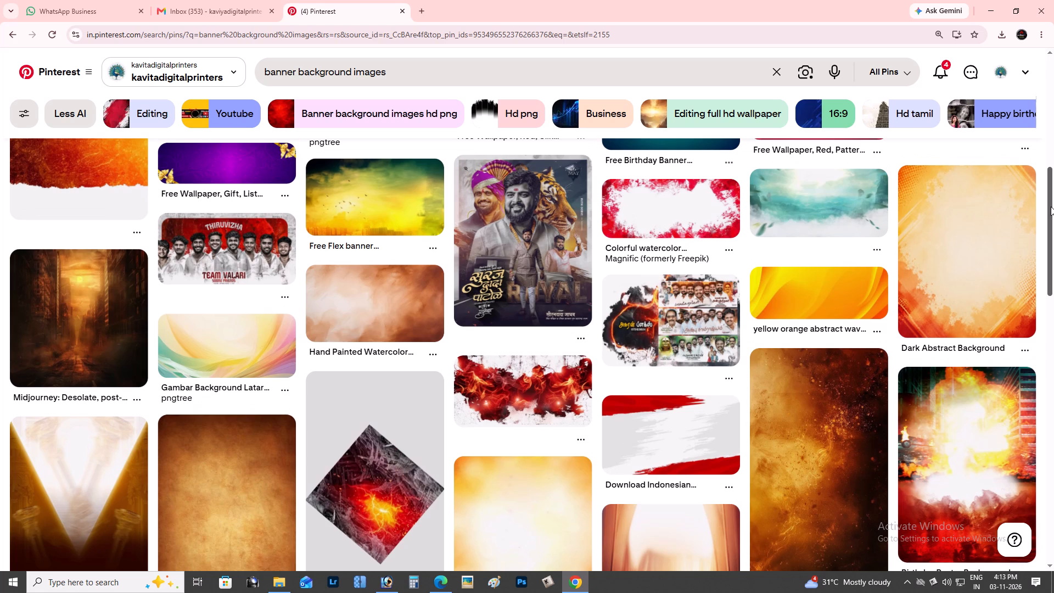
drag(1051, 206, 1053, 282)
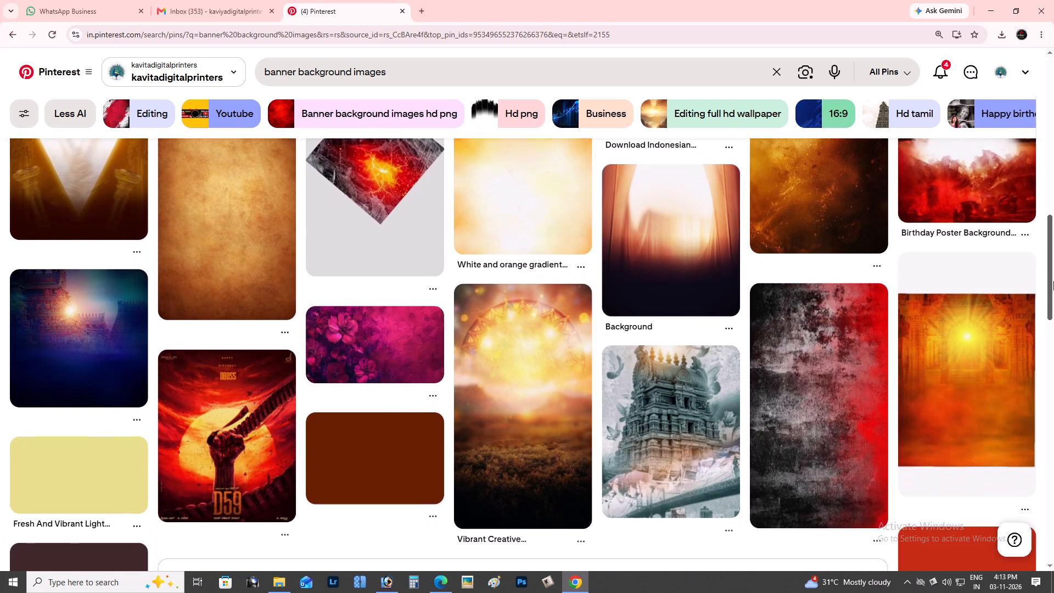
drag(1053, 282, 1053, 295)
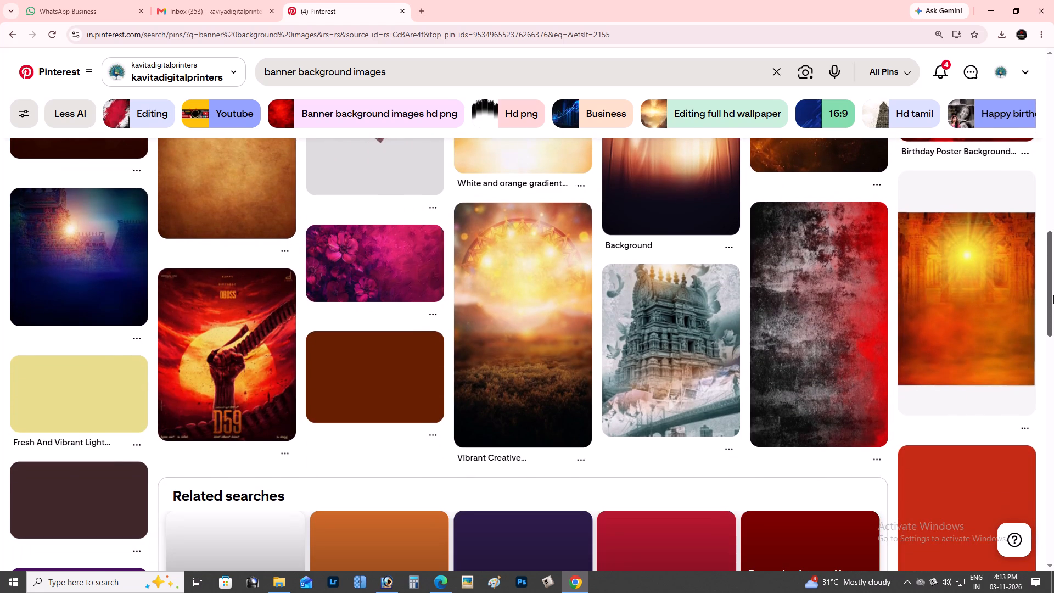
drag(1053, 295, 1053, 305)
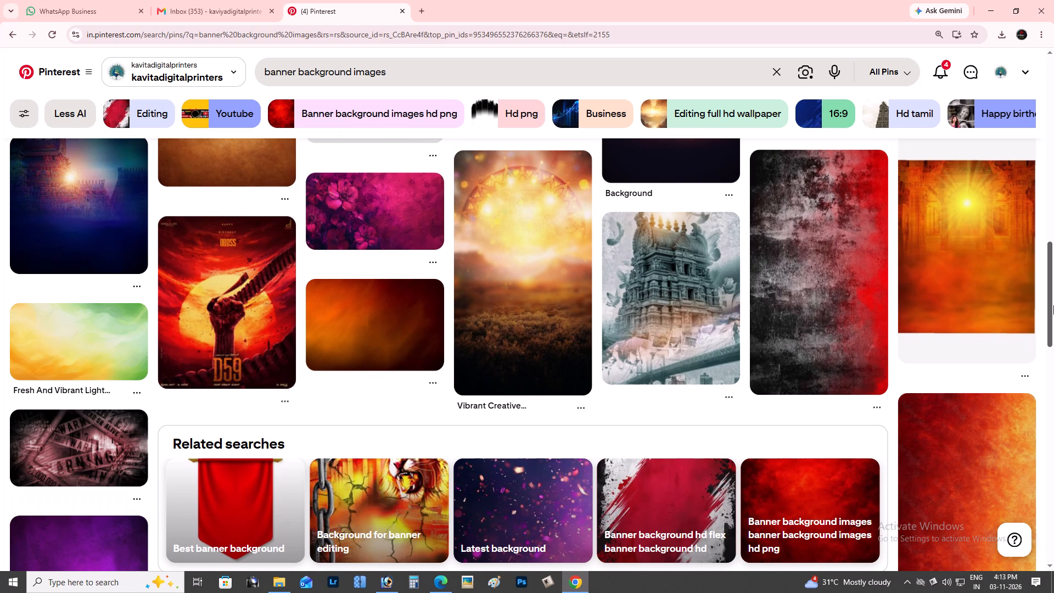
drag(1053, 305, 1053, 312)
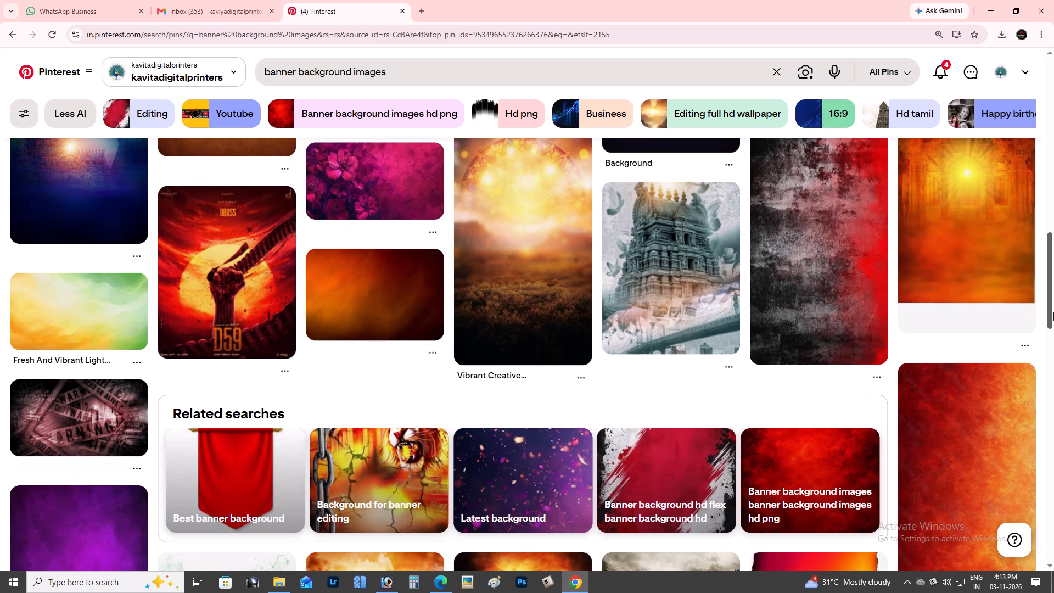
drag(1053, 312, 1053, 321)
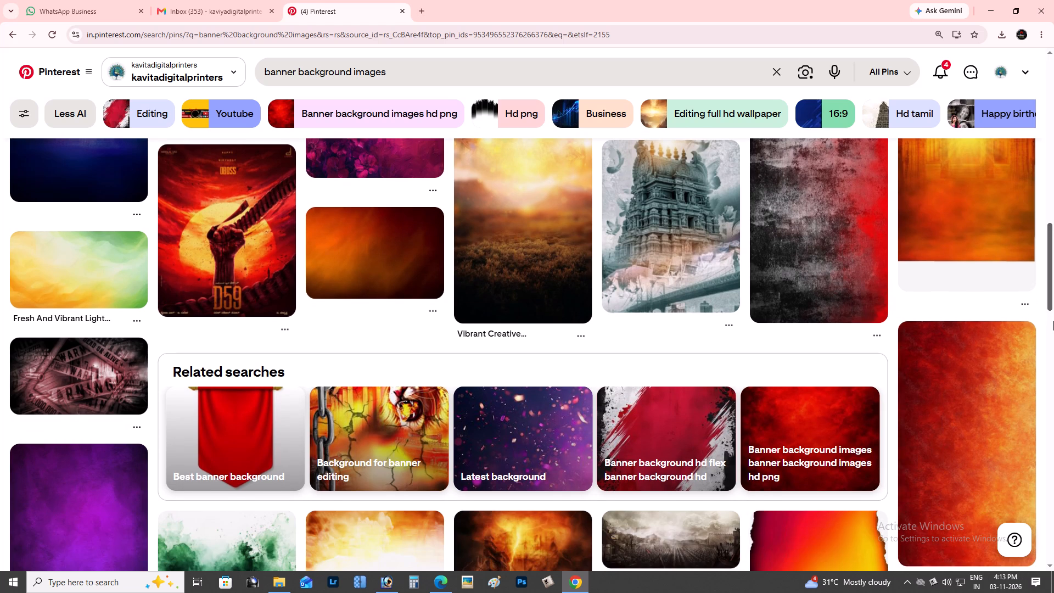
drag(1053, 321, 1053, 389)
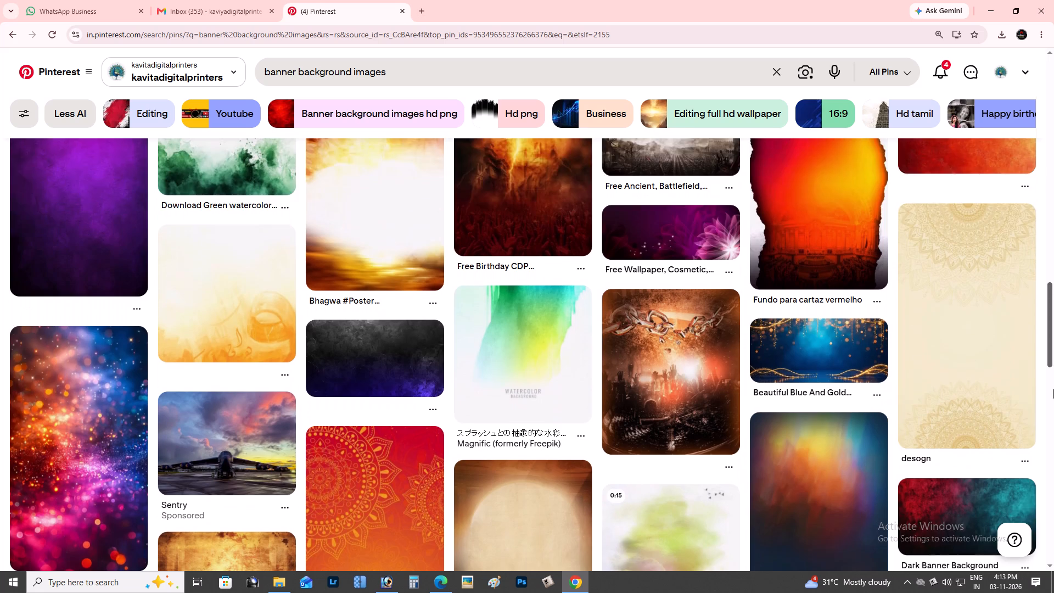
drag(1053, 389, 1038, 437)
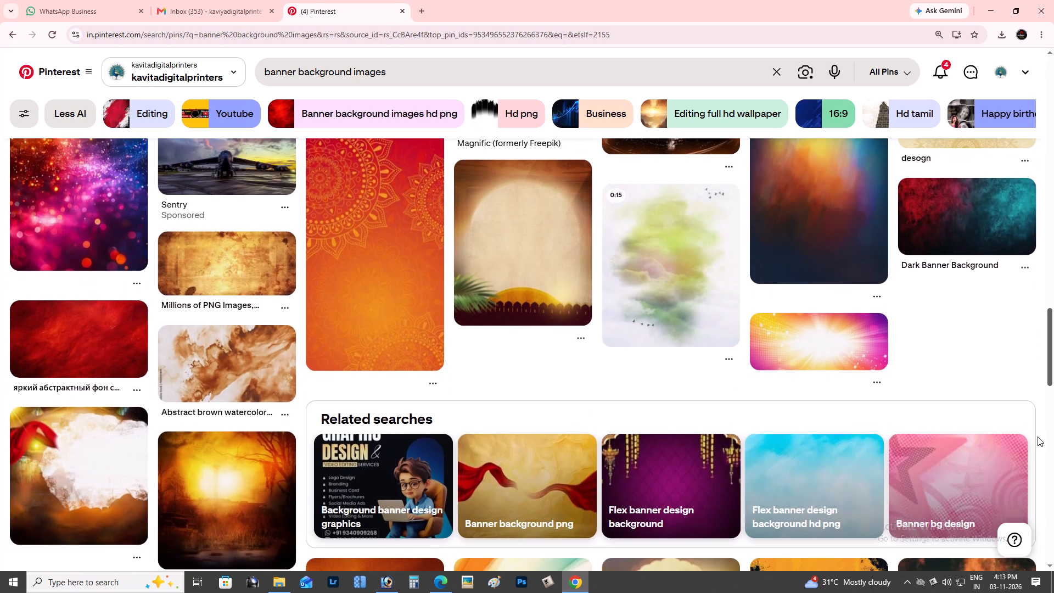
drag(1038, 437, 996, 474)
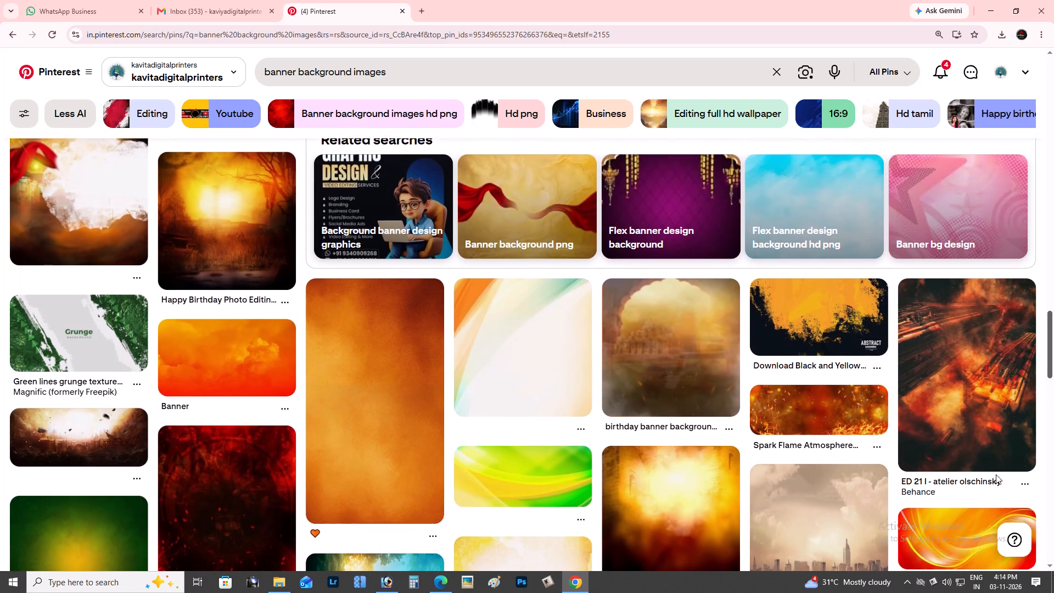
drag(996, 474, 1002, 484)
drag(1053, 338, 1053, 355)
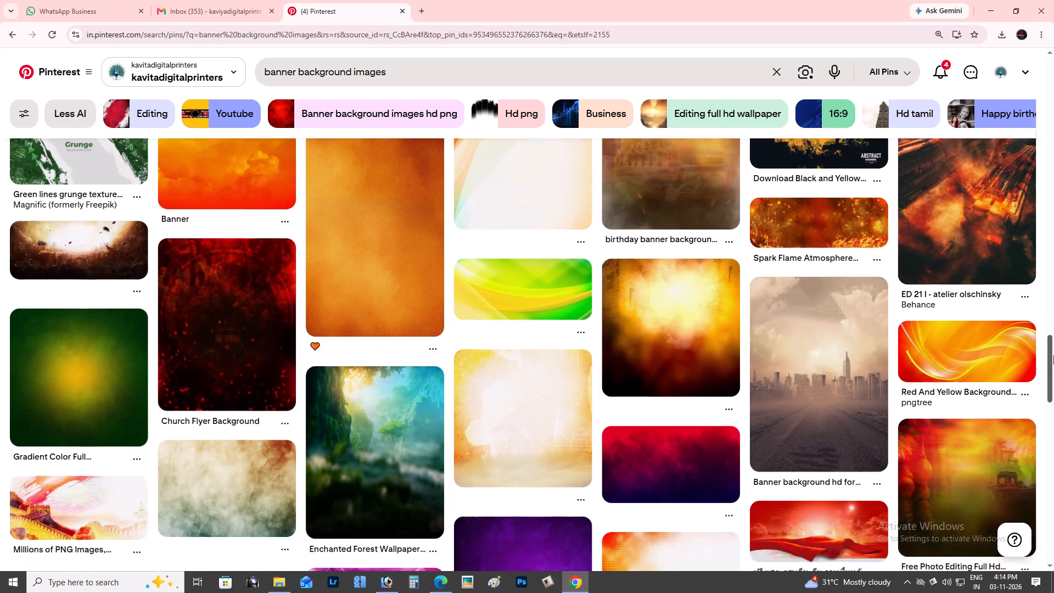
drag(1053, 355, 1053, 366)
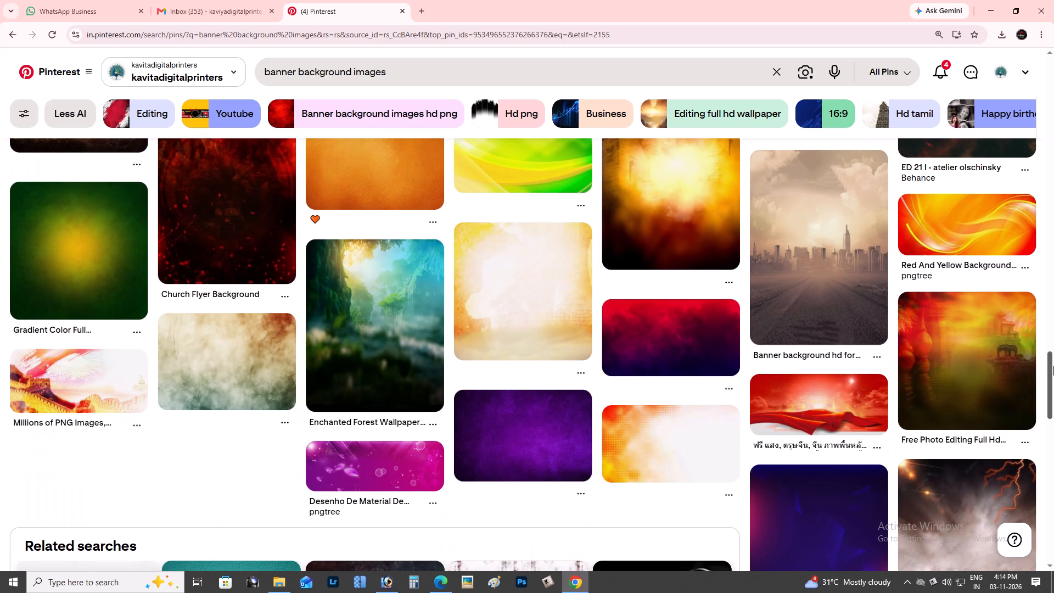
drag(1053, 366, 1053, 385)
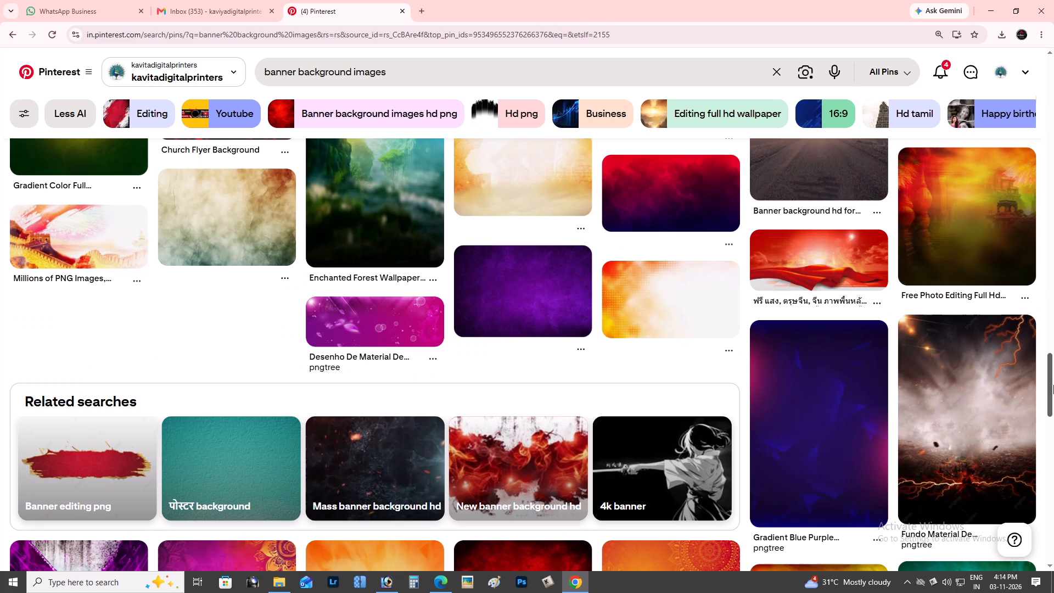
drag(1053, 385, 1053, 420)
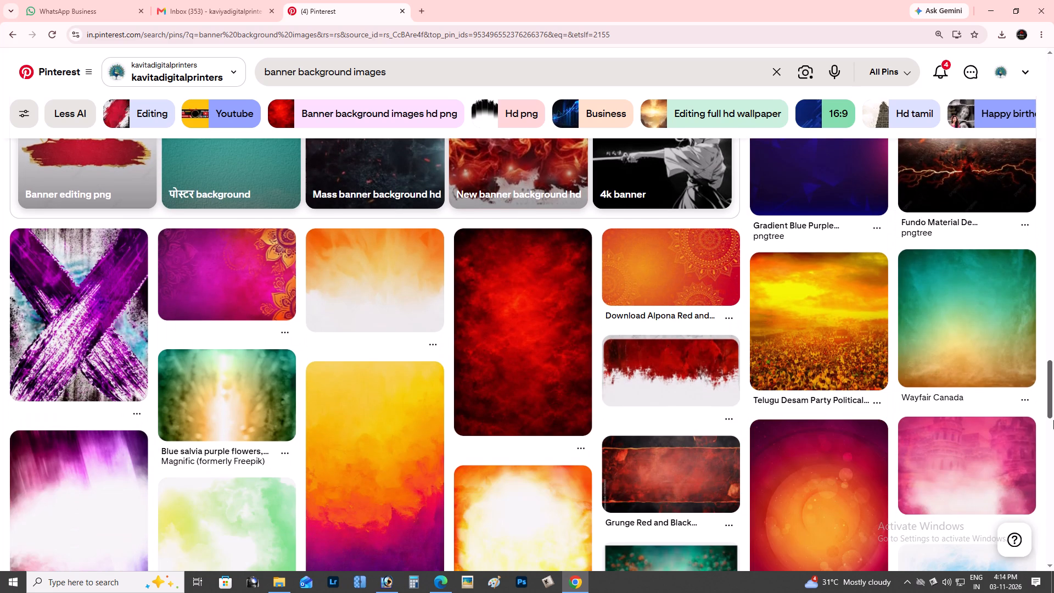
drag(1053, 420, 1053, 458)
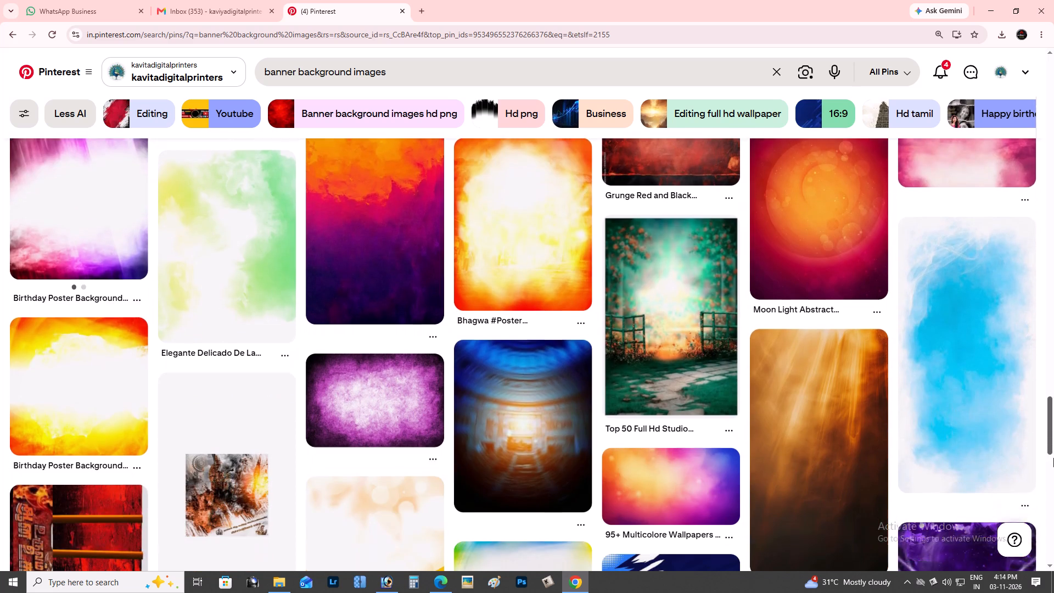
drag(1053, 458, 1053, 469)
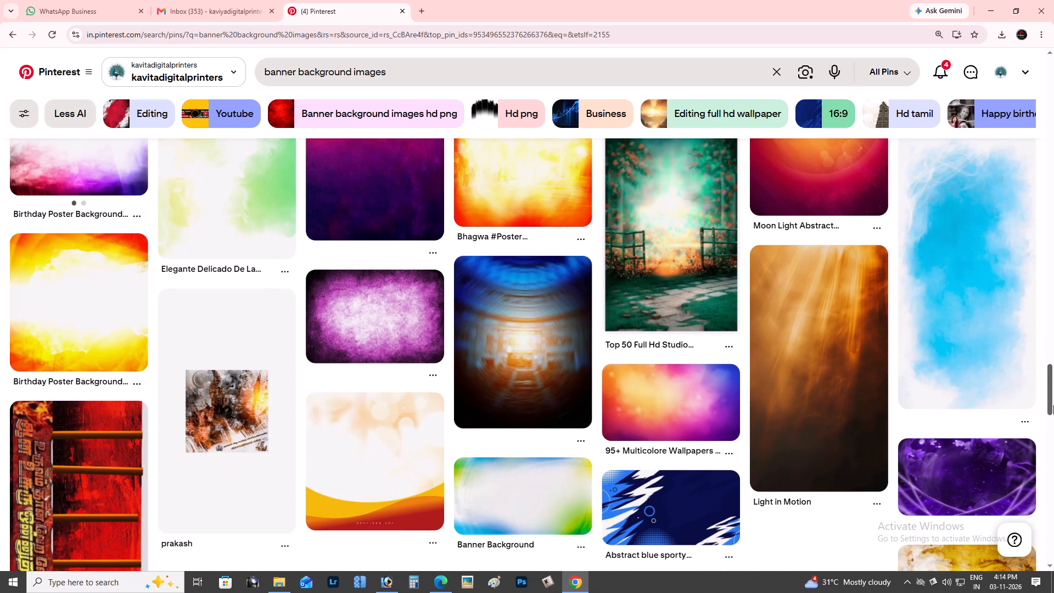
drag(1053, 373, 1053, 419)
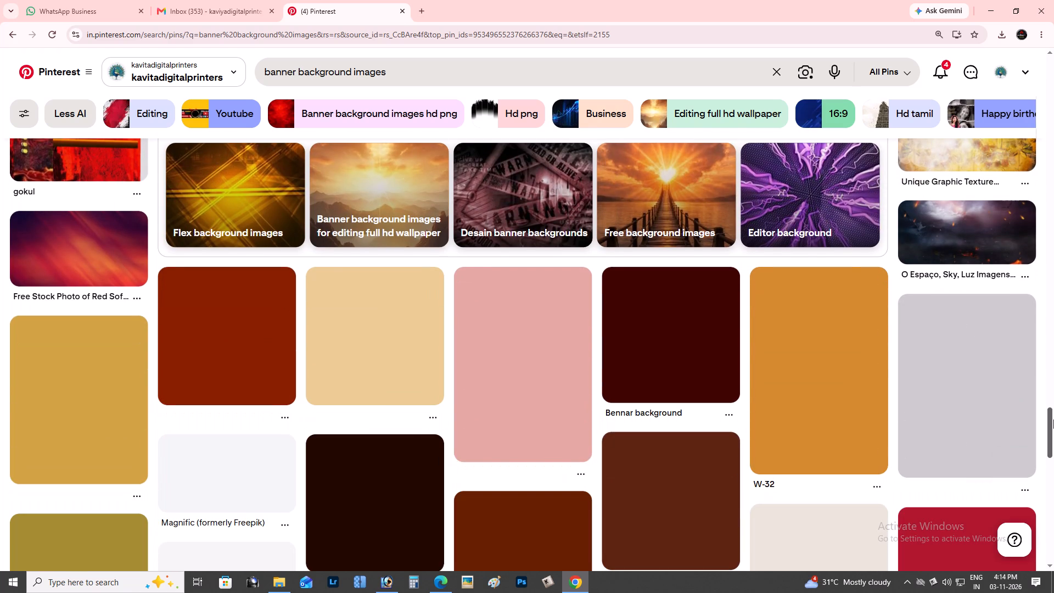
drag(1053, 419, 1053, 420)
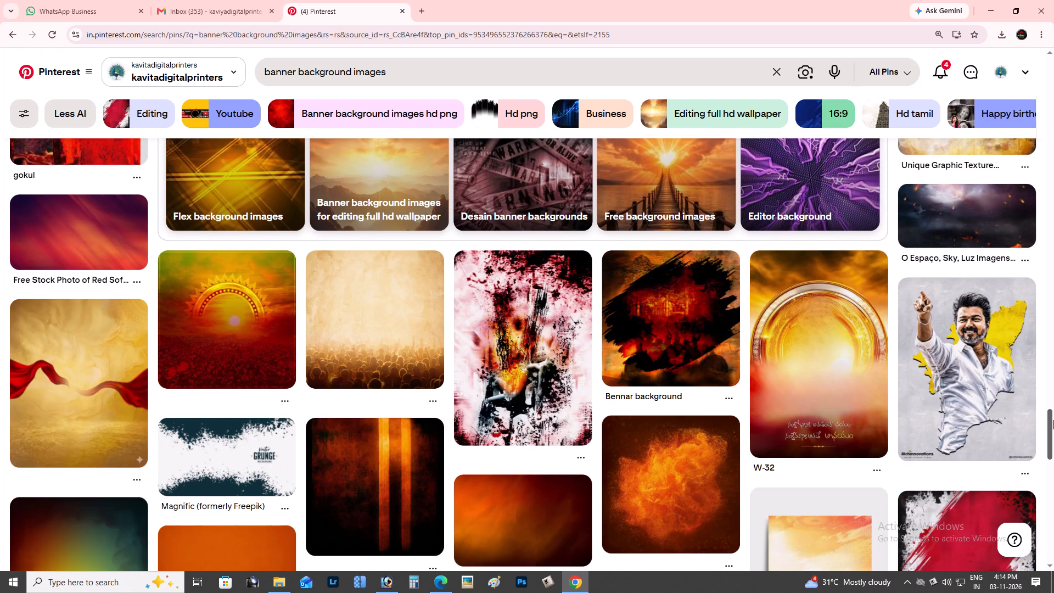
drag(1053, 420, 1053, 435)
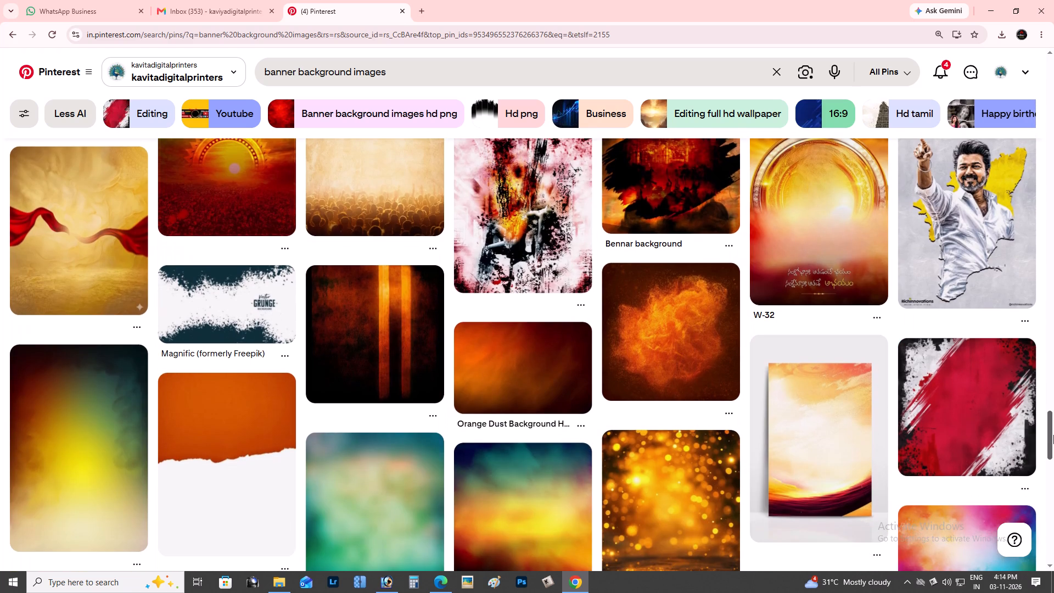
drag(1053, 435, 1030, 419)
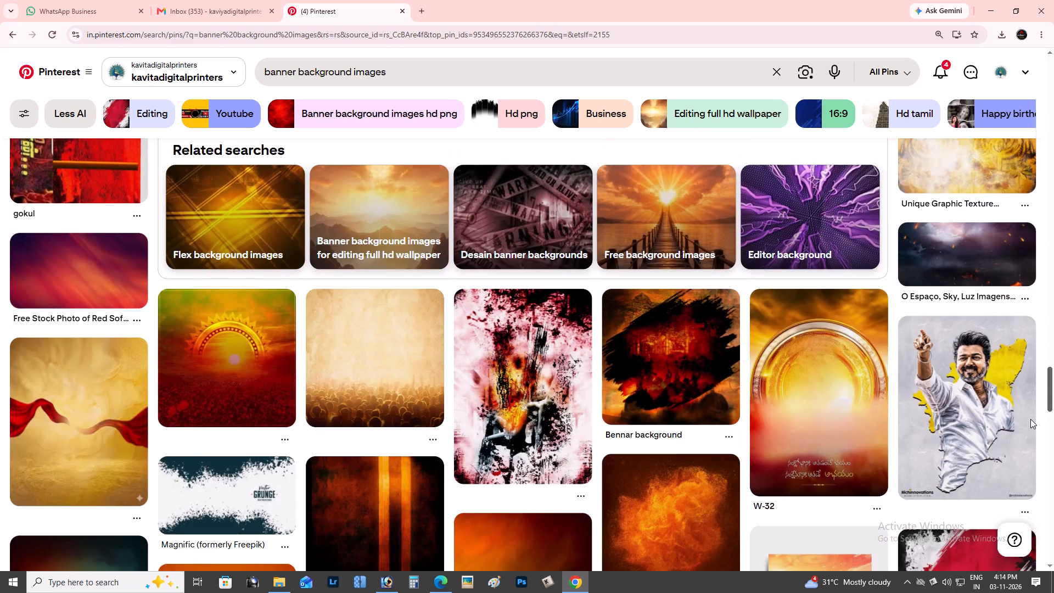
drag(1030, 419, 974, 215)
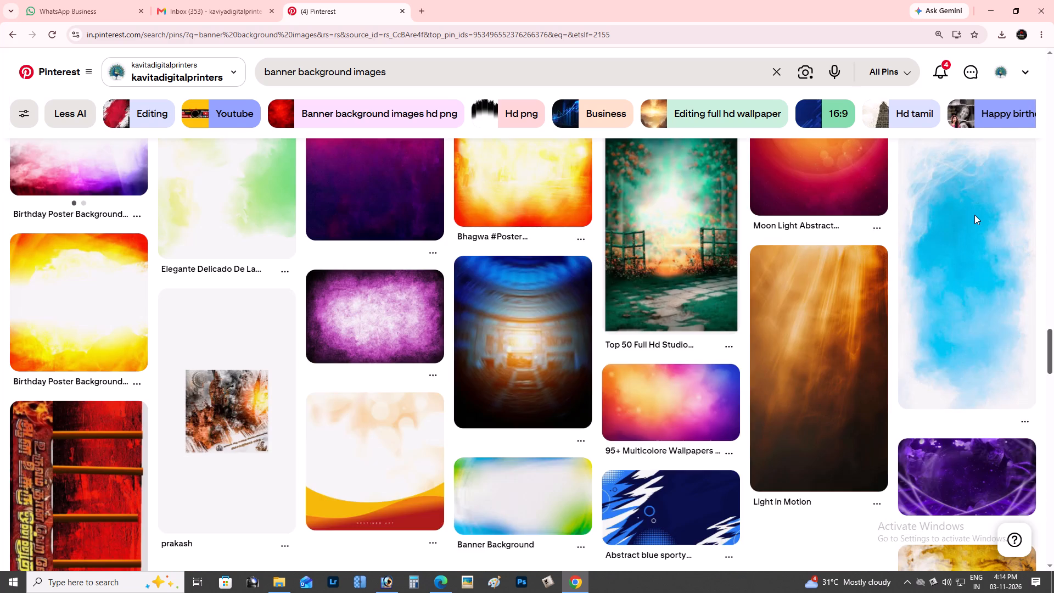
drag(974, 215, 990, 152)
drag(1053, 133, 1049, 85)
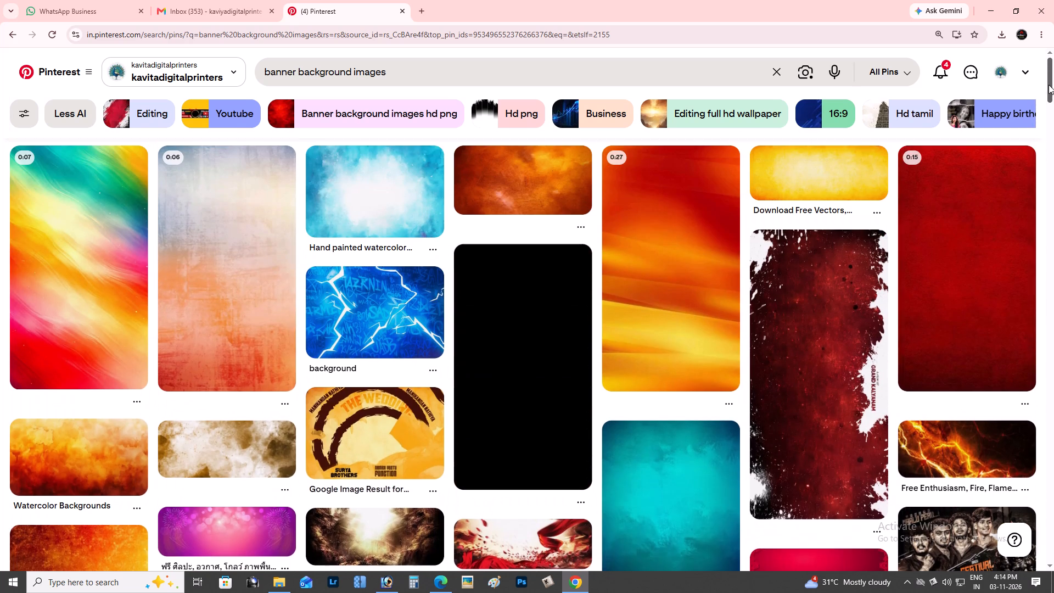
drag(1049, 85, 1047, 61)
Open the blue hand-painted watercolor background pin and look through its related images.
click(390, 215)
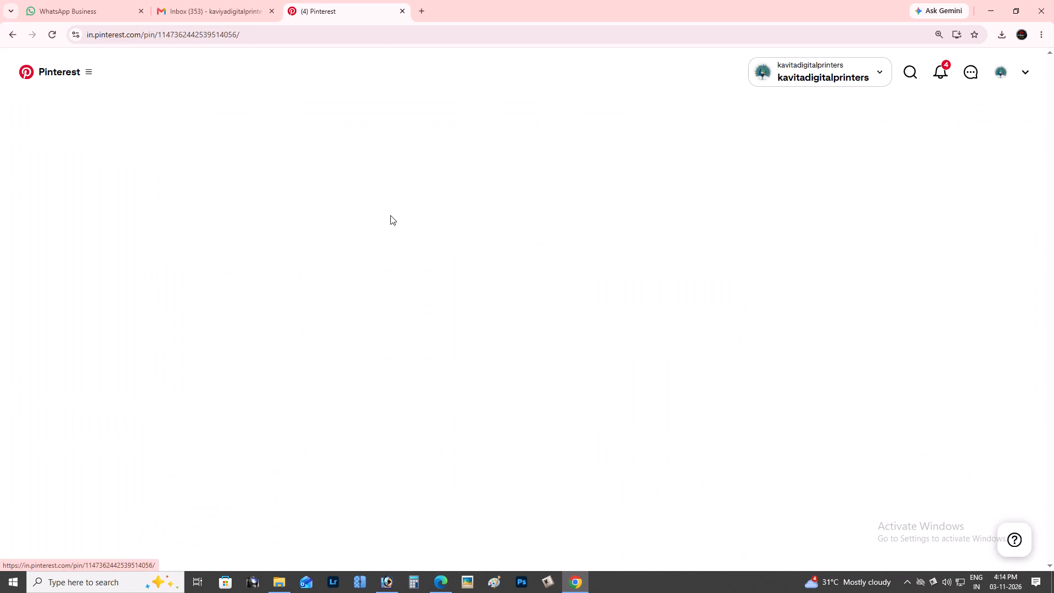
drag(1053, 162, 1051, 153)
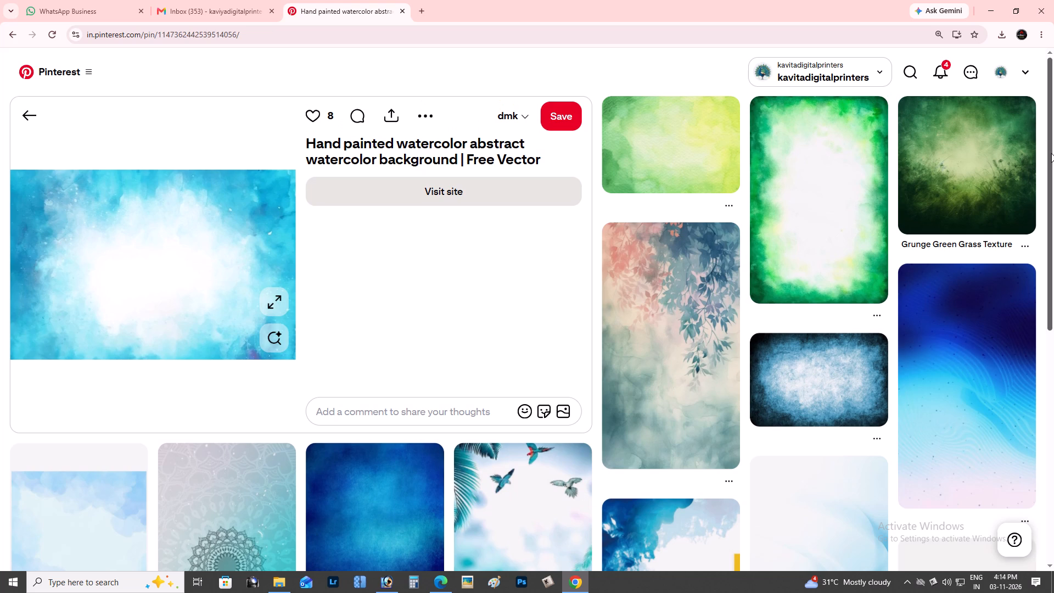
drag(1051, 153, 1053, 343)
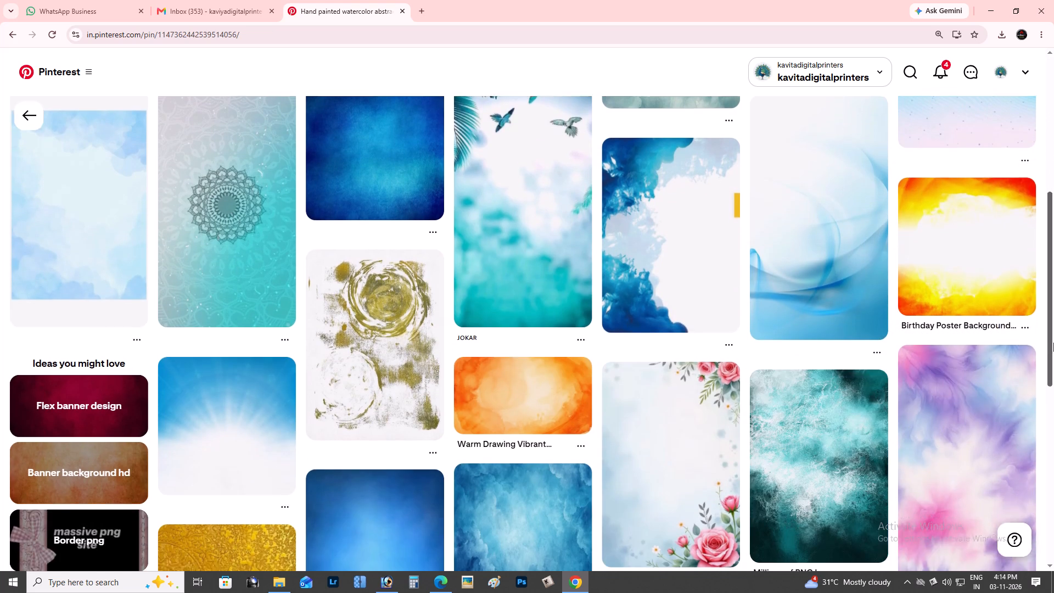
drag(1053, 343, 1053, 352)
Open the warm orange watercolor circular frame pin and look through its related background images.
click(495, 370)
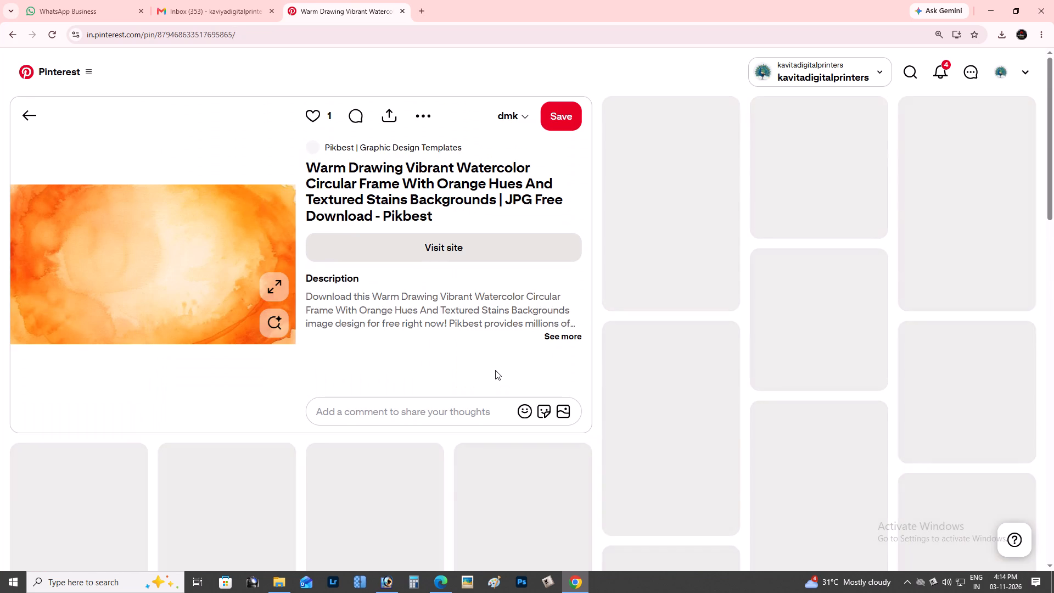
drag(1053, 130, 1046, 118)
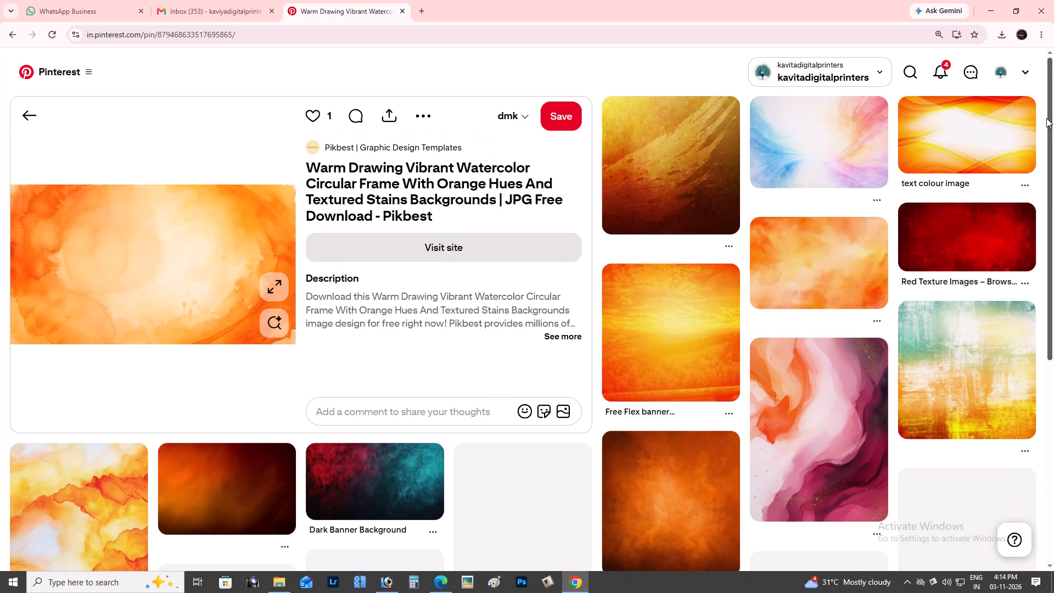
drag(1046, 118, 1044, 292)
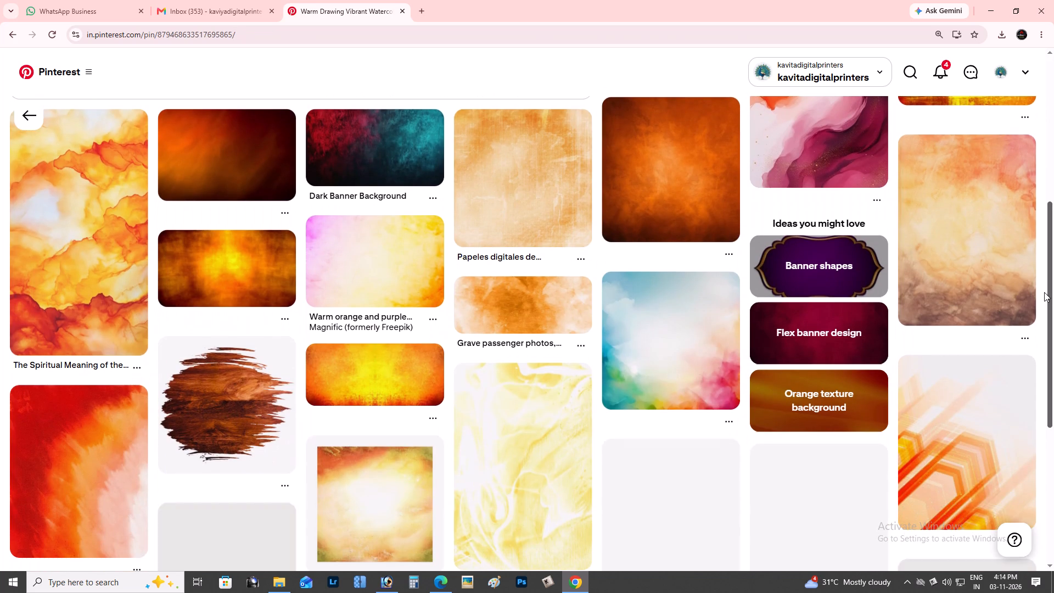
drag(1044, 292, 1053, 399)
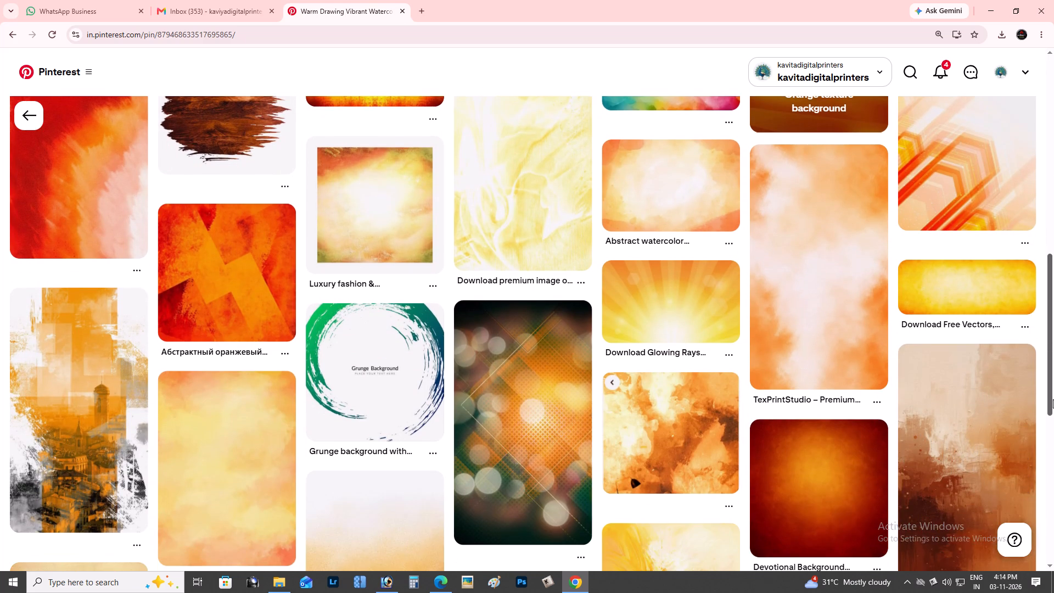
drag(1053, 399, 1053, 538)
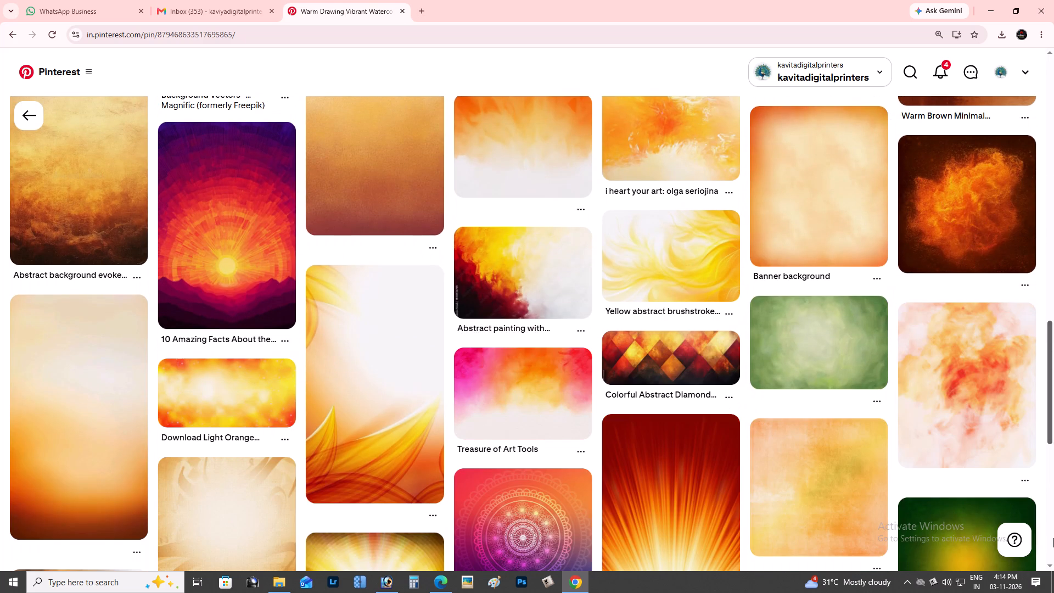
drag(1053, 538, 1053, 578)
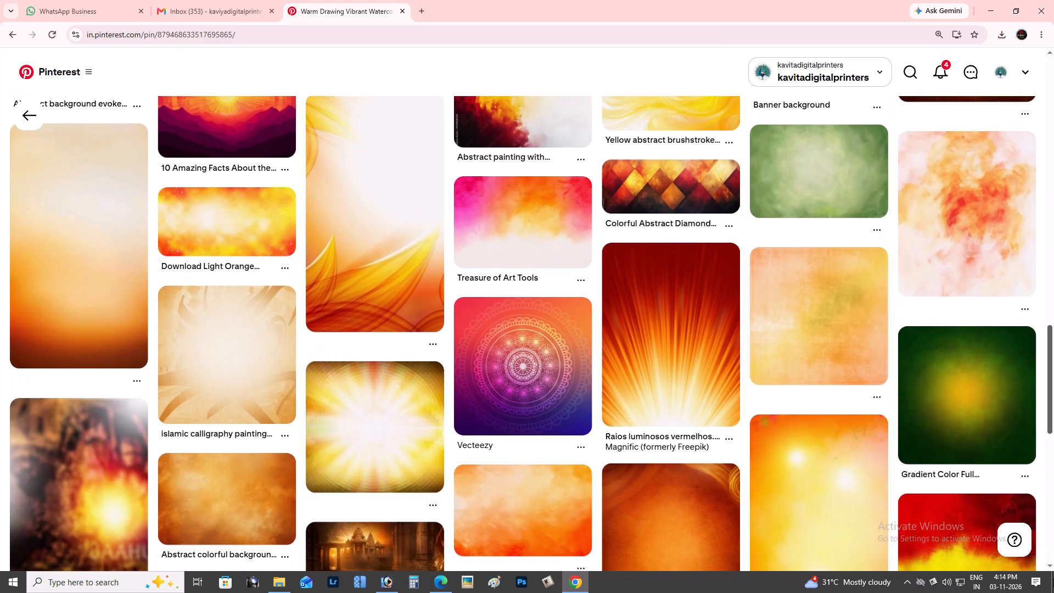
drag(1053, 578, 1047, 564)
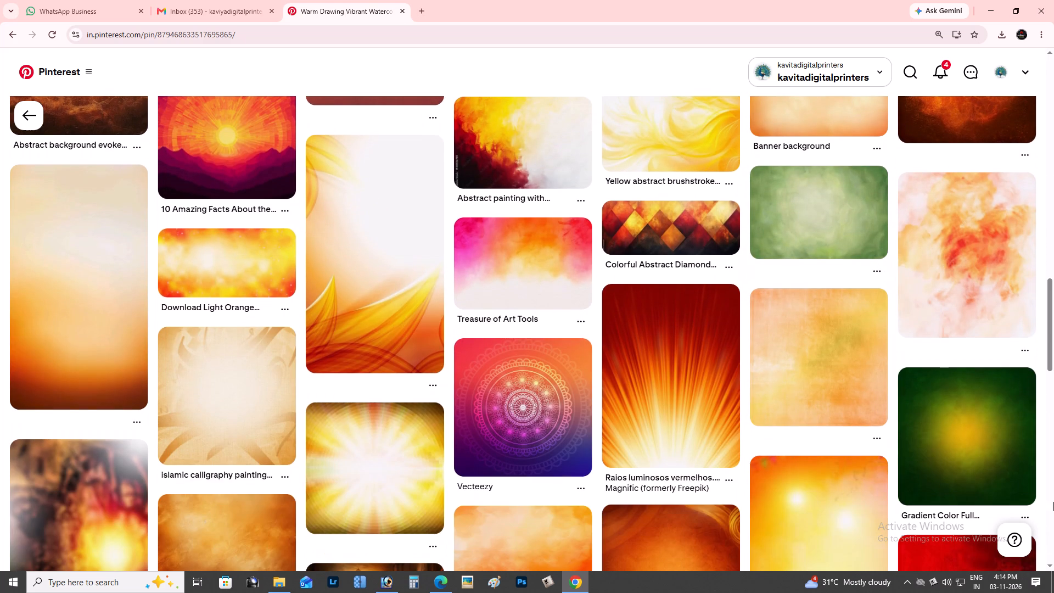
drag(1053, 333, 1050, 375)
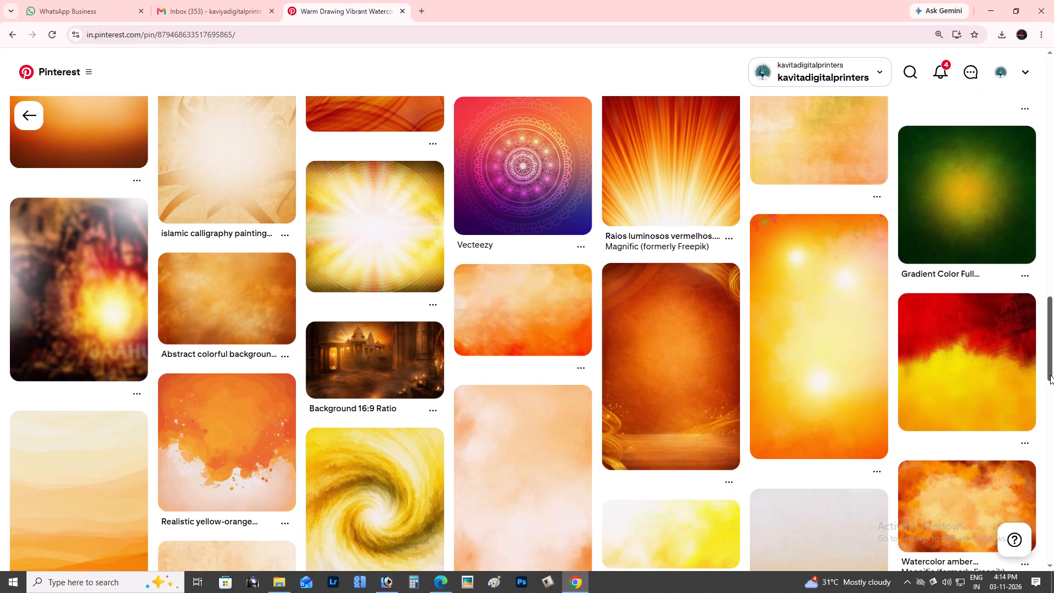
drag(1050, 375, 1047, 385)
Open the orange abstract colorful background pin and examine its related textures, including the orange sky image.
click(210, 261)
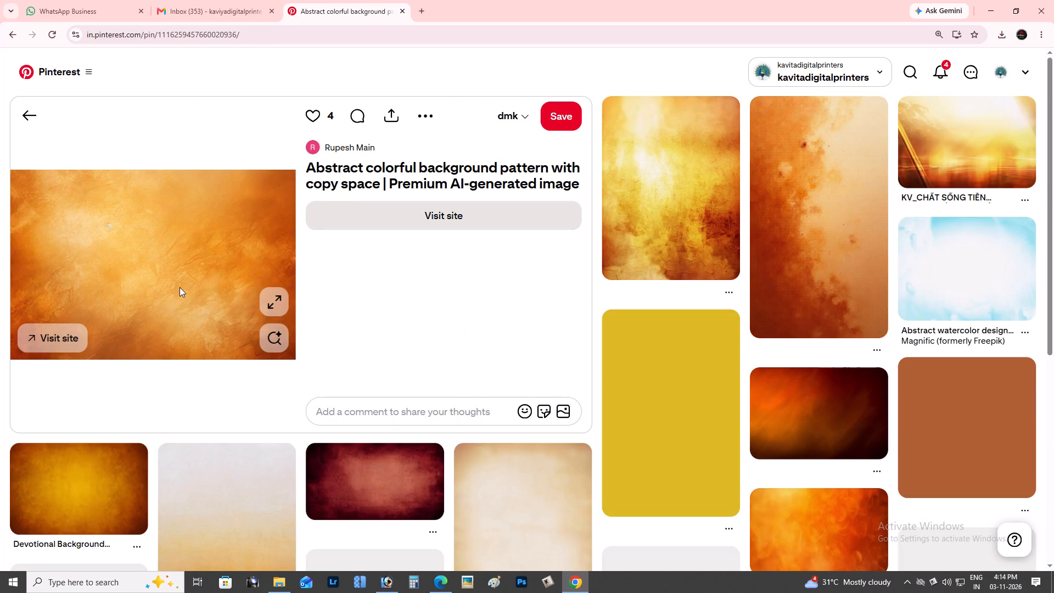
scroll(818, 389, down, 1)
scroll(696, 384, up, 1)
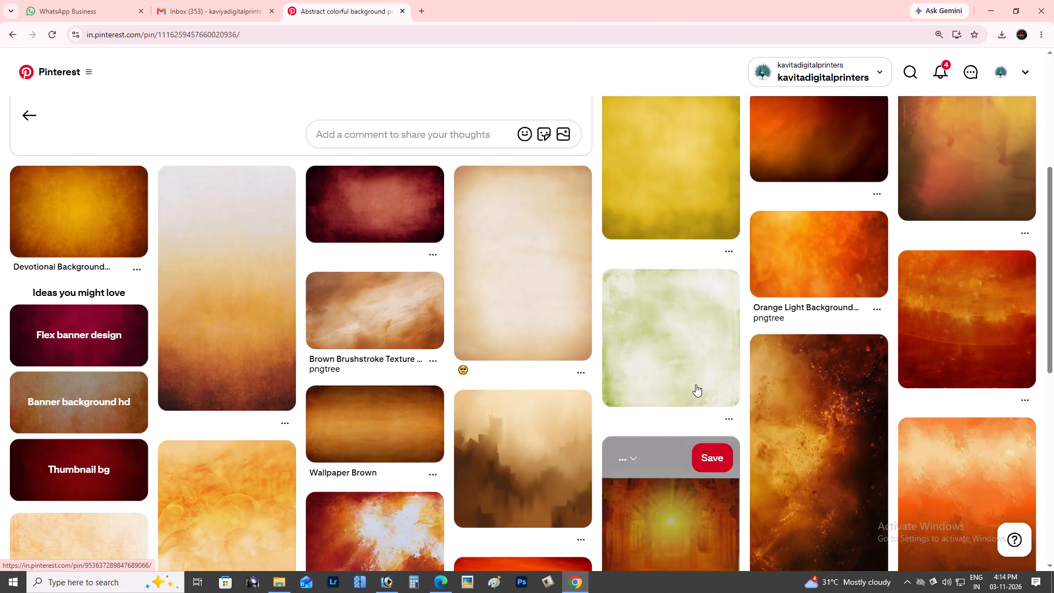
scroll(504, 370, down, 1)
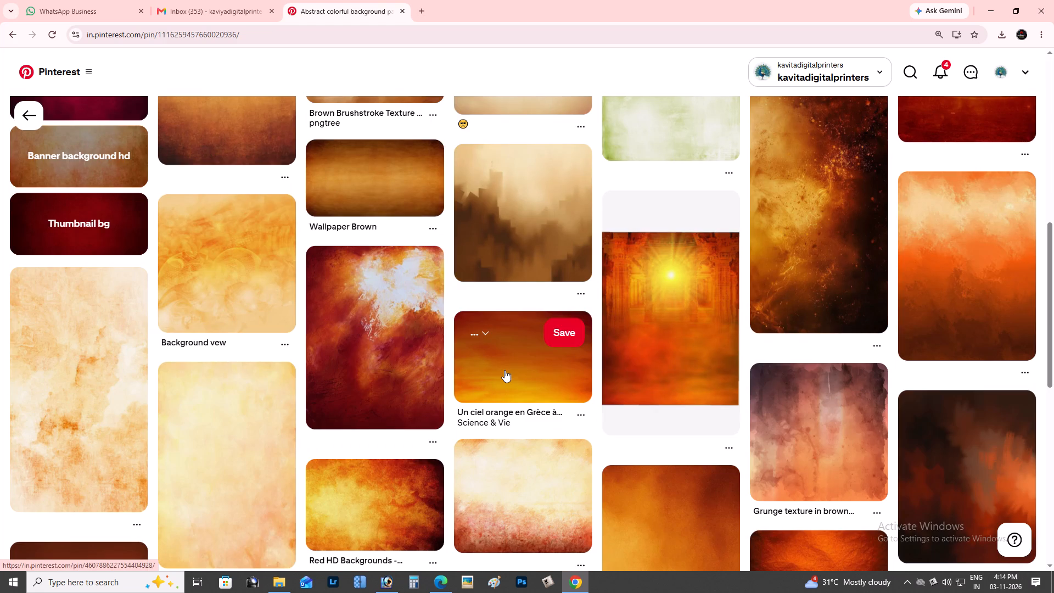
click(504, 370)
scroll(504, 370, up, 4)
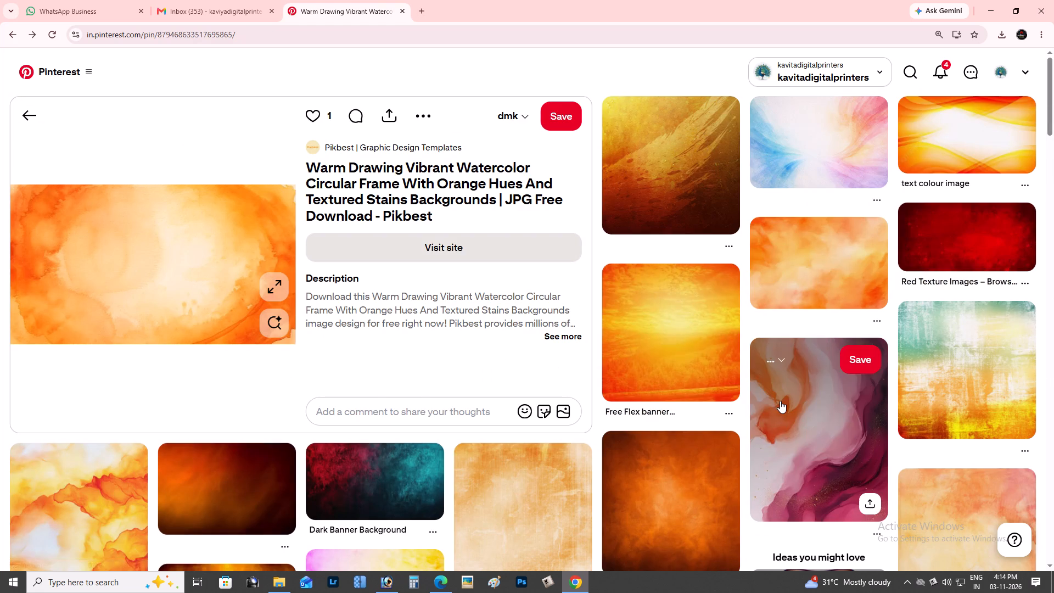
Open the pink and orange fluid-art pin, go to the related pink watercolor cloud image with sparkles, and copy that image.
click(780, 401)
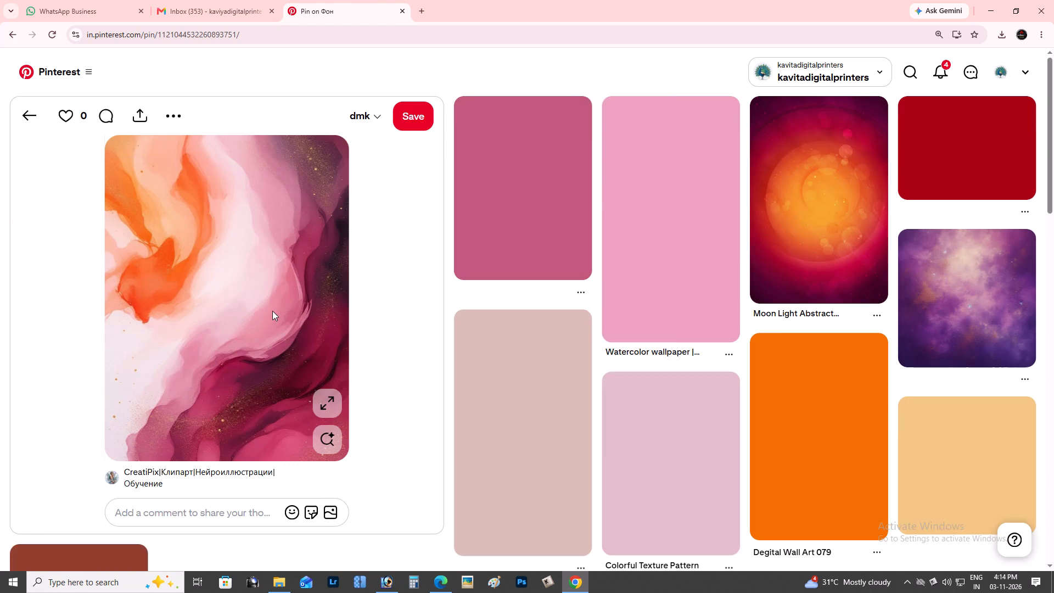
click(501, 194)
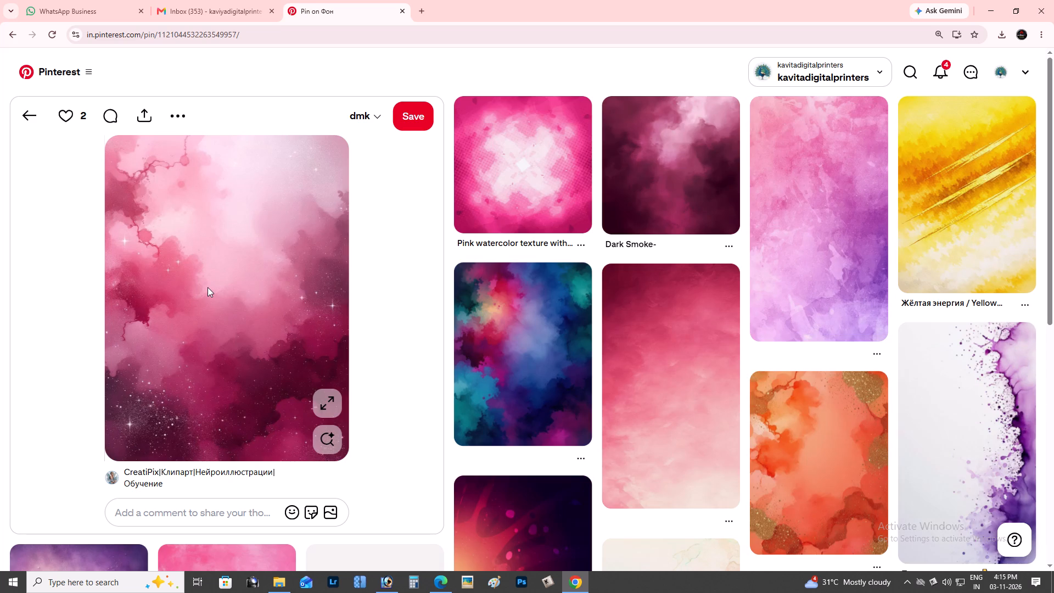
right_click(208, 287)
click(225, 337)
right_click(225, 334)
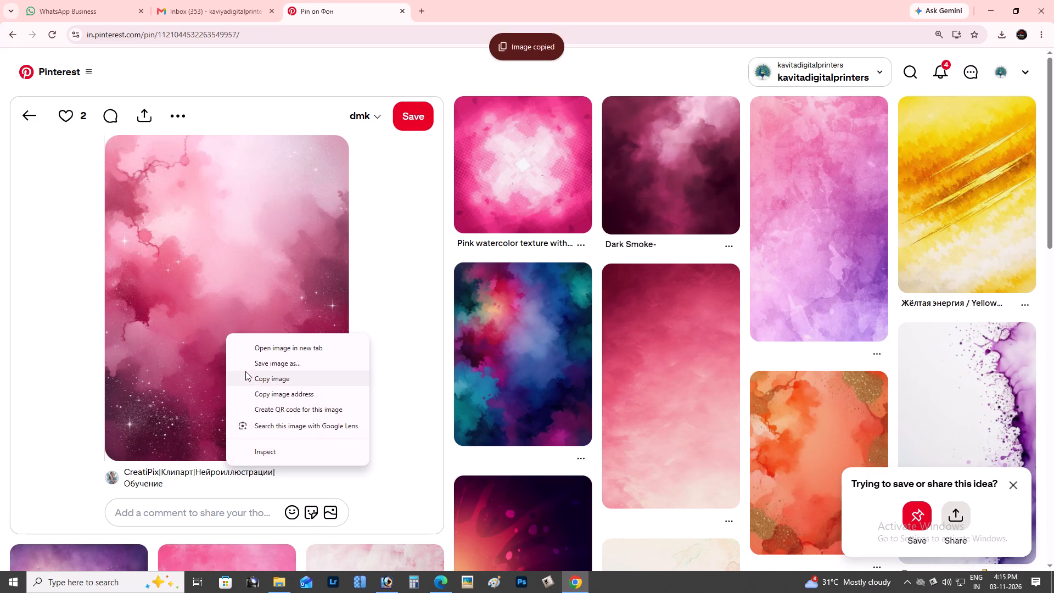
click(246, 372)
right_click(242, 346)
click(267, 390)
Paste the pink cloud image into the Photoshop banner, rotate it 90°, flip it horizontally and stretch it across the area above the name strip.
key(alt+Tab)
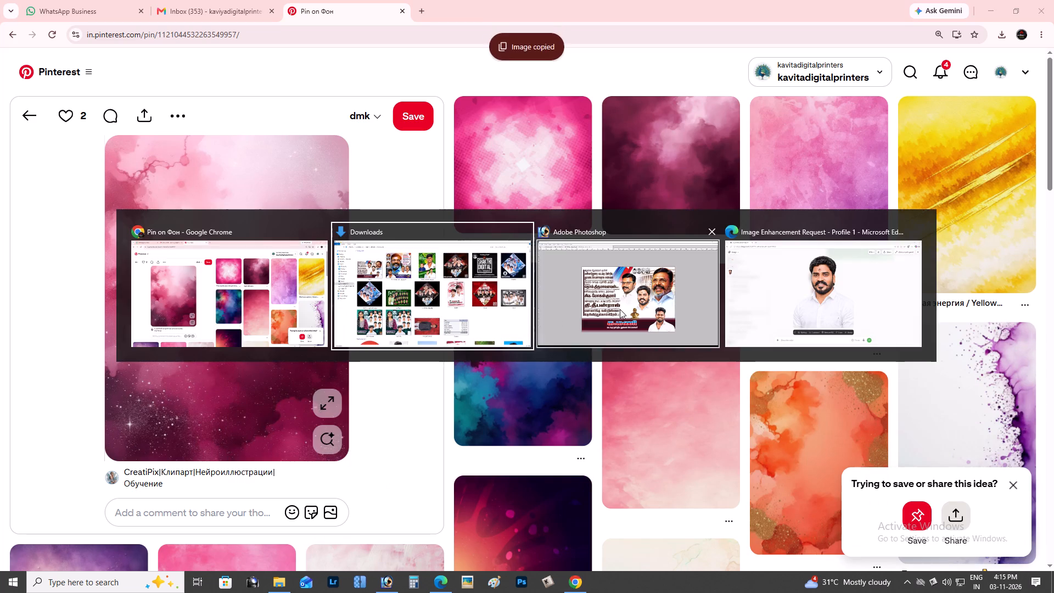
alt+drag(620, 309, 621, 300)
scroll(542, 390, down, 4)
key(ctrl+v)
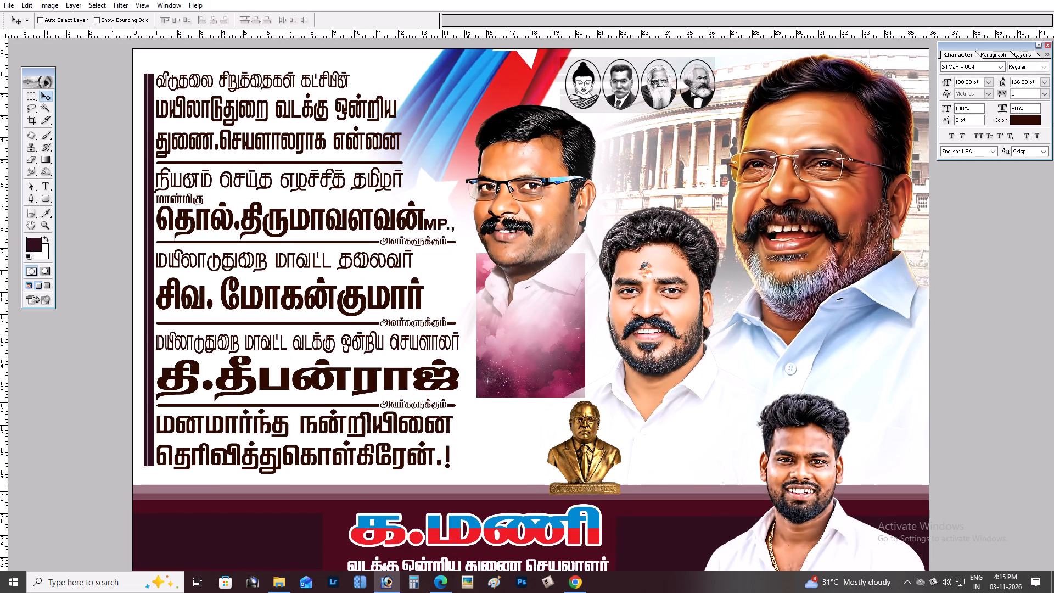
key(ctrl+t)
ctrl+right_click(550, 336)
click(594, 439)
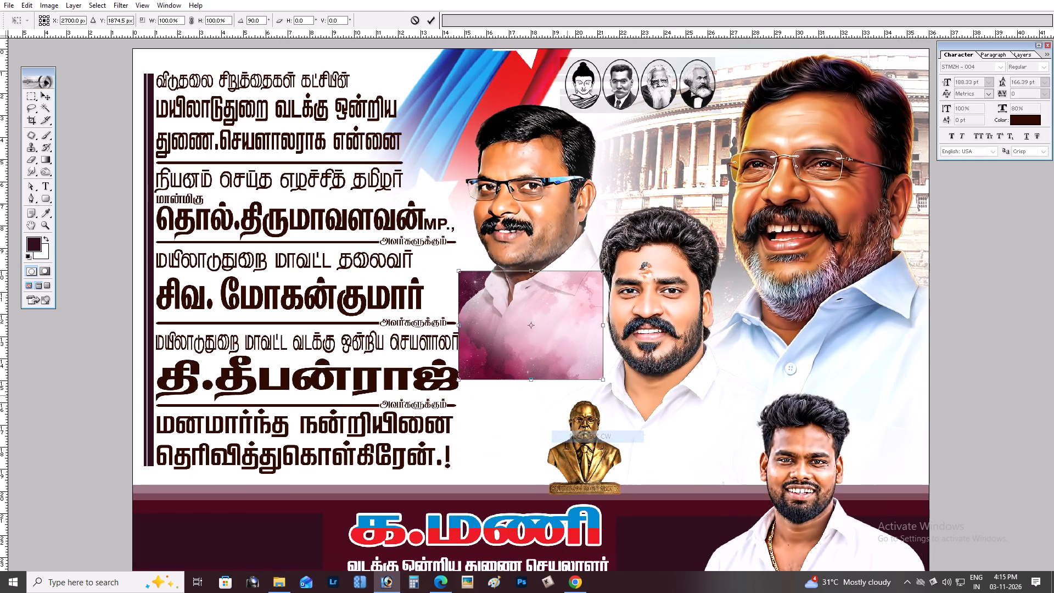
right_click(553, 336)
click(593, 462)
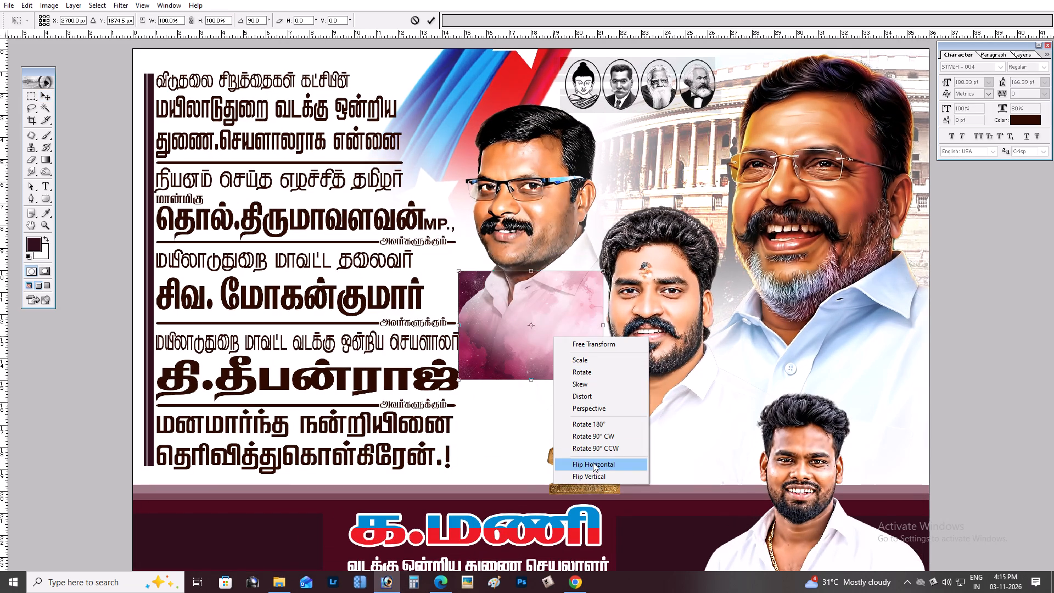
key(ctrl+minus)
drag(558, 321, 641, 270)
alt+shift+drag(682, 227, 1003, 164)
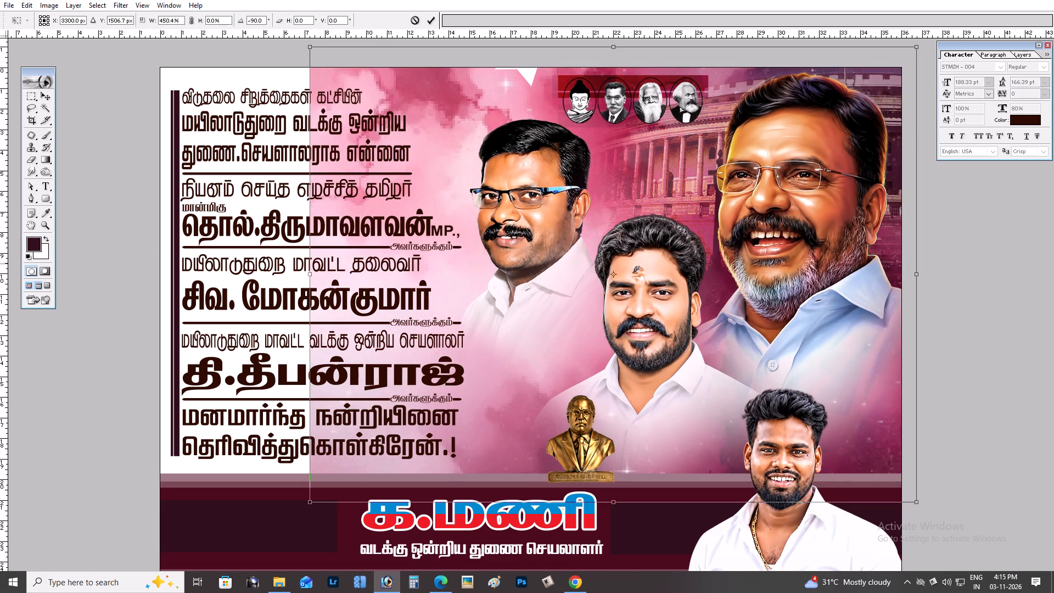
shift+drag(312, 282, 162, 282)
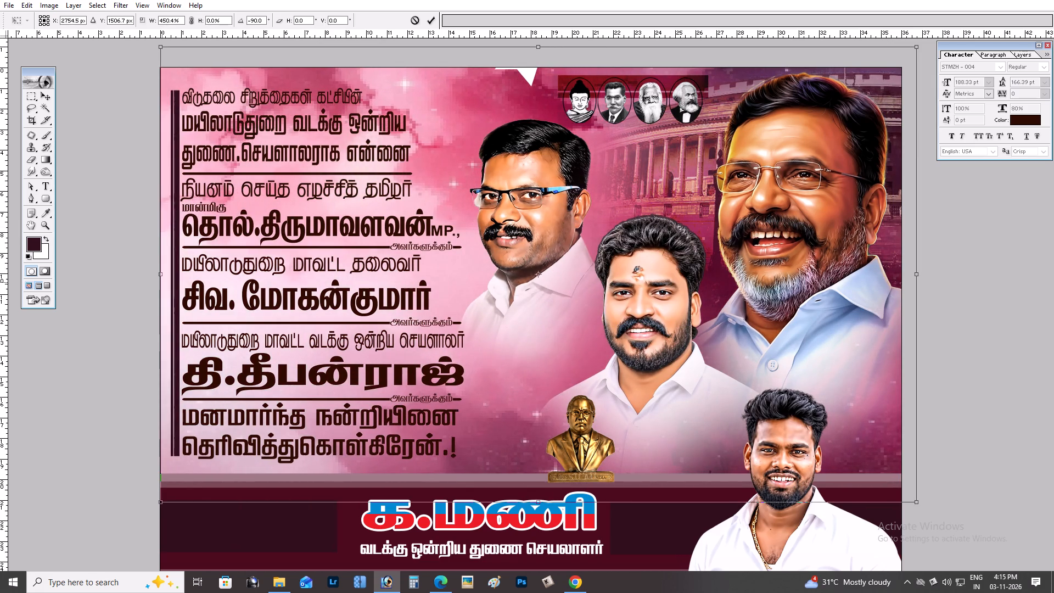
key(Return)
Apply a Gaussian Blur to the pink background image, raising the radius slightly.
key(ctrl+minus)
scroll(162, 283, up, 1)
scroll(172, 288, down, 4)
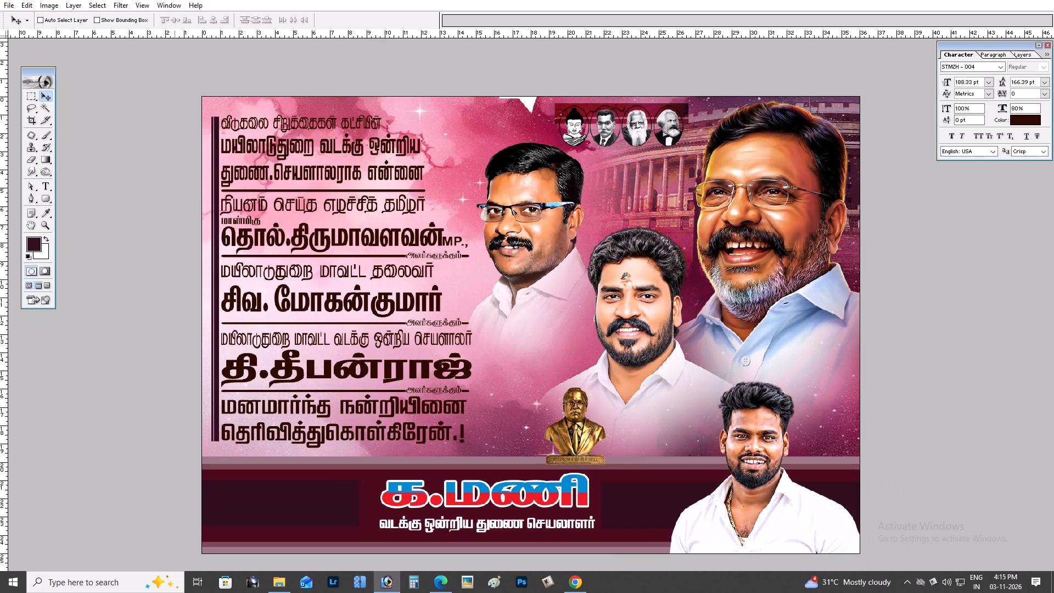
click(122, 0)
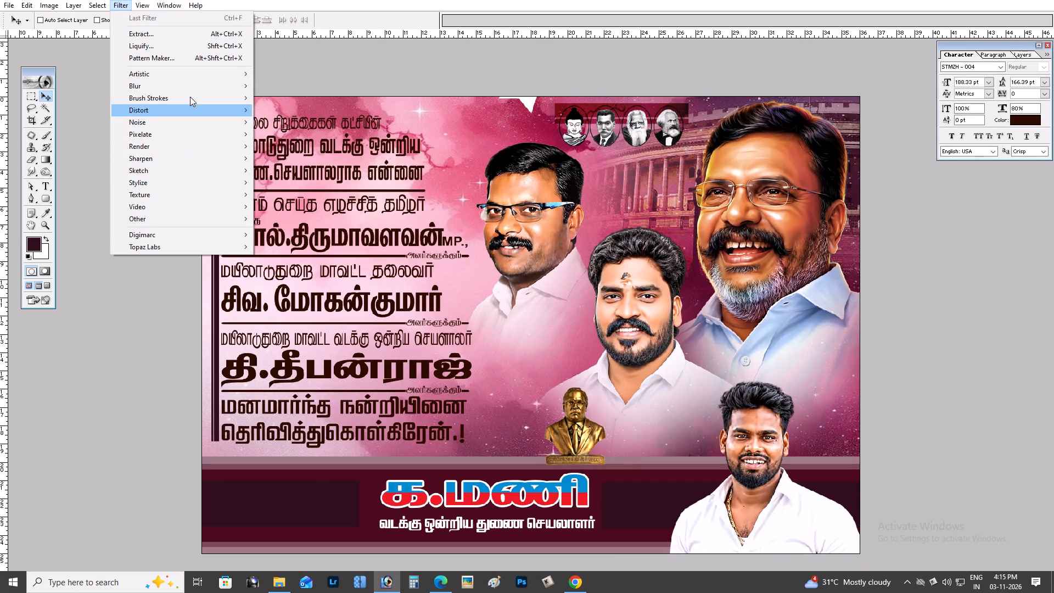
click(192, 89)
click(273, 109)
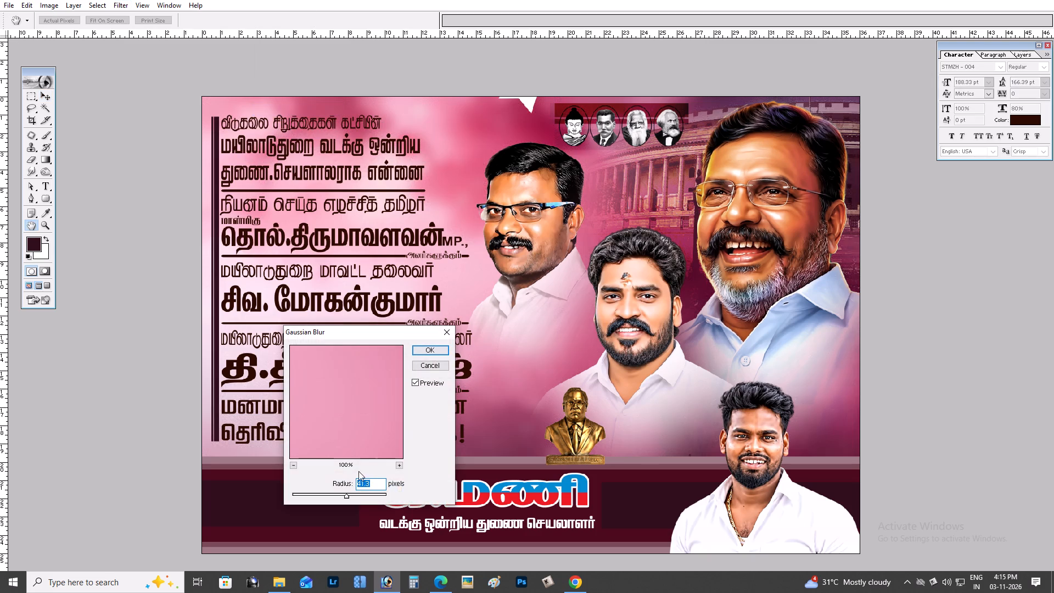
drag(347, 496, 354, 497)
key(Return)
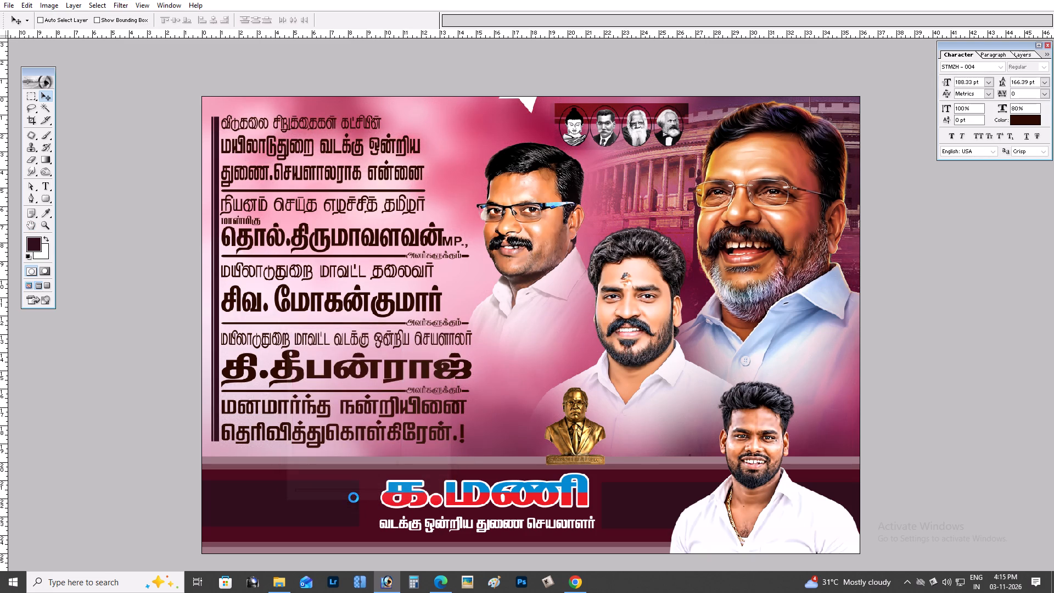
Send the blurred pink background to the back of the layer stack so it sits behind the party flag.
key(ctrl+shift+bracketleft)
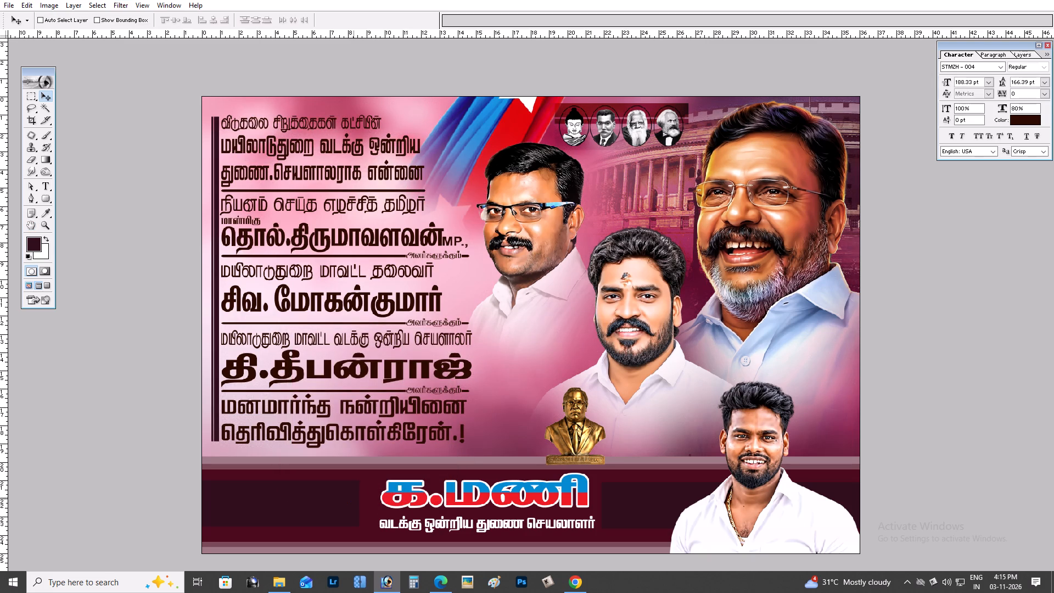
On a new layer, lighten the pink background behind the Tamil thank-you text with a large soft white brush.
key(ctrl+shift+n)
key(Return)
key(b)
text(cx)
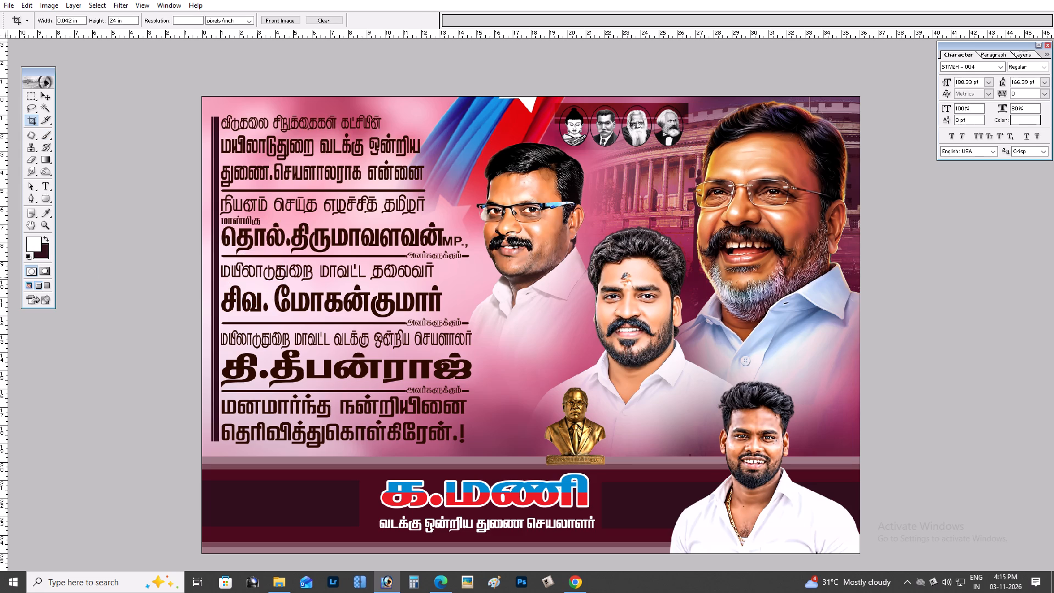
key(b)
key(Tab)
scroll(273, 260, up, 4)
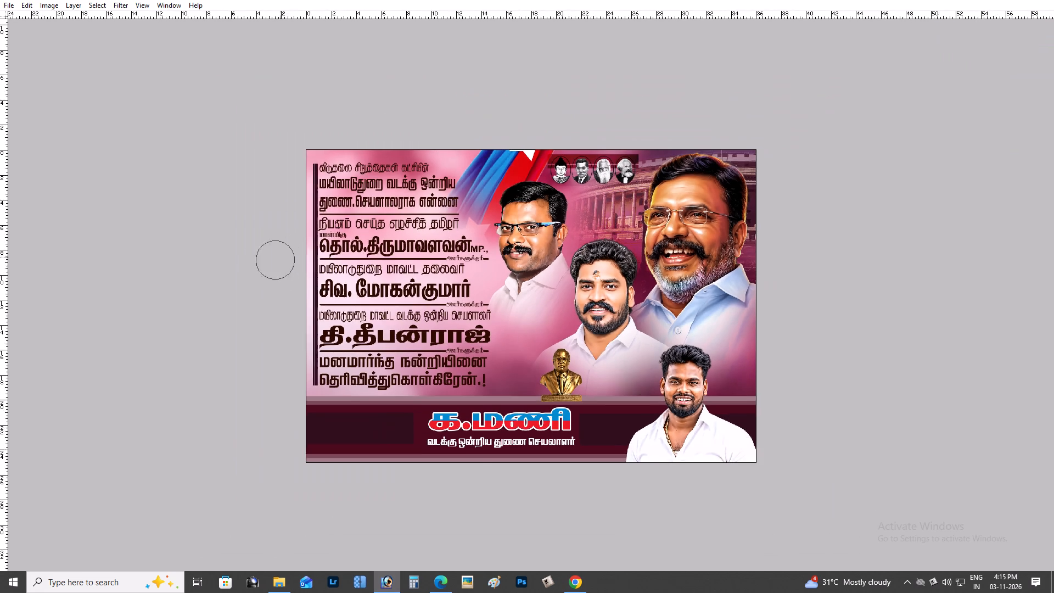
scroll(282, 249, down, 2)
key(bracketright)
key(bracketright)
text(]]])
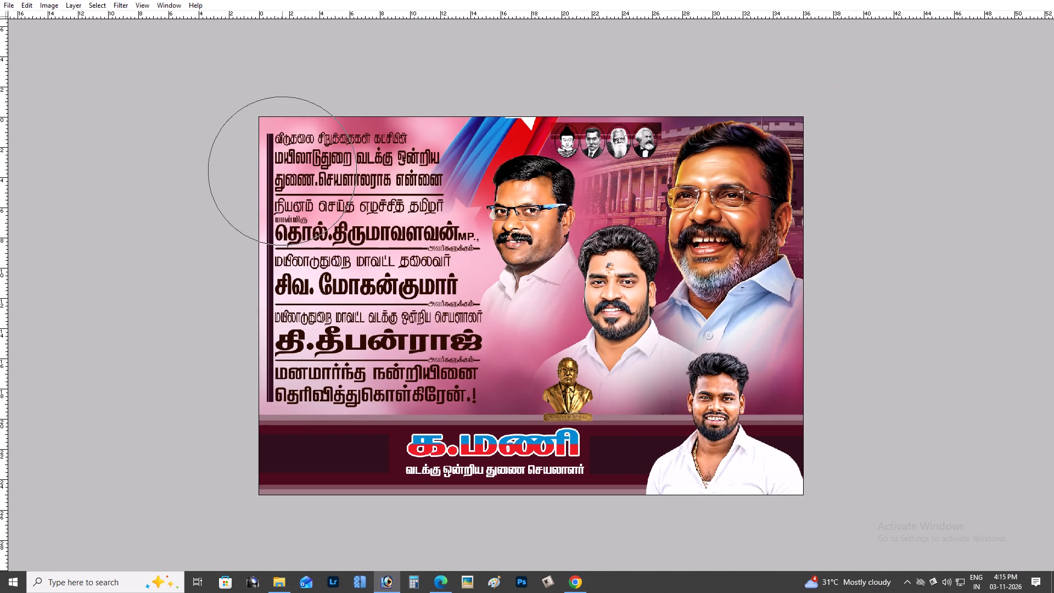
click(282, 173)
click(367, 184)
click(399, 228)
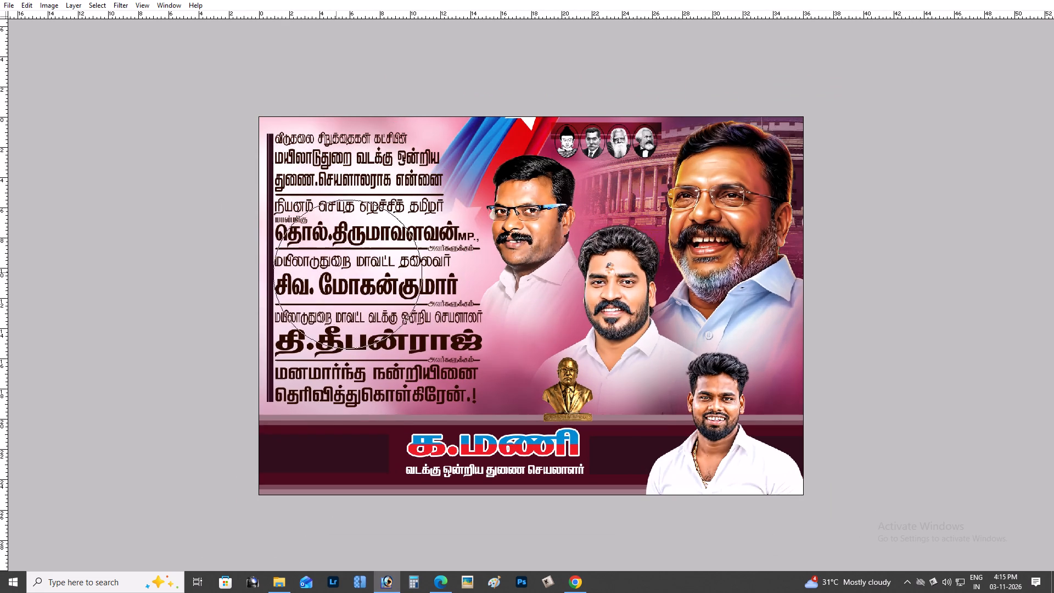
click(322, 269)
click(305, 353)
click(393, 358)
click(436, 358)
click(379, 265)
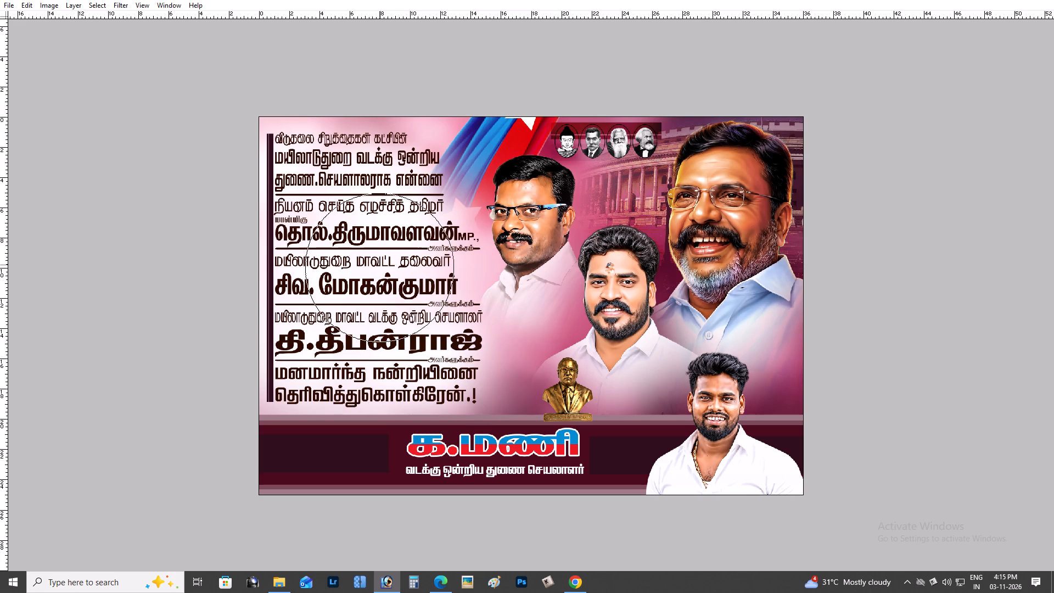
click(358, 172)
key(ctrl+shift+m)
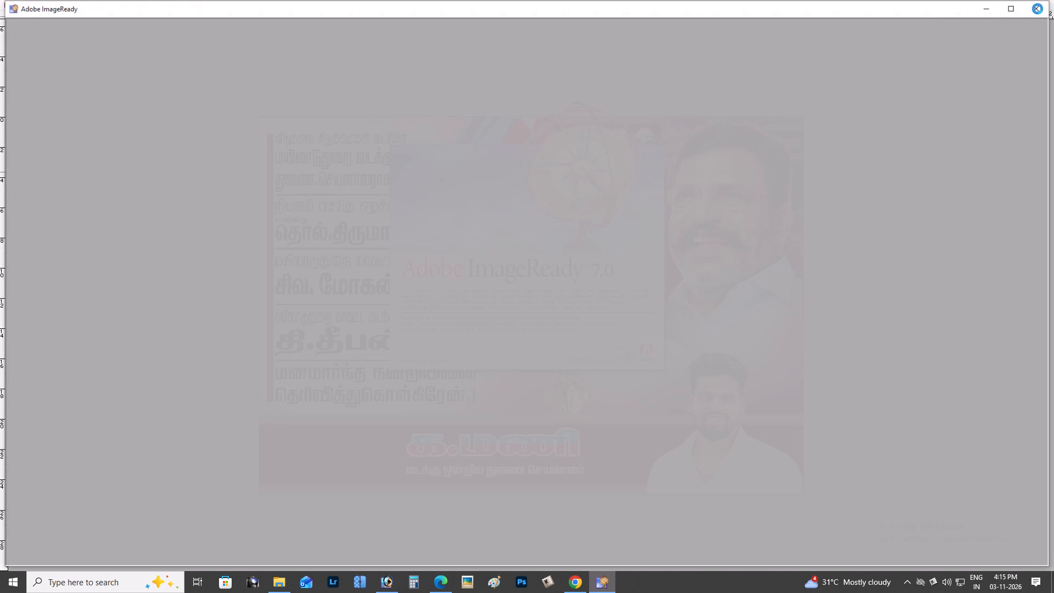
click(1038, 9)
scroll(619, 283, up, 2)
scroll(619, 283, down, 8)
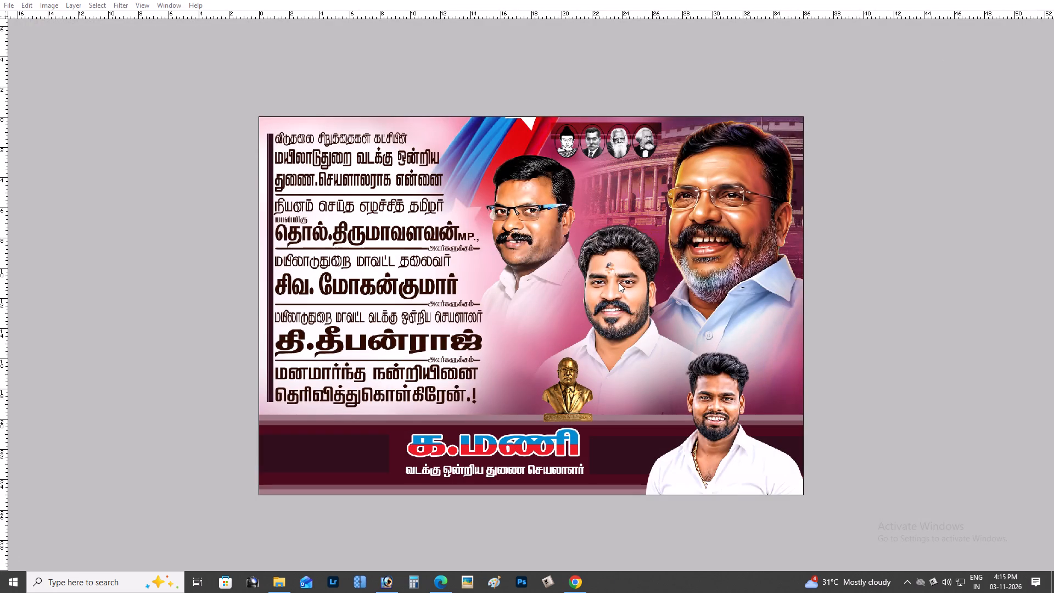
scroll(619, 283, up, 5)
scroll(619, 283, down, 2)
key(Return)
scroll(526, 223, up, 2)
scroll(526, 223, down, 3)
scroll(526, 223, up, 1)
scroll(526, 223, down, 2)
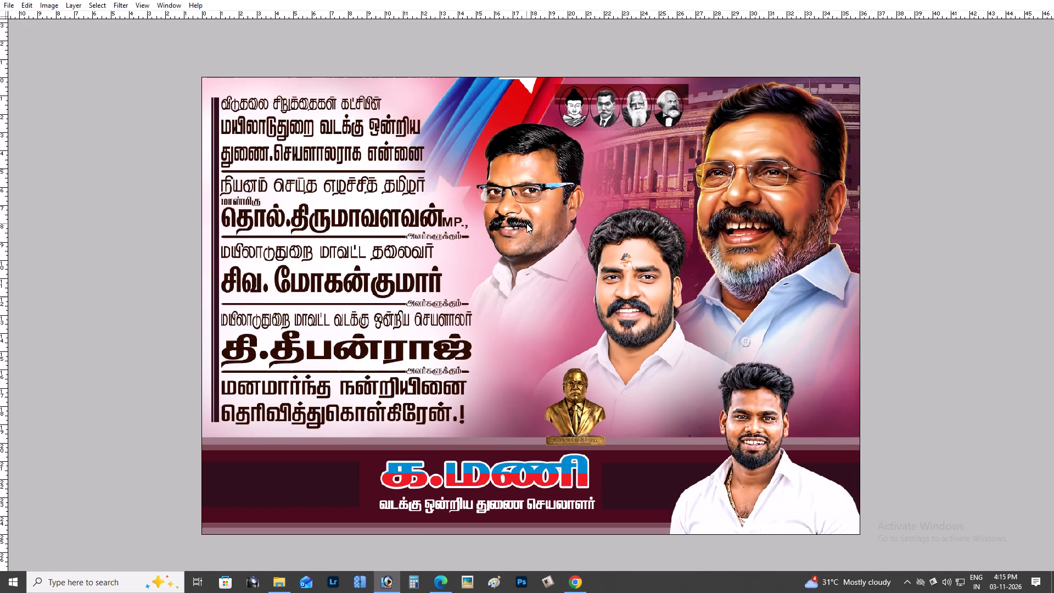
Save the banner document.
click(526, 223)
scroll(526, 223, up, 3)
scroll(526, 223, down, 4)
scroll(526, 223, up, 2)
scroll(526, 223, down, 3)
scroll(526, 223, up, 2)
key(ctrl+s)
scroll(526, 223, up, 1)
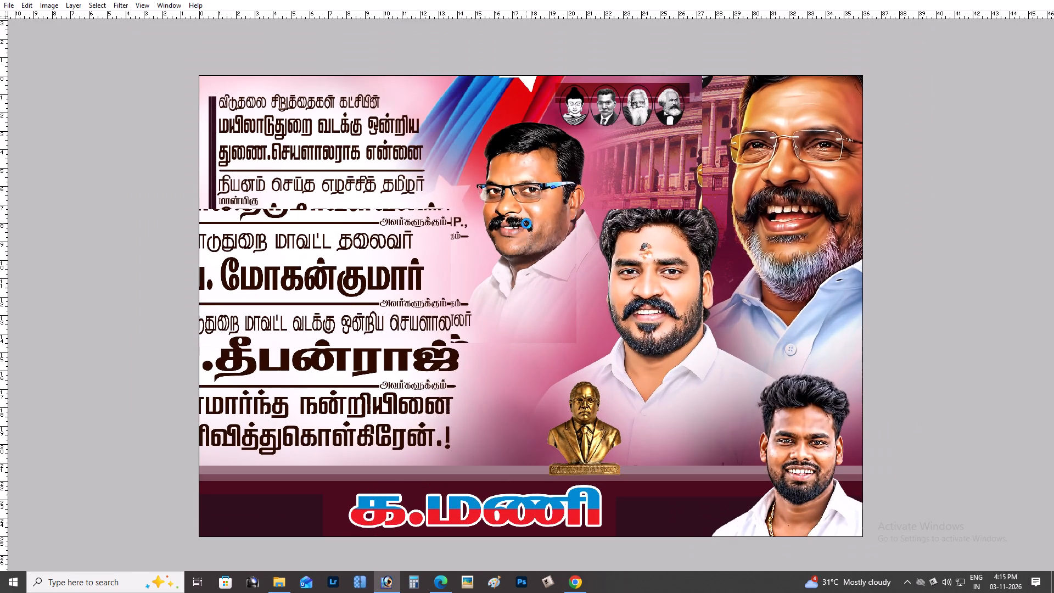
scroll(526, 223, up, 2)
scroll(526, 223, down, 4)
scroll(526, 223, up, 3)
scroll(526, 223, down, 3)
scroll(526, 223, up, 3)
scroll(526, 223, down, 2)
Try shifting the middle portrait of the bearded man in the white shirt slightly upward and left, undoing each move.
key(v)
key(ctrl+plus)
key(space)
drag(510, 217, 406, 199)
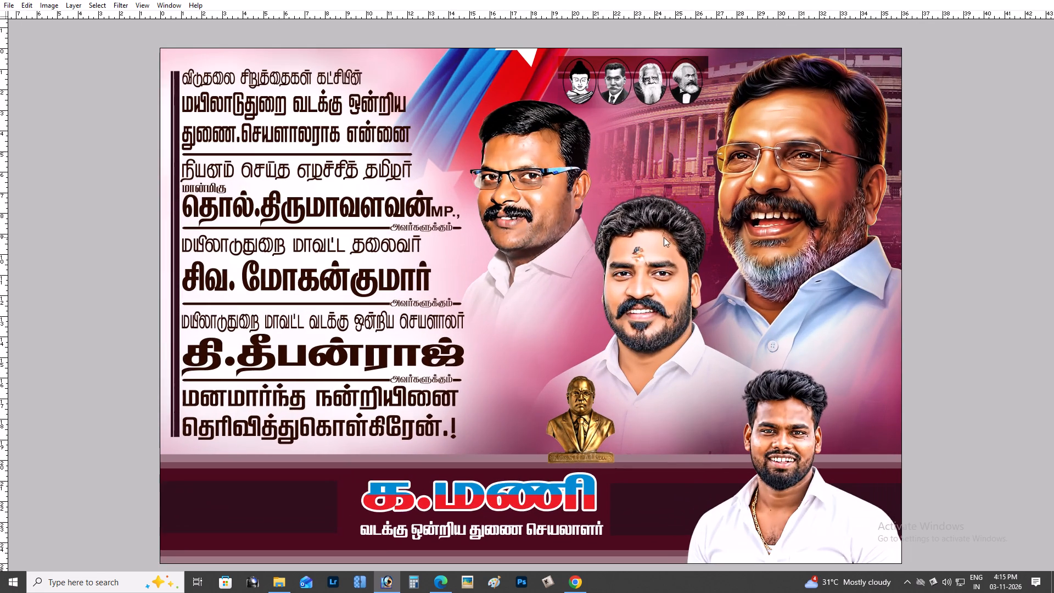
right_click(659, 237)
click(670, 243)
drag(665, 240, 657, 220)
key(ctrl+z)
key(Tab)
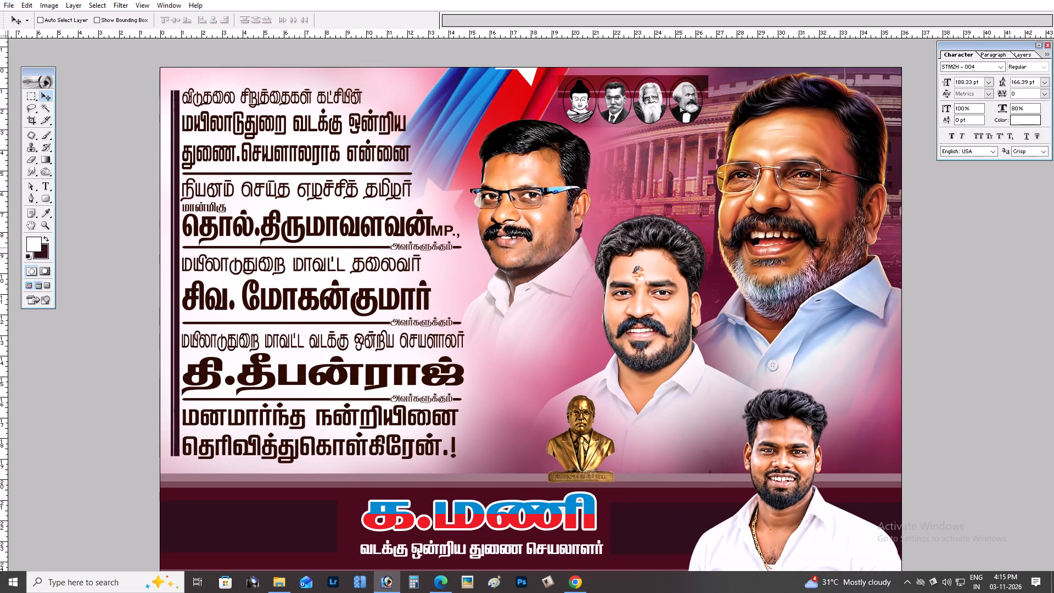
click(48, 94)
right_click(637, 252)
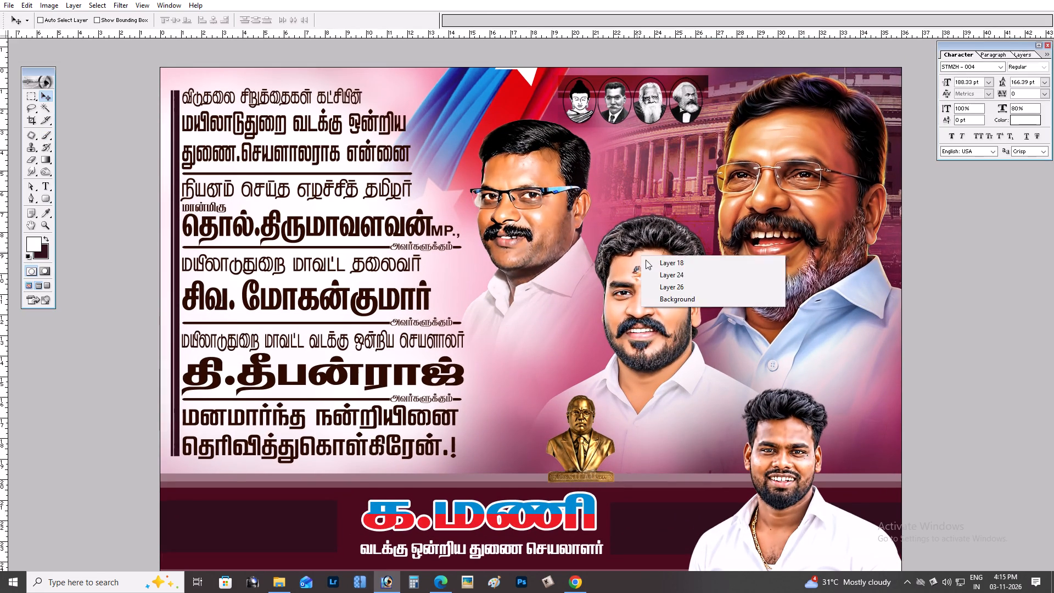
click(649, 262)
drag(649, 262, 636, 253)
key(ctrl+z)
Scale the middle white-shirt portrait down slightly and move it a little down and right, clear of the gold bust.
key(Tab)
key(ctrl+plus)
key(space)
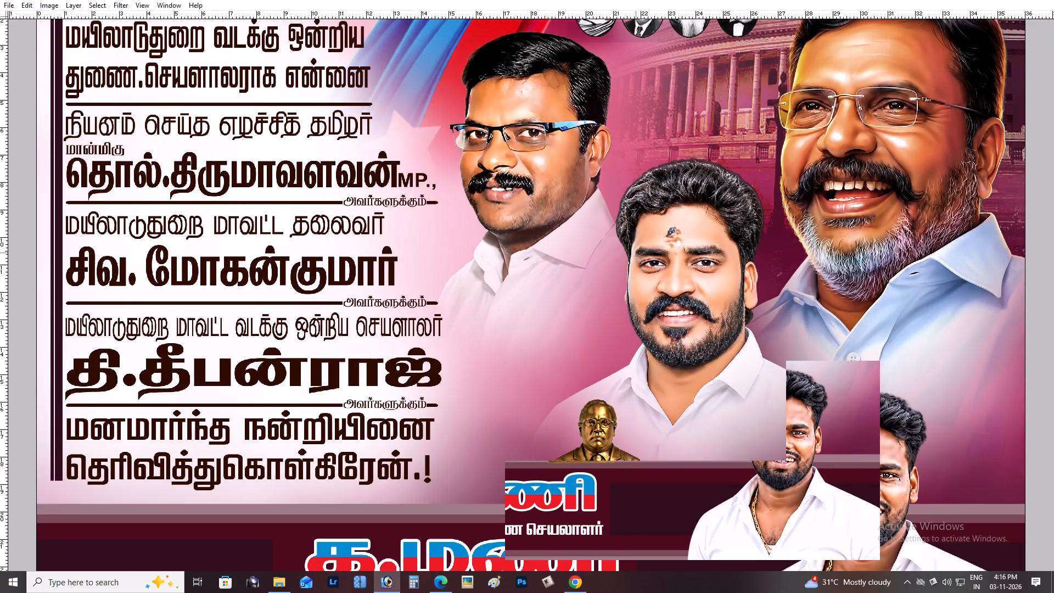
drag(635, 253, 485, 253)
key(ctrl+t)
drag(857, 153, 853, 162)
key(Return)
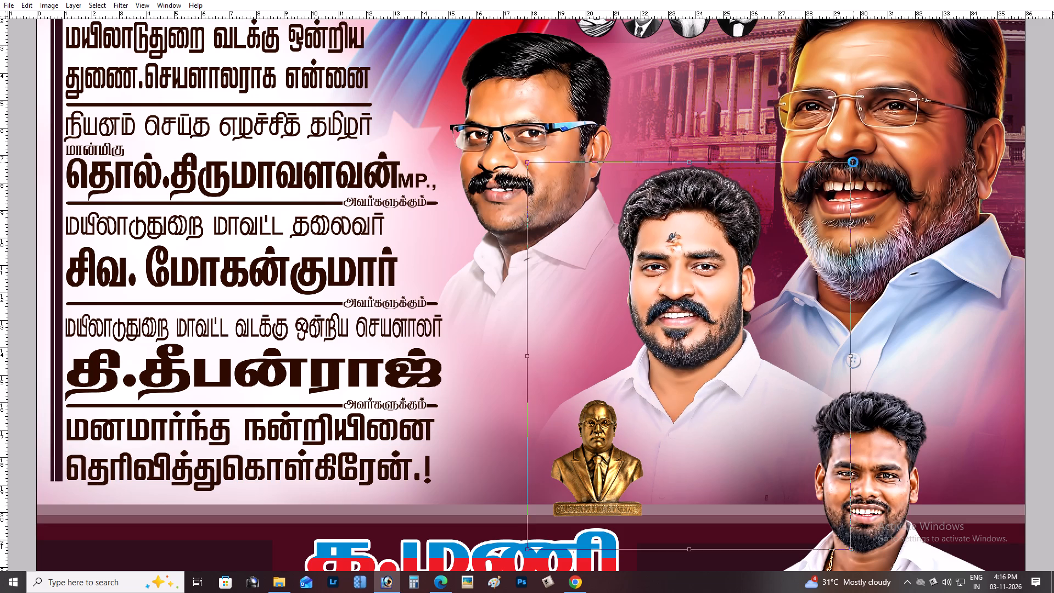
key(ctrl+minus)
key(space)
drag(625, 295, 641, 328)
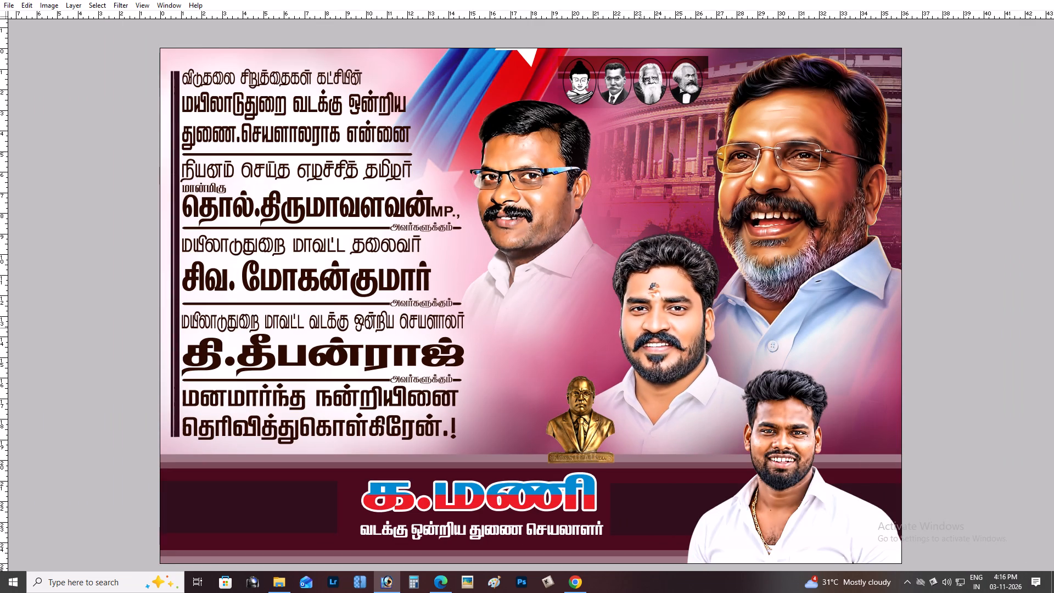
drag(641, 328, 640, 328)
key(space)
drag(647, 303, 643, 350)
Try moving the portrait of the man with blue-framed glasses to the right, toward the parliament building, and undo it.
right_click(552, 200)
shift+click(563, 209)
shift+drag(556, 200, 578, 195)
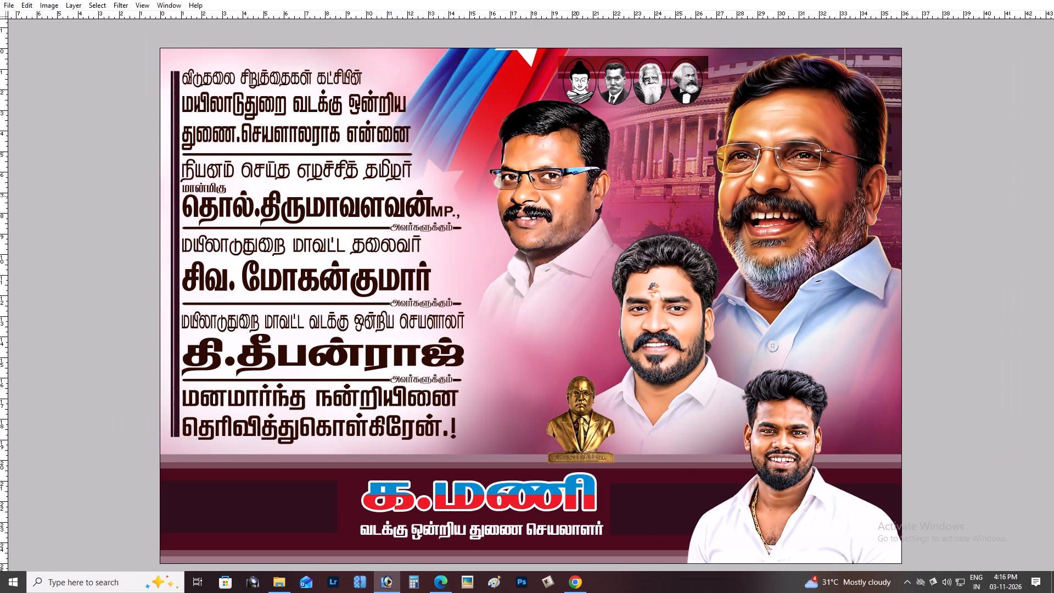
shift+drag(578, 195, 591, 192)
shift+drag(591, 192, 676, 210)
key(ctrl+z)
Move the large laughing leader's portrait left toward the banner's centre, uncovering the parliament building behind it.
right_click(797, 175)
click(808, 183)
shift+drag(805, 183, 786, 189)
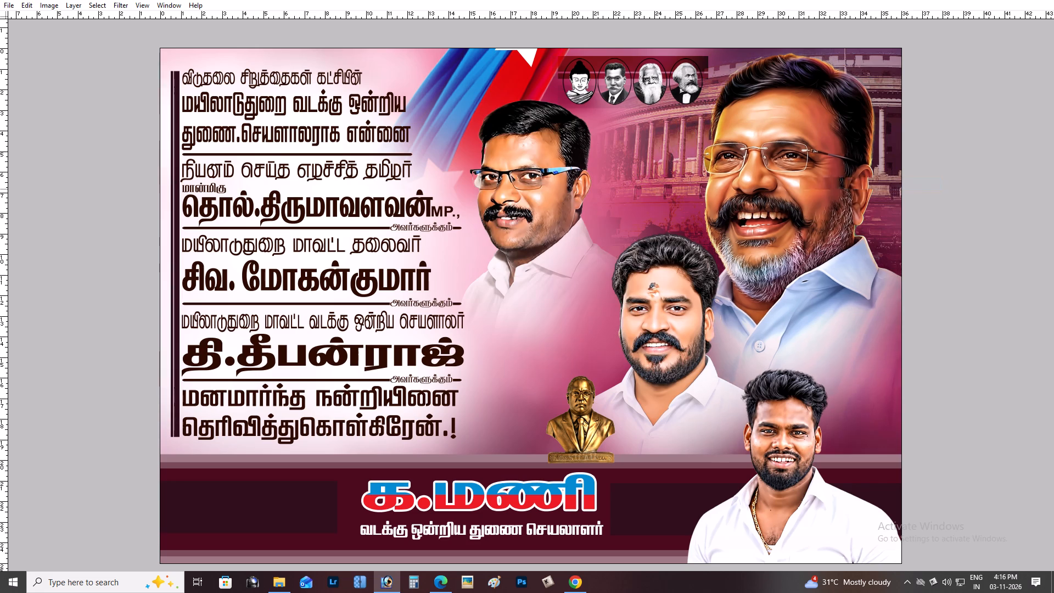
shift+drag(786, 189, 784, 189)
key(space)
drag(767, 222, 783, 222)
right_click(676, 275)
click(681, 278)
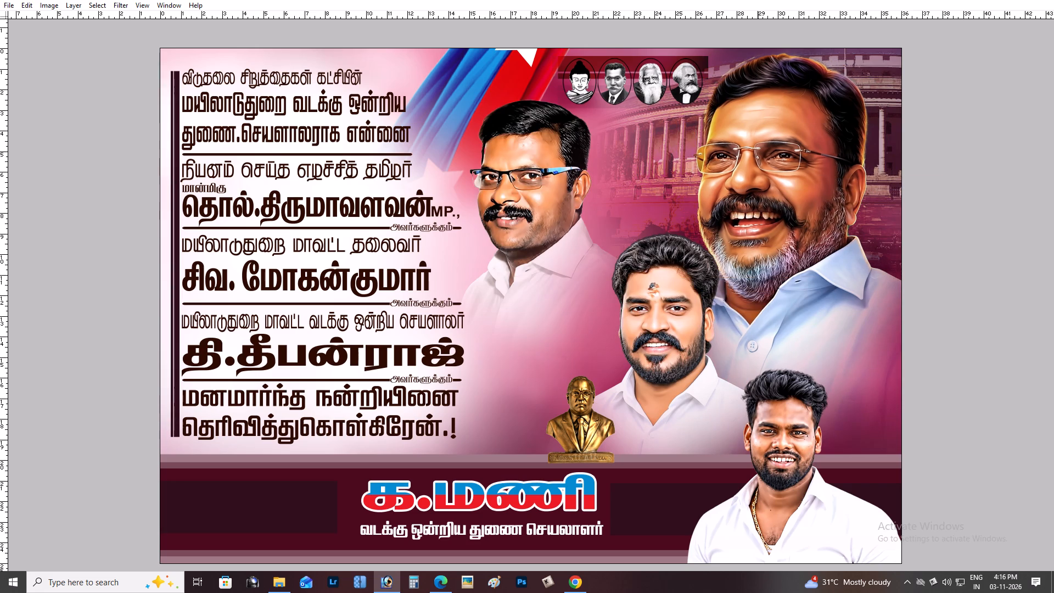
right_click(758, 193)
click(768, 200)
shift+drag(763, 199, 737, 200)
shift+drag(737, 200, 735, 200)
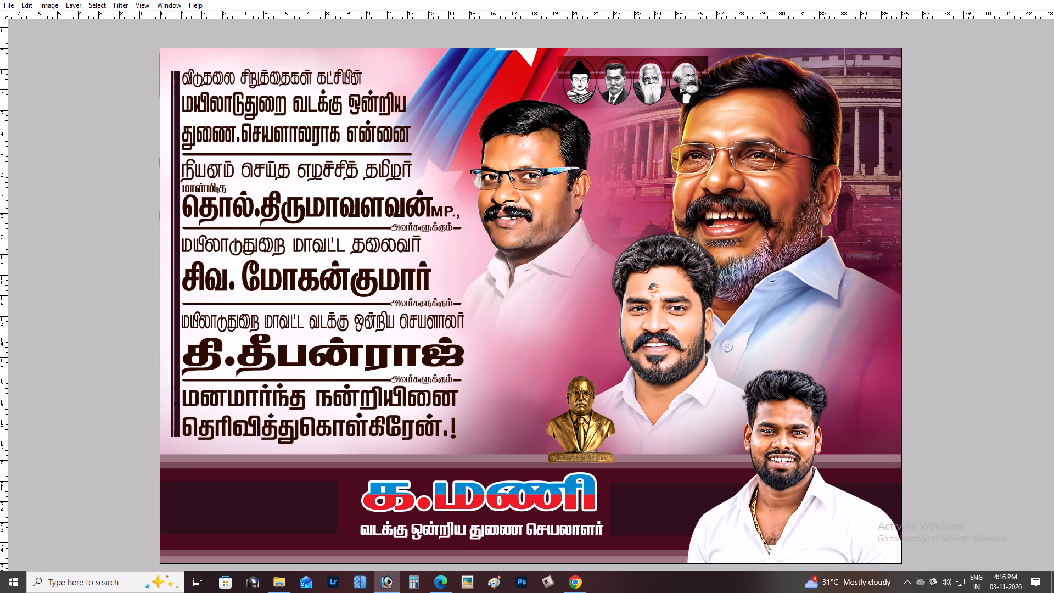
shift+drag(735, 200, 699, 200)
drag(699, 200, 708, 201)
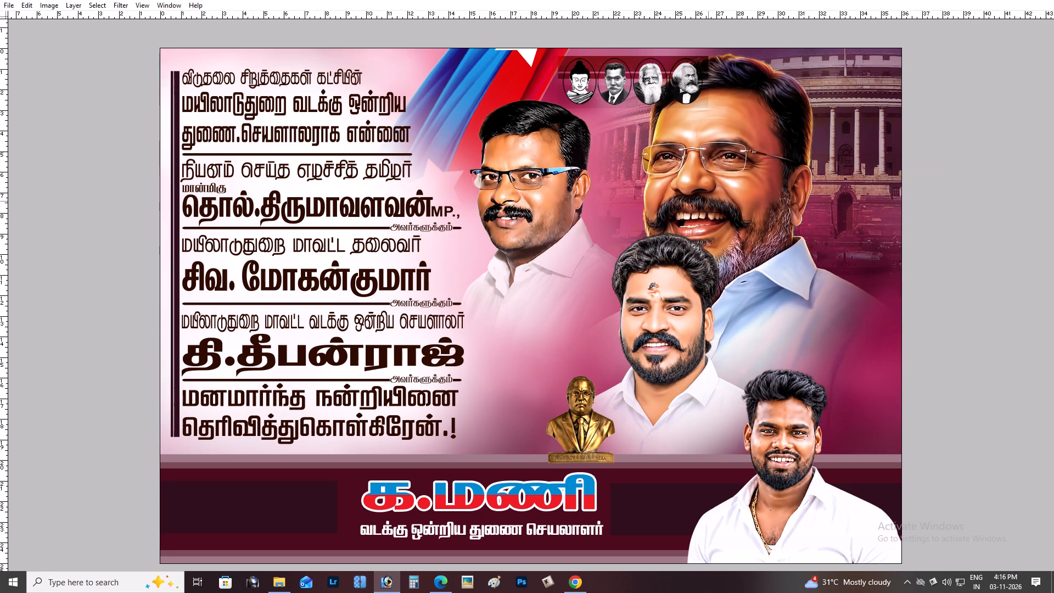
Move the middle white-shirt portrait left, in front of the glasses-wearing man's shoulder and behind the gold bust.
right_click(672, 275)
click(679, 281)
shift+drag(674, 281, 584, 281)
Shift the leader's portrait slightly right and down.
right_click(694, 197)
click(708, 203)
drag(708, 203, 718, 205)
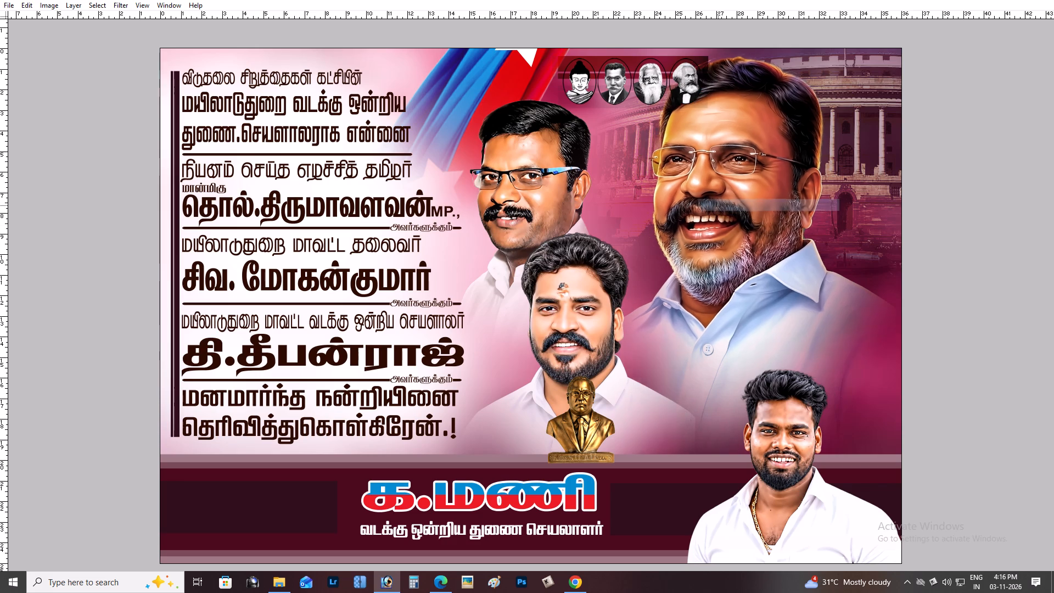
drag(718, 205, 721, 206)
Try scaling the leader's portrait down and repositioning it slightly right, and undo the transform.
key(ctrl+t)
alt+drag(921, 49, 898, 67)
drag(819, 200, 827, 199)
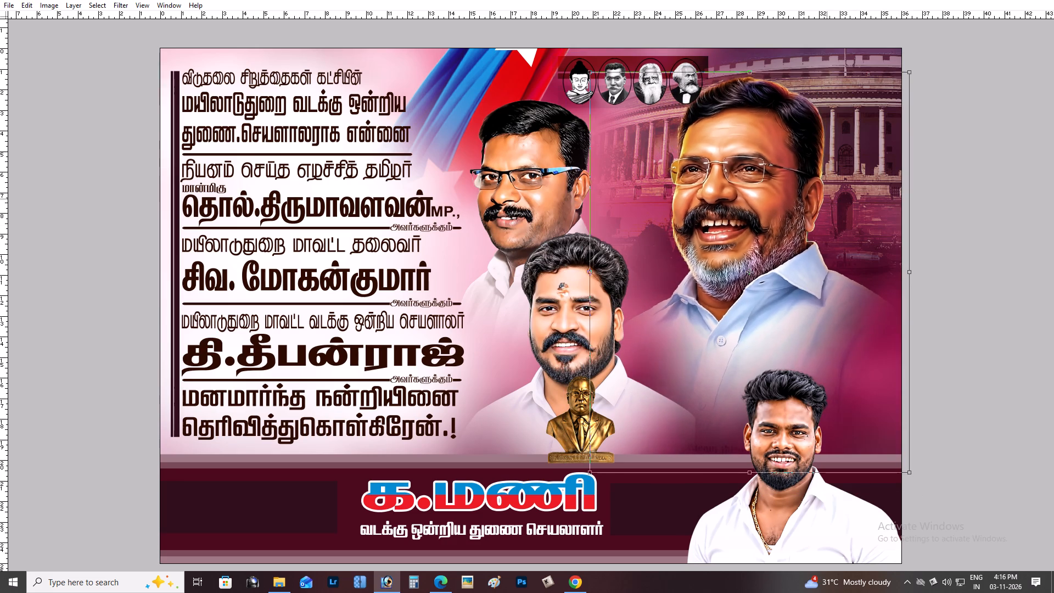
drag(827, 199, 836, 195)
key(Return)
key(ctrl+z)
Move the leader's portrait down and left so it stands directly beside the glasses-wearing man's portrait.
drag(757, 201, 747, 215)
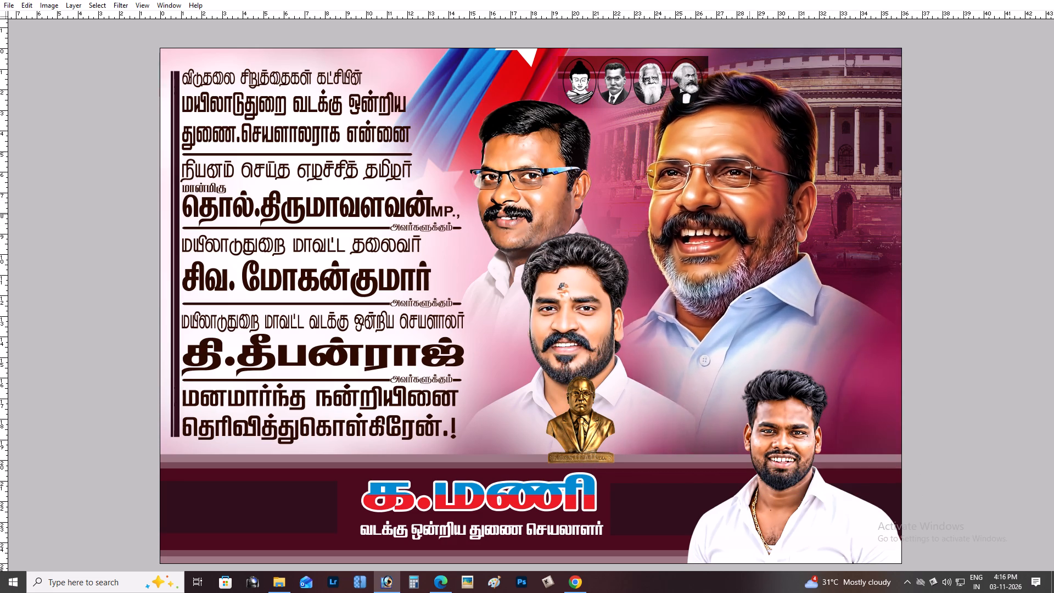
drag(747, 215, 688, 220)
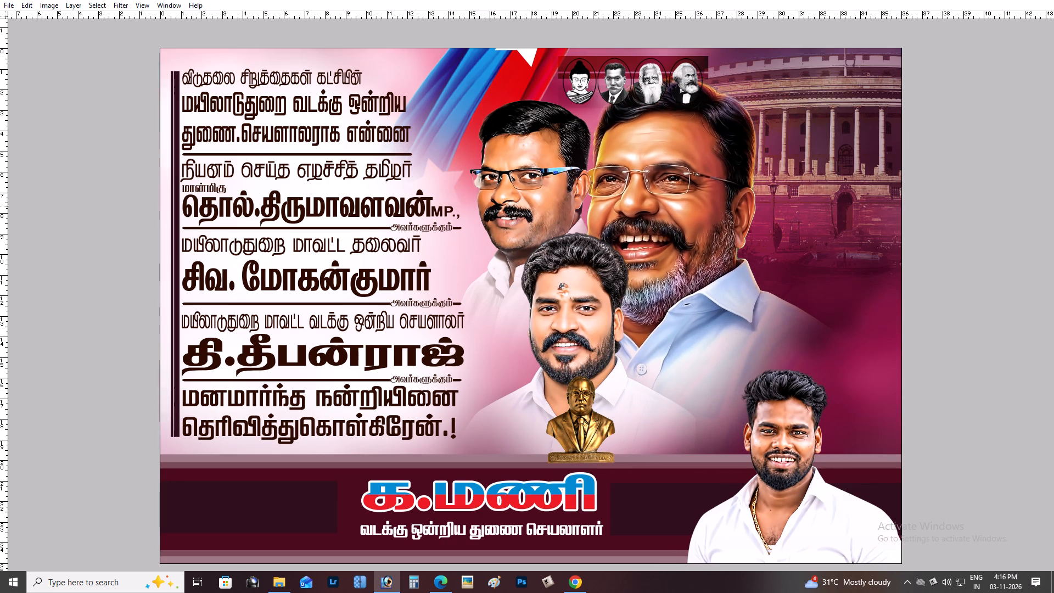
shift+drag(675, 206, 695, 204)
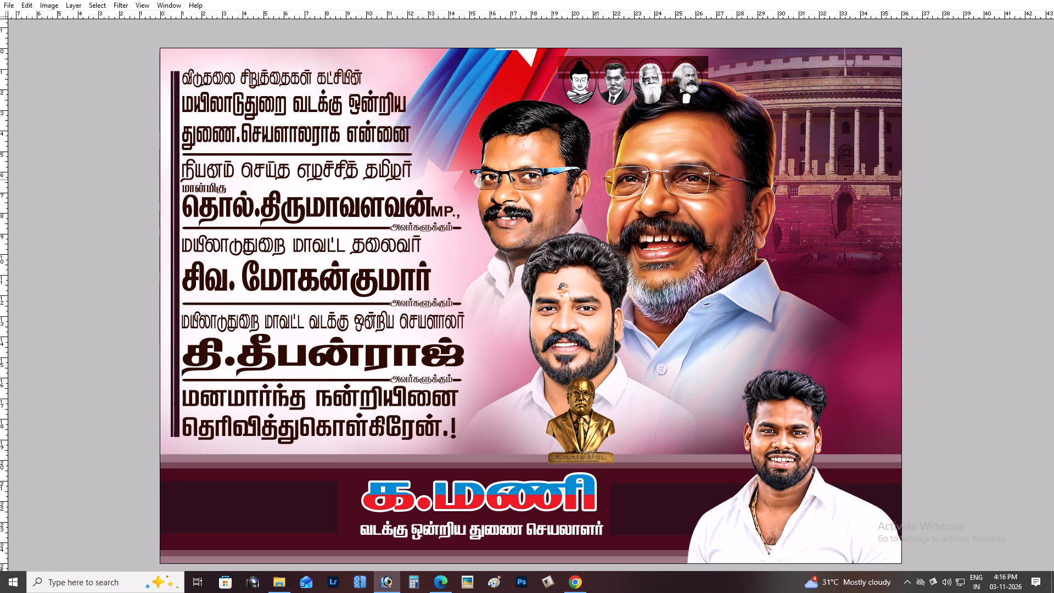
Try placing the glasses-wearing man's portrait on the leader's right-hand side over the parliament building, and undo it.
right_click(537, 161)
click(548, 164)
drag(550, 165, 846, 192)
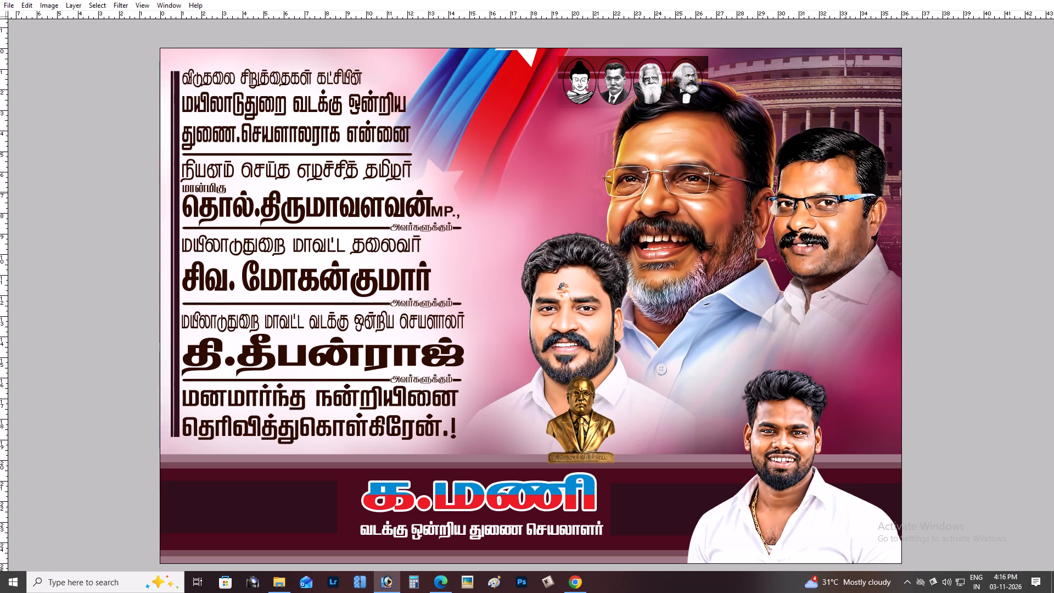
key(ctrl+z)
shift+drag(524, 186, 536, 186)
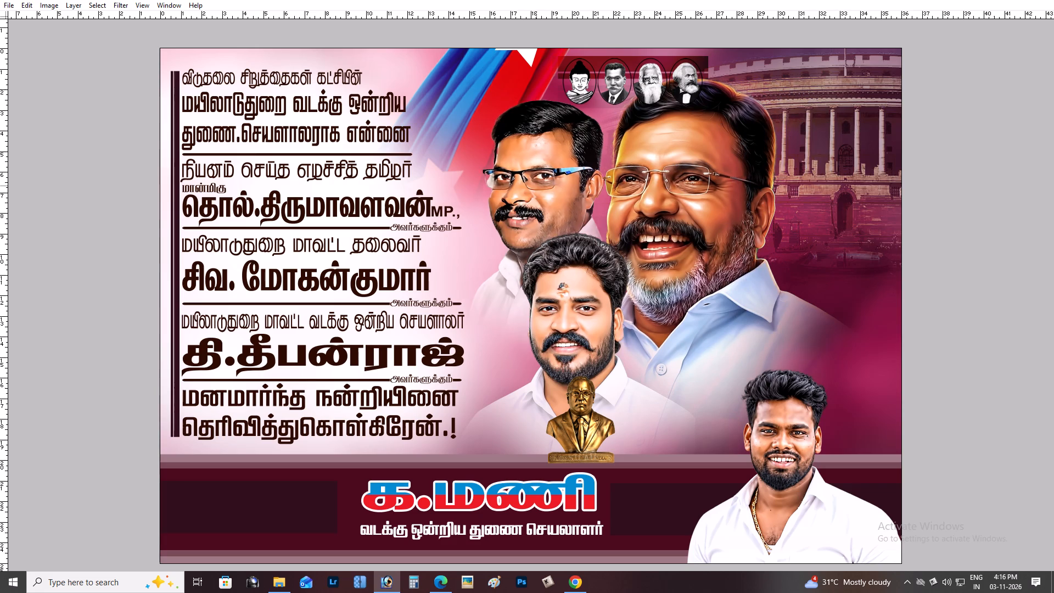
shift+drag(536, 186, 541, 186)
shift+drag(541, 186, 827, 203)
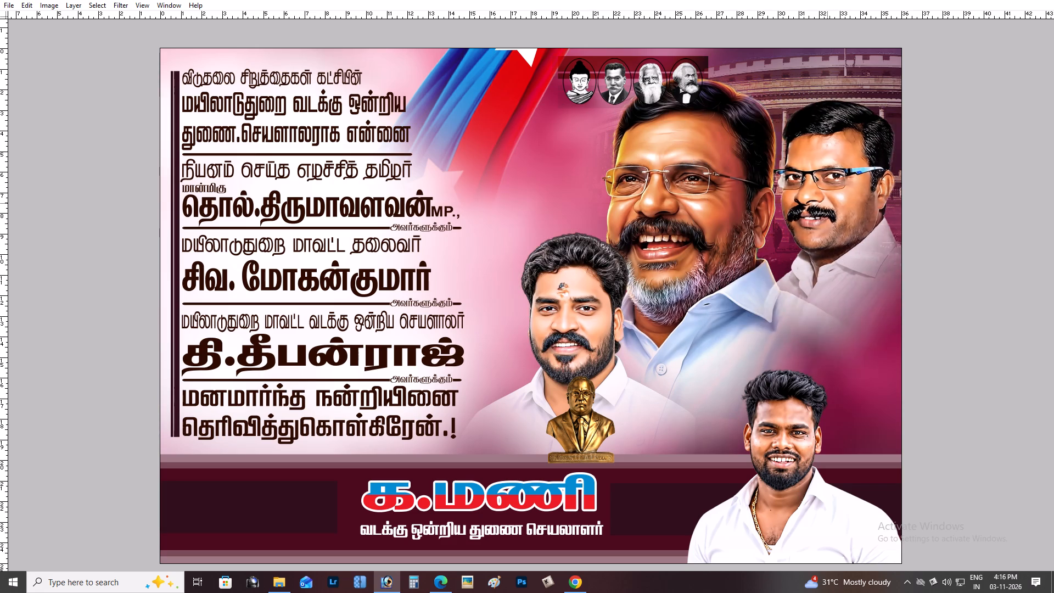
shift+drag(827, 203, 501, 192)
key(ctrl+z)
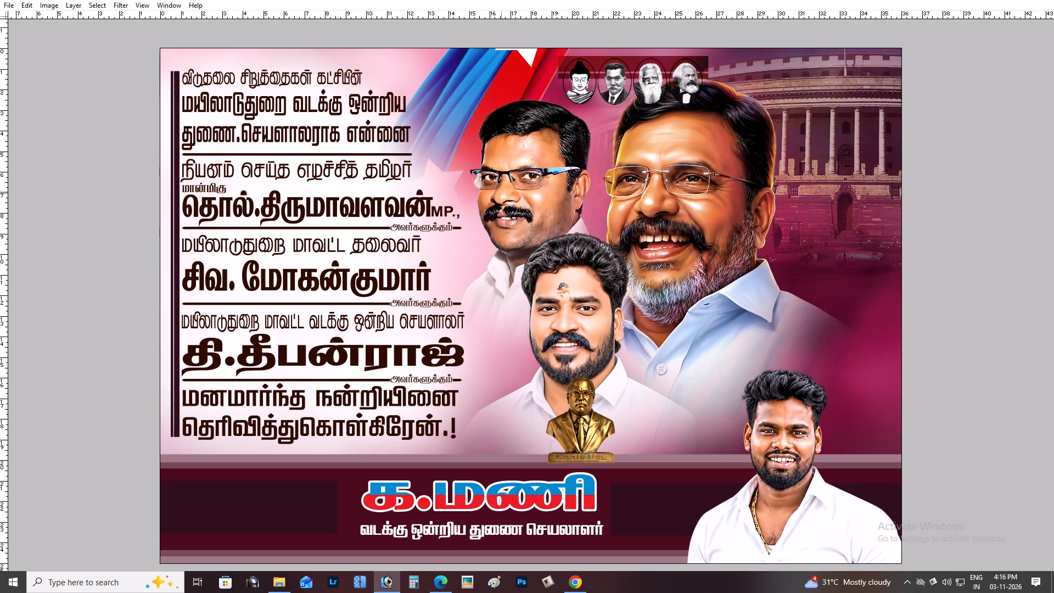
Scale down the white-shirt portrait behind the gold bust in two successive transforms.
scroll(522, 185, up, 2)
scroll(522, 185, down, 2)
right_click(563, 270)
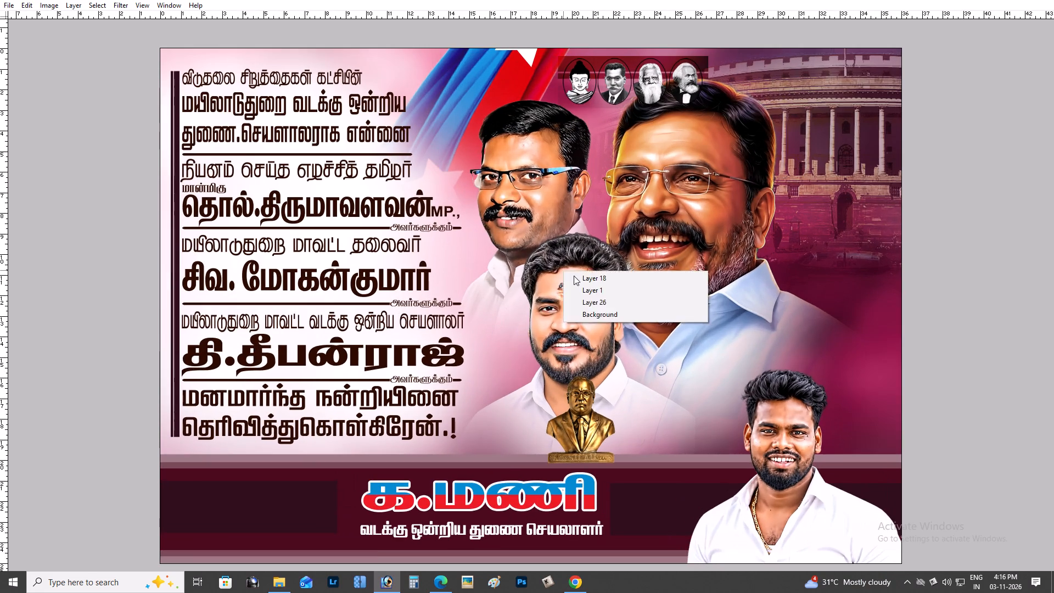
click(574, 276)
key(ctrl+t)
alt+shift+drag(694, 231, 670, 250)
key(Return)
key(ctrl+t)
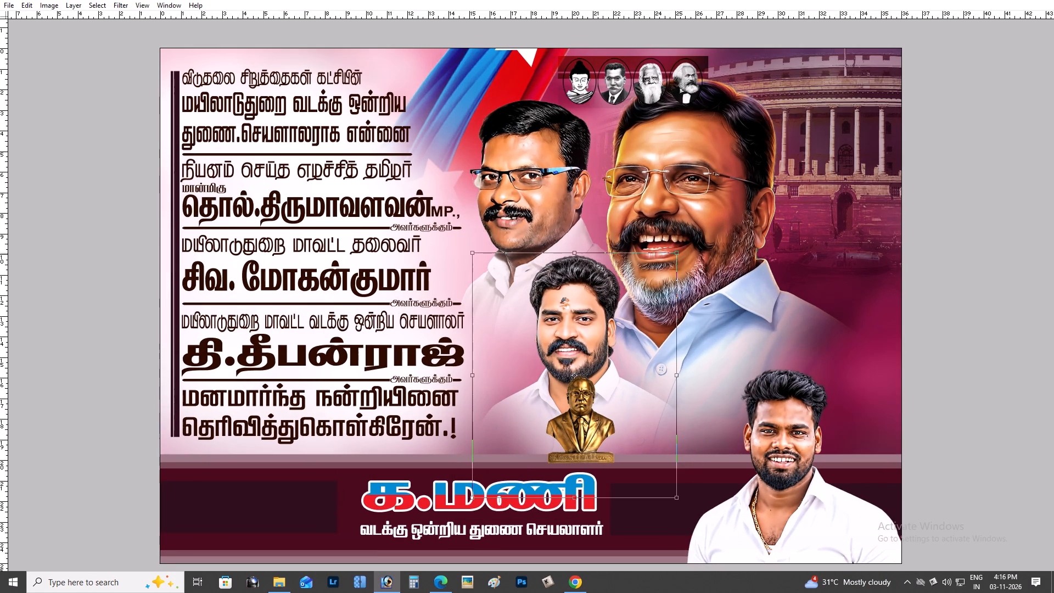
alt+shift+drag(679, 251, 665, 274)
key(Return)
Scale the white-shirt portrait down slightly more and place it just left of and behind the gold bust.
key(ctrl+plus)
key(ctrl+plus)
key(space)
key(space)
drag(665, 274, 653, 193)
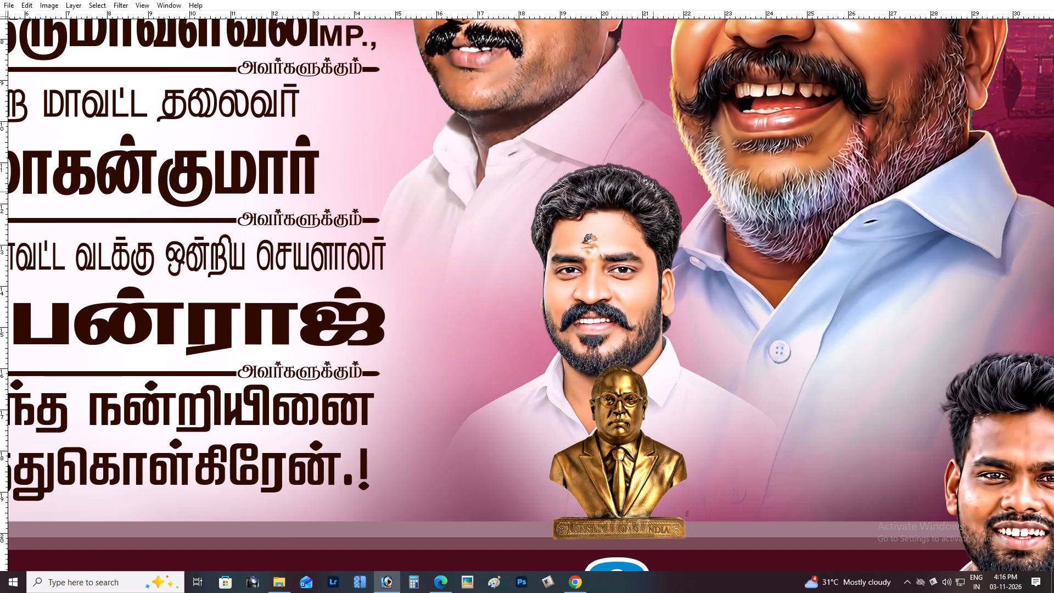
drag(644, 303, 565, 349)
key(ctrl+t)
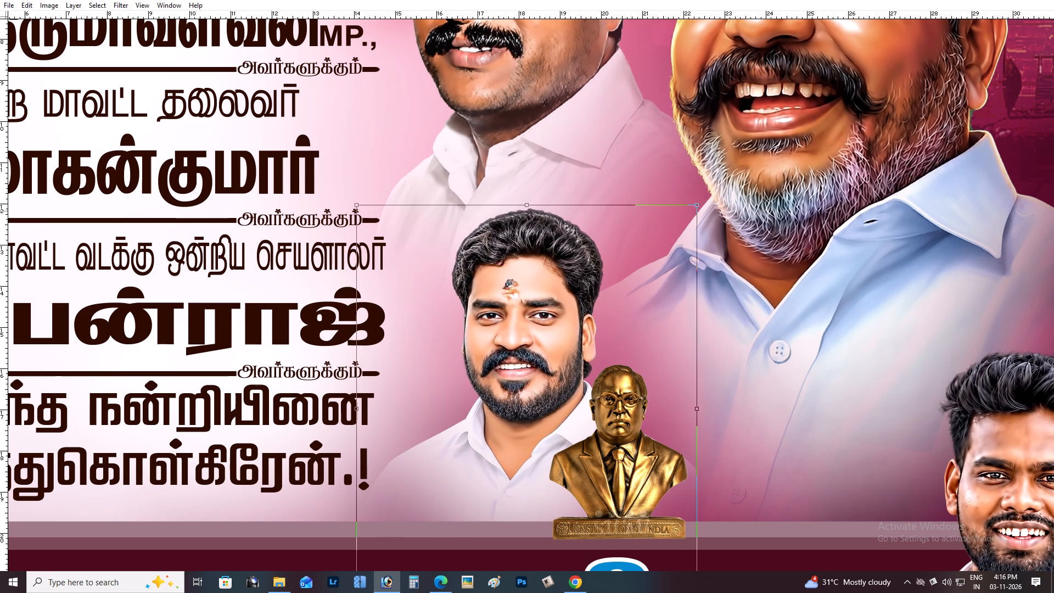
alt+shift+drag(699, 201, 688, 206)
drag(552, 328, 598, 314)
key(Return)
Examine the overall arrangement of the portraits across the whole banner.
key(ctrl+minus)
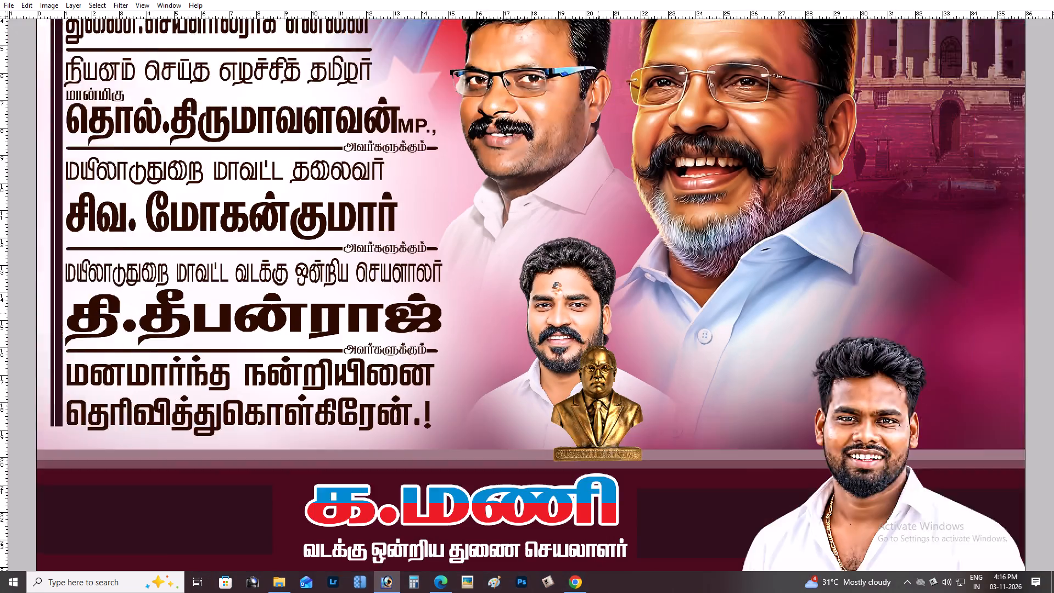
key(ctrl+minus)
scroll(590, 389, up, 2)
scroll(590, 389, down, 3)
scroll(587, 390, up, 3)
key(space)
key(space)
drag(695, 260, 695, 275)
scroll(695, 275, up, 1)
scroll(695, 275, down, 3)
scroll(692, 283, up, 2)
scroll(692, 283, down, 1)
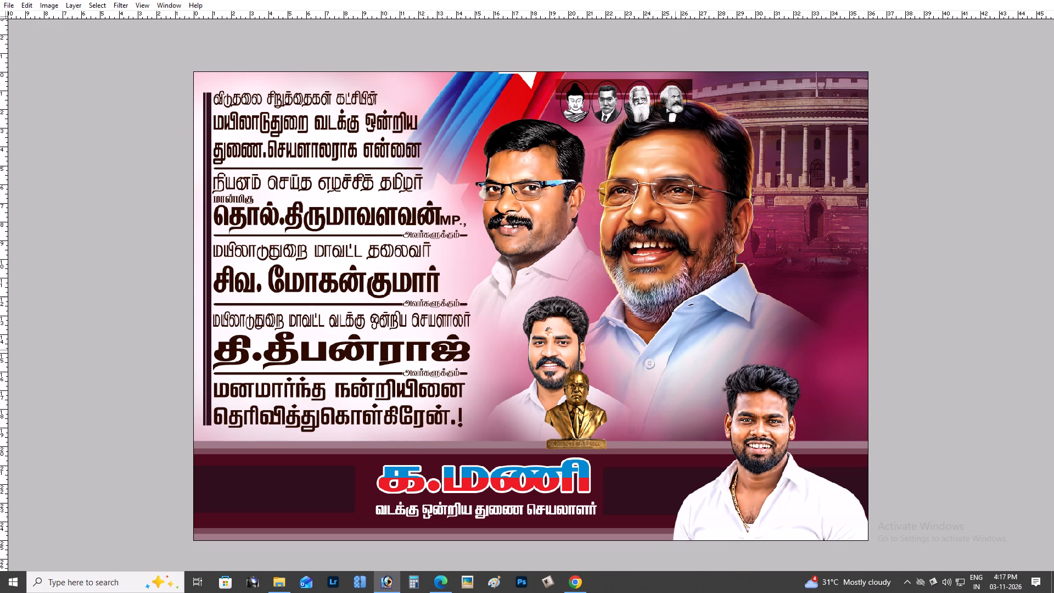
scroll(655, 343, up, 2)
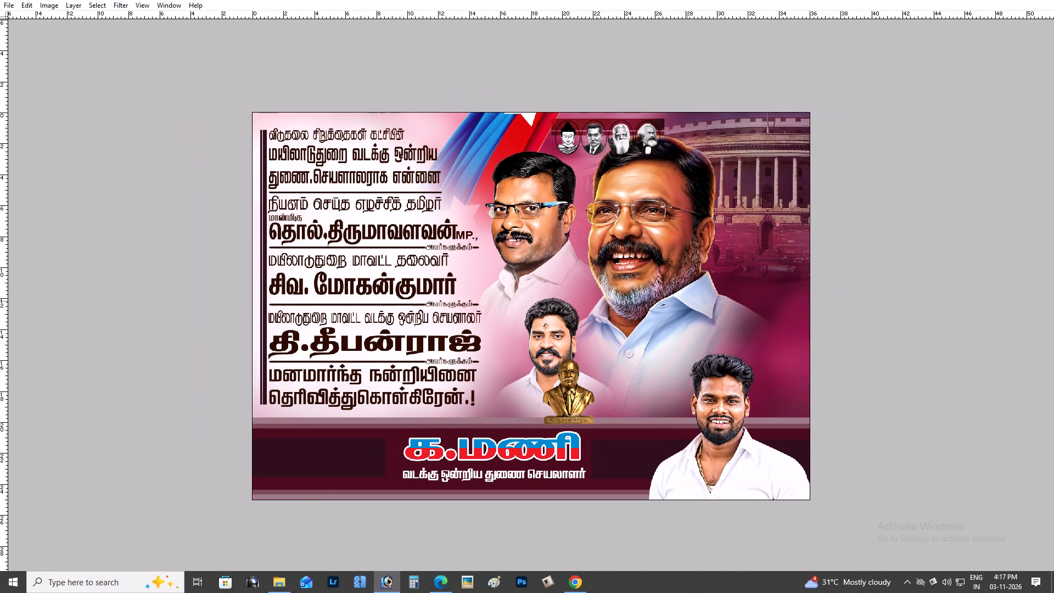
Copy the portrait of the man with round glasses and red tie from the open 10x10 poster into the banner.
key(ctrl+Tab)
scroll(457, 213, up, 1)
right_click(483, 167)
click(491, 168)
drag(494, 163, 517, 147)
right_click(506, 151)
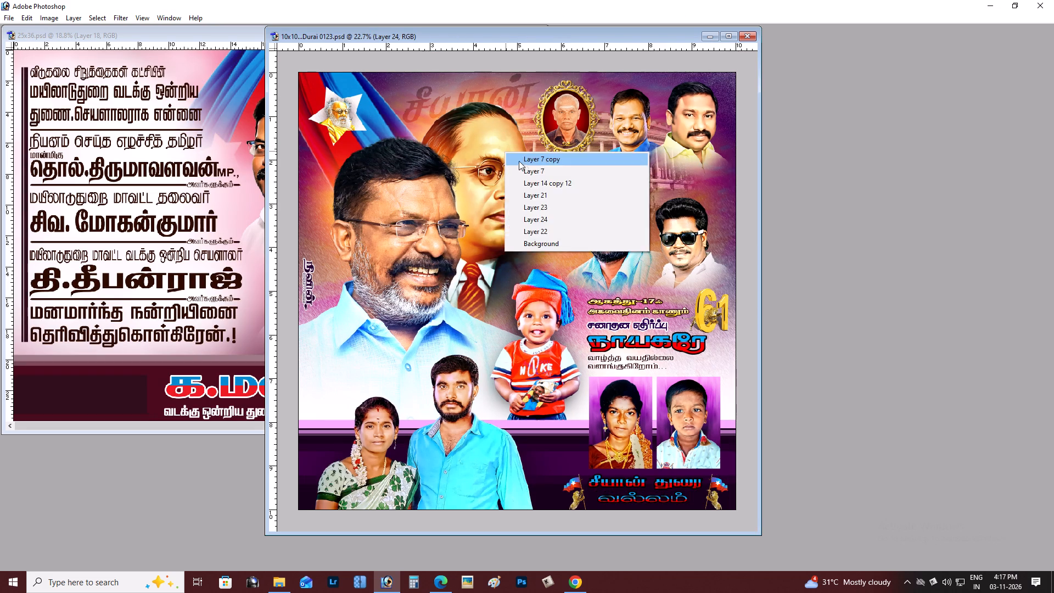
click(522, 162)
drag(521, 154, 604, 97)
key(ctrl+z)
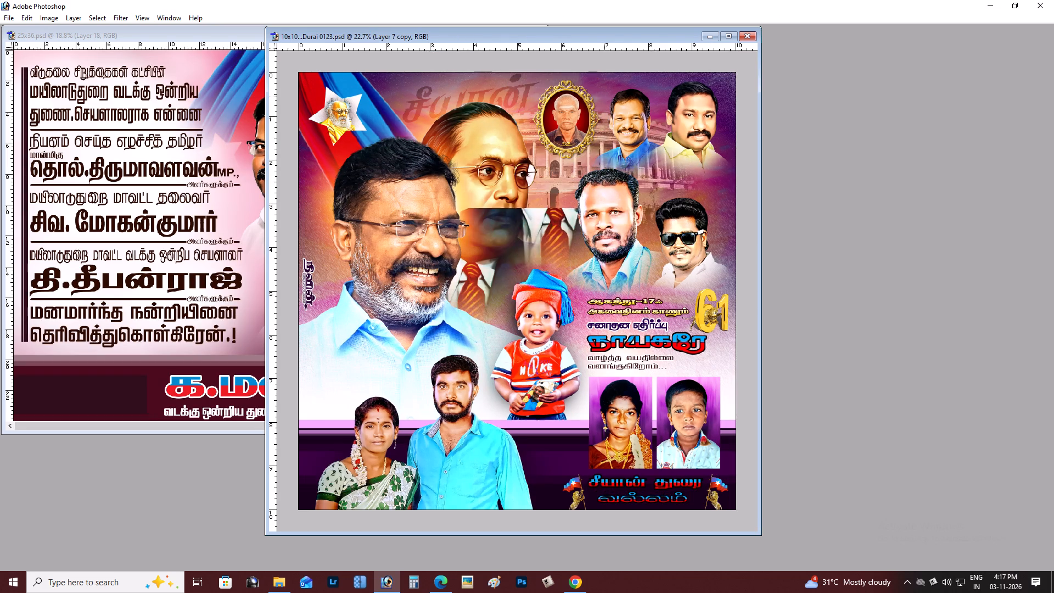
drag(485, 169, 240, 160)
Move the copied red-tie portrait to the right of the leader, in front of the parliament building.
key(Tab)
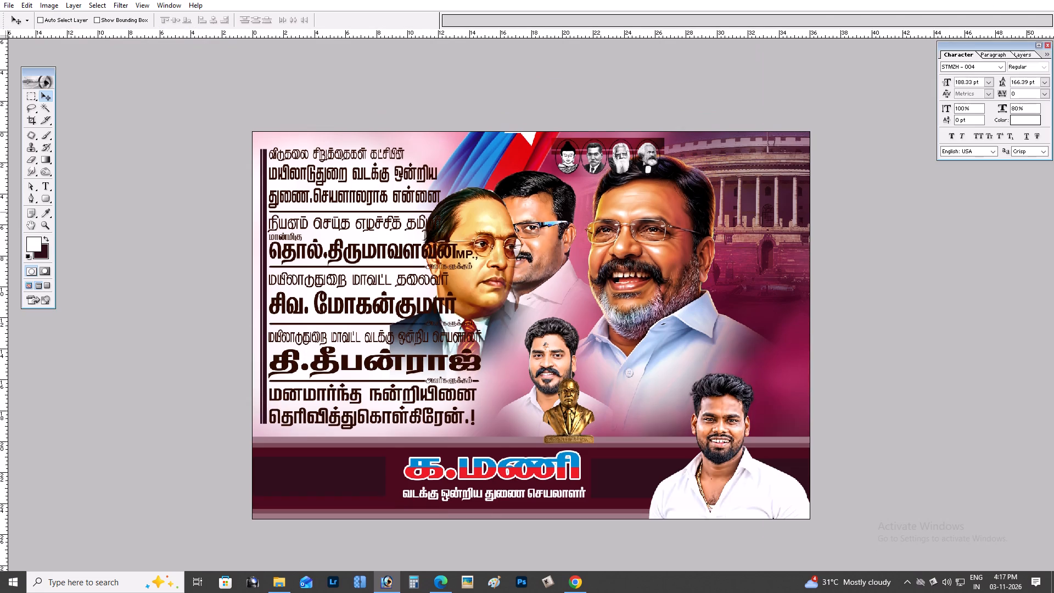
drag(496, 220, 756, 246)
key(Tab)
key(ctrl+plus)
key(space)
drag(756, 246, 747, 260)
Enlarge the red-tie portrait and shift it down and right beside the leader.
key(ctrl+t)
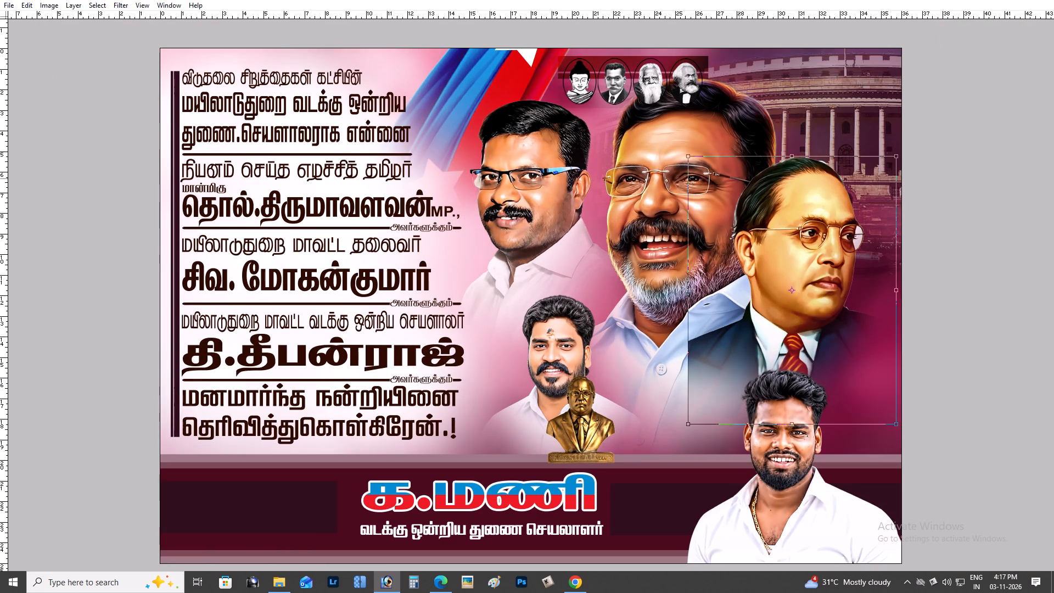
drag(690, 154, 653, 140)
drag(772, 200, 790, 210)
key(ctrl+z)
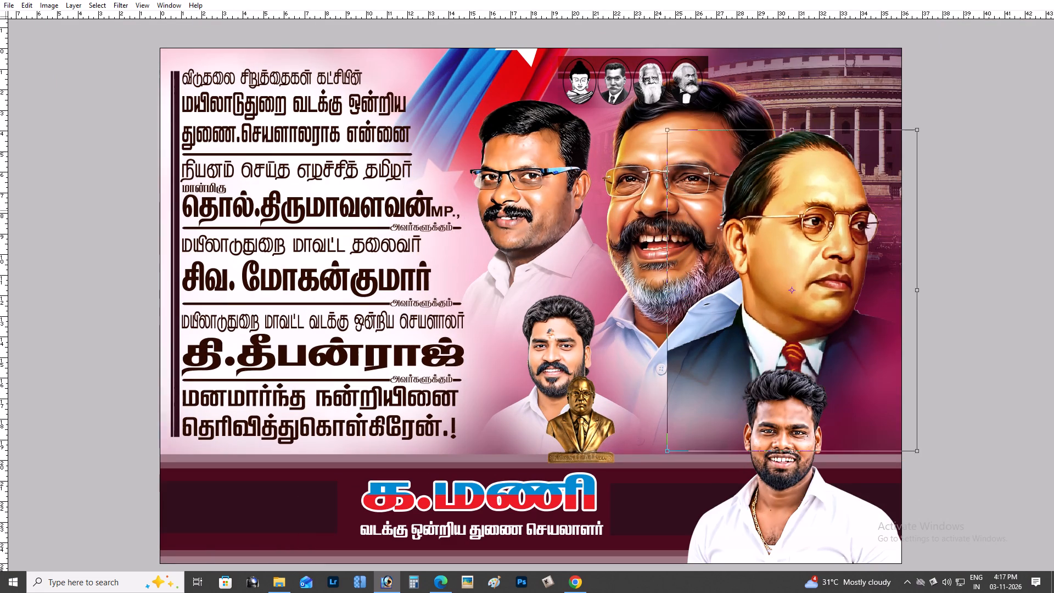
alt+shift+drag(663, 129, 637, 116)
key(Return)
drag(799, 177, 809, 192)
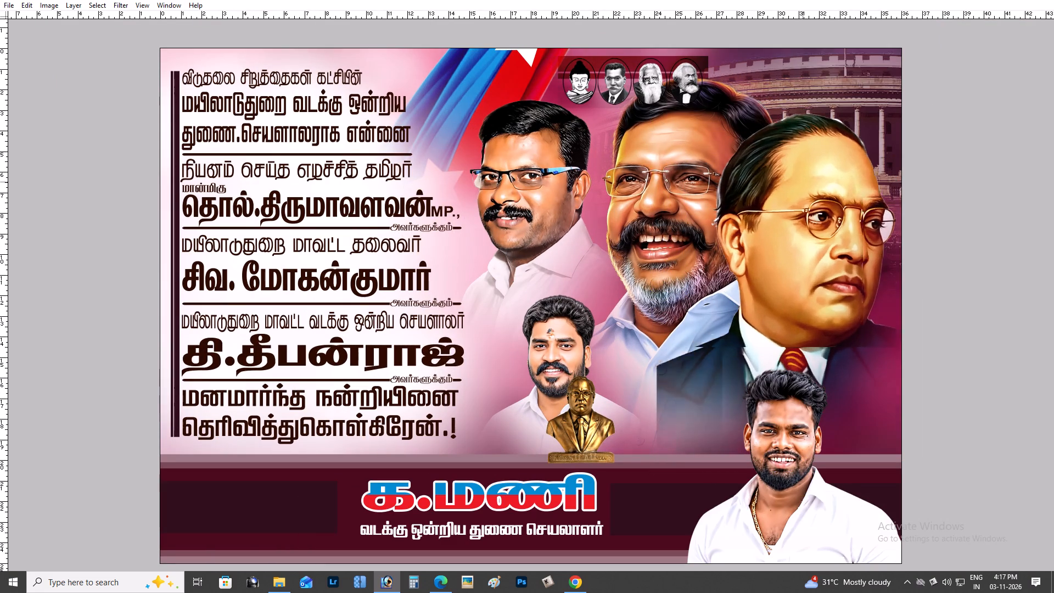
drag(809, 192, 823, 210)
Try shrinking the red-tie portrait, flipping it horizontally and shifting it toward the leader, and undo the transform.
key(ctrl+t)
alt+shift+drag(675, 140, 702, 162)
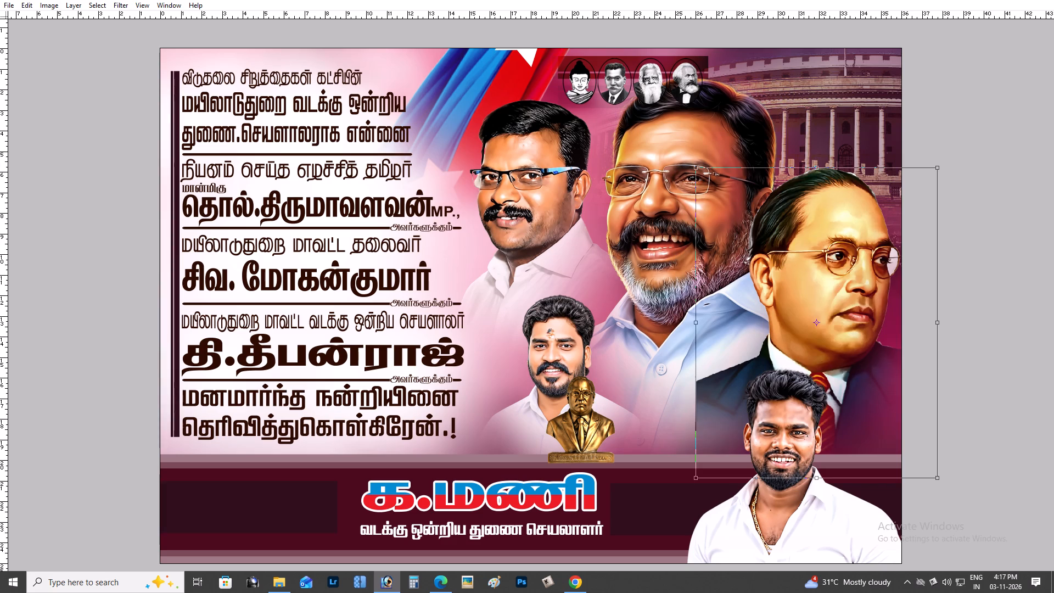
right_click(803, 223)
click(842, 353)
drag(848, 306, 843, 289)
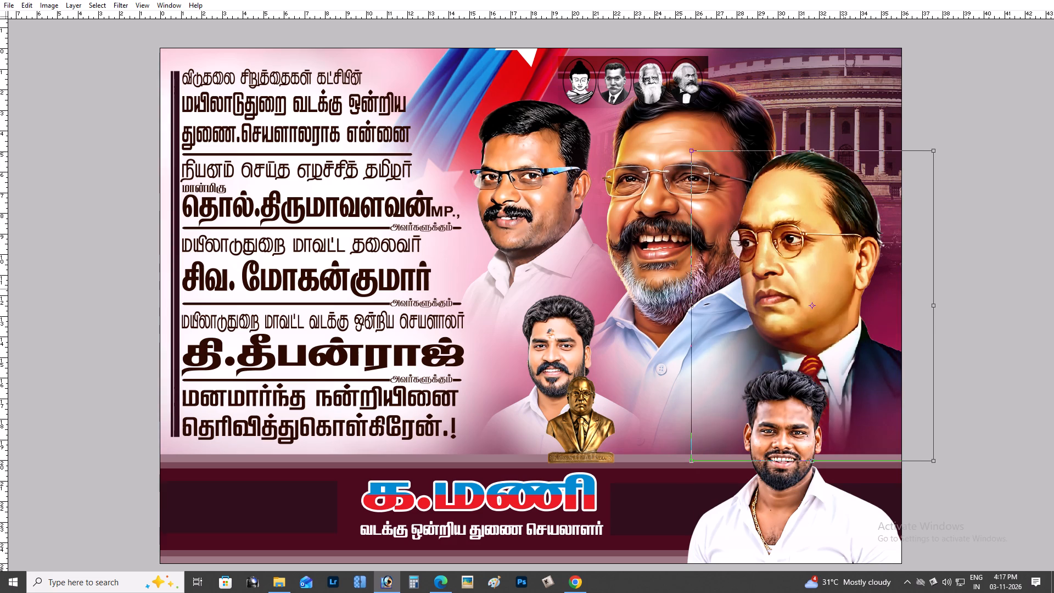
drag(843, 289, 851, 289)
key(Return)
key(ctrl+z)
Move the red-tie portrait down beside the leader's shoulder and scale it down proportionally.
drag(843, 283, 832, 302)
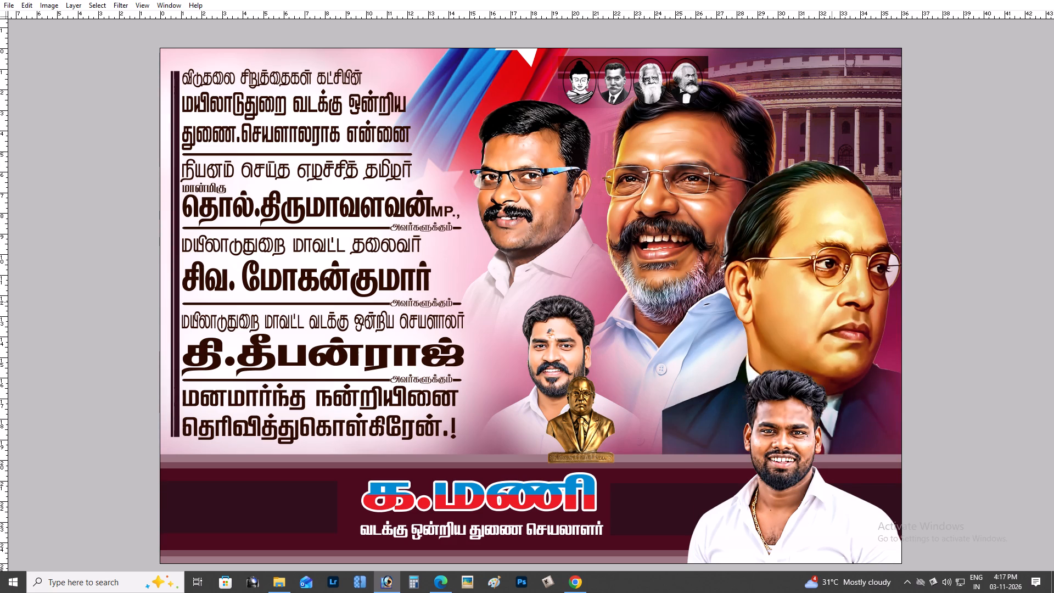
key(ctrl+t)
alt+shift+drag(660, 158, 686, 163)
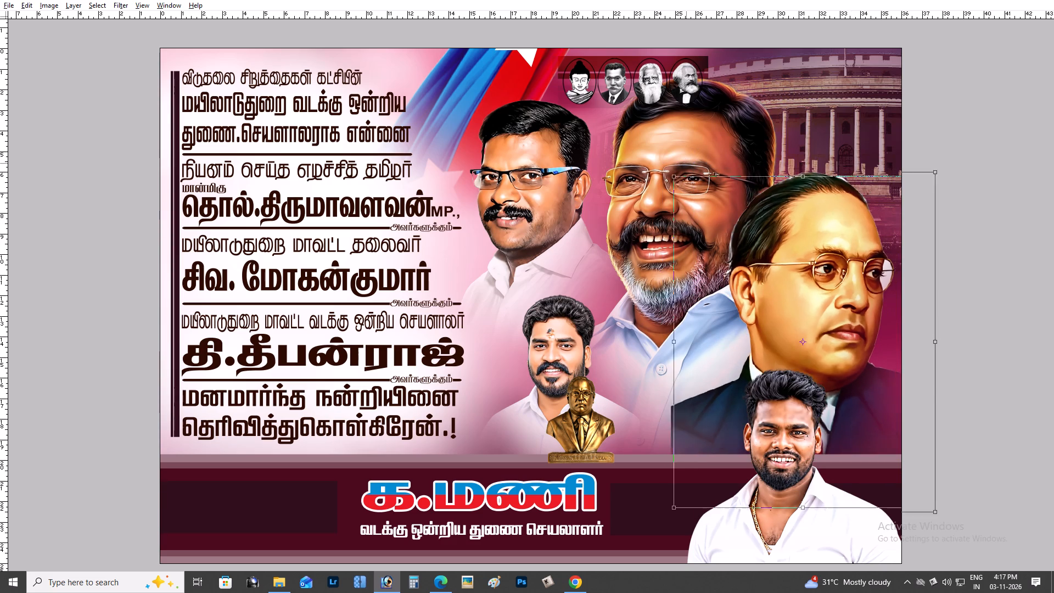
alt+shift+drag(686, 163, 693, 195)
key(Return)
Move the red-tie portrait left so its jacket overlaps the leader's collar and shirt.
key(plus)
key(ctrl+plus)
key(space)
key(space)
key(space)
key(space)
key(space)
key(space)
key(space)
key(space)
key(space)
key(space)
key(space)
key(space)
key(space)
key(space)
key(space)
key(space)
key(space)
key(space)
key(space)
key(space)
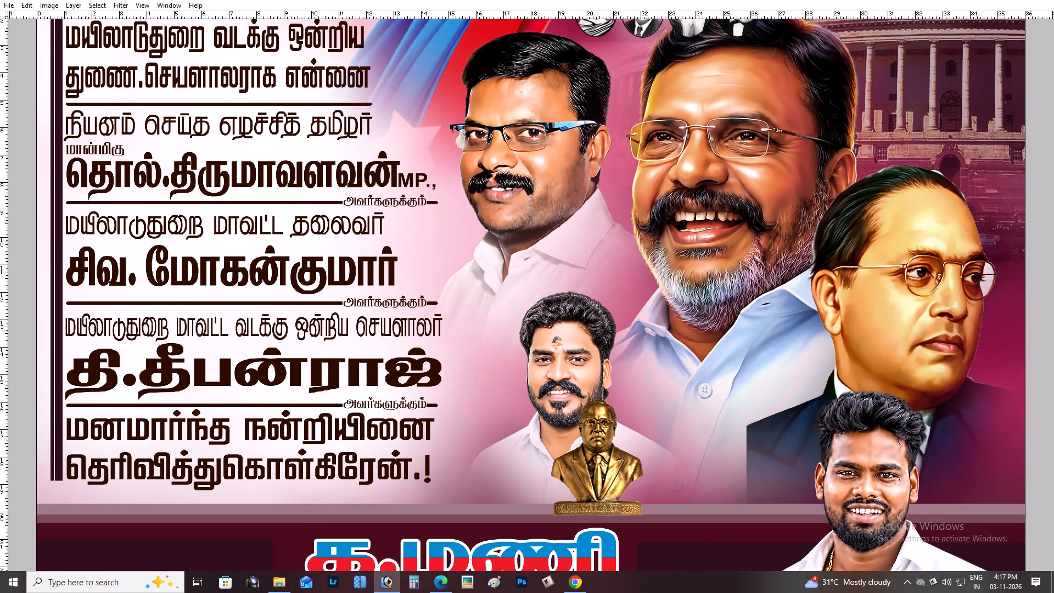
drag(764, 242, 659, 212)
drag(808, 340, 724, 247)
drag(833, 354, 770, 272)
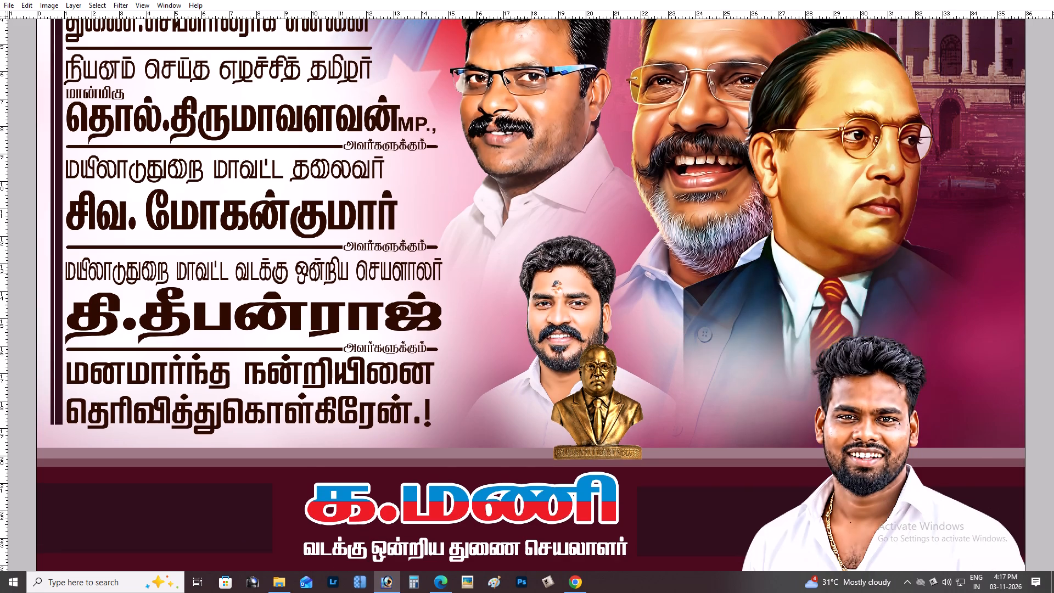
Fade the left edge of the red-tie portrait's jacket with an enlarged Eraser brush to reveal the leader's shirt.
key(e)
key(bracketright)
key(bracketright)
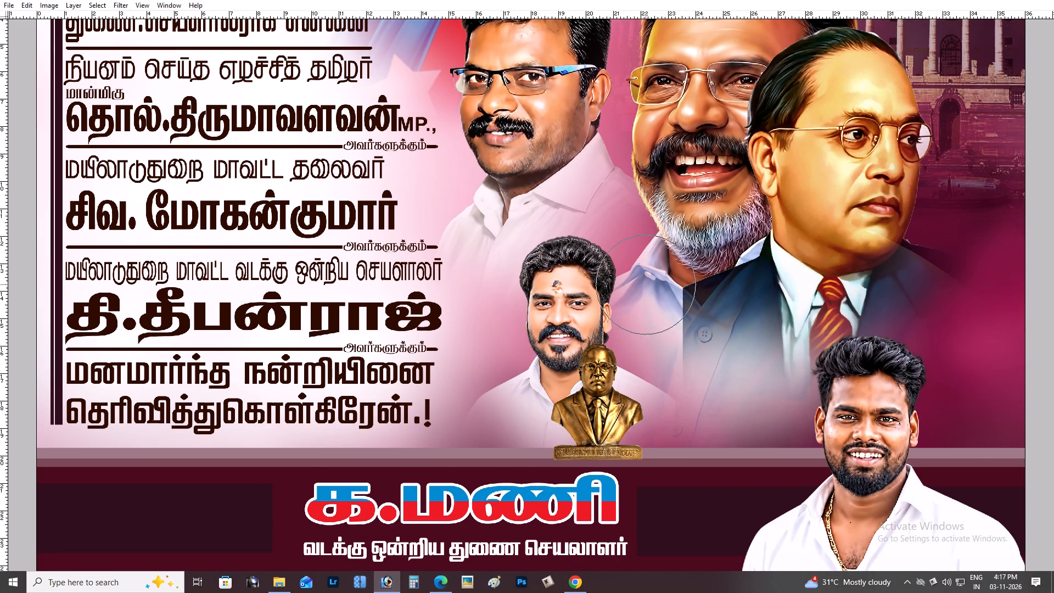
key(bracketright)
key(bracketright)
text(]])
double_click(653, 279)
click(637, 322)
click(633, 338)
click(632, 342)
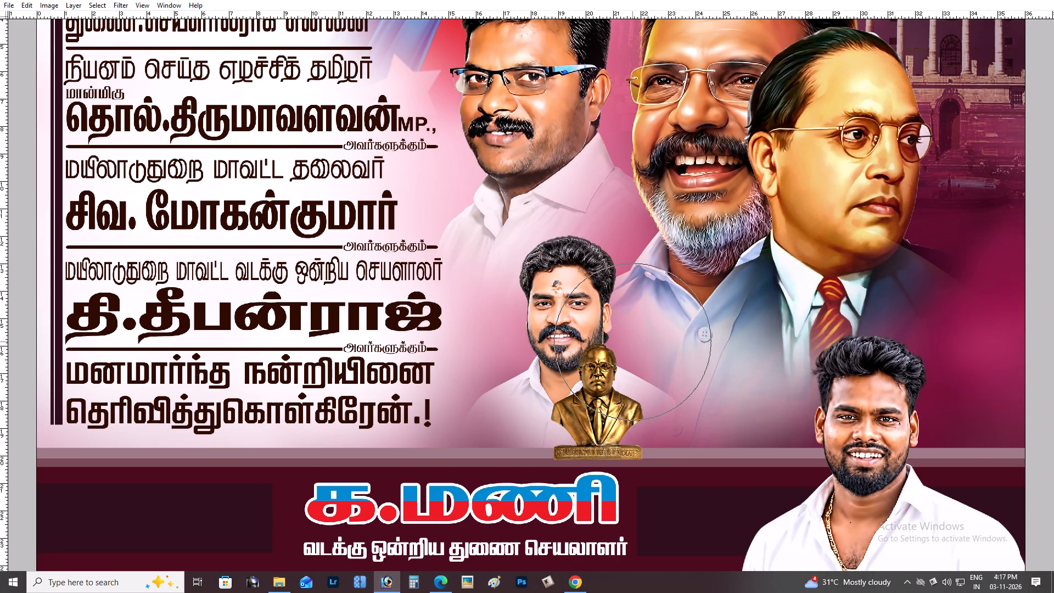
Move the red-tie portrait back to the right, clear of the leader's face and beard.
key(v)
key(space)
drag(661, 301, 635, 394)
drag(802, 357, 883, 377)
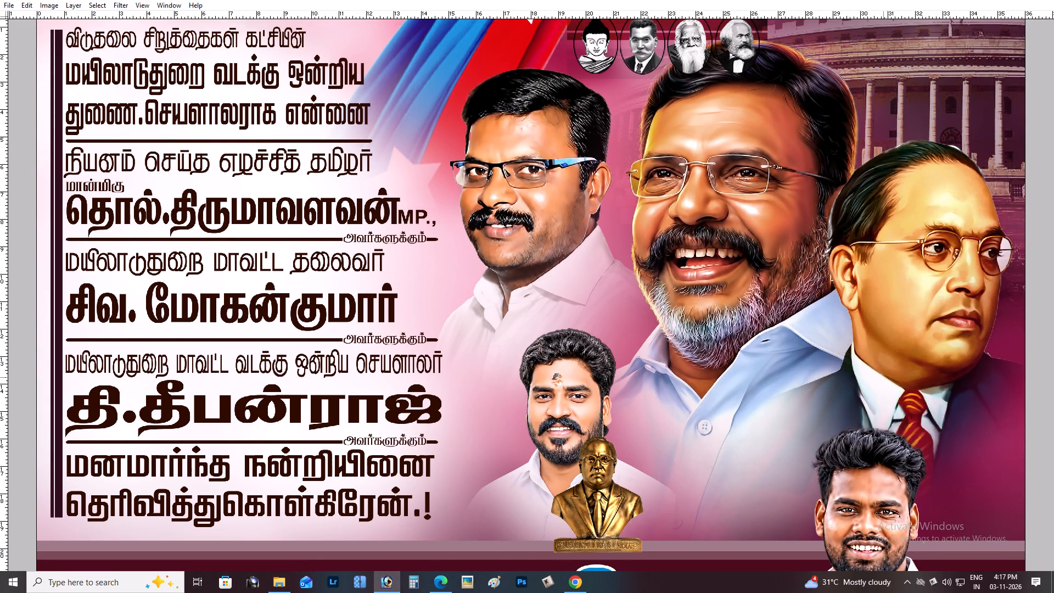
drag(883, 377, 877, 374)
key(space)
drag(887, 346, 887, 395)
Raise the red-tie portrait a little beside the leader and enlarge it slightly.
right_click(784, 166)
click(797, 169)
right_click(940, 228)
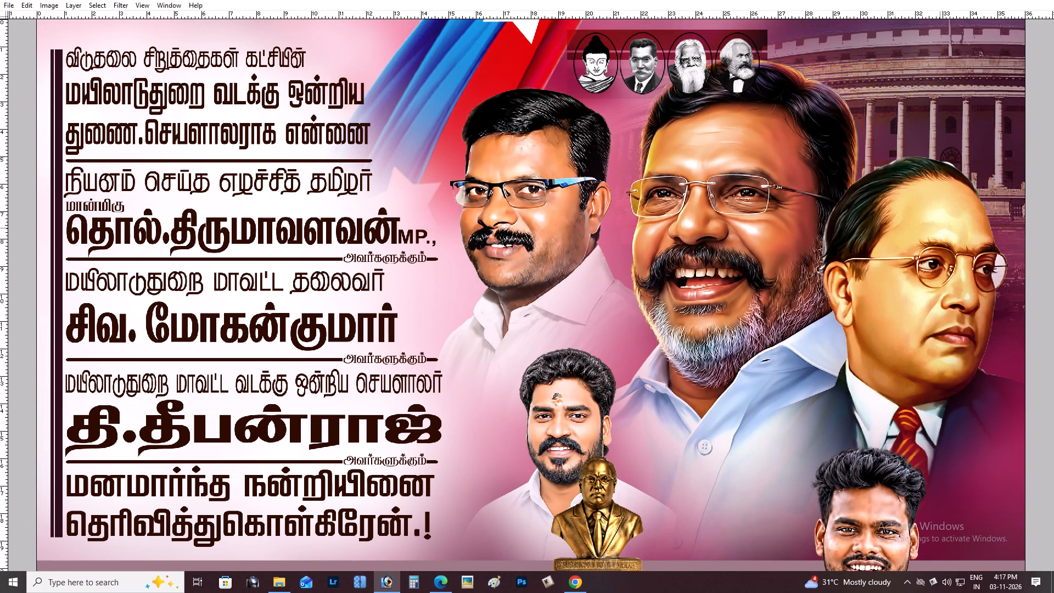
click(949, 234)
drag(946, 229, 946, 219)
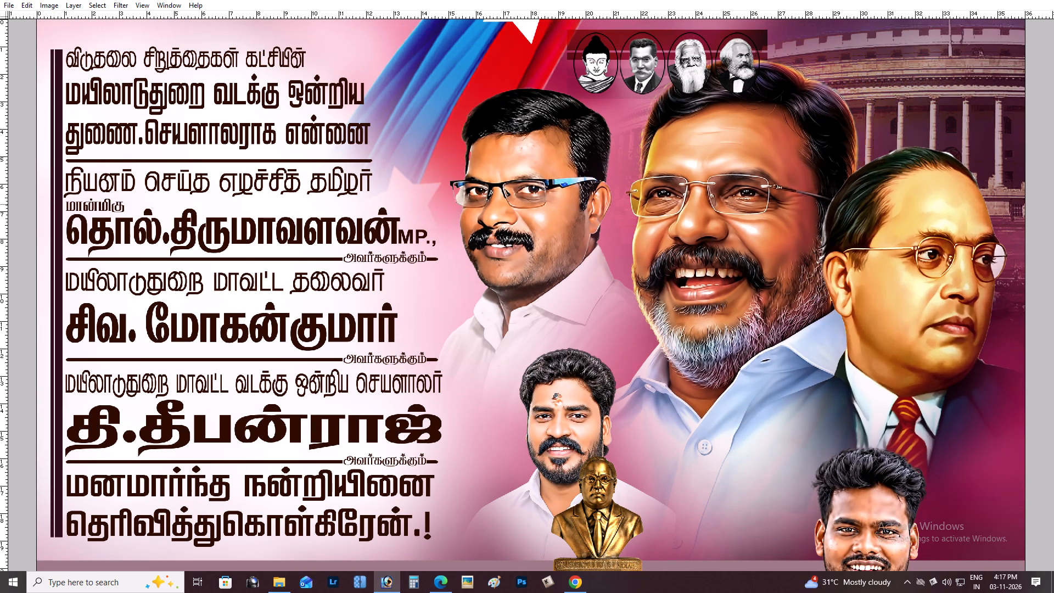
key(ctrl+t)
alt+shift+drag(758, 146, 749, 144)
key(Return)
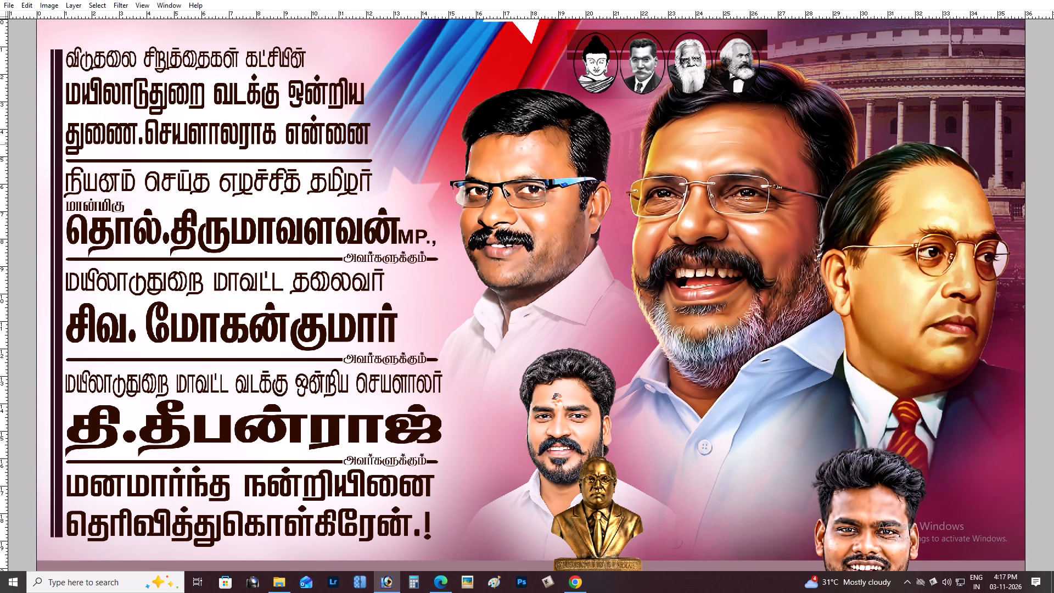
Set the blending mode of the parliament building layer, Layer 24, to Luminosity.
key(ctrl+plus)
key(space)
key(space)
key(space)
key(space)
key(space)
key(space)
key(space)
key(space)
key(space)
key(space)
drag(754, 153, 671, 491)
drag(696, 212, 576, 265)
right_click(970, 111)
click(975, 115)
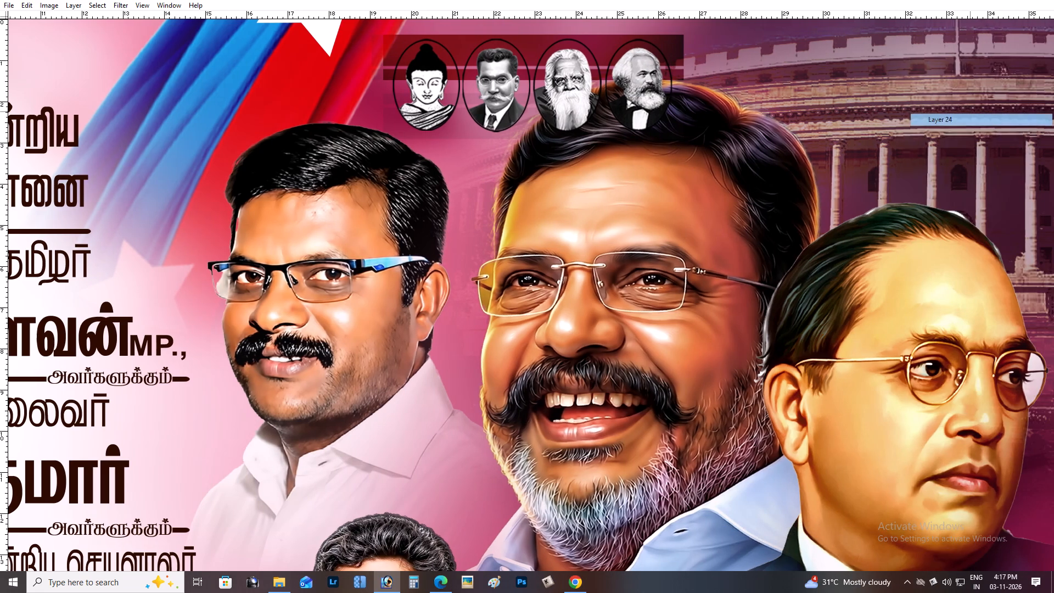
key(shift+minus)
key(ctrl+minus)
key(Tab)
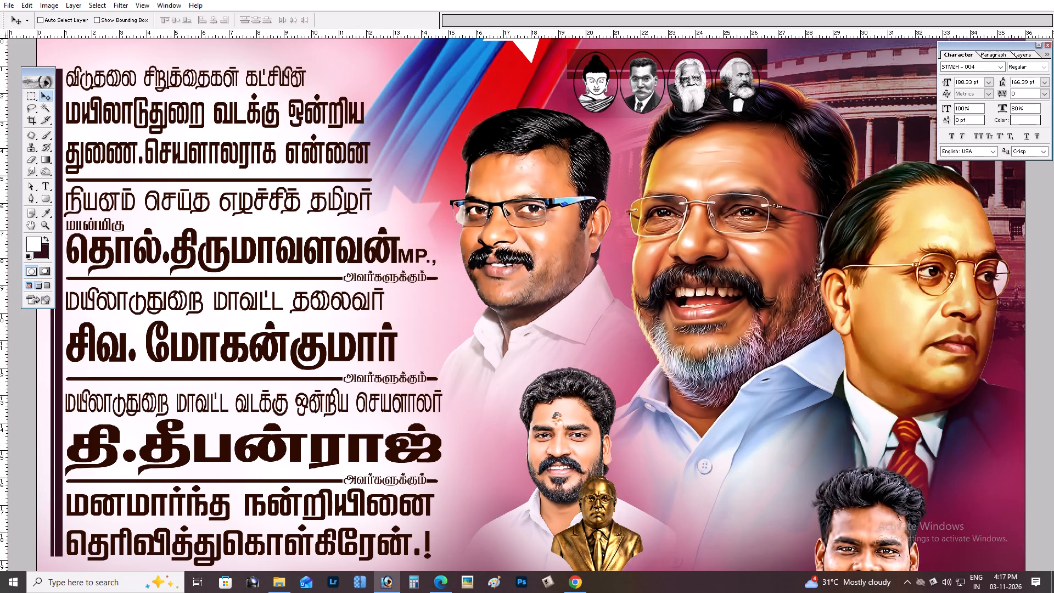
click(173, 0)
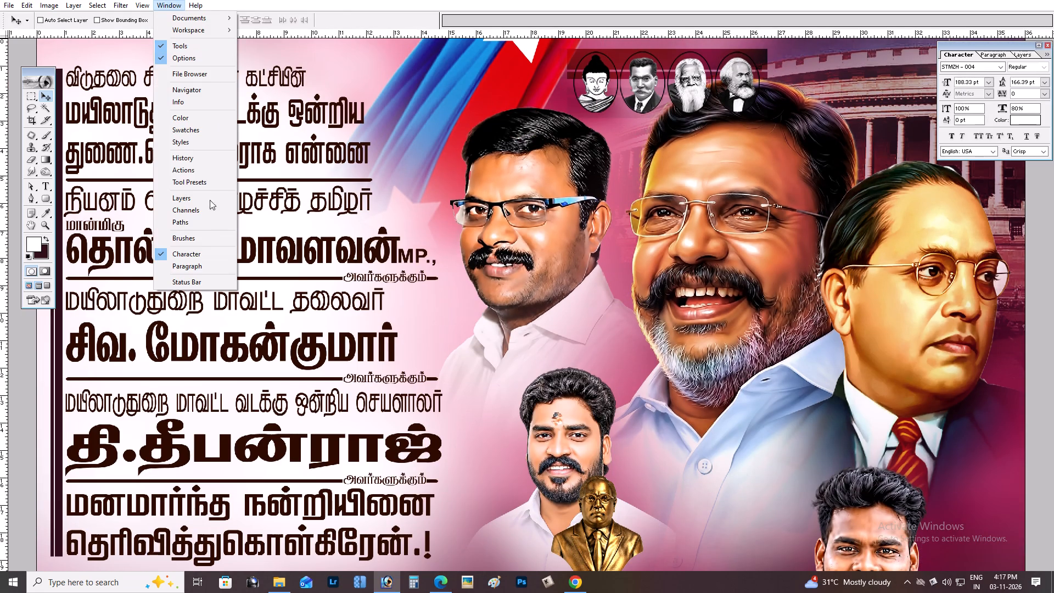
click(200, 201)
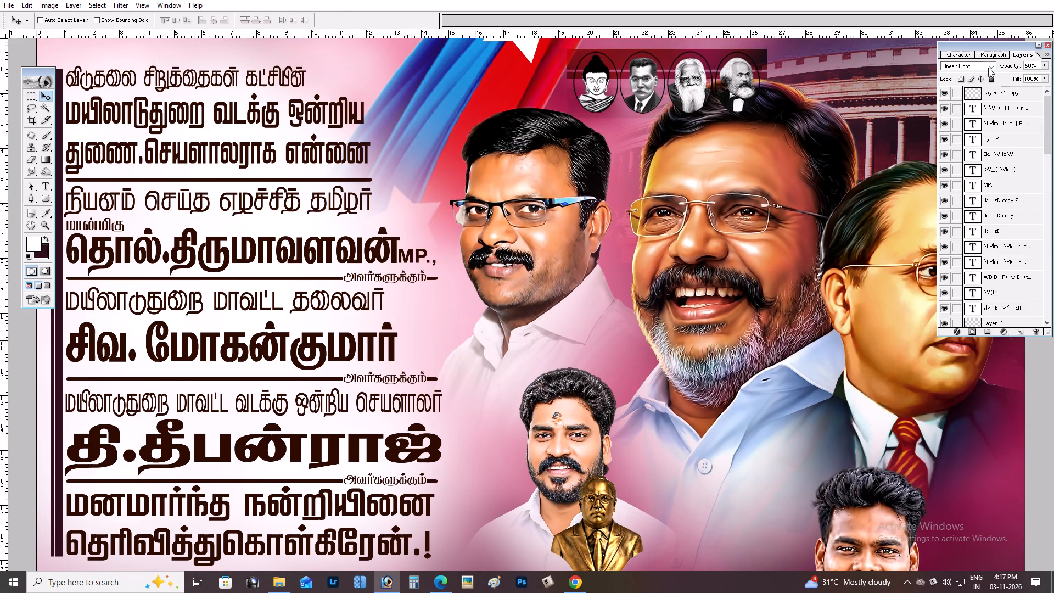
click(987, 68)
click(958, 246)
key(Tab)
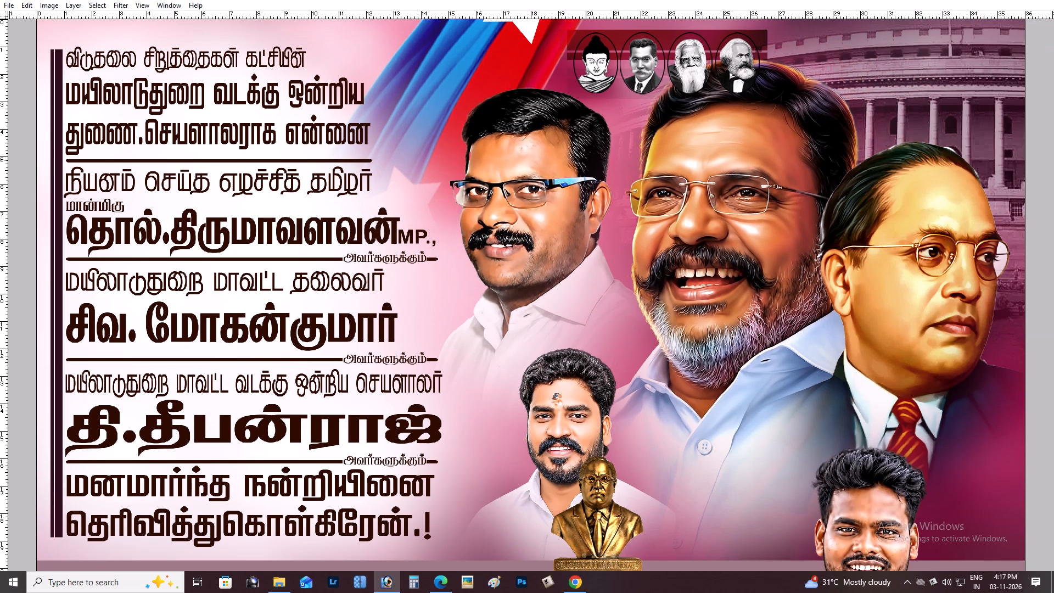
Move the parliament building layer left so that it extends behind the leader's head.
right_click(985, 109)
click(995, 115)
drag(993, 114, 921, 125)
drag(921, 125, 842, 126)
Set the parliament building layer's blending mode to Overlay and check the whole banner.
key(Tab)
click(982, 68)
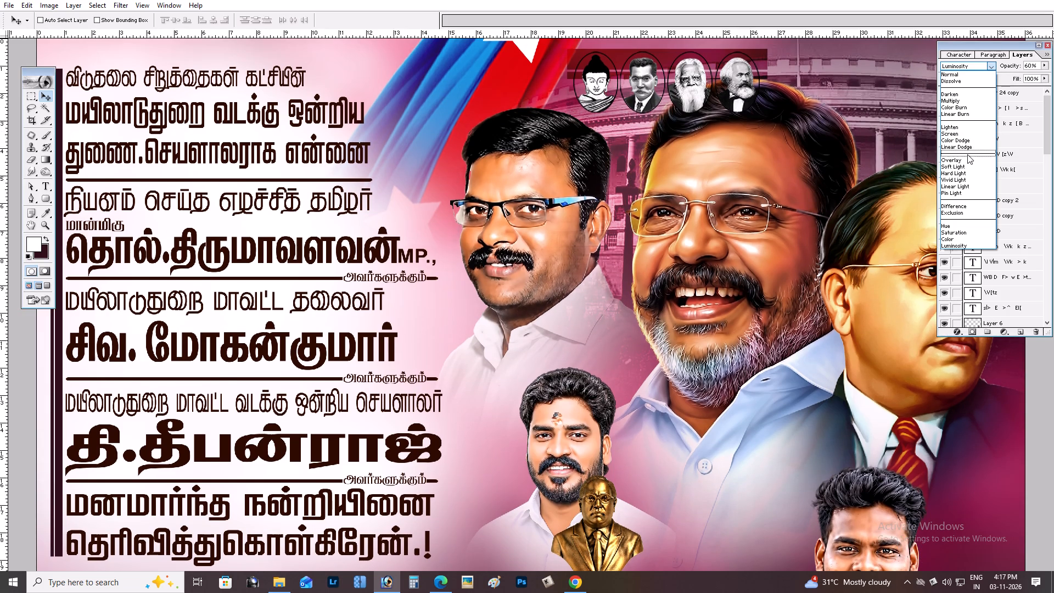
click(967, 159)
key(Tab)
key(ctrl+minus)
key(ctrl+minus)
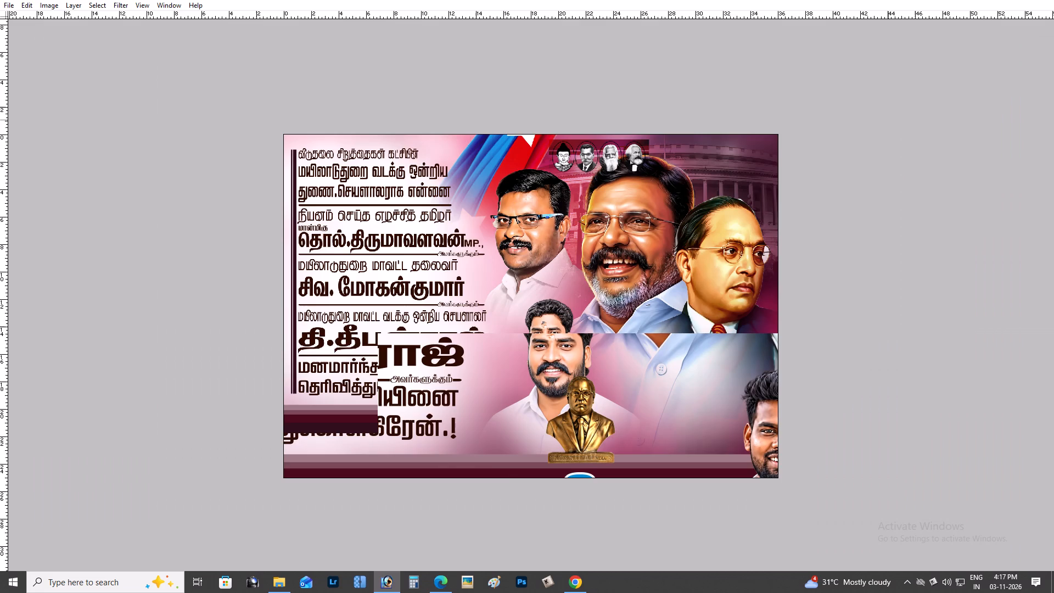
key(ctrl+plus)
key(ctrl+plus)
key(space)
Shift the red-tie portrait slightly up and right beside the leader.
right_click(915, 176)
click(927, 182)
drag(927, 182, 936, 165)
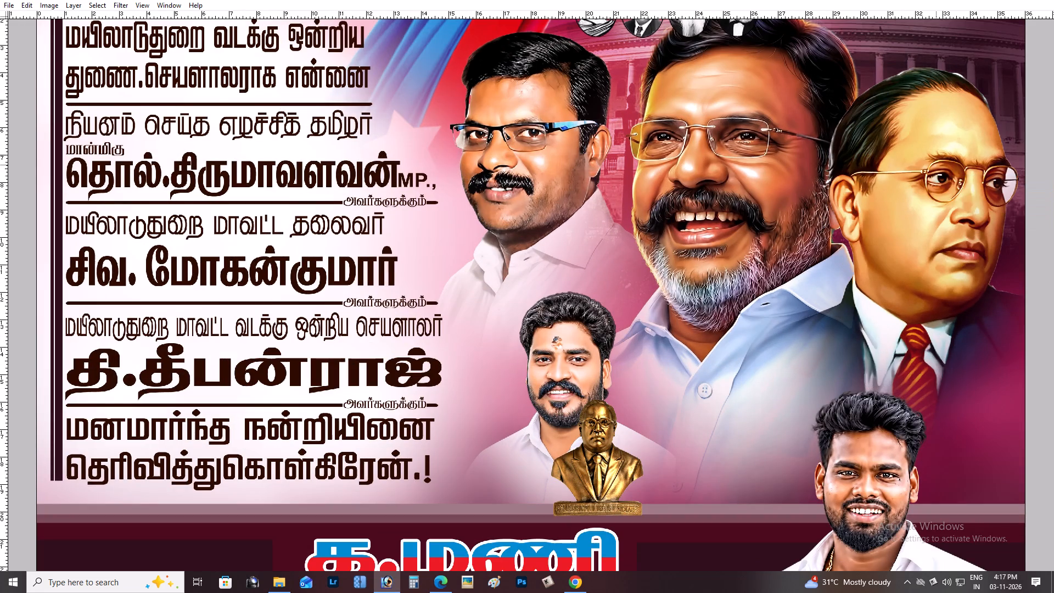
key(alt+l)
key(alt+l)
key(alt+l)
key(ctrl+minus)
Look through the poster thumbnails in New folder (2) for another source file to open.
key(ctrl+o)
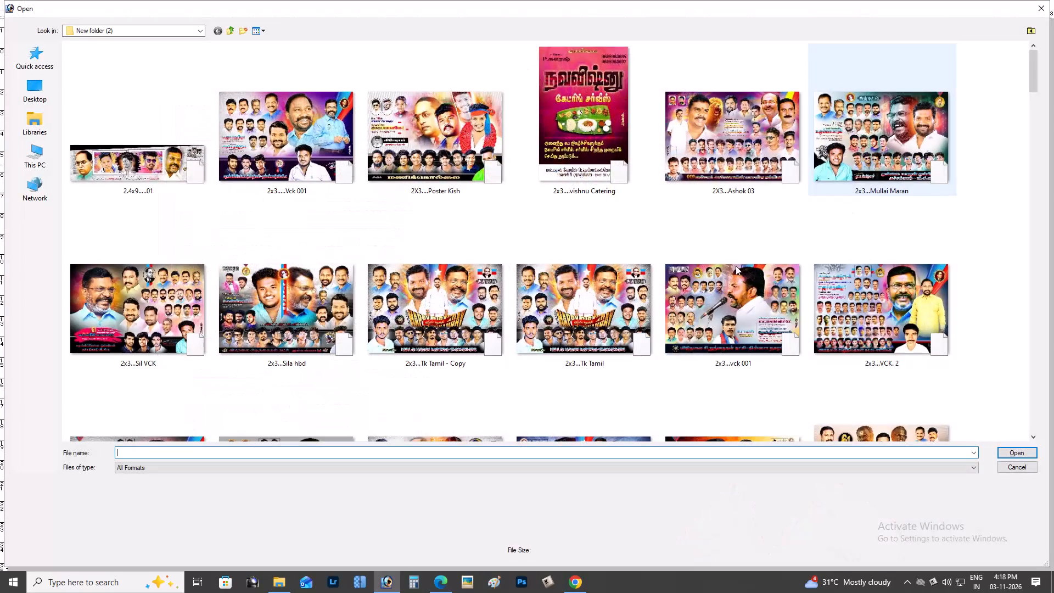
scroll(723, 197, down, 1)
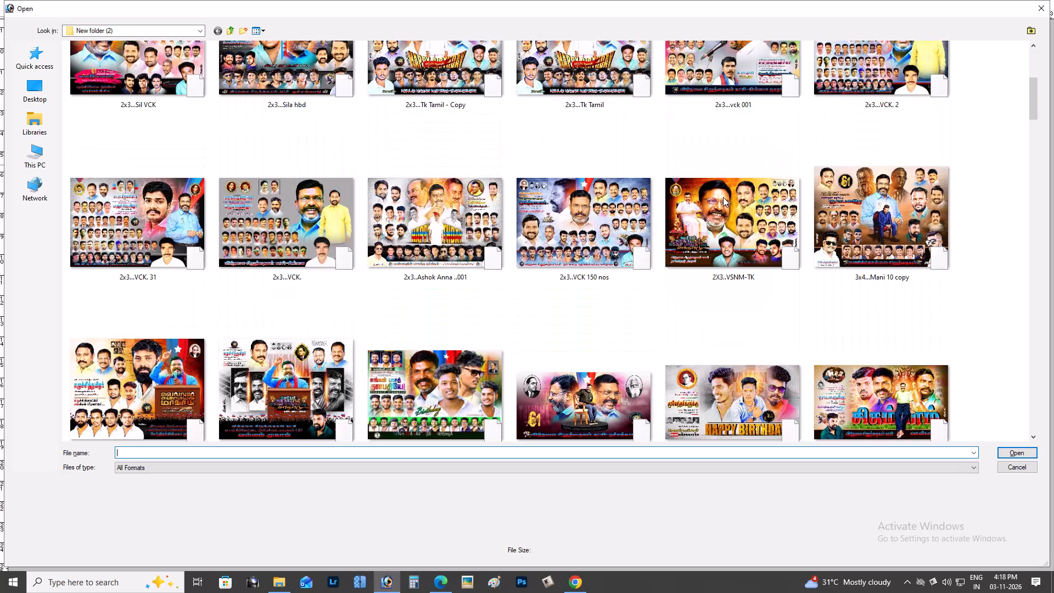
scroll(712, 182, down, 1)
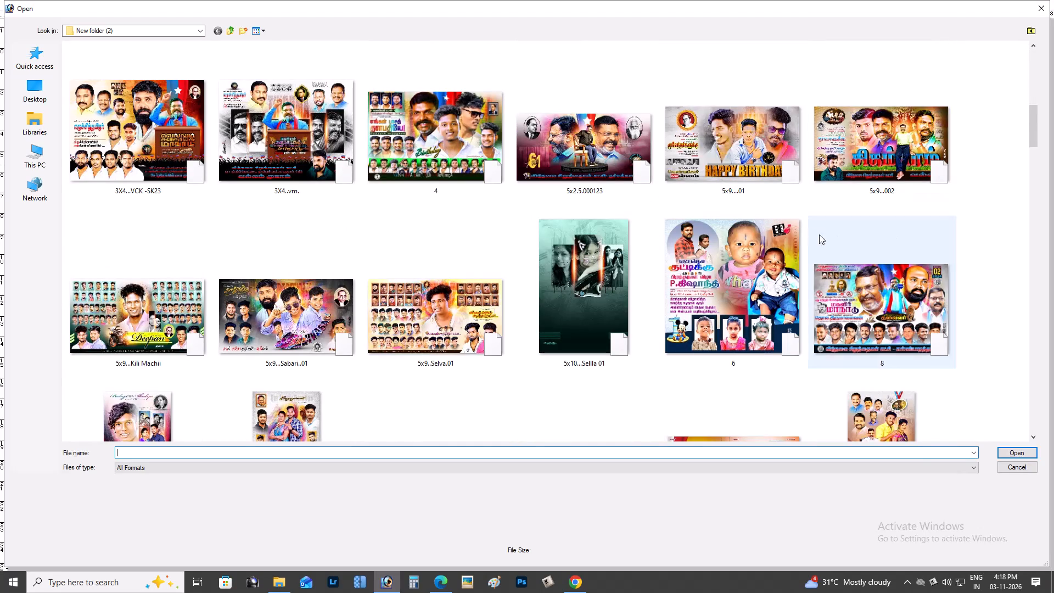
scroll(842, 204, down, 1)
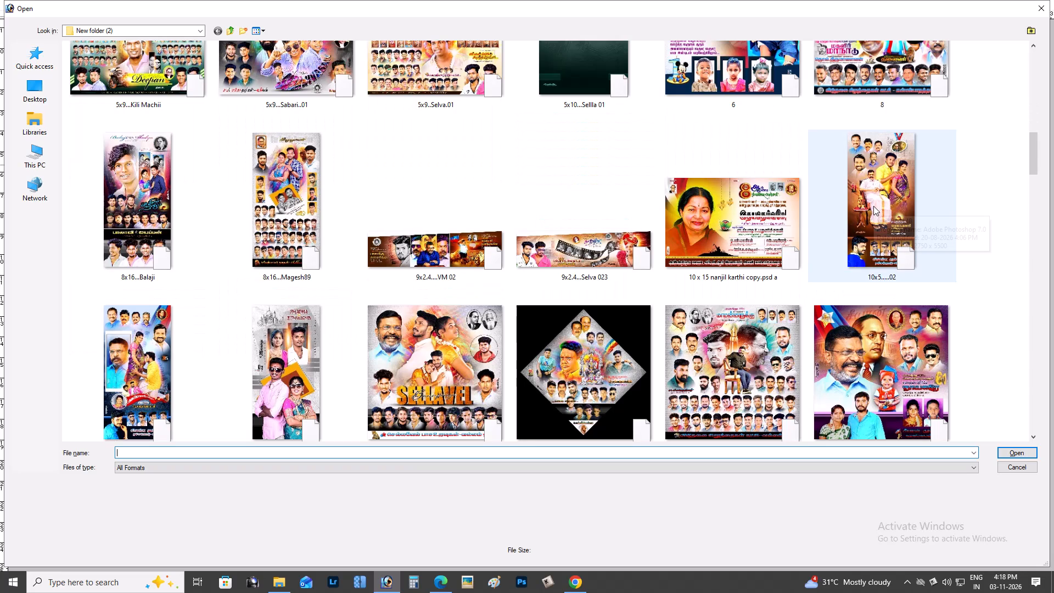
scroll(873, 206, down, 1)
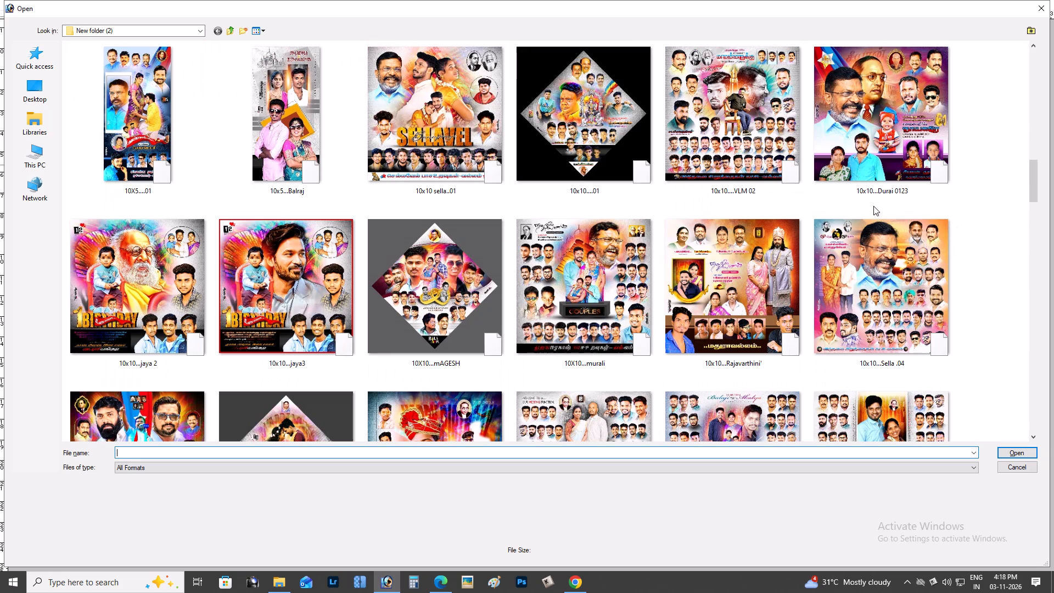
scroll(374, 163, down, 1)
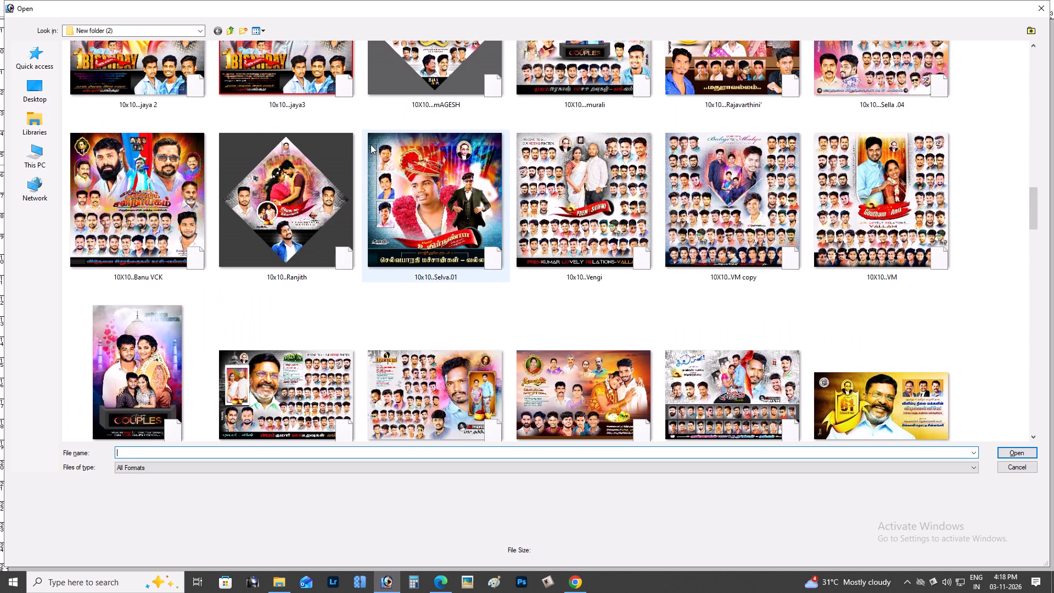
scroll(371, 144, down, 2)
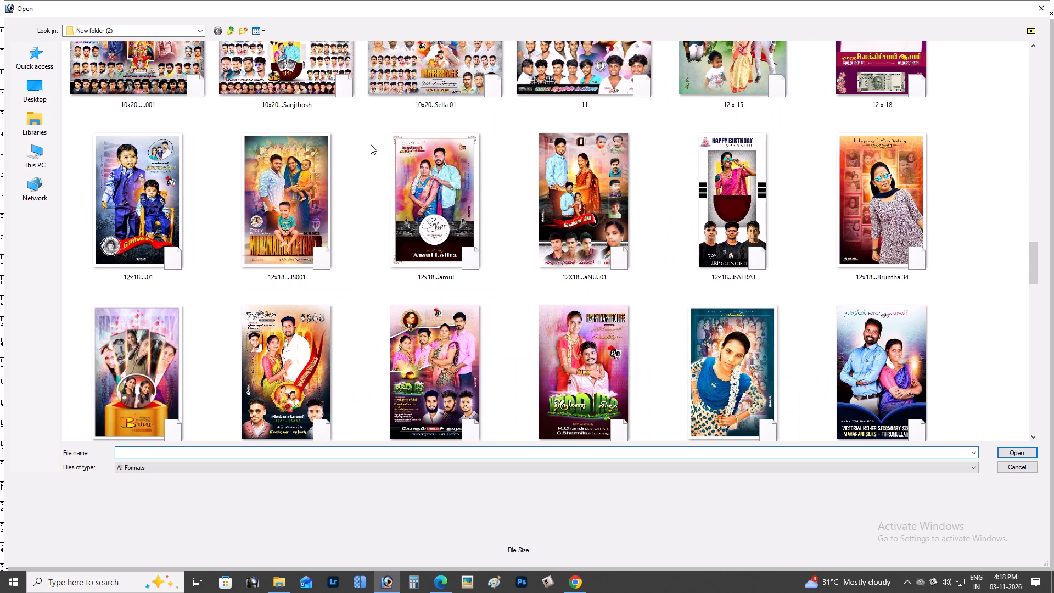
scroll(371, 144, up, 1)
scroll(371, 135, down, 2)
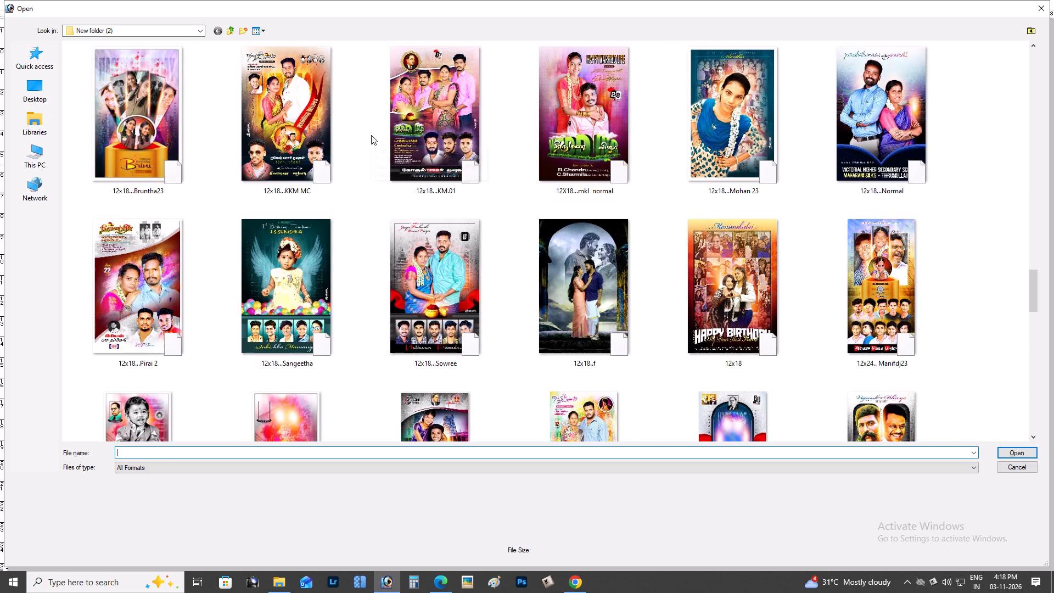
scroll(371, 135, down, 1)
scroll(872, 268, down, 1)
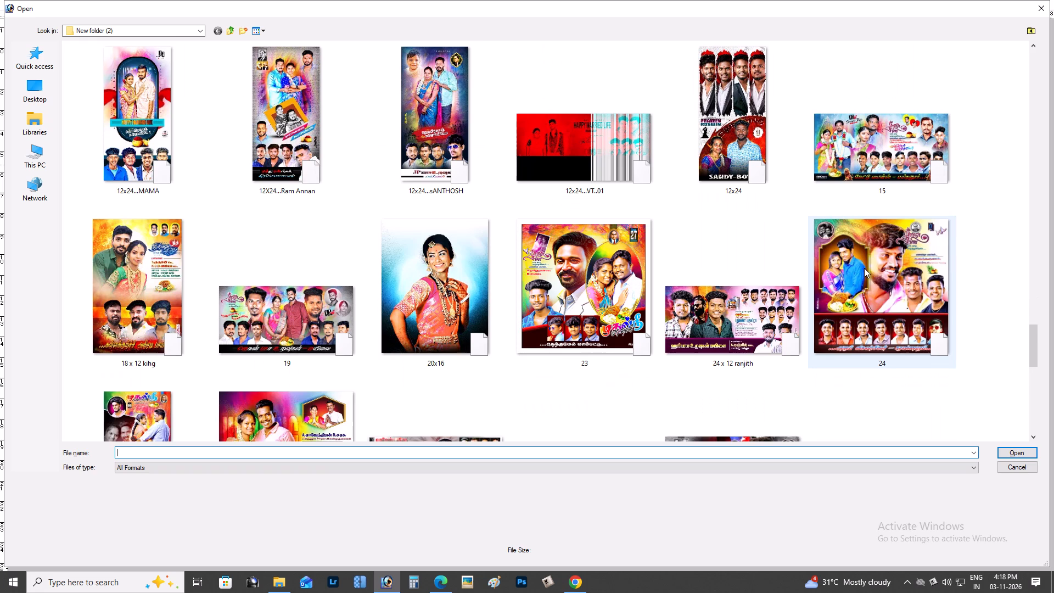
scroll(864, 268, down, 1)
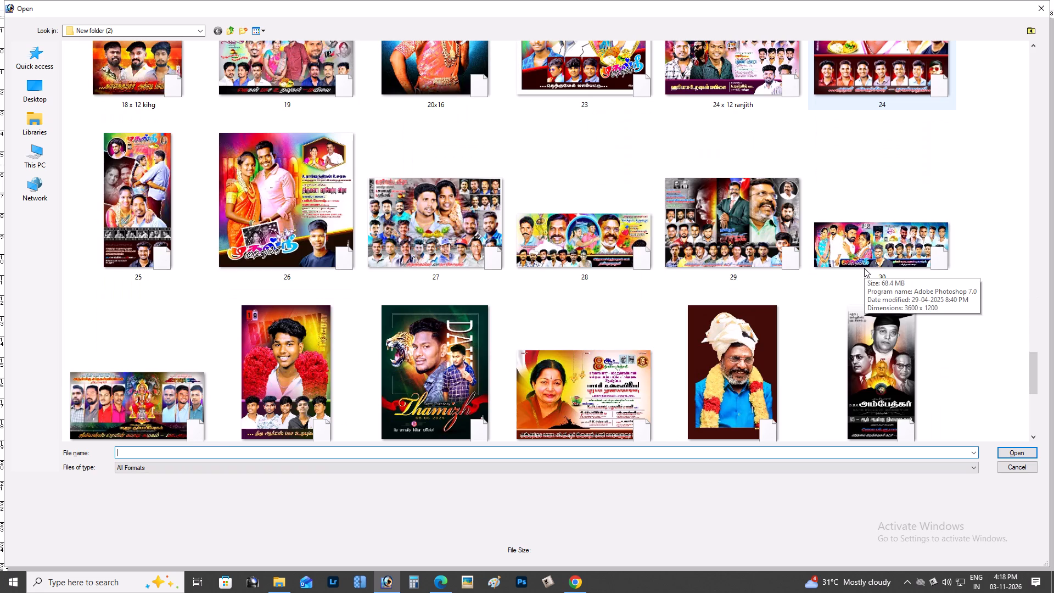
scroll(807, 238, down, 1)
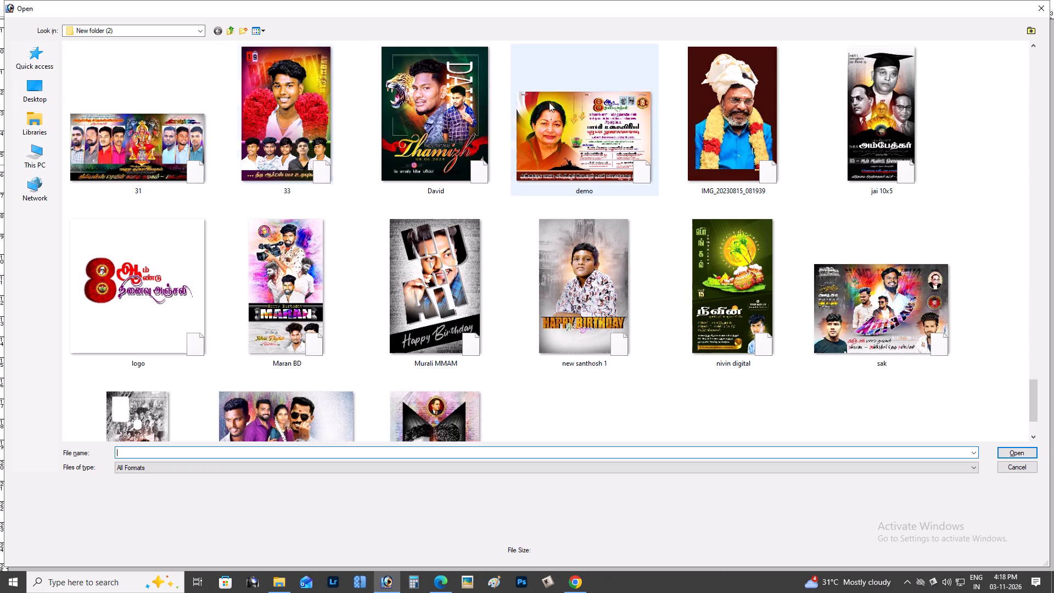
scroll(552, 102, down, 1)
scroll(552, 102, up, 3)
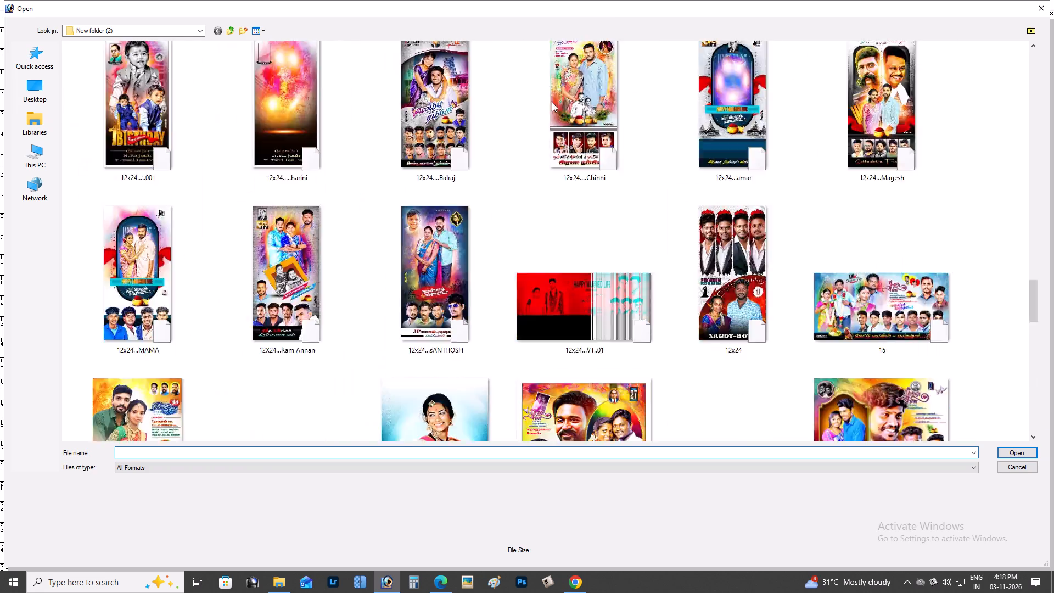
scroll(552, 102, up, 6)
Open the gokul 16X24 layered artwork from the 05 folder on the Output (E:) drive.
click(34, 164)
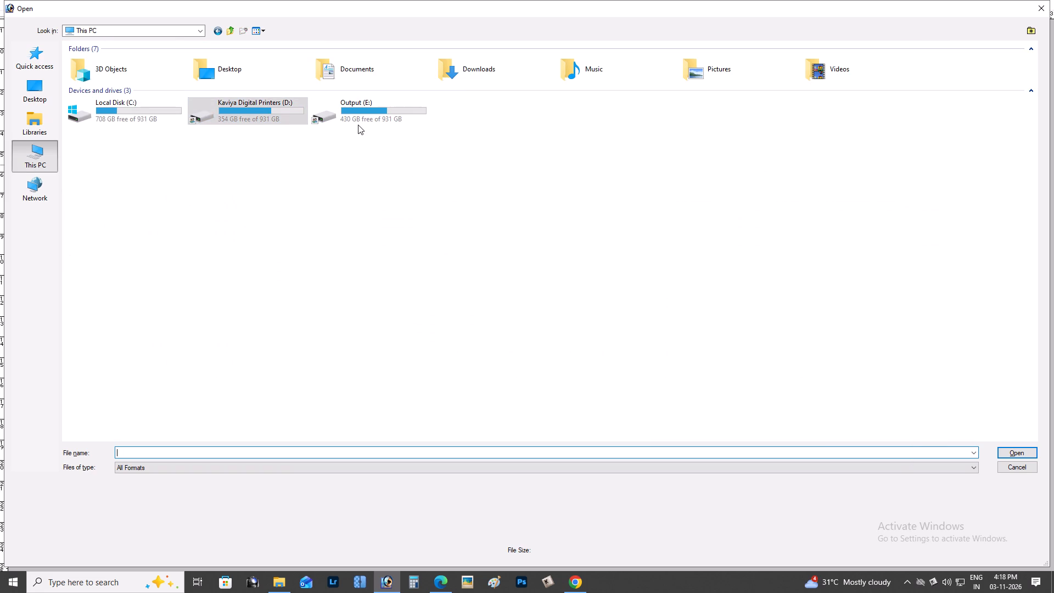
double_click(358, 125)
double_click(358, 122)
double_click(351, 100)
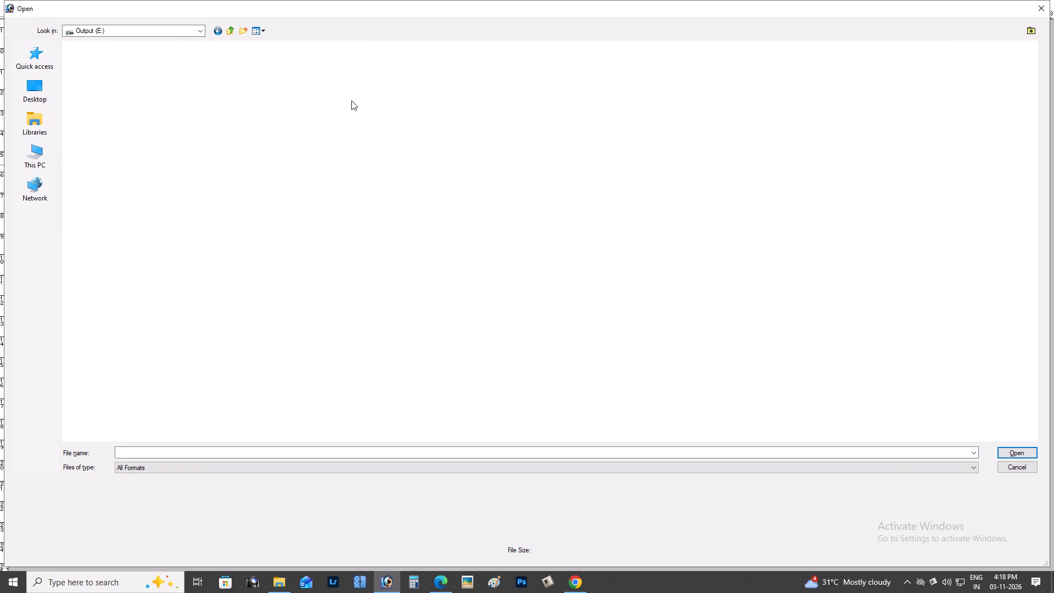
double_click(496, 87)
double_click(589, 83)
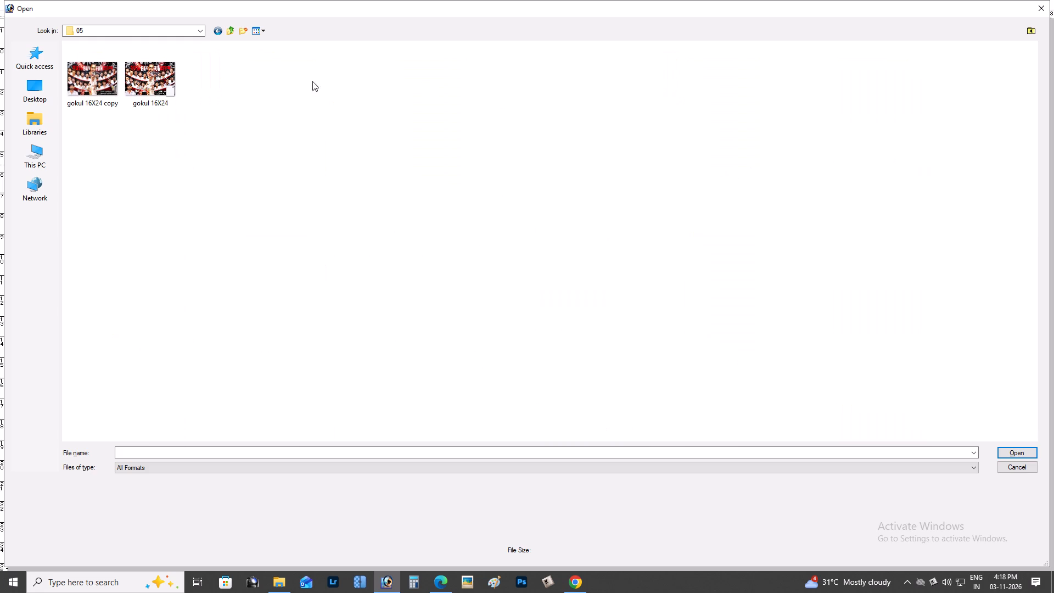
click(160, 71)
key(Return)
key(plus)
scroll(641, 204, up, 3)
scroll(641, 204, down, 1)
scroll(655, 206, up, 4)
scroll(630, 191, down, 3)
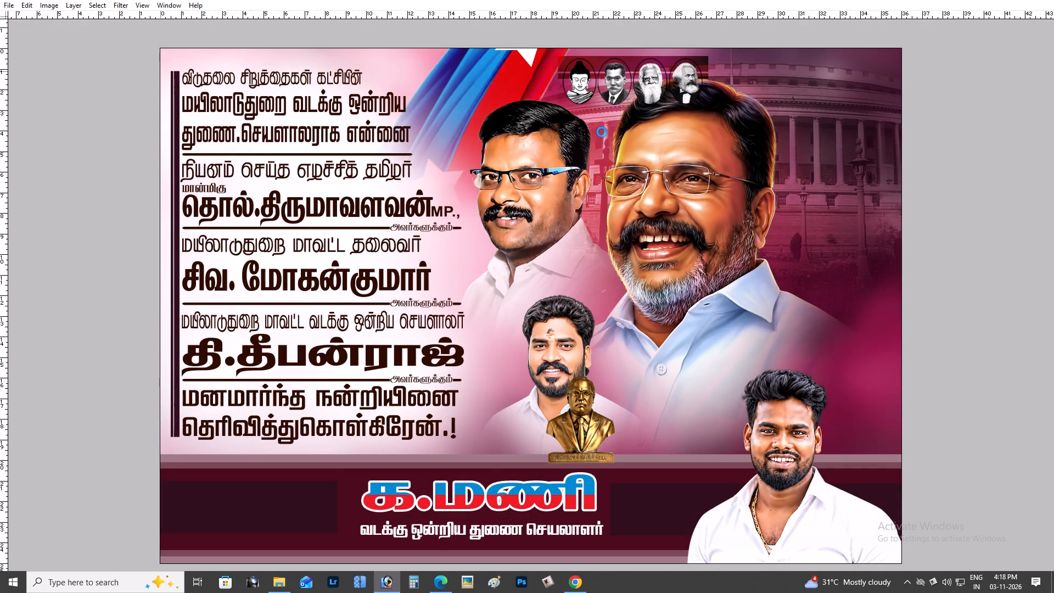
scroll(595, 130, up, 1)
key(Return)
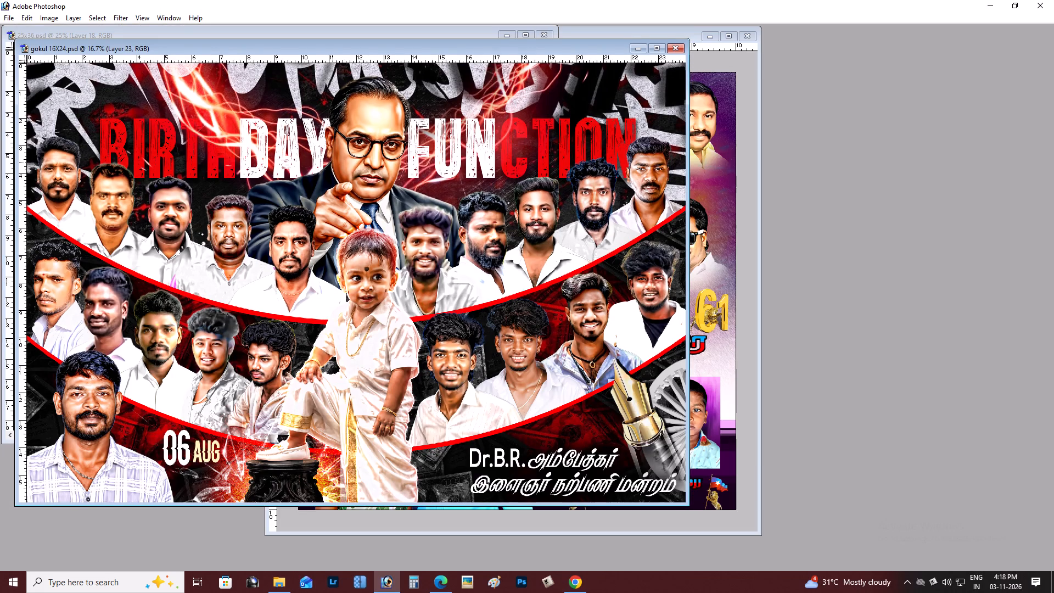
Copy the pointing man in suit and round glasses from the gokul 16X24 artwork into the thank-you banner.
right_click(332, 163)
right_click(374, 139)
click(384, 143)
drag(381, 136, 717, 119)
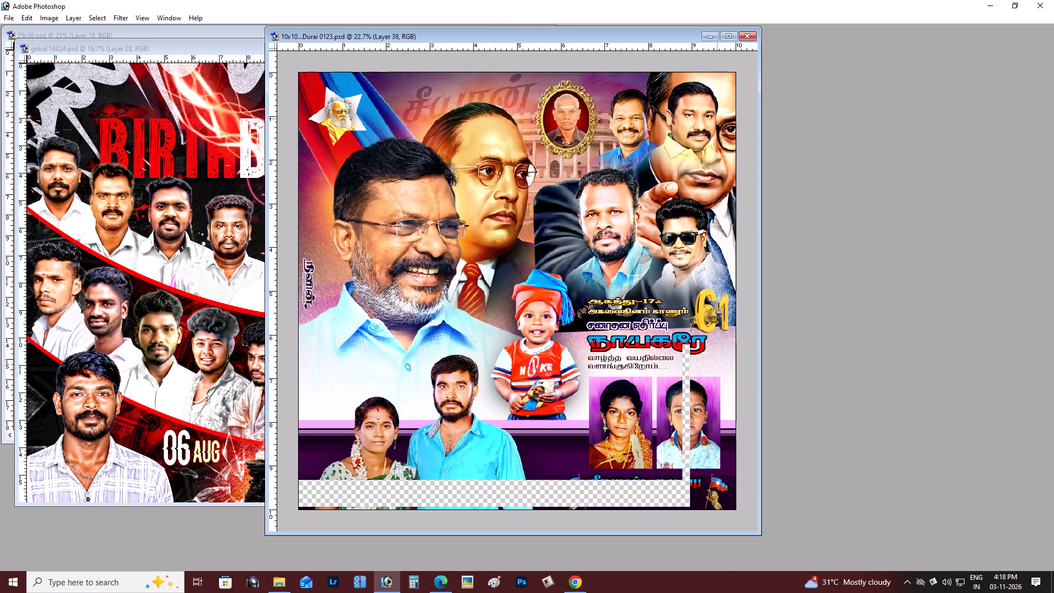
drag(717, 120, 403, 143)
drag(450, 30, 867, 66)
drag(540, 70, 735, 94)
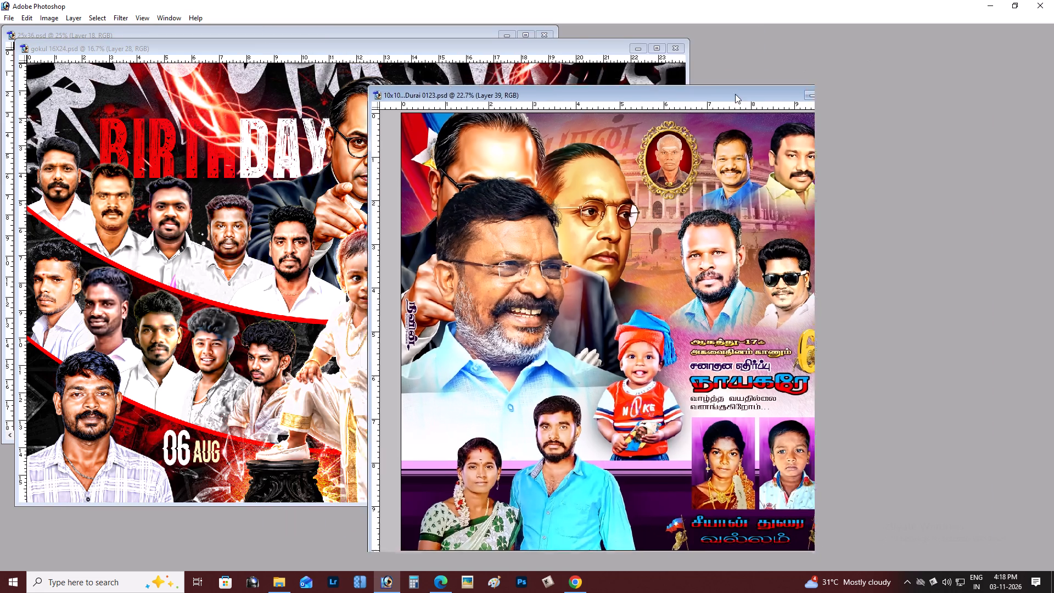
drag(735, 94, 901, 76)
click(577, 42)
drag(569, 48, 603, 216)
drag(429, 273, 427, 137)
key(Tab)
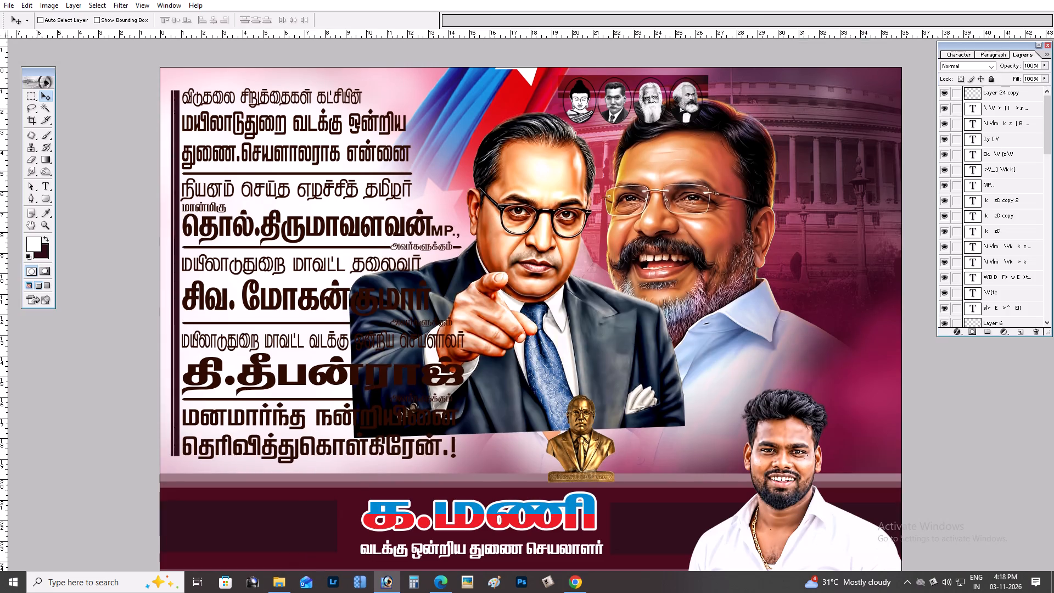
Place the pointing figure beside the main leader at the banner's right side and scale it down slightly.
drag(585, 205, 862, 278)
key(Tab)
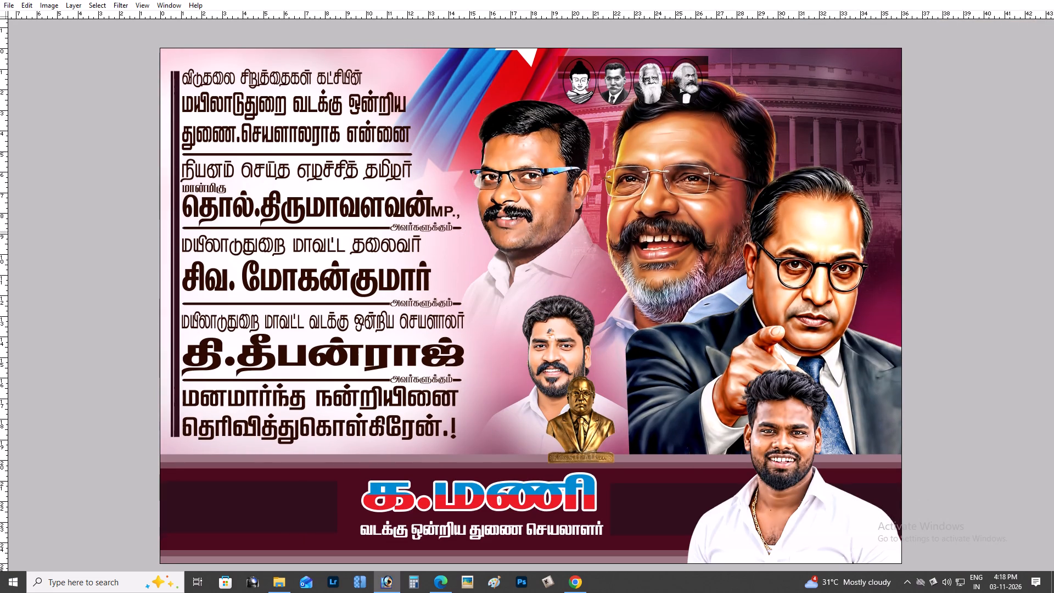
key(ctrl+t)
alt+shift+drag(624, 166, 638, 176)
drag(727, 237, 742, 230)
key(Return)
scroll(763, 263, up, 2)
scroll(763, 263, down, 2)
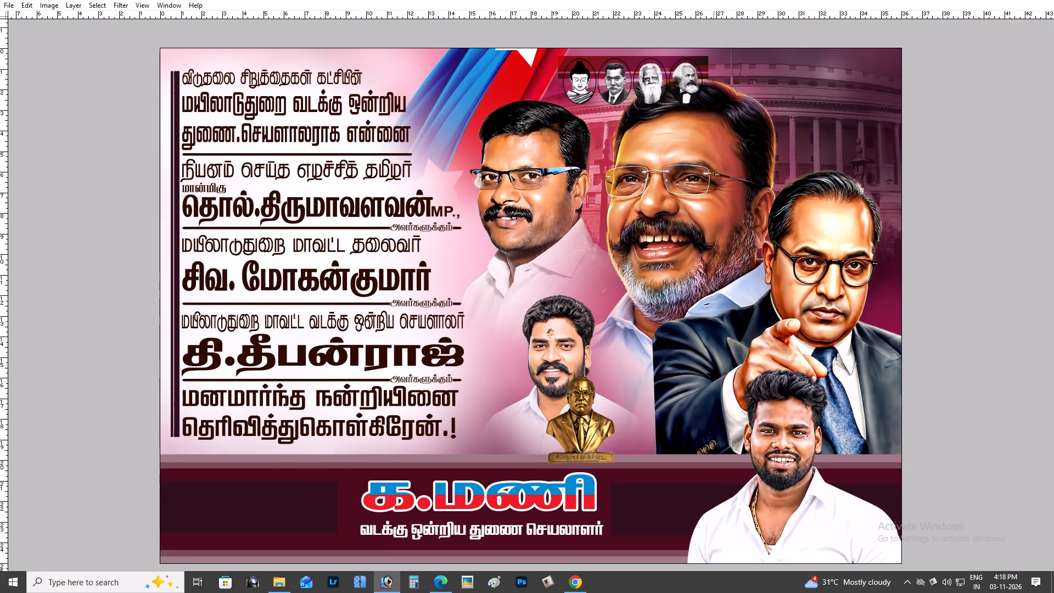
Softly erase the pointing figure's hard left edge so the suit fades into the leader's blue shirt.
key(e)
drag(645, 292, 621, 359)
drag(641, 322, 639, 341)
drag(654, 309, 653, 326)
drag(657, 317, 648, 343)
drag(644, 347, 627, 387)
drag(629, 387, 622, 419)
drag(621, 421, 621, 422)
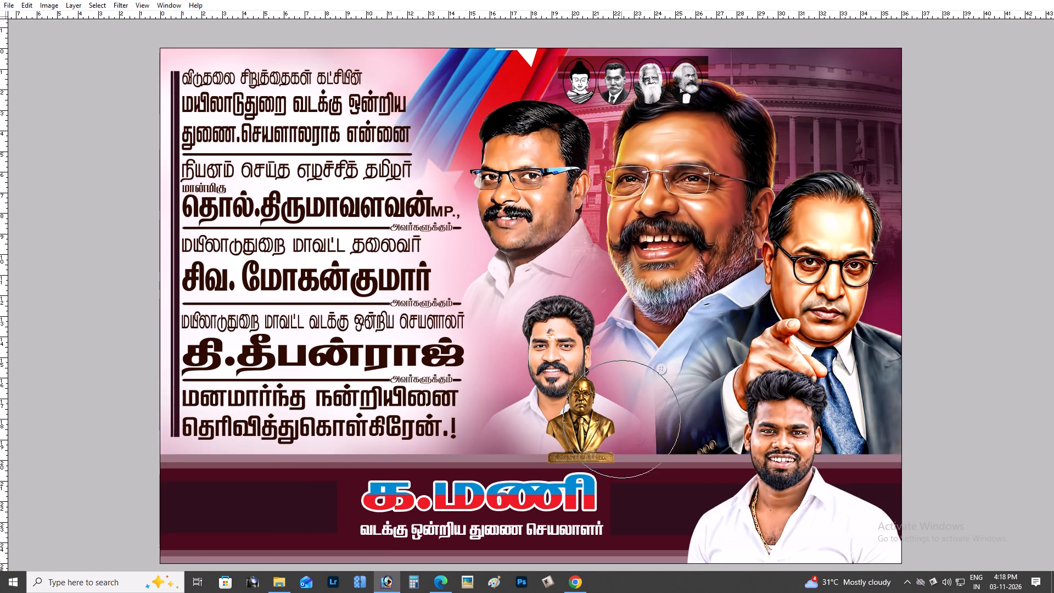
drag(621, 422, 620, 433)
drag(620, 434, 618, 440)
click(616, 440)
drag(613, 418, 699, 287)
click(699, 285)
key(space)
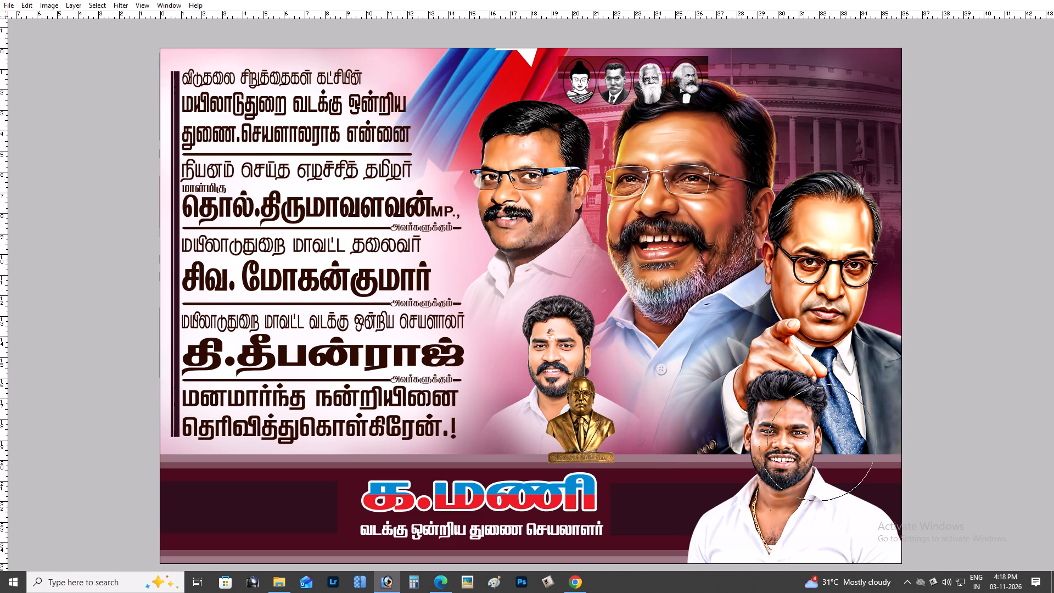
Softly erase the pointing figure's right and lower edges so the suit fades into the magenta background.
drag(905, 477, 930, 438)
drag(940, 416, 951, 396)
drag(965, 359, 966, 344)
drag(966, 340, 963, 335)
drag(960, 334, 960, 346)
drag(948, 398, 911, 457)
drag(884, 475, 866, 500)
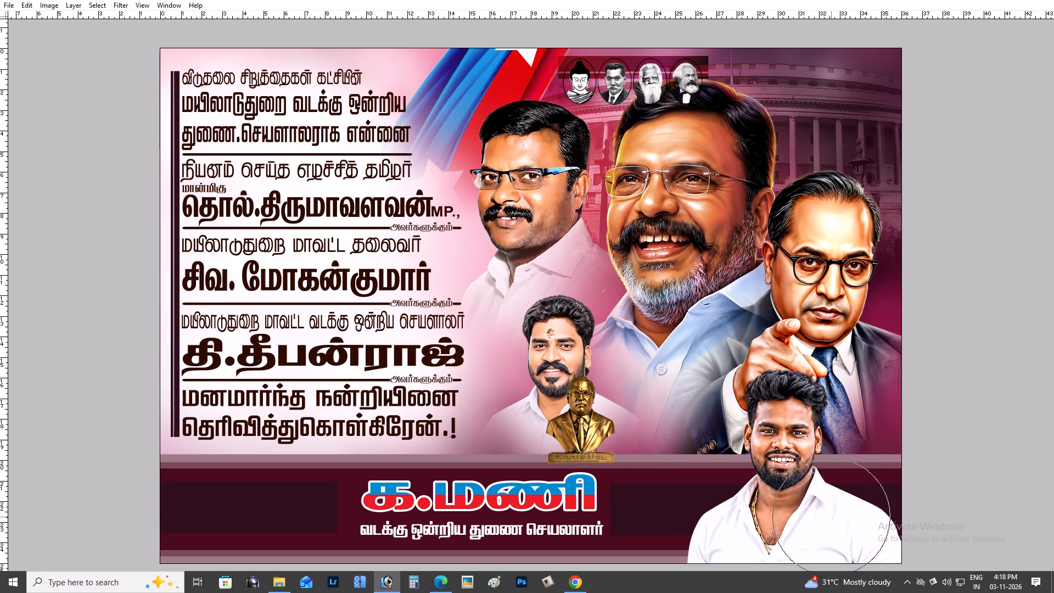
drag(817, 518, 800, 518)
drag(750, 508, 736, 503)
drag(708, 495, 696, 490)
drag(683, 484, 675, 475)
click(652, 441)
click(685, 468)
key(v)
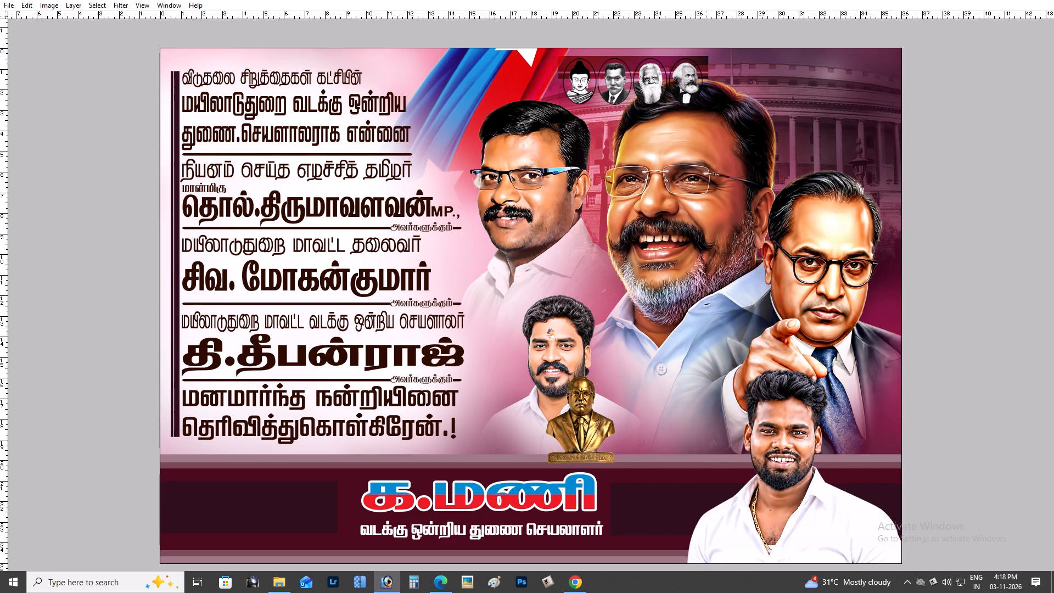
Flip the pointing figure horizontally and check it against the whole banner.
scroll(706, 282, up, 3)
scroll(706, 282, down, 4)
key(ctrl+plus)
key(space)
drag(725, 286, 333, 286)
key(ctrl+t)
ctrl+right_click(867, 298)
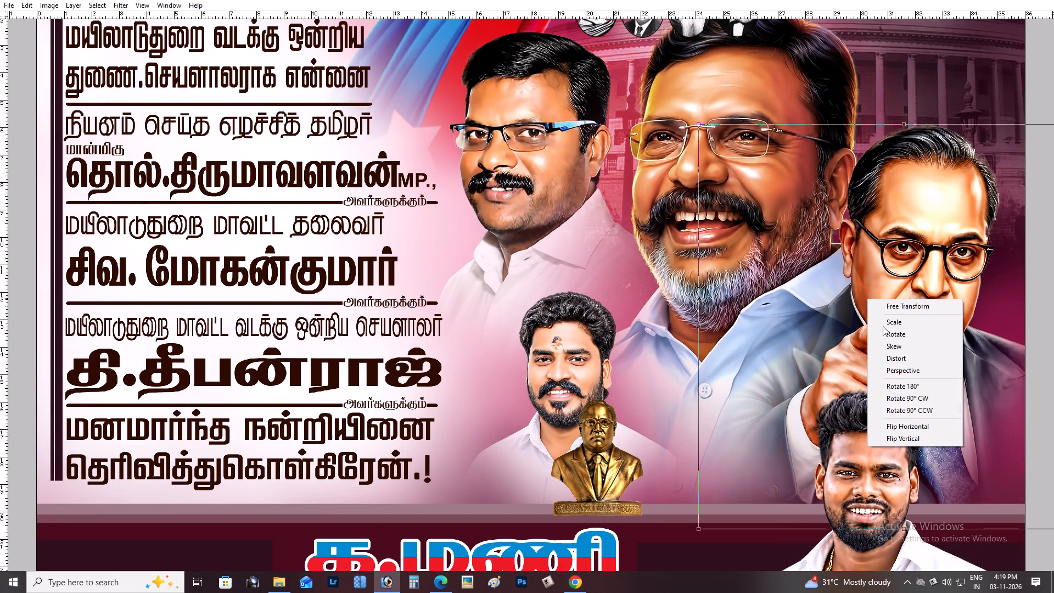
click(901, 424)
key(Return)
key(ctrl+minus)
key(ctrl+minus)
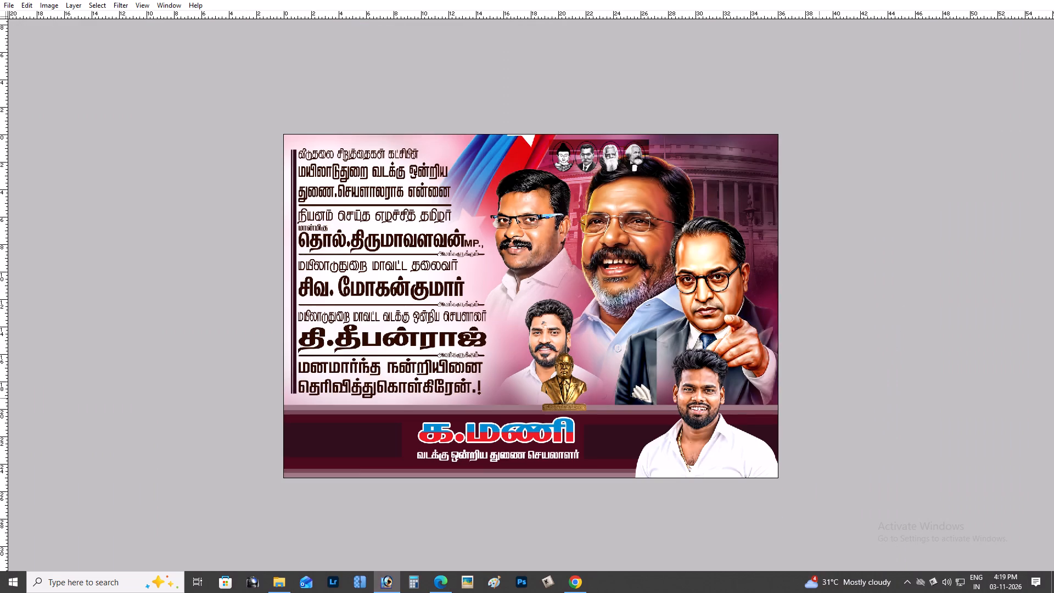
shift+click(742, 343)
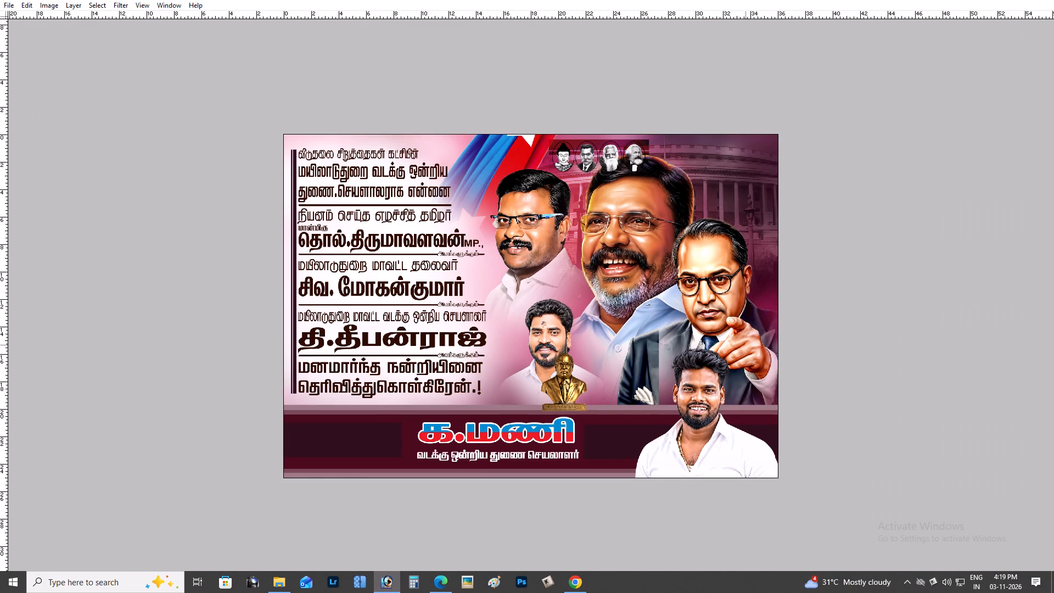
Softly erase the flipped figure's left suit edge and folded pocket square where they overlap the leader's shirt.
key(ctrl+plus)
key(ctrl+plus)
key(space)
drag(745, 345, 680, 322)
scroll(706, 306, down, 4)
key(e)
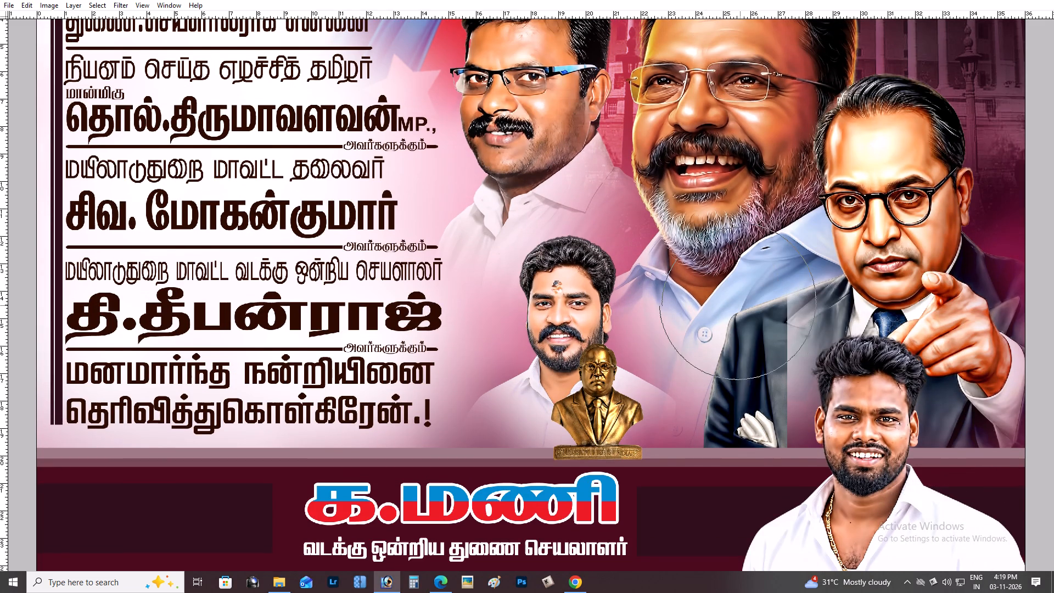
click(741, 306)
drag(726, 303, 717, 316)
drag(713, 333, 713, 354)
drag(714, 358, 714, 372)
drag(716, 395, 719, 402)
drag(729, 416, 742, 438)
click(750, 447)
drag(754, 449, 755, 444)
drag(748, 418, 741, 406)
drag(732, 386, 727, 372)
drag(726, 370, 717, 360)
click(713, 354)
key(v)
Rotate the pointing figure slightly clockwise so that his glasses sit level.
key(ctrl+minus)
key(ctrl+minus)
key(z)
click(679, 234)
key(space)
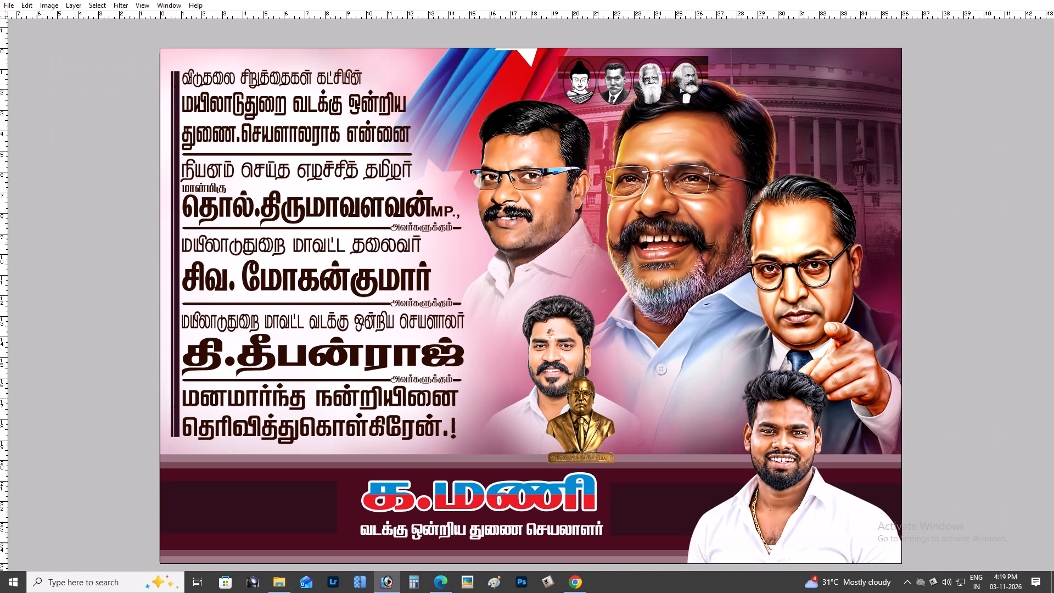
click(721, 243)
key(v)
key(ctrl+t)
drag(821, 132, 832, 131)
key(Return)
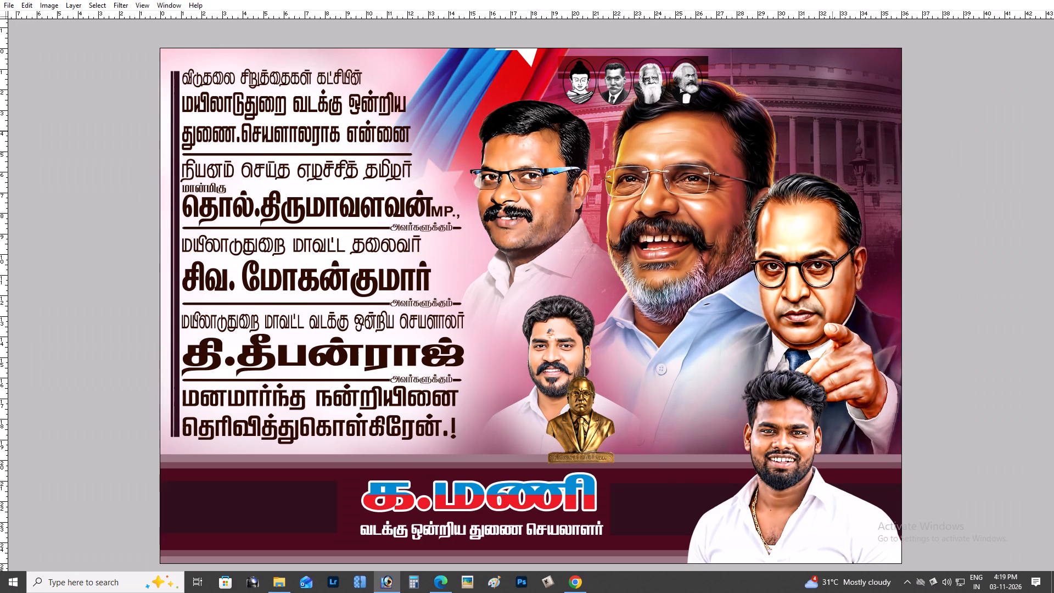
Nudge the pointing figure upward and enlarge it slightly.
key(ctrl+minus)
key(plus)
key(ctrl+plus)
key(ctrl+plus)
key(space)
drag(831, 133, 804, 141)
shift+drag(845, 197, 854, 184)
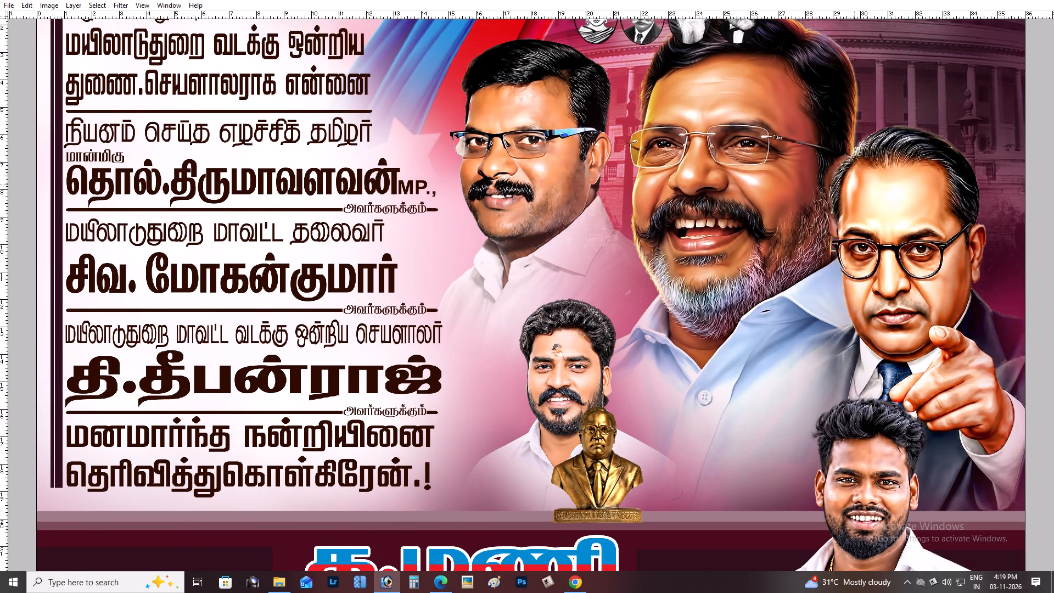
shift+drag(854, 184, 856, 177)
key(ctrl+t)
alt+shift+drag(702, 113, 694, 109)
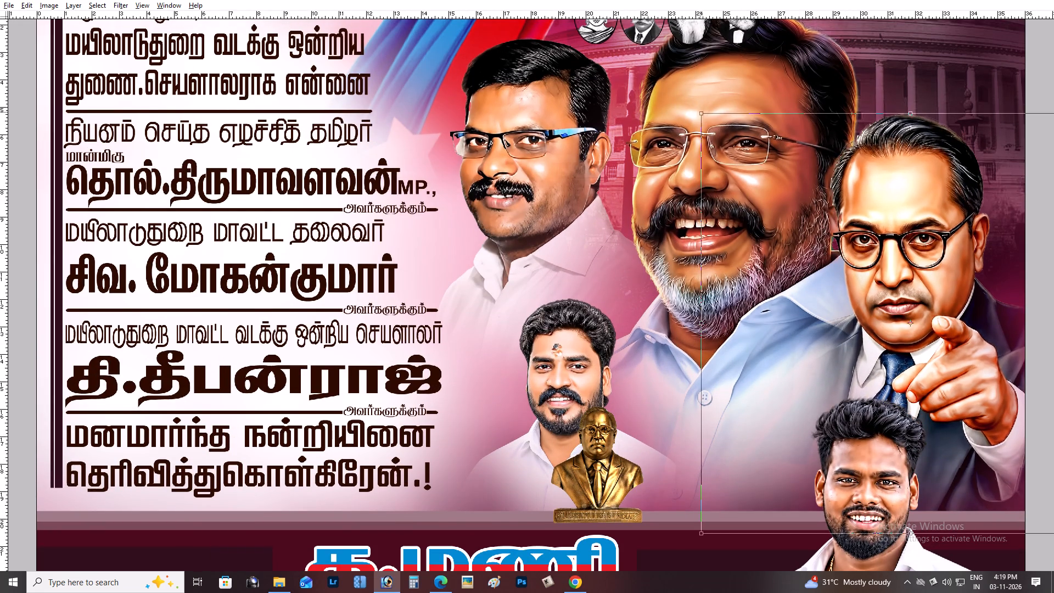
alt+shift+drag(694, 109, 680, 104)
drag(640, 120, 643, 108)
key(Return)
Move the pointing figure up beside the leader's head, near the banner's top edge.
key(ctrl+minus)
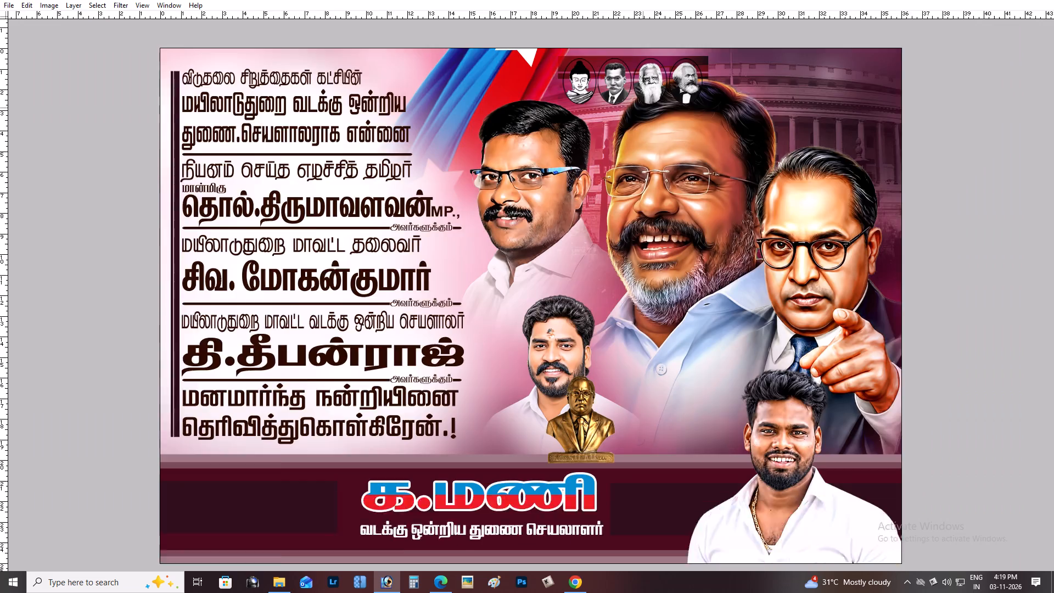
key(ctrl+minus)
shift+click(726, 259)
scroll(736, 251, up, 3)
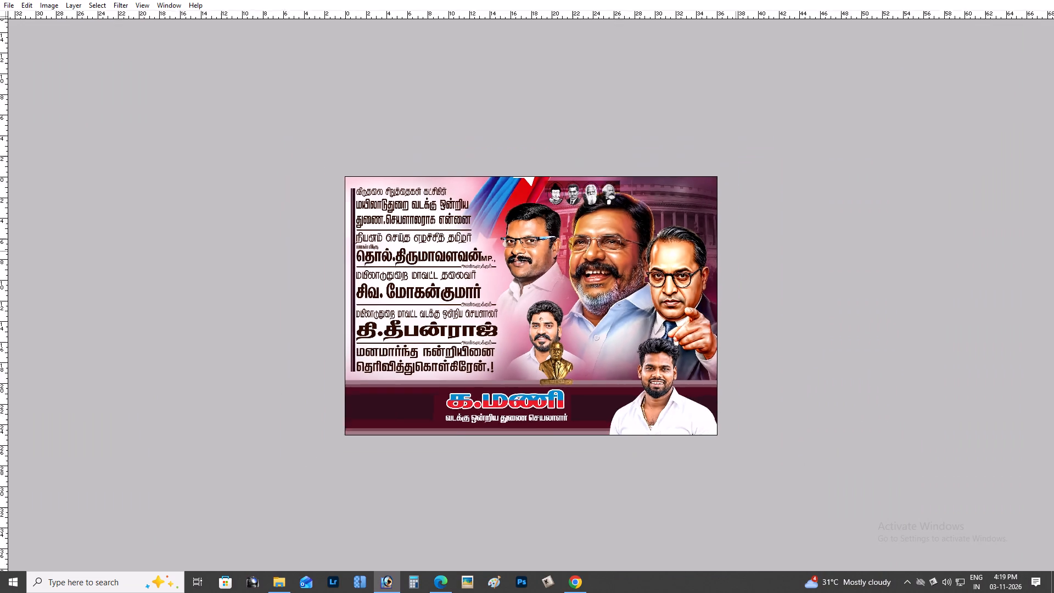
scroll(736, 251, down, 4)
shift+drag(728, 259, 719, 189)
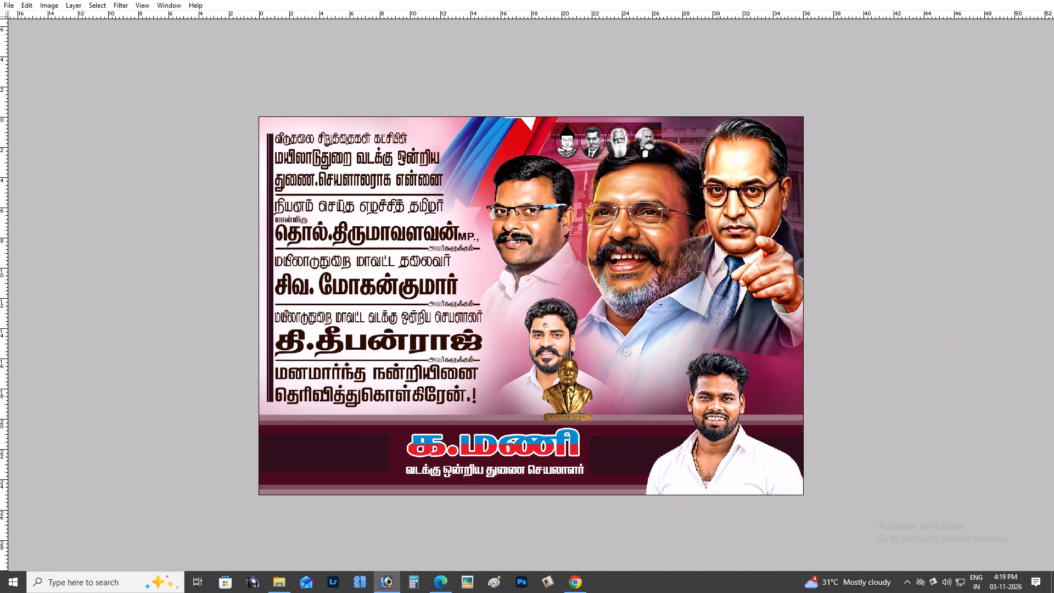
scroll(719, 212, up, 3)
scroll(719, 212, down, 3)
Fade out the pointing figure's lower edge above the white-shirted man using a larger soft eraser.
key(plus)
key(ctrl+plus)
key(space)
drag(720, 216, 673, 250)
key(e)
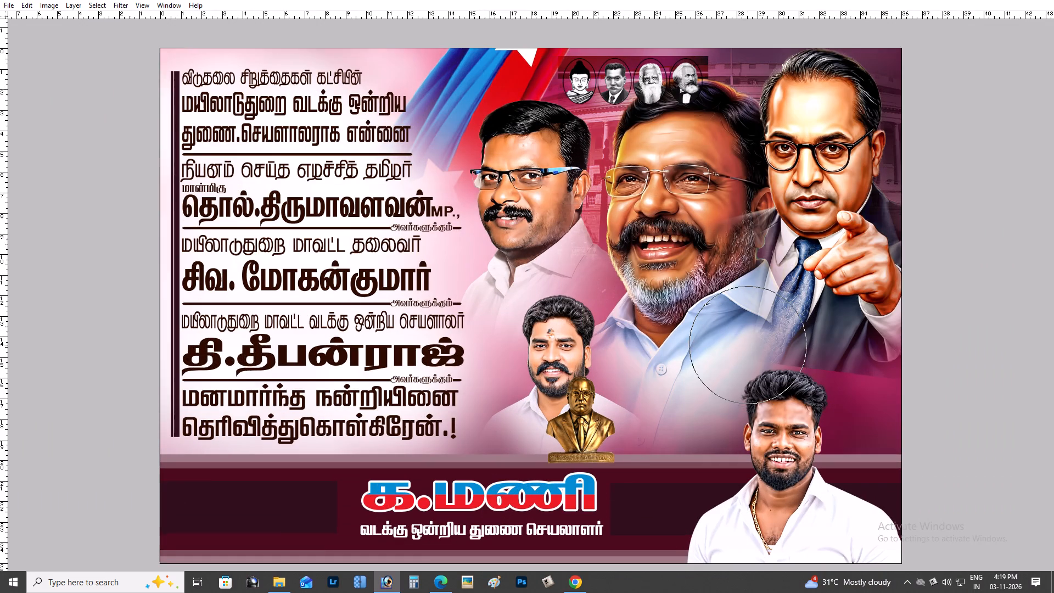
double_click(748, 345)
scroll(748, 345, up, 3)
scroll(748, 345, down, 3)
key(bracketright)
key(bracketright)
key(bracketright)
drag(760, 387, 760, 410)
key(bracketright)
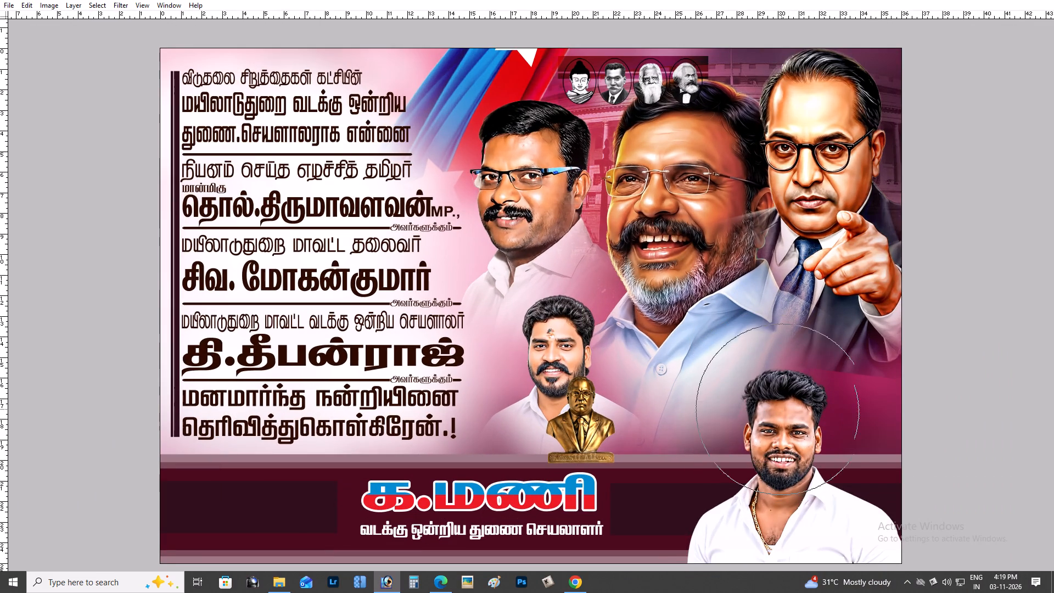
key(bracketright)
key(bracketright)
key(bracketright)
drag(777, 416, 782, 420)
drag(893, 440, 909, 431)
drag(944, 365, 947, 352)
drag(951, 349, 954, 335)
click(888, 409)
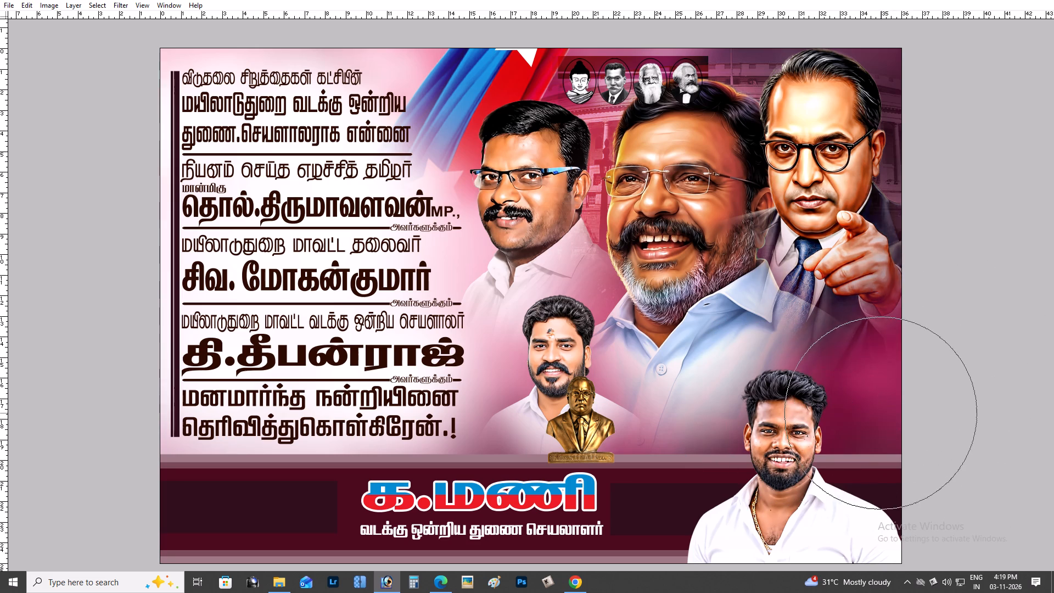
click(874, 416)
Send the pointing figure's layer backward so that it sits behind the main leader's portrait.
key(v)
key(ctrl+bracketleft)
key(ctrl+bracketleft)
key(ctrl+bracketleft)
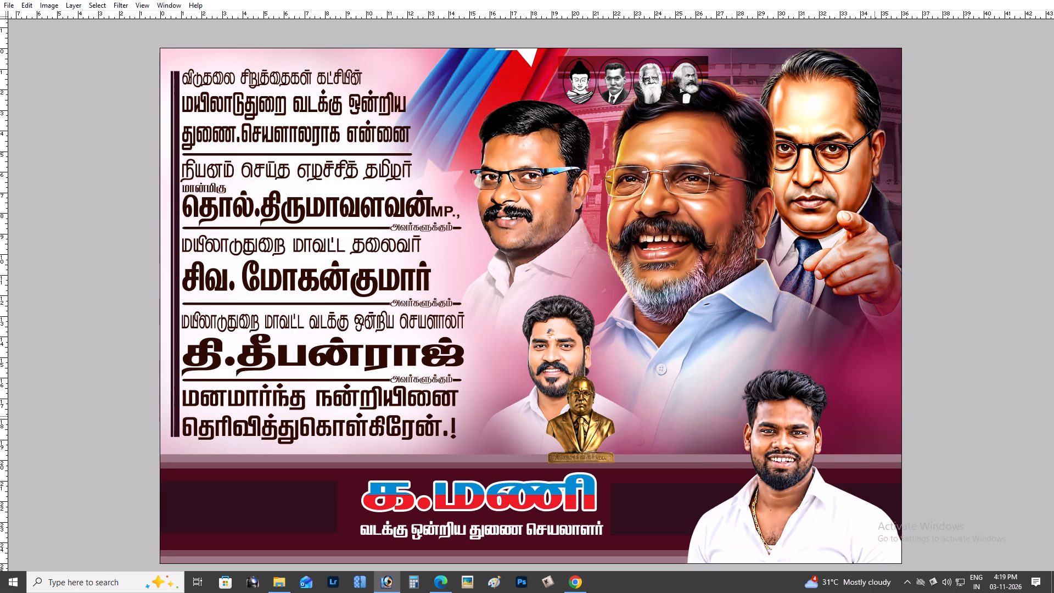
Flip the pointing figure horizontally so that his hand points from beside the leader's beard.
key(ctrl+t)
right_click(725, 300)
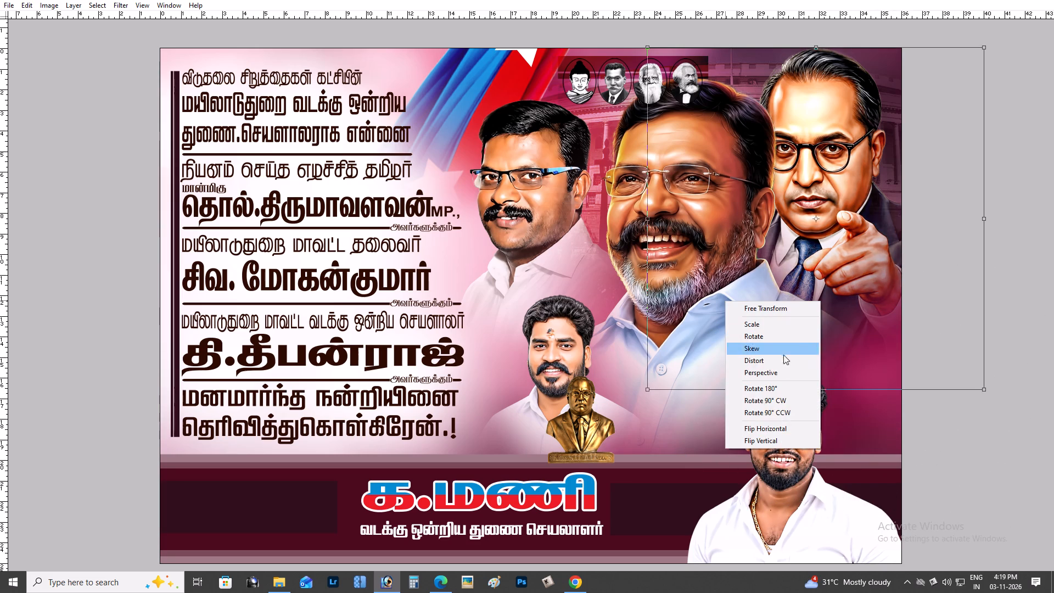
click(779, 426)
click(803, 267)
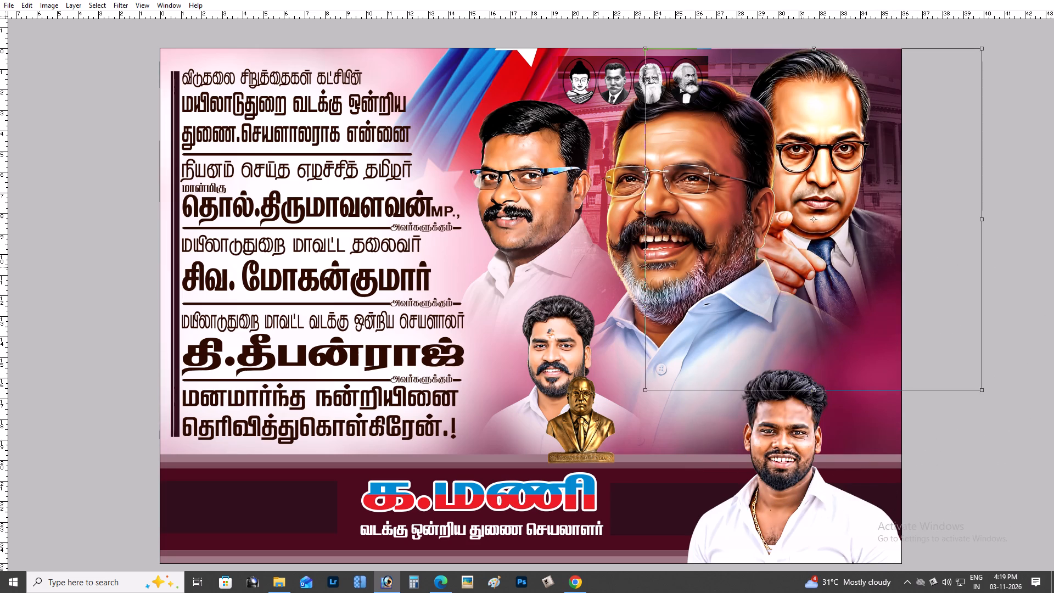
key(Return)
Change the pointing figure's layer blending mode so that he takes on the banner's magenta tones.
shift+click(828, 243)
text(--)
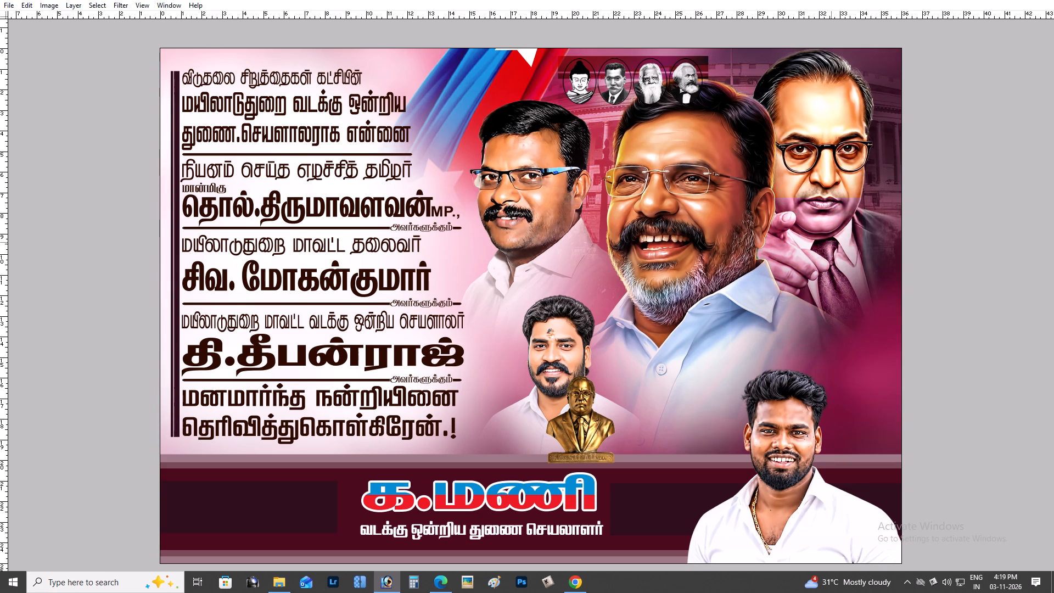
key(ctrl+minus)
text(+-)
key(ctrl+plus)
scroll(836, 241, up, 2)
scroll(839, 240, down, 2)
scroll(839, 240, up, 2)
scroll(839, 240, down, 2)
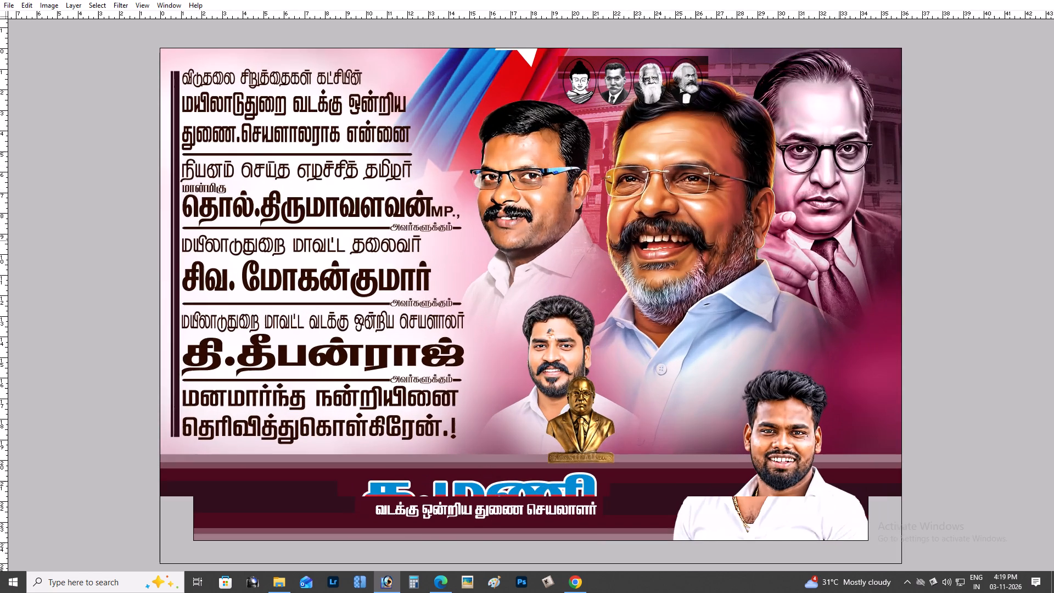
scroll(839, 240, up, 2)
scroll(839, 240, down, 3)
scroll(834, 230, up, 3)
scroll(834, 230, down, 1)
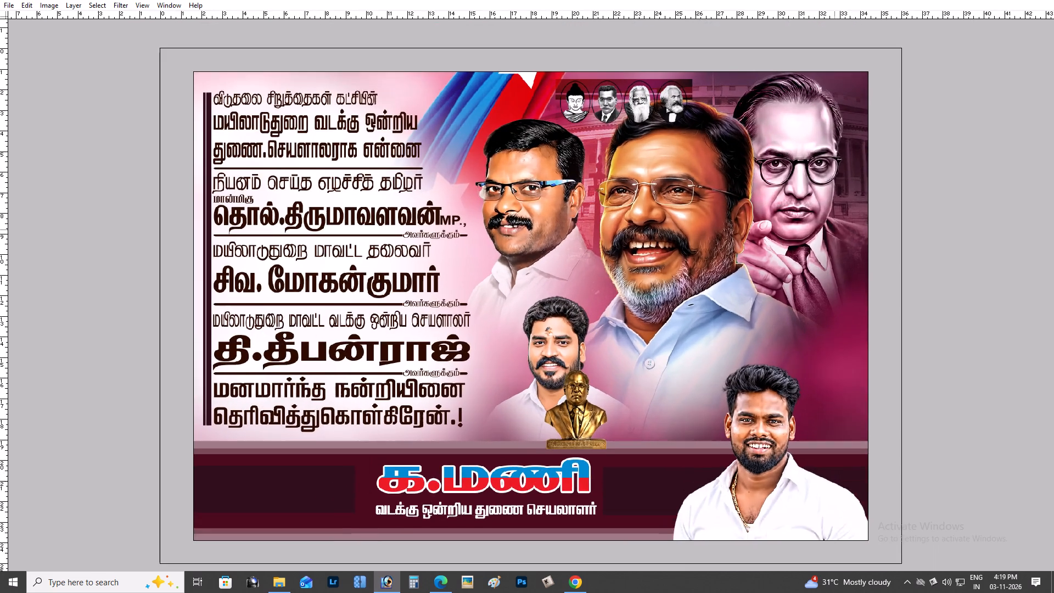
scroll(834, 230, down, 1)
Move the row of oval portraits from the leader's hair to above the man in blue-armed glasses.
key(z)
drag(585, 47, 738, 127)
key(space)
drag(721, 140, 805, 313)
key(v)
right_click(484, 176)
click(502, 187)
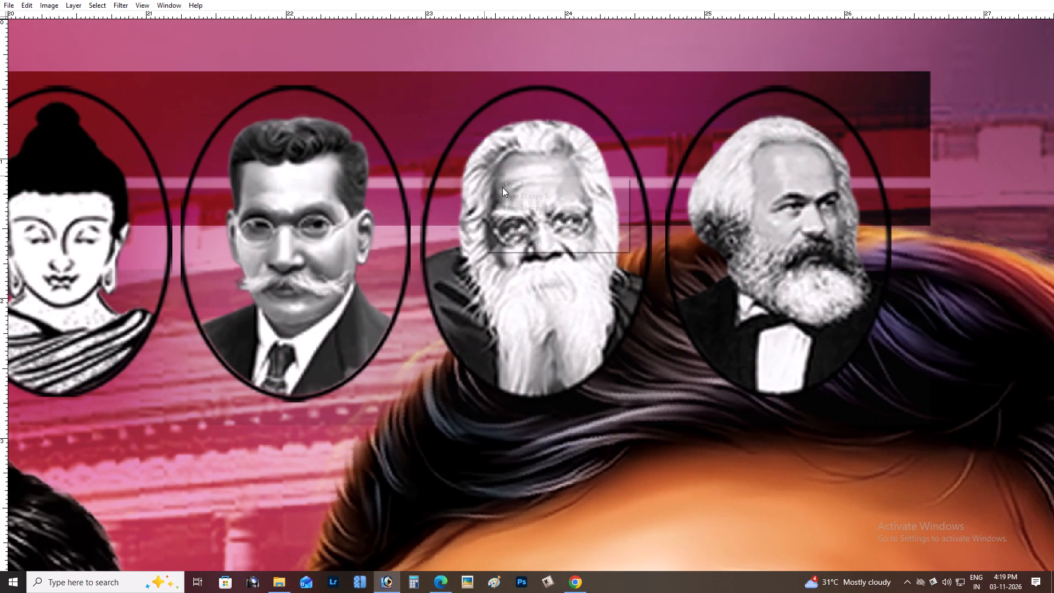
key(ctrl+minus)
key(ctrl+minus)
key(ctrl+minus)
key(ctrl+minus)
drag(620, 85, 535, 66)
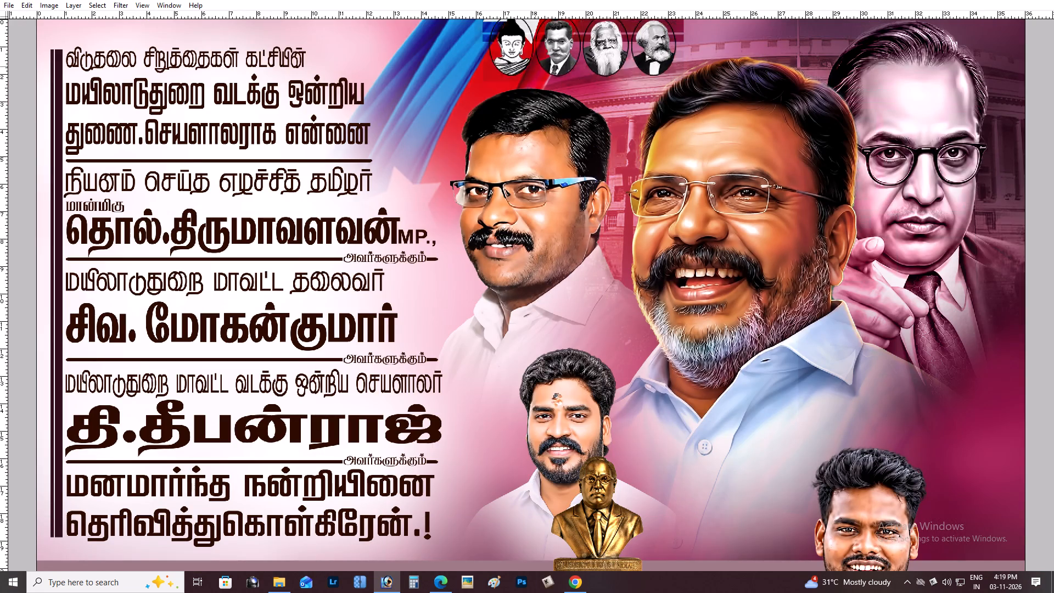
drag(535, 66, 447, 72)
Delete the oval portrait of the white-bearded man, third in the row at the banner's top edge.
key(z)
drag(362, 36, 731, 169)
key(space)
drag(649, 165, 707, 334)
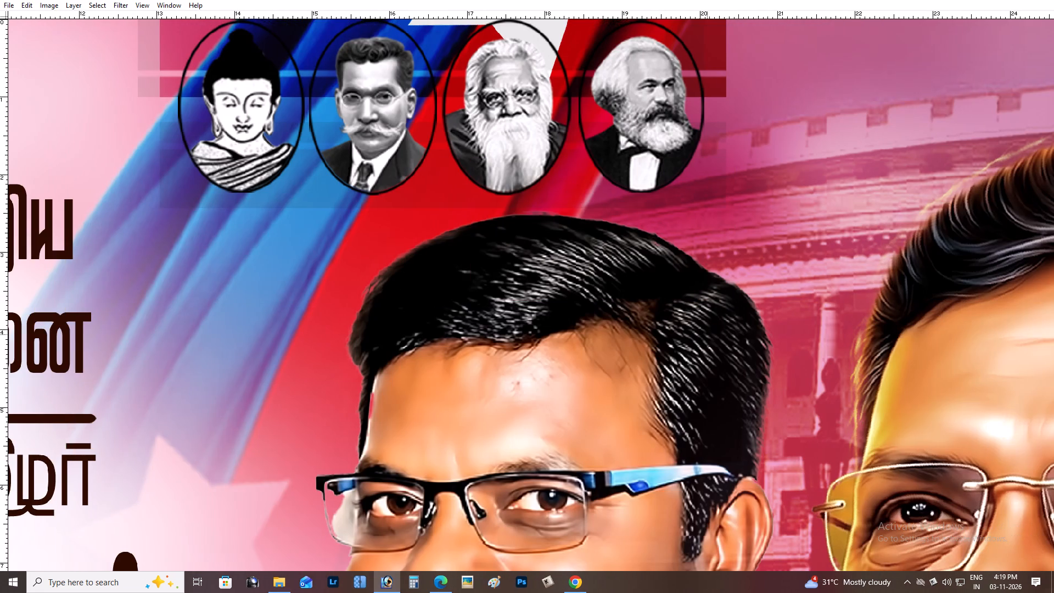
key(v)
key(alt+l)
key(alt+l)
key(alt+l)
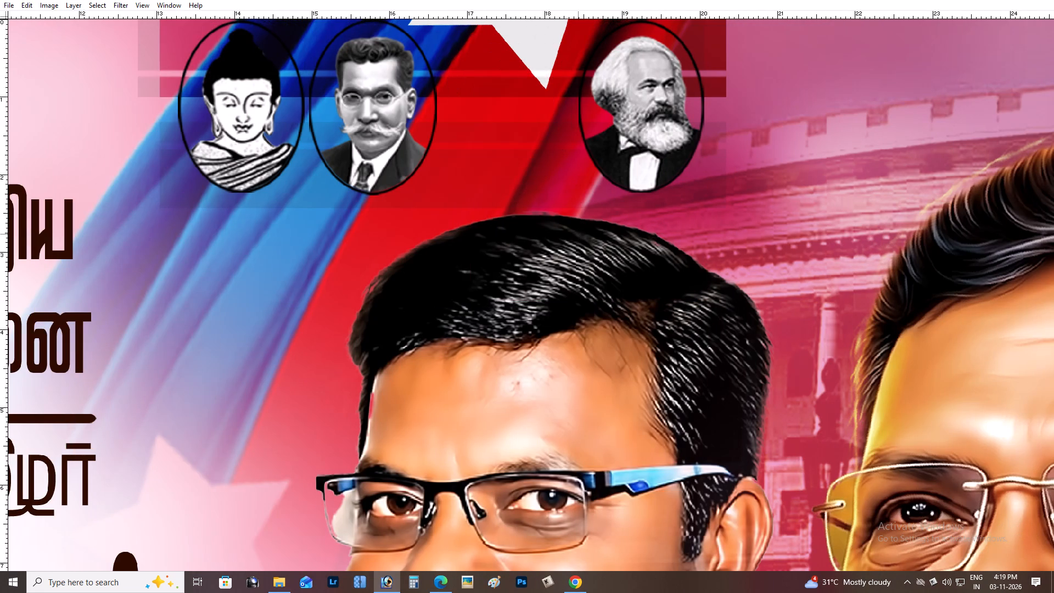
Merge the remaining oval portraits with their dark bars into one layer and delete it.
right_click(614, 121)
click(624, 126)
drag(626, 124, 630, 157)
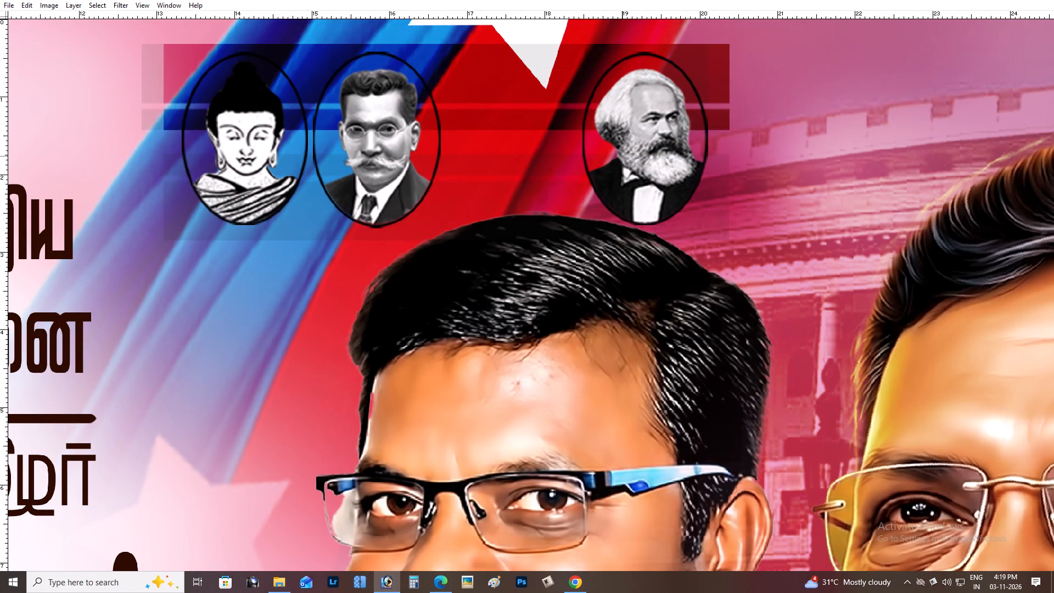
key(ctrl+e)
key(alt+l)
key(alt+l)
key(alt+l)
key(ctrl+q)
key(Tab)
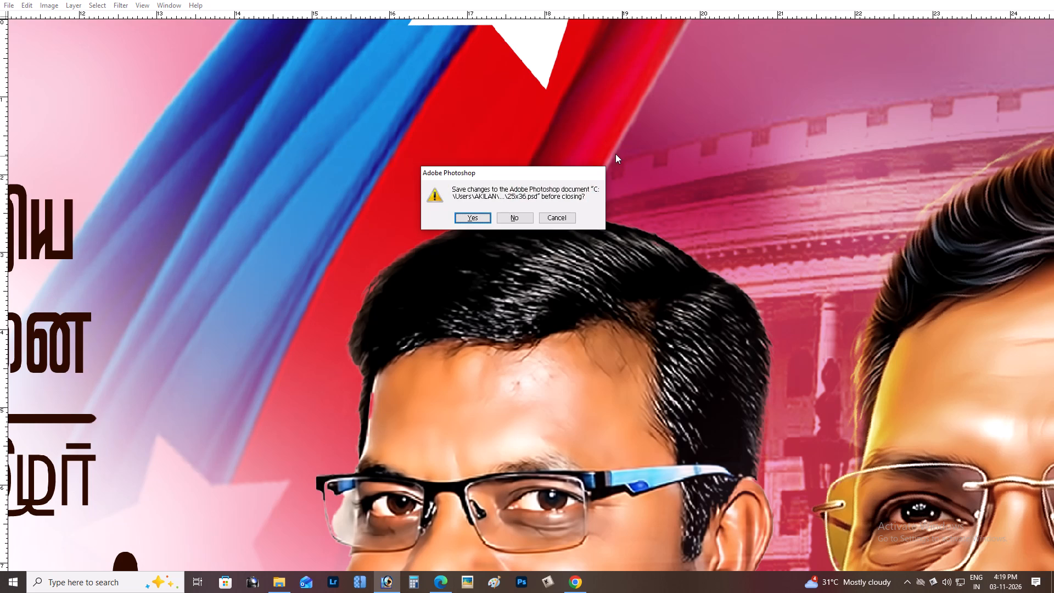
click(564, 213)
Save the 25x36 banner document.
key(ctrl+s)
key(ctrl+minus)
key(ctrl+minus)
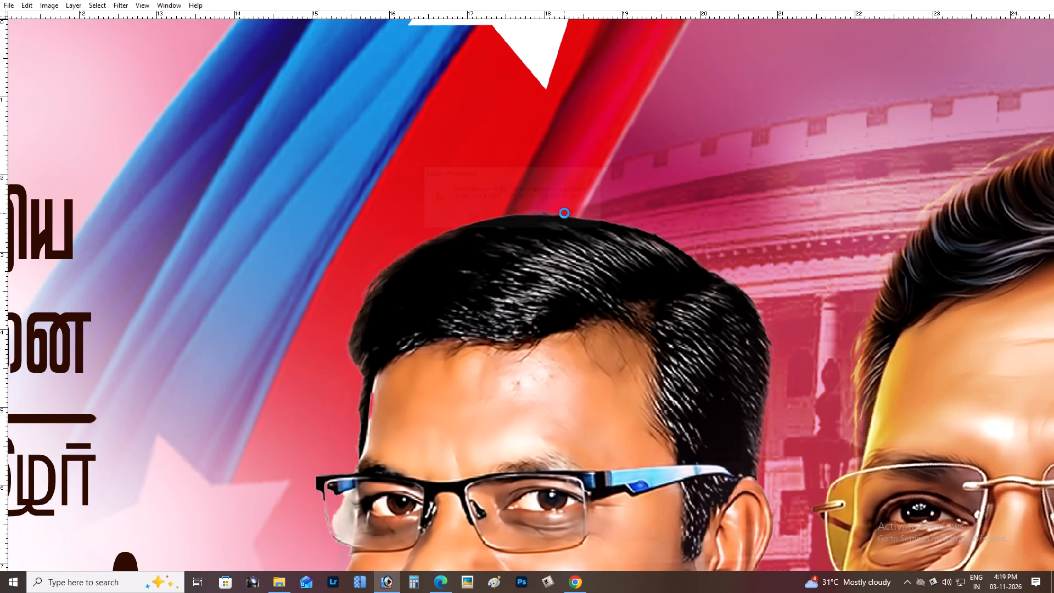
key(ctrl+minus)
key(ctrl+minus)
key(ctrl+minus)
key(ctrl+minus)
Close the other open artworks, including 10x10...Durai 0123, without saving changes, leaving only the 25x36 banner open.
key(ctrl+Tab)
scroll(560, 216, down, 4)
scroll(560, 216, up, 3)
scroll(560, 216, down, 3)
key(ctrl+w)
click(810, 254)
key(space)
key(space)
key(space)
key(space)
key(space)
key(space)
key(space)
key(space)
key(space)
key(space)
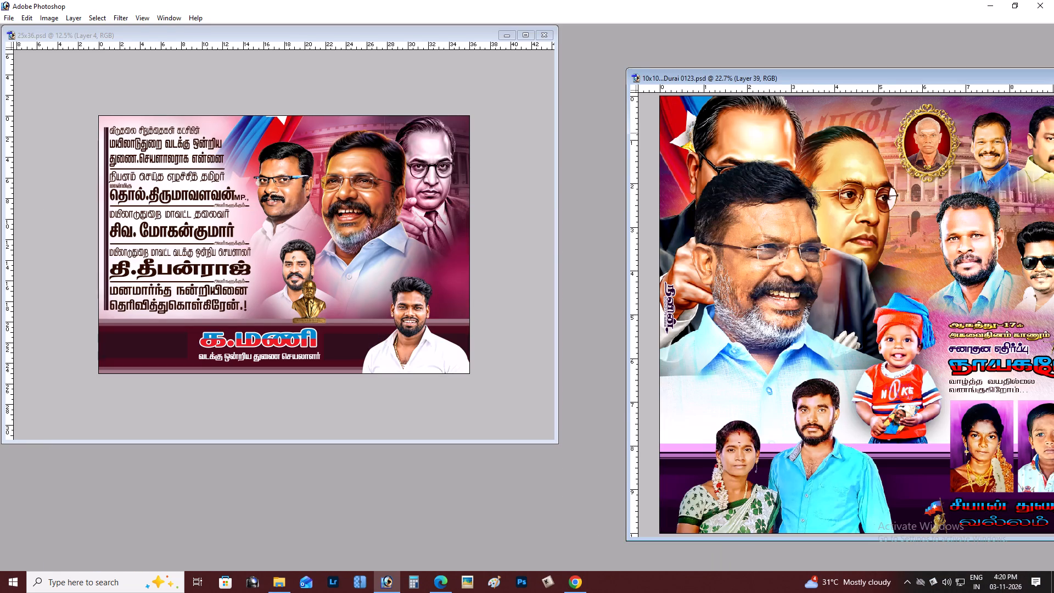
drag(888, 77, 408, 76)
key(ctrl+minus)
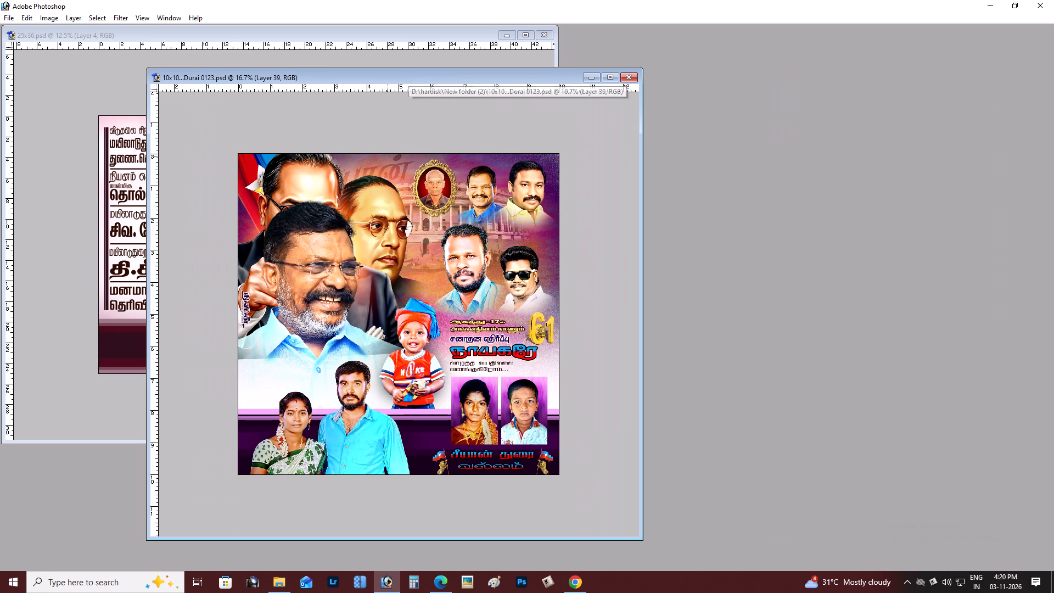
key(ctrl+w)
ctrl+click(513, 216)
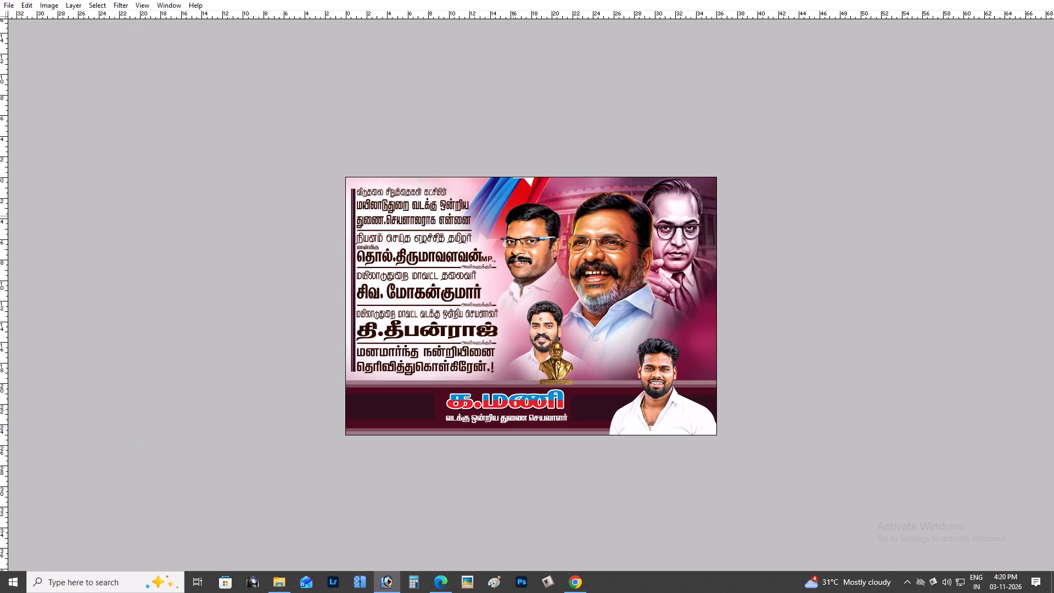
Open the 2x3...Tk Tamil artwork from New folder (2) inside the hardisk folder on the D: drive.
key(ctrl+o)
click(23, 155)
double_click(277, 111)
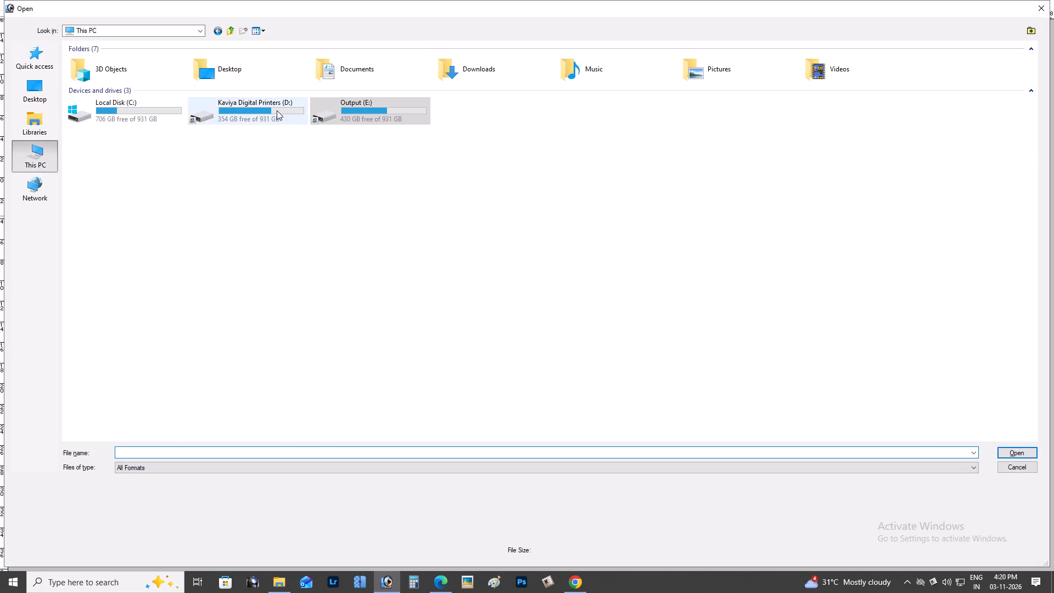
scroll(277, 110, down, 1)
double_click(136, 362)
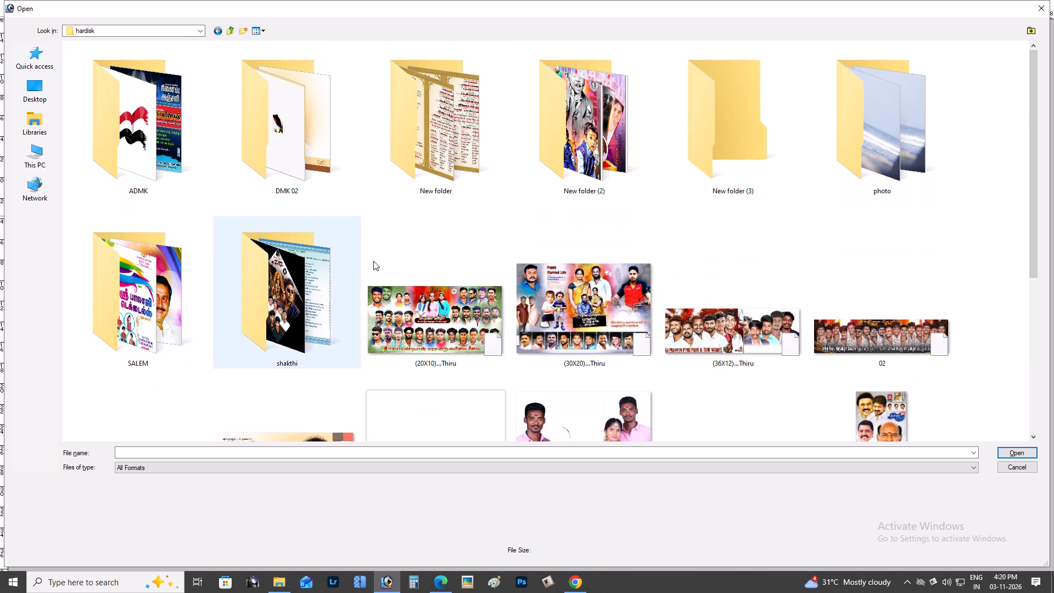
double_click(604, 138)
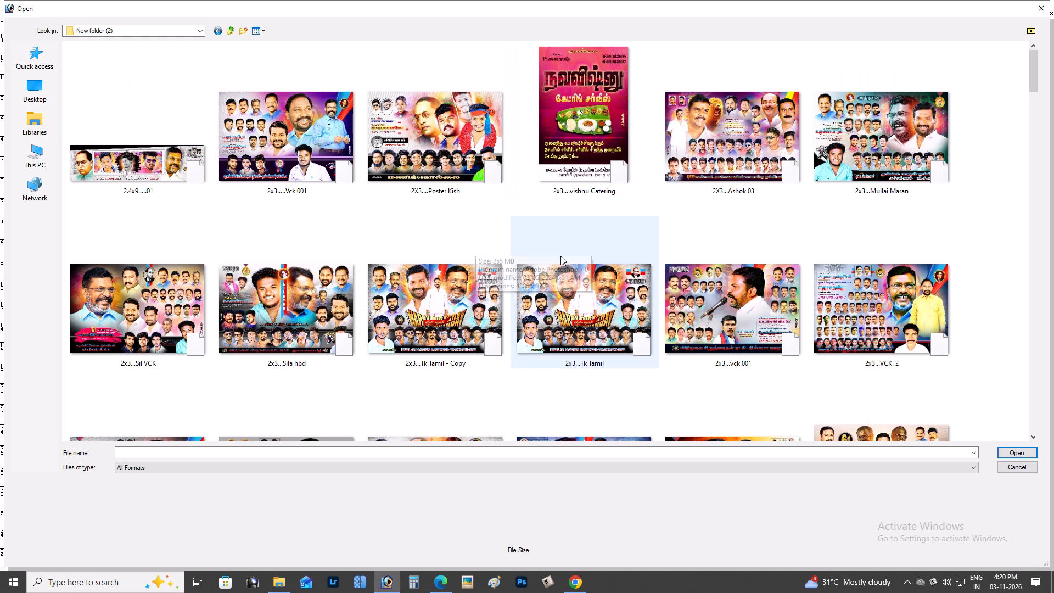
click(630, 273)
key(Return)
key(period)
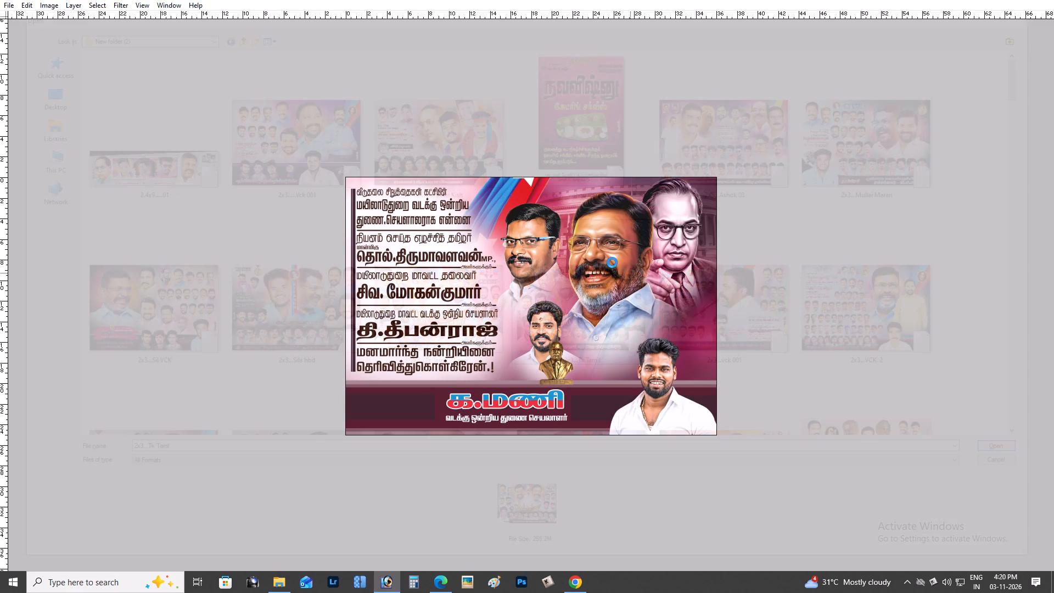
scroll(574, 243, up, 3)
scroll(568, 237, down, 3)
scroll(566, 235, up, 3)
scroll(565, 230, down, 3)
scroll(565, 230, up, 3)
scroll(565, 230, down, 2)
scroll(565, 230, up, 2)
key(Return)
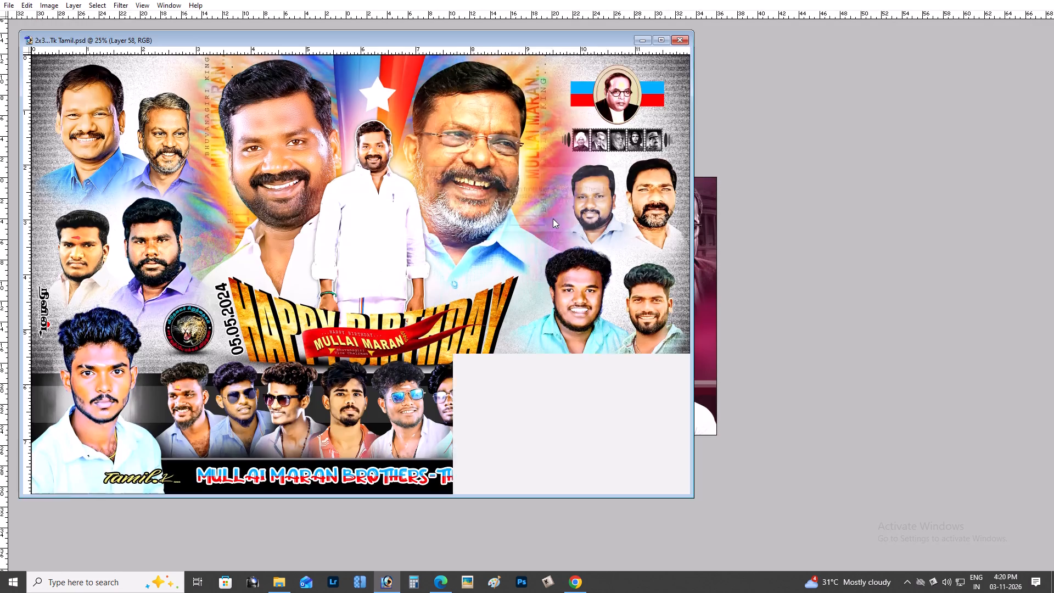
Copy the strip of five stamp-framed portraits from the Tk Tamil artwork into the 25x36 banner.
key(ctrl+plus)
key(ctrl+plus)
key(space)
key(space)
key(space)
key(space)
key(space)
drag(578, 203, 398, 340)
drag(468, 280, 338, 382)
key(ctrl+plus)
key(ctrl+plus)
key(space)
key(space)
key(space)
key(space)
key(space)
key(space)
key(space)
key(space)
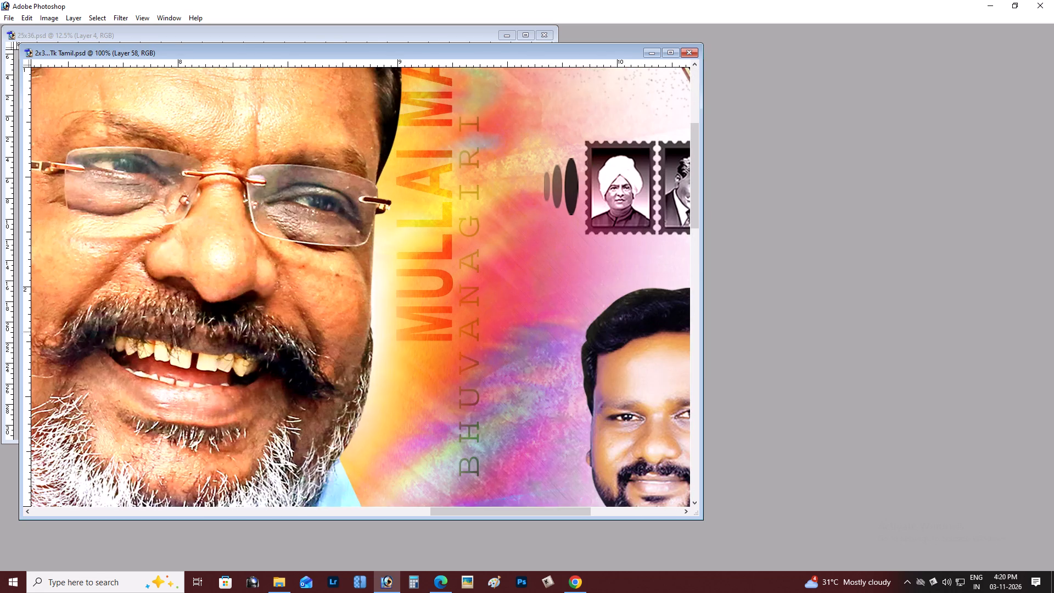
drag(395, 334, 41, 389)
drag(211, 335, 186, 344)
right_click(391, 236)
click(401, 244)
drag(401, 244, 423, 255)
key(ctrl+z)
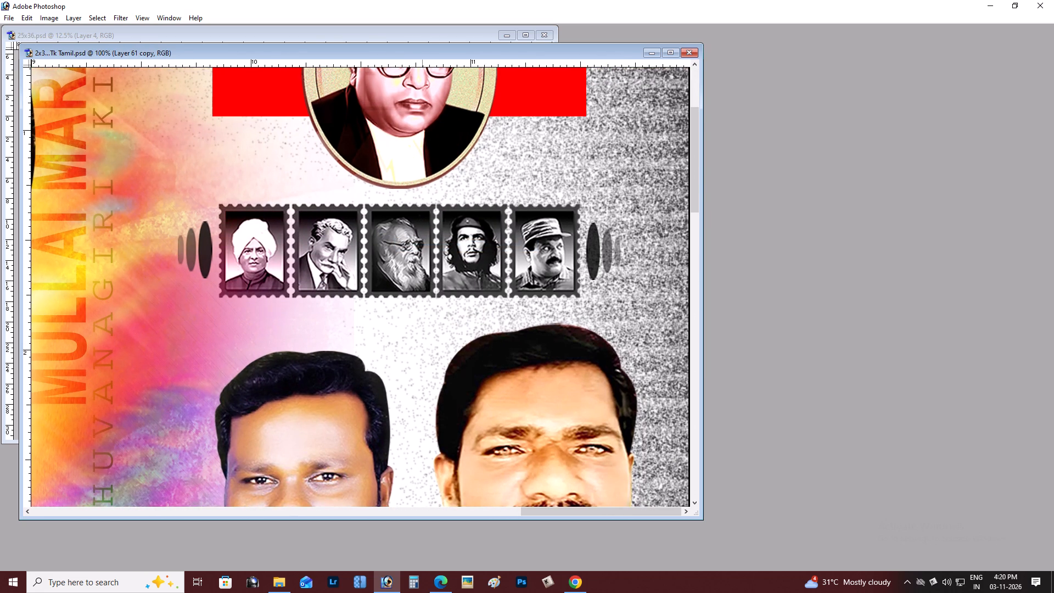
drag(436, 52, 846, 146)
drag(711, 343, 231, 195)
Move the stamp-framed portrait strip to the banner's top edge, above the man in blue-armed glasses.
key(ctrl+plus)
key(ctrl+plus)
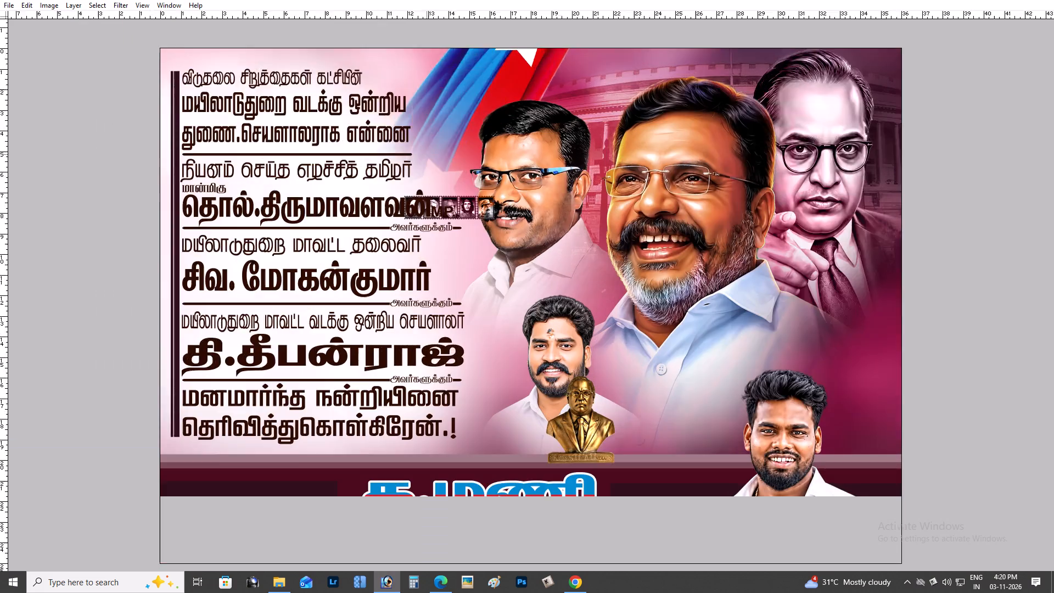
key(ctrl+plus)
key(space)
drag(452, 219, 452, 396)
drag(447, 289, 567, 98)
key(ctrl+plus)
key(ctrl+plus)
key(space)
key(space)
key(space)
key(space)
key(space)
key(space)
drag(567, 101, 524, 592)
drag(520, 340, 536, 401)
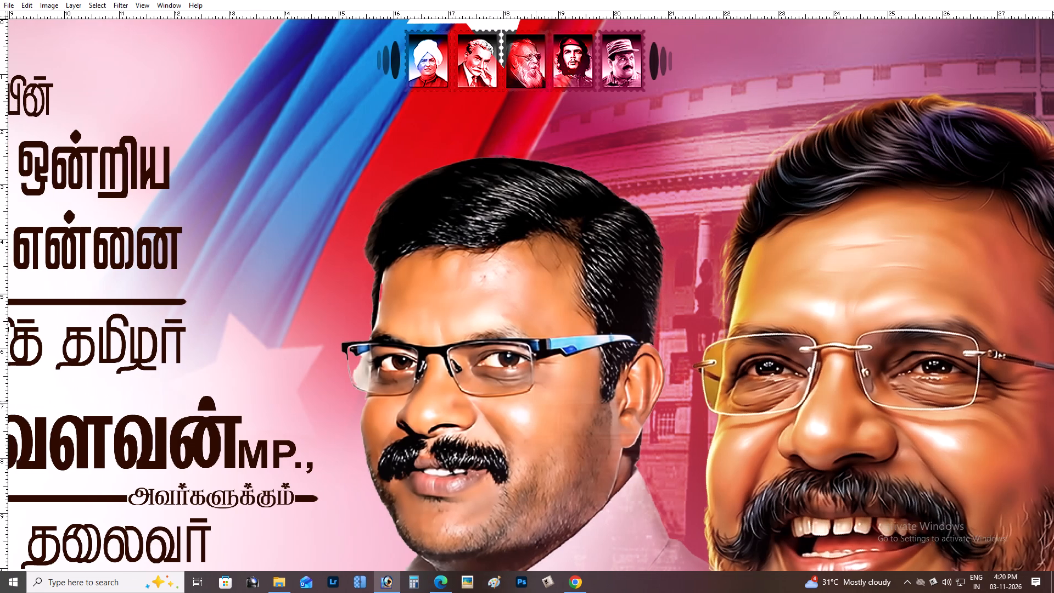
drag(536, 401, 539, 549)
Delete the blue-and-red flag ribbon behind the stamp-framed portrait strip.
right_click(347, 178)
click(354, 184)
drag(357, 184, 435, 203)
key(z)
key(ctrl+z)
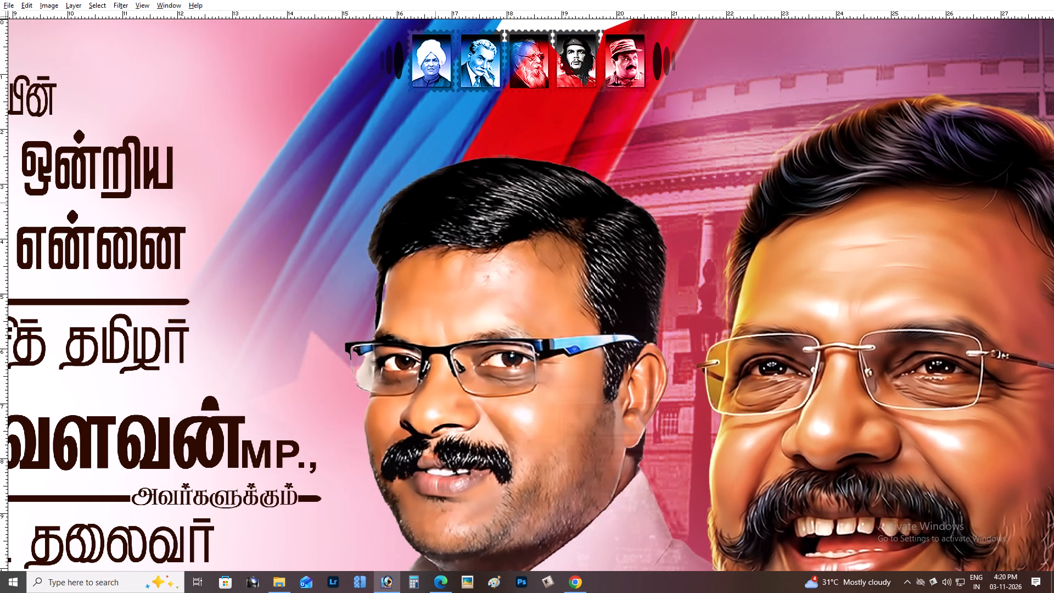
key(alt+k)
key(alt+k)
key(alt+k)
key(v)
key(alt+l)
key(alt+l)
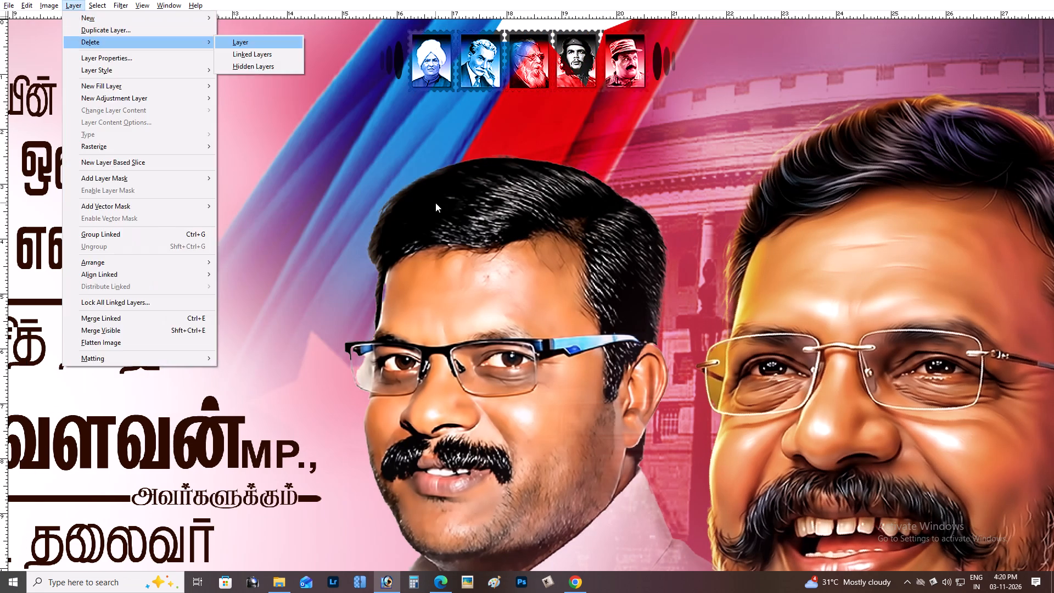
key(alt+l)
Delete the white star left behind the stamp-framed portrait strip at the banner's top edge.
right_click(524, 8)
right_click(522, 23)
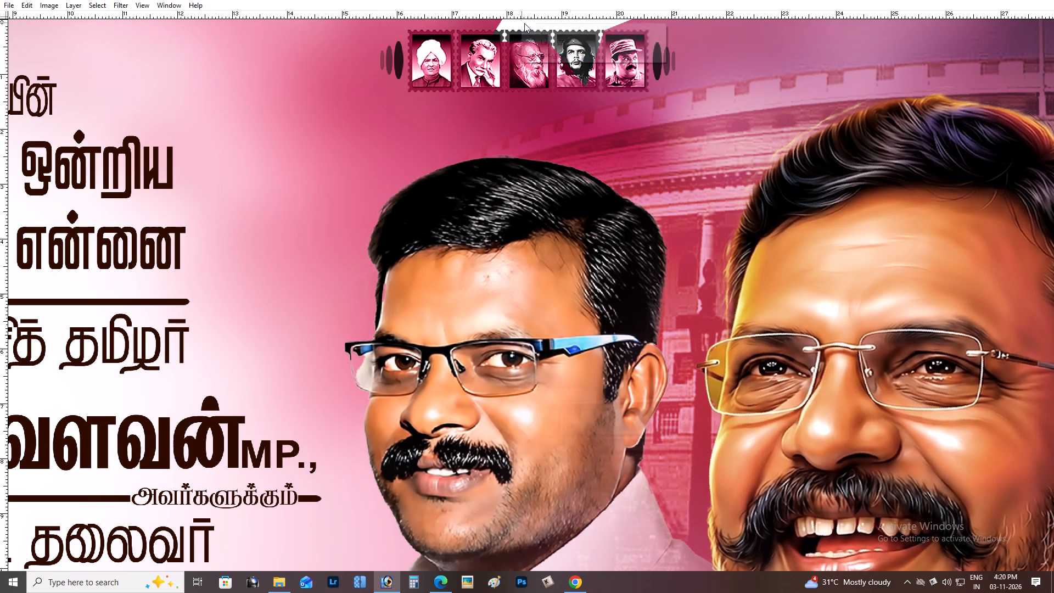
click(530, 26)
drag(536, 28, 572, 38)
key(alt+l)
key(alt+l)
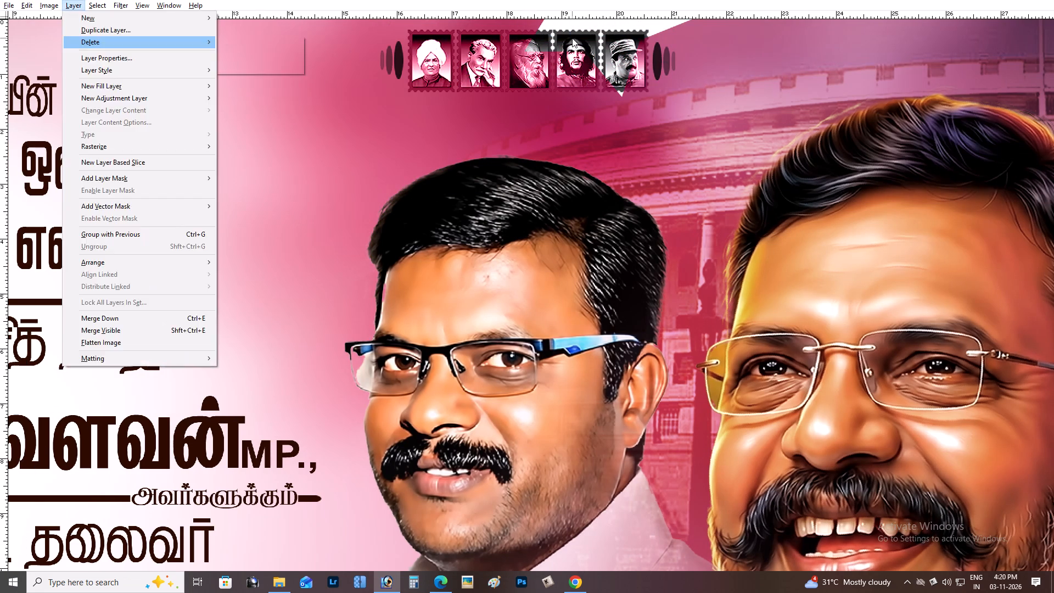
key(alt+l)
Shift the stamp-framed portrait strip leftward, enlarge it, and nudge it down slightly from the banner's top edge.
right_click(537, 52)
click(543, 60)
drag(536, 57, 481, 72)
key(ctrl+t)
alt+shift+drag(621, 38, 732, 37)
key(Return)
key(ctrl+minus)
key(ctrl+minus)
scroll(726, 38, up, 3)
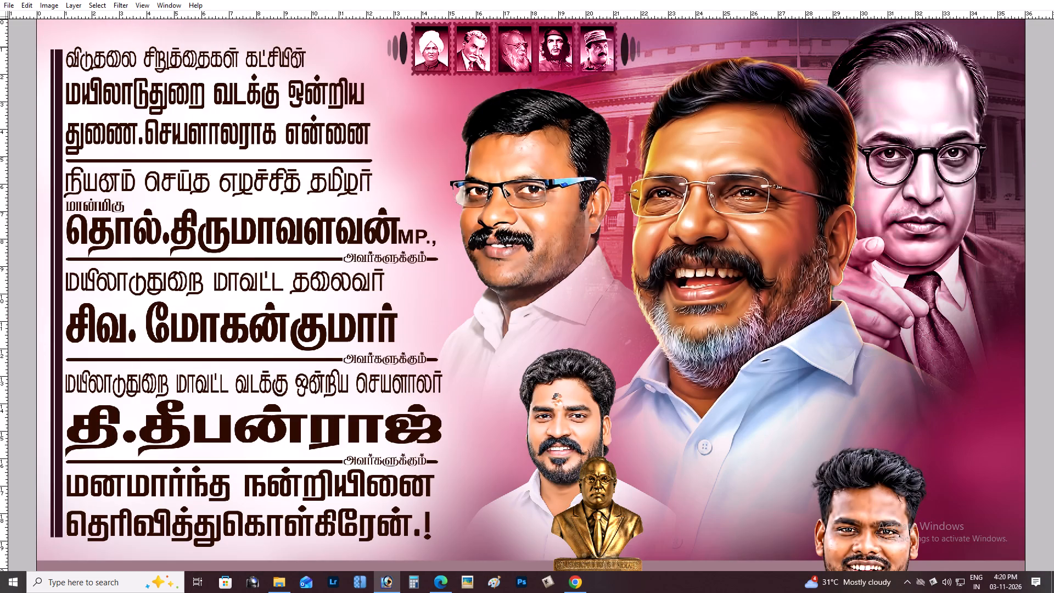
key(ctrl+minus)
key(Down)
key(Down)
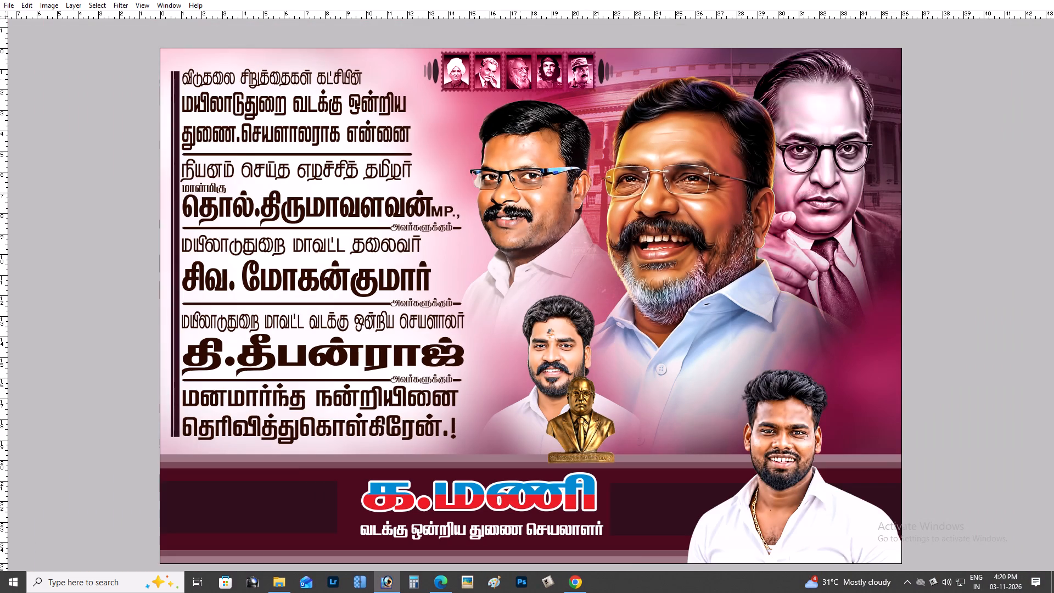
key(Down)
Change the portrait strip's blend mode so the five stamp portraits show in their natural colours.
key(shift+plus)
key(ctrl+minus)
key(ctrl+plus)
key(ctrl+plus)
key(ctrl+plus)
key(space)
key(space)
key(space)
key(space)
key(space)
key(space)
key(space)
key(space)
key(space)
key(space)
key(space)
key(space)
key(space)
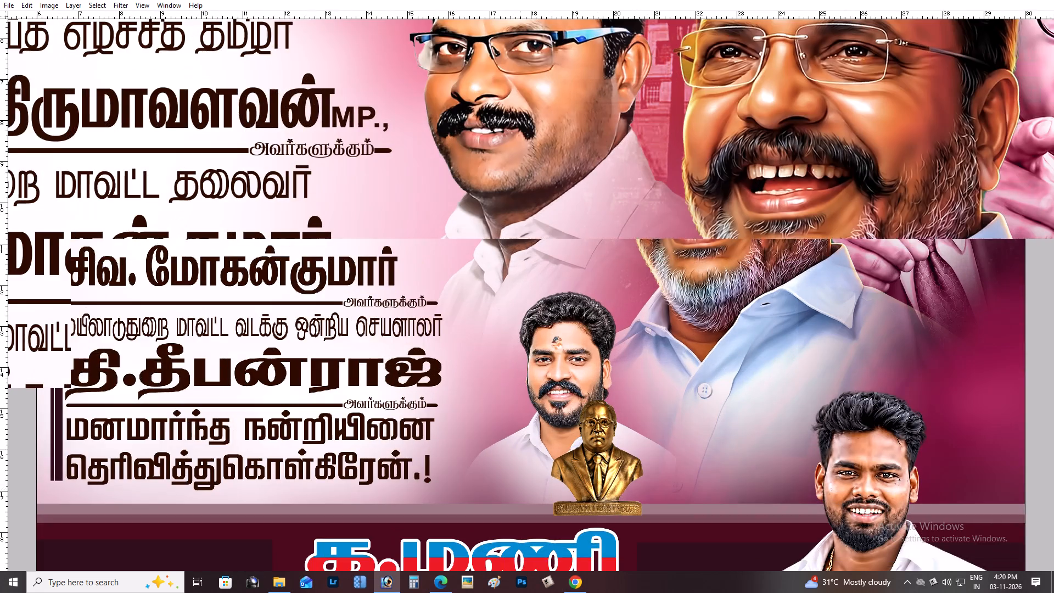
drag(523, 93, 410, 447)
drag(469, 183, 503, 344)
shift+drag(490, 98, 491, 107)
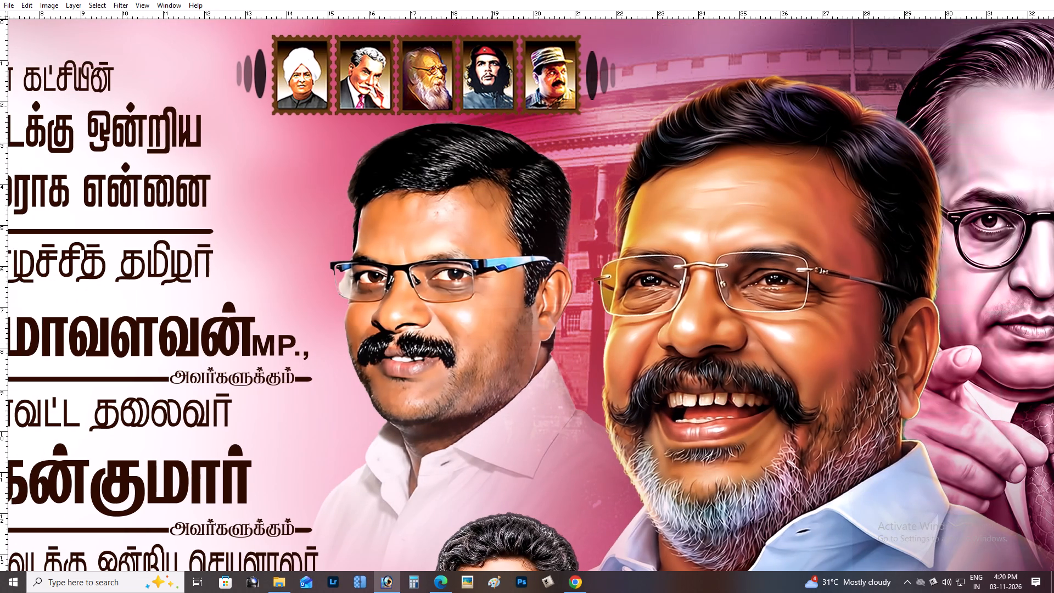
Nudge the stamp-framed portrait strip slightly upward and save the 25x36 banner.
key(ctrl+minus)
key(ctrl+minus)
key(Up)
key(Up)
key(Up)
key(Up)
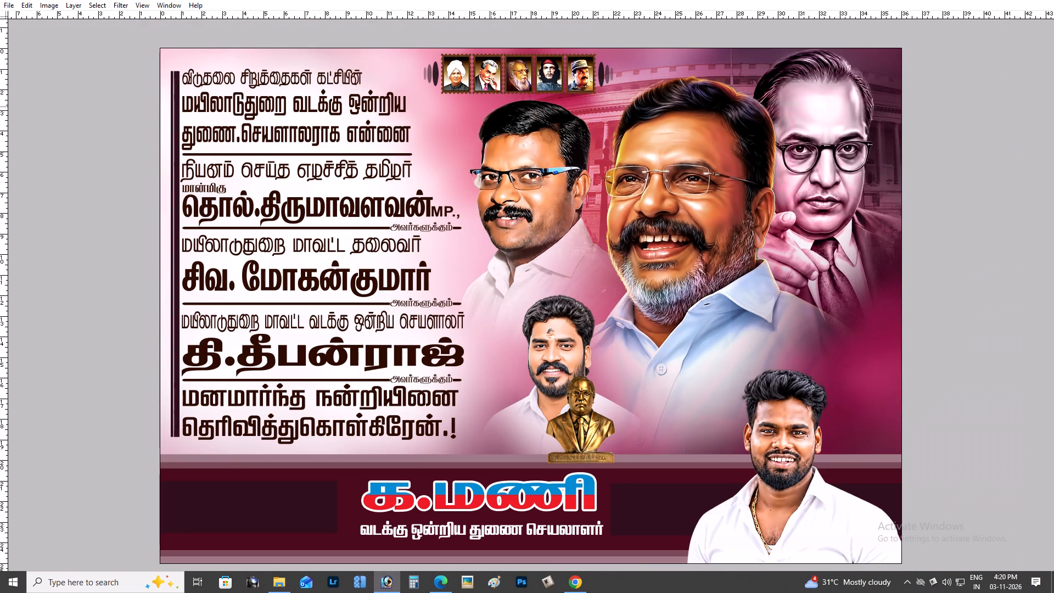
key(ctrl+s)
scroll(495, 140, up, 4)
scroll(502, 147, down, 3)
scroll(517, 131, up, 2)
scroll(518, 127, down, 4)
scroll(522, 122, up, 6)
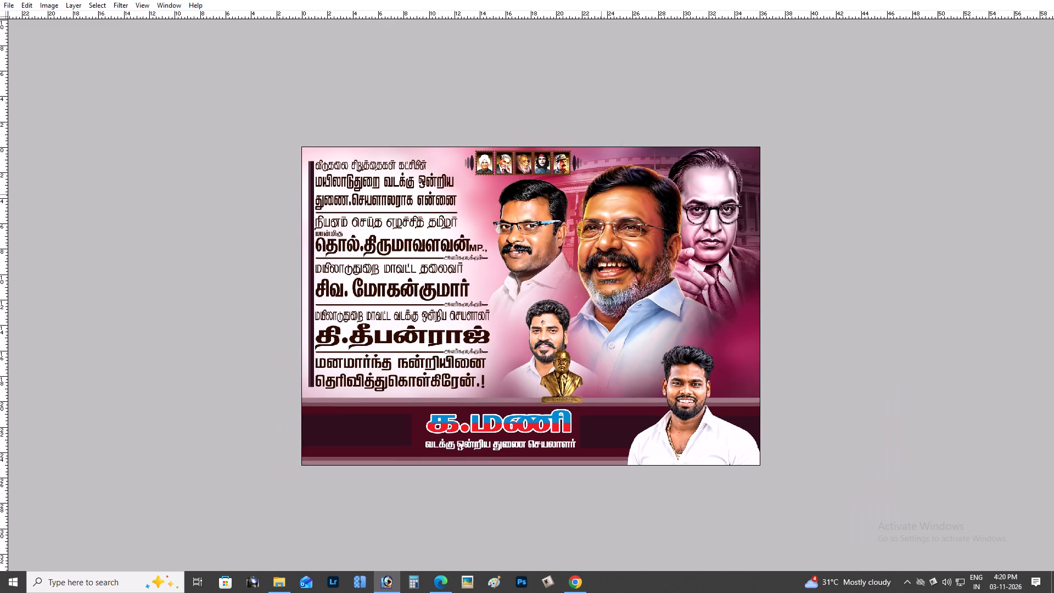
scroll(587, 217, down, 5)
Add a blank layer from the selected portrait of the man in blue-armed glasses and lower it one level.
key(ctrl+plus)
key(ctrl+plus)
right_click(547, 165)
click(558, 169)
key(ctrl+shift+n)
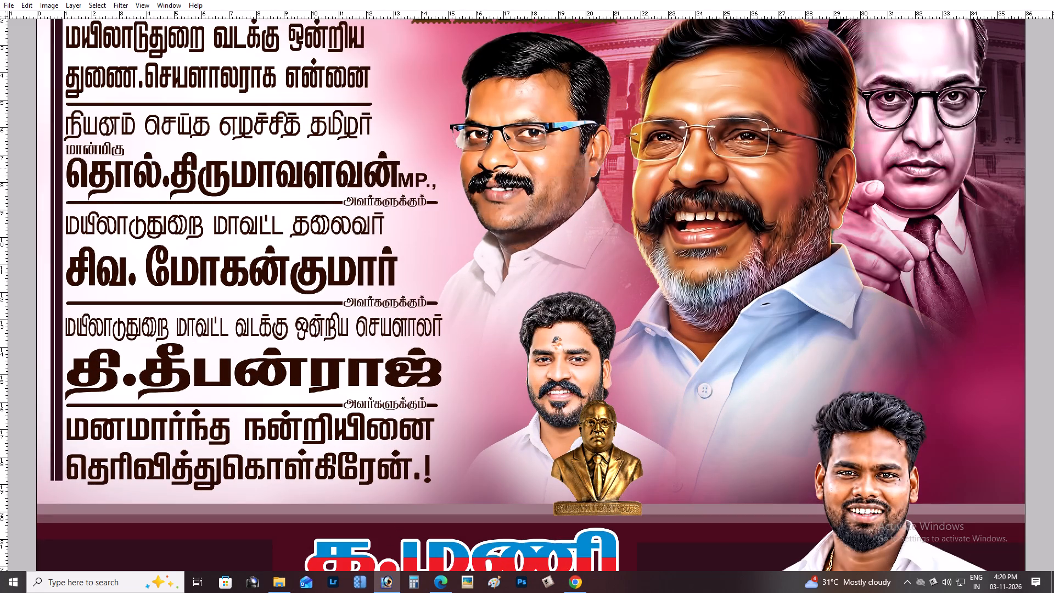
key(Return)
key(ctrl+bracketleft)
Paint soft white brush dabs on the new layer over the lower shirts and around the golden bust.
key(b)
key(Tab)
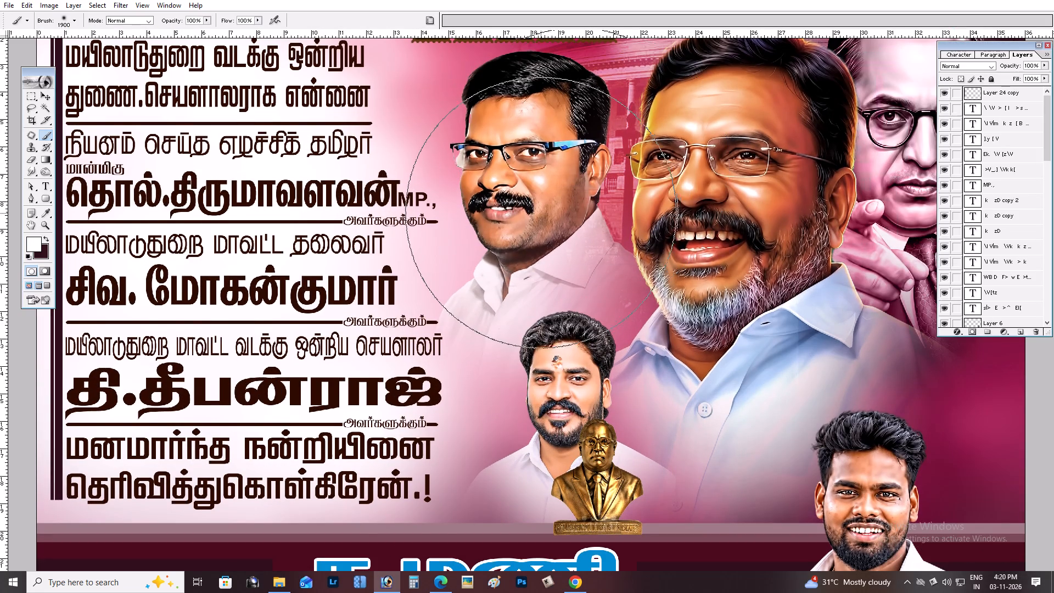
key(Tab)
key(bracketleft)
key(bracketleft)
key(bracketleft)
click(568, 289)
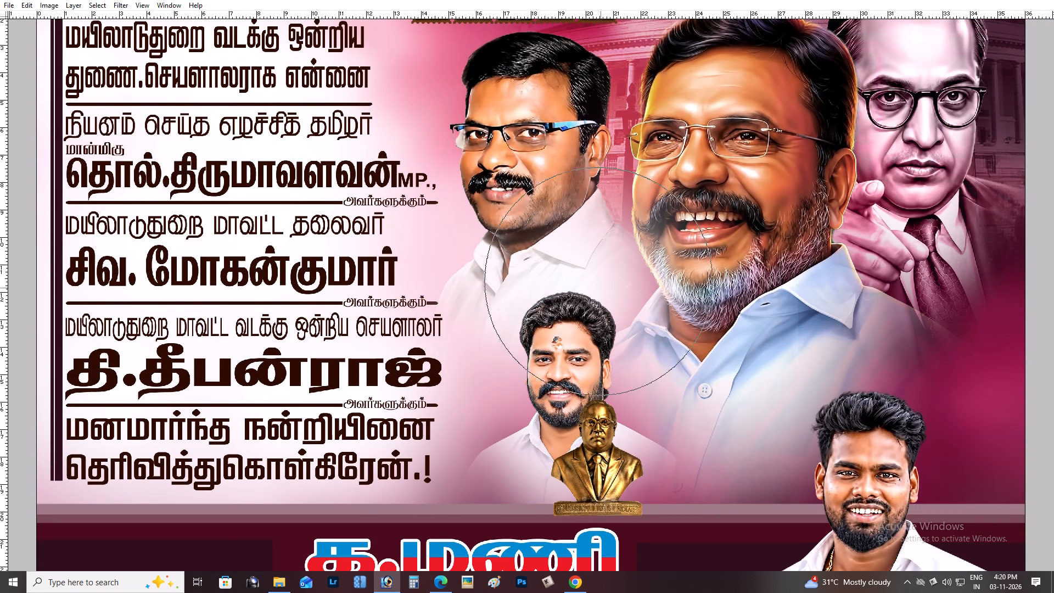
key(bracketleft)
click(610, 317)
click(671, 445)
click(784, 418)
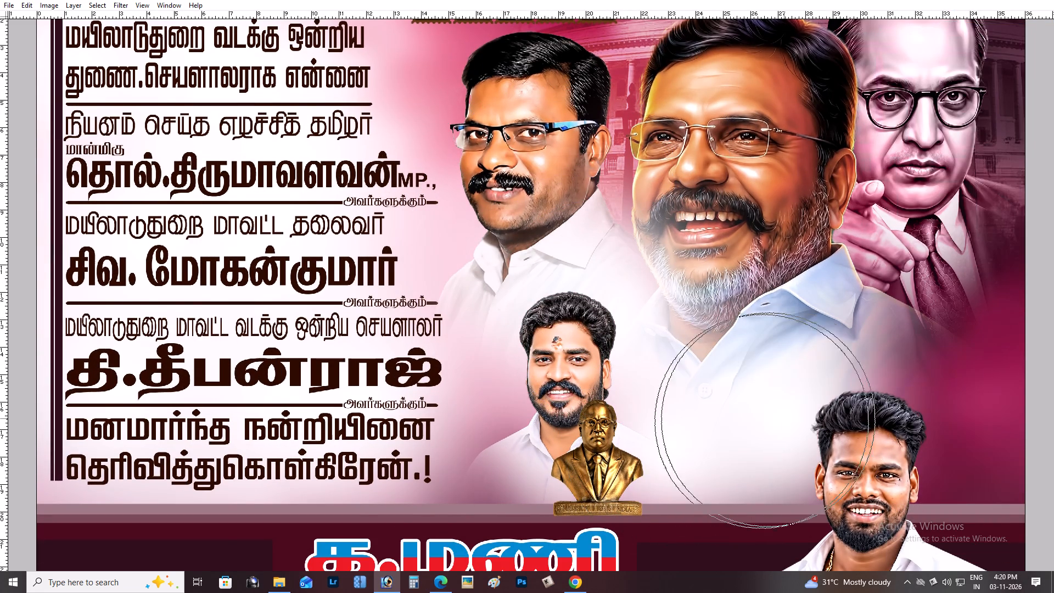
key(bracketleft)
key(bracketleft)
key(bracketleft)
key(bracketleft)
key(bracketleft)
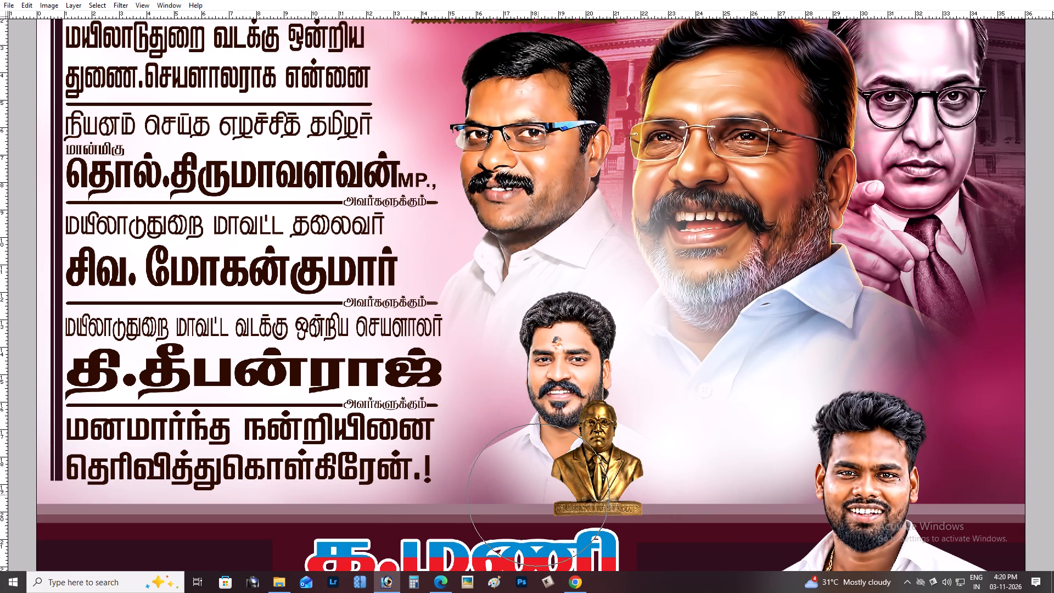
click(538, 495)
click(533, 495)
Send the white glow layer to the back of the stack, then raise it two levels.
key(v)
key(ctrl+shift+bracketleft)
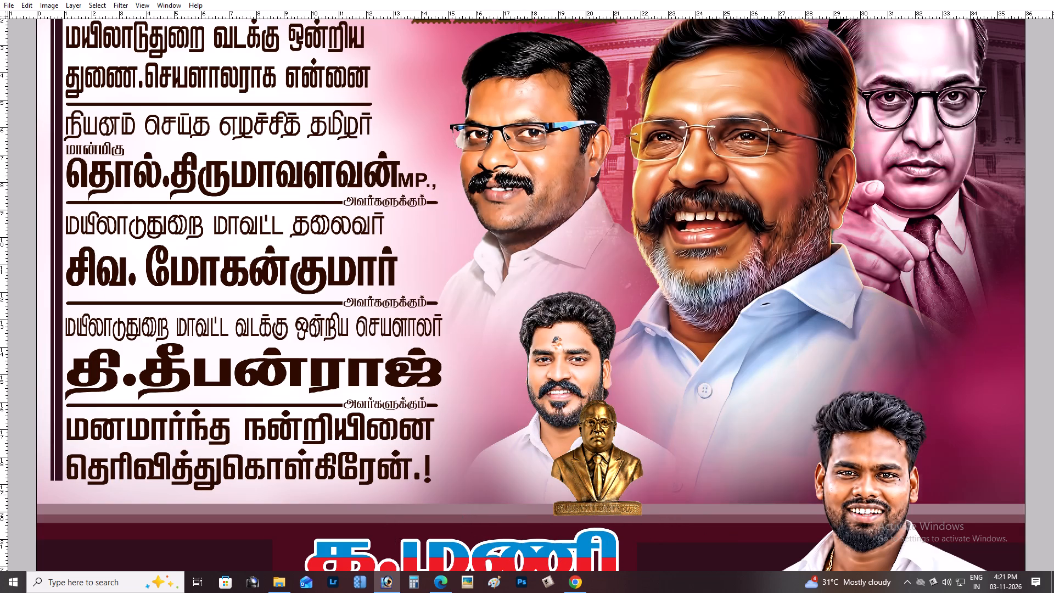
key(ctrl+bracketright)
key(ctrl+bracketright)
key(ctrl+minus)
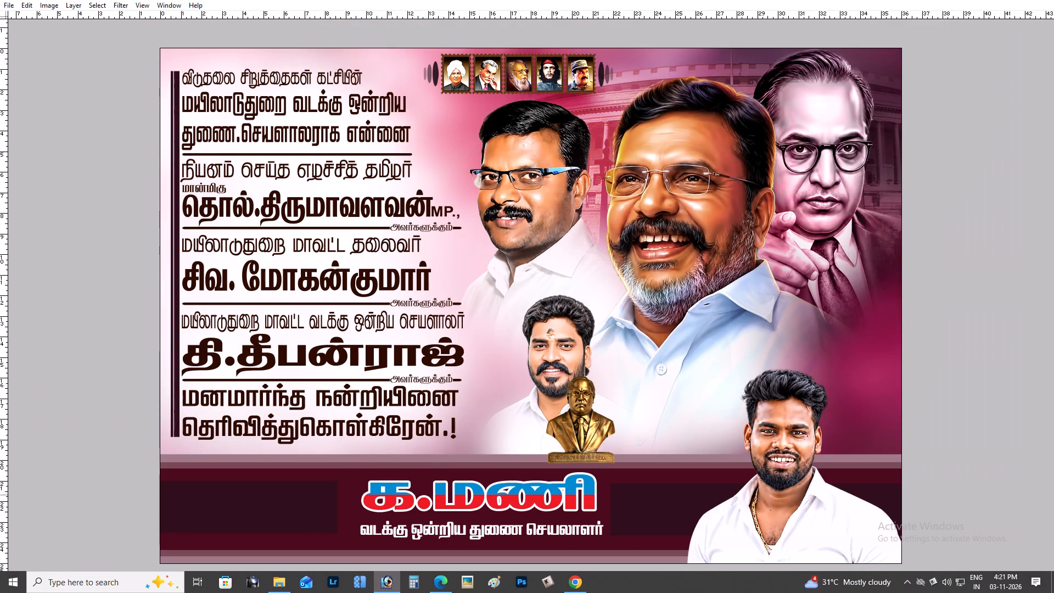
Add more soft white brush dabs behind the laughing man's blue shirt and above the lower band.
key(b)
click(742, 383)
click(769, 355)
click(777, 347)
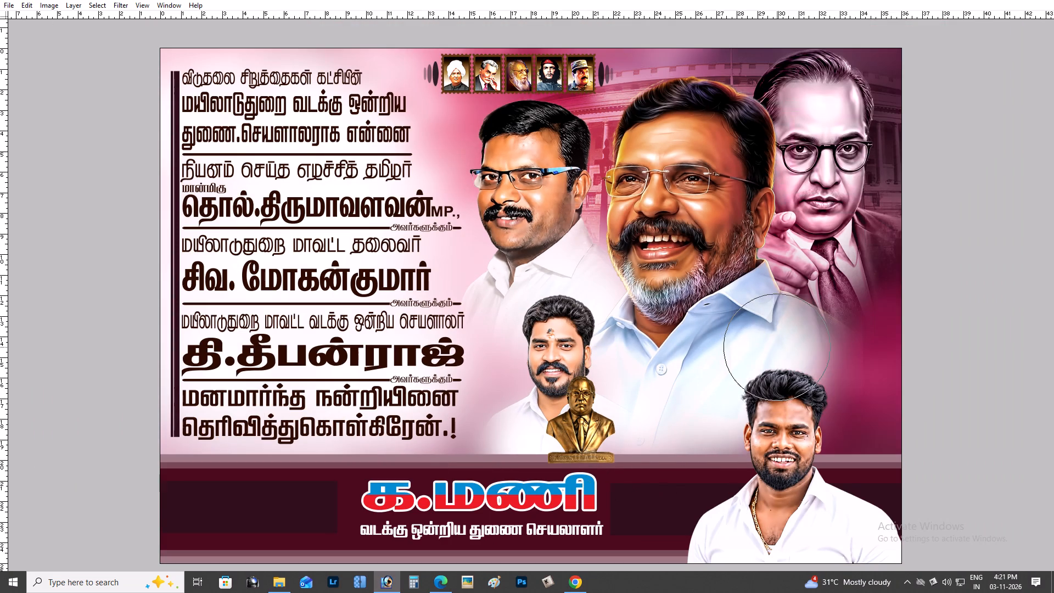
click(731, 438)
key(v)
Examine the banner's overall composition and the white glow around the portraits.
key(ctrl+minus)
scroll(697, 367, up, 4)
scroll(697, 367, down, 4)
scroll(697, 367, up, 1)
scroll(697, 367, down, 3)
scroll(697, 367, up, 4)
scroll(697, 367, down, 4)
scroll(697, 367, up, 2)
scroll(697, 367, down, 4)
key(ctrl+plus)
scroll(697, 367, up, 2)
scroll(697, 367, down, 2)
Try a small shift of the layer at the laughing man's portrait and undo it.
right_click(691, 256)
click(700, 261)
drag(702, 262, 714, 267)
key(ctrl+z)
Save the 25x36 banner again with the added white glow.
scroll(714, 267, up, 2)
scroll(714, 267, down, 3)
scroll(714, 267, up, 2)
scroll(714, 267, down, 3)
scroll(714, 267, up, 4)
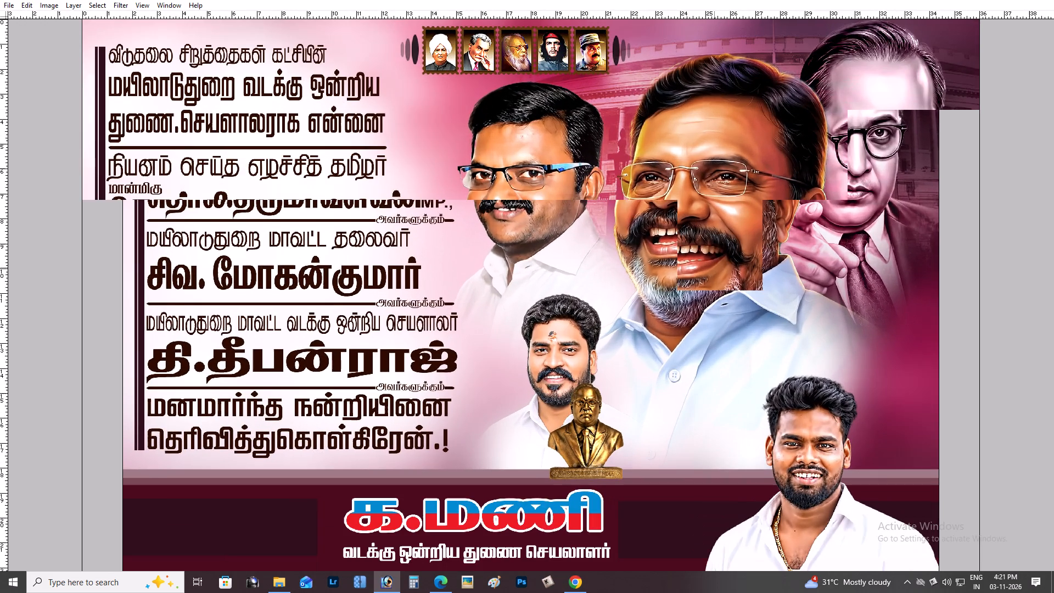
key(ctrl+minus)
key(ctrl+s)
scroll(854, 333, up, 1)
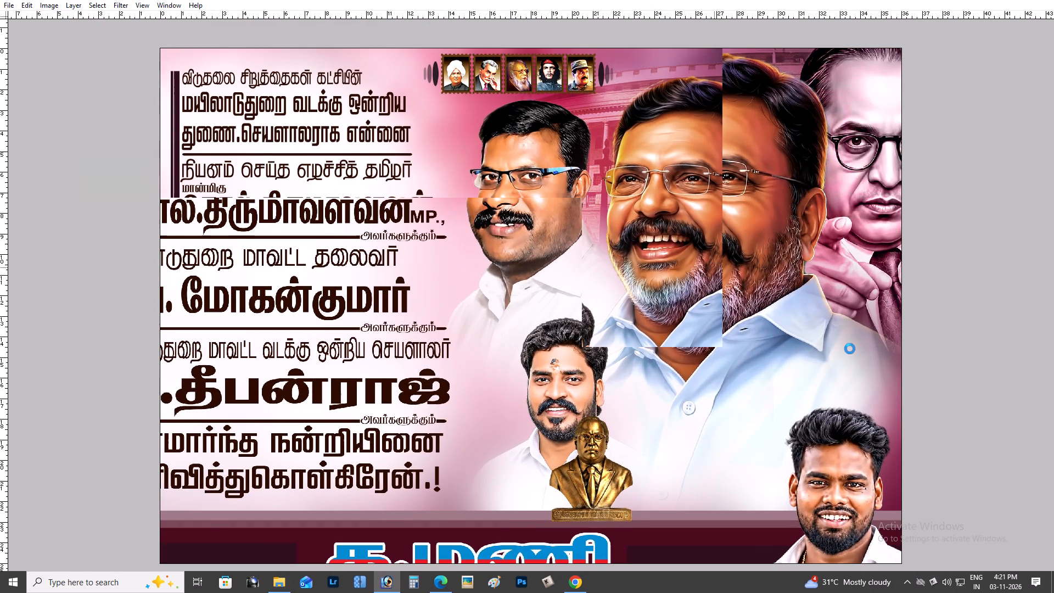
scroll(850, 349, up, 3)
scroll(850, 349, down, 3)
Switch to the open 2x3...Tk Tamil artwork and find its blue-and-red flag ribbon with the star.
key(ctrl+Tab)
scroll(573, 282, up, 2)
scroll(554, 277, down, 4)
key(space)
key(ctrl+minus)
key(ctrl+minus)
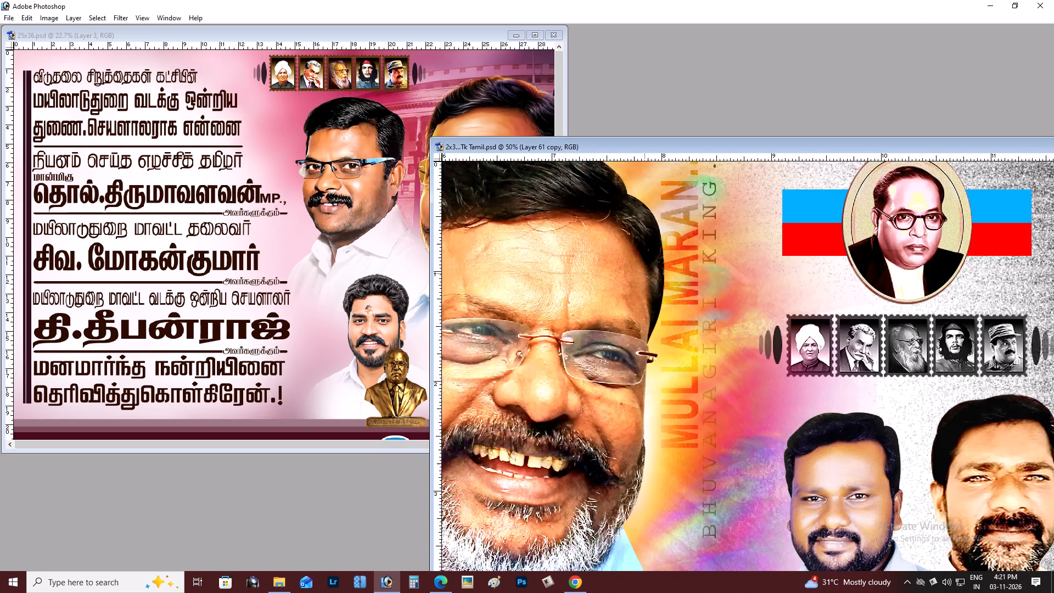
key(ctrl+minus)
key(space)
drag(657, 282, 671, 335)
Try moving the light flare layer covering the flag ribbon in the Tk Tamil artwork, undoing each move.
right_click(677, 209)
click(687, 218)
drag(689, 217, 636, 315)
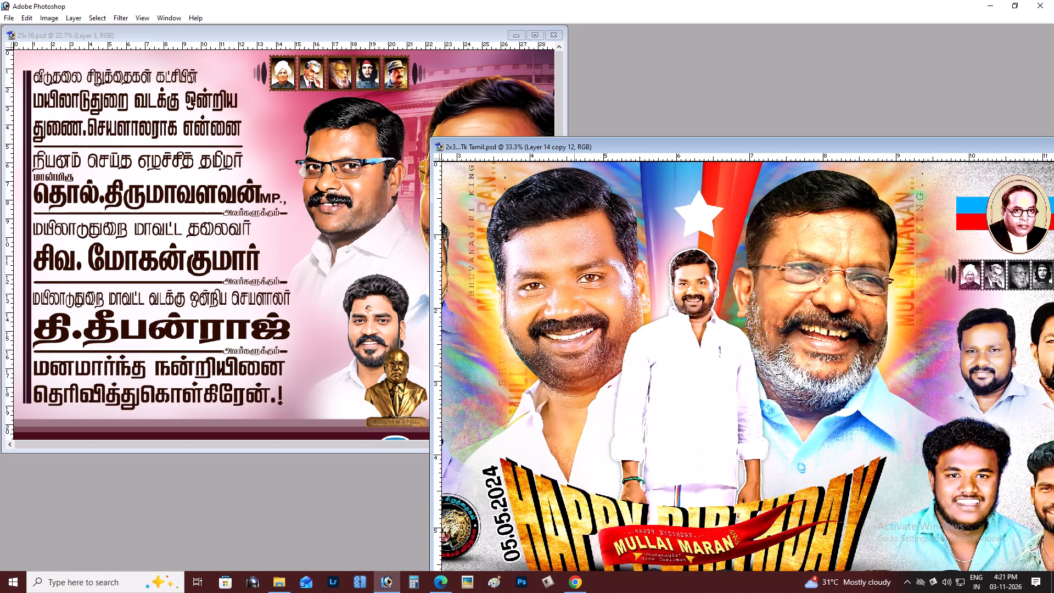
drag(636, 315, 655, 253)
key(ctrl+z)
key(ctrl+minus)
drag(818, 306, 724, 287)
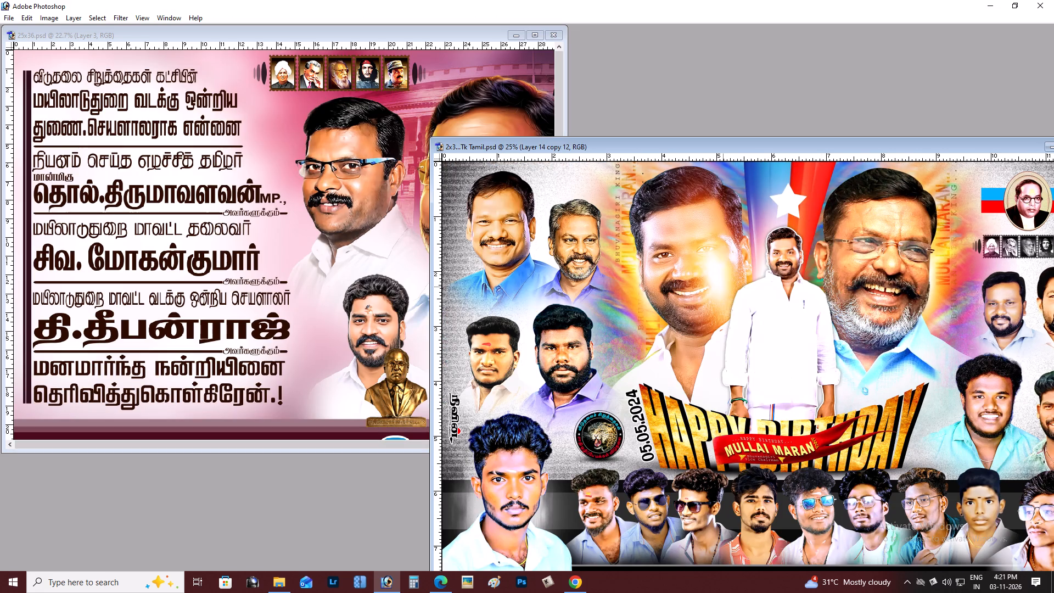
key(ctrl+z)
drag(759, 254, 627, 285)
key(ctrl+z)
Move the light flares and the standing man in white away from the flag ribbon in the Tk Tamil artwork.
scroll(688, 276, up, 3)
scroll(688, 276, down, 5)
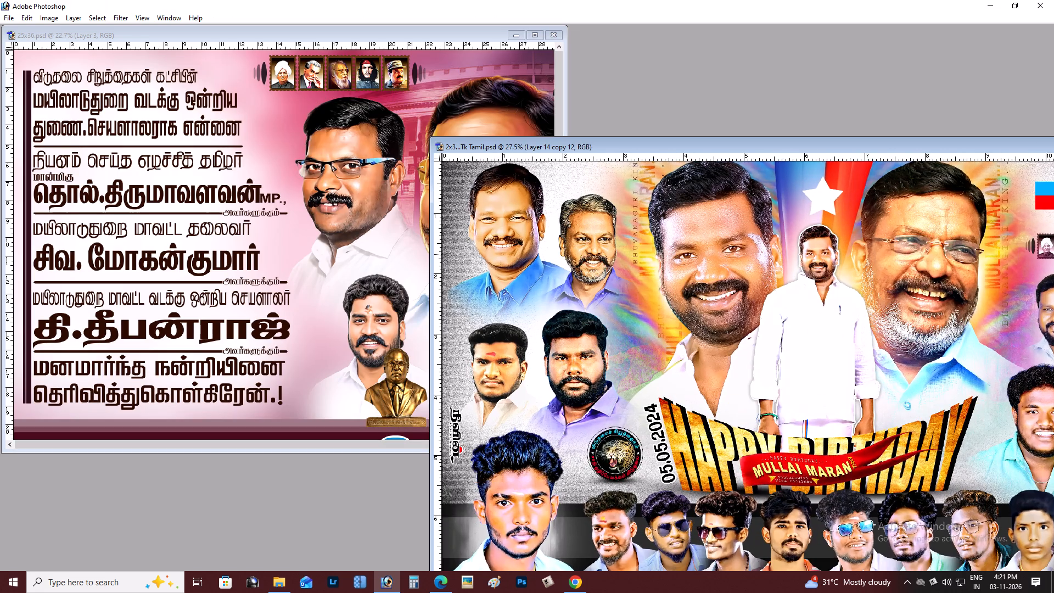
key(ctrl+plus)
key(space)
drag(707, 268, 410, 457)
drag(702, 294, 578, 350)
right_click(702, 314)
click(711, 328)
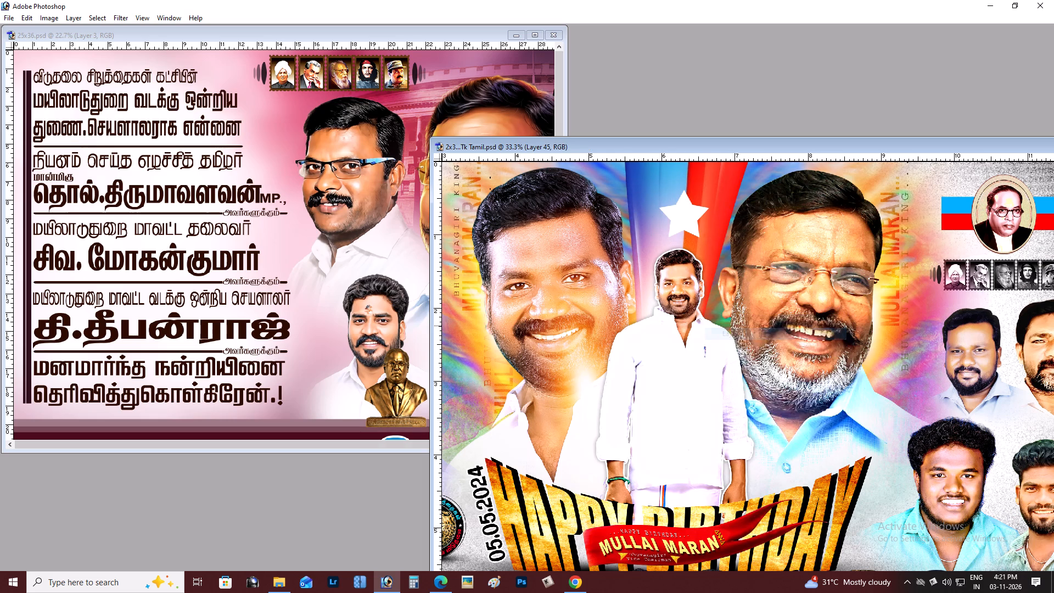
right_click(693, 326)
click(703, 332)
drag(703, 331, 470, 378)
right_click(641, 326)
click(654, 334)
drag(655, 328, 500, 402)
Copy the blue-and-red flag ribbon with the white star from the Tk Tamil artwork into the 25x36 banner.
right_click(683, 286)
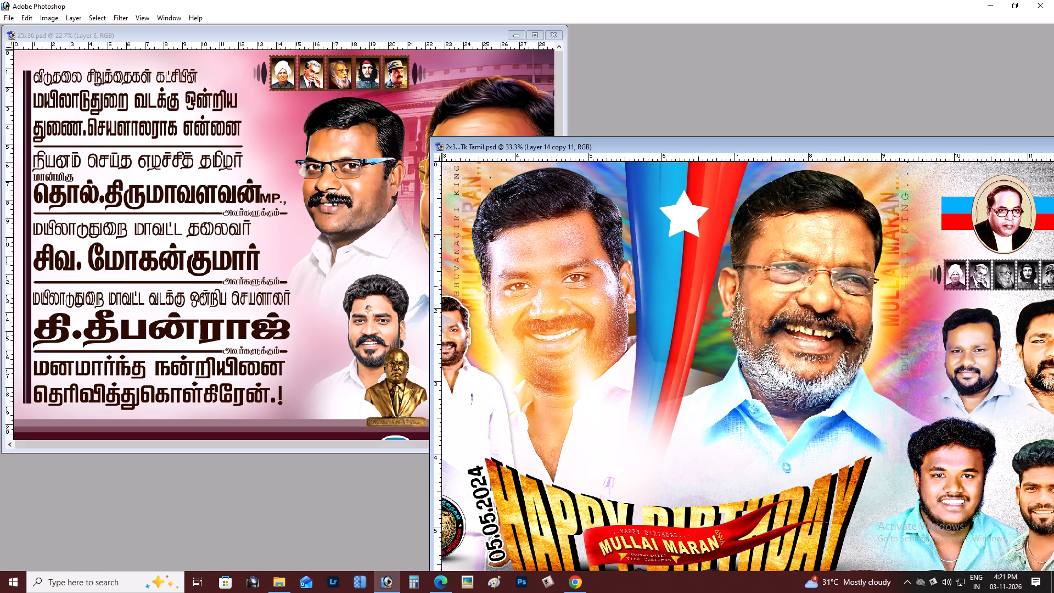
double_click(691, 290)
key(ctrl+minus)
key(ctrl+minus)
key(ctrl+minus)
drag(710, 326, 709, 355)
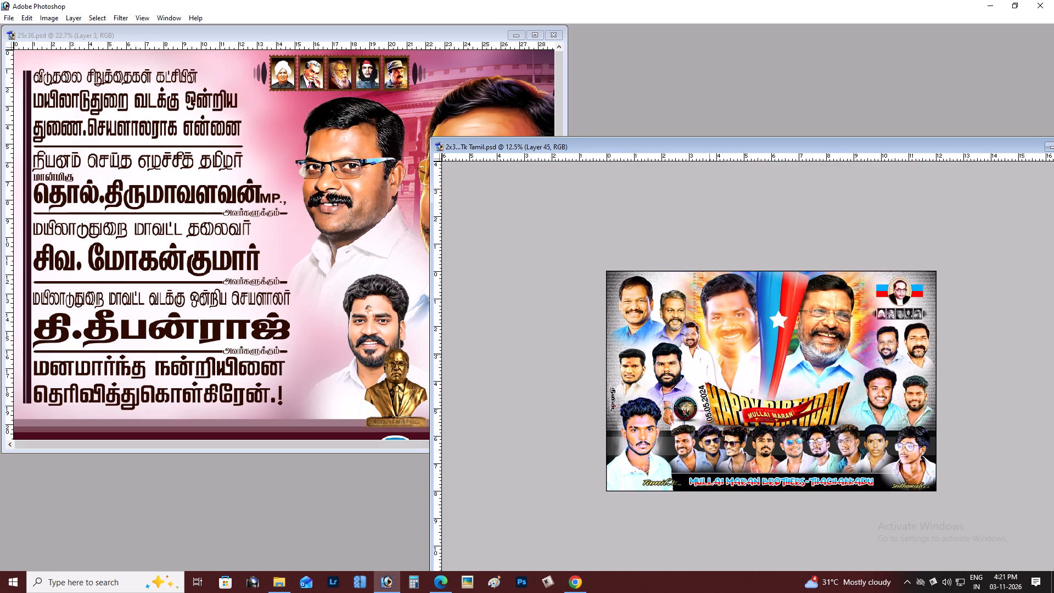
drag(709, 355, 402, 277)
key(space)
drag(429, 231, 424, 301)
drag(723, 280, 729, 287)
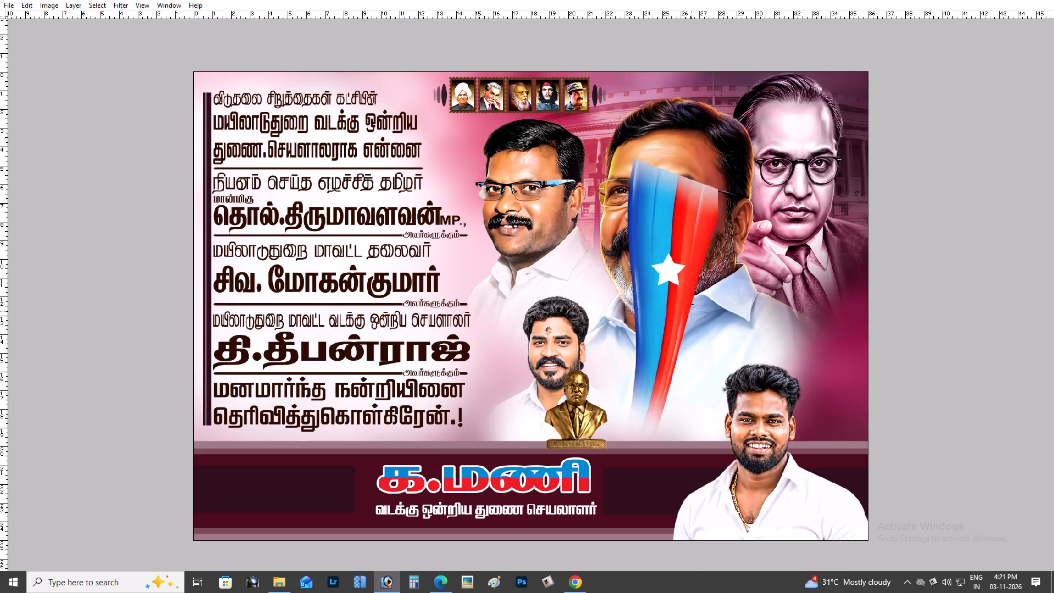
Move the starred flag ribbon to the banner's right edge, tilt it clockwise and enlarge it behind the lower-right portrait.
drag(729, 287, 856, 371)
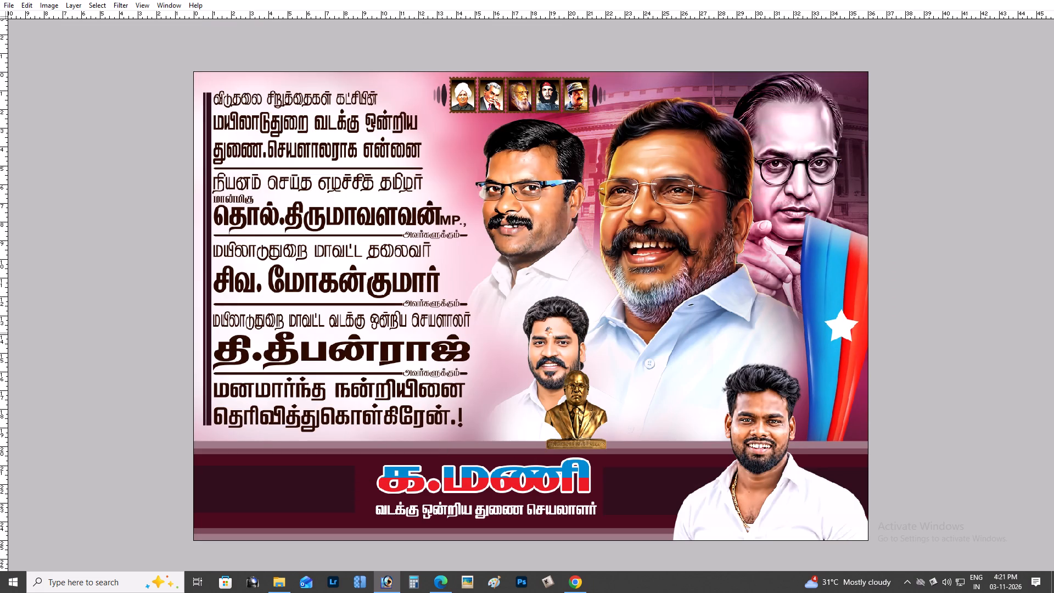
key(ctrl+t)
drag(861, 157, 942, 217)
alt+shift+drag(882, 205, 890, 155)
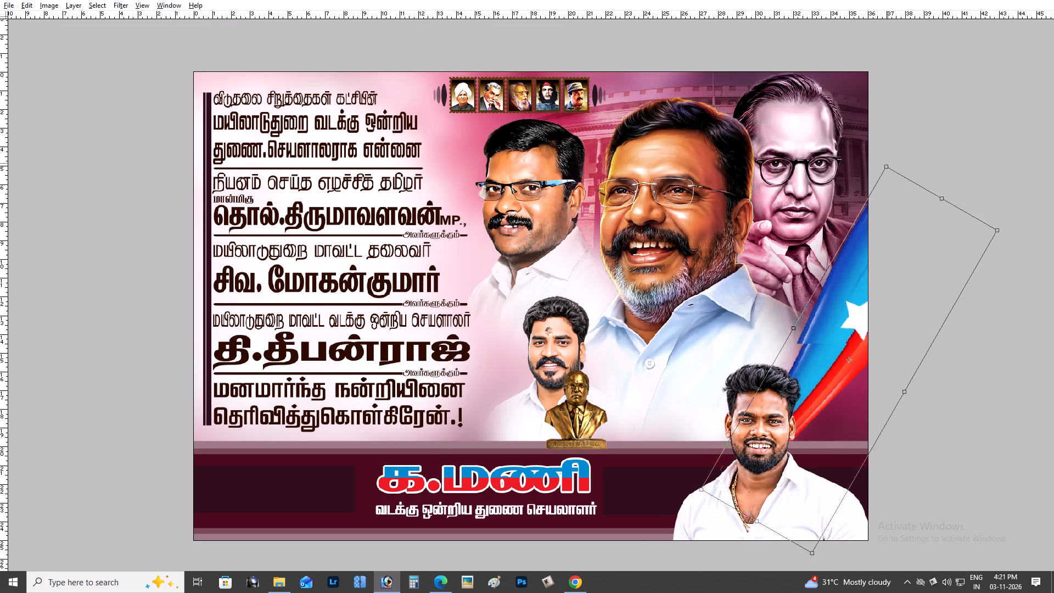
alt+shift+drag(890, 155, 922, 71)
drag(921, 197, 909, 268)
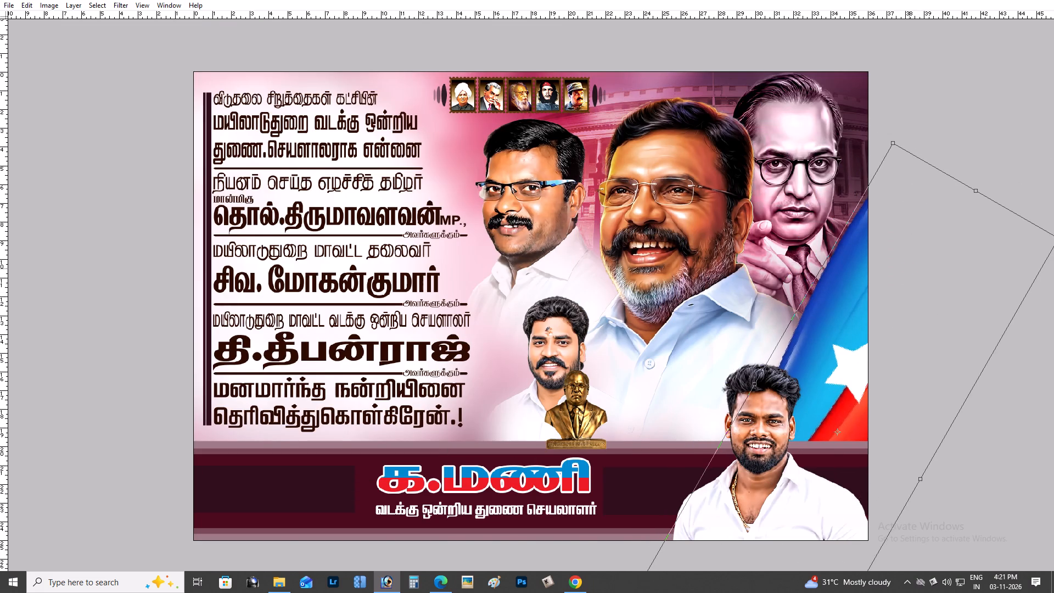
key(Return)
Scale the flag ribbon down slightly and shift it inward so its white star sits fully inside the banner's right edge.
key(ctrl+minus)
key(ctrl+minus)
scroll(909, 268, up, 3)
scroll(899, 270, down, 4)
key(ctrl+plus)
key(ctrl+plus)
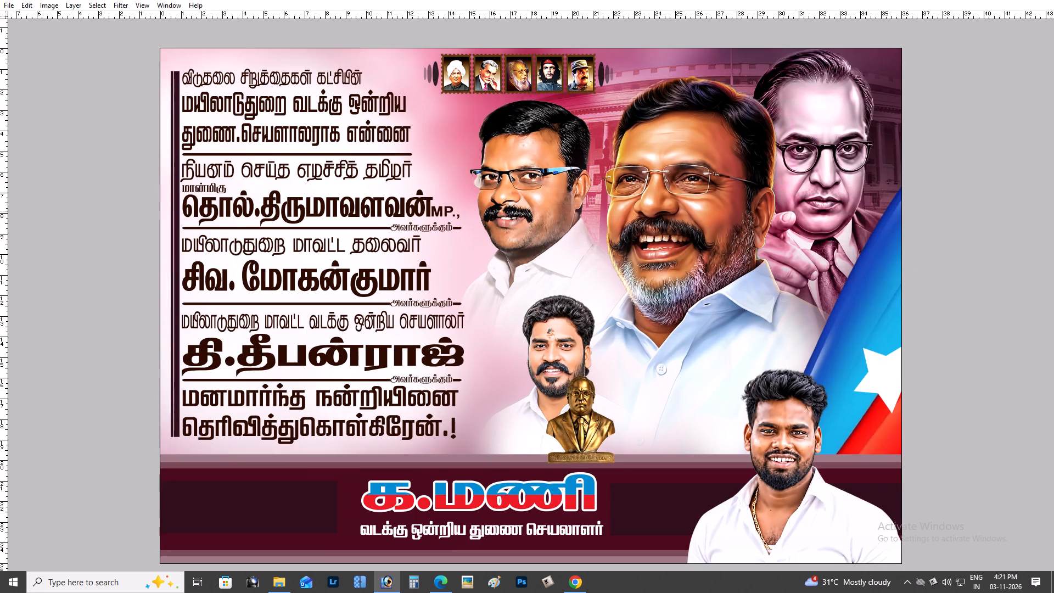
key(ctrl+t)
alt+drag(644, 131, 687, 163)
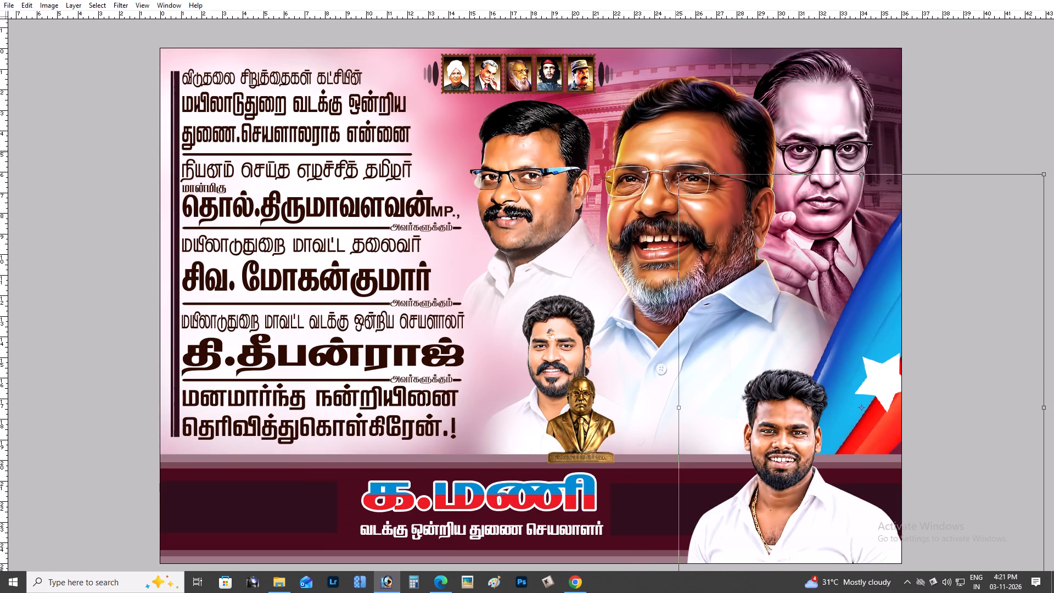
drag(657, 158, 664, 147)
key(Return)
drag(884, 399, 882, 404)
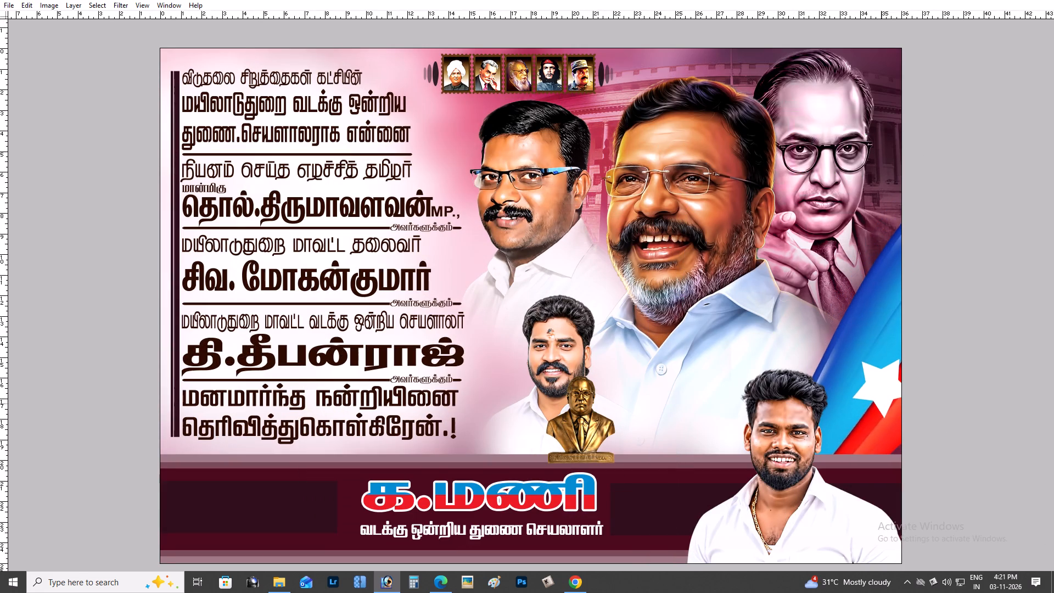
drag(882, 404, 867, 401)
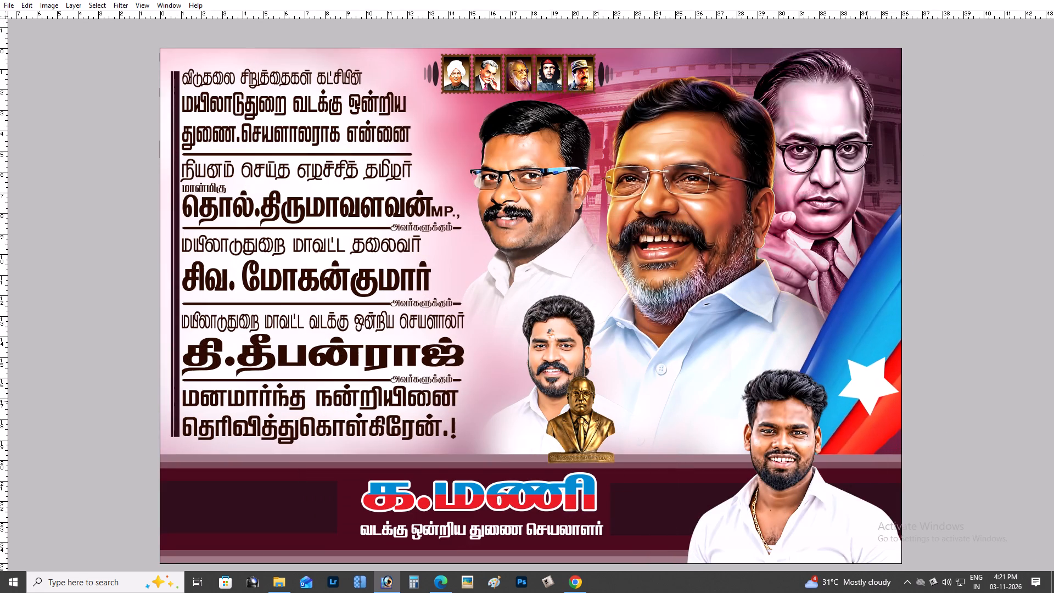
Examine the overall banner composition with the flag ribbon in place.
key(ctrl+minus)
key(ctrl+minus)
scroll(868, 401, up, 4)
scroll(797, 382, down, 3)
scroll(737, 366, down, 4)
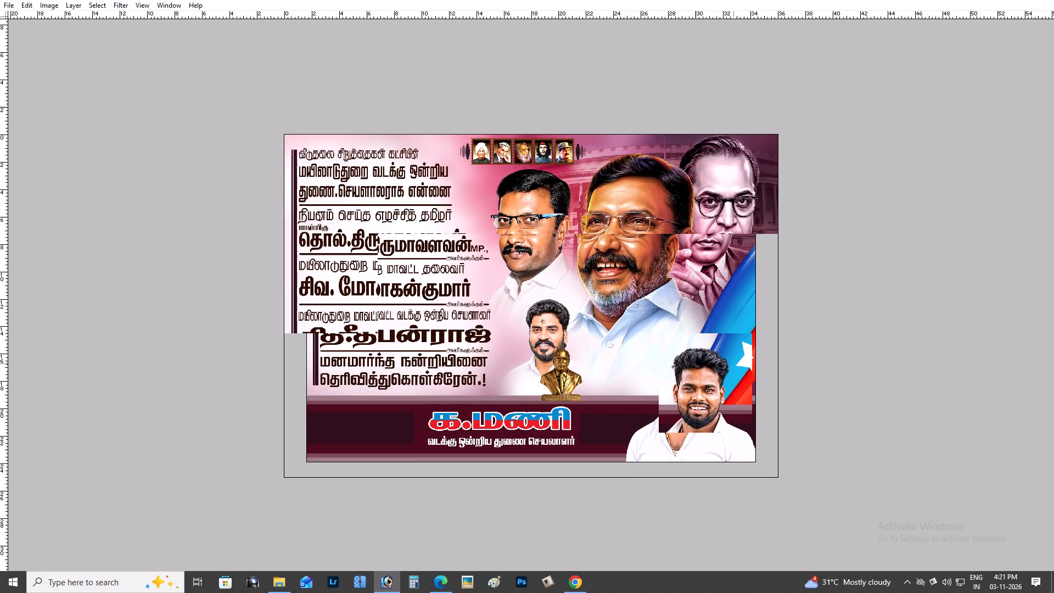
scroll(733, 363, down, 3)
key(ctrl+d)
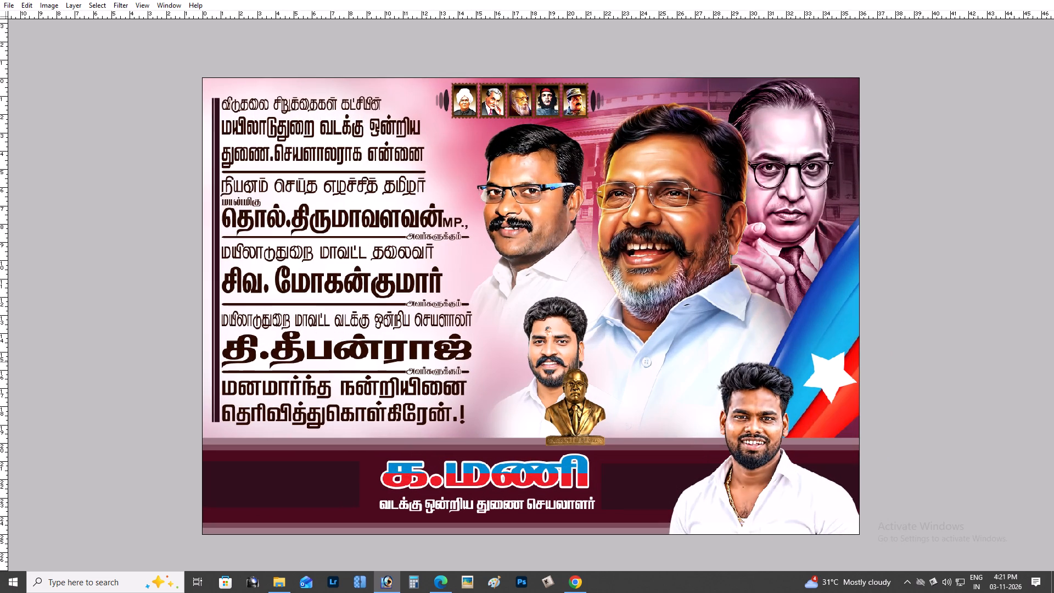
Give the large leader's name before "MP.," a linear gradient overlay with blue on top and red below.
key(z)
key(space)
drag(336, 258, 403, 313)
drag(182, 189, 399, 262)
key(space)
drag(428, 246, 538, 326)
key(v)
right_click(401, 272)
click(409, 279)
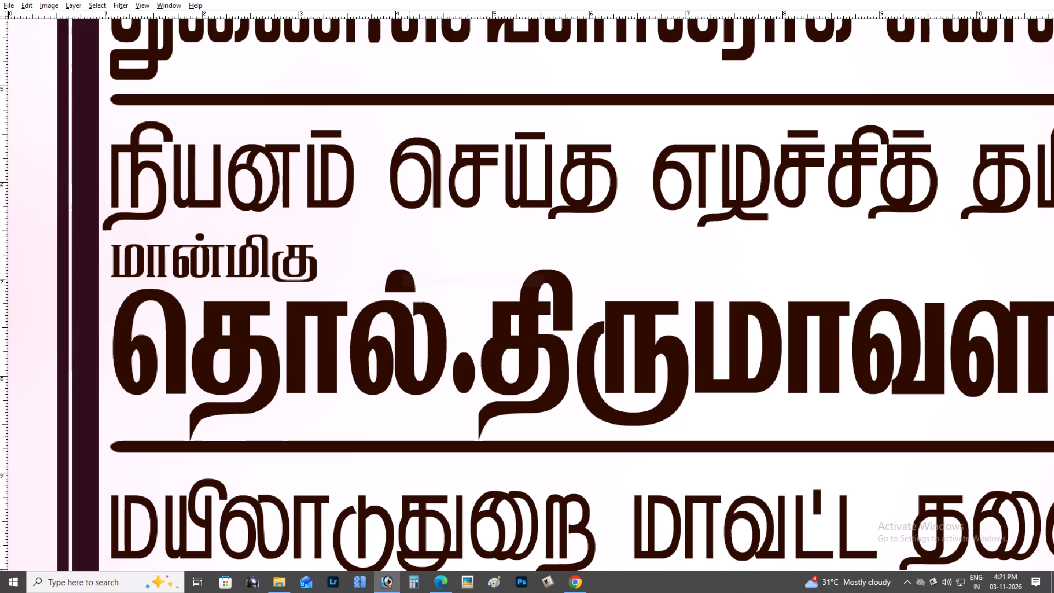
key(alt+l)
key(alt+y)
key(alt+i)
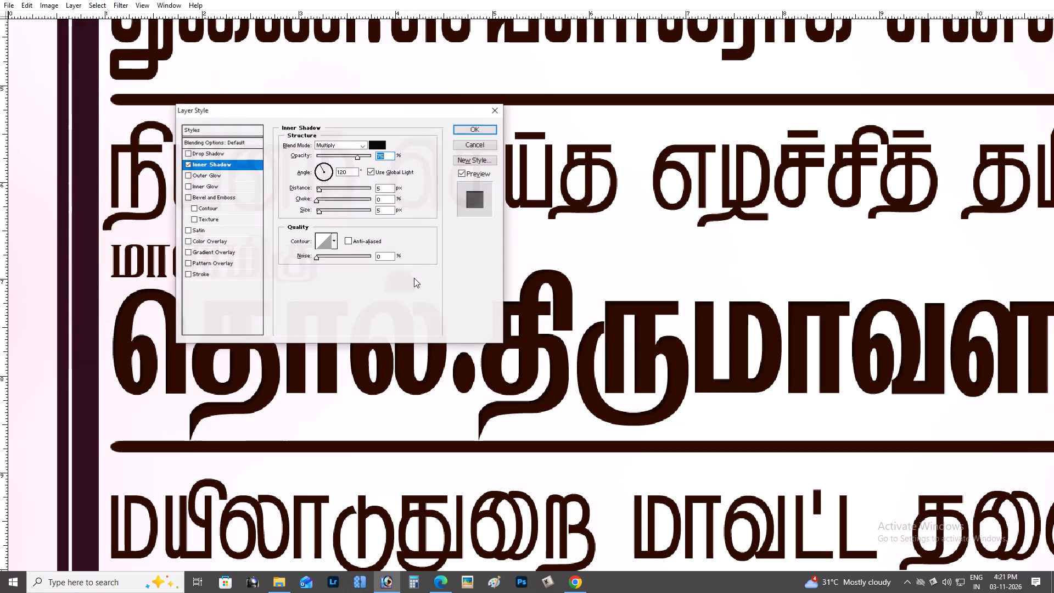
key(ctrl+minus)
key(ctrl+minus)
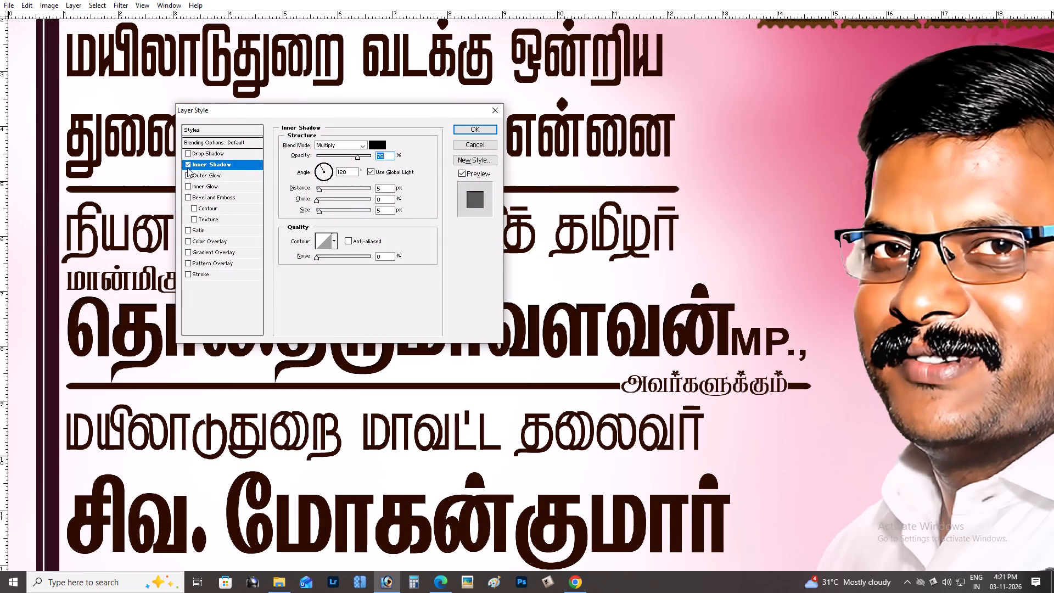
click(189, 160)
drag(304, 105, 861, 23)
click(742, 81)
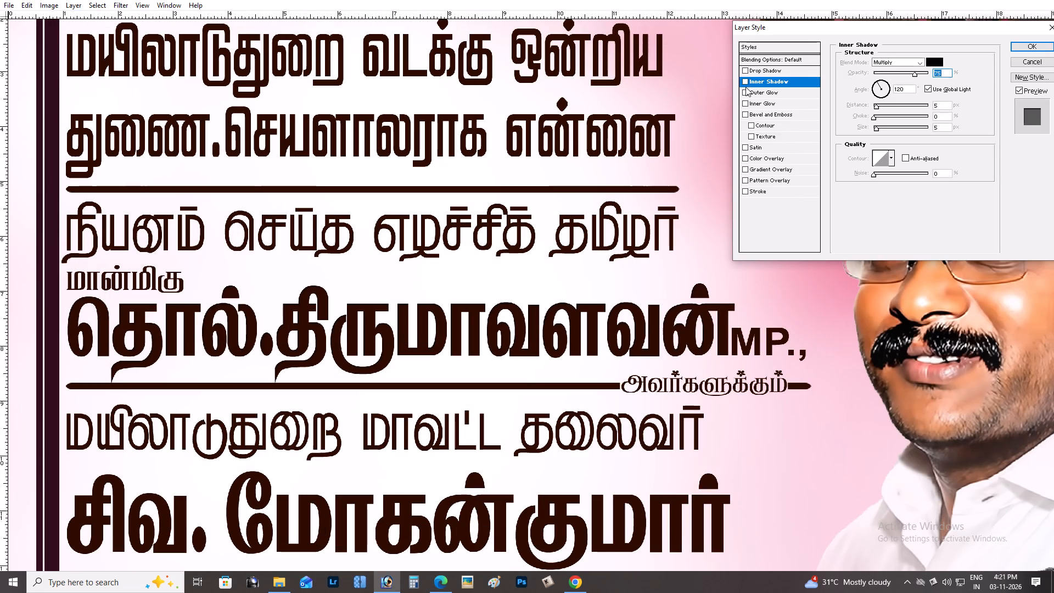
click(770, 171)
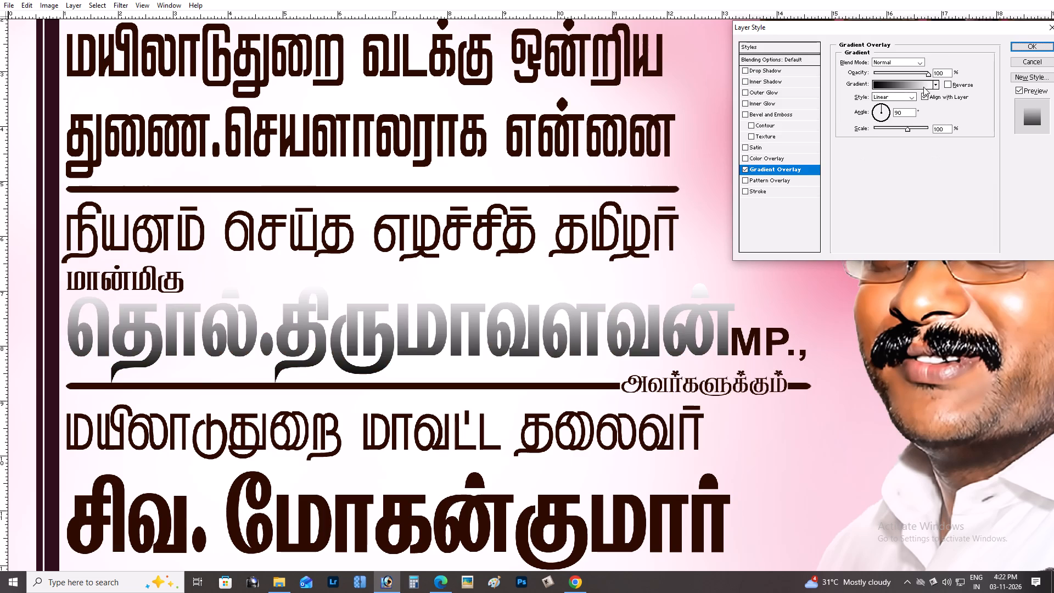
click(939, 82)
drag(1028, 109, 1029, 167)
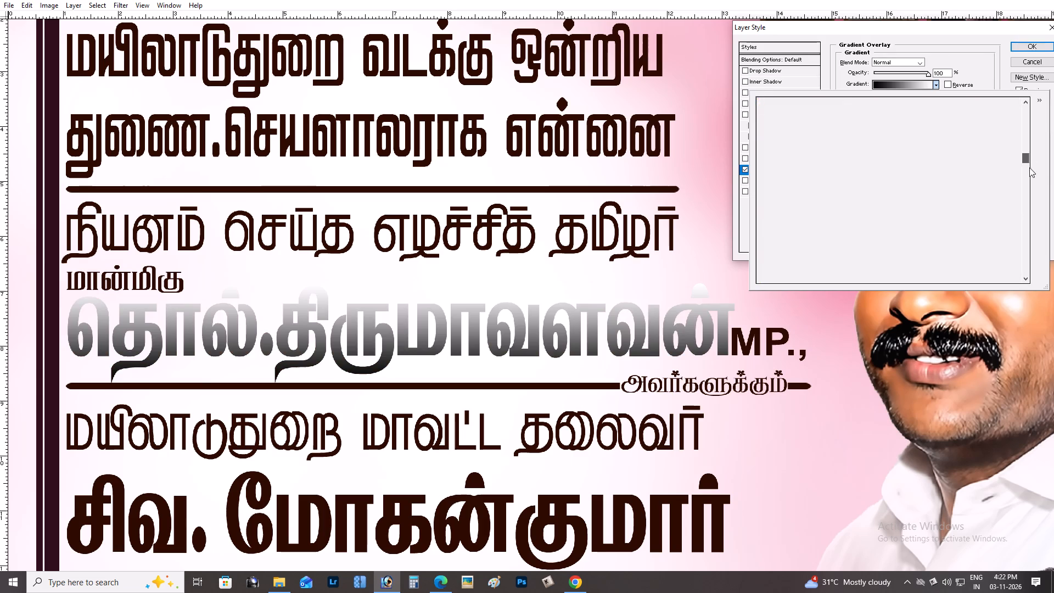
drag(1029, 167, 1023, 284)
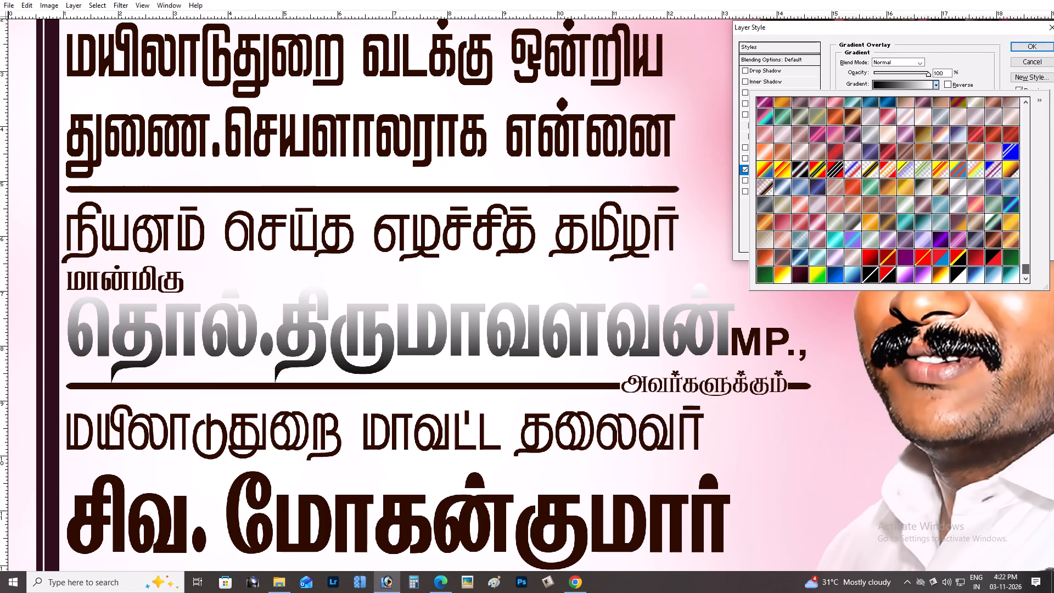
click(945, 253)
click(742, 238)
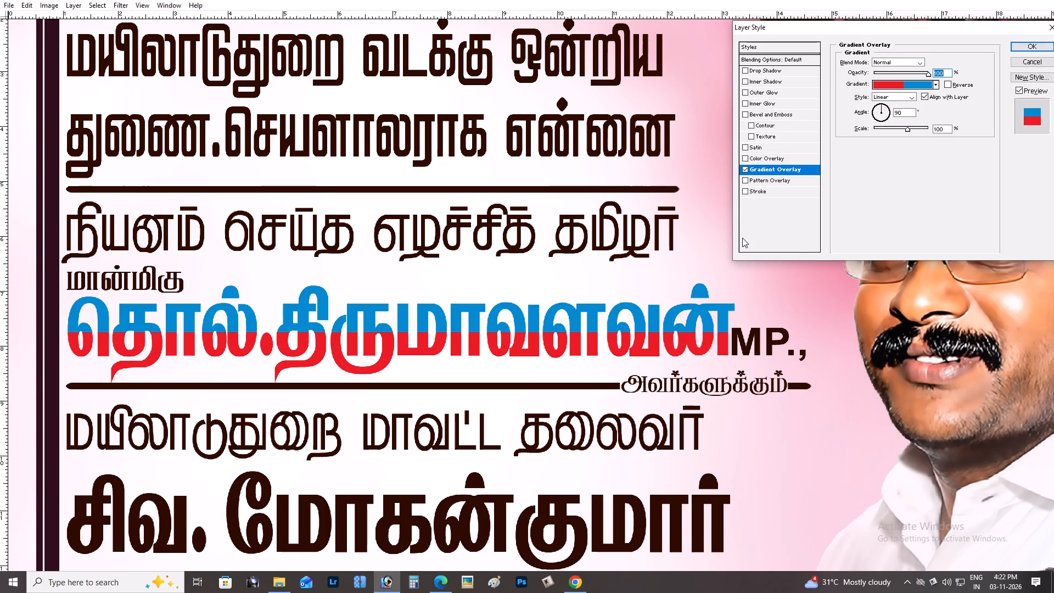
Add a thick white outside stroke around the blue-and-red leader's name.
click(776, 195)
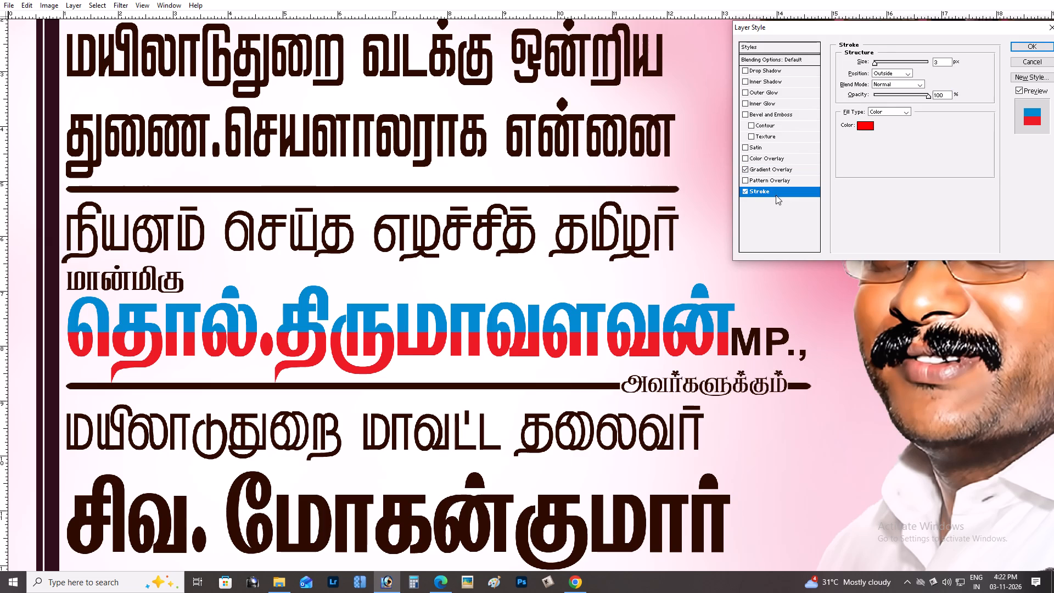
click(864, 125)
drag(749, 243, 741, 242)
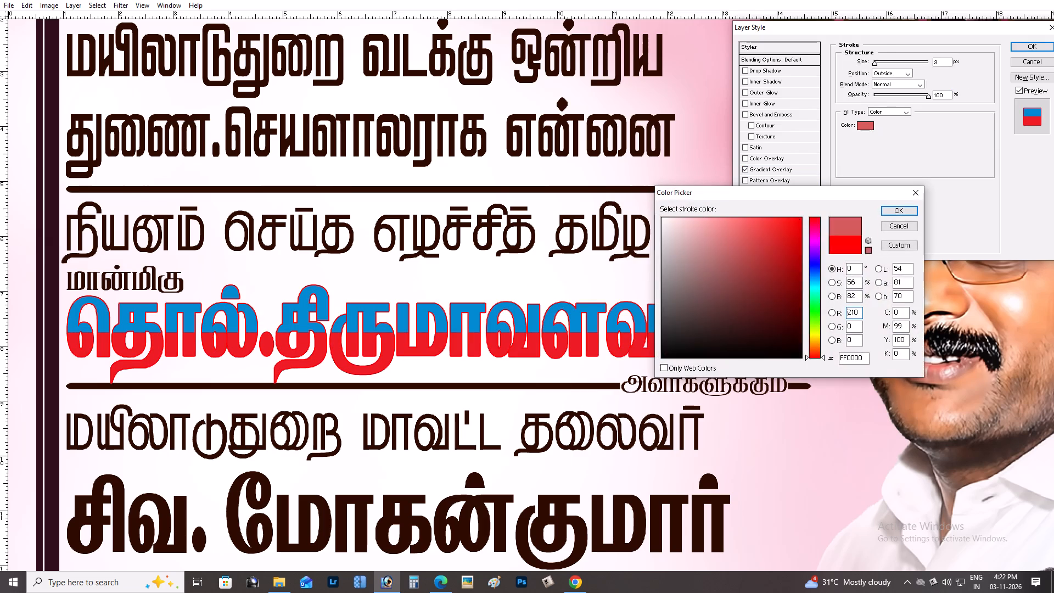
drag(741, 242, 428, 158)
key(Return)
scroll(907, 98, up, 7)
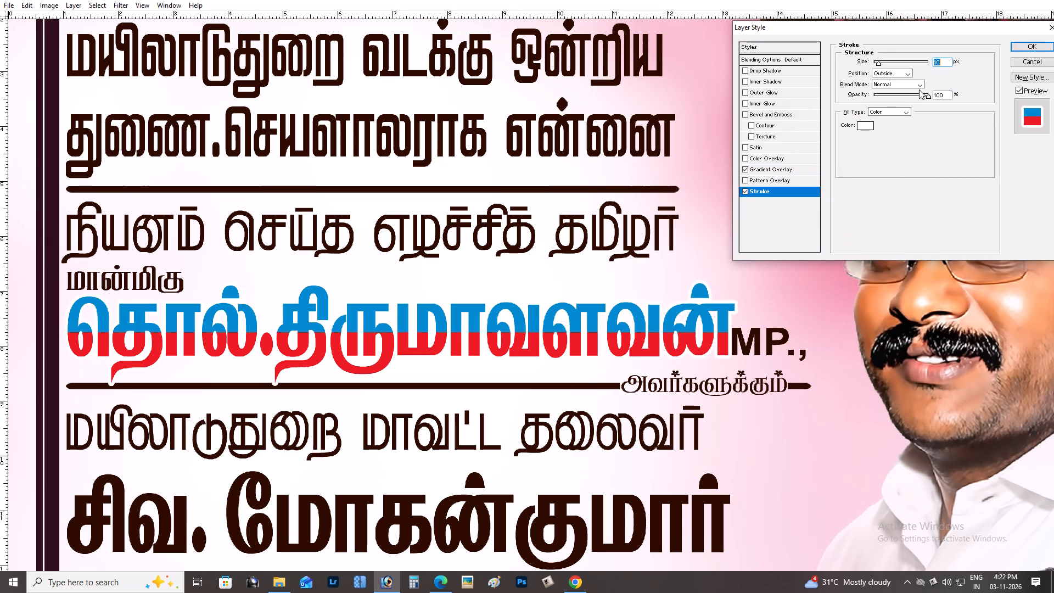
scroll(919, 89, up, 5)
Add a black Multiply drop shadow with 75% opacity and 100% spread to the outlined leader's name.
click(793, 67)
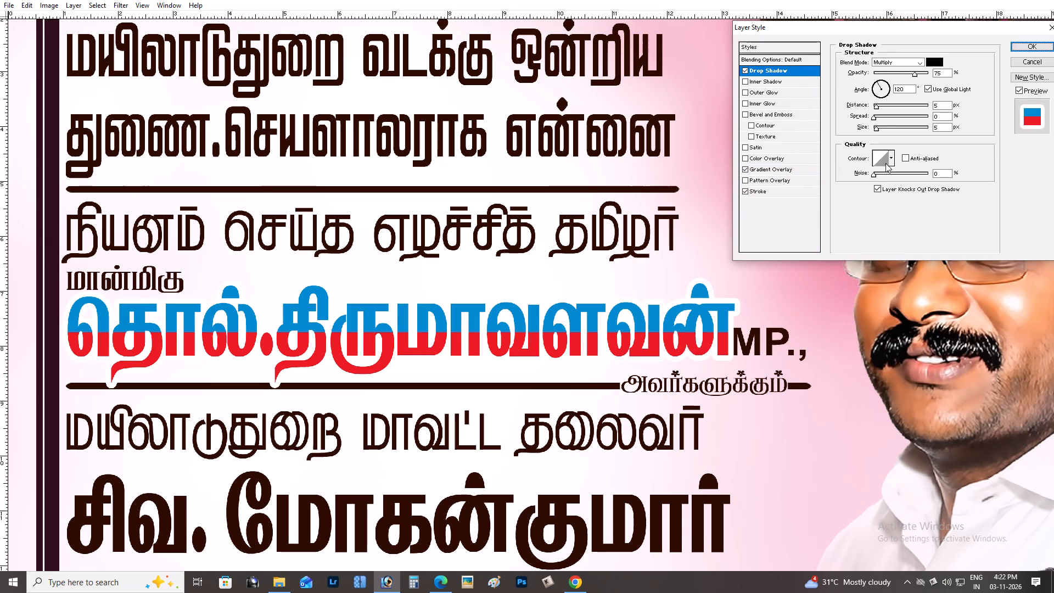
click(878, 127)
click(876, 109)
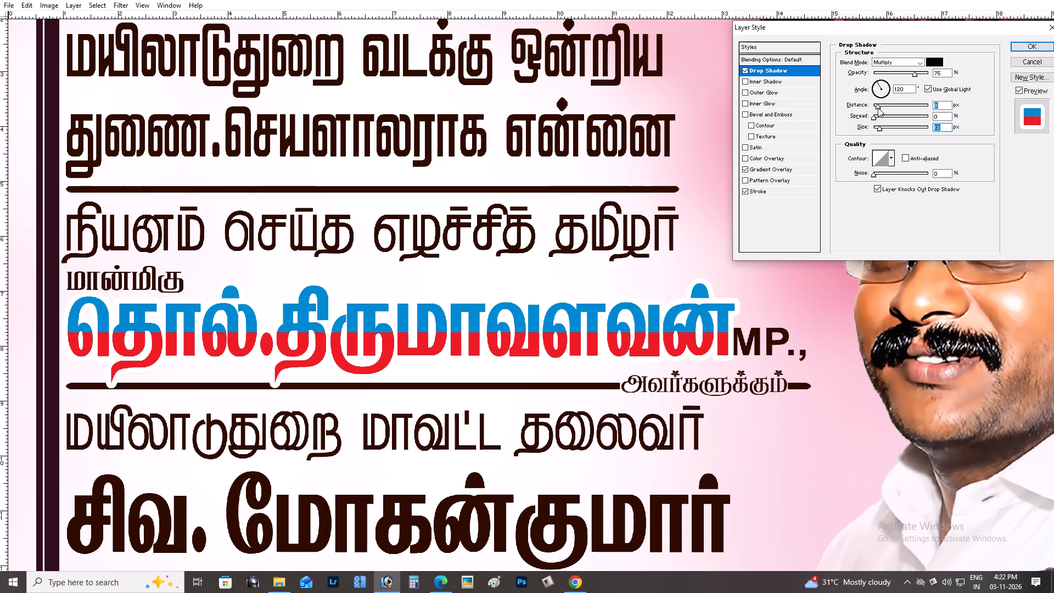
click(873, 121)
click(876, 119)
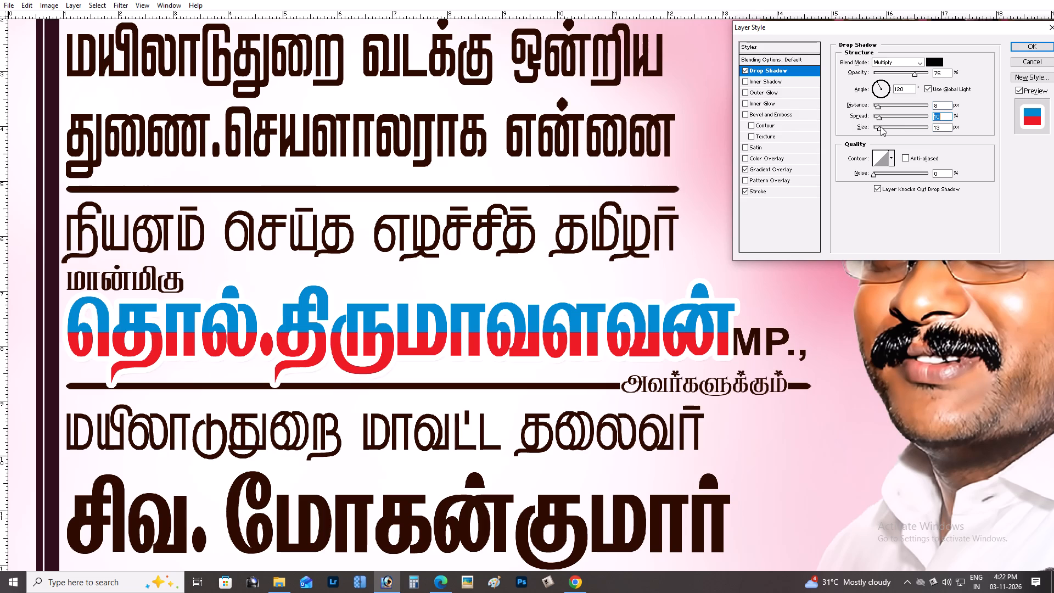
click(881, 127)
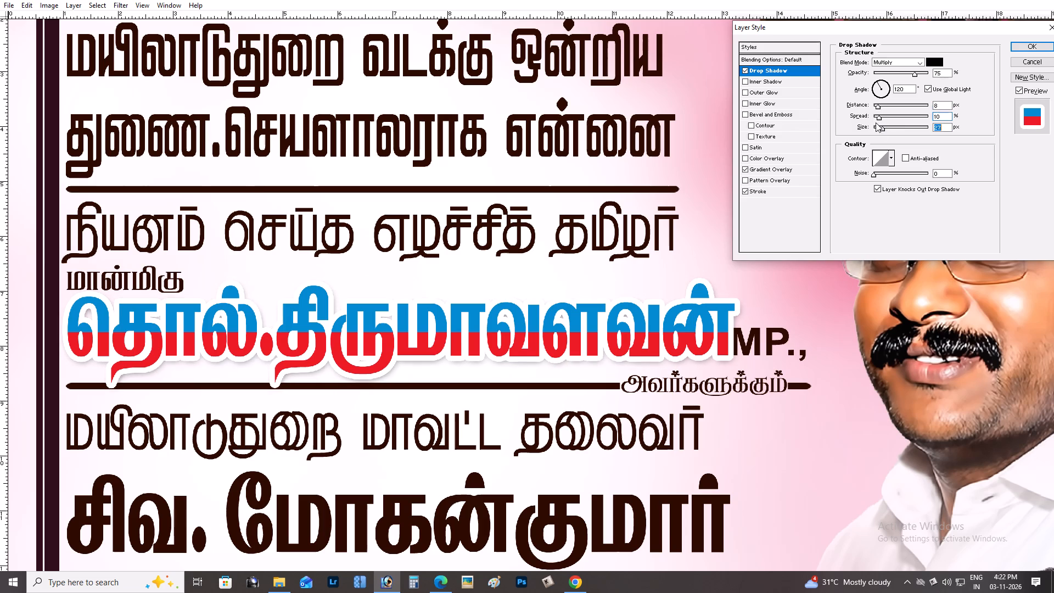
drag(877, 118, 946, 121)
click(882, 130)
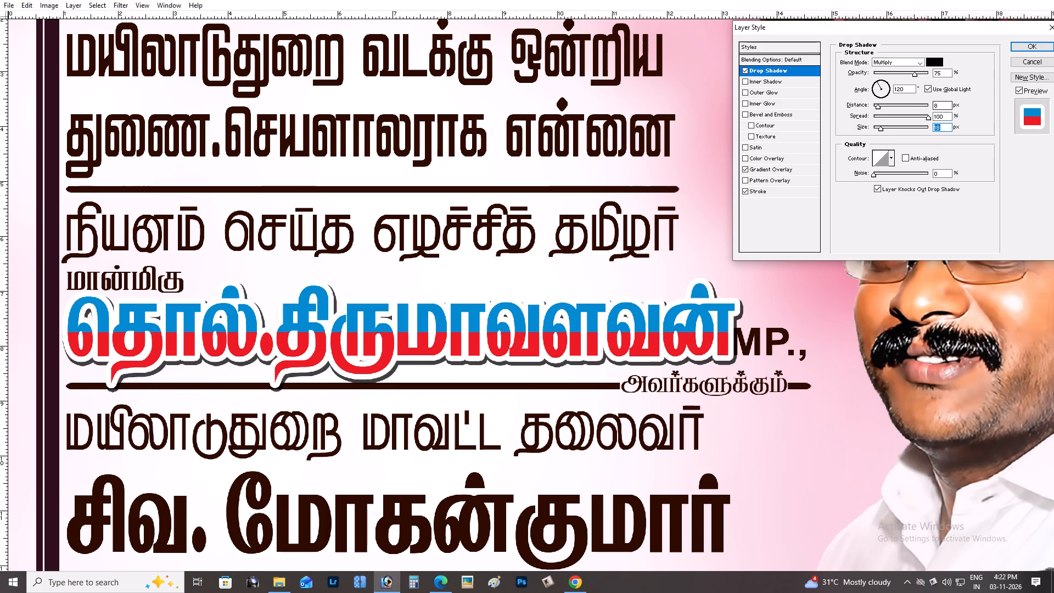
scroll(934, 127, up, 1)
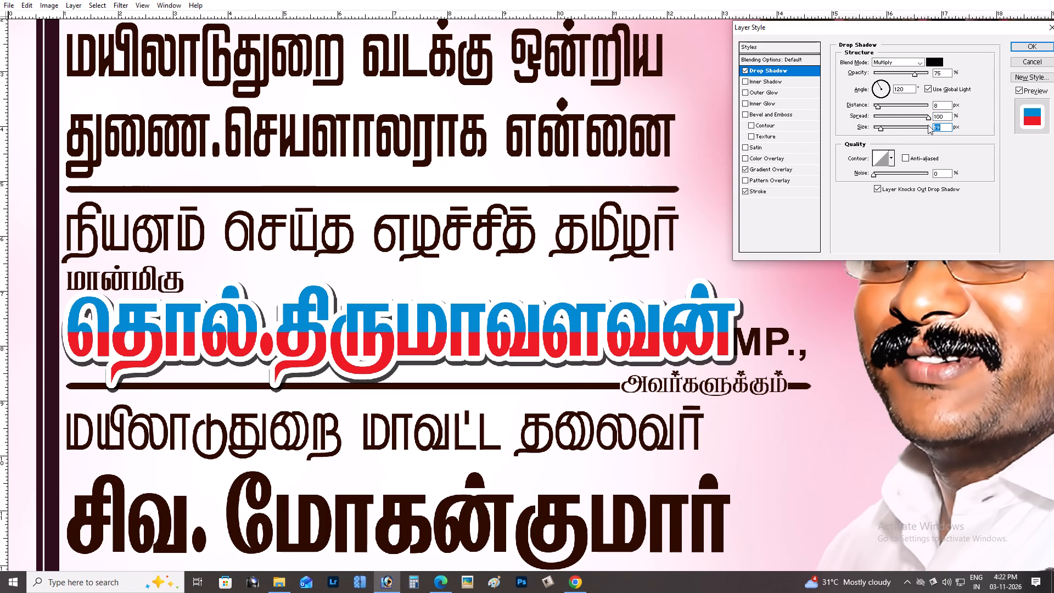
click(878, 108)
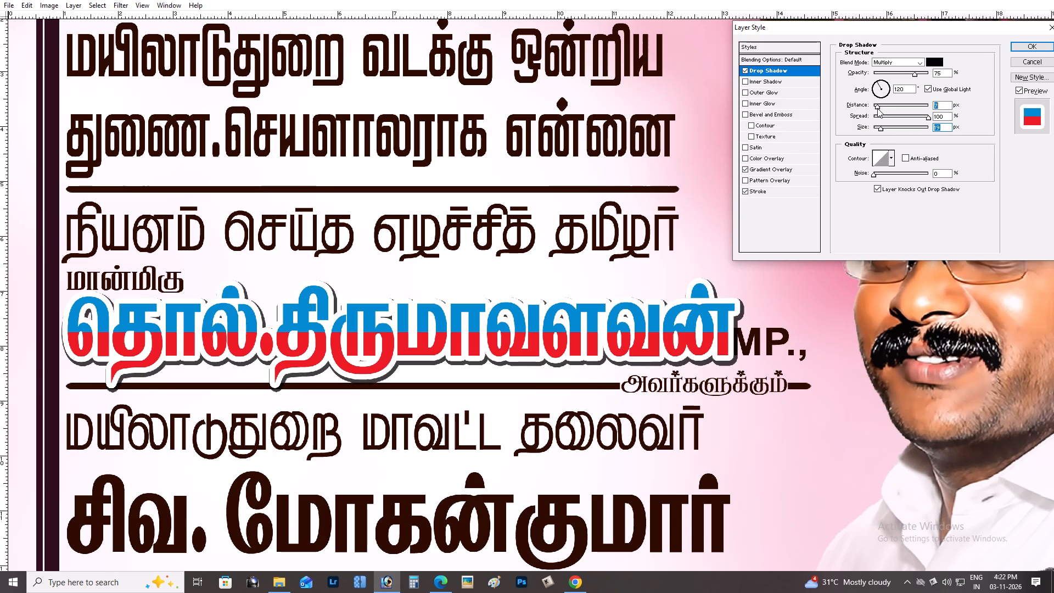
key(Return)
Move the "MP.," text slightly right and down, clear of the leader's name outline and shadow.
key(ctrl+plus)
key(ctrl+plus)
key(space)
key(space)
key(space)
key(space)
key(space)
drag(678, 147, 120, 80)
drag(539, 195, 250, 125)
key(ctrl+plus)
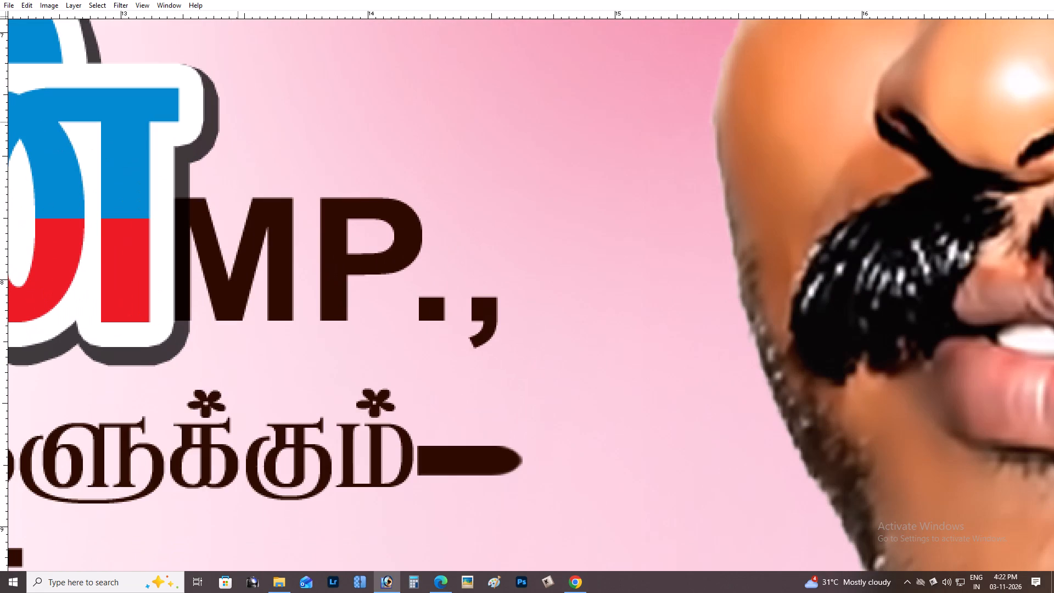
key(t)
click(312, 231)
key(ctrl+Return)
key(v)
right_click(338, 210)
click(349, 215)
shift+right_click(337, 206)
shift+click(346, 210)
drag(347, 210, 358, 214)
key(ctrl+z)
shift+drag(352, 213, 394, 230)
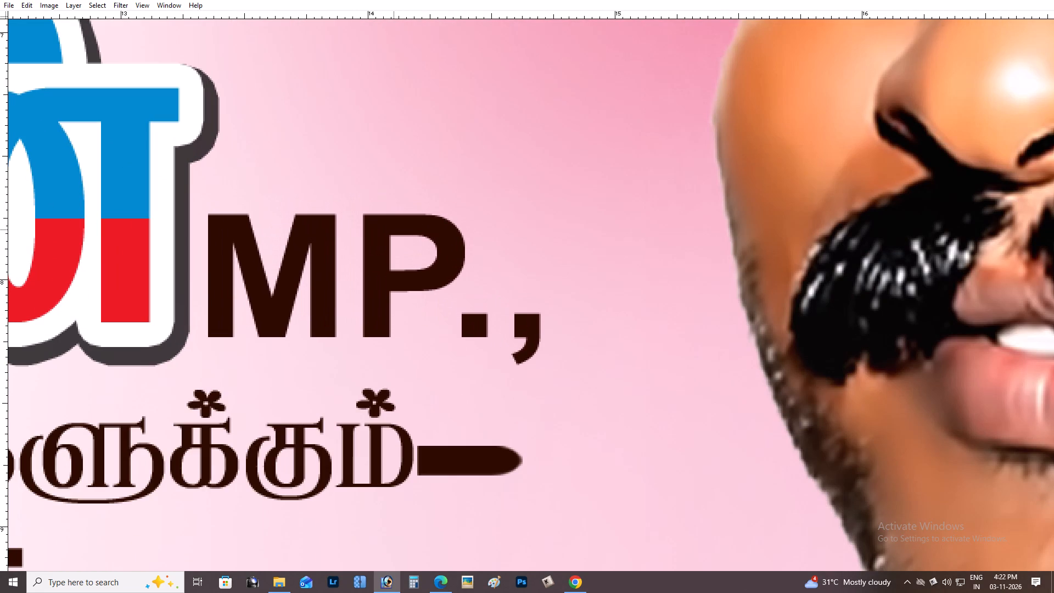
Copy the leader's name layer style onto the "MP.," text and nudge that text slightly right.
right_click(166, 108)
click(174, 111)
key(alt+l)
key(alt+y)
key(alt+c)
right_click(363, 221)
click(372, 228)
key(alt+l)
key(alt+y)
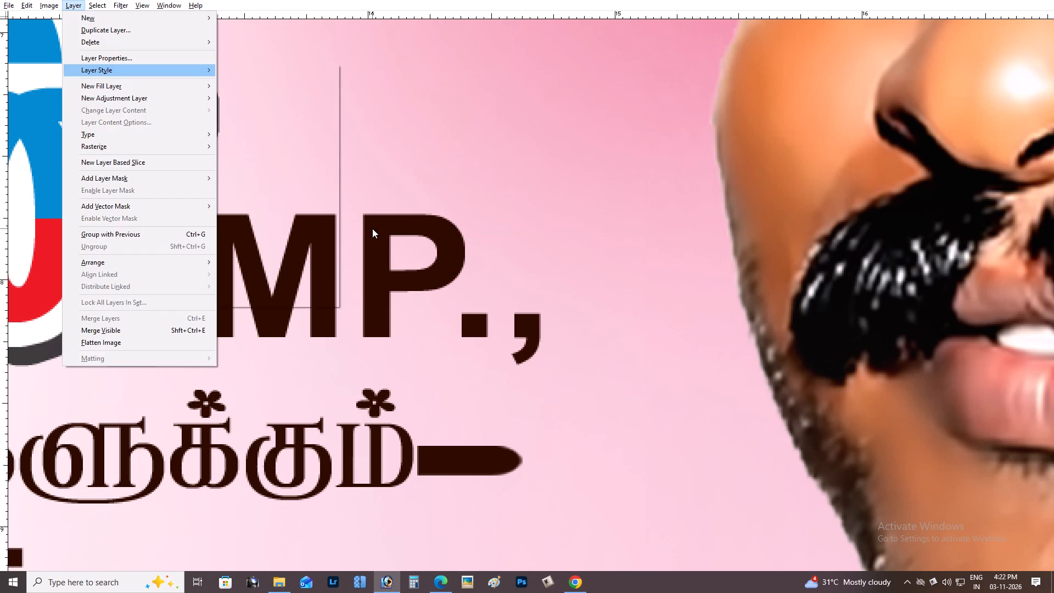
key(alt+p)
key(alt+o)
key(ctrl+minus)
shift+drag(385, 251, 391, 253)
Paste the copied blue-and-red outlined layer style onto the district leader's name below the "MP.," line.
key(ctrl+minus)
key(ctrl+minus)
key(ctrl+minus)
scroll(394, 252, up, 2)
scroll(394, 252, down, 3)
key(ctrl+minus)
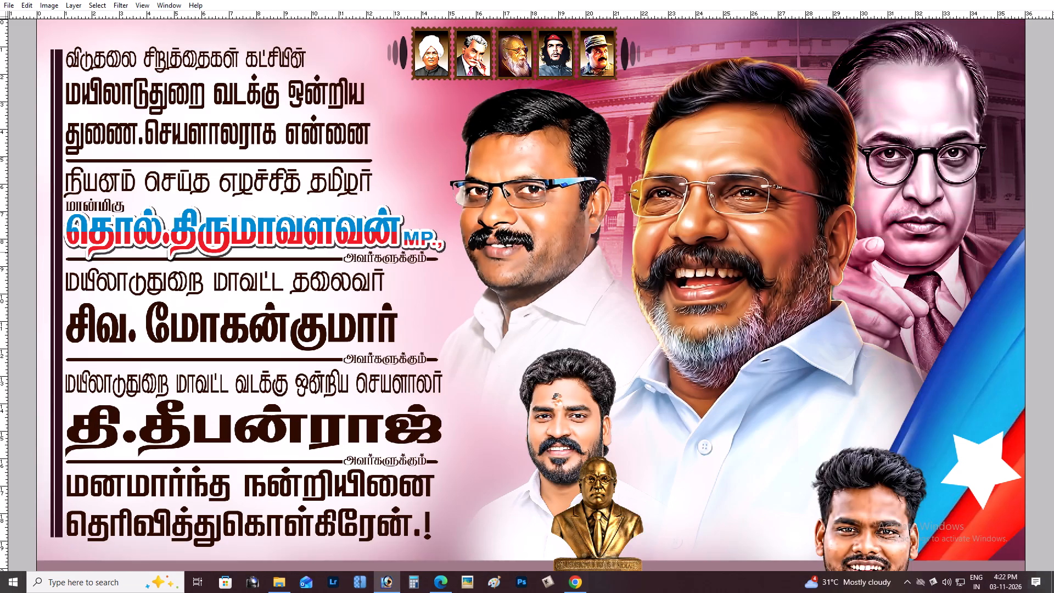
scroll(412, 237, up, 2)
scroll(412, 237, down, 4)
key(ctrl+plus)
key(ctrl+plus)
key(space)
drag(440, 242, 825, 329)
click(519, 271)
key(ctrl+z)
key(space)
key(space)
key(space)
key(space)
key(space)
key(space)
key(space)
key(space)
key(space)
key(space)
key(space)
key(space)
key(space)
key(space)
key(space)
drag(419, 220, 696, 232)
drag(491, 218, 730, 223)
drag(340, 224, 358, 187)
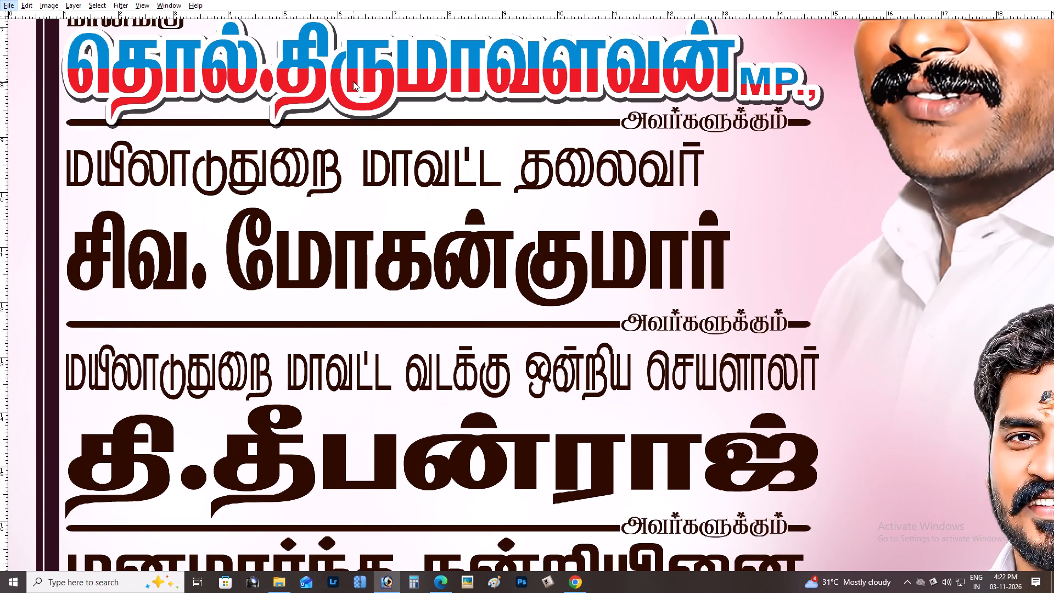
right_click(279, 243)
click(285, 245)
key(alt+l)
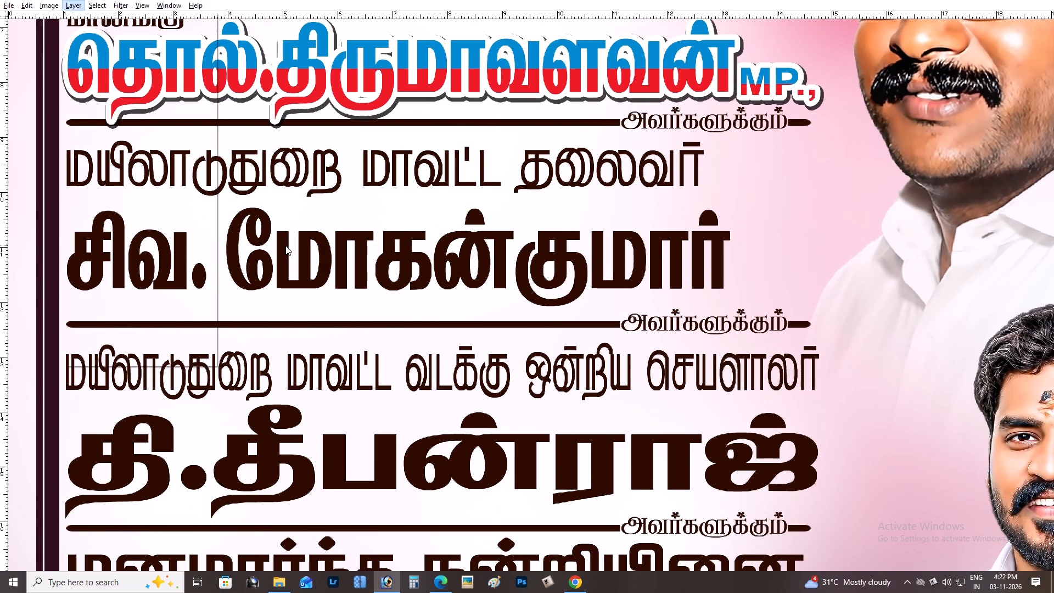
key(alt+y)
key(alt+p)
Paste the same blue-and-red outlined layer style onto the north union secretary's large name text.
scroll(444, 245, down, 7)
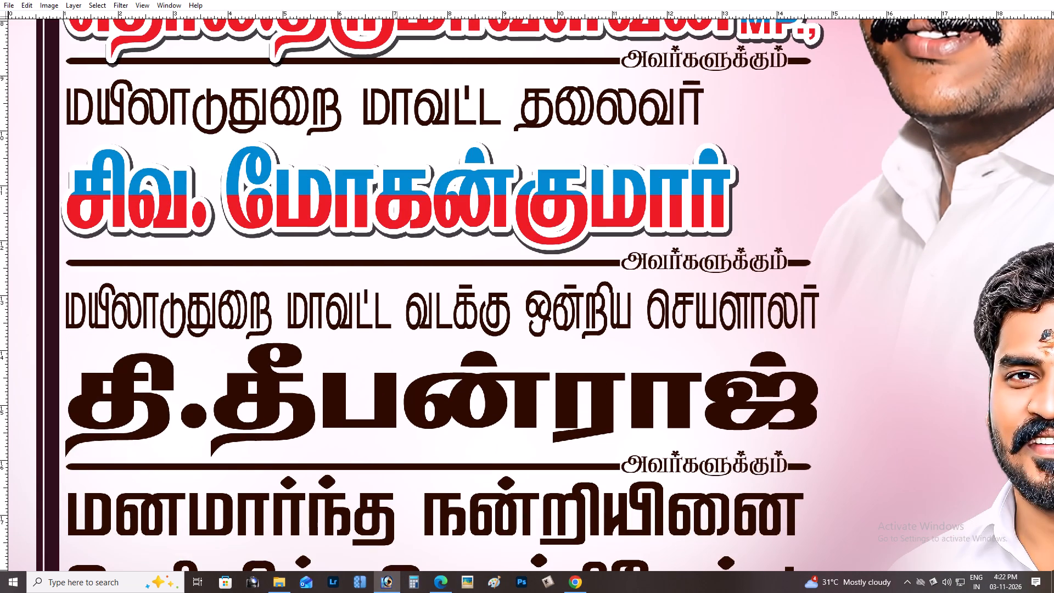
right_click(389, 387)
click(395, 388)
click(407, 393)
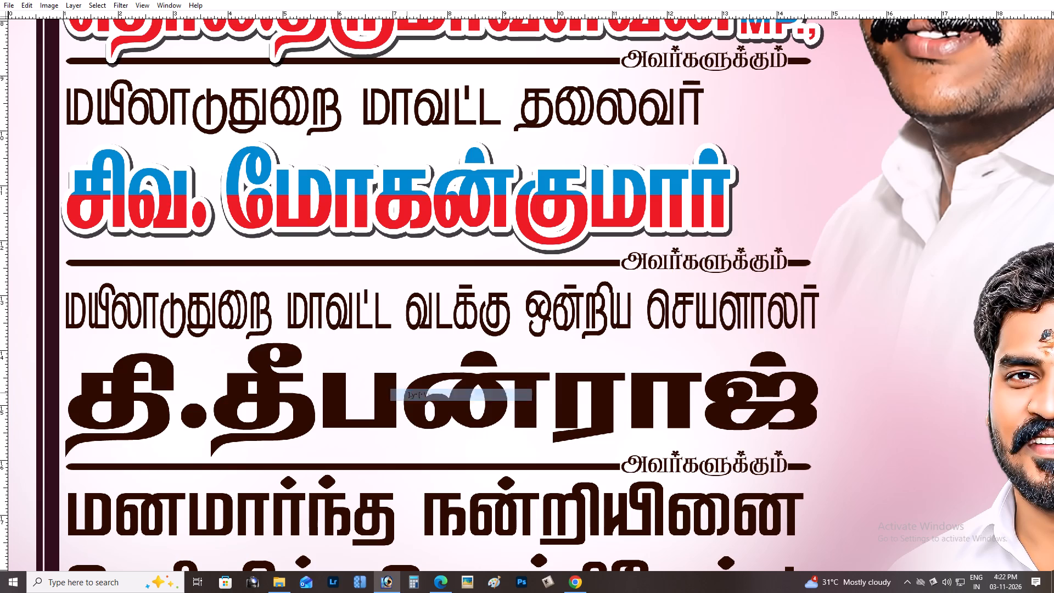
key(alt+l)
key(alt+y)
key(alt+o)
key(alt+p)
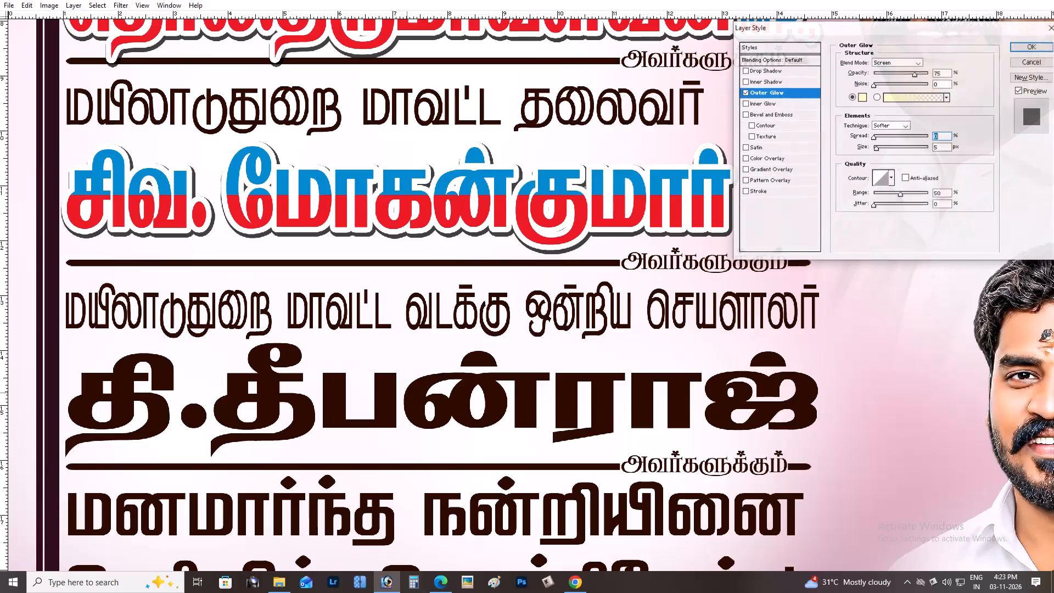
key(Return)
key(ctrl+z)
key(alt+semicolon)
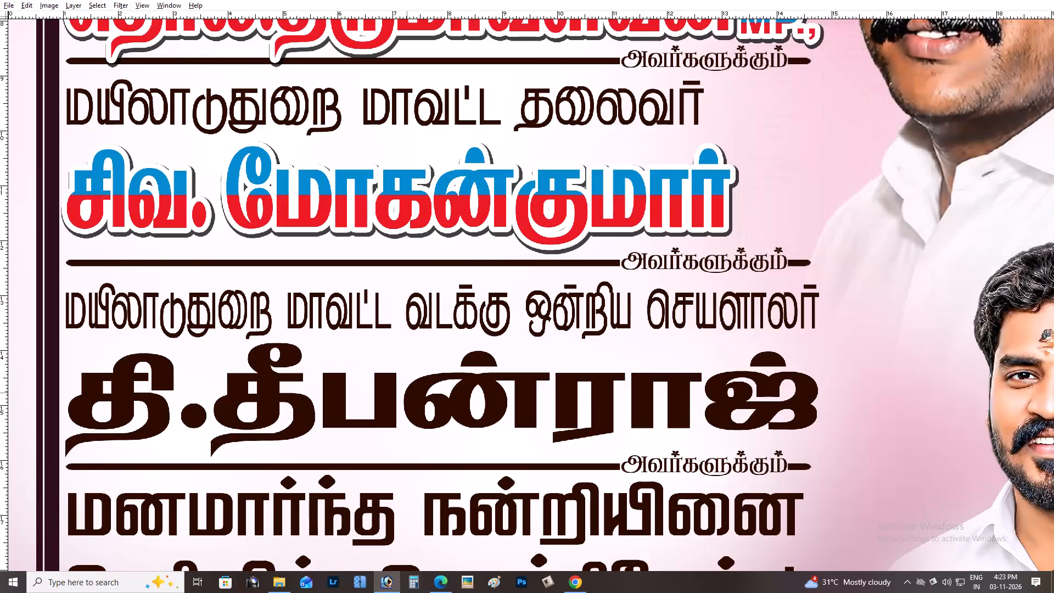
key(alt+l)
key(alt+y)
key(alt+p)
Paste the blue-and-red outlined layer style onto the party-name line at the top of the message text.
key(ctrl+minus)
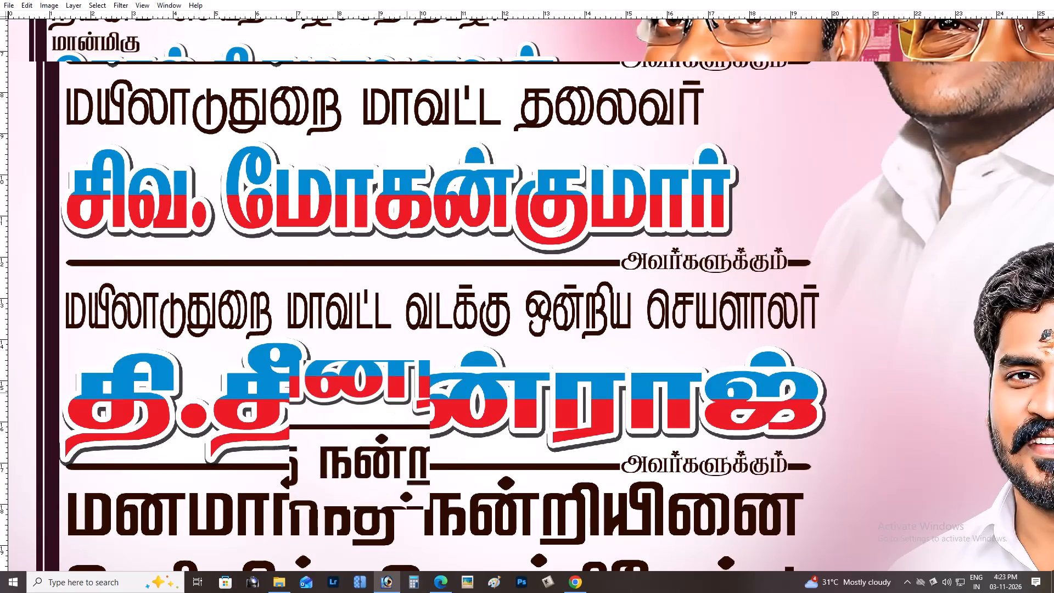
key(ctrl+minus)
scroll(407, 393, up, 3)
key(ctrl+minus)
key(ctrl+plus)
key(ctrl+plus)
key(space)
key(space)
key(space)
key(space)
key(space)
key(space)
key(space)
key(space)
key(space)
key(space)
key(space)
key(space)
key(space)
key(space)
key(space)
key(space)
key(space)
key(space)
key(space)
key(space)
drag(349, 315, 529, 423)
drag(336, 224, 507, 415)
drag(297, 118, 347, 210)
key(ctrl+plus)
key(ctrl+space)
key(ctrl+space)
key(ctrl+space)
key(ctrl+space)
key(ctrl+space)
key(ctrl+space)
key(ctrl+space)
key(ctrl+space)
drag(291, 158, 431, 284)
drag(311, 104, 549, 249)
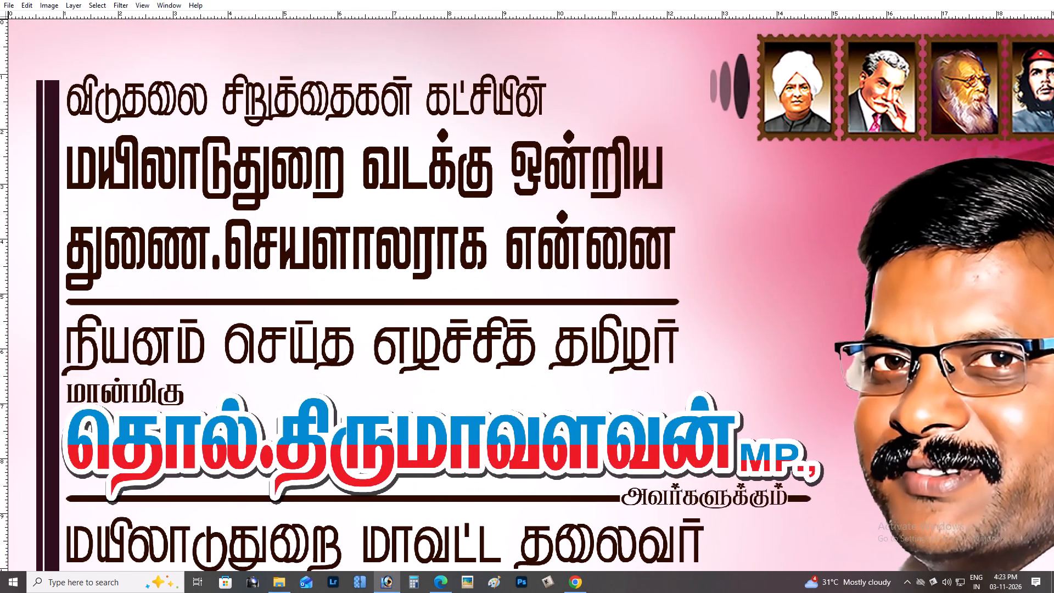
key(ctrl+plus)
key(space)
key(space)
key(space)
key(space)
key(space)
key(space)
key(space)
key(space)
key(space)
key(space)
key(space)
key(space)
key(space)
key(space)
key(space)
key(space)
key(space)
key(space)
drag(307, 110, 450, 309)
drag(323, 115, 497, 185)
right_click(421, 107)
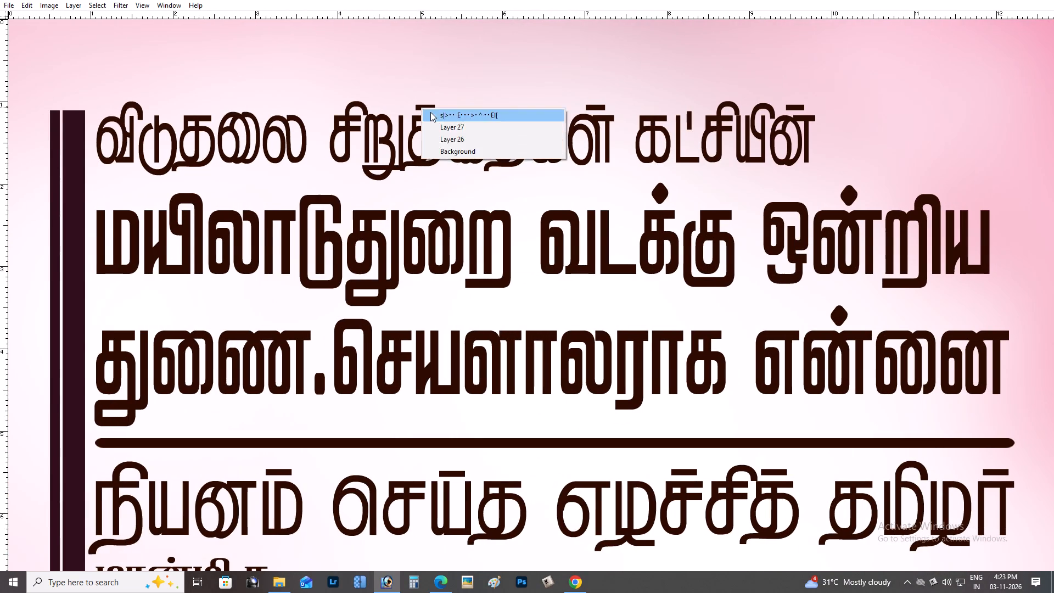
click(430, 112)
key(alt+l)
key(alt+y)
key(alt+p)
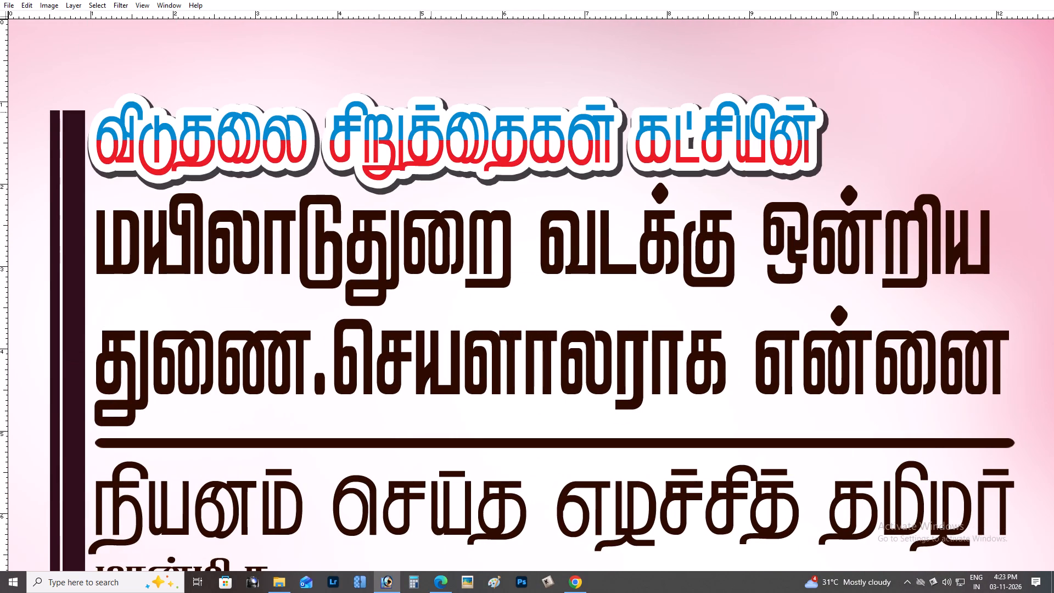
Apply a linear dark green gradient overlay to the two bold text lines directly beneath the party-name line.
right_click(377, 209)
click(386, 215)
right_click(379, 215)
click(385, 217)
drag(389, 218, 405, 219)
key(ctrl+z)
key(alt+l)
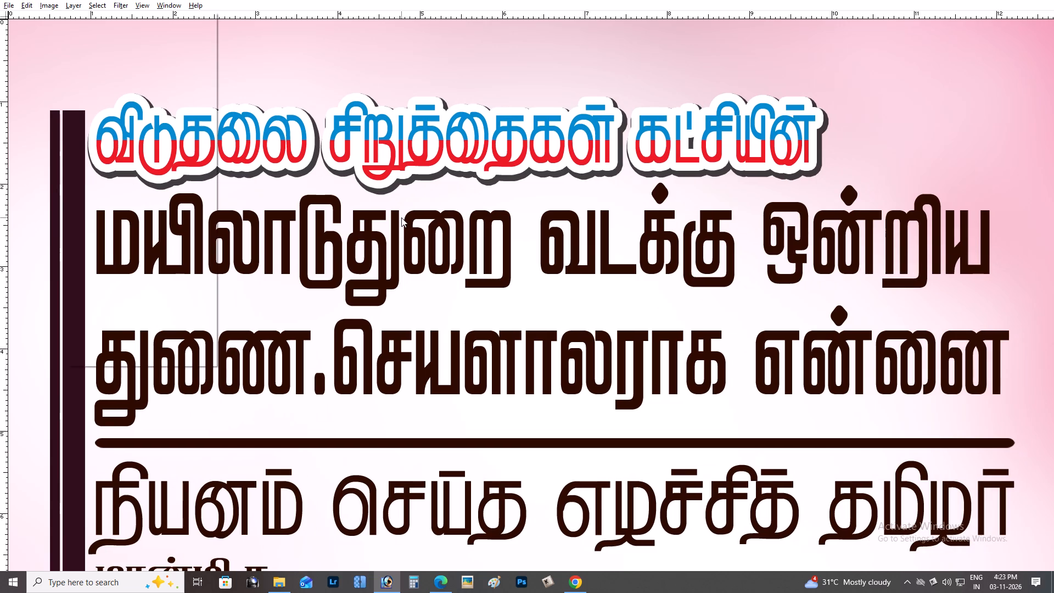
key(alt+y)
key(alt+i)
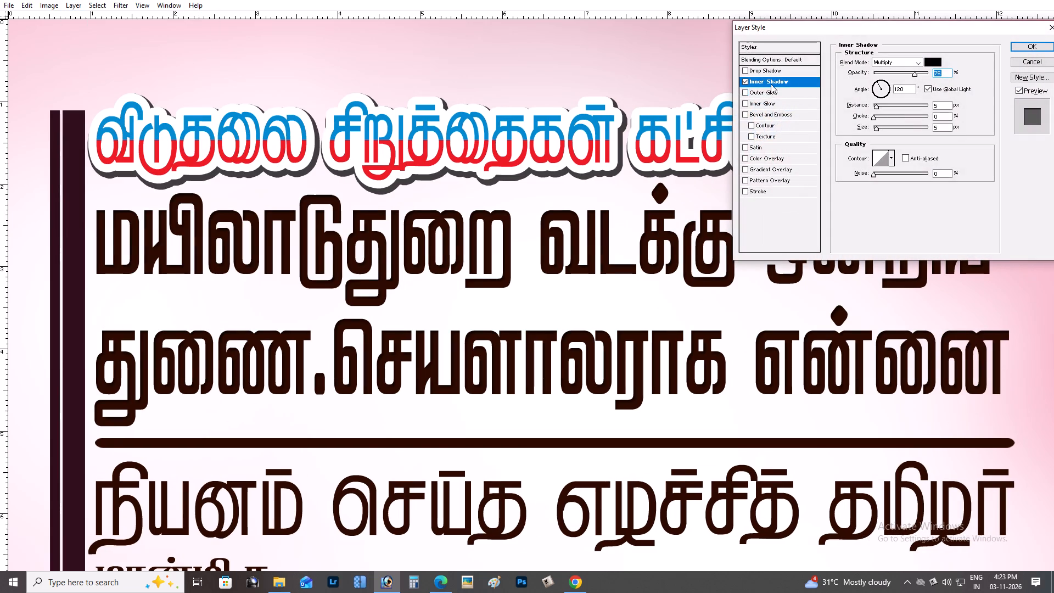
click(745, 82)
click(774, 170)
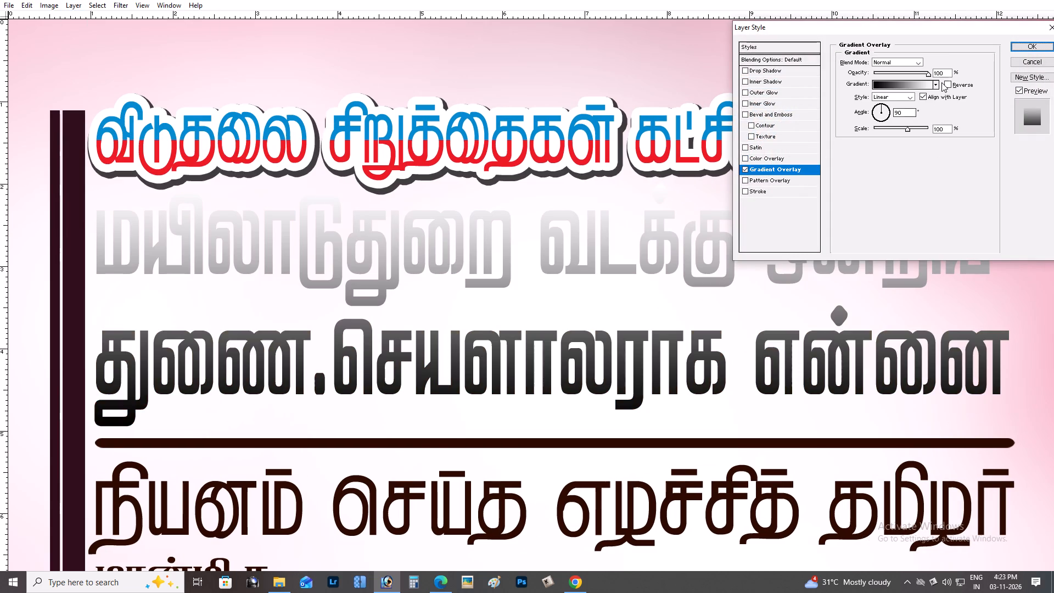
click(937, 82)
click(1025, 272)
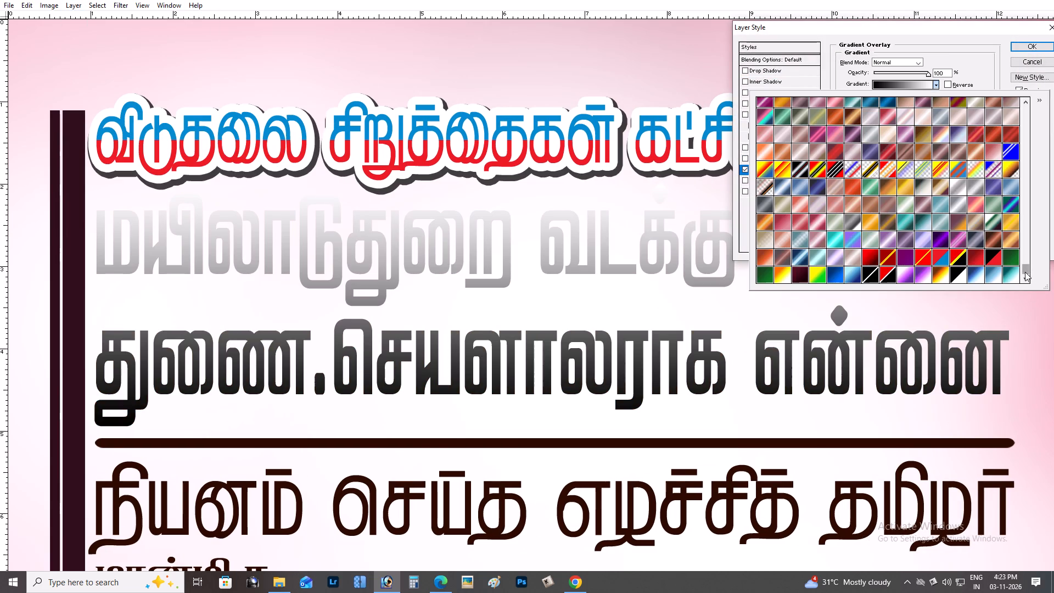
click(1012, 253)
drag(1026, 272, 1027, 279)
click(739, 230)
key(ctrl+minus)
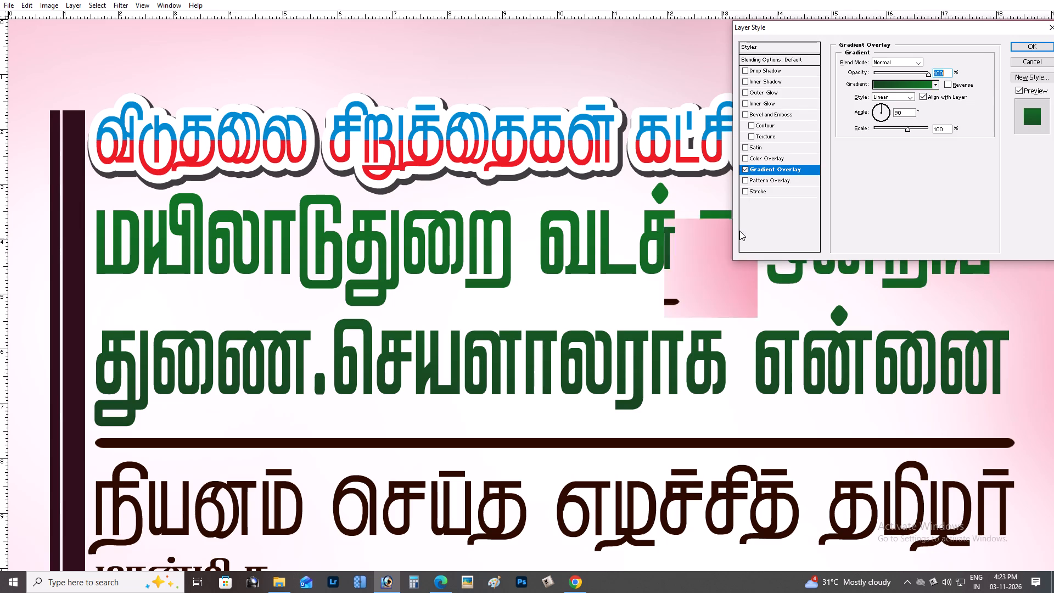
key(ctrl+minus)
key(ctrl+minus)
key(Return)
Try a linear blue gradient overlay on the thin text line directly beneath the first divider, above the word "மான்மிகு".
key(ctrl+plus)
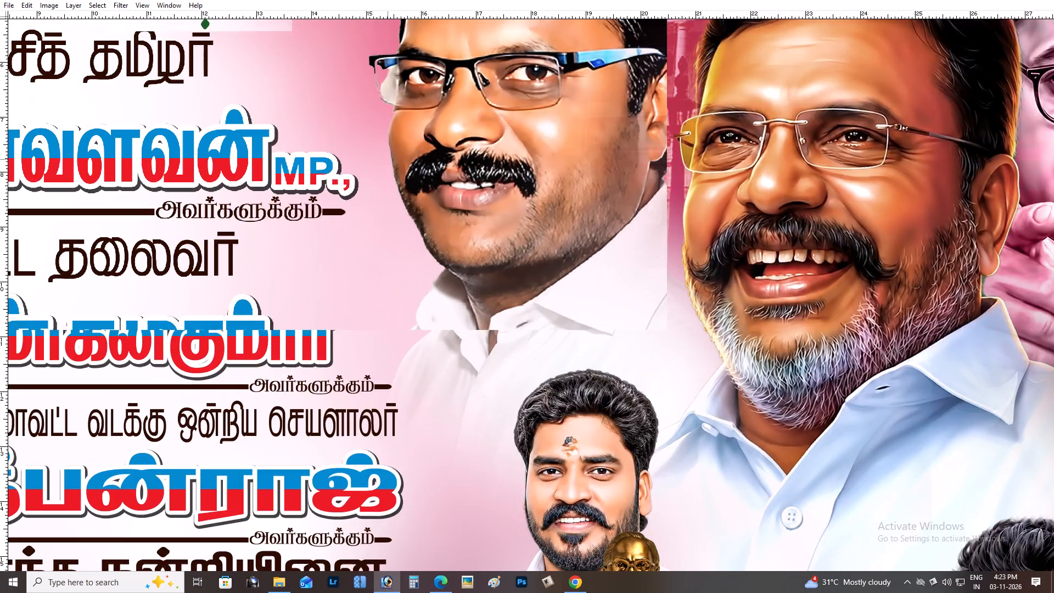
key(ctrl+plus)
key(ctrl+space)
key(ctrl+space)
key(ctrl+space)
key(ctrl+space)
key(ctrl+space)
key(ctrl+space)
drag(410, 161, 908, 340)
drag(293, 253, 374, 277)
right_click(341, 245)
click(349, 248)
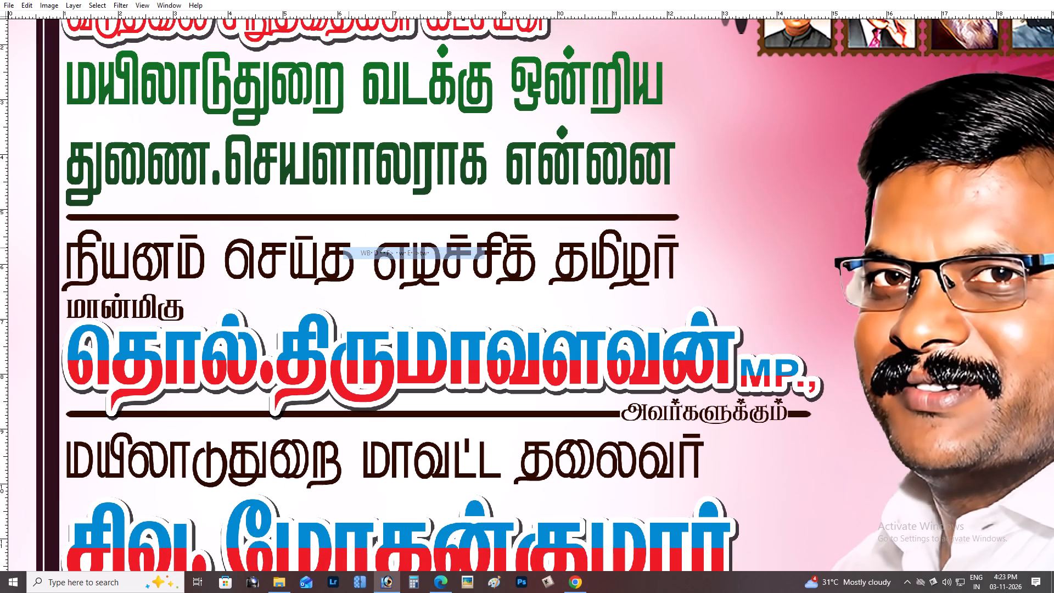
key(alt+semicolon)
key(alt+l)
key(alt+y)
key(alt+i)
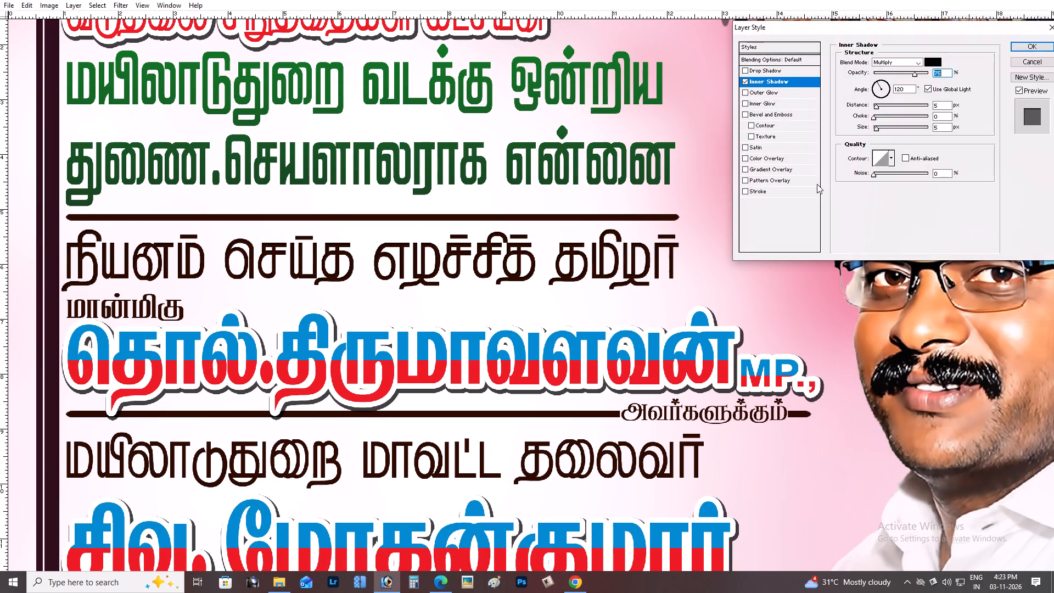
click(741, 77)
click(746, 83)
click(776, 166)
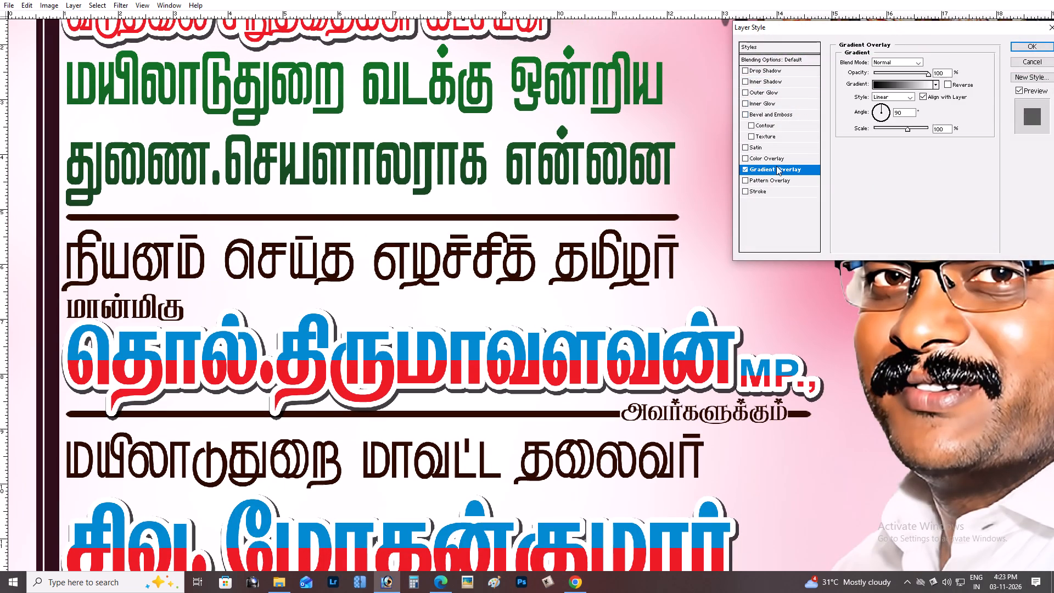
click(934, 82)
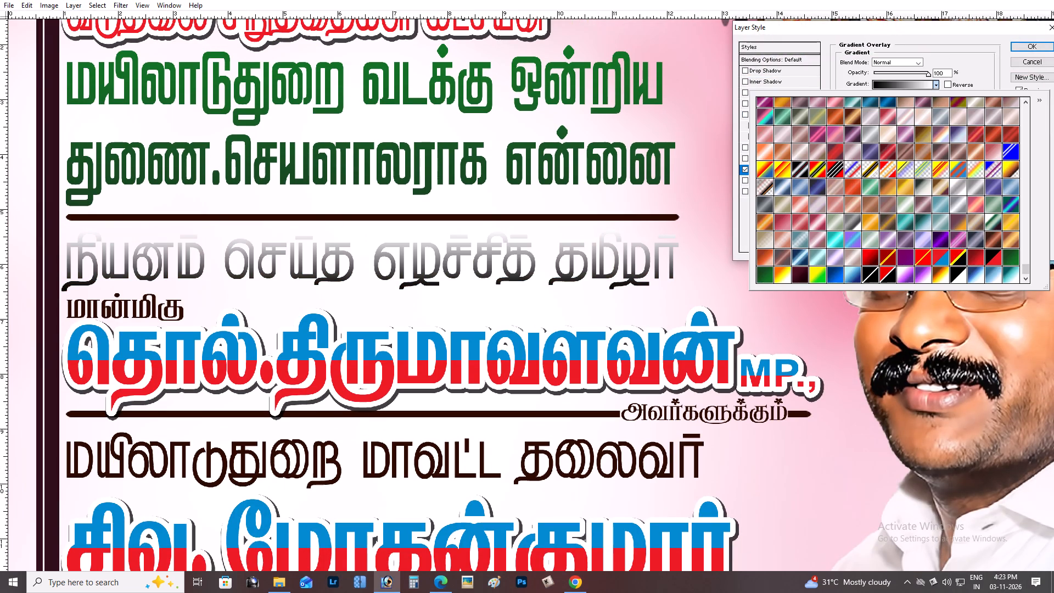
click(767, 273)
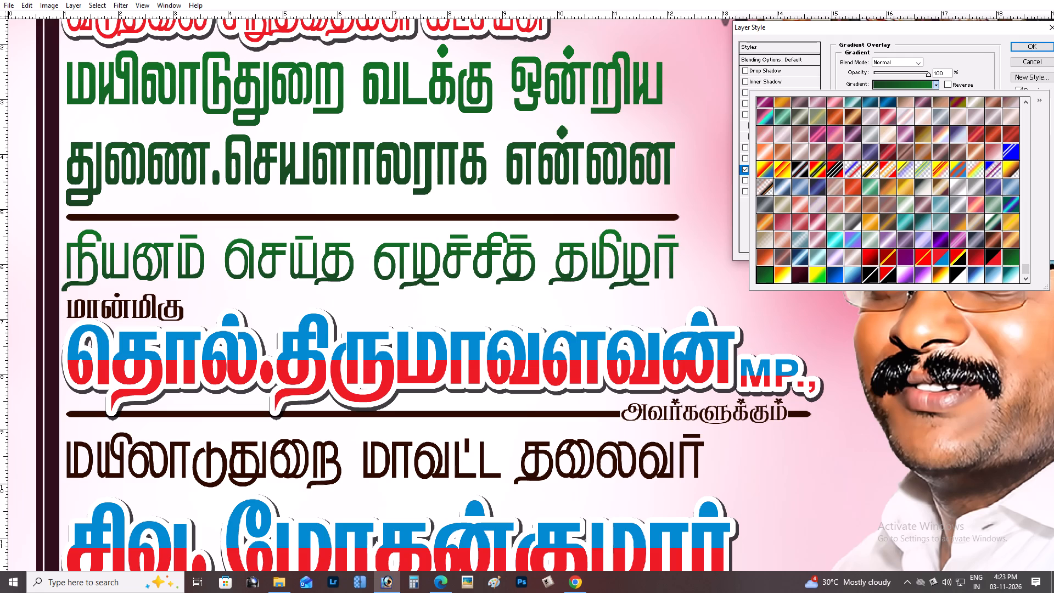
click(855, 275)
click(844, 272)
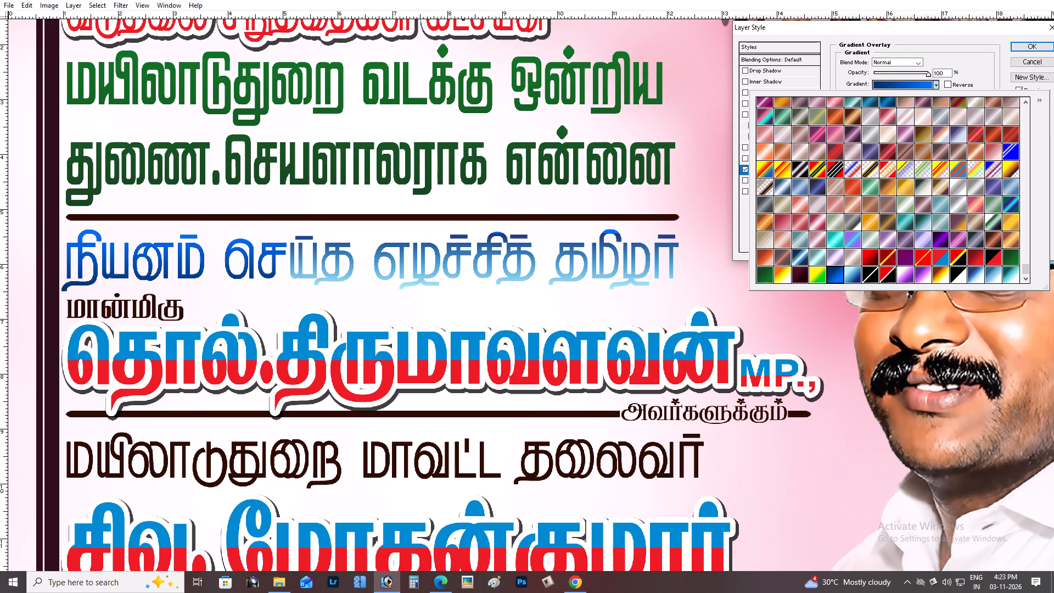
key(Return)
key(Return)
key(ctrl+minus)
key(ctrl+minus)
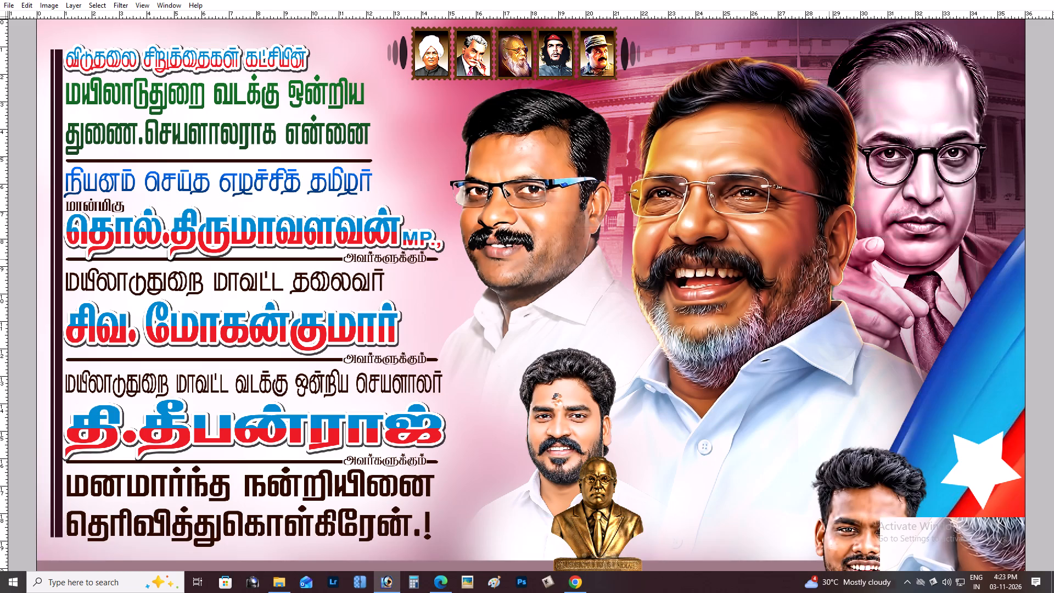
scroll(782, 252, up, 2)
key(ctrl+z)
Set the foreground colour to a dark maroon and fill the thin text line beneath the first divider with it.
key(ctrl+plus)
key(ctrl+plus)
key(space)
key(space)
key(space)
key(space)
key(space)
drag(445, 168, 930, 350)
drag(551, 223, 719, 295)
key(Tab)
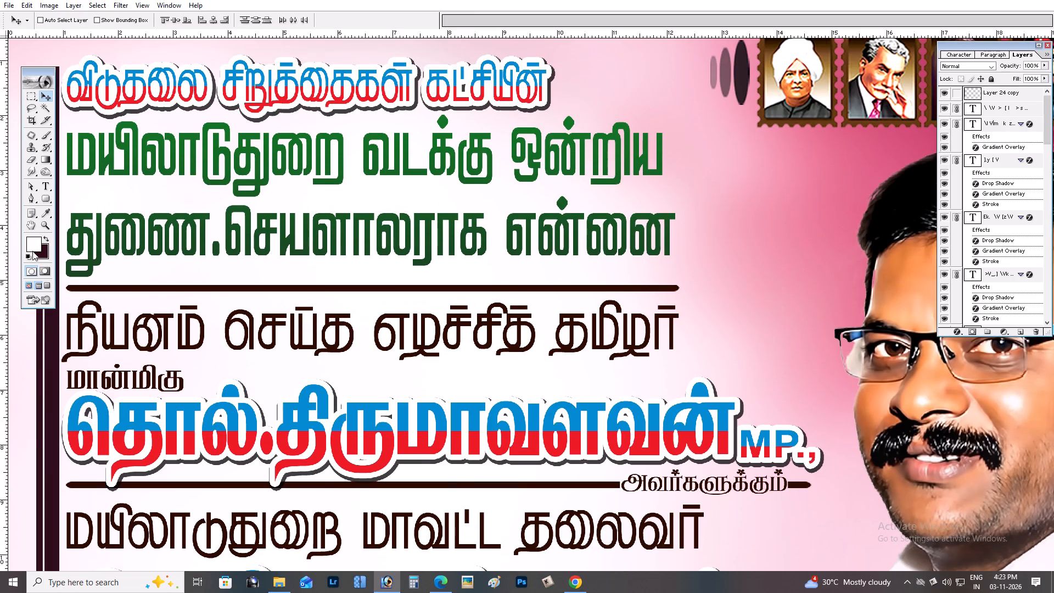
key(x)
key(x)
click(29, 242)
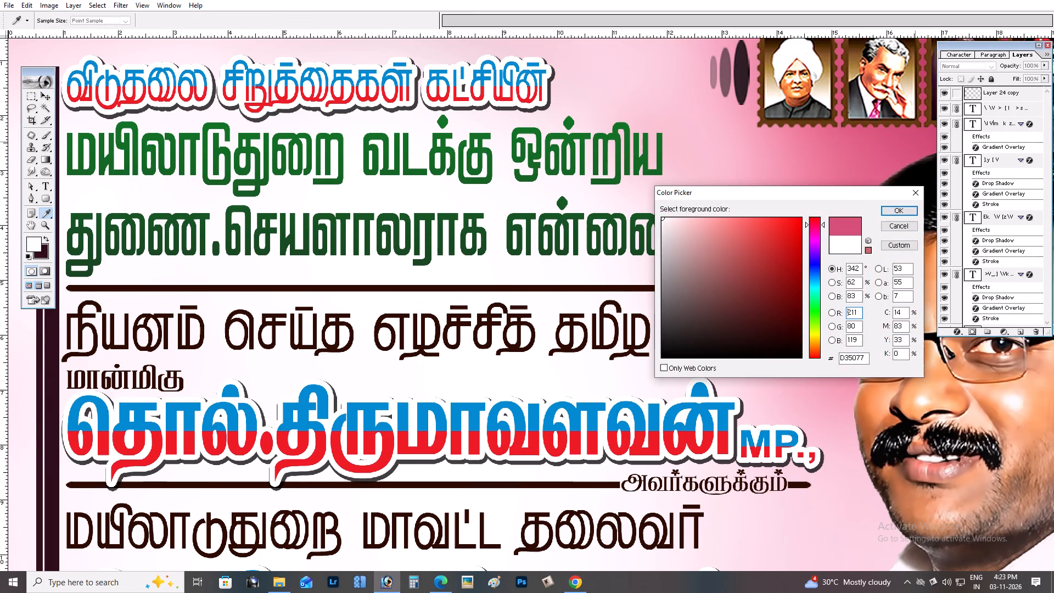
click(915, 142)
drag(761, 300, 804, 321)
key(Return)
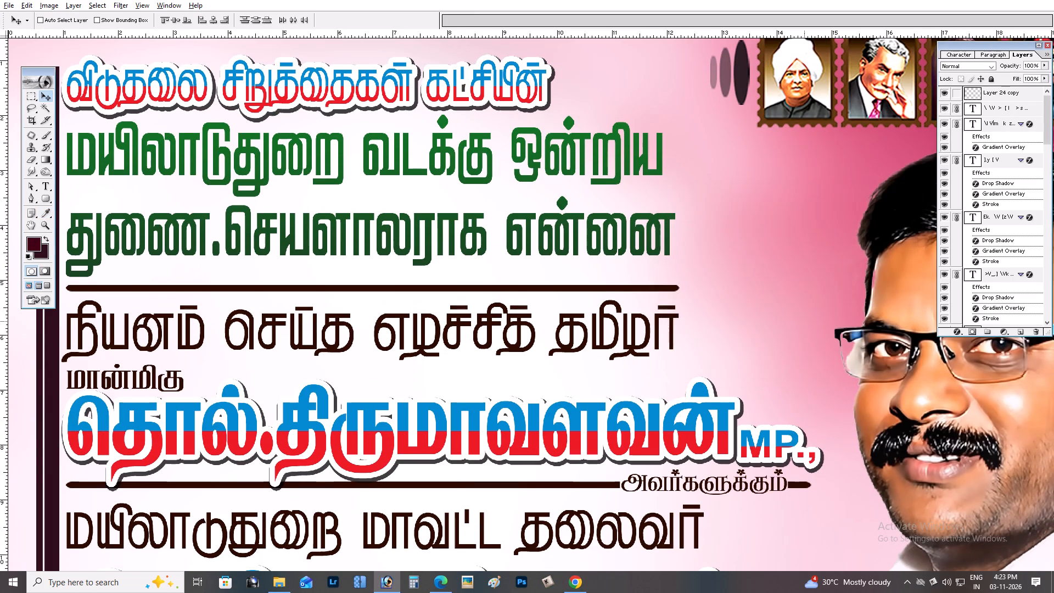
key(alt+shift+BackSpace)
key(Tab)
Fill the small word "மான்மிகு" above the party leader's name with the dark maroon foreground colour.
key(ctrl+plus)
key(space)
key(space)
key(space)
key(space)
key(space)
key(space)
key(space)
key(space)
drag(432, 204, 649, 39)
drag(537, 135, 741, 135)
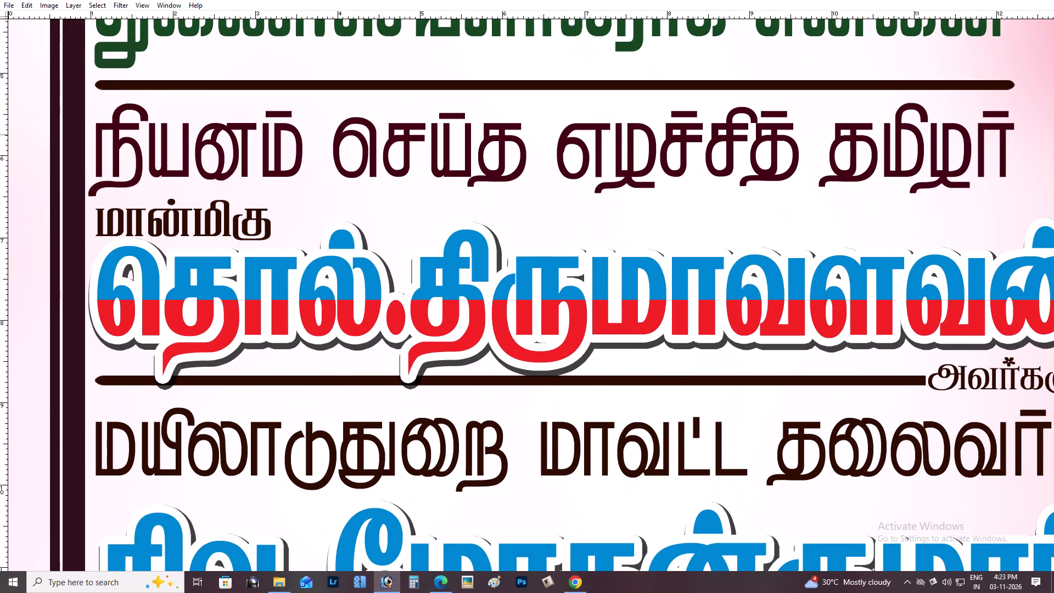
drag(741, 135, 741, 135)
right_click(217, 220)
click(224, 223)
key(alt+shift+BackSpace)
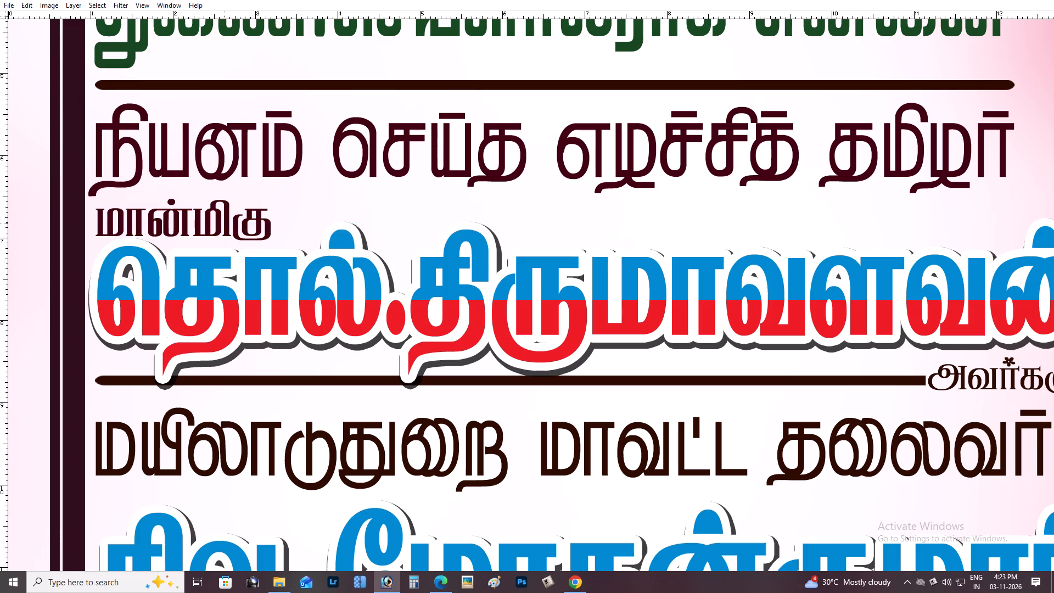
Fill the divider line beneath the party leader's name with the same dark maroon.
key(space)
key(space)
key(space)
key(space)
key(space)
key(space)
key(space)
drag(247, 219, 231, 155)
right_click(261, 317)
click(267, 320)
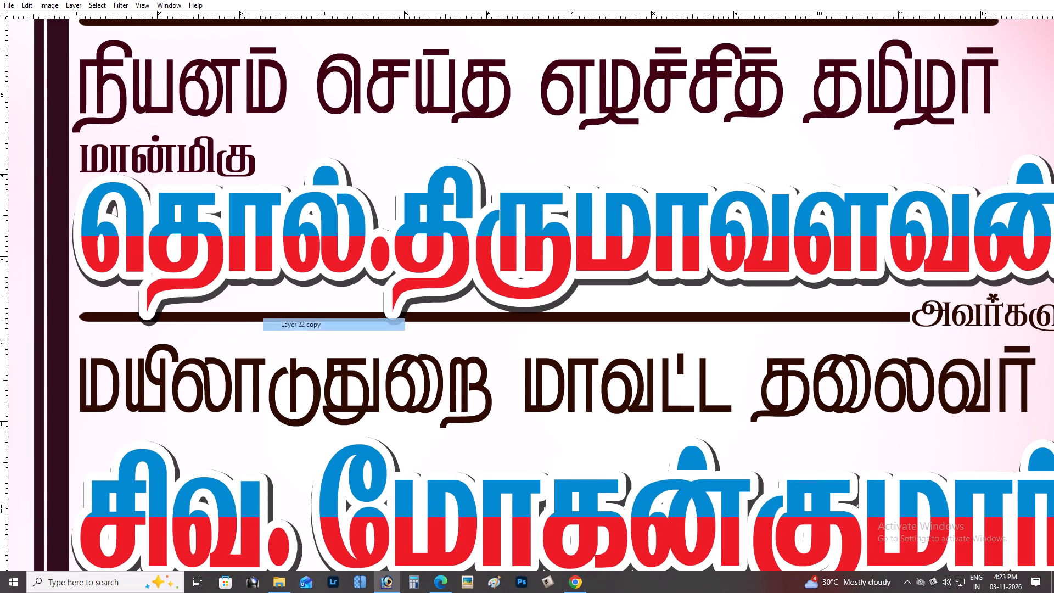
key(alt+shift+BackSpace)
Fill the small word "அவர்களுக்கும்" on the divider beneath the party leader's name with the dark maroon.
key(space)
key(space)
key(space)
key(space)
key(space)
key(space)
drag(267, 320, 12, 261)
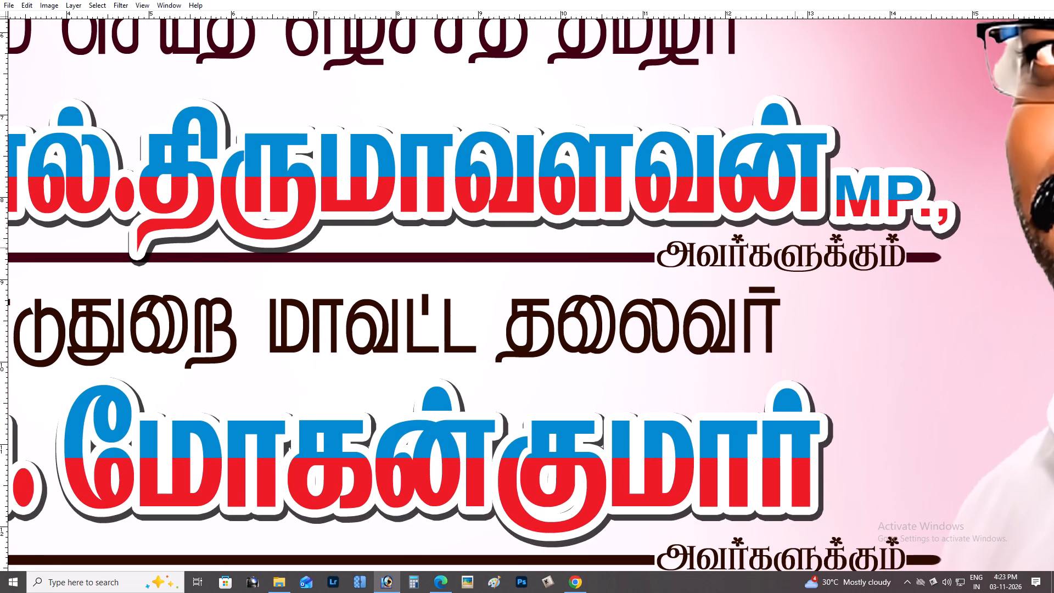
right_click(716, 251)
click(725, 258)
key(alt+shift+BackSpace)
Fill the district leader's title line "மயிலாடுதுறை மாவட்ட தலைவர்" with the dark maroon foreground colour.
key(space)
drag(601, 272, 927, 199)
right_click(400, 242)
click(410, 248)
right_click(402, 245)
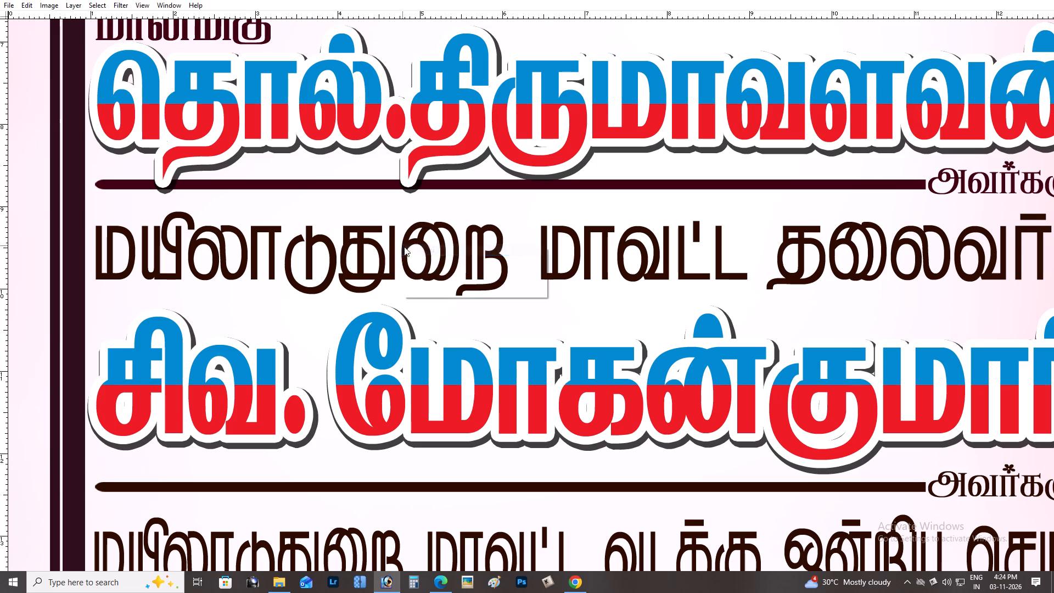
click(409, 249)
drag(410, 249, 415, 250)
key(ctrl+z)
key(ctrl+z)
right_click(403, 242)
click(411, 248)
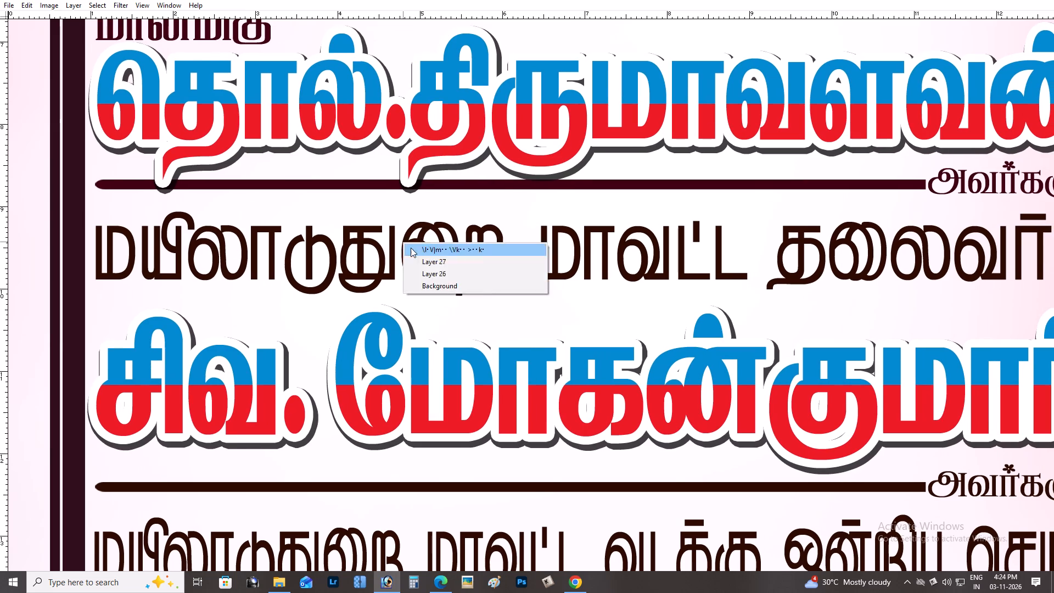
key(ctrl+minus)
key(ctrl+minus)
key(ctrl+minus)
scroll(411, 248, up, 6)
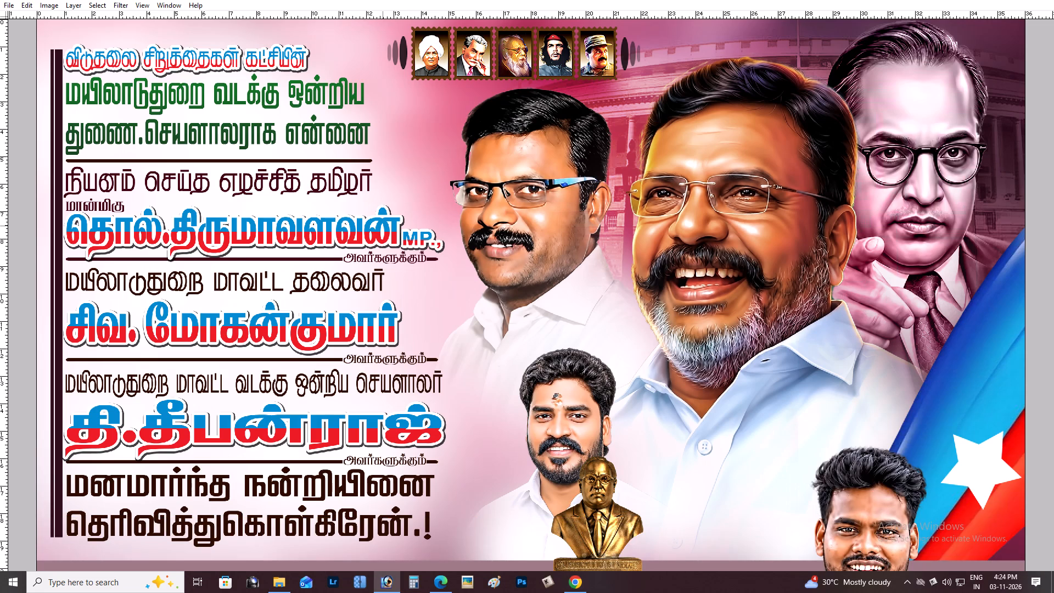
key(ctrl+plus)
key(space)
key(space)
key(space)
key(space)
key(space)
key(space)
key(space)
key(space)
key(space)
key(space)
key(space)
key(space)
key(space)
key(space)
drag(384, 296, 594, 128)
drag(373, 276, 452, 217)
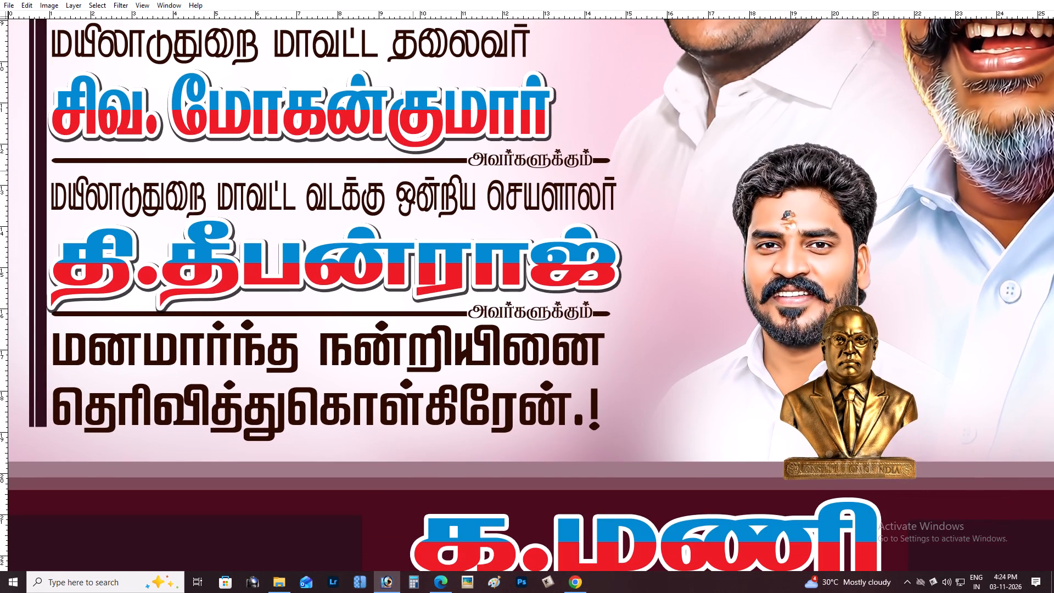
key(alt+shift+BackSpace)
Fill the divider line beneath the district leader's name with the dark maroon.
key(ctrl+plus)
key(ctrl+plus)
key(space)
key(space)
key(space)
key(space)
key(space)
key(space)
key(space)
key(space)
key(space)
drag(463, 187, 688, 396)
drag(544, 291, 559, 338)
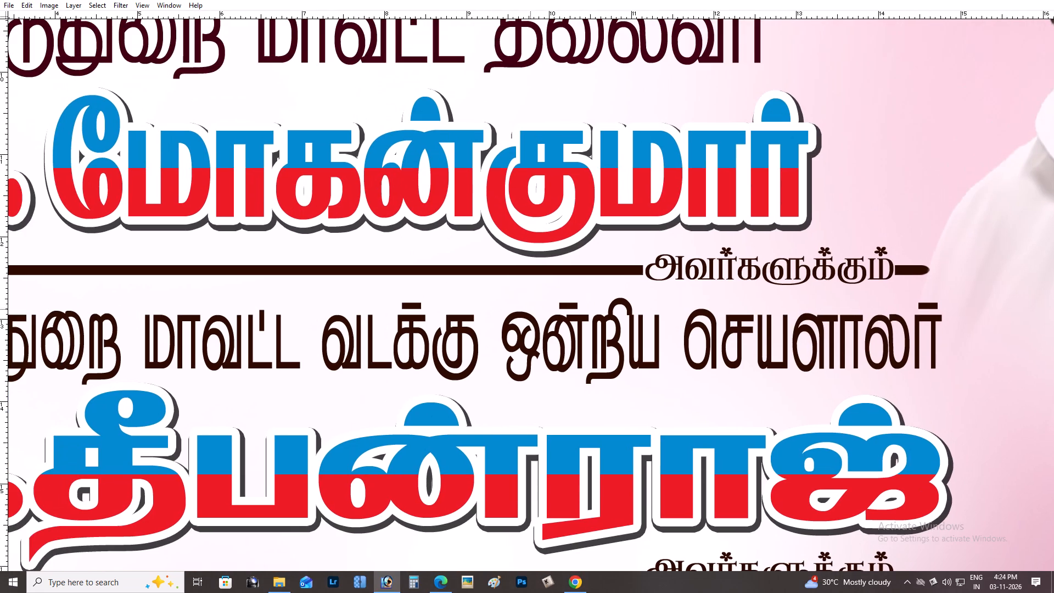
right_click(501, 270)
click(509, 275)
key(alt+shift+BackSpace)
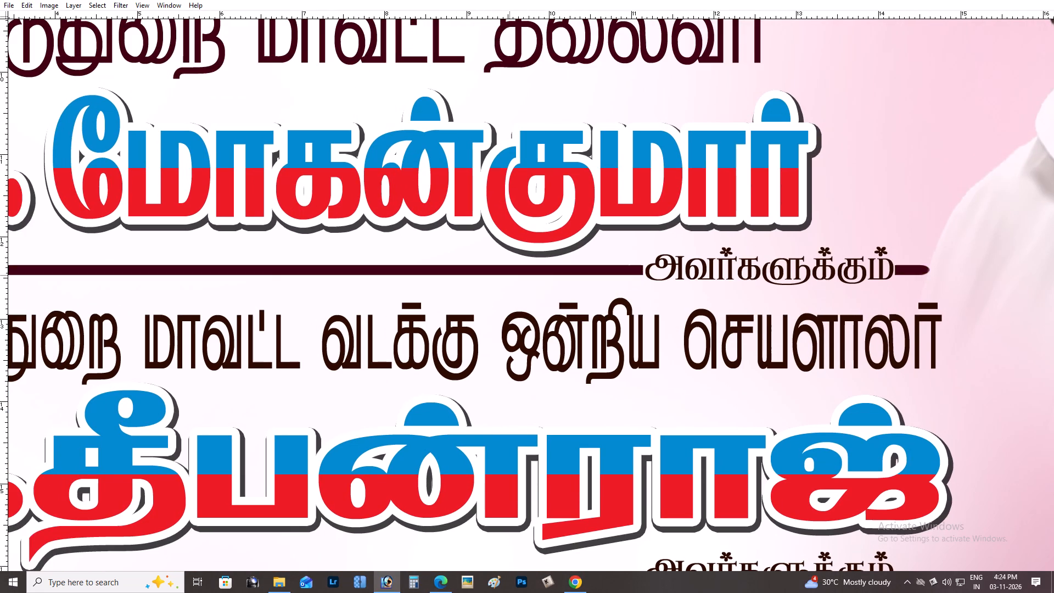
Fill the small word "அவர்களுக்கும்" on the divider beneath the district leader's name with the dark maroon.
right_click(671, 265)
click(682, 271)
key(alt+shift+BackSpace)
Fill the union secretary's title line "மயிலாடுதுறை மாவட்ட வடக்கு ஒன்றிய செயலாளர்" with the dark maroon foreground colour.
key(space)
drag(683, 269, 715, 220)
right_click(638, 266)
click(643, 270)
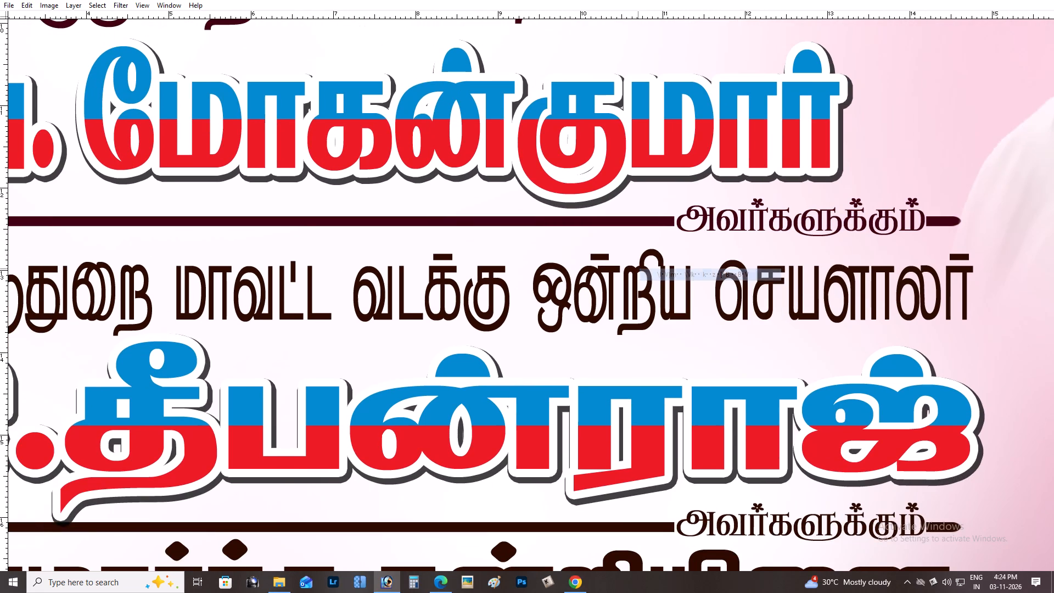
key(alt+shift+BackSpace)
Fill the divider line beneath the union secretary's name with the dark maroon.
key(space)
key(space)
key(space)
key(space)
key(space)
key(space)
key(space)
key(space)
key(space)
key(space)
key(space)
key(space)
key(space)
key(space)
key(space)
key(space)
key(space)
key(space)
key(space)
key(space)
drag(587, 249, 776, 144)
drag(698, 220, 719, 171)
drag(716, 173, 702, 70)
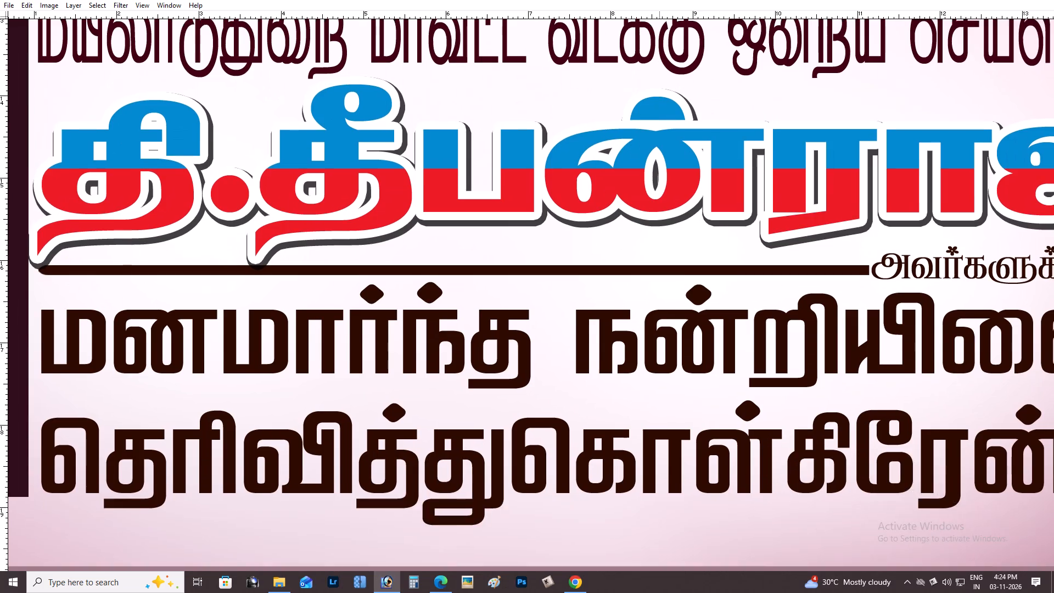
drag(652, 200, 606, 170)
key(ctrl+minus)
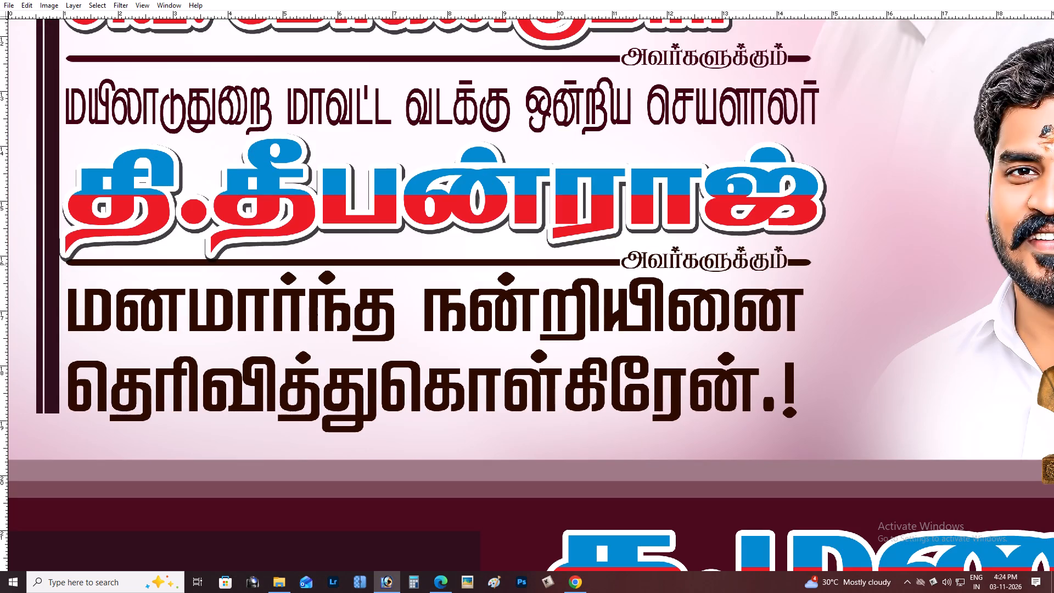
right_click(609, 265)
click(621, 271)
key(alt+shift+BackSpace)
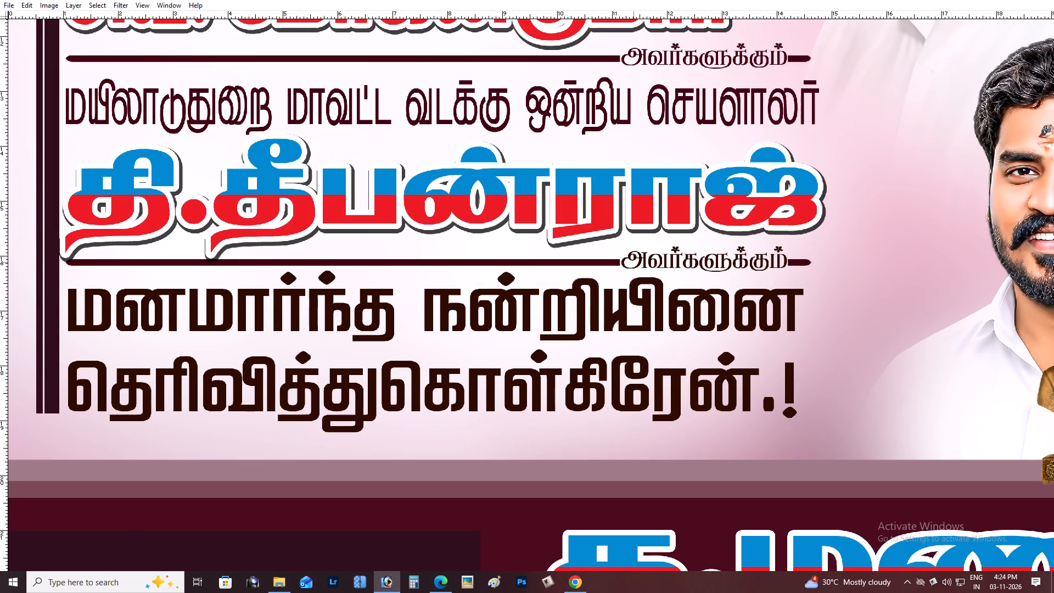
Fill the small word "அவர்களுக்கும்" on the divider beneath the union secretary's name with the dark maroon.
right_click(633, 259)
click(640, 262)
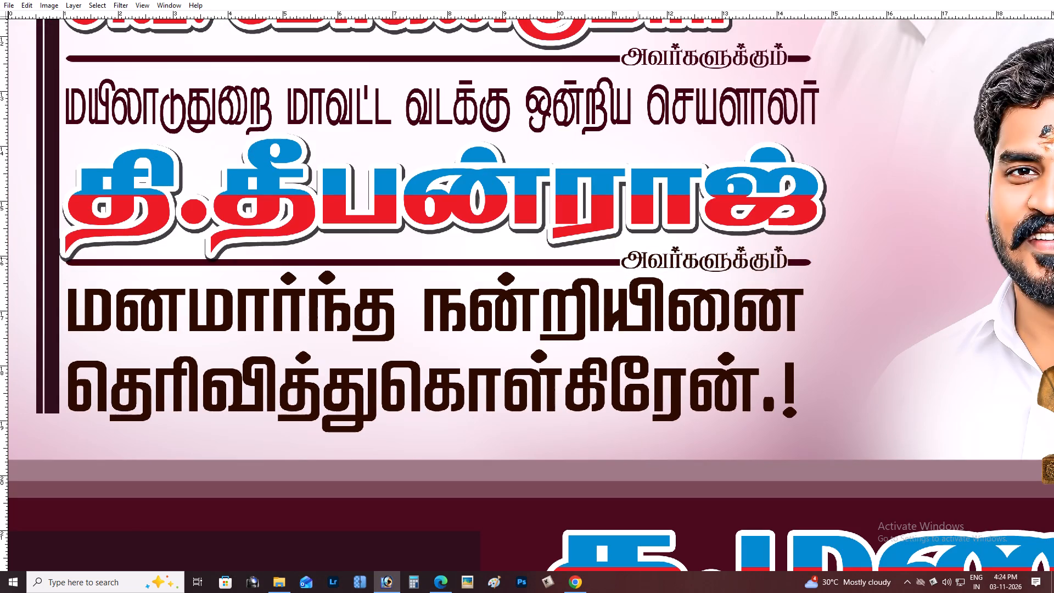
right_click(638, 258)
click(647, 262)
key(alt+shift+BackSpace)
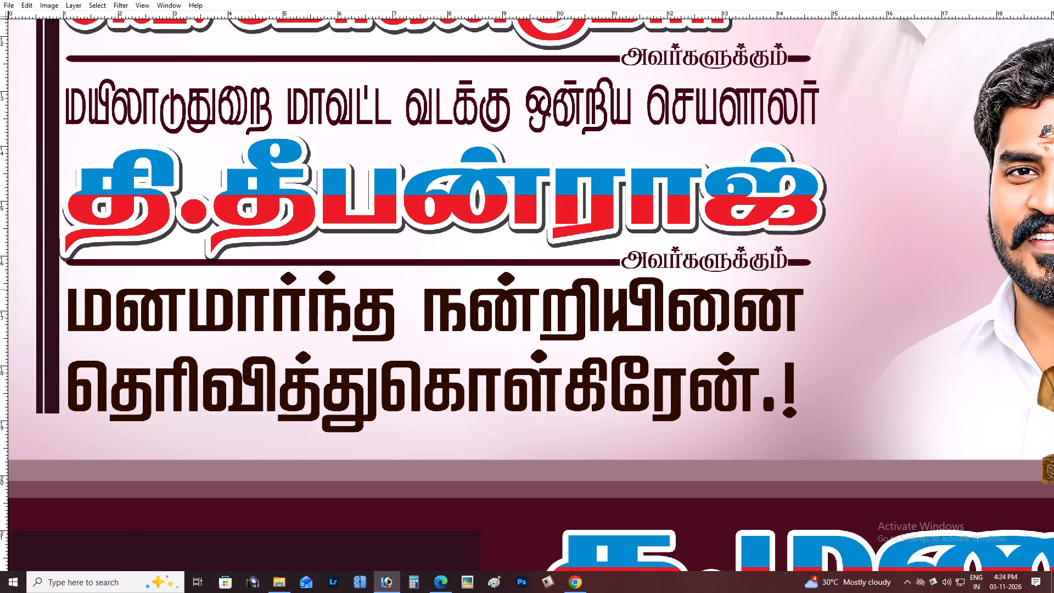
Apply a Gradient Overlay with the green gradient preset to the closing thank-you lines "மனமார்ந்த நன்றியினை தெரிவித்துகொள்கிரேன்.!".
right_click(648, 289)
click(653, 298)
key(alt+l)
key(alt+y)
key(alt+i)
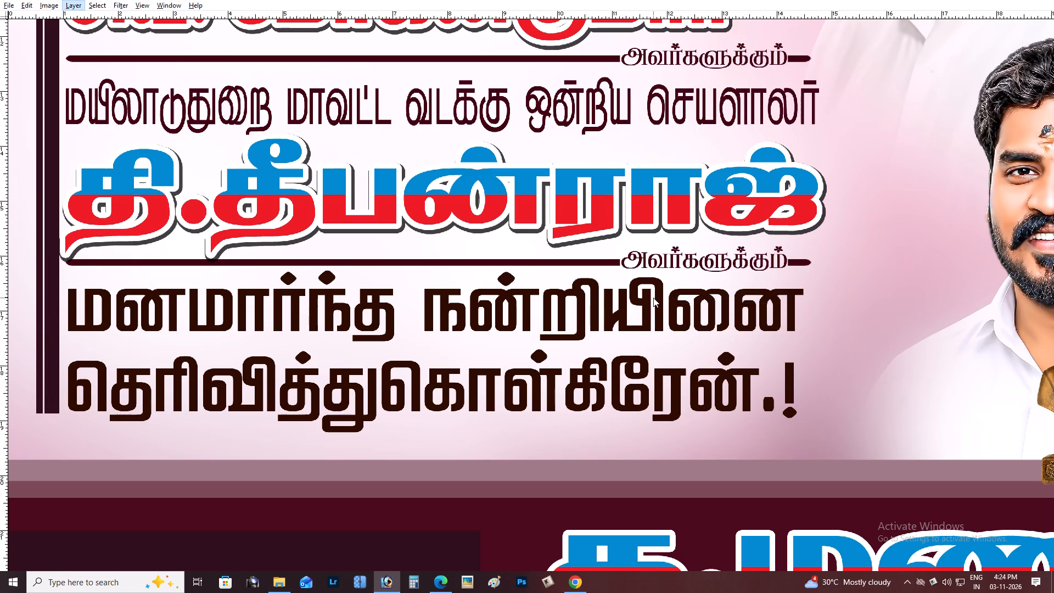
click(743, 82)
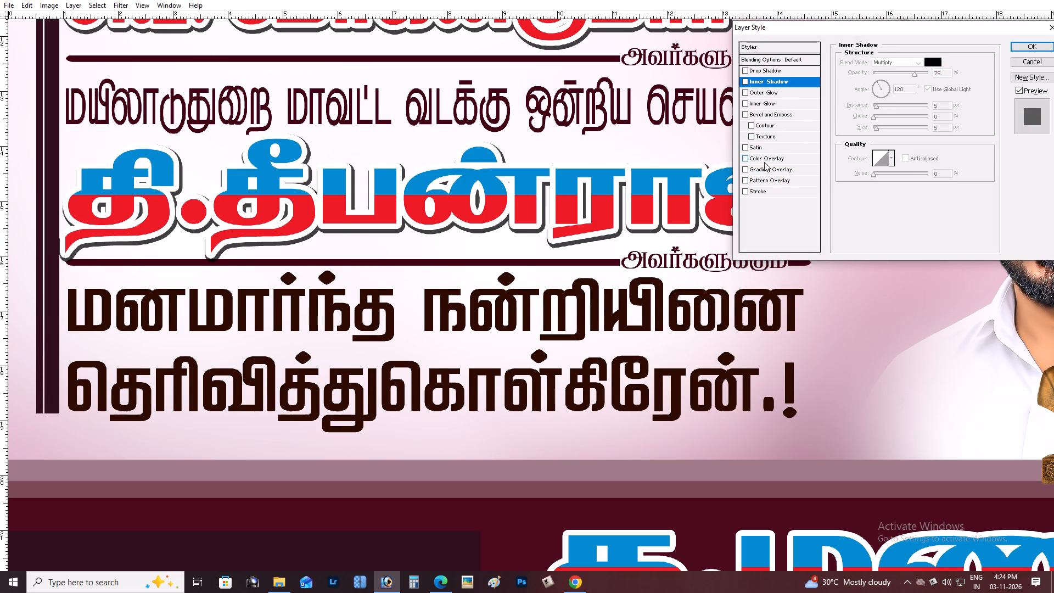
click(769, 169)
click(938, 79)
click(935, 87)
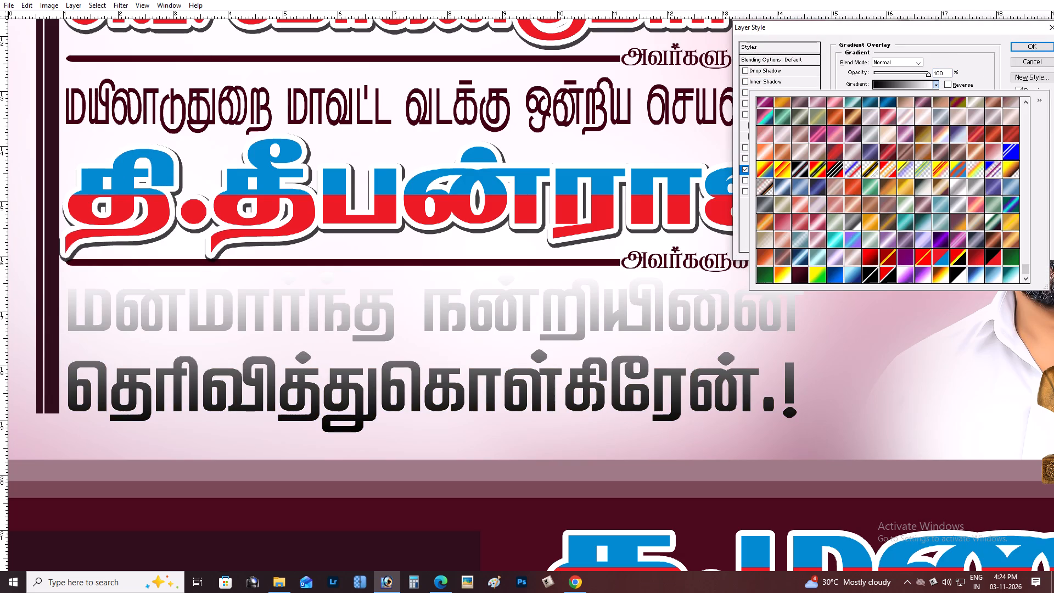
click(767, 272)
key(Return)
key(Return)
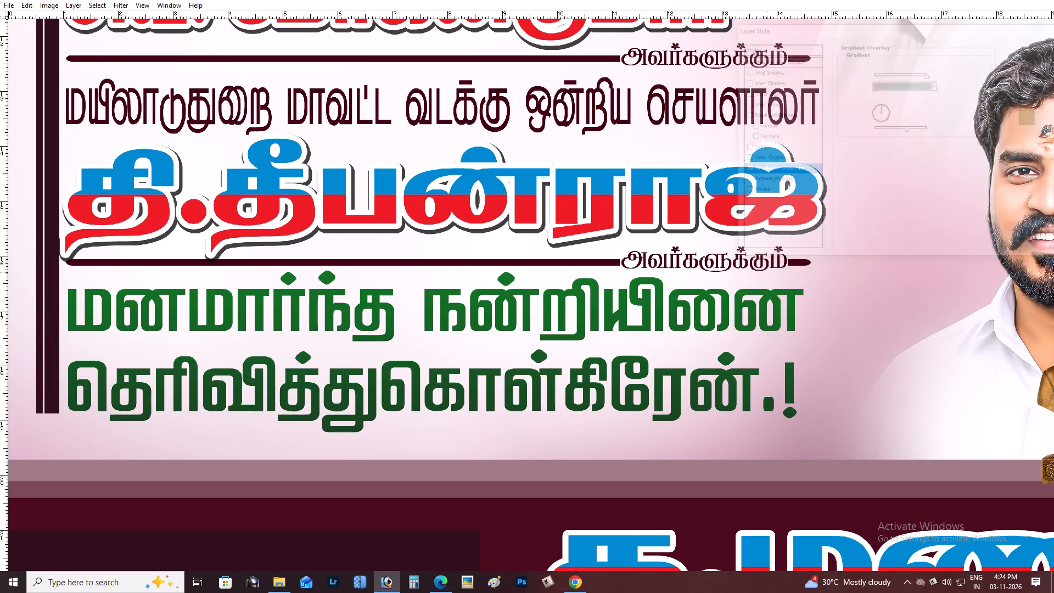
Fill the vertical double bar beside the text block (Layer 24 copy) with the dark maroon.
key(ctrl+minus)
key(ctrl+minus)
key(ctrl+minus)
scroll(767, 272, up, 2)
scroll(642, 254, down, 2)
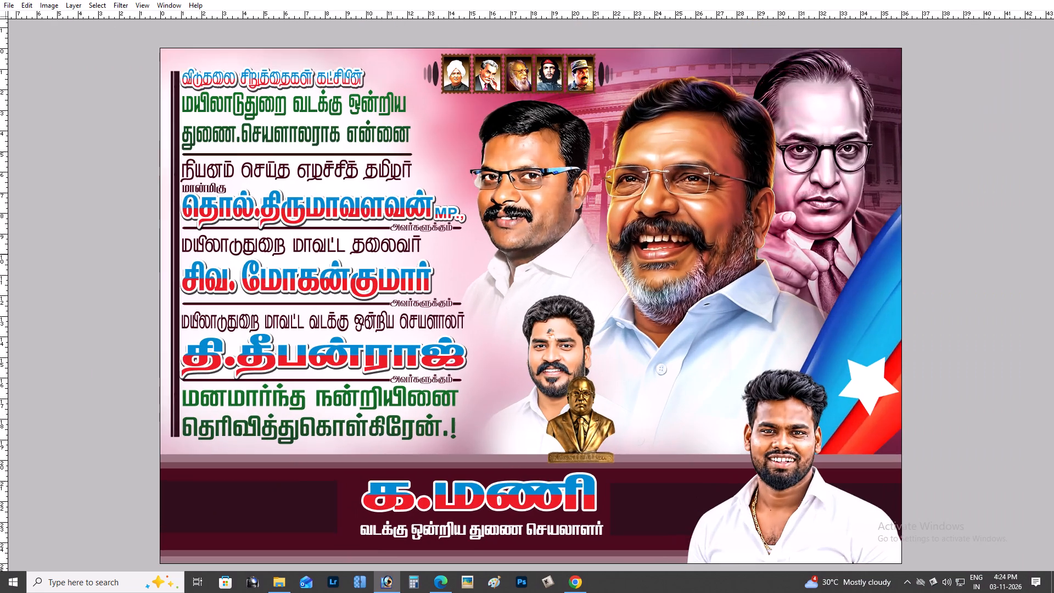
key(z)
drag(166, 194, 296, 328)
key(space)
drag(239, 301, 330, 368)
key(v)
right_click(67, 221)
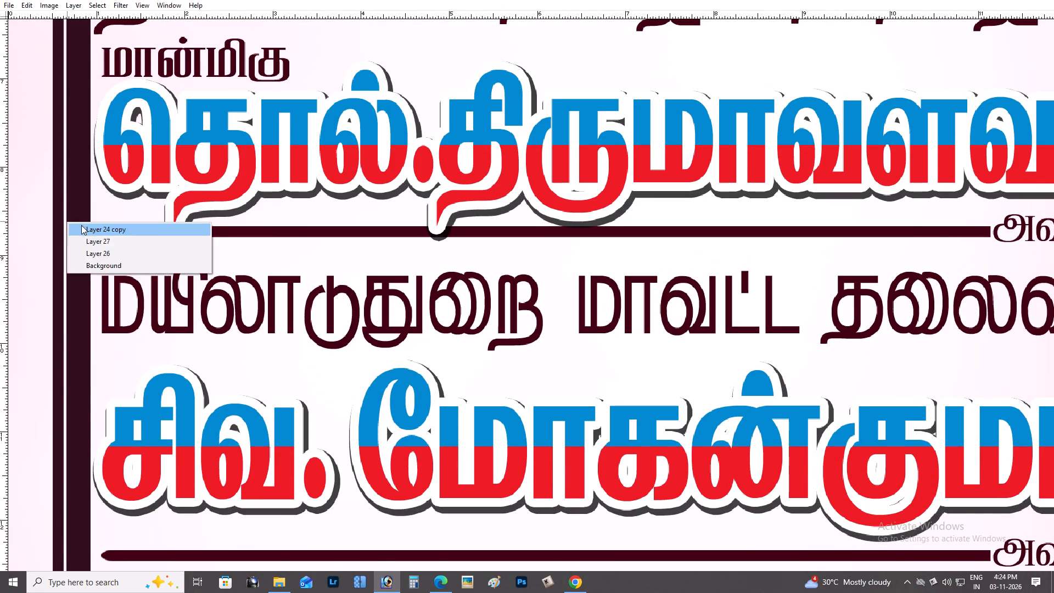
click(80, 225)
drag(76, 225, 66, 223)
key(ctrl+z)
key(alt+shift+BackSpace)
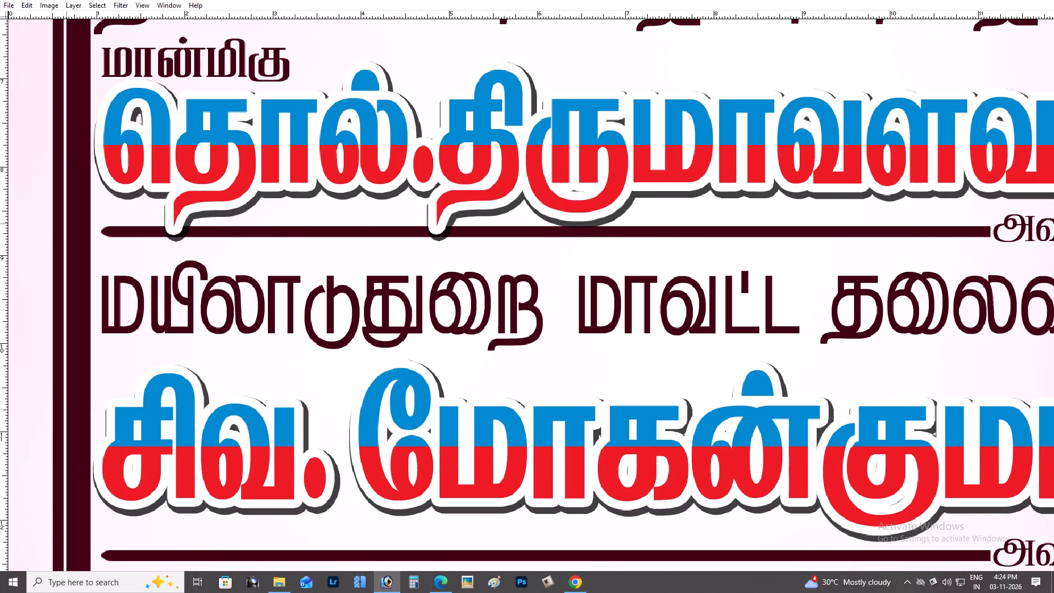
Fit the whole banner in view and save the file.
key(ctrl+0)
key(Tab)
key(s)
key(Tab)
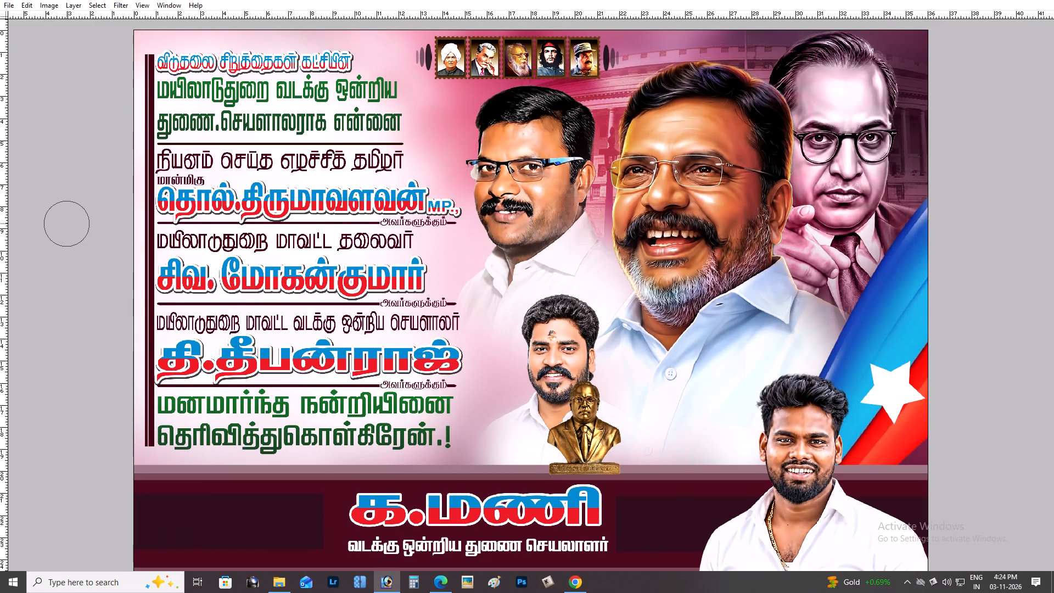
text(bvv)
key(ctrl+s)
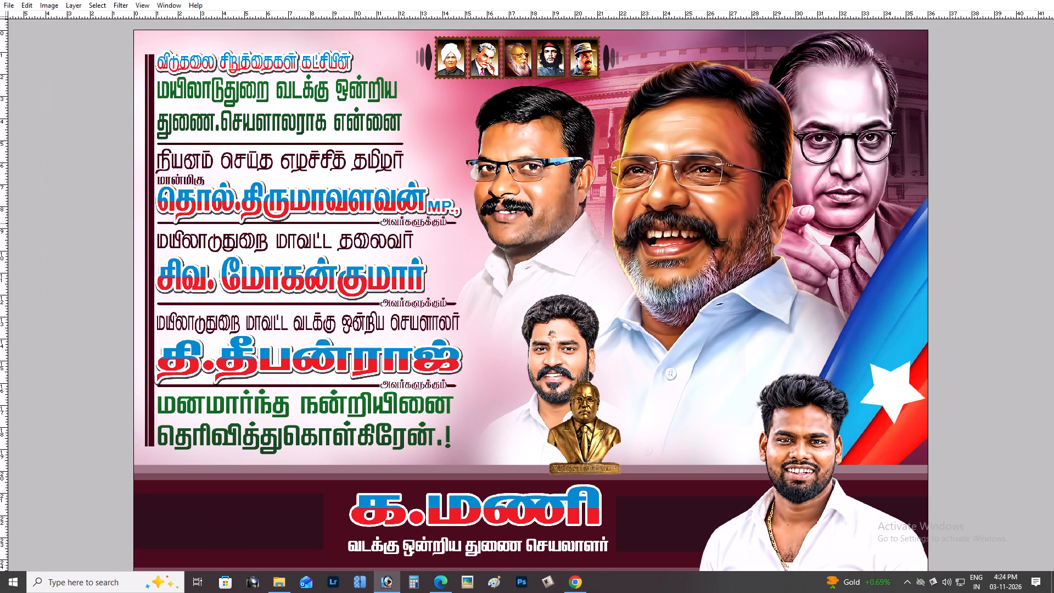
Delete the golden bust statue layer in front of the bearded man's portrait at the banner's lower centre.
key(z)
click(573, 400)
drag(568, 357, 612, 373)
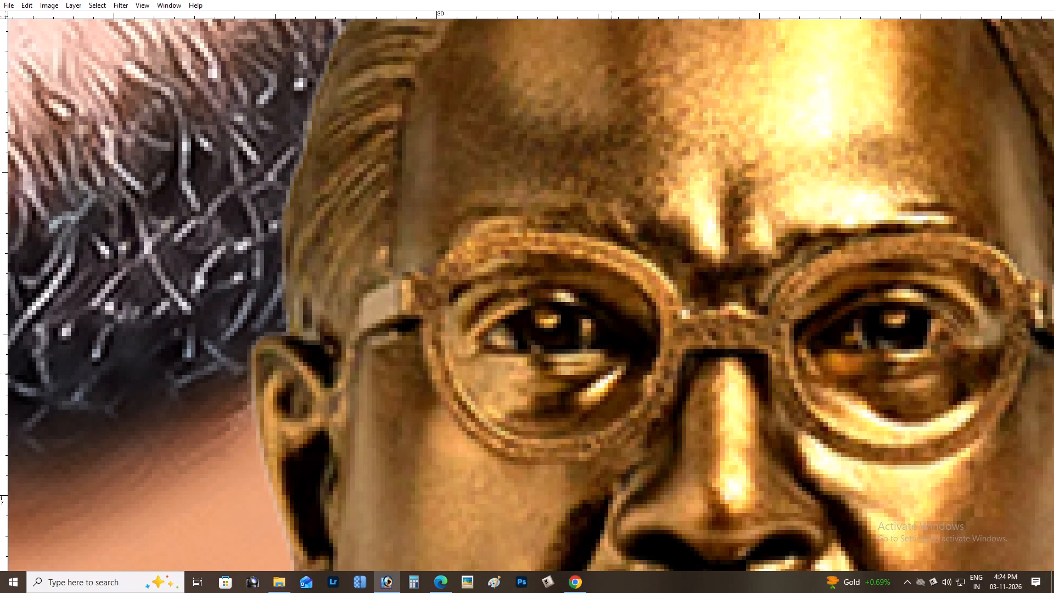
key(v)
right_click(615, 332)
click(622, 335)
key(alt+l)
key(alt+l)
key(alt+l)
key(ctrl+minus)
key(ctrl+minus)
key(ctrl+minus)
key(ctrl+minus)
key(ctrl+minus)
key(ctrl+minus)
key(ctrl+minus)
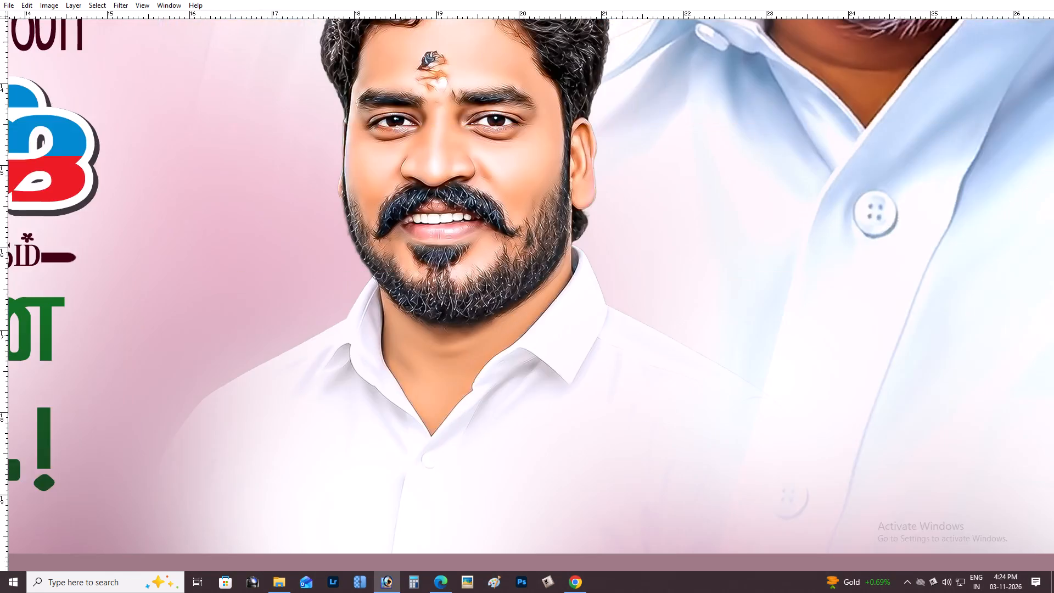
key(ctrl+minus)
key(ctrl+minus)
key(ctrl+0)
Copy the round leopard party emblem from the 2x3...Tk Tamil.psd document into the 25x36.psd banner.
key(ctrl+Tab)
scroll(627, 335, down, 2)
key(ctrl+plus)
key(ctrl+plus)
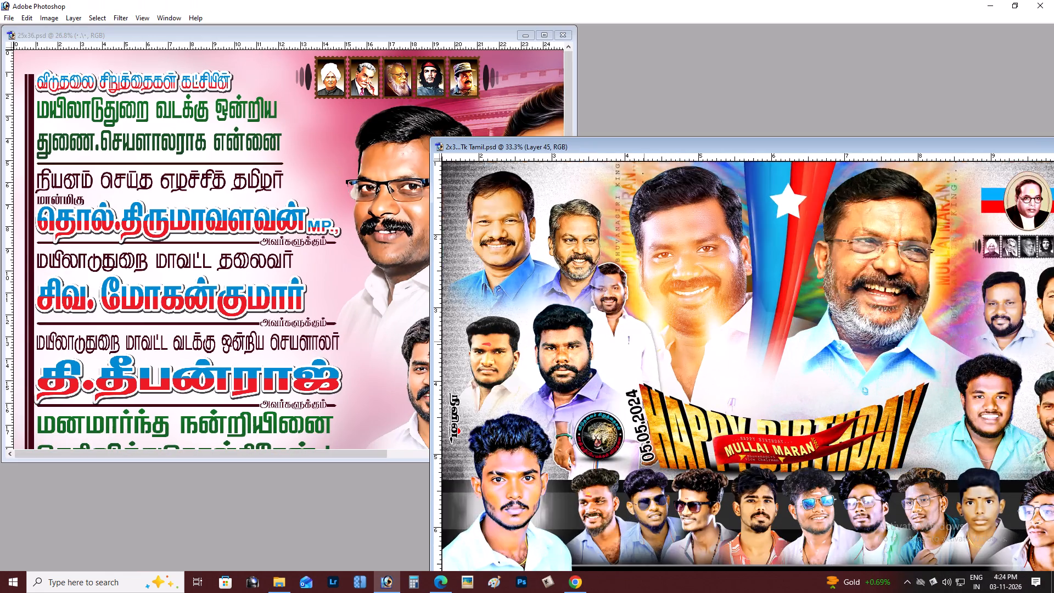
key(ctrl+plus)
key(ctrl+plus)
key(space)
drag(612, 407, 786, 298)
right_click(607, 372)
click(619, 376)
drag(620, 375, 649, 335)
key(ctrl+z)
drag(619, 356, 401, 304)
key(Tab)
key(ctrl+plus)
key(ctrl+plus)
key(Tab)
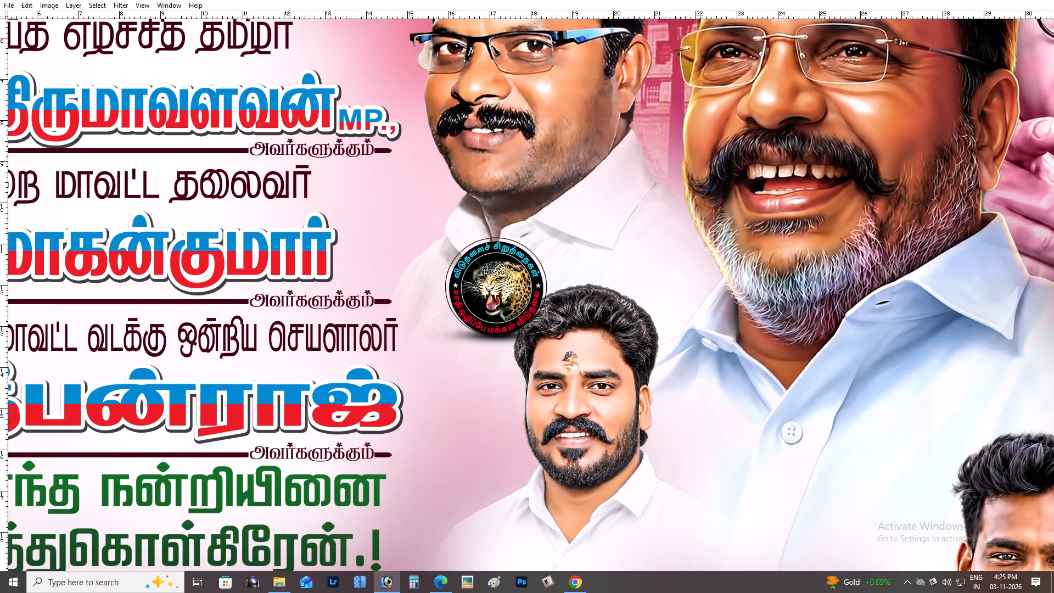
Enlarge the leopard emblem and place it beside the bearded man's portrait, just above the maroon name band.
key(space)
drag(476, 325, 423, 217)
drag(461, 217, 739, 460)
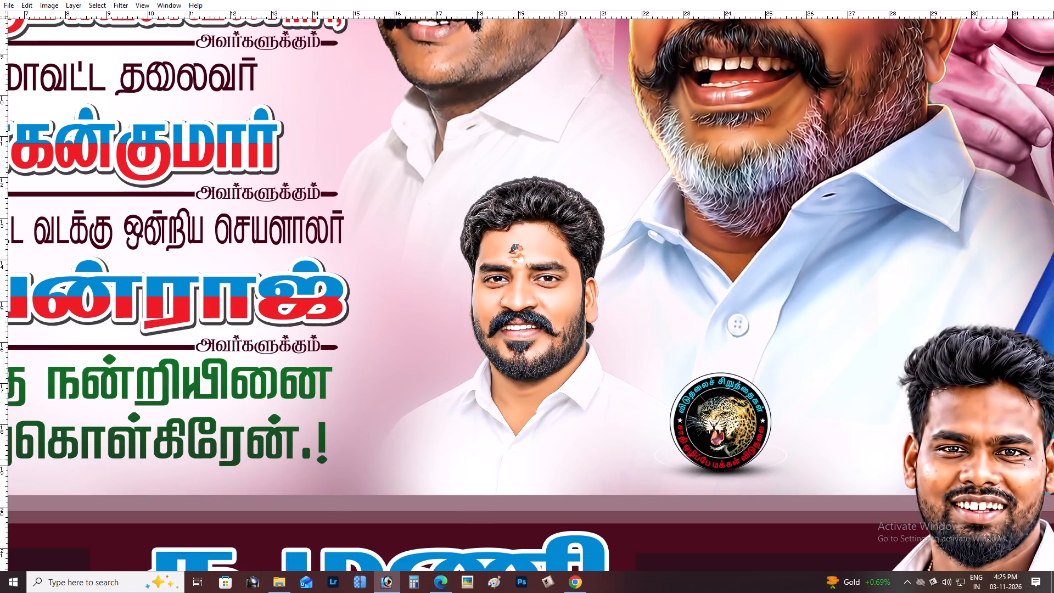
key(ctrl+t)
alt+shift+drag(803, 373, 826, 367)
key(Return)
key(space)
drag(821, 367, 830, 338)
drag(709, 393, 679, 401)
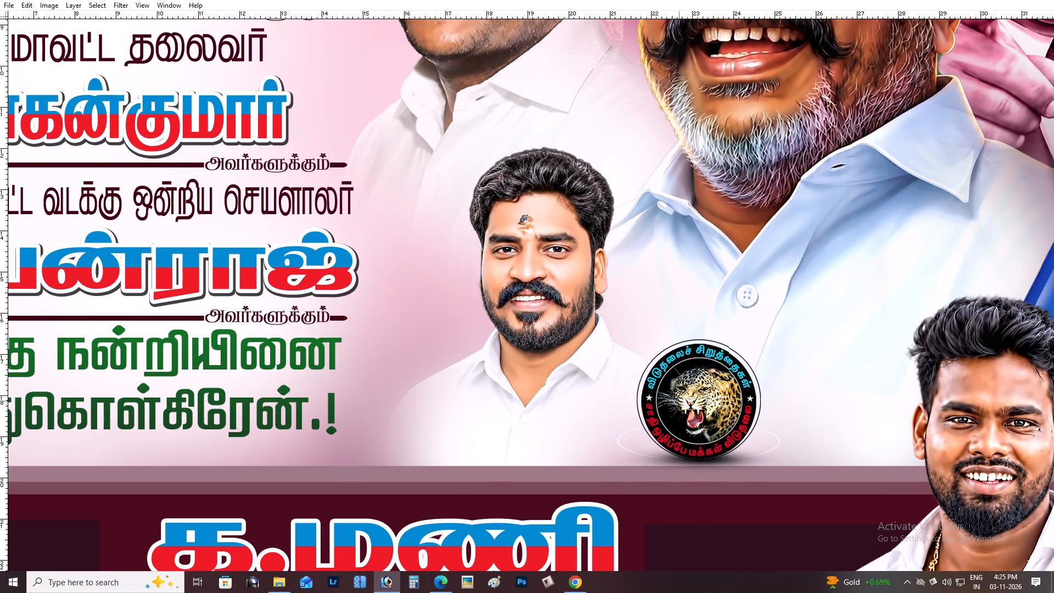
drag(679, 401, 679, 399)
key(ctrl+minus)
key(ctrl+minus)
key(ctrl+minus)
key(ctrl+minus)
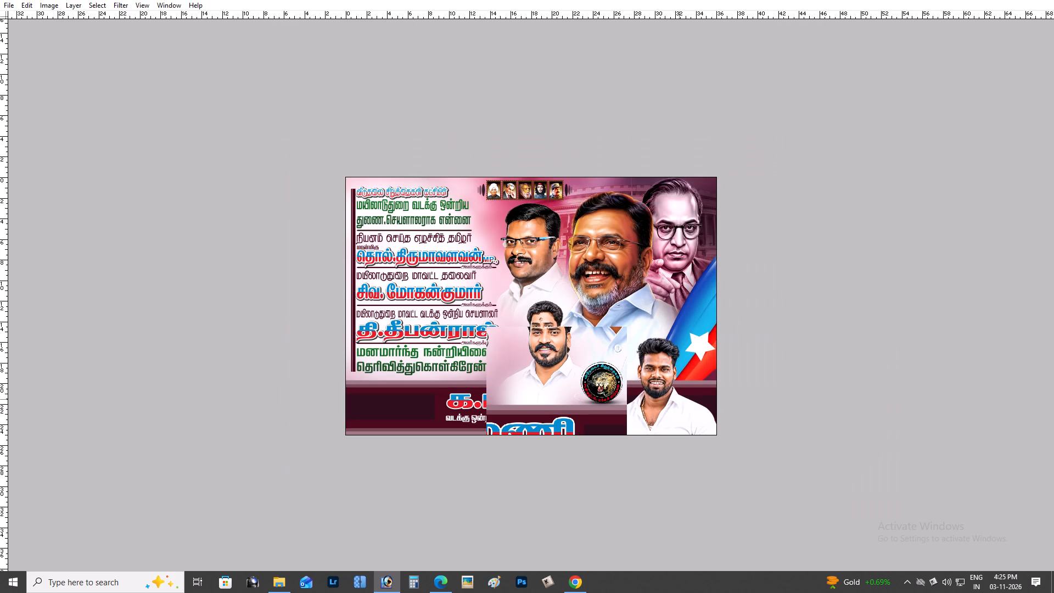
key(Right)
key(Right)
Save the banner with the added emblem.
scroll(666, 390, down, 4)
key(ctrl+s)
Examine the overall banner layout and the emblem's placement.
scroll(664, 389, up, 2)
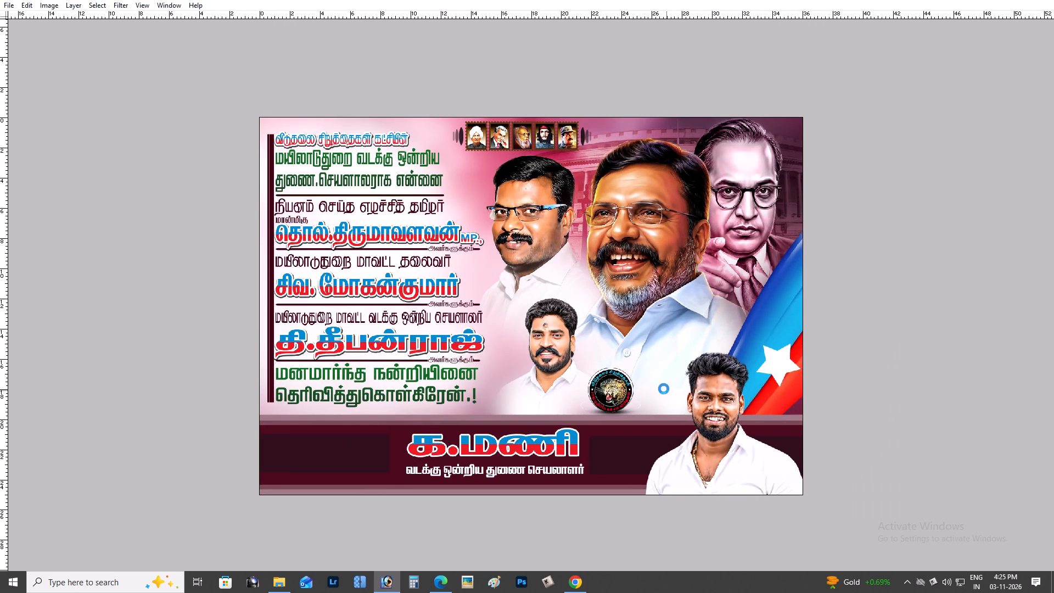
scroll(562, 352, up, 4)
scroll(561, 352, down, 6)
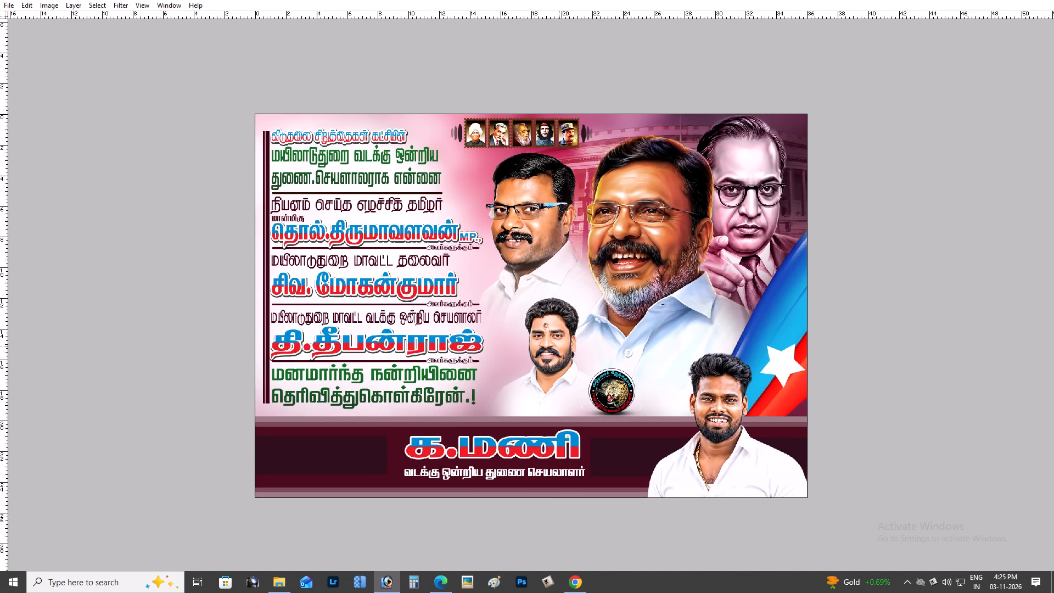
scroll(559, 346, down, 4)
scroll(559, 346, up, 2)
scroll(559, 346, down, 2)
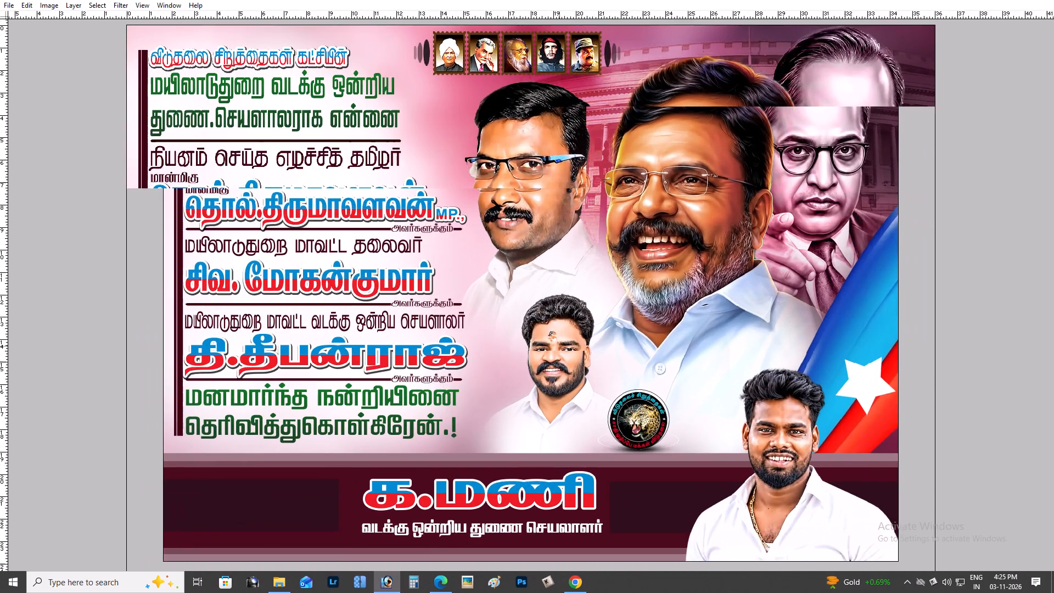
scroll(559, 346, up, 2)
Close the 2x3...Tk Tamil.psd source document and return to the banner.
key(ctrl+Tab)
key(ctrl+minus)
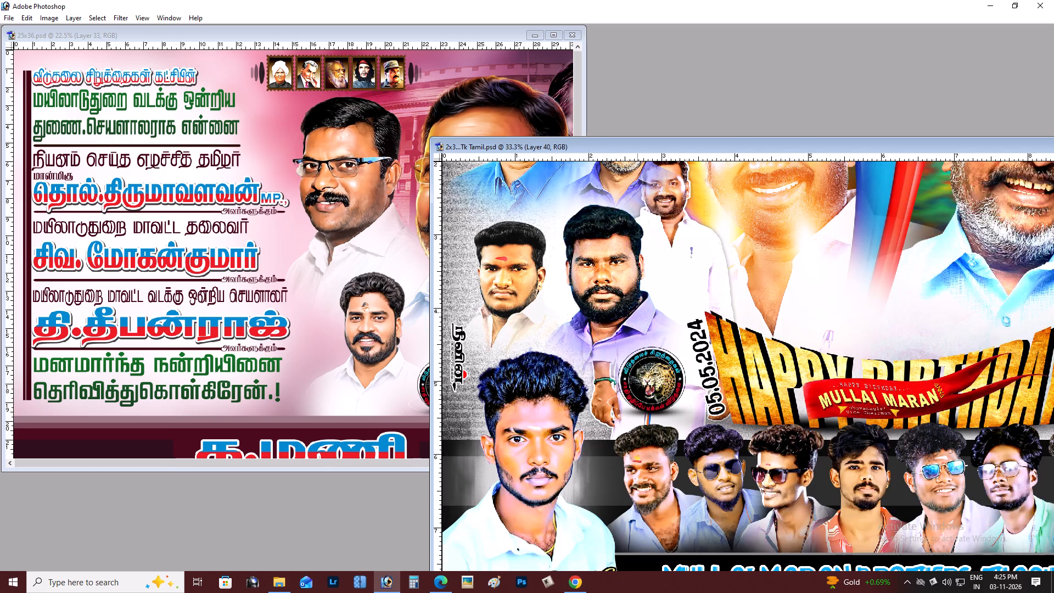
key(ctrl+0)
scroll(638, 311, down, 1)
scroll(638, 311, up, 1)
key(ctrl+minus)
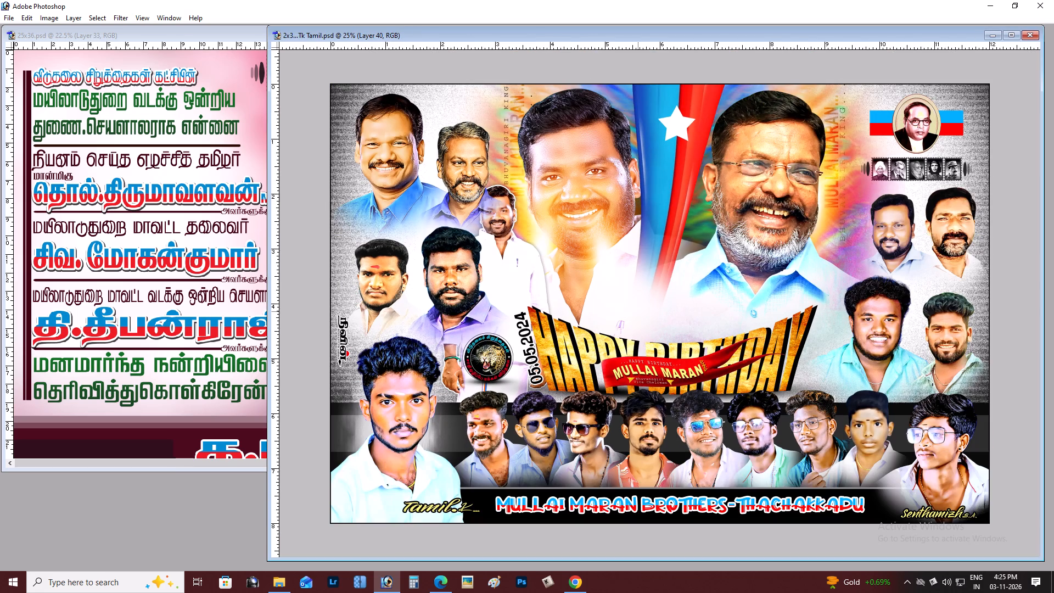
key(ctrl+w)
click(512, 221)
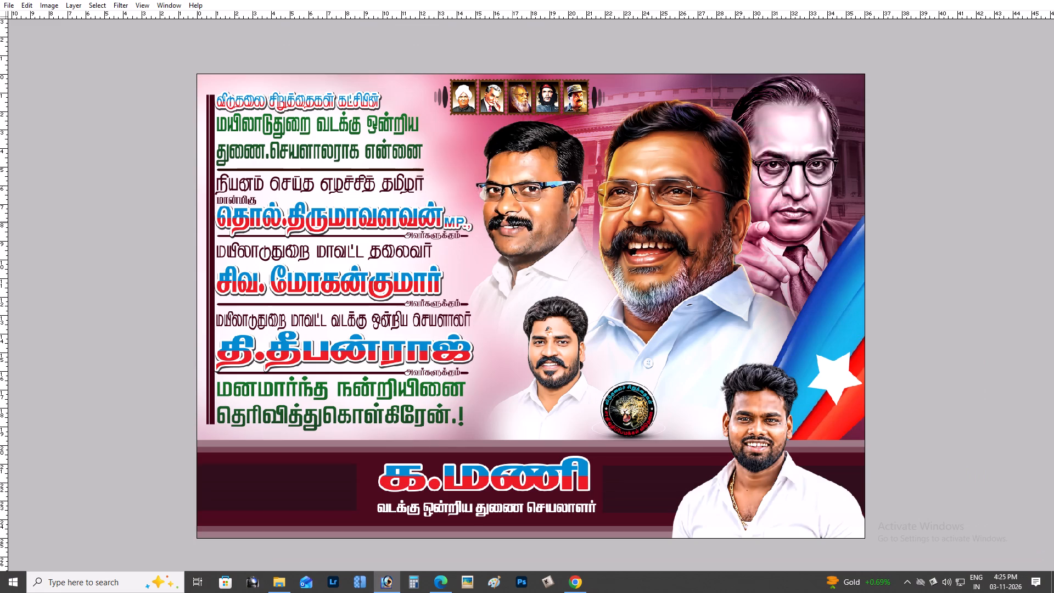
Browse the saved designs in New folder (2) for another source document with reusable decorative artwork.
key(ctrl+o)
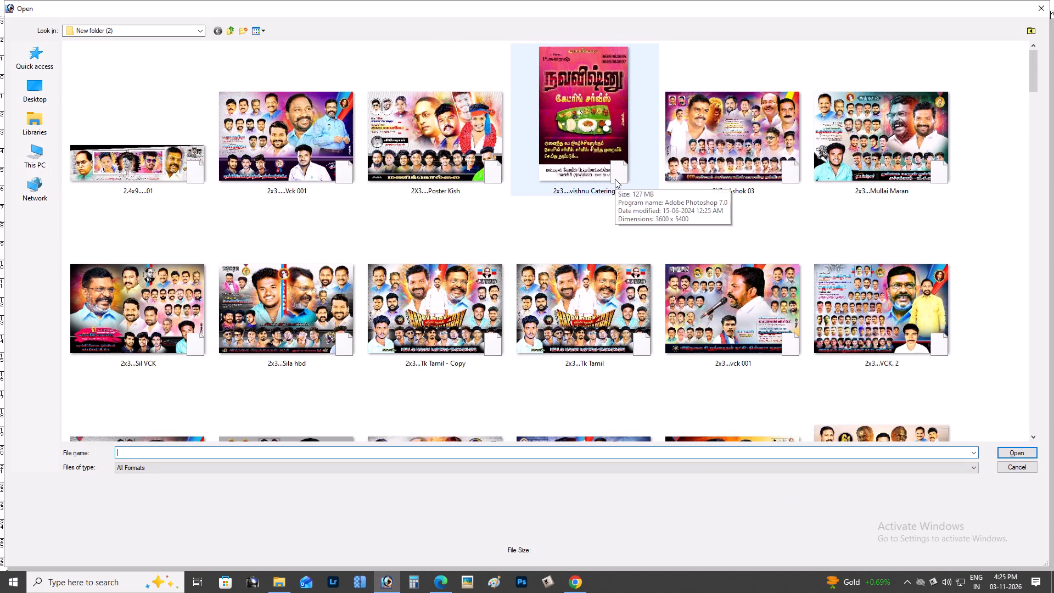
scroll(615, 179, down, 1)
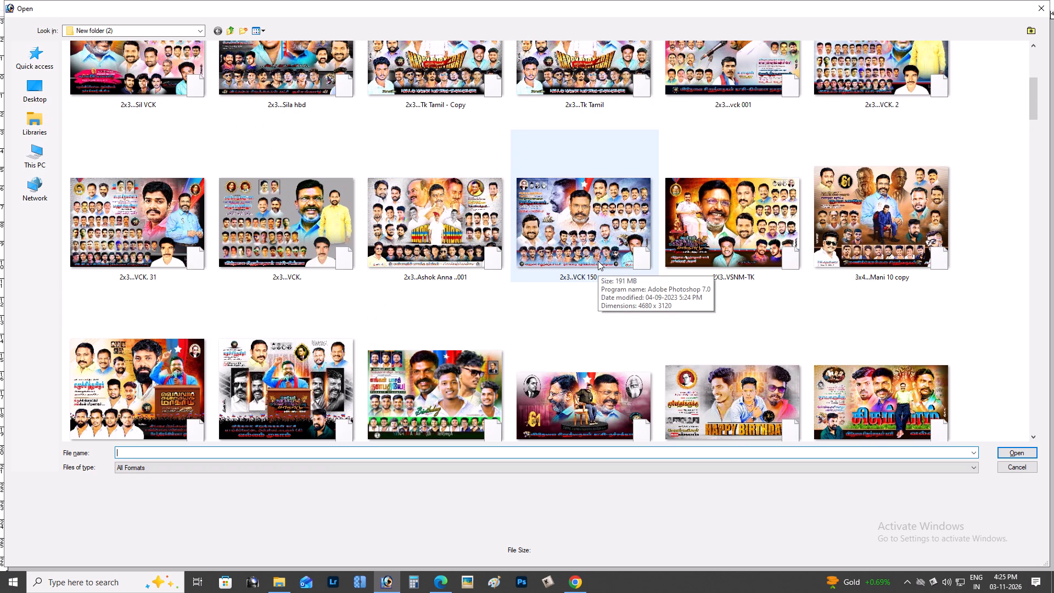
scroll(598, 261, down, 1)
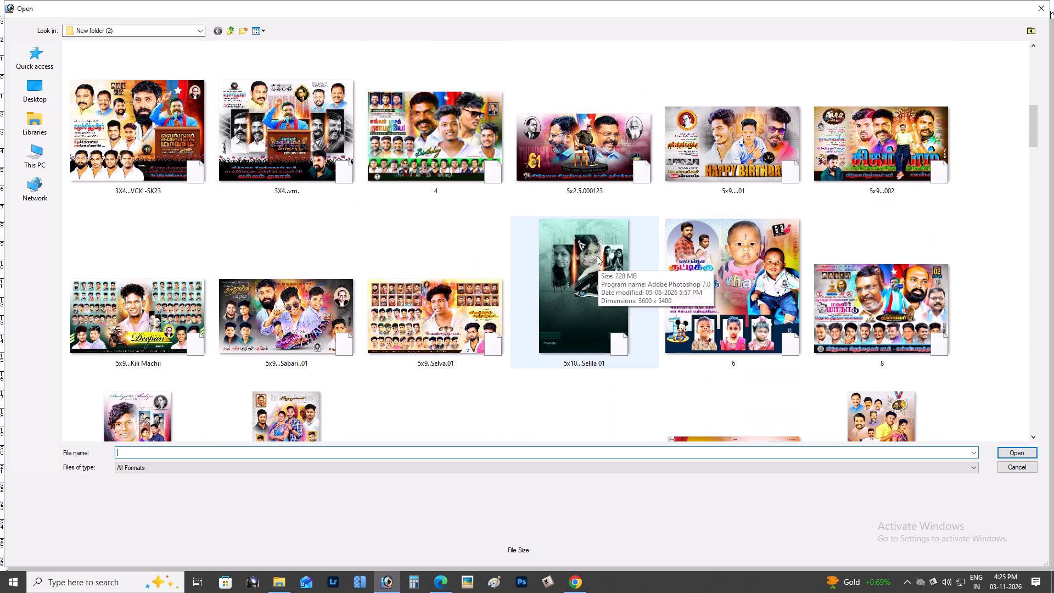
scroll(520, 253, down, 1)
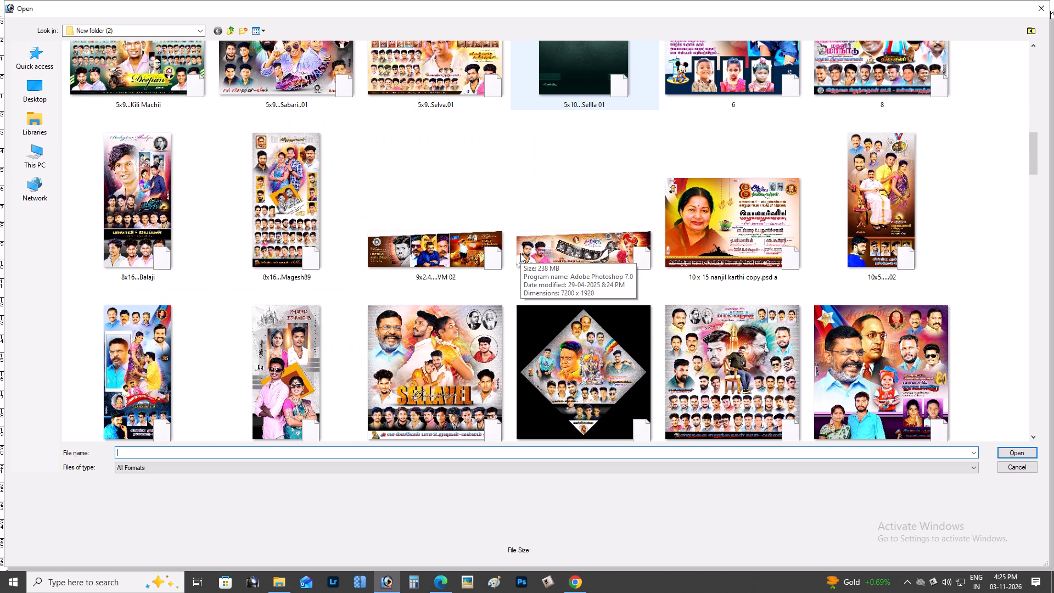
scroll(520, 253, down, 2)
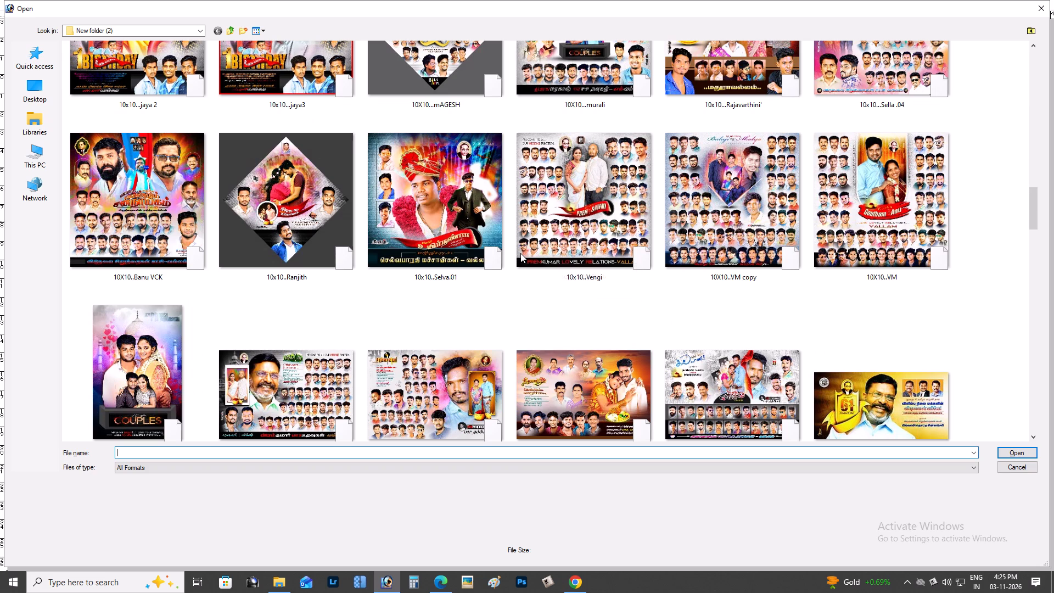
scroll(520, 253, down, 2)
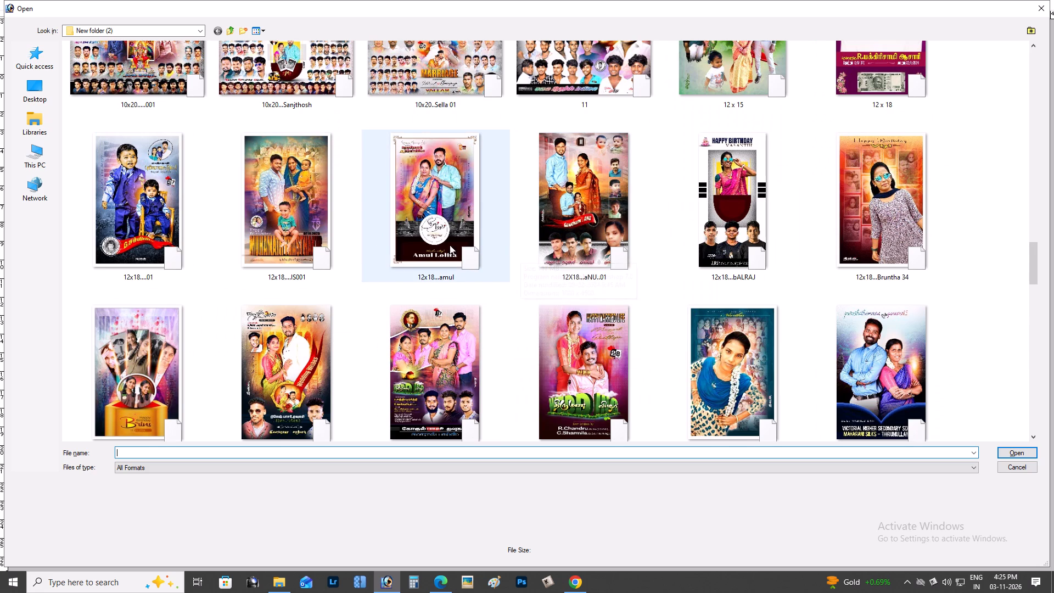
scroll(436, 247, down, 2)
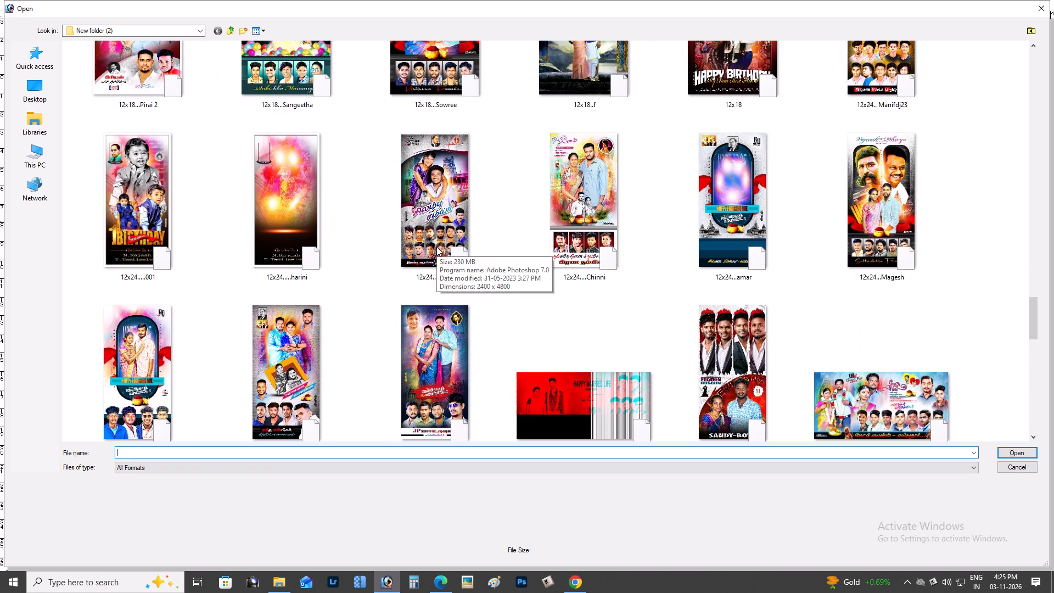
scroll(436, 247, down, 2)
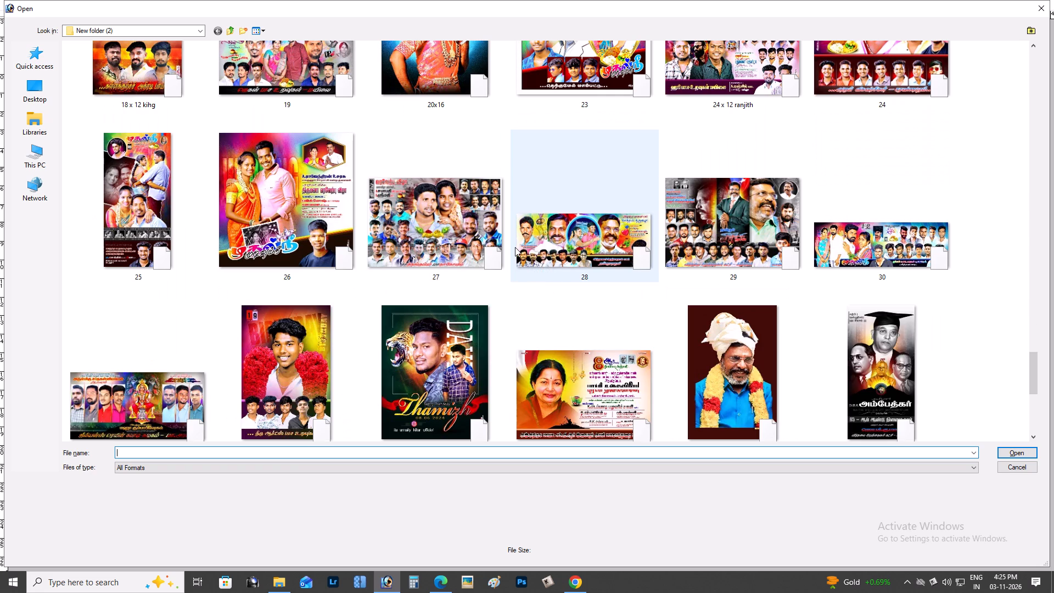
scroll(515, 247, down, 1)
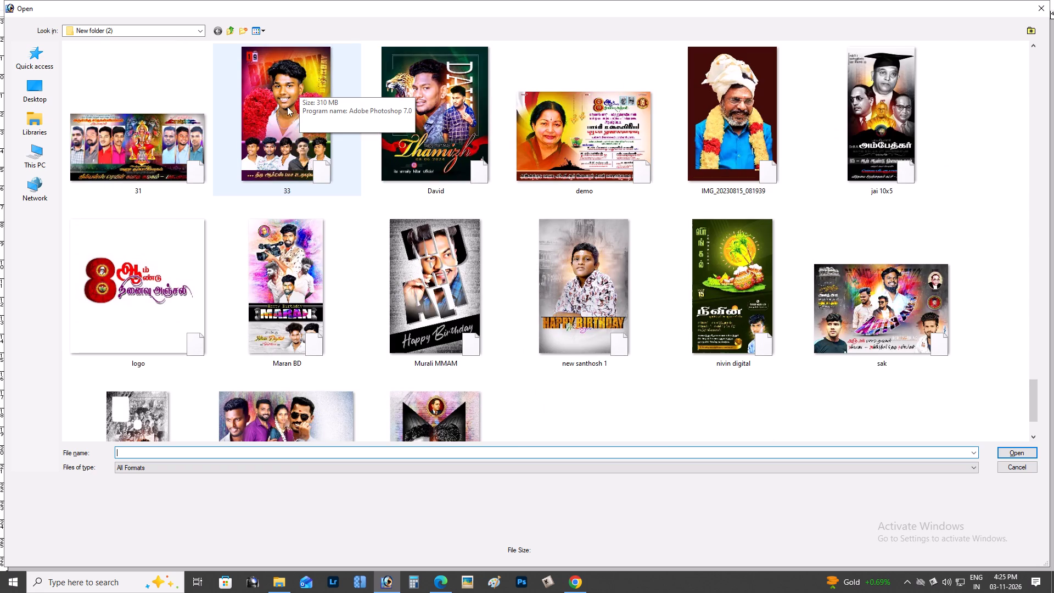
scroll(535, 193, down, 1)
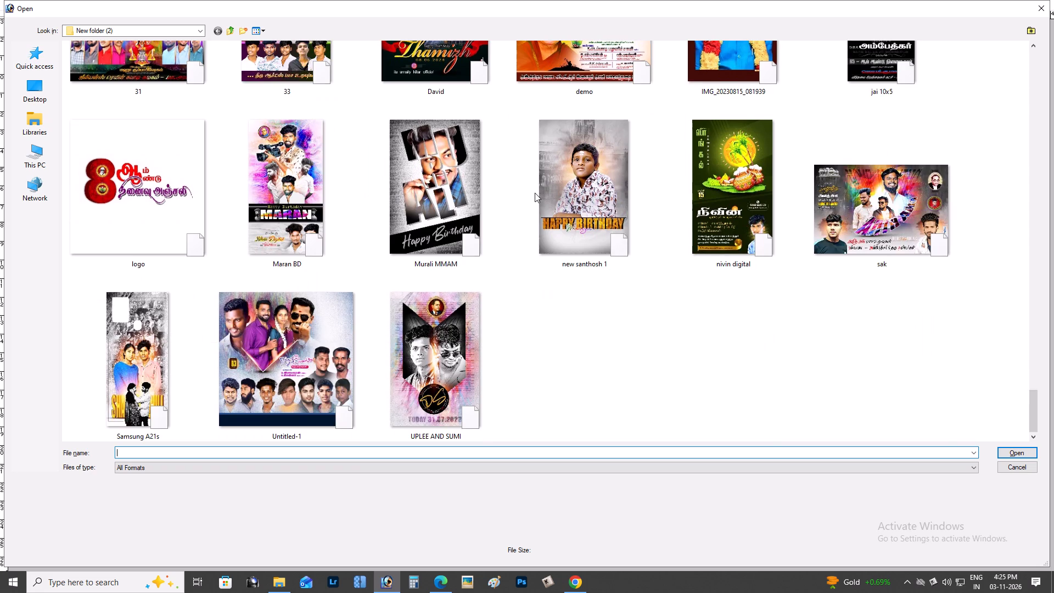
scroll(535, 188, up, 2)
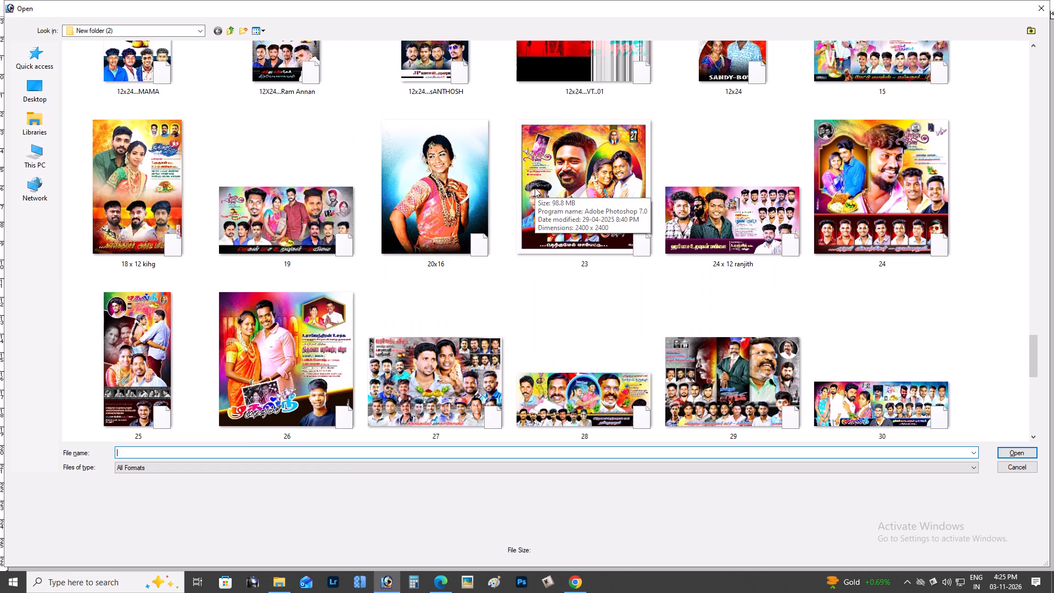
scroll(535, 188, up, 1)
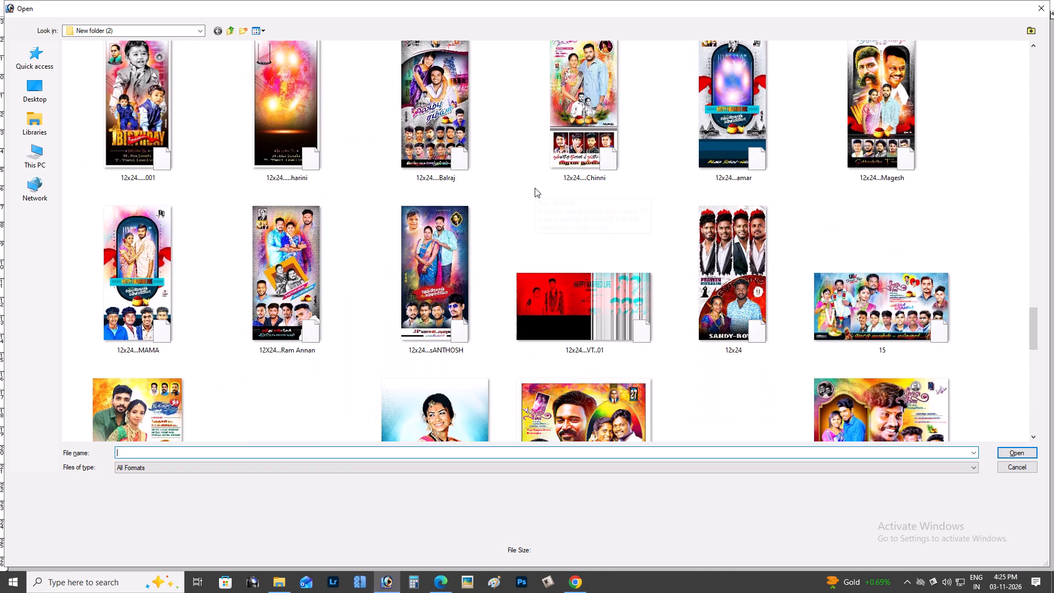
scroll(535, 188, up, 1)
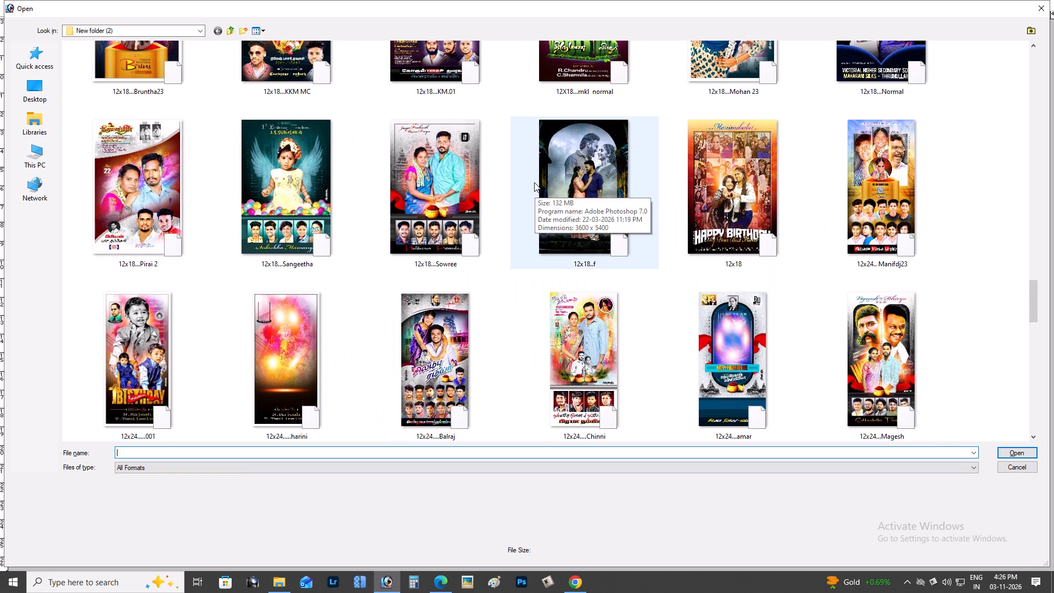
scroll(534, 182, down, 1)
scroll(534, 182, up, 2)
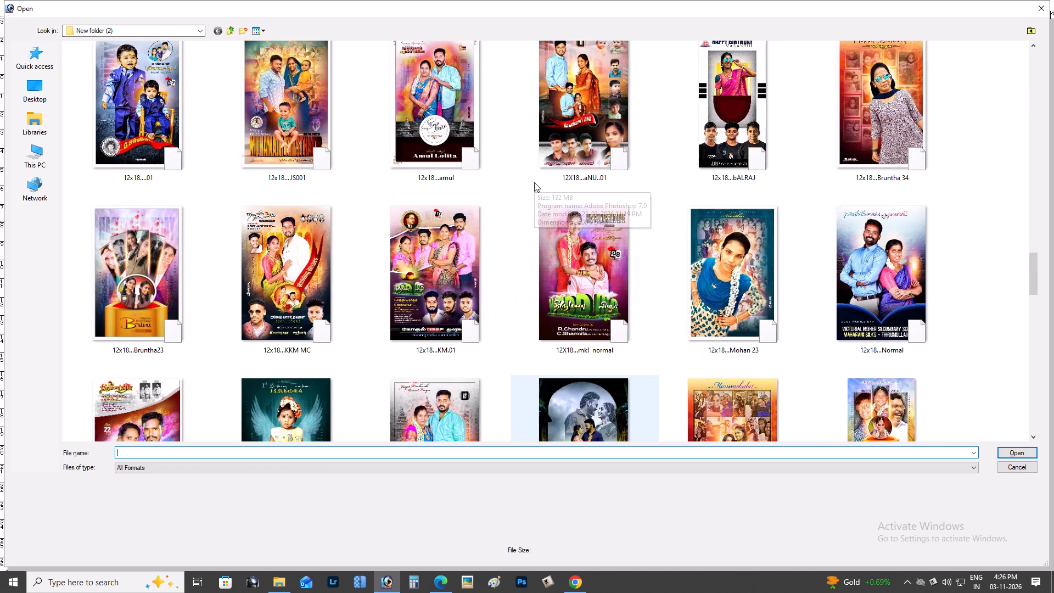
scroll(534, 182, up, 2)
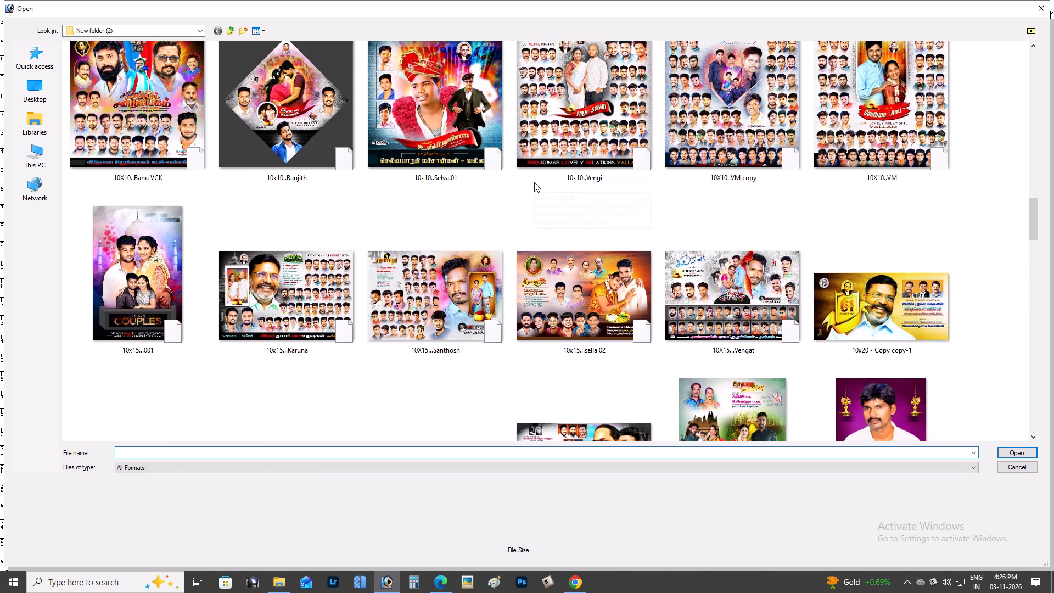
scroll(534, 182, up, 2)
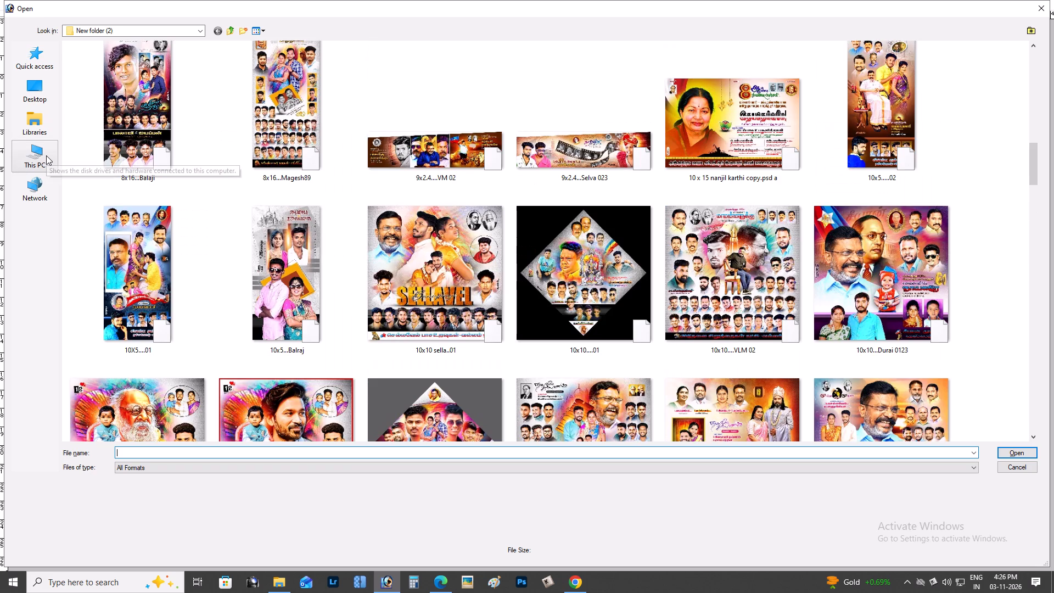
Open the 8x3____(9) document from drive D's hardisk, shakthi, dharun mama folder without updating its text layers.
click(46, 155)
double_click(227, 113)
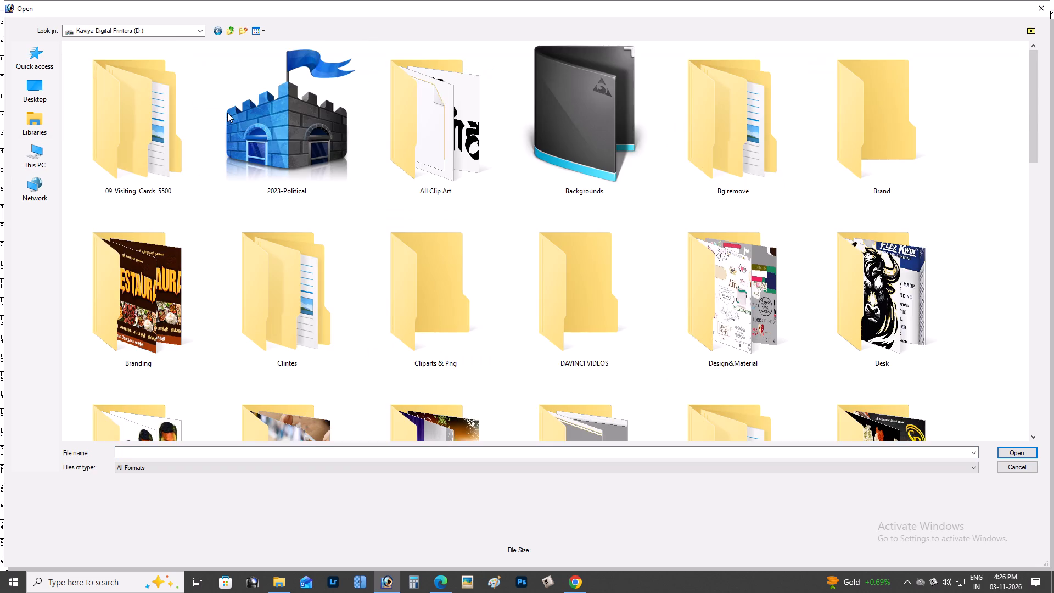
scroll(227, 114, down, 1)
double_click(144, 336)
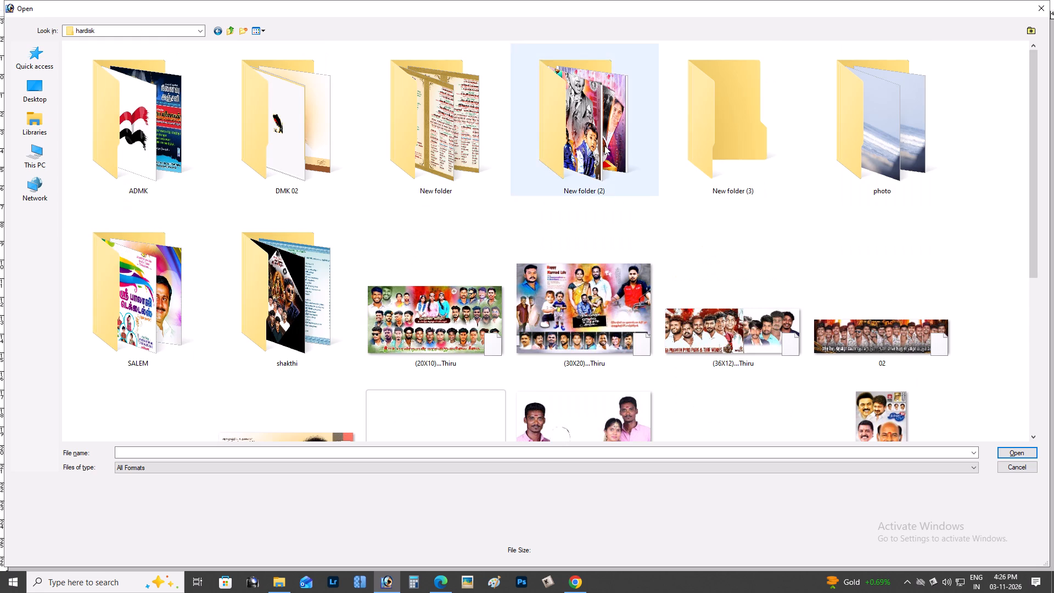
double_click(323, 256)
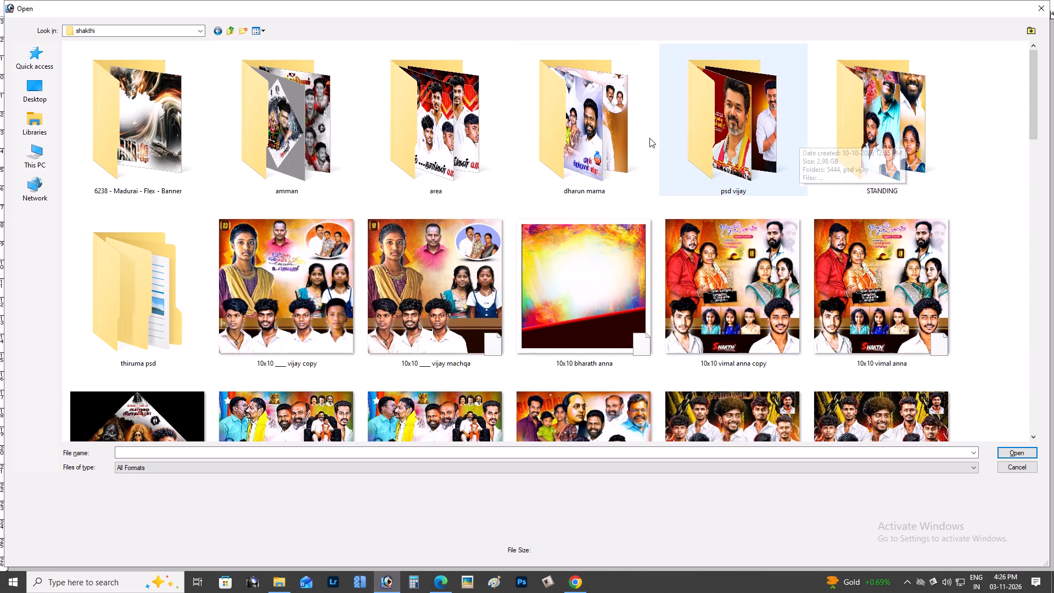
double_click(631, 138)
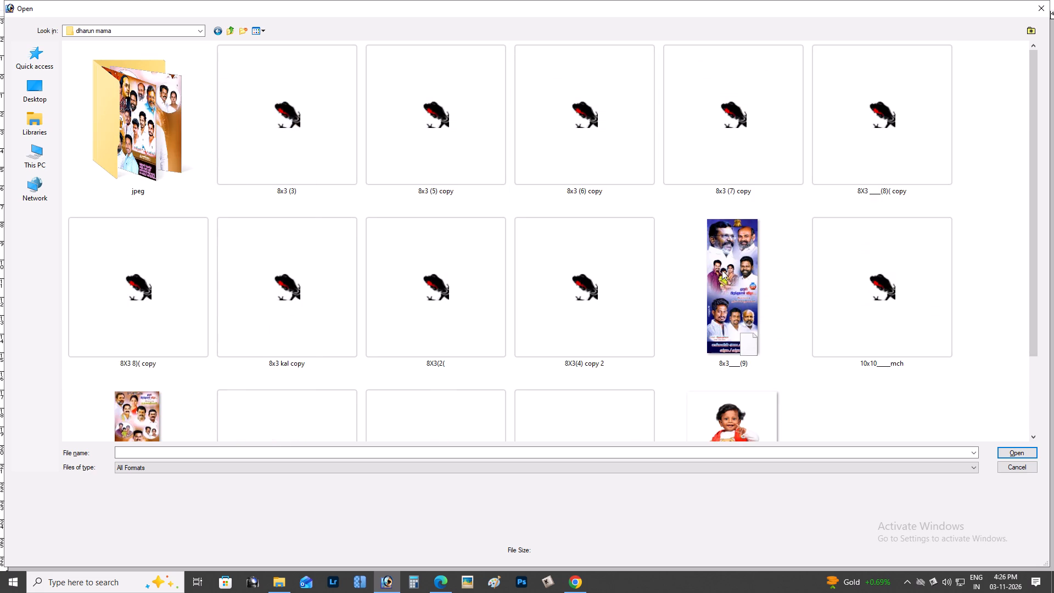
click(750, 277)
key(Return)
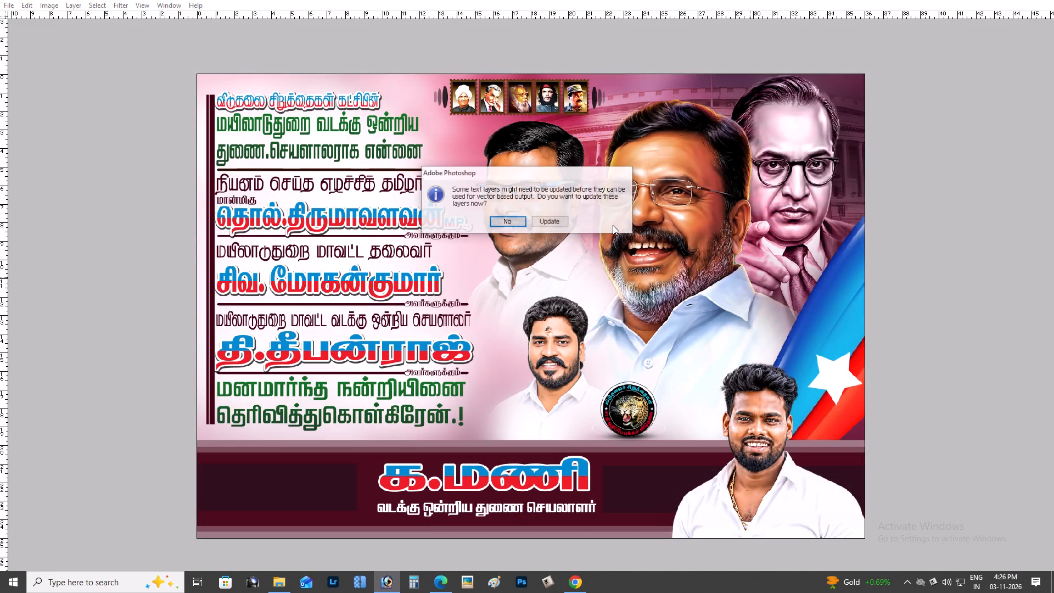
key(plus)
key(Return)
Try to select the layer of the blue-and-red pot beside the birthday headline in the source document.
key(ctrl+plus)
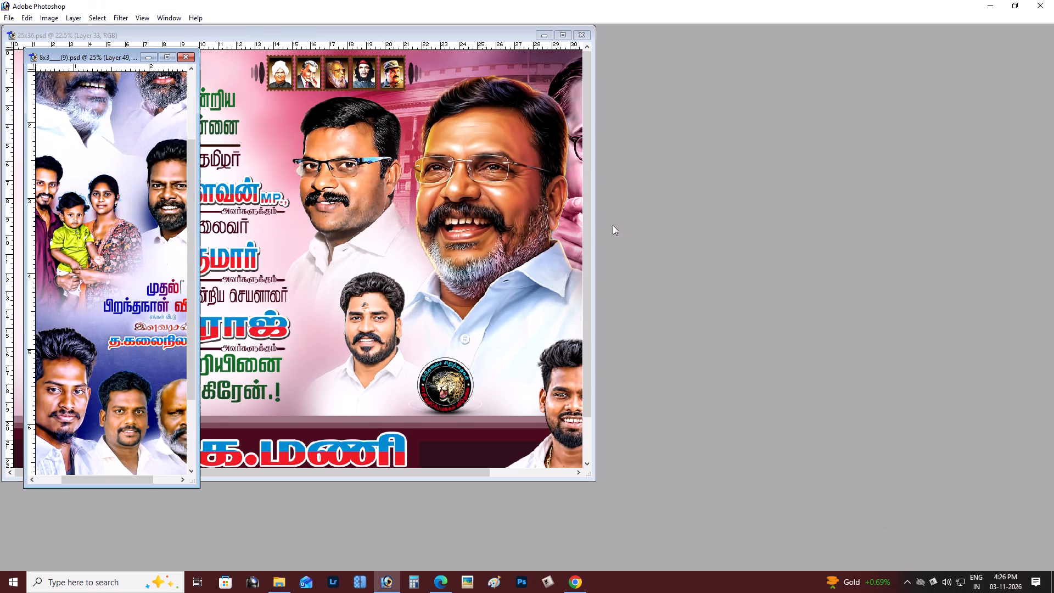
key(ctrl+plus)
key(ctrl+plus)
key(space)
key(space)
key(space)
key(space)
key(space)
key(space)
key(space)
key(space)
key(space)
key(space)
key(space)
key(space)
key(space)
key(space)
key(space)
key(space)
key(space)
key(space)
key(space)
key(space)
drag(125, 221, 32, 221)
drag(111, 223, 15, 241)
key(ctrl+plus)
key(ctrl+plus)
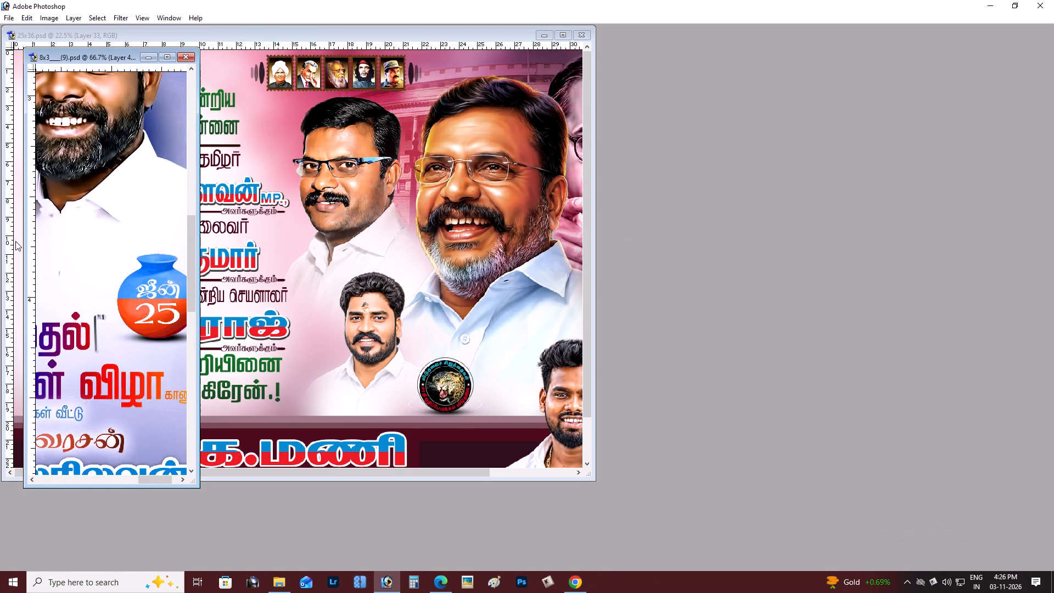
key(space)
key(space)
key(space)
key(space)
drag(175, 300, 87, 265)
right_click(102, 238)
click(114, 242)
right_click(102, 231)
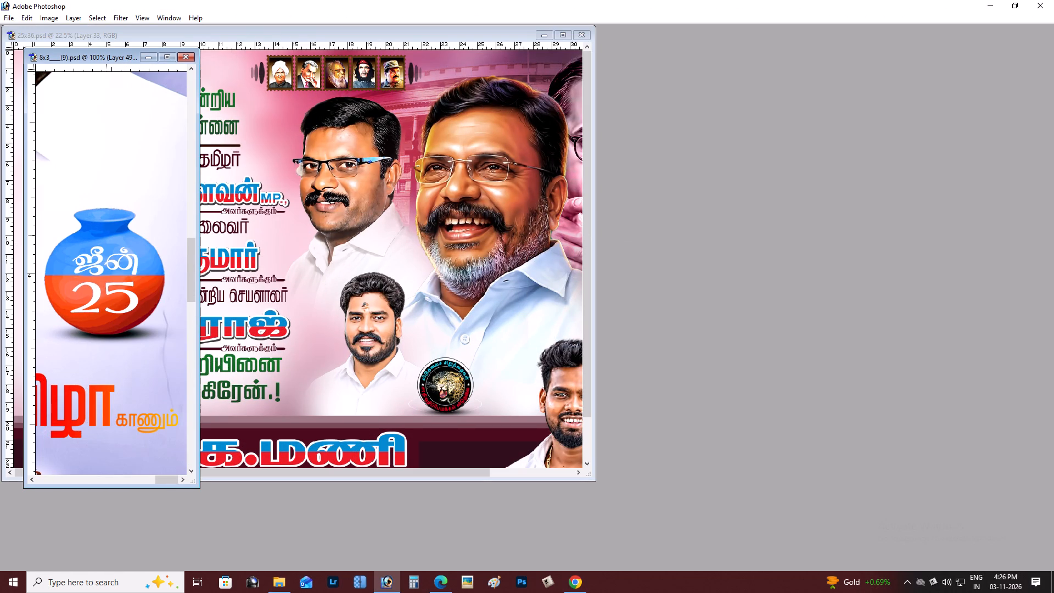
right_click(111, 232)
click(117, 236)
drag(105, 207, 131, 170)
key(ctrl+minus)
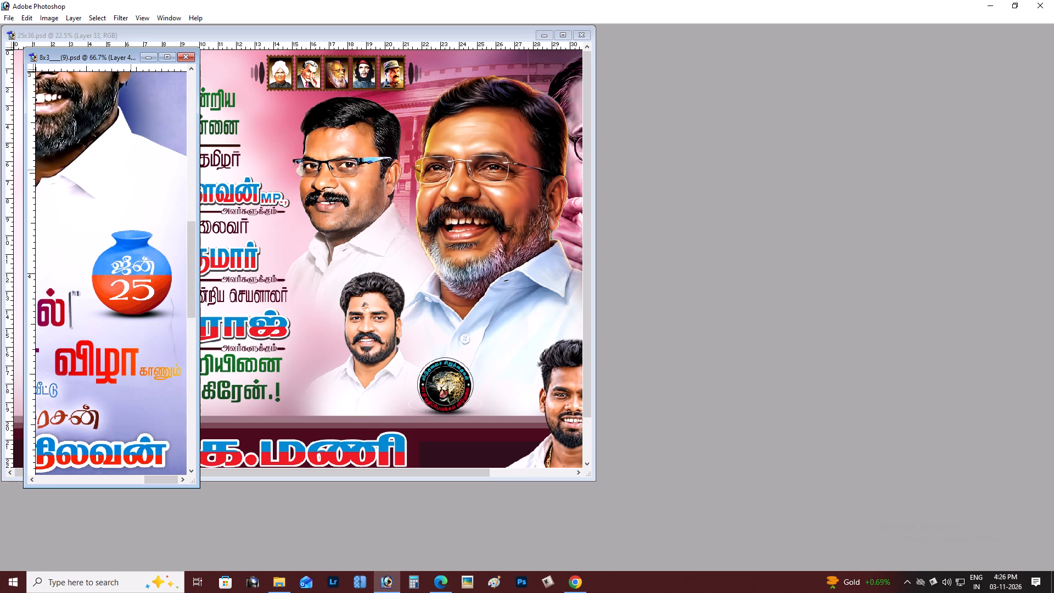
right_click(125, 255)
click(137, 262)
Switch the source document from Quick Mask back to standard editing mode.
key(ctrl+plus)
key(ctrl+plus)
key(Tab)
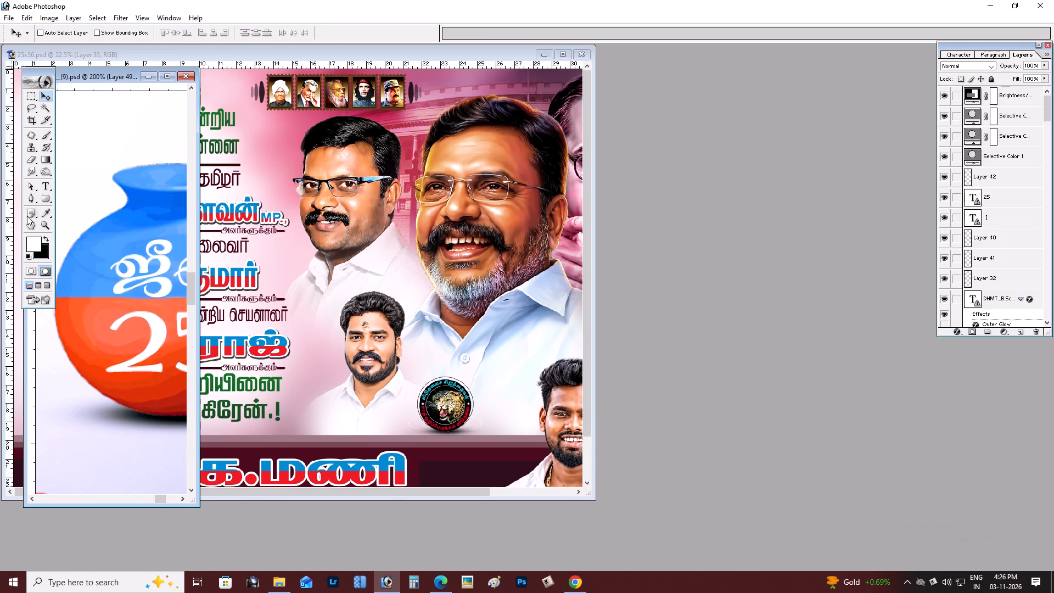
click(27, 271)
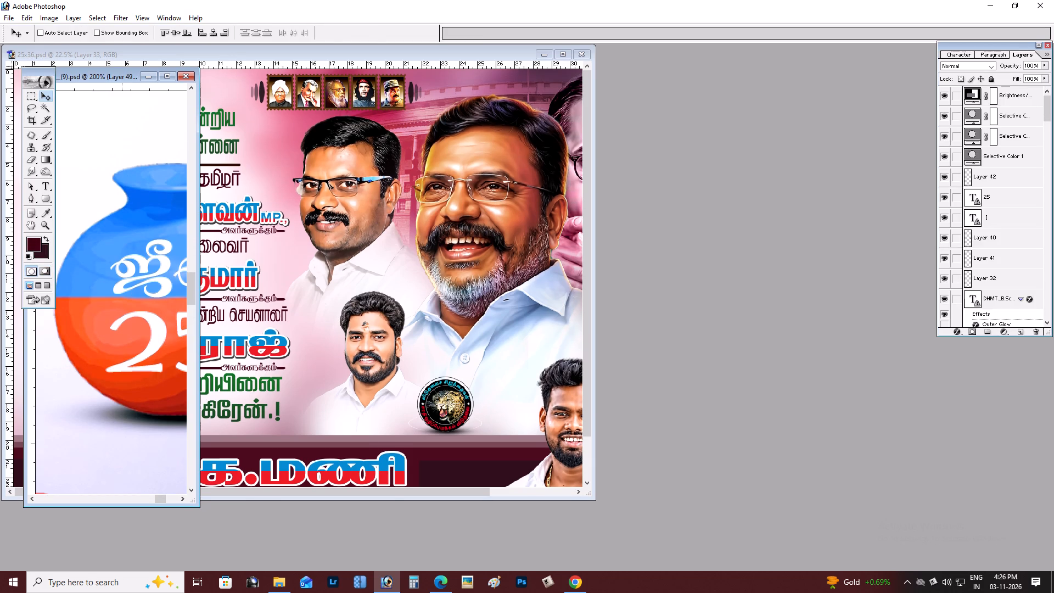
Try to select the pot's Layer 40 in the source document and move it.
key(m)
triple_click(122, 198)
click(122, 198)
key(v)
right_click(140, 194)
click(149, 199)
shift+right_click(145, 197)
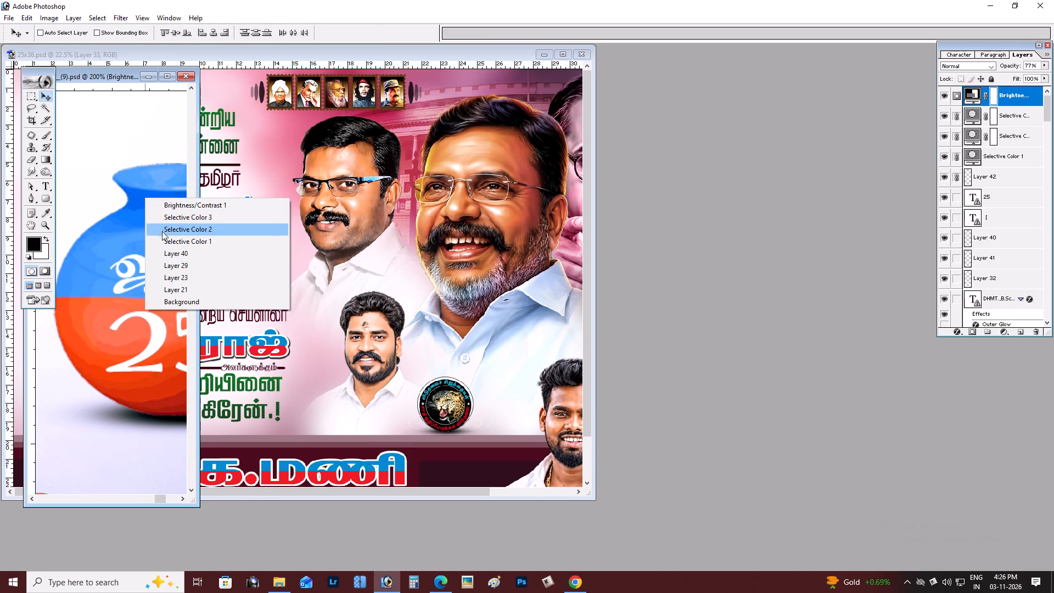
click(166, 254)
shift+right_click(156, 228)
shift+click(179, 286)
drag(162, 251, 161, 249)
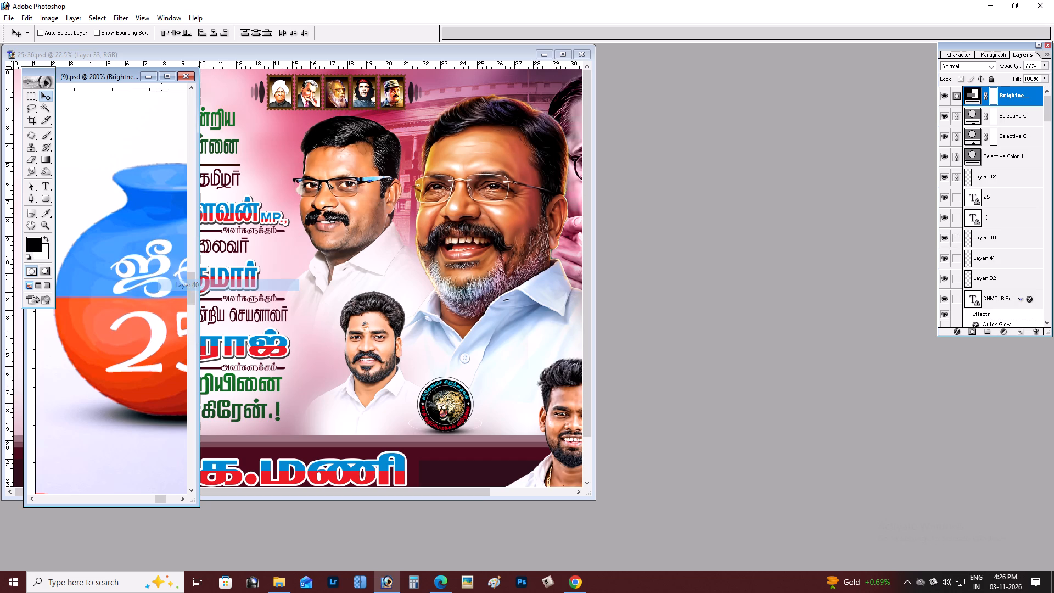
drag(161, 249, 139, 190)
Select the blue-and-red pot on Layer 40 and copy it into the 25x36.psd banner.
key(ctrl+plus)
key(space)
key(space)
key(space)
key(space)
key(space)
key(space)
key(space)
key(space)
key(space)
key(space)
key(space)
key(space)
key(space)
key(space)
key(space)
key(space)
key(space)
key(space)
key(space)
key(space)
drag(136, 197, 102, 196)
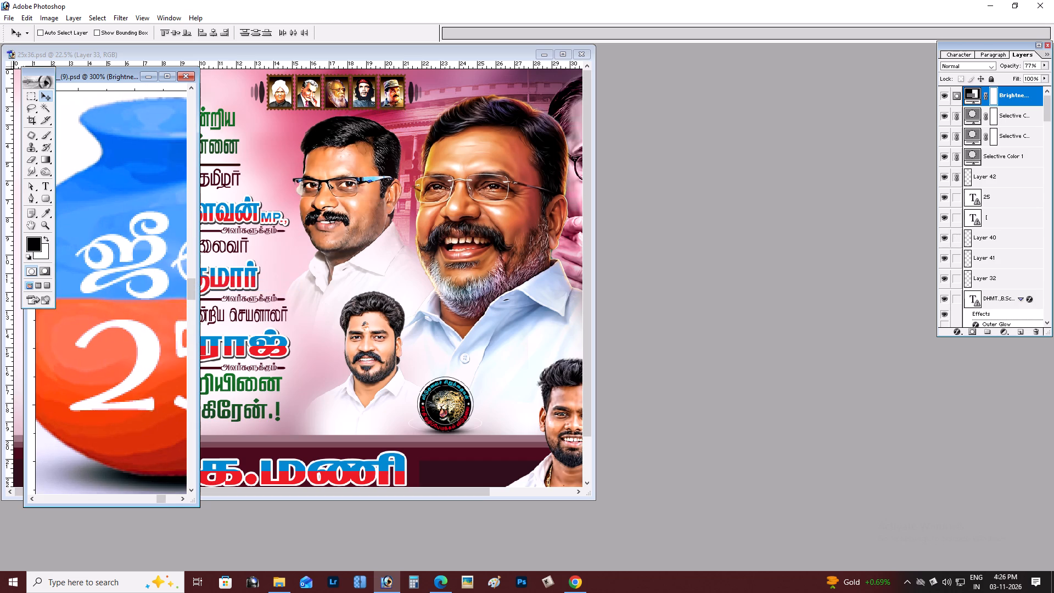
drag(136, 209, 98, 209)
drag(136, 212, 69, 216)
drag(93, 217, 51, 219)
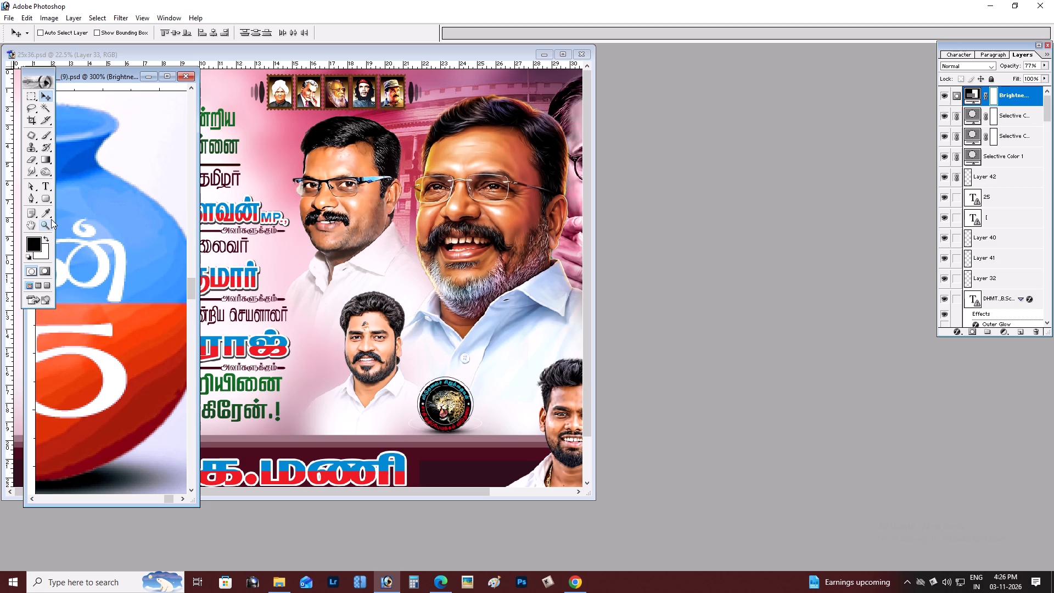
key(ctrl+plus)
key(ctrl+plus)
key(space)
right_click(122, 182)
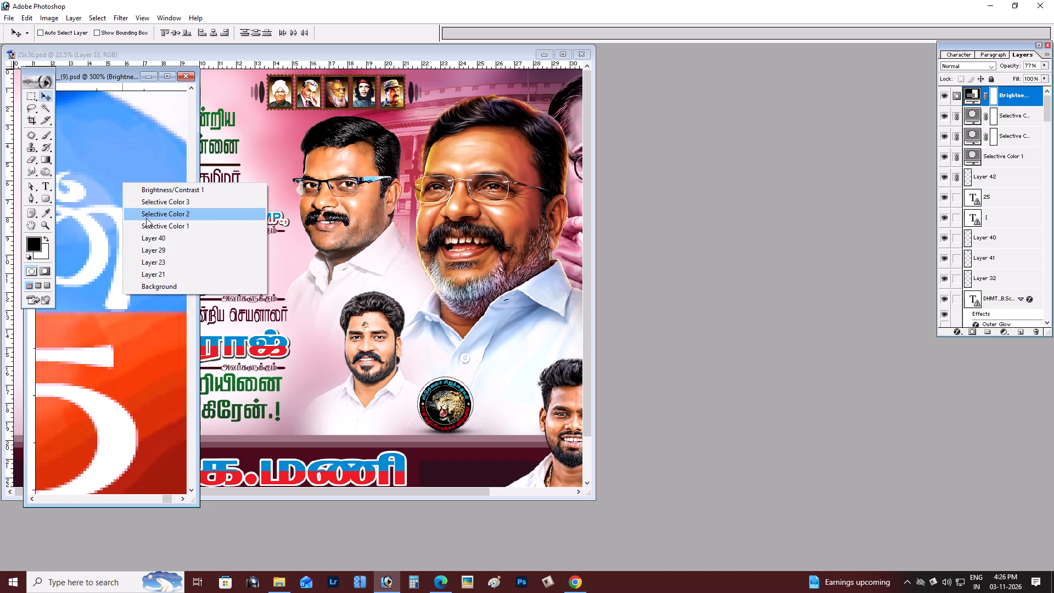
click(148, 238)
shift+right_click(142, 183)
shift+click(173, 238)
drag(162, 219, 153, 250)
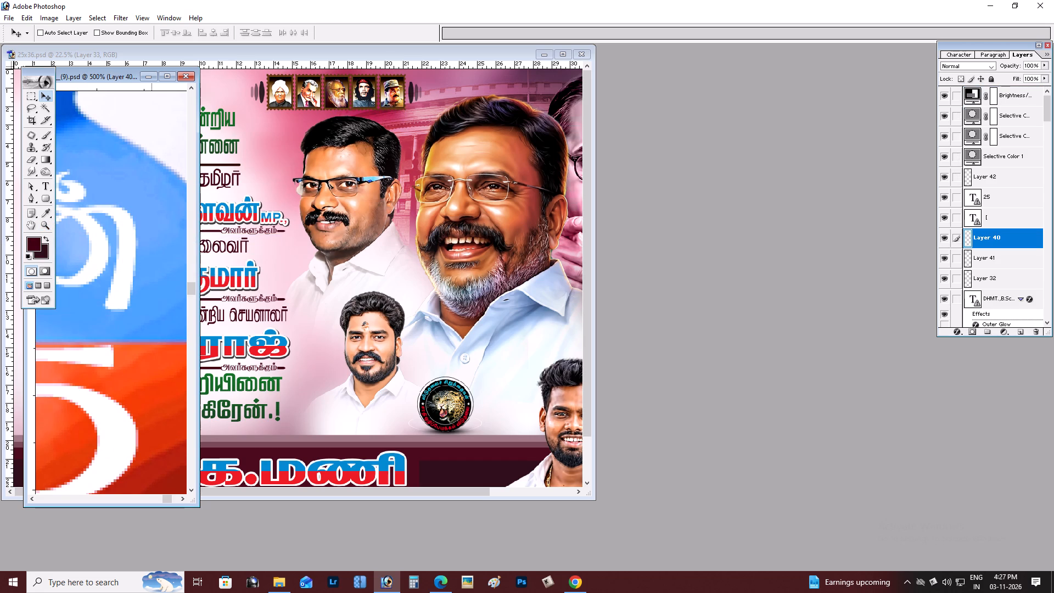
click(152, 250)
key(ctrl+z)
drag(155, 243, 296, 304)
Move the copied pot off the Tamil text into the pink gap beside the small bearded man's portrait.
scroll(523, 328, down, 3)
key(z)
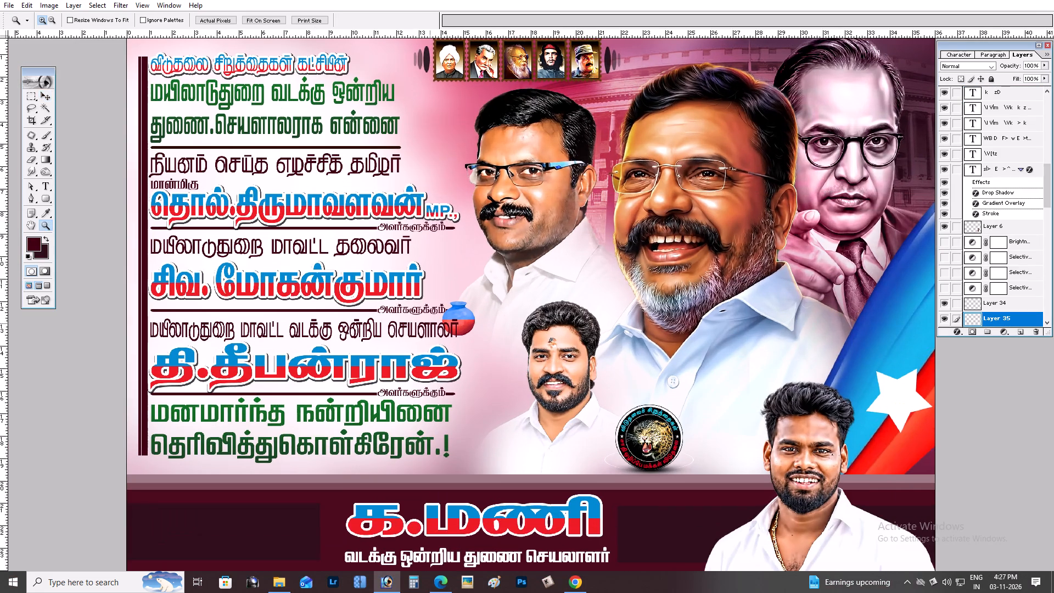
double_click(458, 323)
key(v)
drag(508, 295, 573, 319)
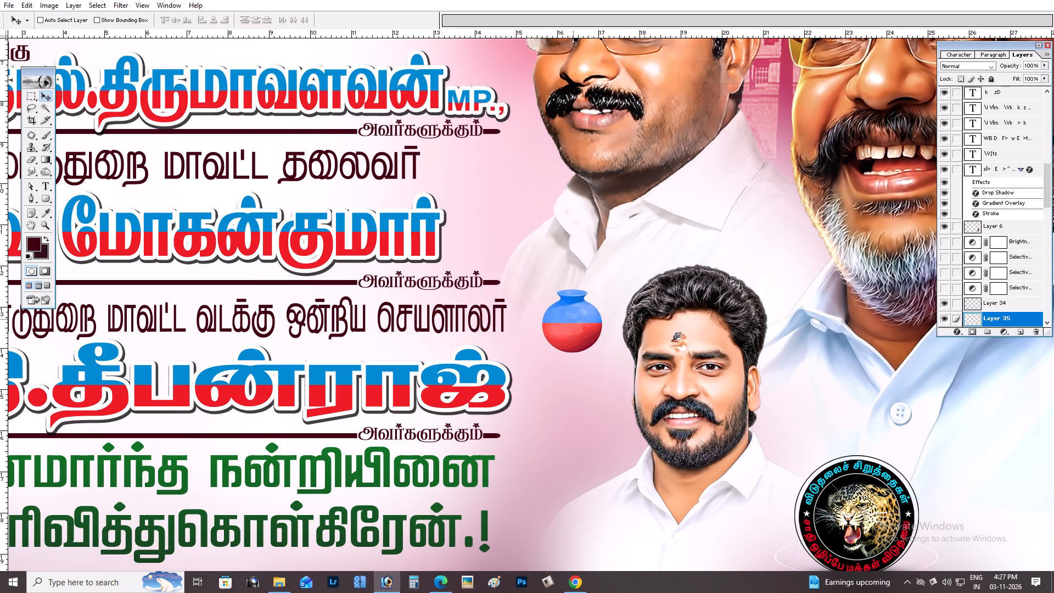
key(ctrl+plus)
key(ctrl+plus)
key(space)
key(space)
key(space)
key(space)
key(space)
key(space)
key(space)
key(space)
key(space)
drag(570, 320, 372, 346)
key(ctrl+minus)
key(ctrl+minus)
Close the source document that the pot was copied from and return to the 25x36.psd banner.
key(ctrl+Tab)
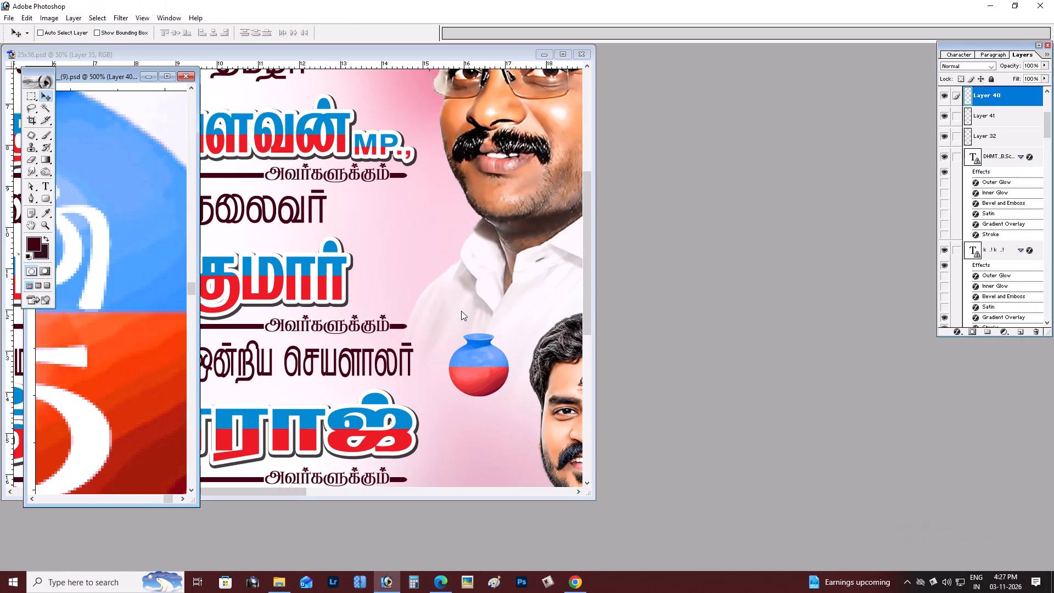
key(ctrl+minus)
key(ctrl+minus)
key(ctrl+minus)
key(ctrl+minus)
key(ctrl+minus)
key(ctrl+minus)
key(ctrl+minus)
key(ctrl+minus)
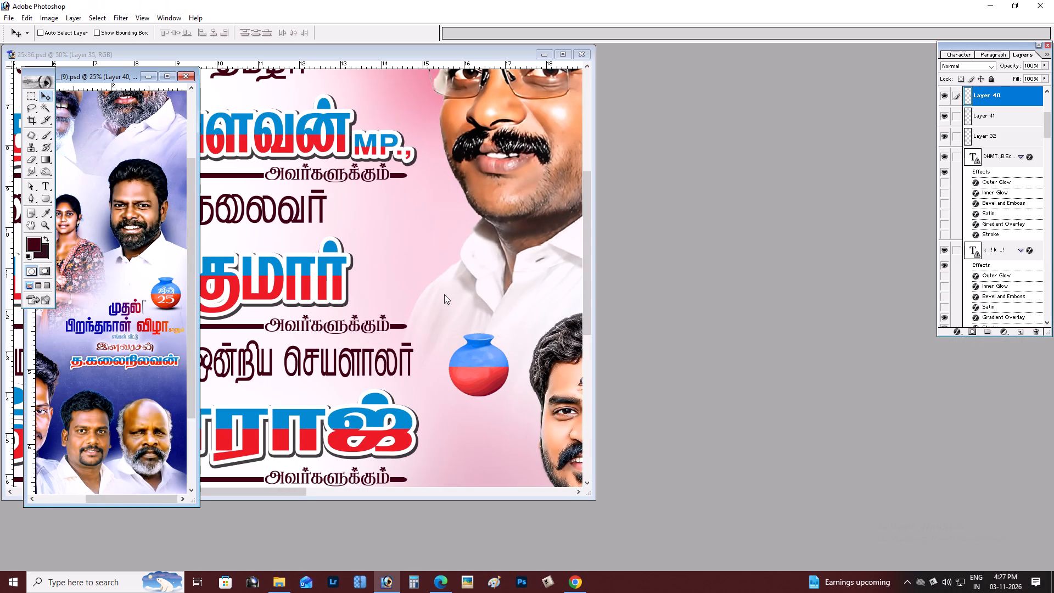
key(ctrl+w)
click(503, 215)
key(ctrl+Tab)
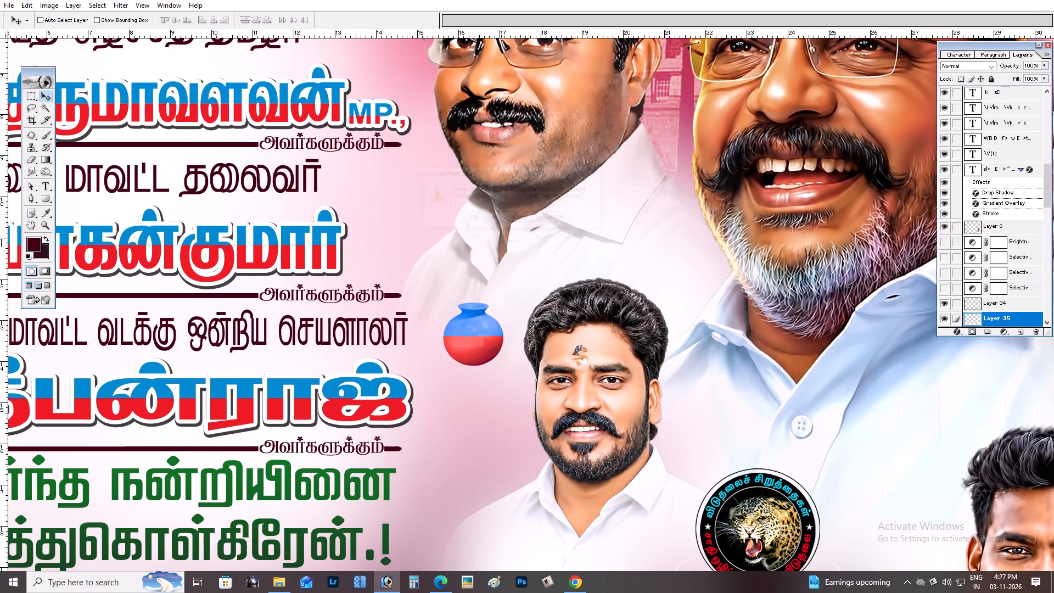
Select the Background layer and look through the custom shape presets for a star to put on the pot.
scroll(500, 217, up, 2)
scroll(500, 217, down, 3)
key(ctrl+minus)
key(ctrl+plus)
key(ctrl+plus)
key(ctrl+plus)
right_click(500, 217)
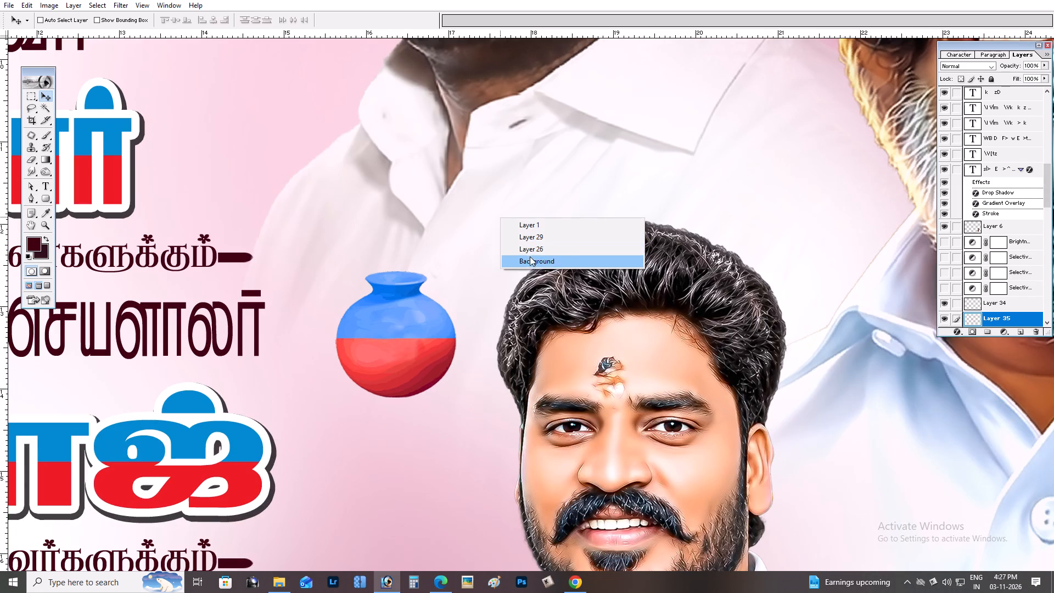
click(530, 258)
key(p)
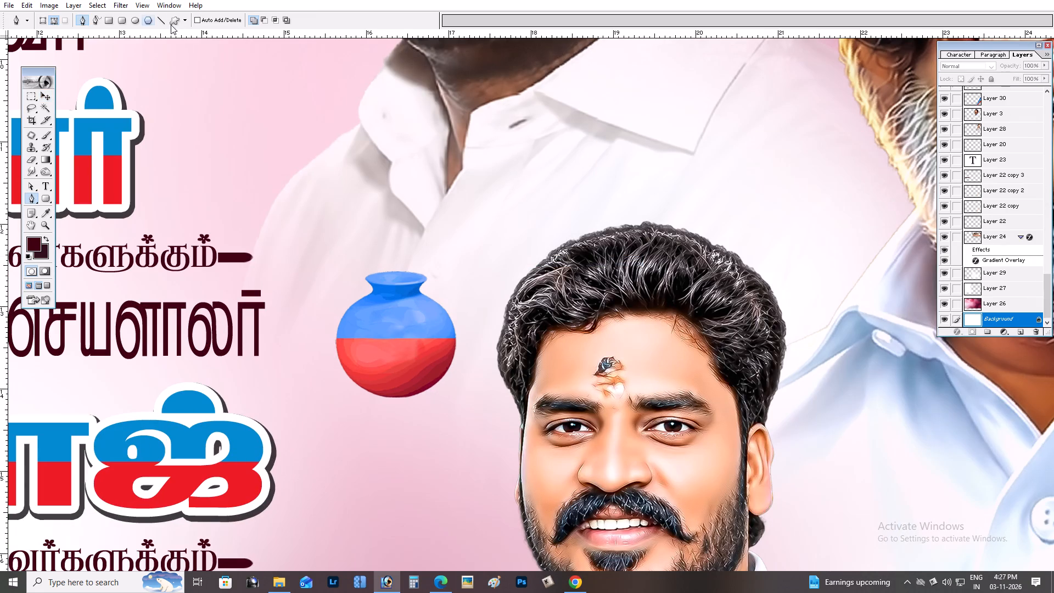
click(183, 23)
click(179, 19)
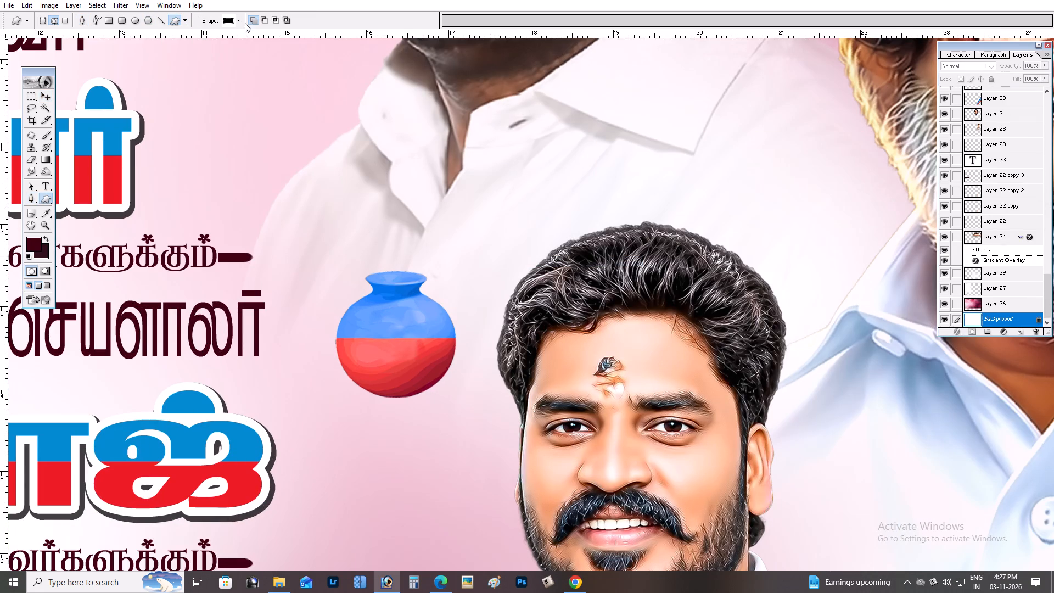
click(240, 19)
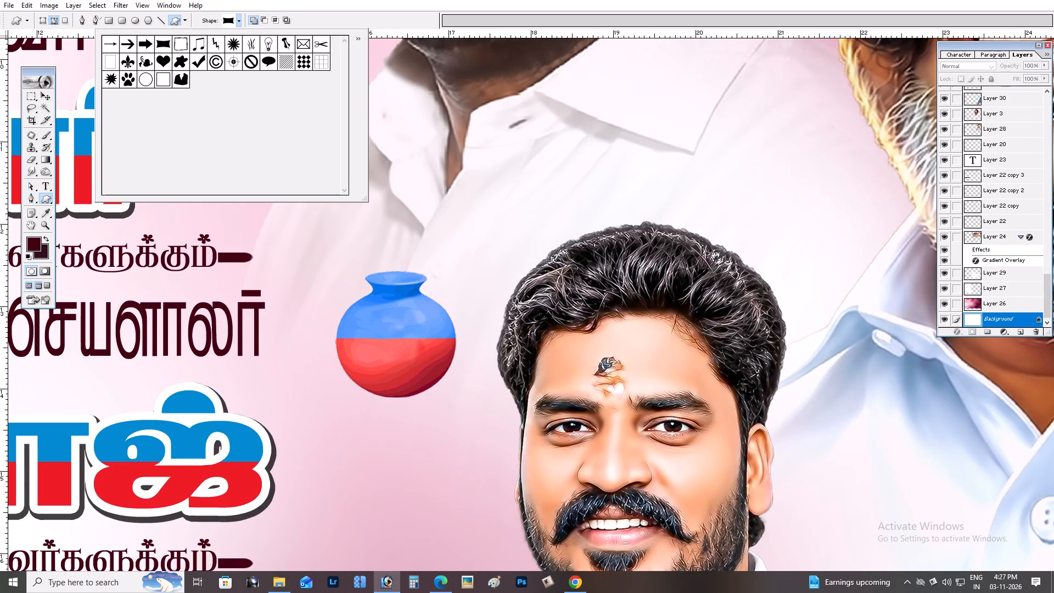
click(447, 97)
key(v)
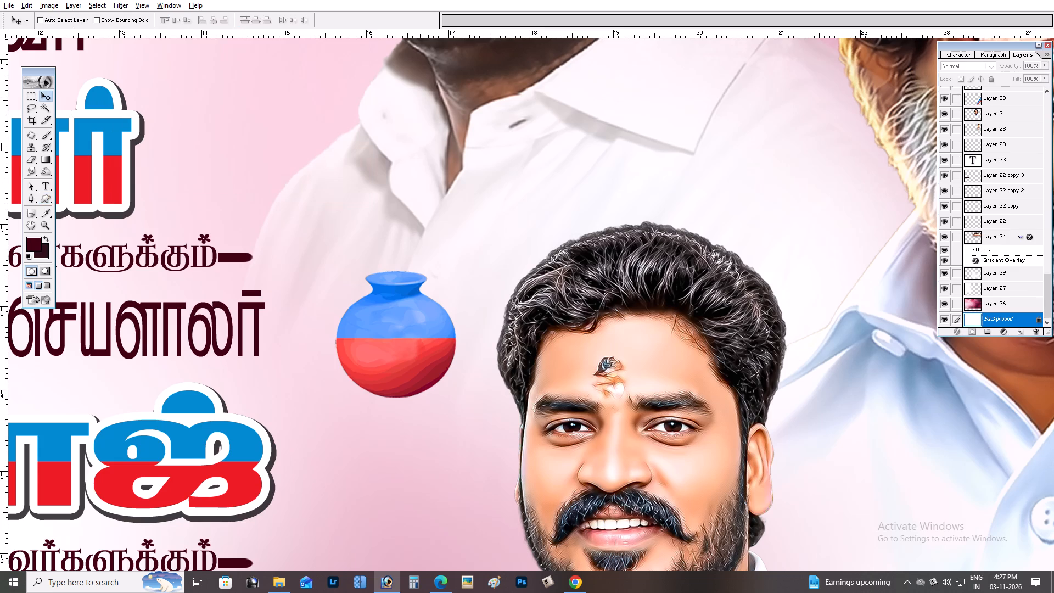
Switch to Chrome and search Google Images for "stars png" in the empty tab.
key(alt+Tab)
click(421, 11)
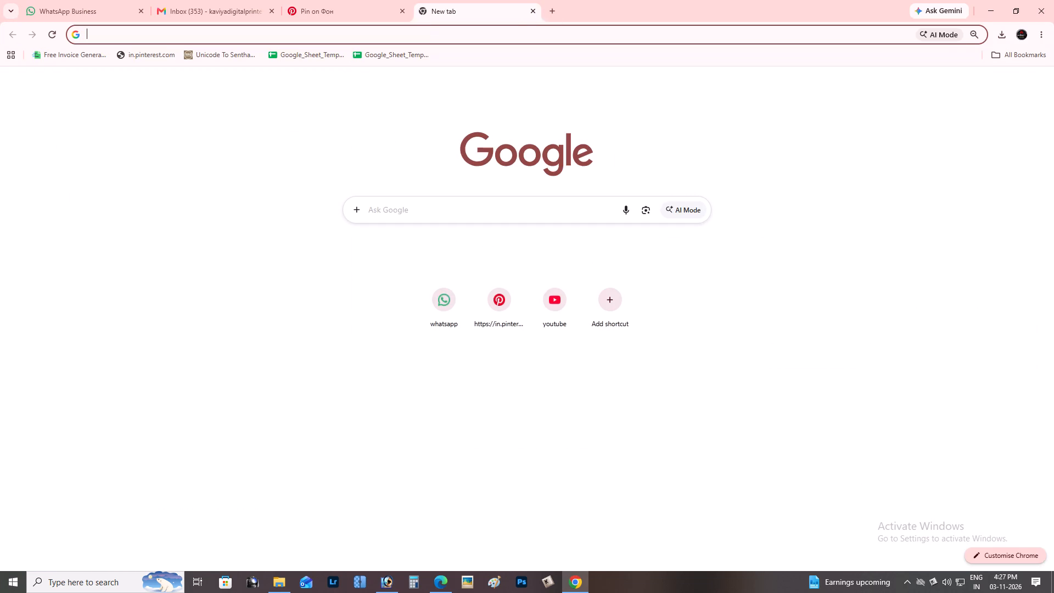
click(426, 30)
text(star)
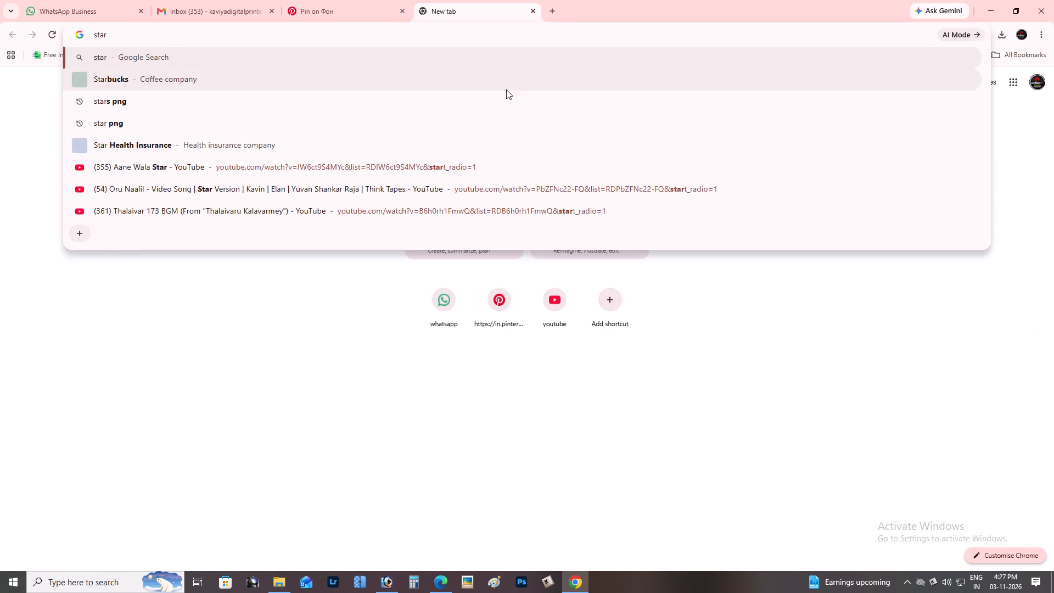
click(368, 105)
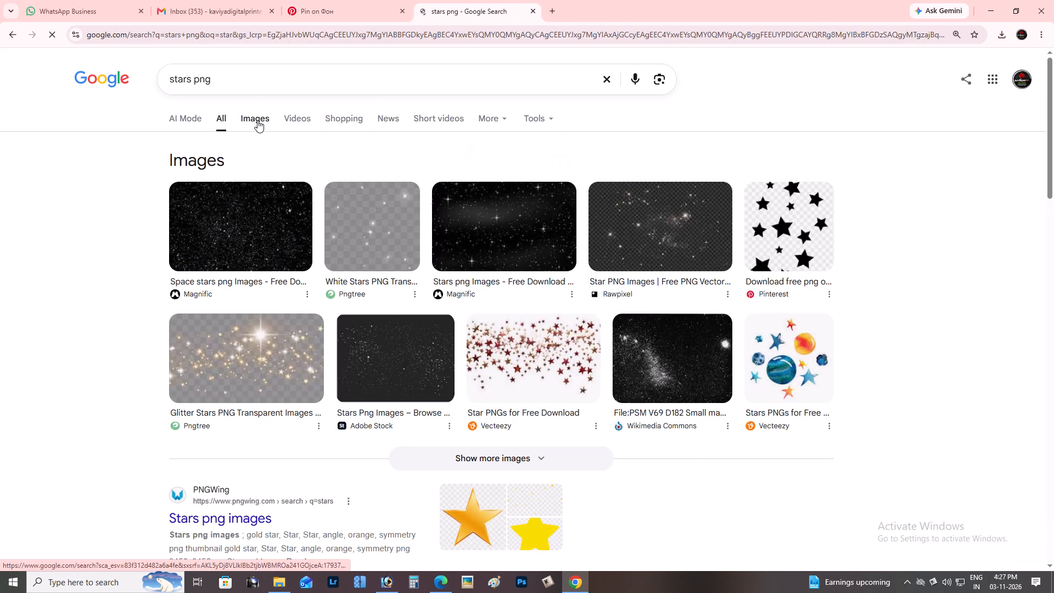
click(257, 120)
Open the plain black five-pointed star result and copy its image.
click(72, 247)
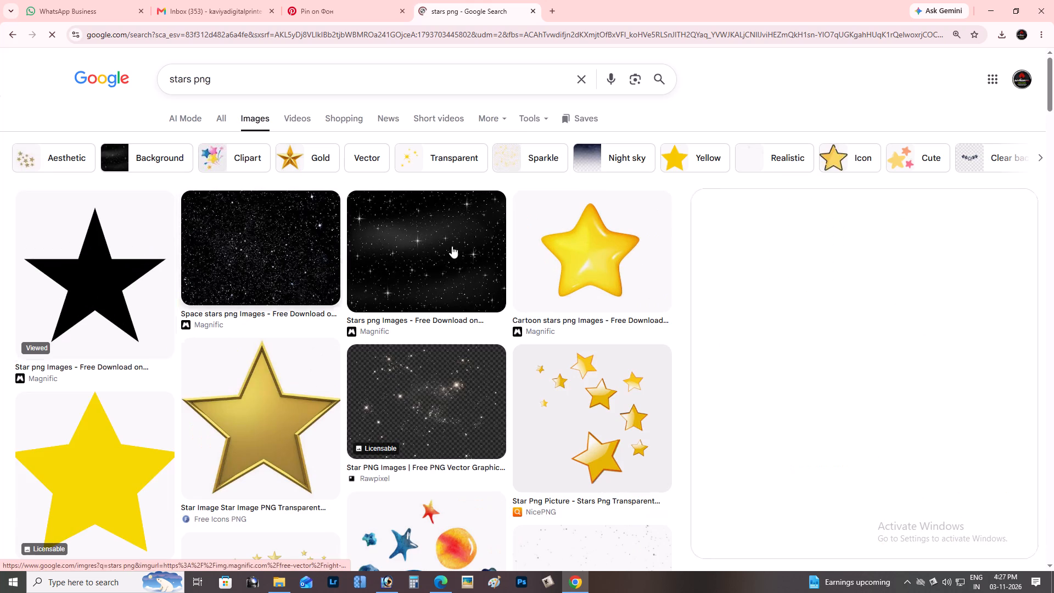
right_click(871, 280)
click(920, 452)
right_click(882, 378)
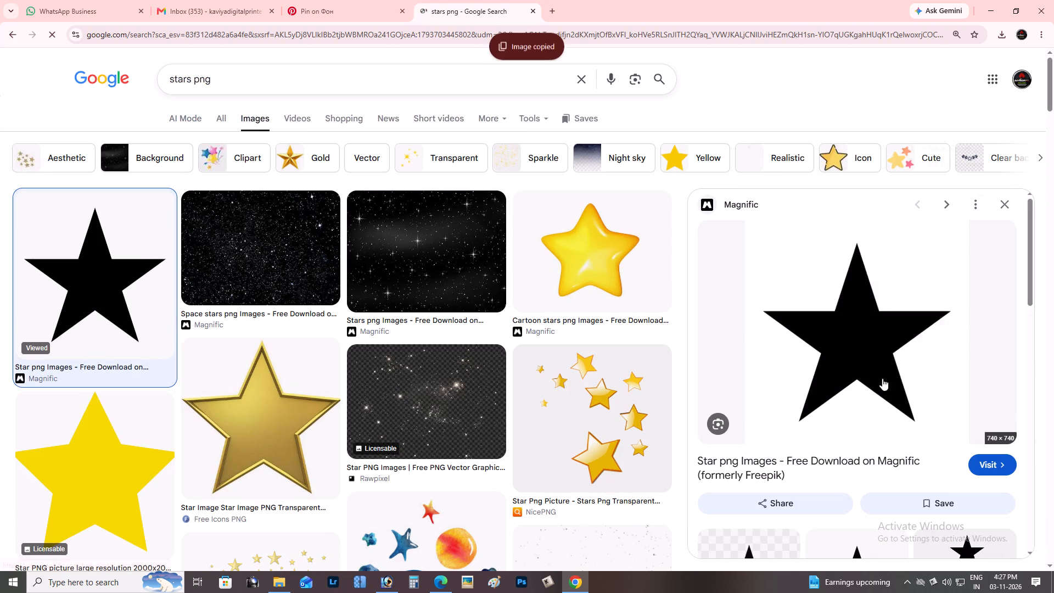
click(916, 306)
right_click(892, 354)
click(935, 287)
Paste the star into the Photoshop banner above all layers and isolate it from its white background.
key(alt+Tab)
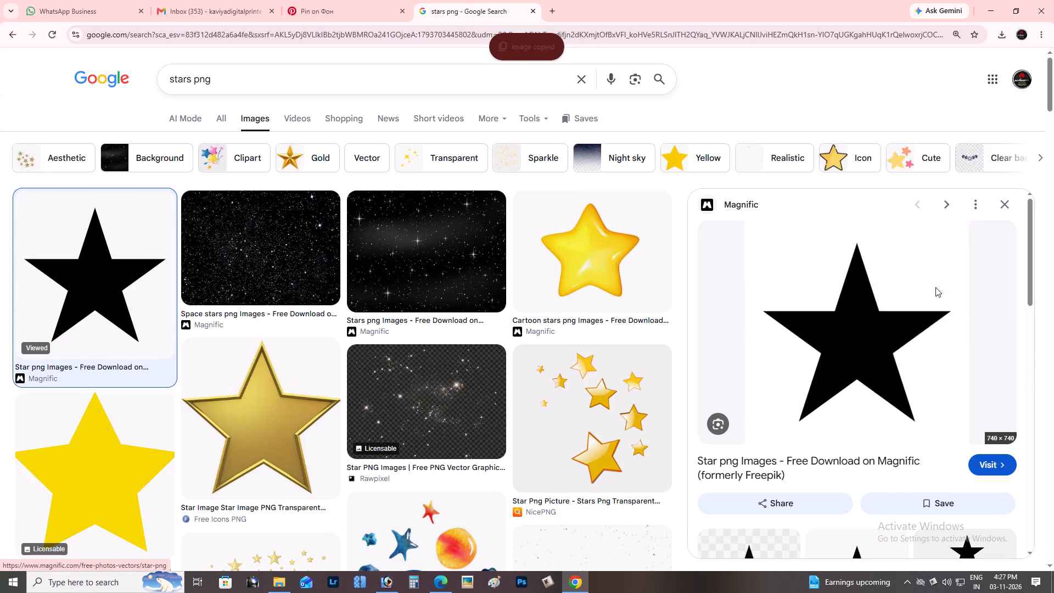
key(ctrl+v)
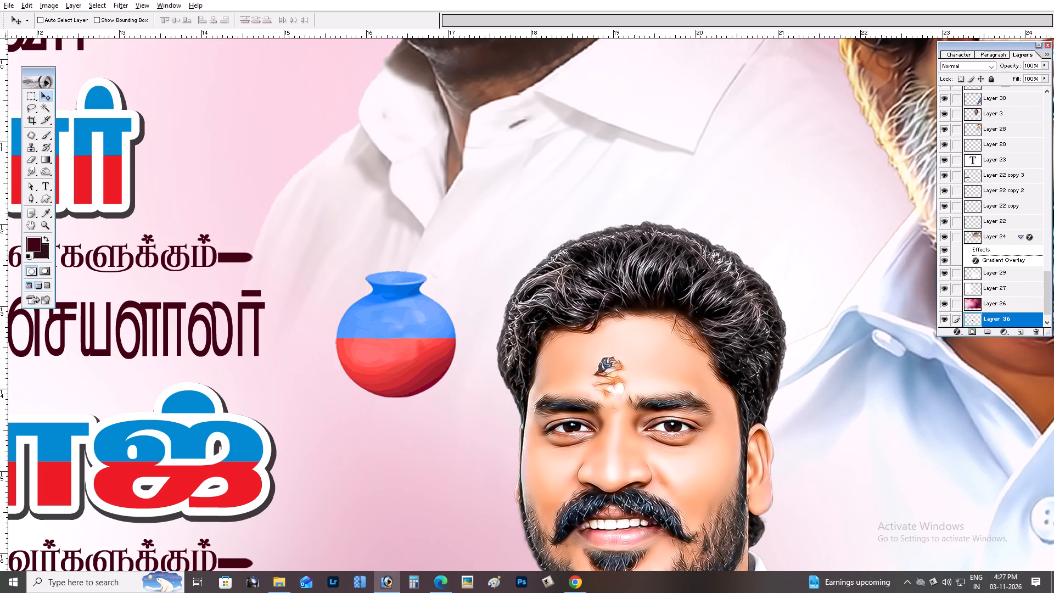
key(ctrl+shift+bracketright)
key(w)
click(478, 304)
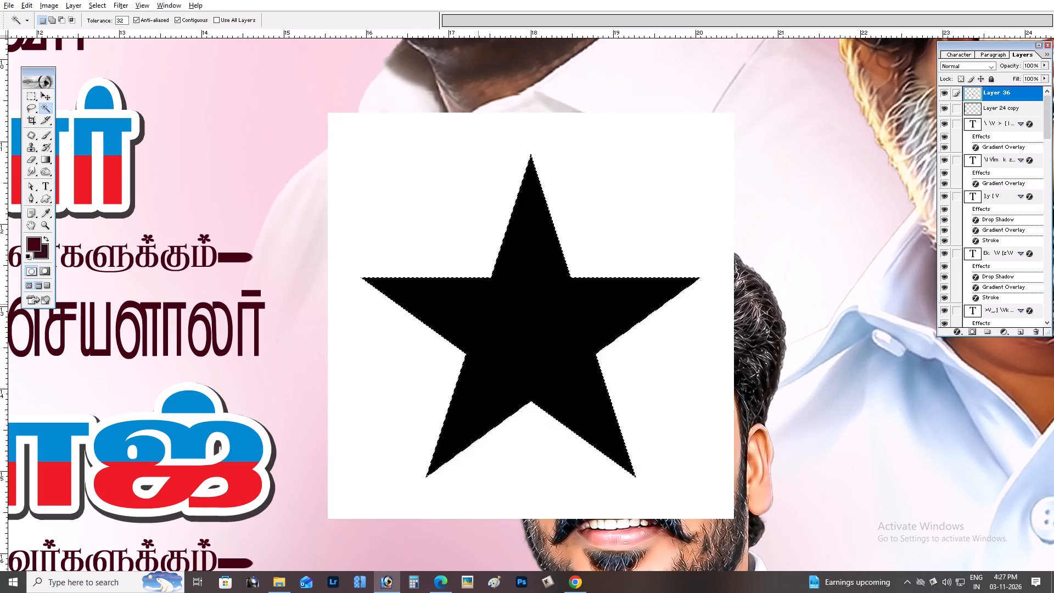
key(ctrl+x)
key(v)
key(alt+l)
key(alt+l)
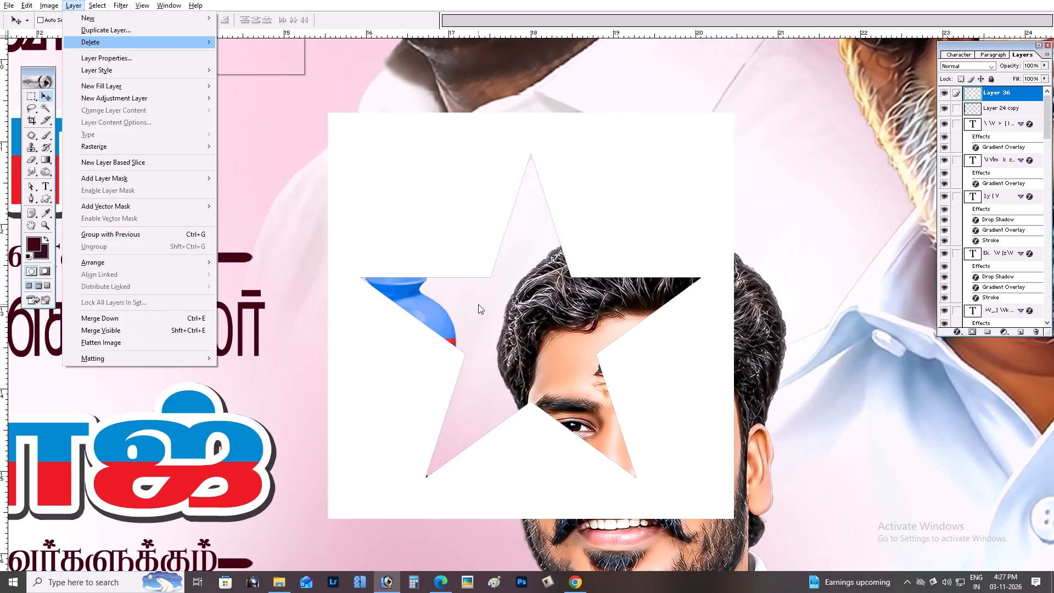
key(alt+l)
key(ctrl+v)
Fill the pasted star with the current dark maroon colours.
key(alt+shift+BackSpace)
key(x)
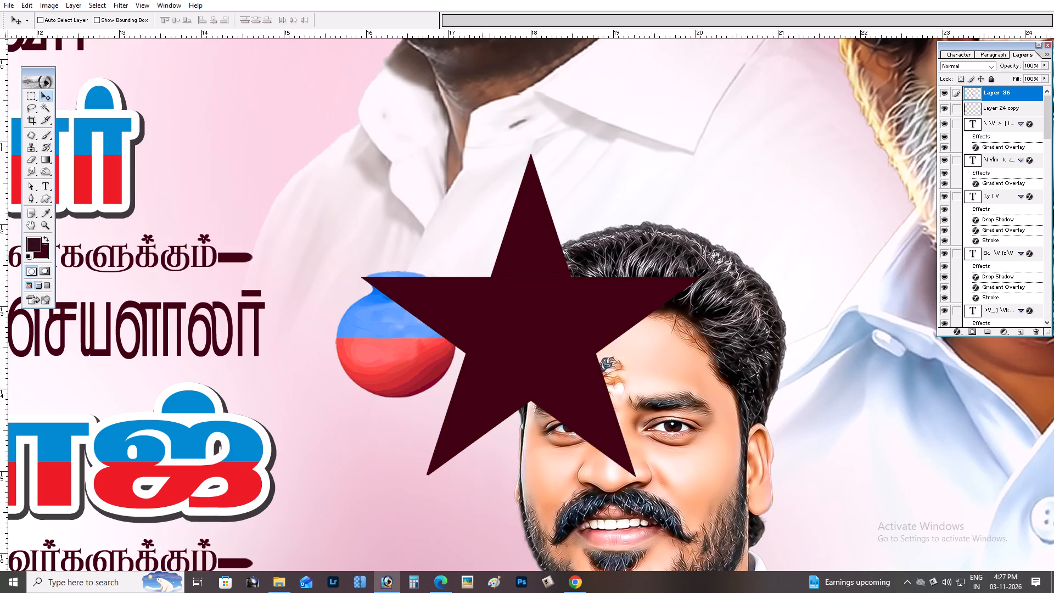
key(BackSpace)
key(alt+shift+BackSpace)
Sample near-white from the shirt behind the star as the foreground colour and fill the star with it.
click(27, 243)
click(35, 242)
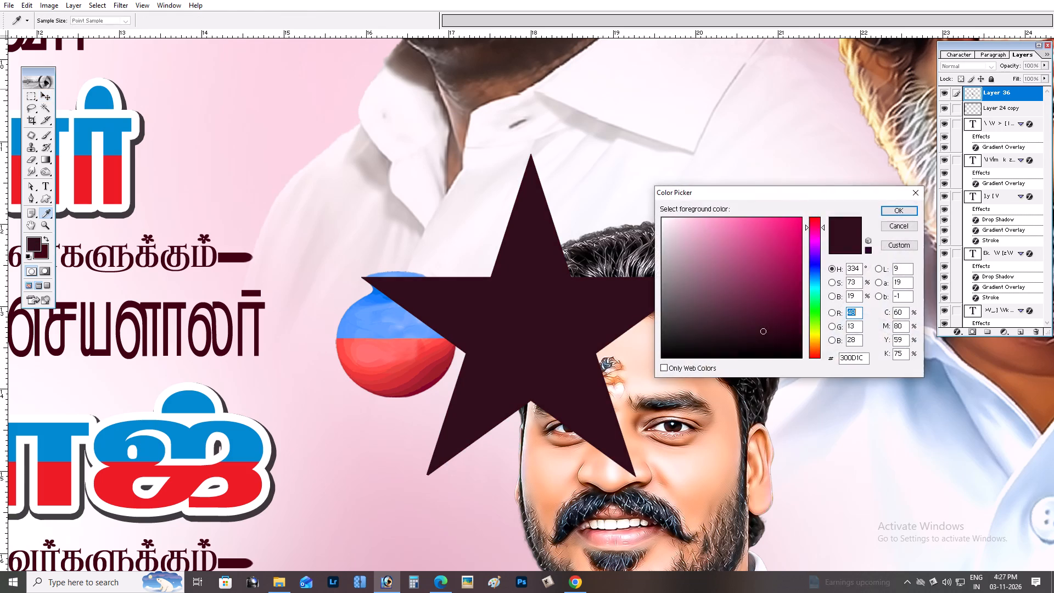
click(602, 89)
key(Return)
key(alt+shift+BackSpace)
Scale the white star down to fit the pot and place it centred on the blue-red boundary.
key(Tab)
key(ctrl+t)
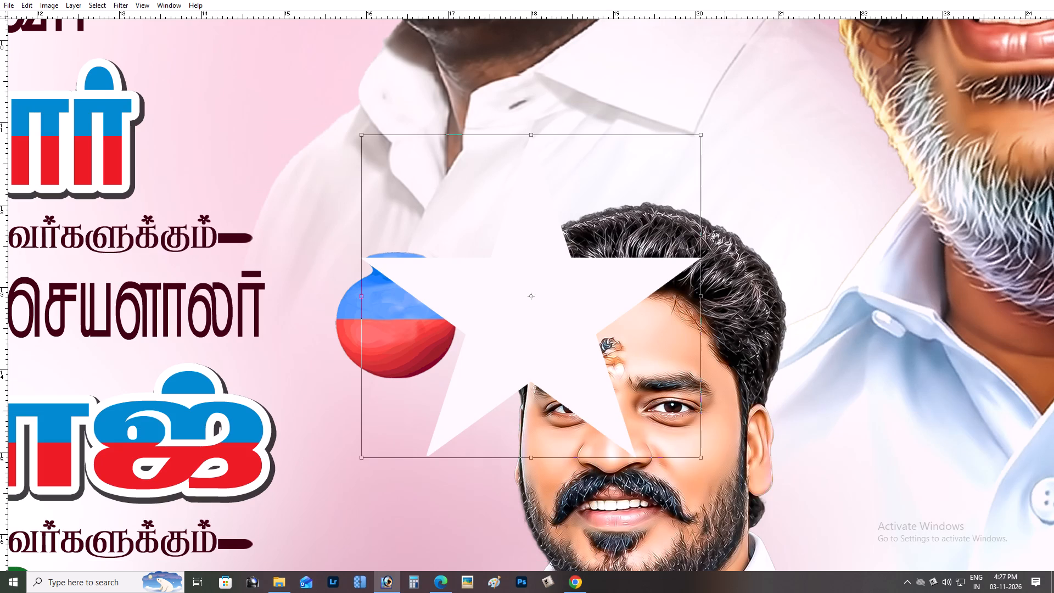
alt+shift+drag(697, 135, 555, 268)
key(Return)
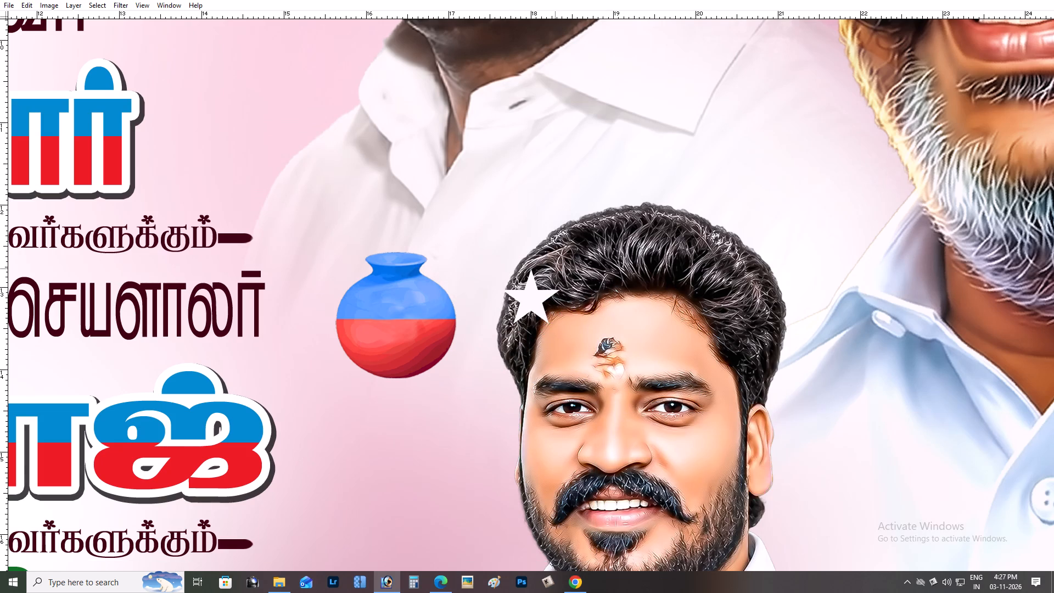
key(ctrl+plus)
key(ctrl+plus)
key(space)
drag(574, 264, 862, 258)
drag(816, 268, 419, 337)
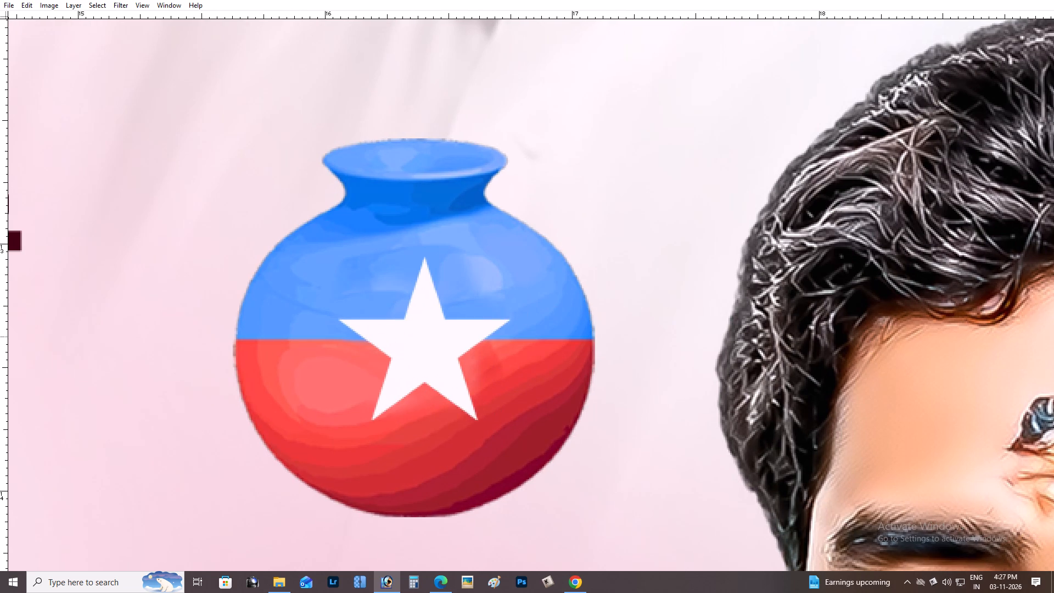
drag(419, 337, 417, 337)
Link the pot with the star and merge them into one layer.
shift+right_click(451, 244)
shift+click(465, 250)
drag(466, 250, 469, 228)
key(ctrl+z)
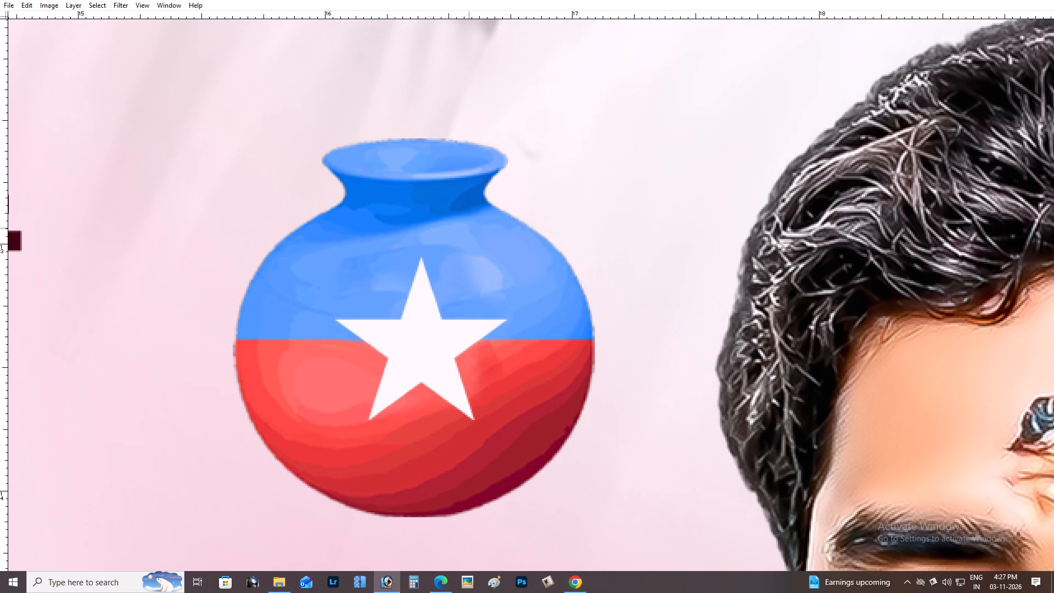
key(ctrl+e)
Add a new layer above the merged pot and prepare the Brush with a new foreground colour.
key(space)
drag(480, 270, 481, 217)
key(ctrl+shift+n)
key(Return)
text(bv)
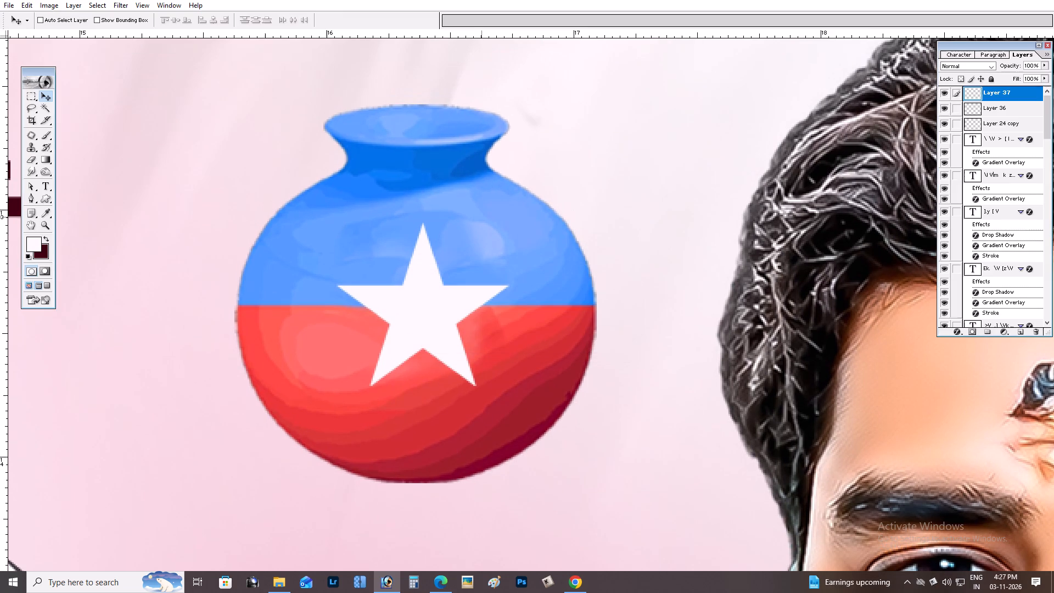
click(35, 248)
drag(685, 290, 868, 425)
key(Return)
key(Tab)
key(grave)
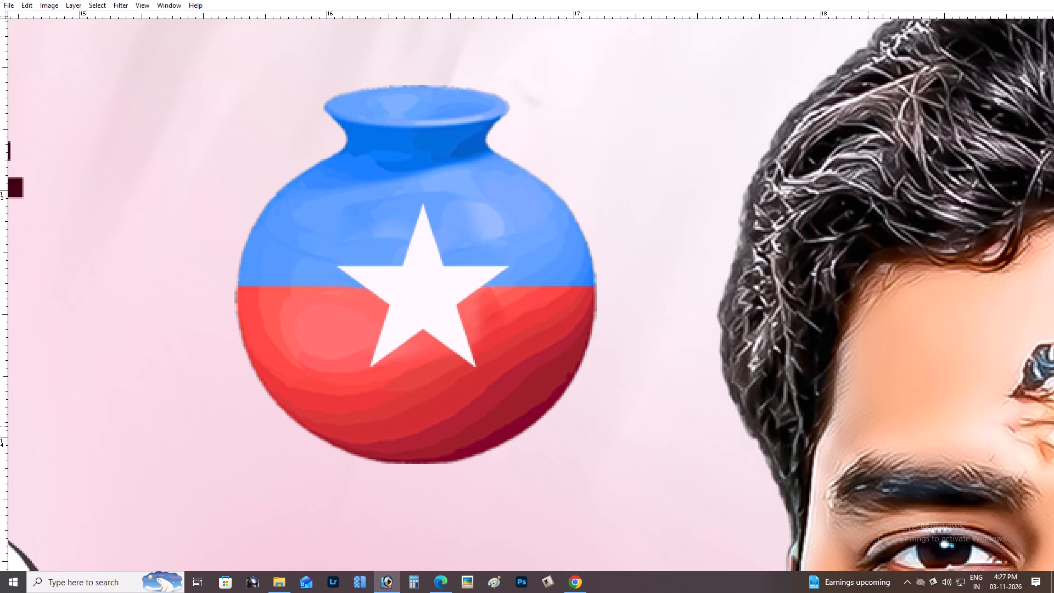
key(ctrl+shift+n)
key(Return)
key(b)
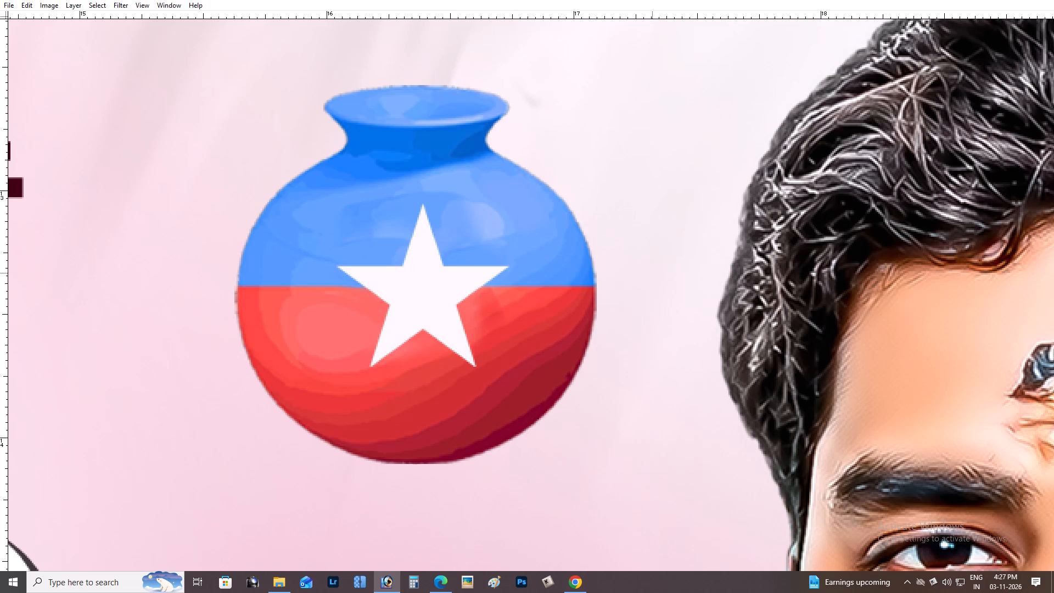
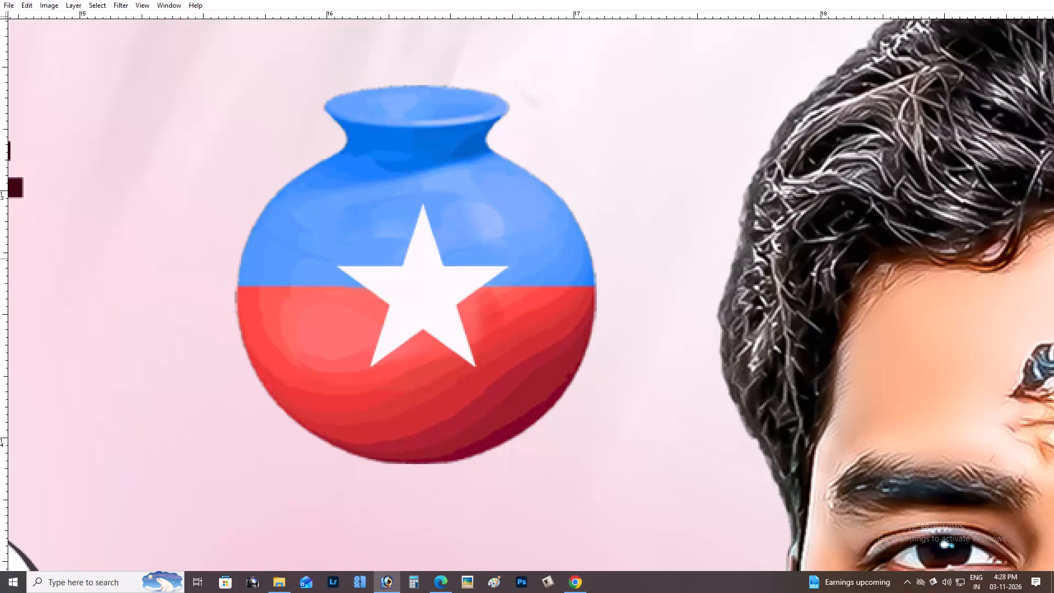
Resize the soft Brush and paint a large black spot over the pot's base on the new layer.
key(bracketleft)
key(bracketleft)
key(bracketleft)
key(bracketleft)
key(bracketleft)
key(bracketleft)
key(bracketleft)
key(bracketleft)
key(bracketleft)
key(bracketleft)
key(bracketleft)
key(bracketleft)
key(bracketleft)
key(bracketleft)
key(bracketleft)
key(bracketleft)
key(bracketleft)
key(bracketleft)
key(bracketleft)
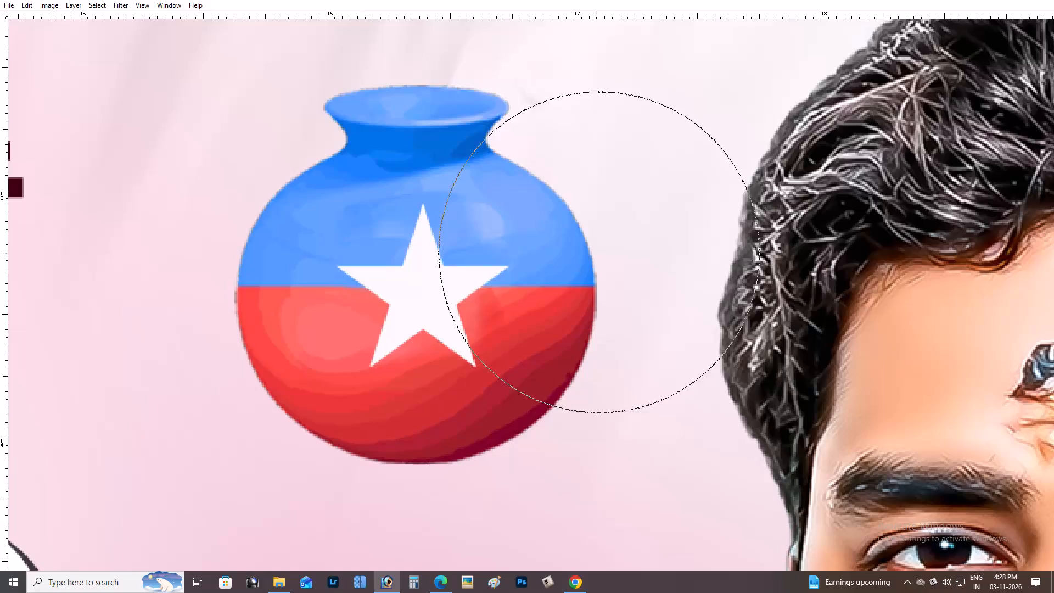
key(bracketright)
key(bracketright)
key(bracketright)
scroll(459, 383, down, 6)
text(]])
scroll(459, 383, down, 5)
key(bracketright)
key(bracketright)
key(bracketright)
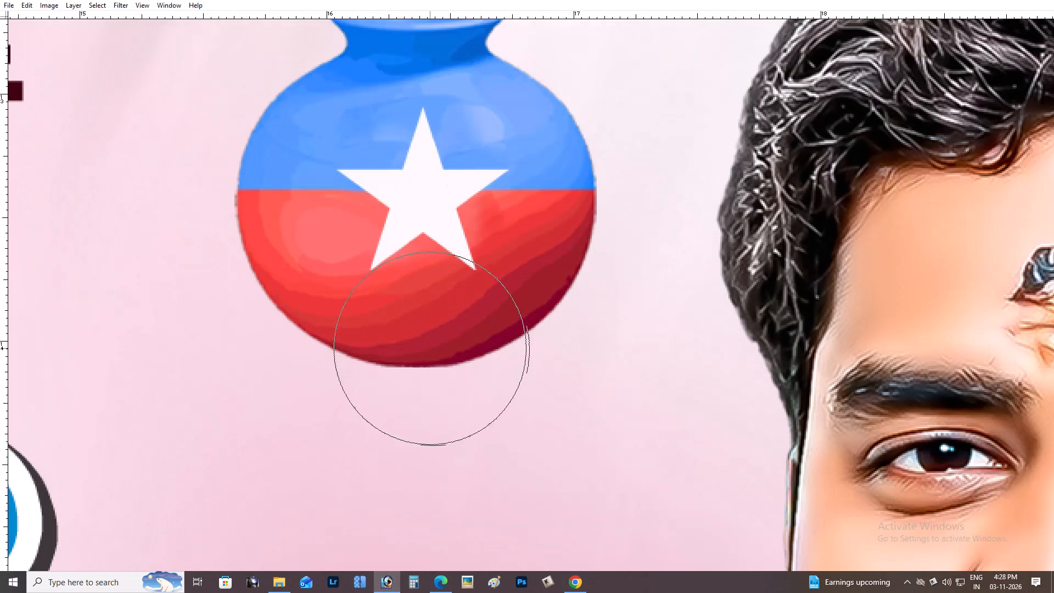
key(bracketright)
key(bracketright)
key(bracketright)
click(411, 340)
click(411, 340)
Flatten the black spot into a thin, wide shadow and place it behind the pot, just under its base.
key(v)
key(ctrl+t)
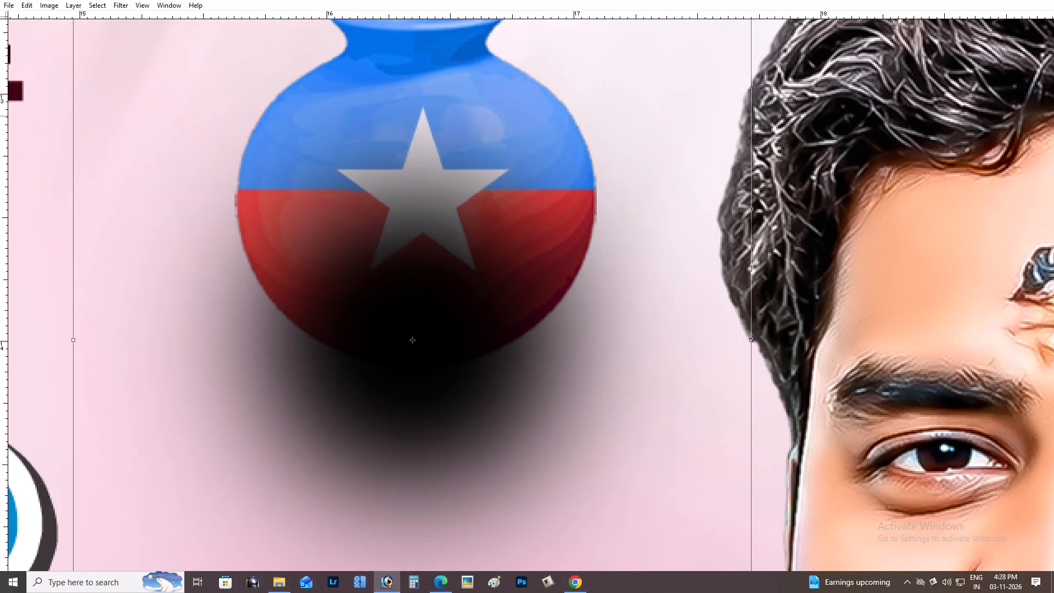
key(ctrl+minus)
alt+drag(502, 102, 485, 296)
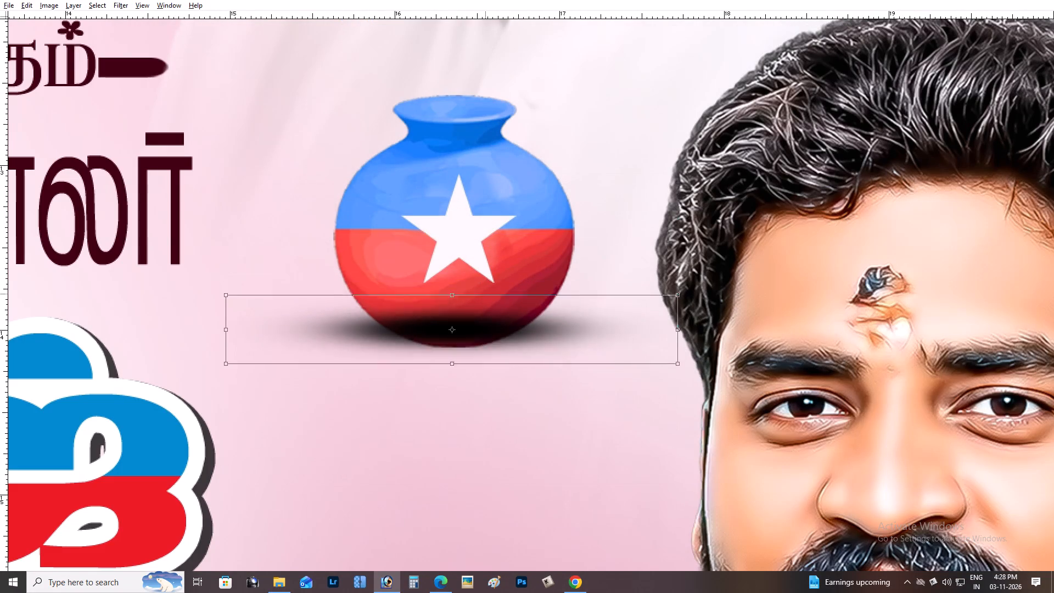
alt+drag(485, 296, 485, 306)
key(Return)
key(ctrl+bracketleft)
drag(475, 296, 475, 299)
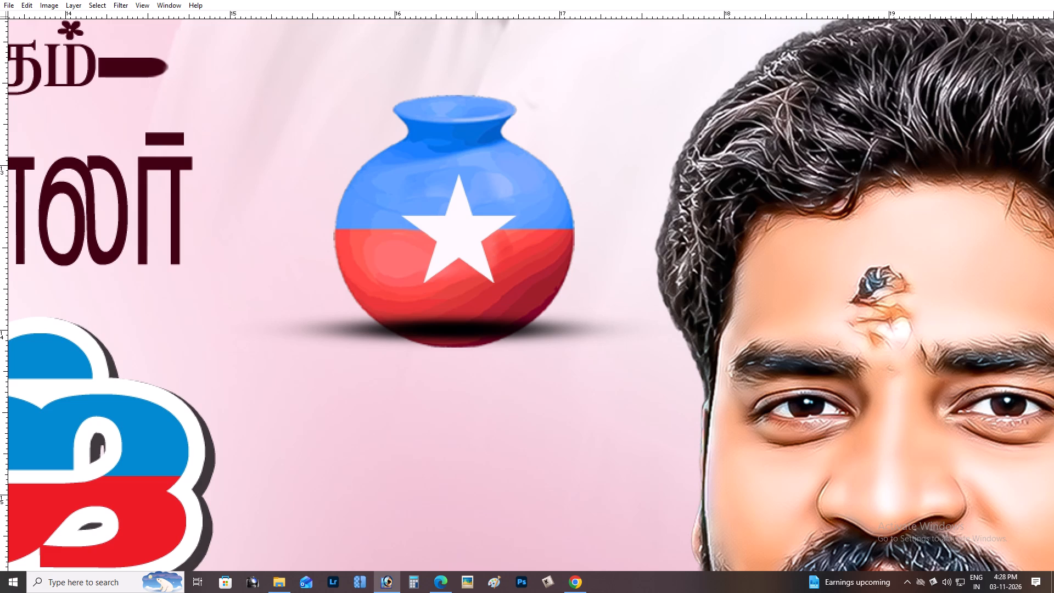
drag(475, 299, 483, 309)
key(ctrl+bracketleft)
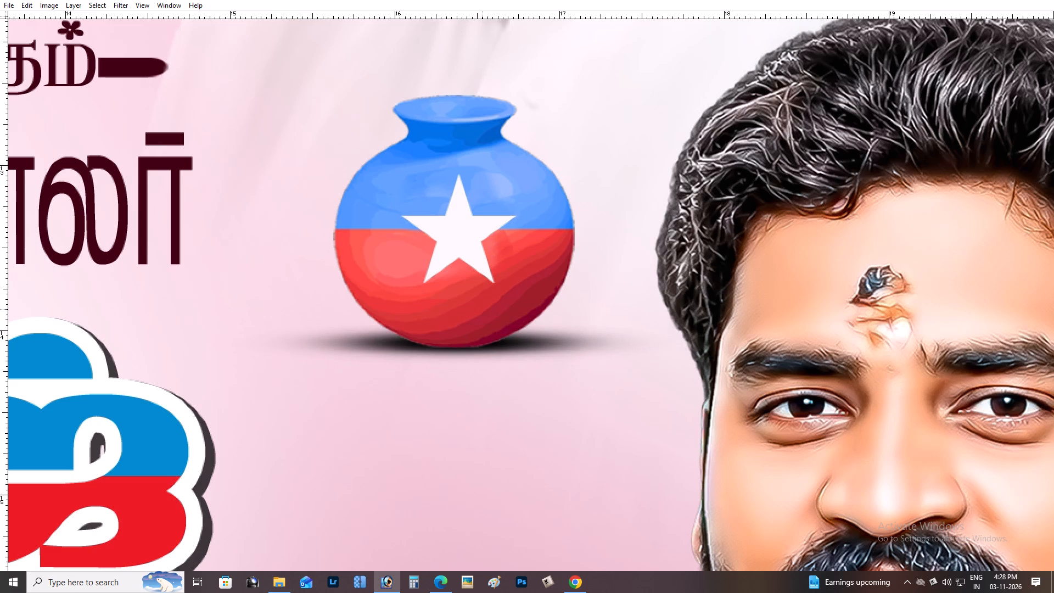
Combine the pot and its shadow so they move as one object.
right_click(480, 304)
shift+right_click(467, 293)
shift+click(474, 296)
drag(473, 294, 492, 290)
key(ctrl+z)
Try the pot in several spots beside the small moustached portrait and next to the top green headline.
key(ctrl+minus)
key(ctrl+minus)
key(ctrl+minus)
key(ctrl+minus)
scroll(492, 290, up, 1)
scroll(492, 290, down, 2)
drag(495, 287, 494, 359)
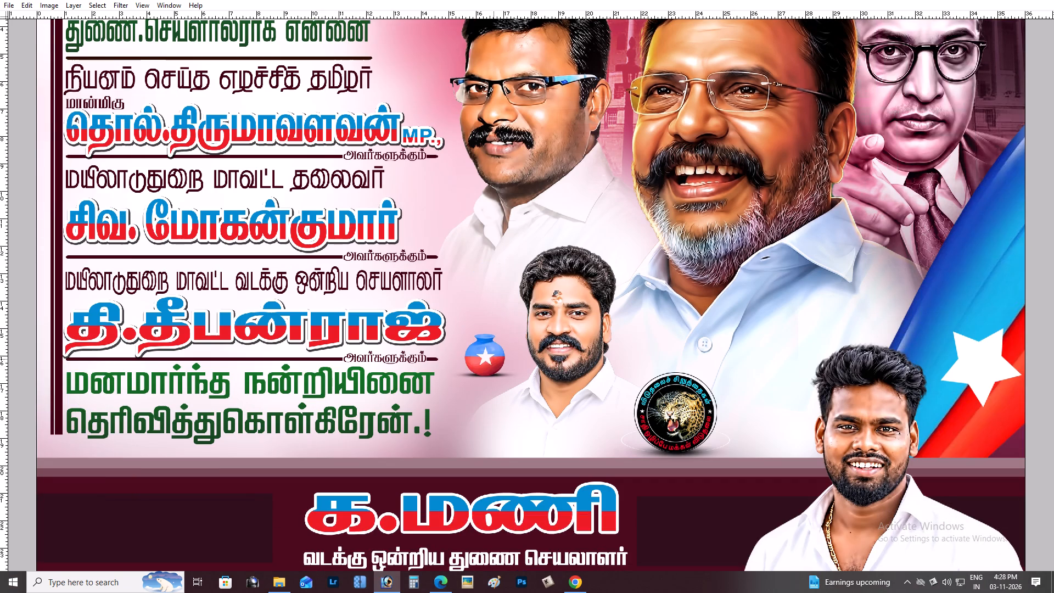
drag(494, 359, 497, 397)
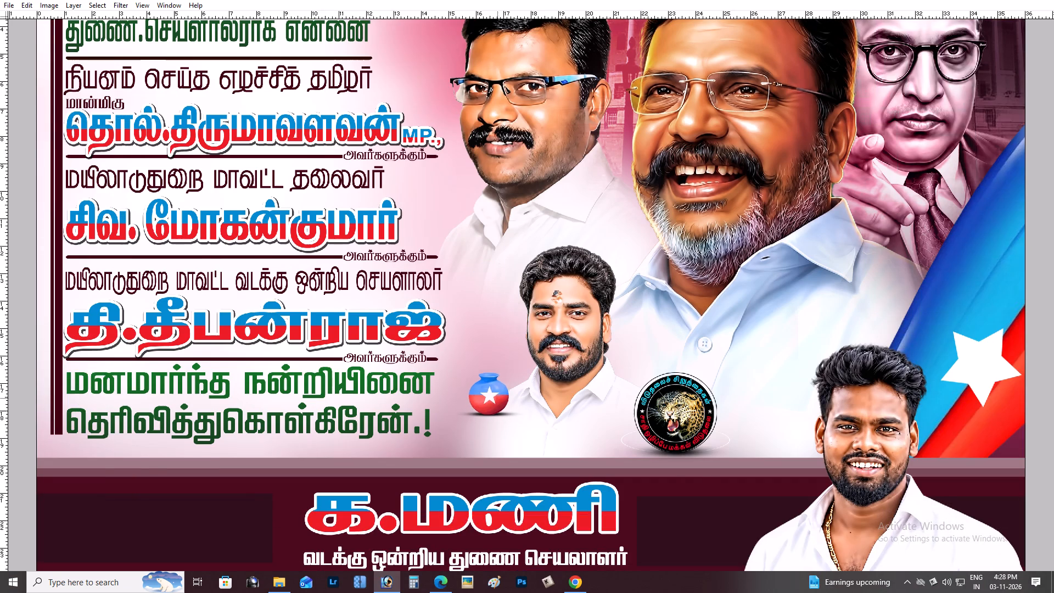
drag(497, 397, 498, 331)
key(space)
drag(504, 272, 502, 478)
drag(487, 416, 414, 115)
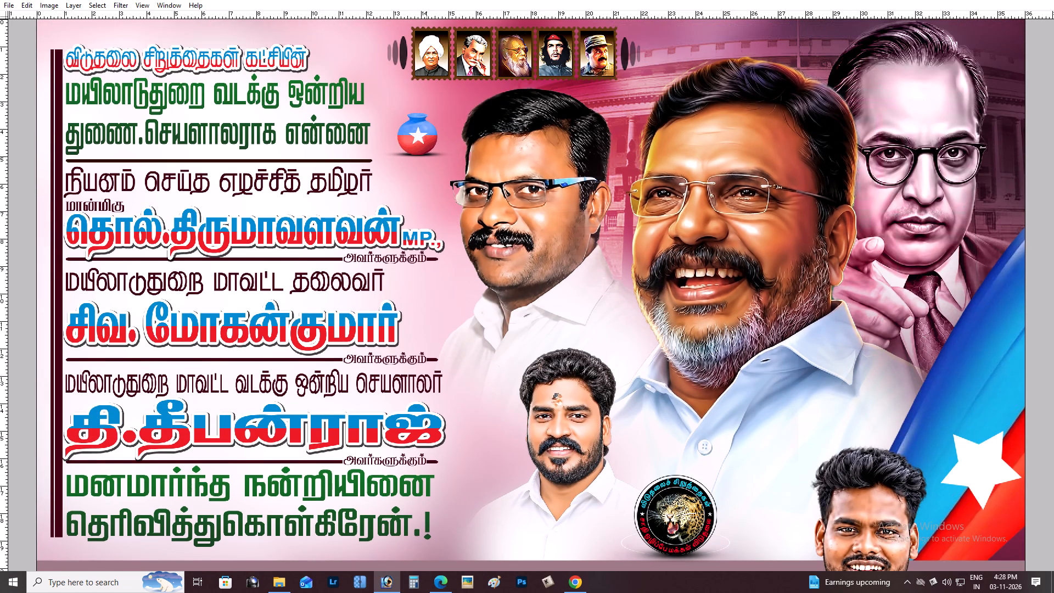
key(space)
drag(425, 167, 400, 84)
Move the pot with its shadow onto the leopard emblem above the maroon band.
drag(406, 65, 662, 461)
key(z)
triple_click(666, 459)
key(z)
triple_click(669, 456)
key(space)
click(682, 456)
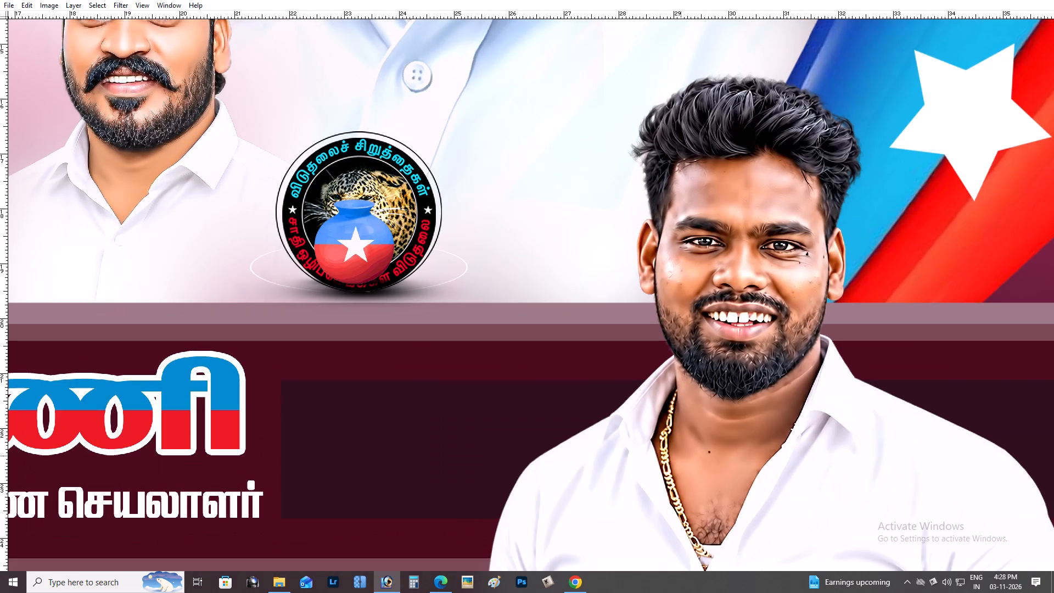
key(v)
key(space)
drag(386, 288, 422, 377)
drag(405, 306, 417, 295)
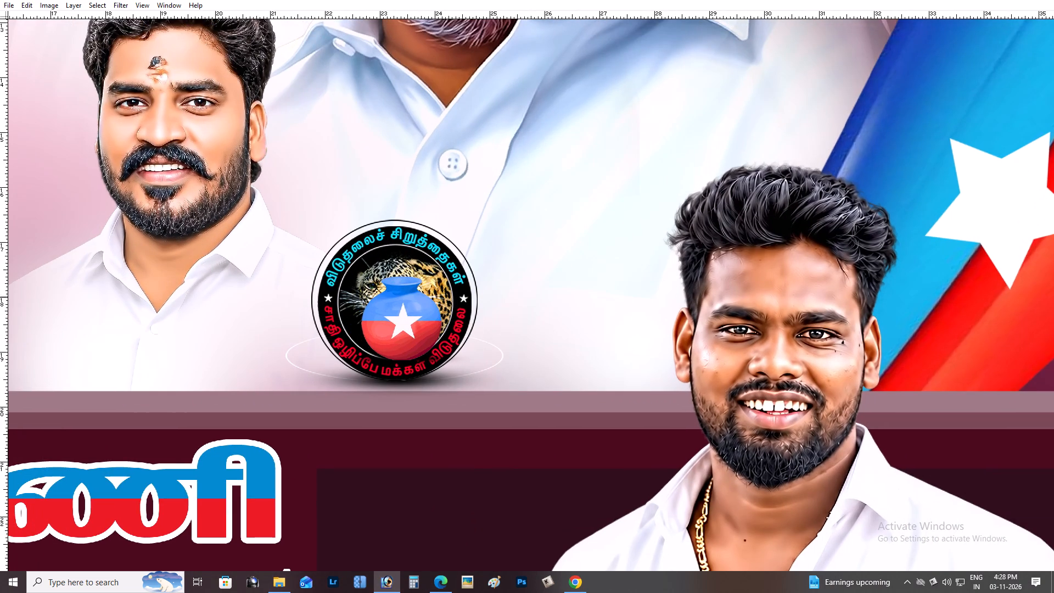
Enlarge the pot with its shadow to roughly the emblem's size and stand it just above the maroon band.
key(ctrl+t)
alt+drag(481, 275, 581, 248)
drag(494, 272, 497, 263)
key(Return)
drag(473, 279, 470, 266)
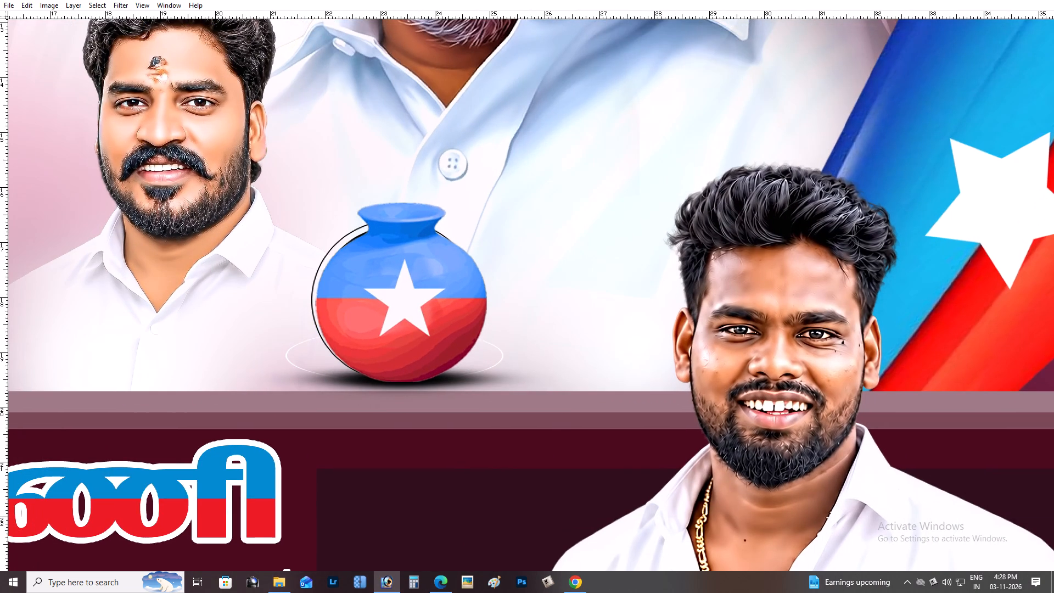
Select the leopard emblem behind the pot and move it away onto the small portrait.
right_click(357, 236)
click(363, 239)
drag(363, 240, 119, 189)
key(space)
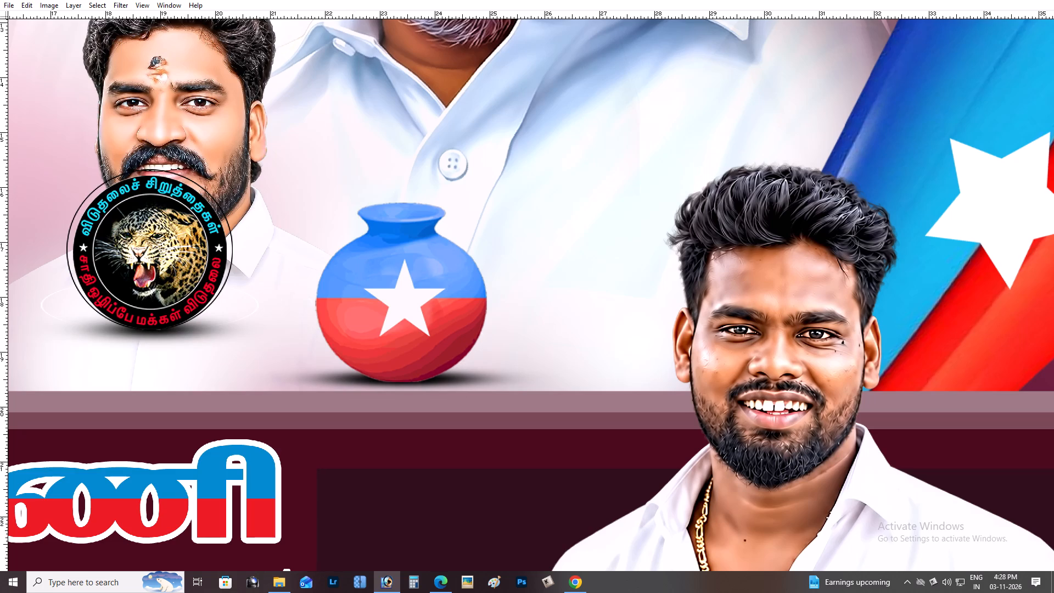
drag(349, 233, 418, 247)
Shift the pot with its shadow slightly to the right above the maroon band.
right_click(483, 293)
click(494, 298)
drag(501, 299, 517, 299)
Move the leopard emblem into the dark box at the left end of the maroon band.
key(ctrl+minus)
key(ctrl+minus)
key(ctrl+minus)
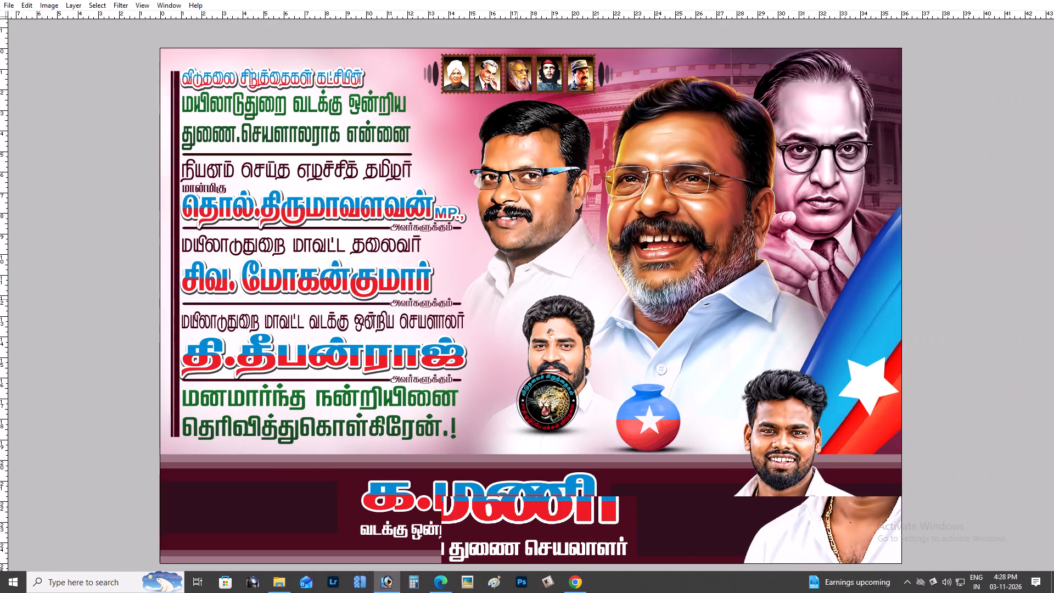
right_click(545, 417)
click(549, 419)
right_click(541, 399)
click(551, 411)
drag(553, 405, 223, 503)
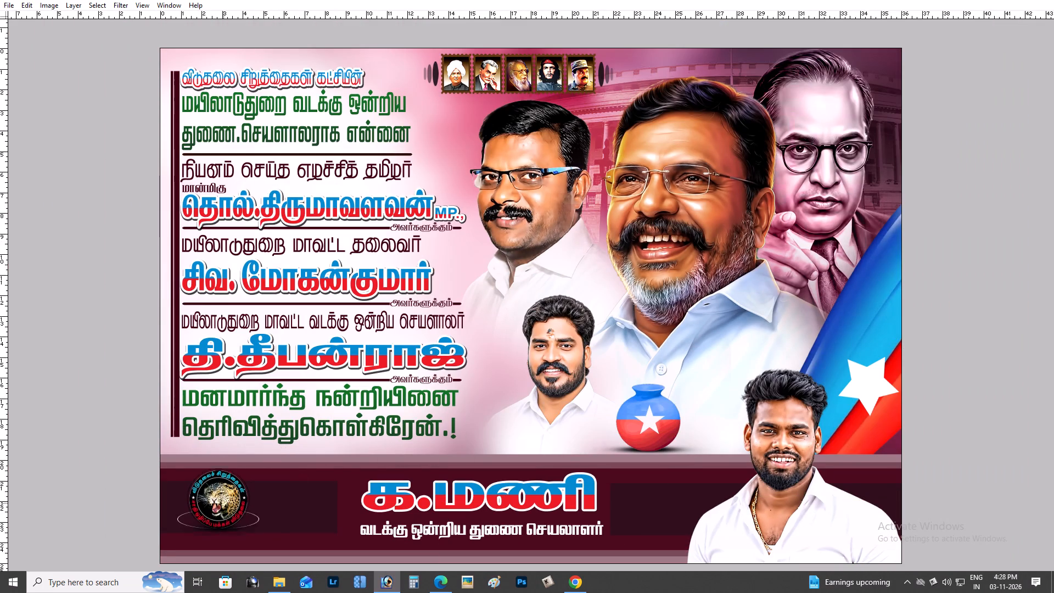
drag(223, 503, 243, 510)
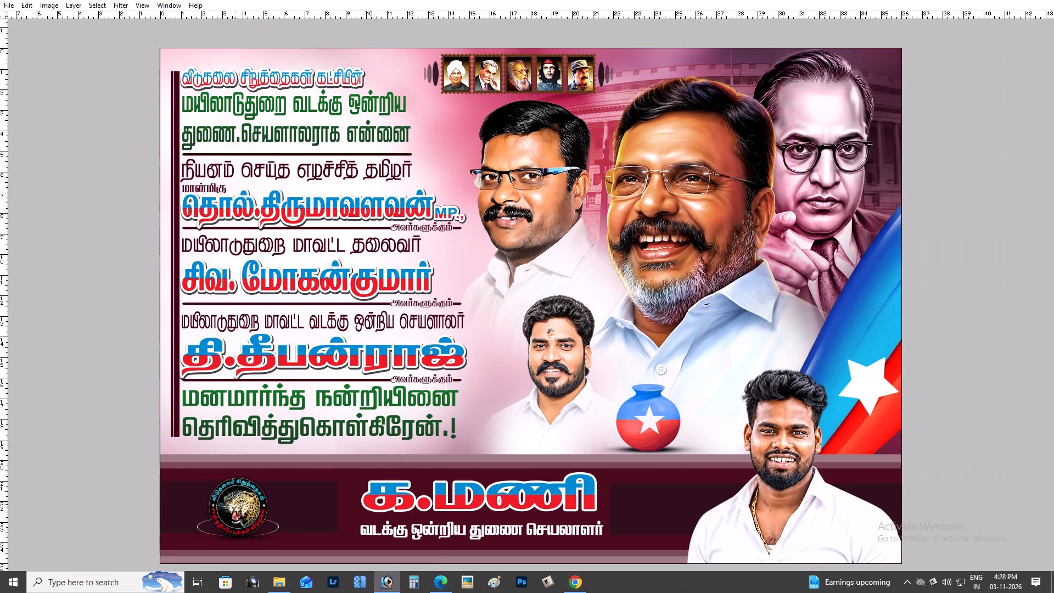
shift+click(243, 518)
Examine the leopard emblem's new placement in the maroon band up close.
key(ctrl+minus)
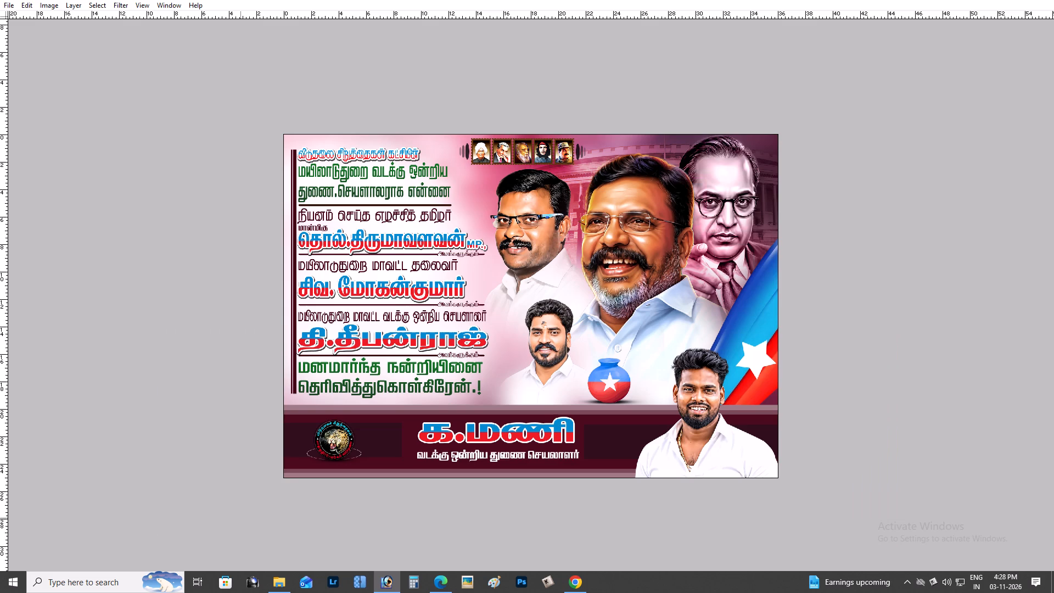
scroll(240, 518, up, 1)
key(ctrl+plus)
key(ctrl+plus)
key(ctrl+plus)
key(ctrl+plus)
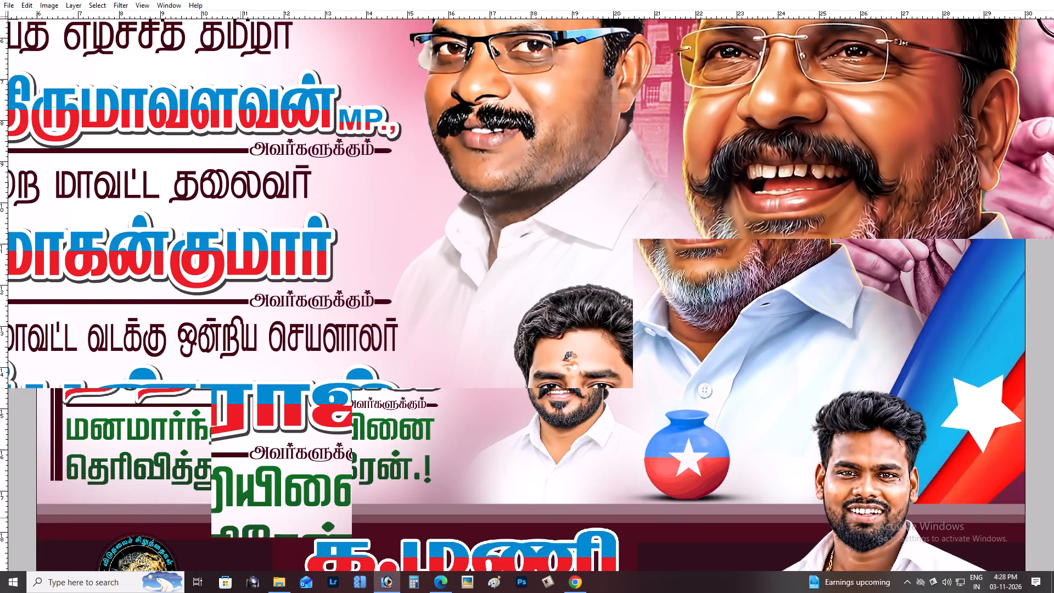
key(space)
key(space)
key(space)
key(space)
key(space)
key(space)
key(space)
key(space)
key(space)
key(space)
drag(263, 473, 492, 193)
drag(200, 378, 616, 59)
key(ctrl+plus)
key(space)
key(space)
key(space)
key(space)
key(space)
key(space)
key(space)
key(space)
key(space)
key(space)
key(space)
key(space)
key(space)
key(space)
drag(370, 287, 606, 71)
drag(340, 298, 553, 172)
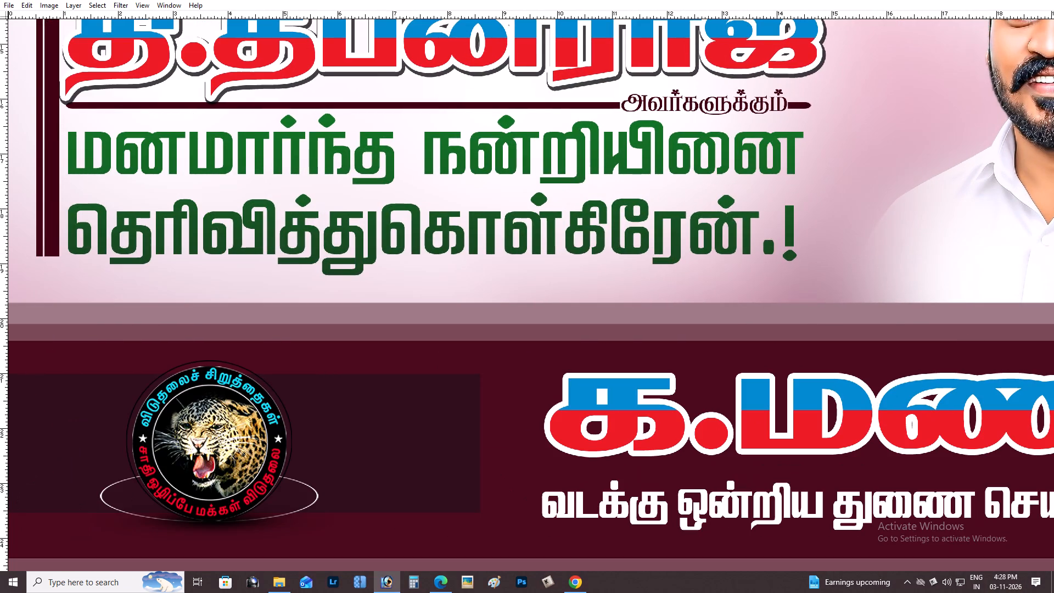
shift+click(246, 368)
Save the banner file with the whole design in view.
key(ctrl+minus)
key(ctrl+0)
key(ctrl+s)
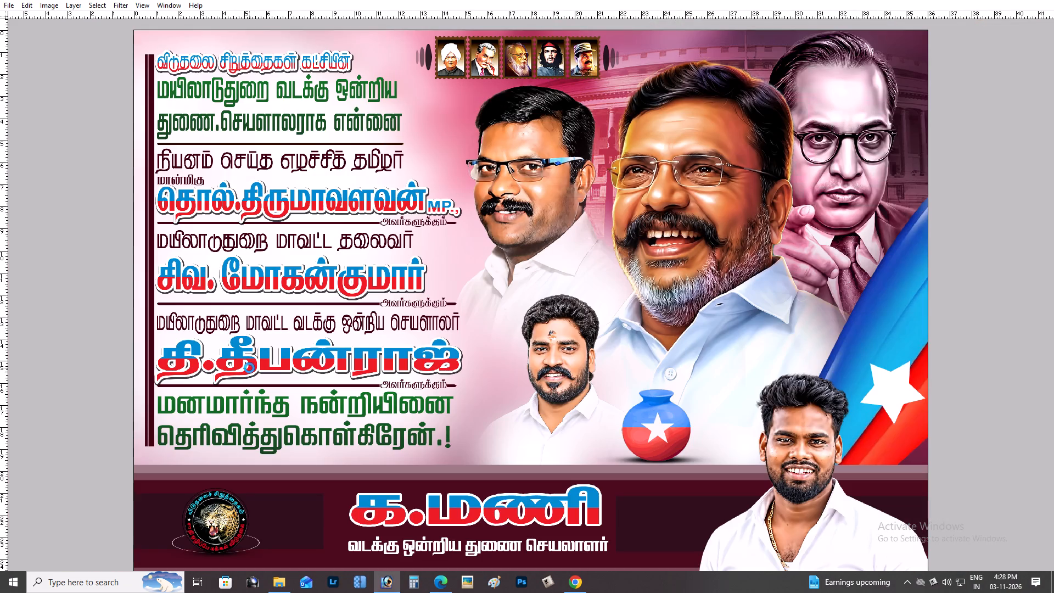
scroll(345, 382, up, 4)
scroll(345, 382, down, 3)
scroll(346, 377, up, 3)
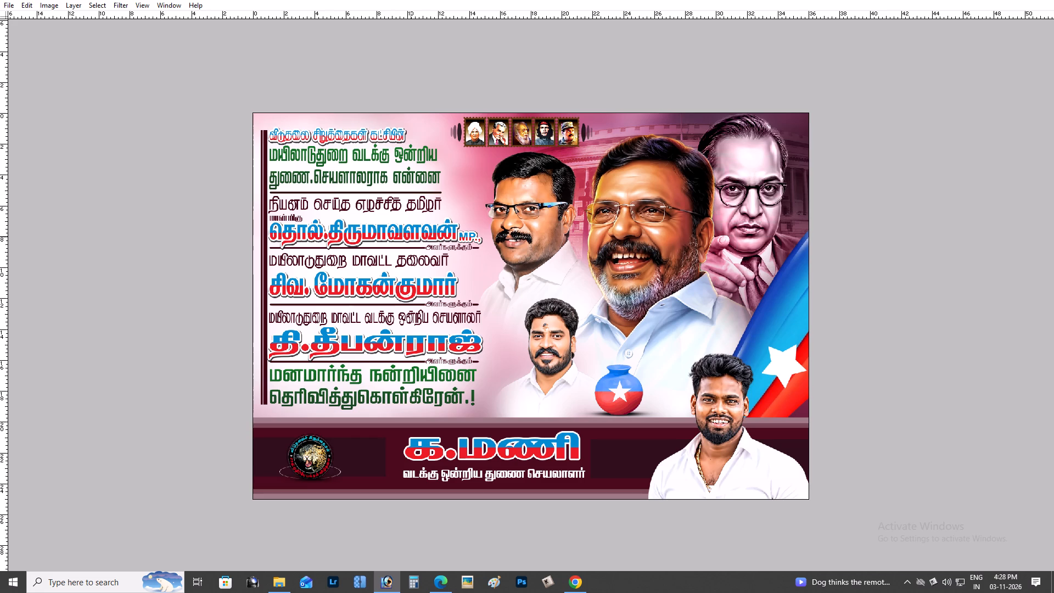
Open the printer's logo file named logo from the Output (E:) drive.
key(ctrl+Tab)
key(ctrl+o)
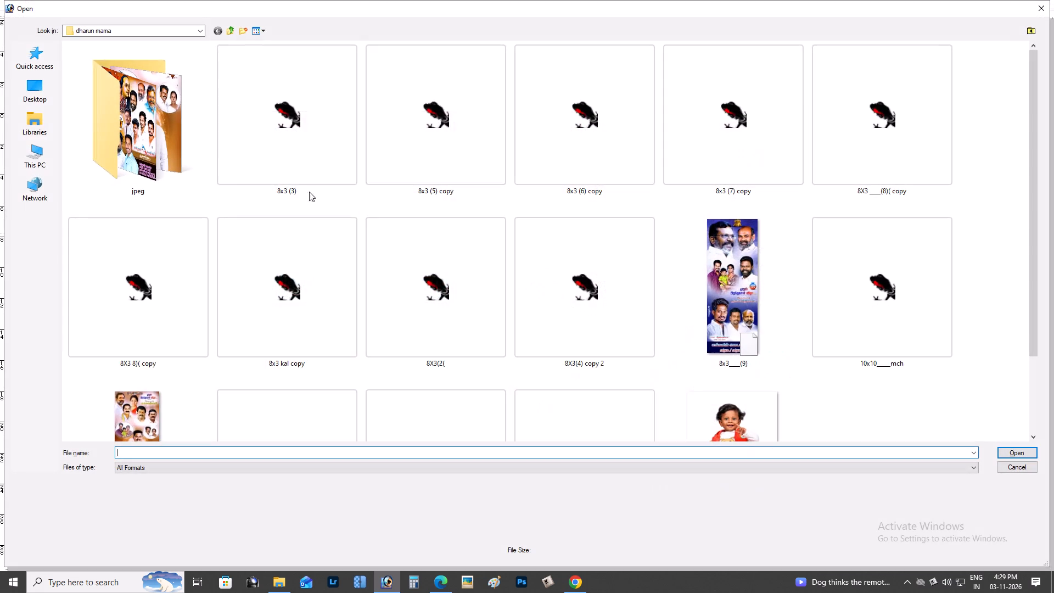
click(26, 166)
double_click(405, 111)
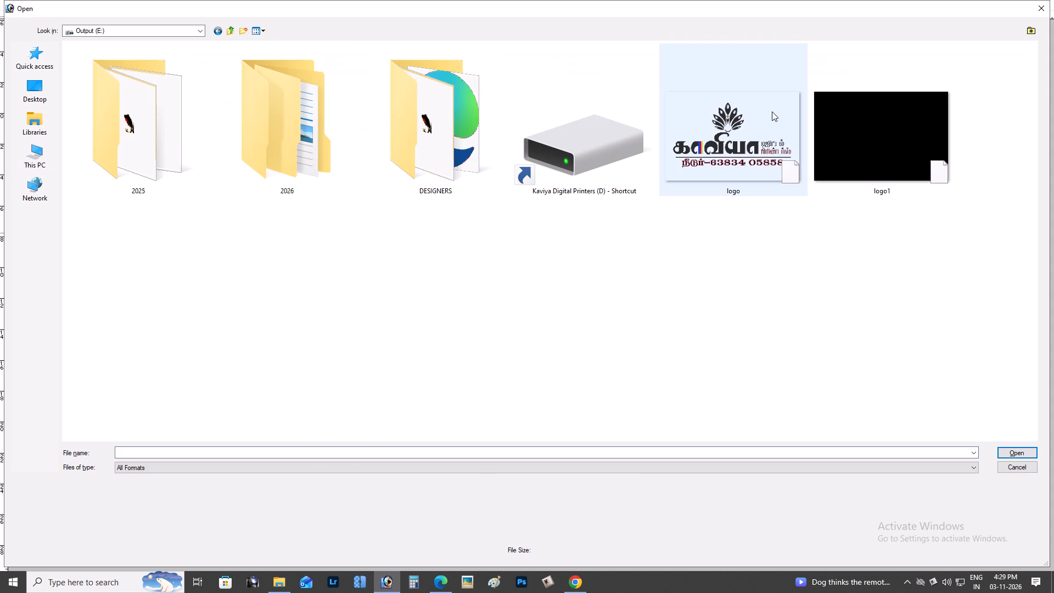
click(772, 111)
key(Return)
Cut the entire logo artwork and close the logo file without saving it.
drag(389, 290, 437, 286)
key(ctrl+z)
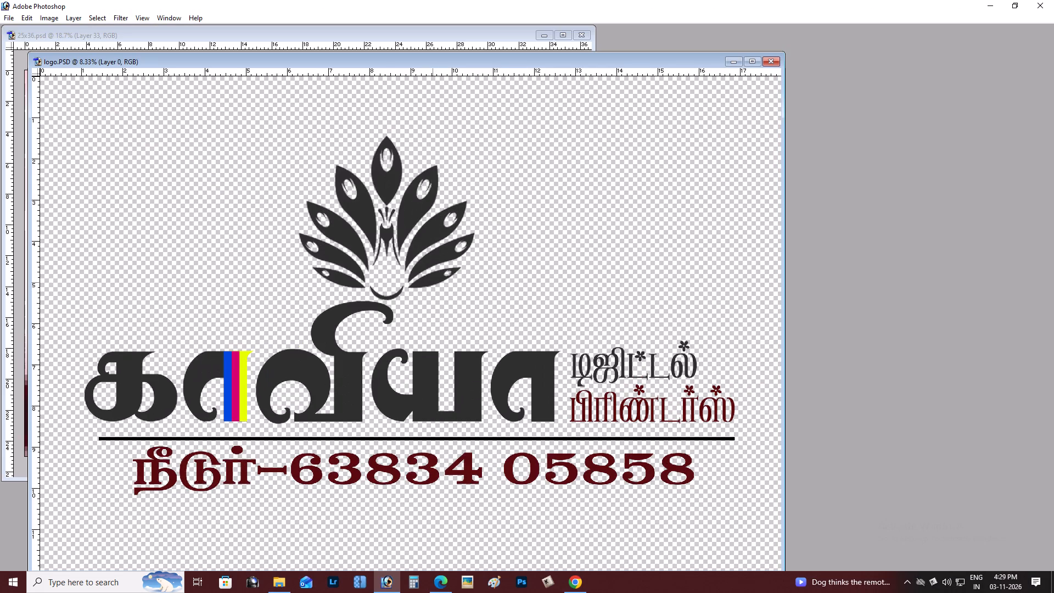
key(ctrl+a)
key(ctrl+x)
key(ctrl+w)
click(515, 221)
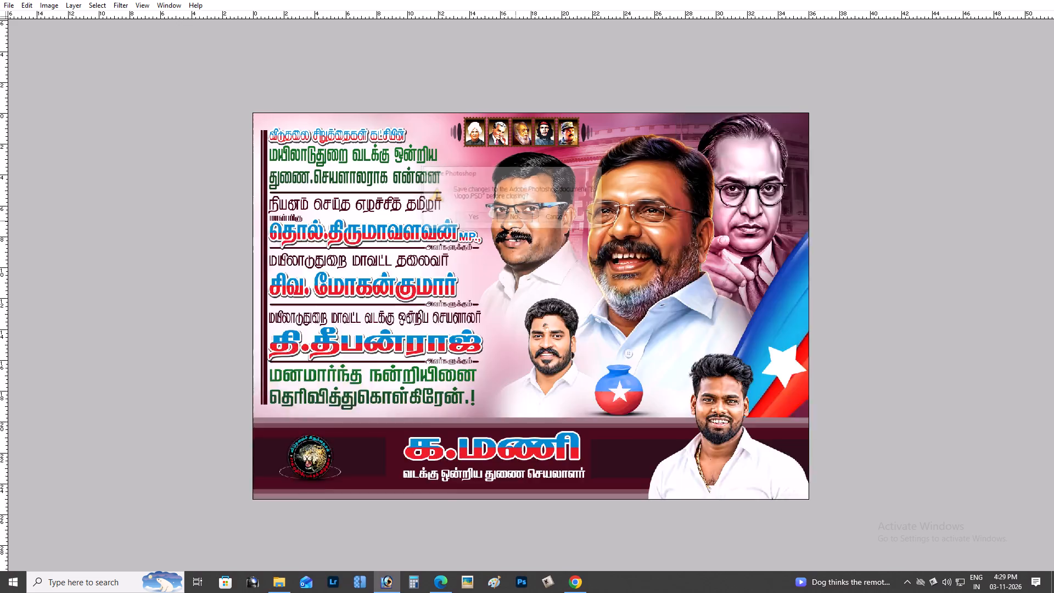
Paste the printer's logo into the banner and bring its layer to the very front.
scroll(515, 221, up, 3)
scroll(515, 221, down, 8)
key(ctrl+v)
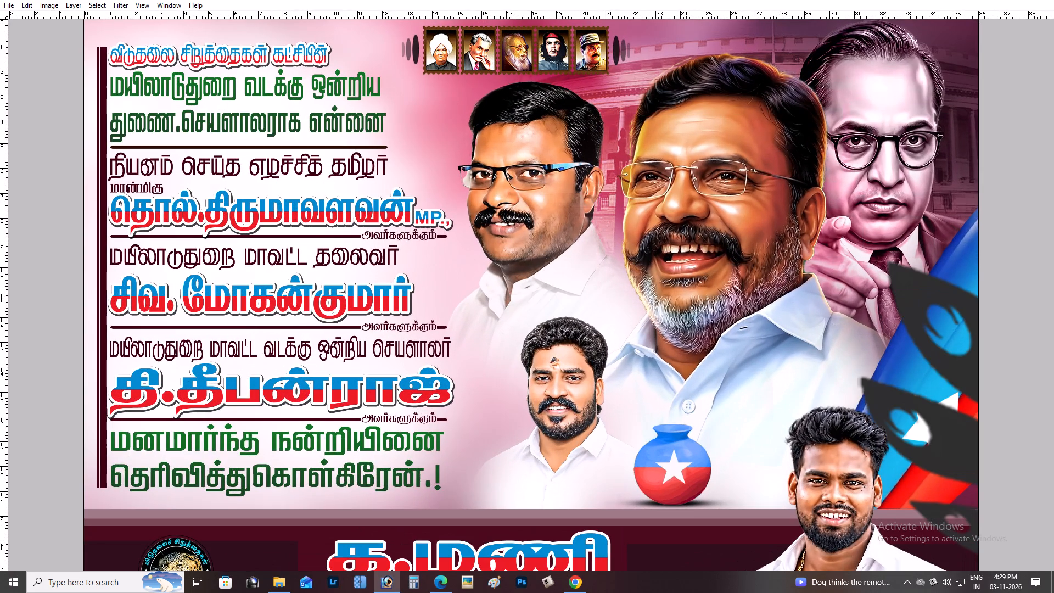
key(ctrl+shift+bracketright)
key(ctrl+BackSpace)
key(ctrl+z)
key(ctrl+minus)
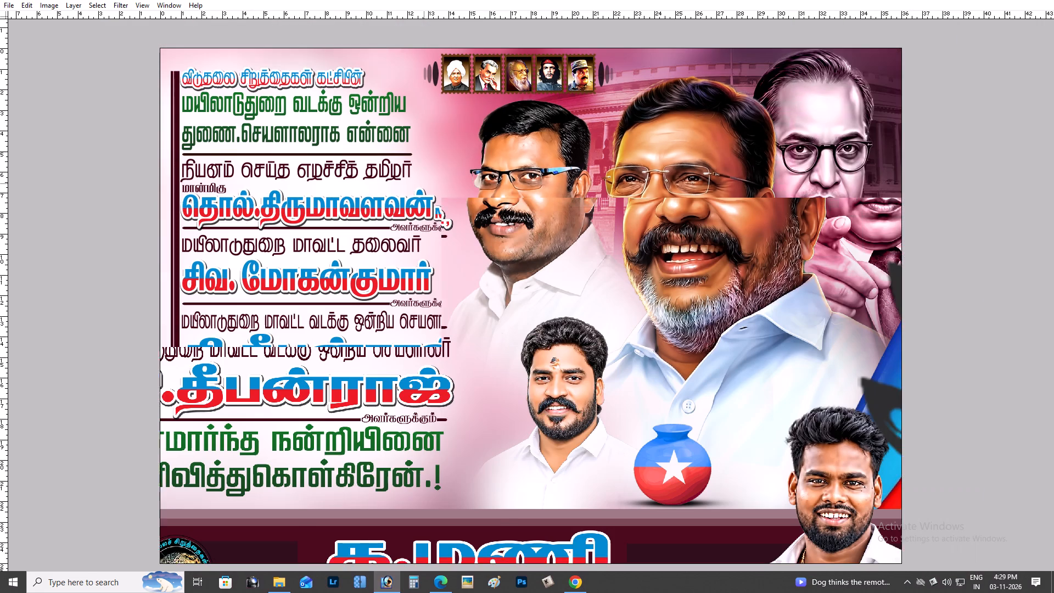
Scale the pasted printer's logo down to about one fifth of its size over the banner.
drag(663, 382, 315, 289)
key(ctrl+minus)
key(ctrl+minus)
key(ctrl+t)
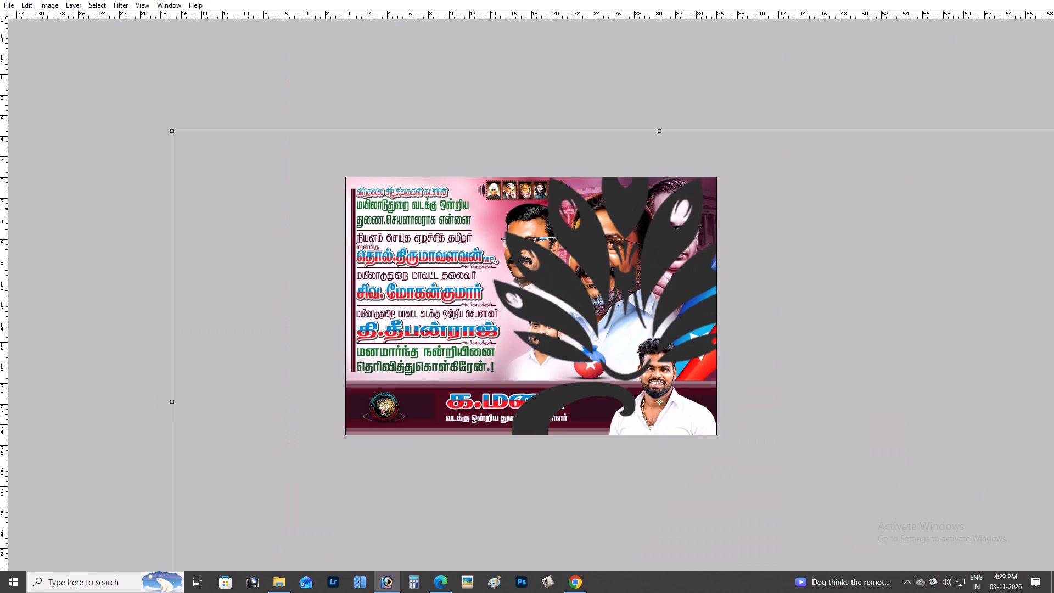
alt+shift+drag(173, 131, 571, 346)
key(Return)
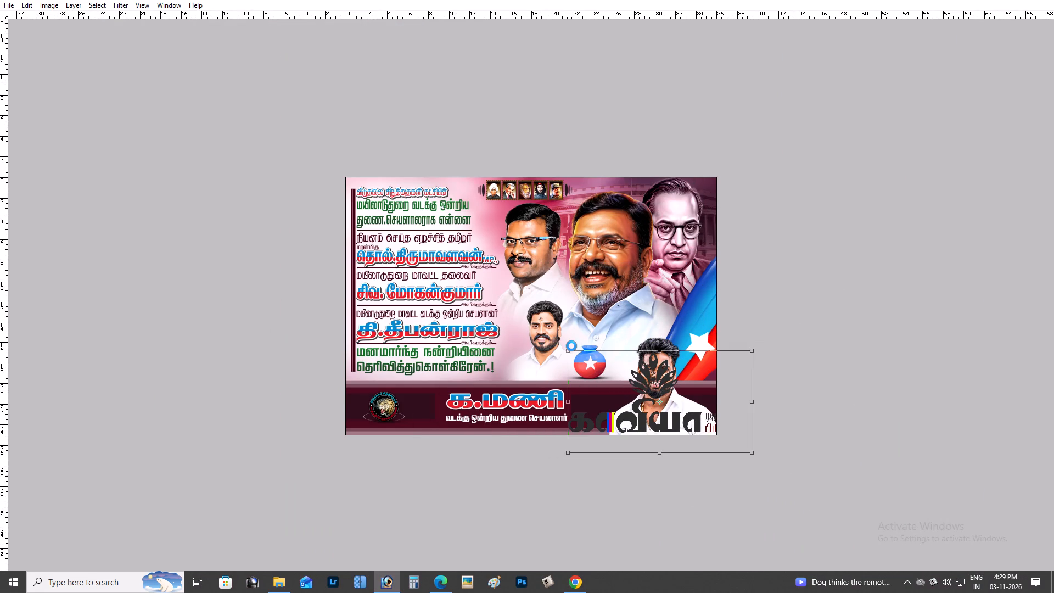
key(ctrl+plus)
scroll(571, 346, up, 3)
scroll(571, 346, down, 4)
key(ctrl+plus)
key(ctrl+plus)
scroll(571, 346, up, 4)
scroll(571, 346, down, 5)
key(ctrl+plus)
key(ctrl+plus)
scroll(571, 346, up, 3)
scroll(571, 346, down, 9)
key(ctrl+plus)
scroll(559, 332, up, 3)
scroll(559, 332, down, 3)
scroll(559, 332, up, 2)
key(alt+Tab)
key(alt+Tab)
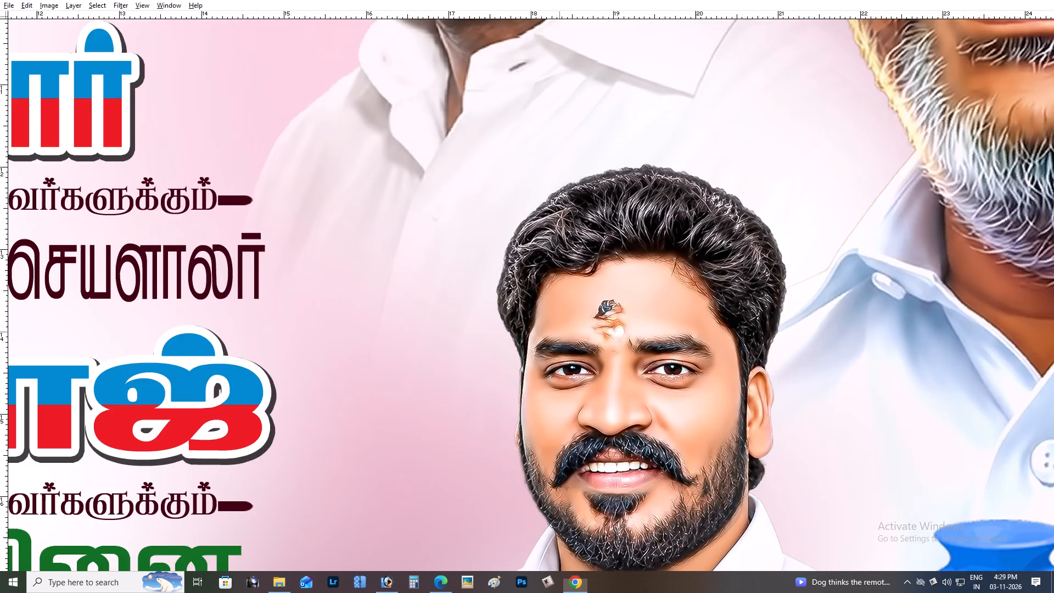
Move the logo over the middle of the banner and recolour all of it solid dark maroon.
key(ctrl+minus)
key(ctrl+minus)
key(ctrl+minus)
drag(864, 382, 561, 169)
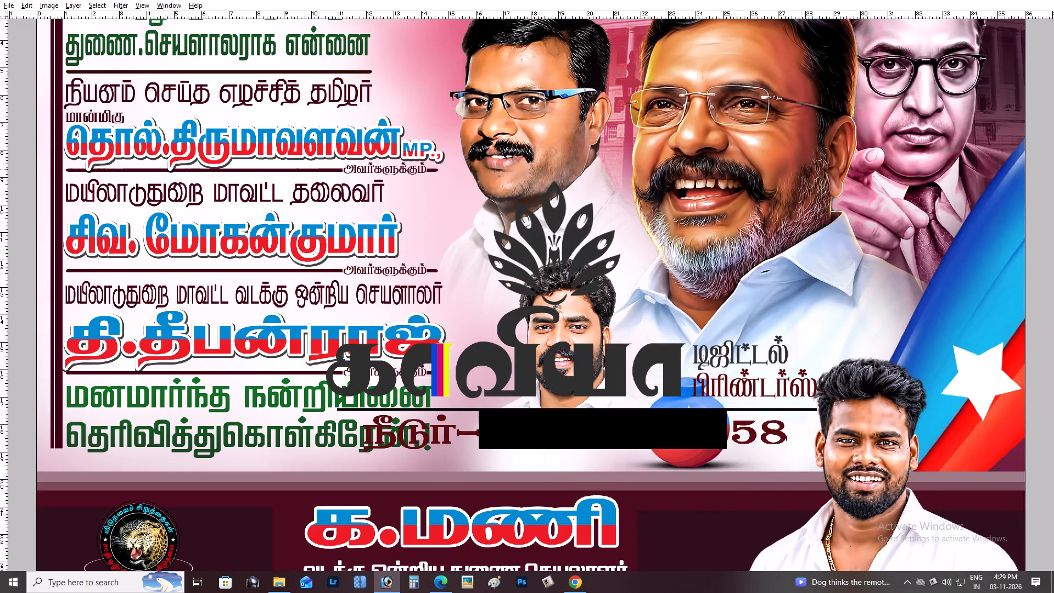
key(alt+shift+BackSpace)
key(x)
key(alt+shift+BackSpace)
key(Tab)
Shrink the maroon logo to a small mark and place it beside the green closing text, above the band.
key(ctrl+t)
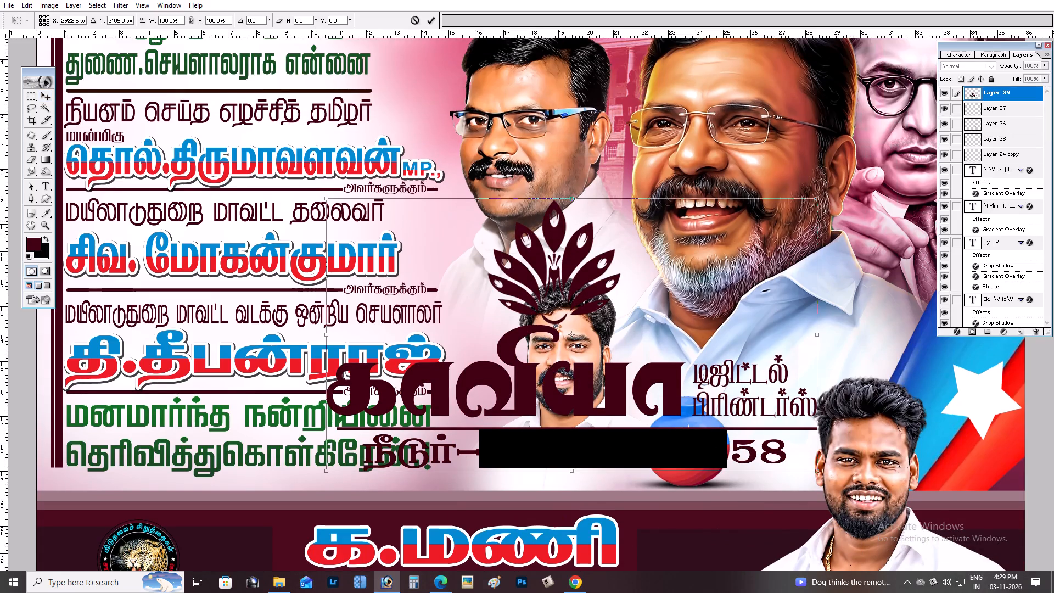
alt+shift+drag(815, 197, 601, 305)
key(Return)
key(ctrl+plus)
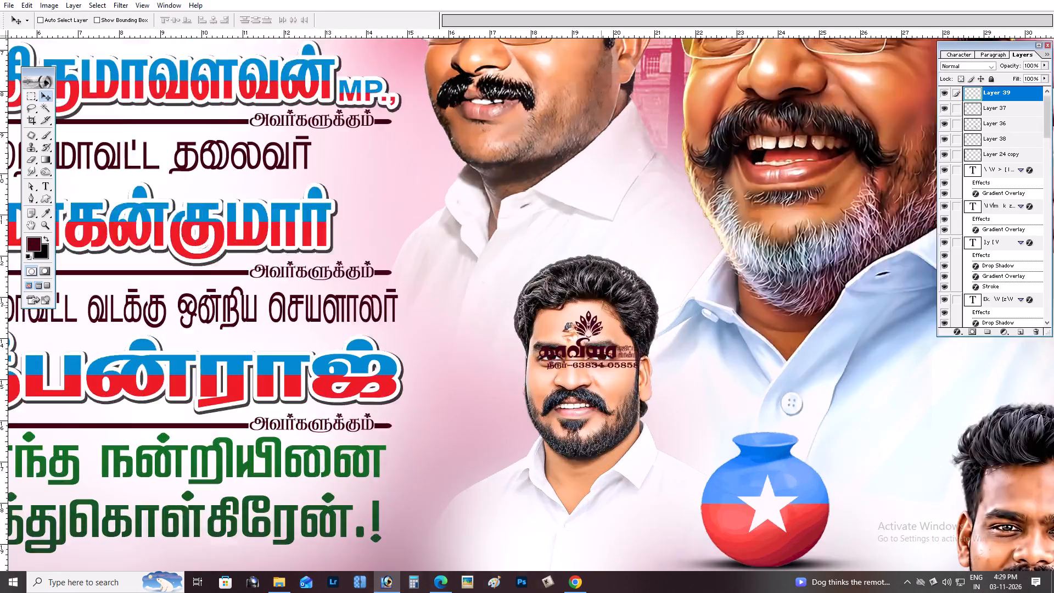
key(ctrl+plus)
key(ctrl+plus)
key(Tab)
key(space)
drag(601, 314, 585, 14)
drag(609, 51, 368, 399)
key(space)
drag(369, 396, 426, 392)
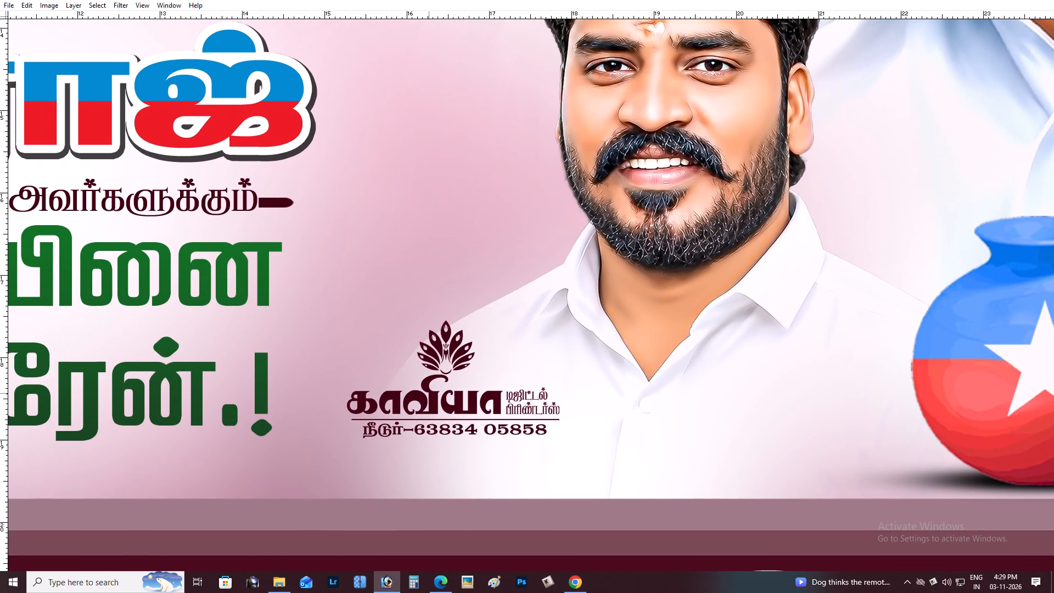
drag(427, 393, 400, 400)
Enlarge the small logo proportionally by about a quarter.
key(ctrl+t)
alt+shift+drag(531, 325, 557, 326)
key(Return)
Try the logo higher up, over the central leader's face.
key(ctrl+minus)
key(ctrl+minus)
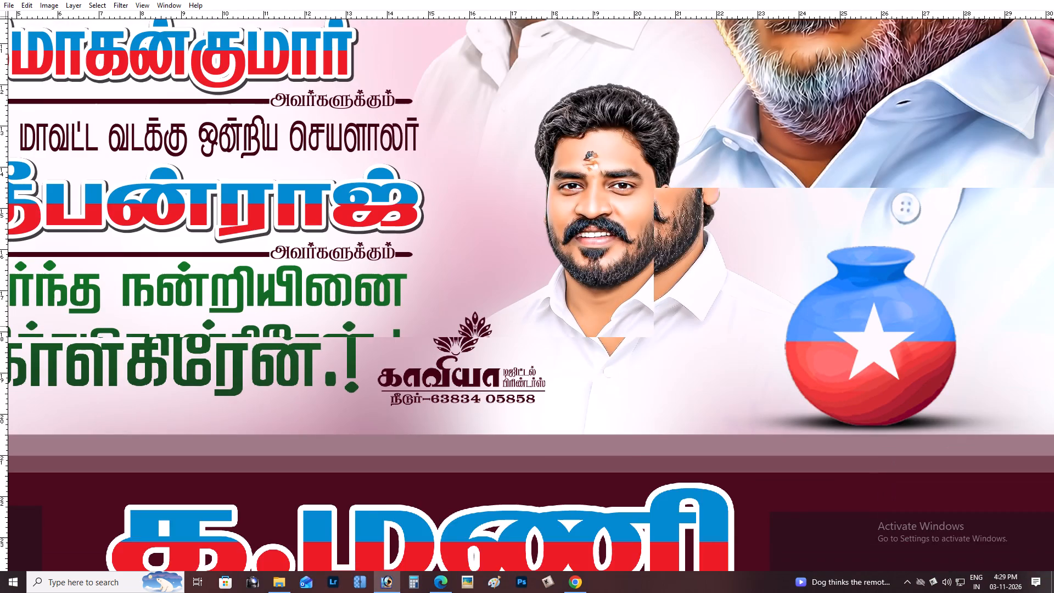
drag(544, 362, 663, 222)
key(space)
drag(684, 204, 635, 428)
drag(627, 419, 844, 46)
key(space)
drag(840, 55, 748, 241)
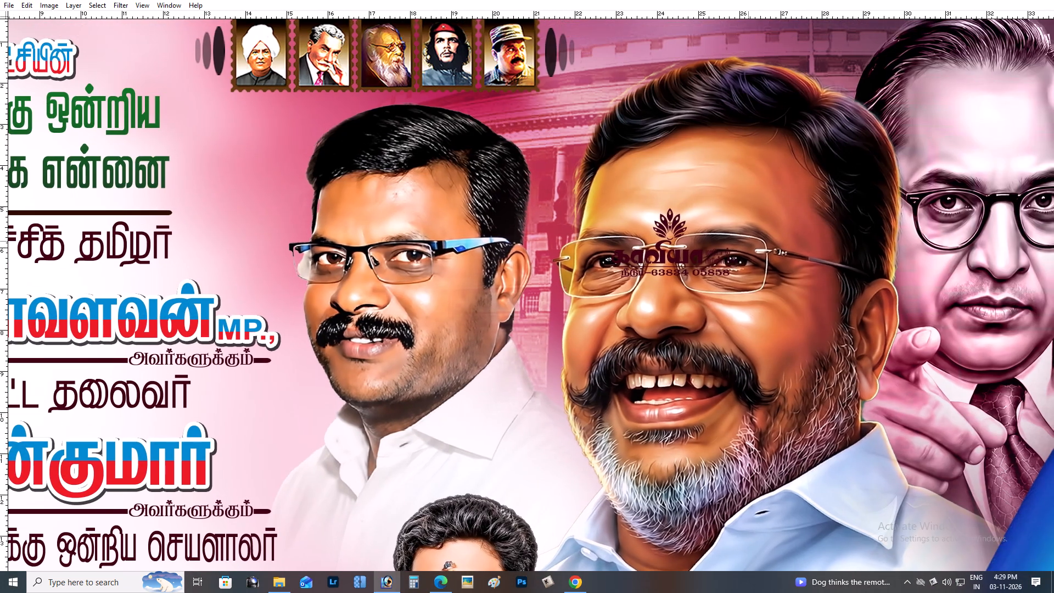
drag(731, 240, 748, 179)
Move the logo back beside the green closing text, just above the band near the small portrait's shirt.
key(ctrl+minus)
key(ctrl+minus)
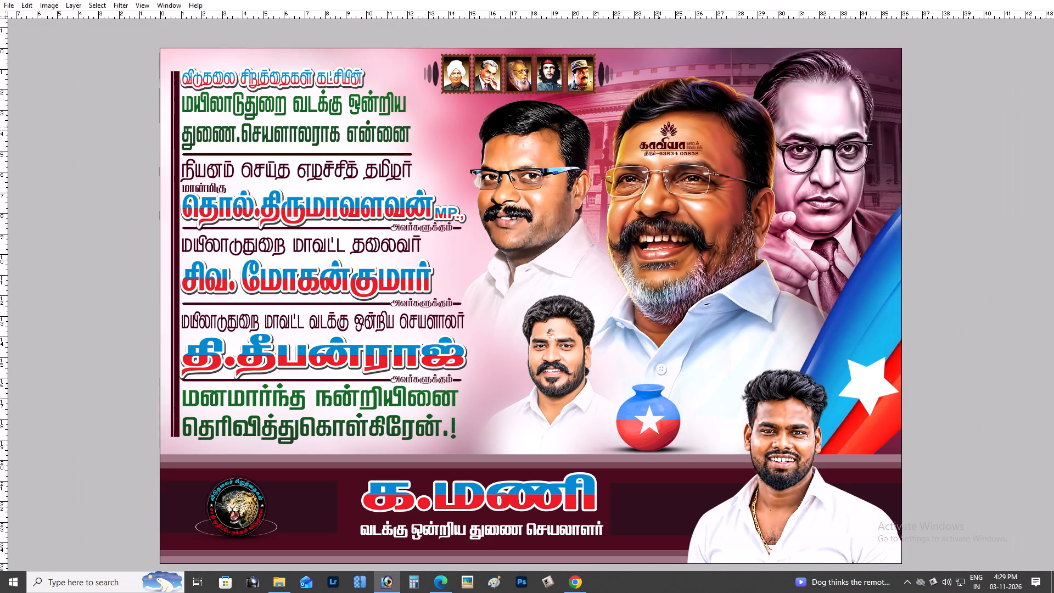
drag(660, 135, 495, 423)
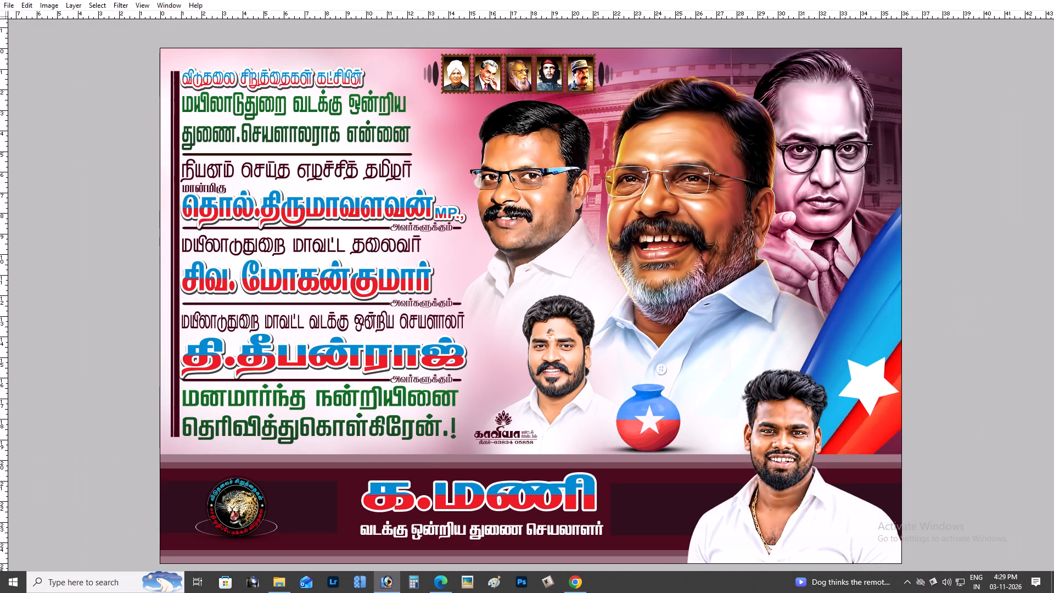
drag(495, 423, 494, 418)
key(z)
drag(452, 401, 692, 518)
key(space)
key(space)
key(space)
key(space)
key(space)
key(space)
key(space)
key(space)
key(space)
key(space)
key(space)
key(space)
key(space)
drag(610, 495, 741, 573)
drag(372, 281, 546, 382)
key(v)
drag(560, 359, 500, 360)
Enlarge the logo by about a quarter and centre it in the gap above the band.
key(ctrl+t)
shift+drag(615, 264, 625, 261)
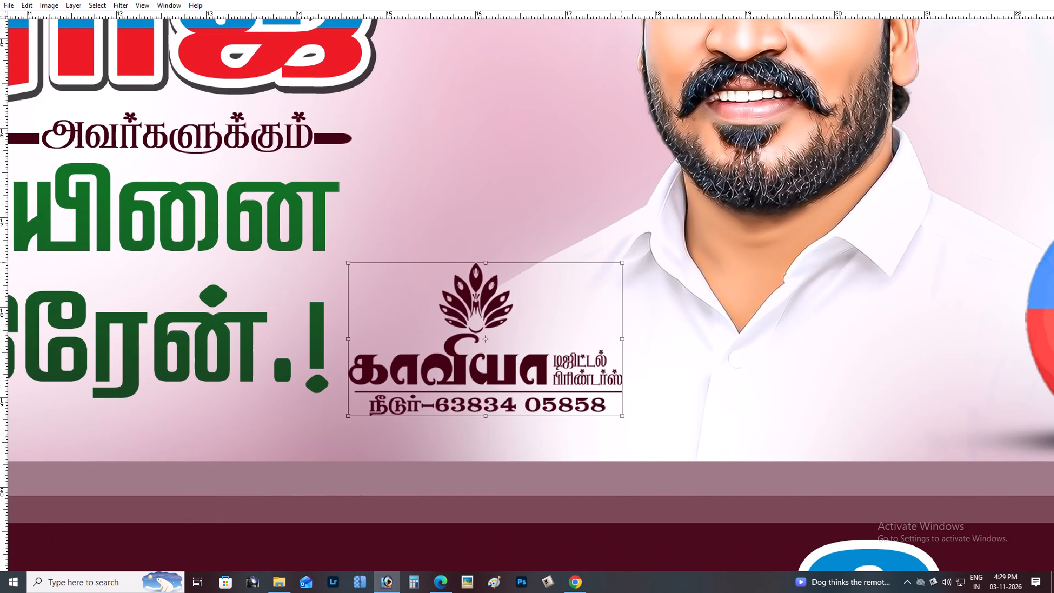
shift+drag(625, 261, 649, 253)
key(ctrl+z)
alt+shift+drag(623, 265, 668, 256)
drag(560, 300, 607, 306)
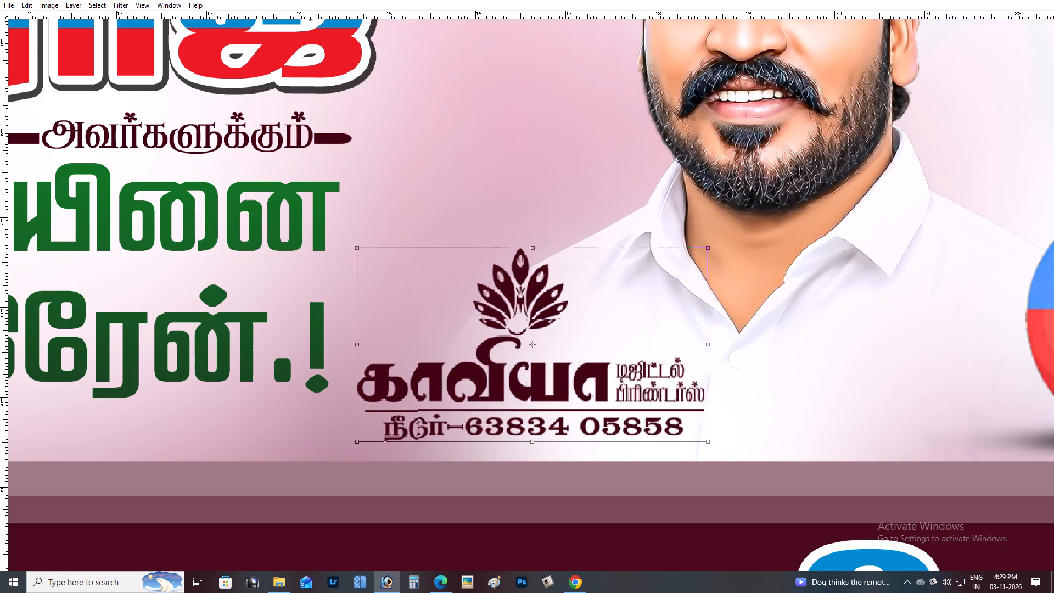
drag(607, 306, 618, 310)
key(Return)
Select Layer 18, the small portrait beside the pot, and shift it slightly up and towards the central leader.
key(space)
key(space)
drag(808, 228, 412, 380)
right_click(422, 219)
click(427, 220)
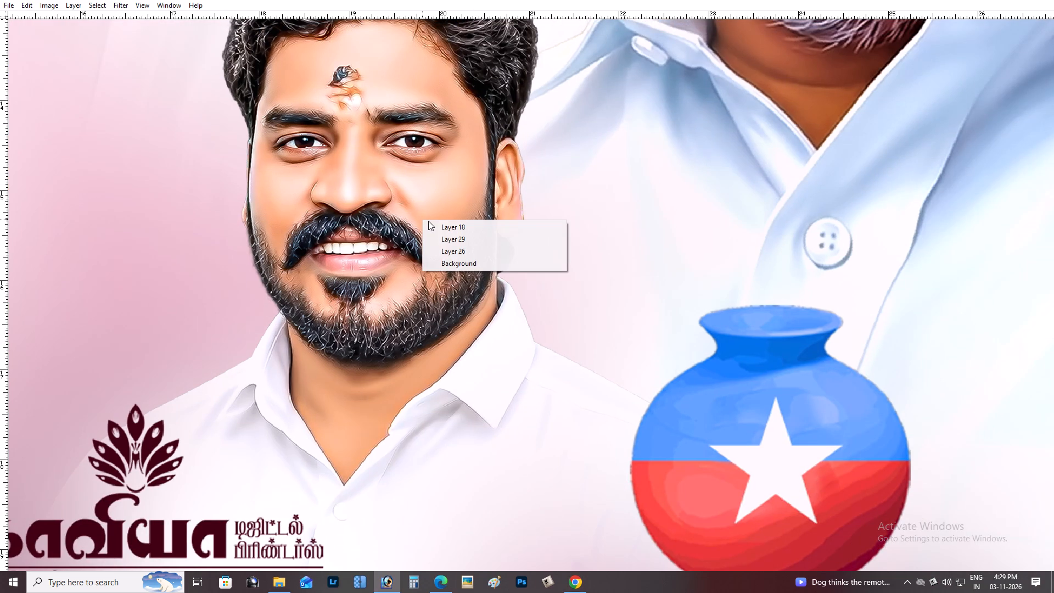
key(ctrl+minus)
key(ctrl+minus)
click(428, 221)
key(ctrl+minus)
key(ctrl+minus)
click(428, 221)
key(ctrl+minus)
key(ctrl+minus)
click(476, 185)
right_click(421, 163)
click(428, 165)
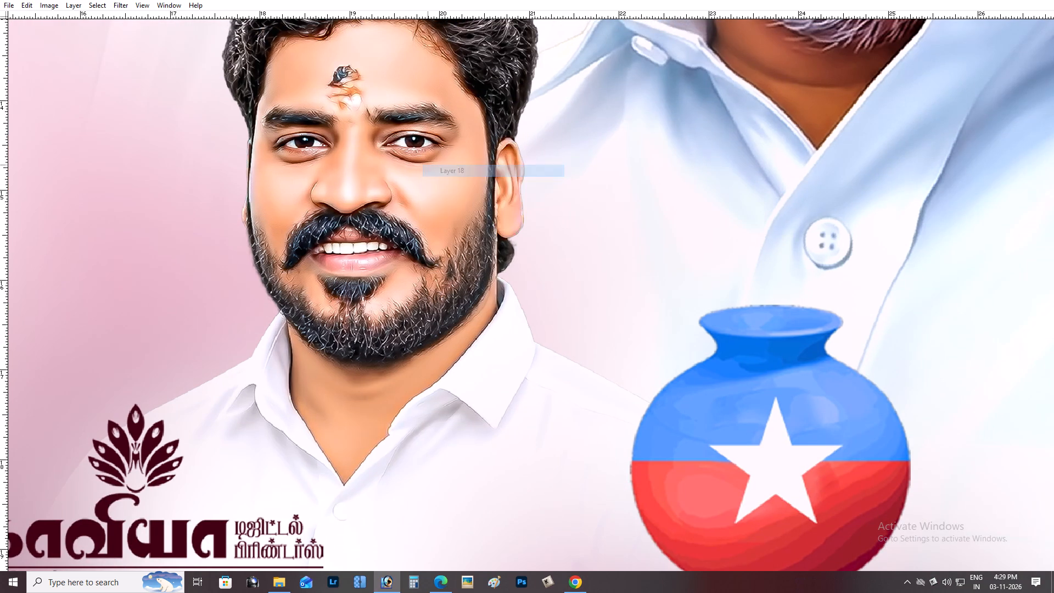
click(382, 135)
key(ctrl+minus)
key(ctrl+minus)
key(space)
drag(413, 196, 428, 265)
right_click(434, 240)
click(446, 244)
shift+drag(448, 244, 455, 209)
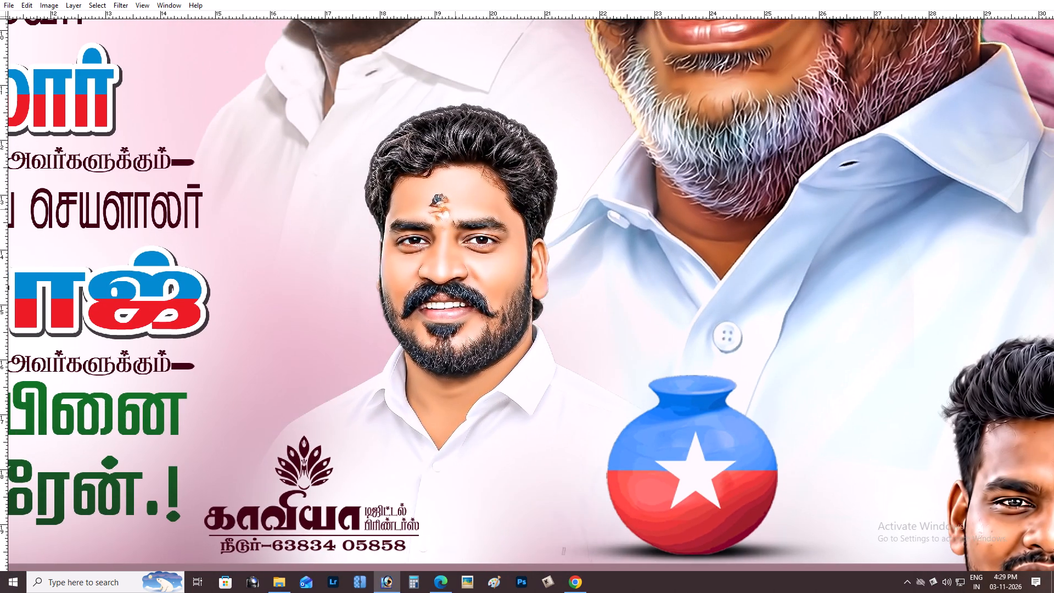
shift+drag(455, 209, 480, 191)
Select the logo's layer, nudge it slightly away from the green text and enlarge it by about 15 percent.
key(ctrl+plus)
key(space)
drag(346, 367, 575, 94)
right_click(401, 351)
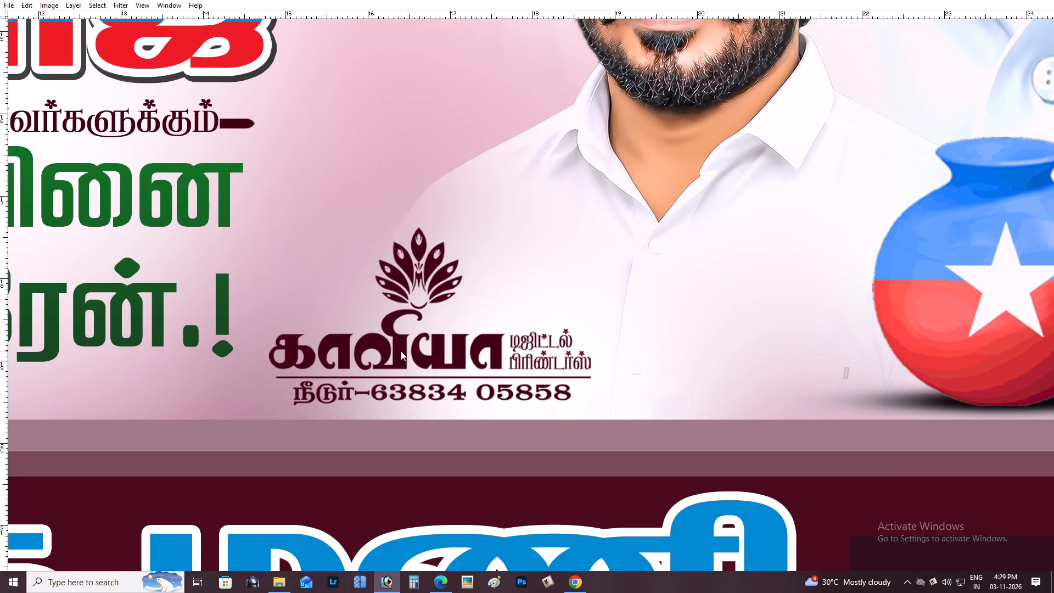
click(412, 354)
drag(414, 354, 424, 353)
key(ctrl+t)
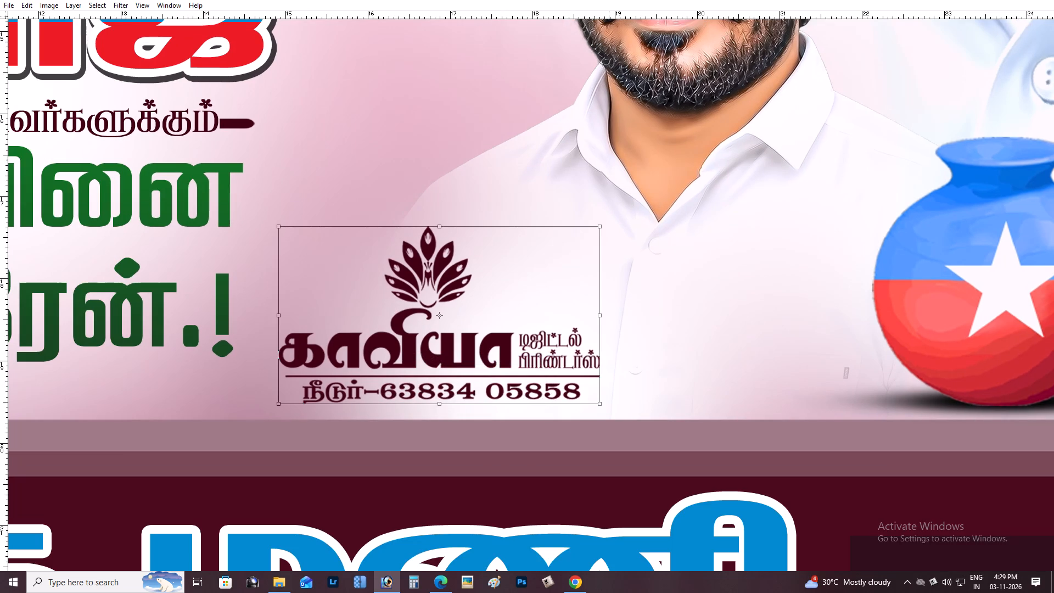
alt+shift+drag(600, 224, 624, 220)
key(Return)
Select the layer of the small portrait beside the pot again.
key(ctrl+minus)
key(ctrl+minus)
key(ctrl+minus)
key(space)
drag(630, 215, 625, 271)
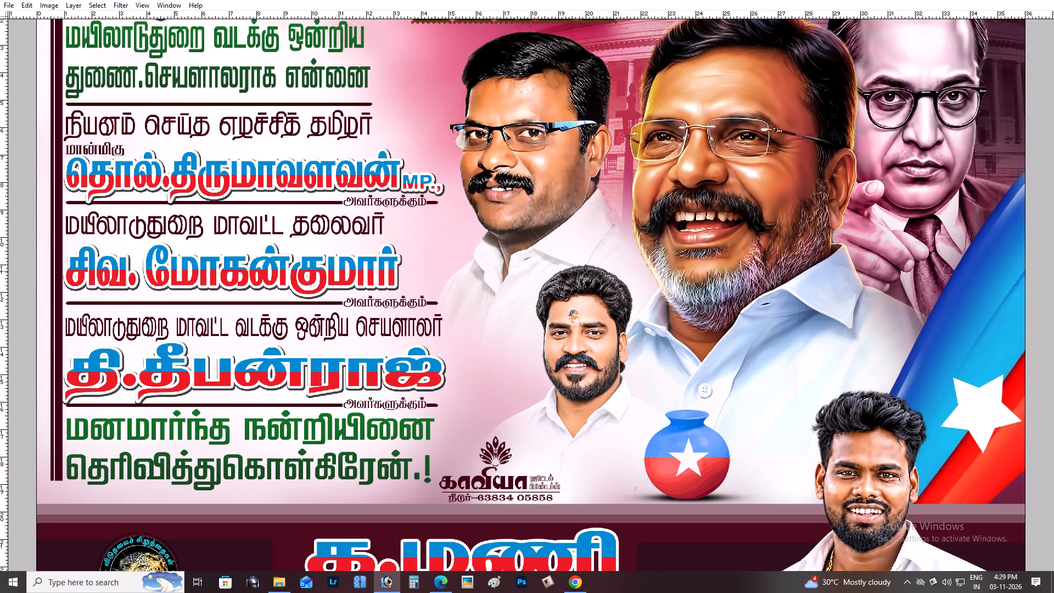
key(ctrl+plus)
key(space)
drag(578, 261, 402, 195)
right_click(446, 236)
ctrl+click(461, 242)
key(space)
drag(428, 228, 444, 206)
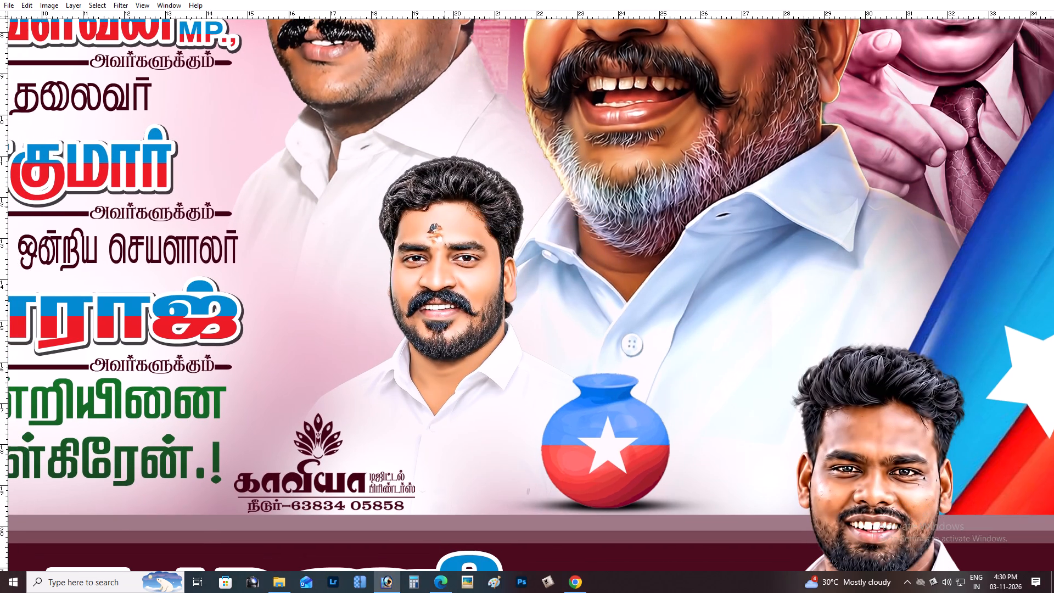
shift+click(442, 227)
Select the logo's layer and nudge the logo slightly further from the green closing text.
key(ctrl+plus)
key(space)
drag(433, 298, 670, 38)
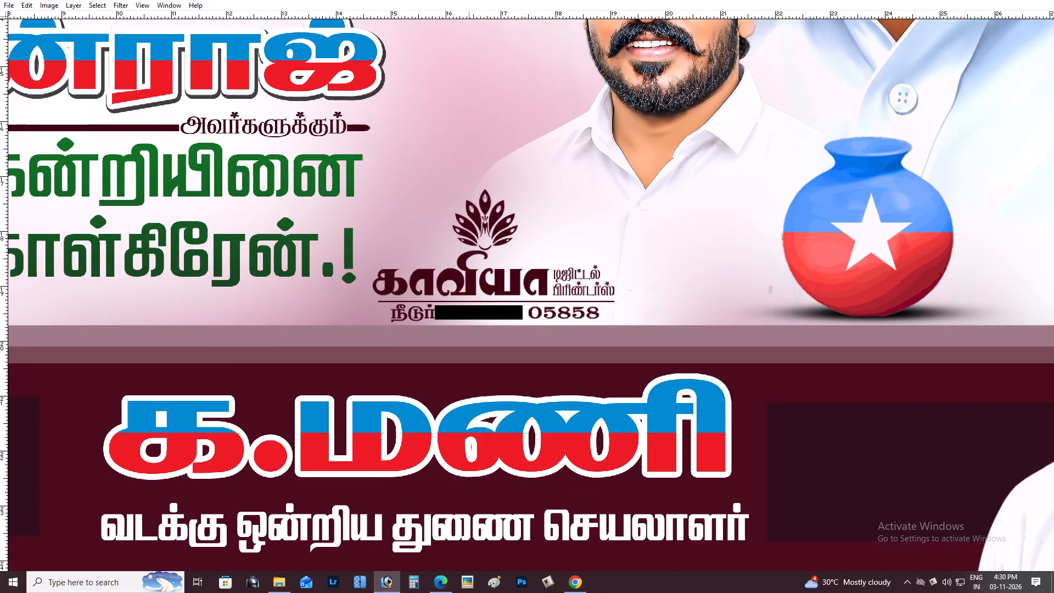
right_click(424, 275)
click(434, 280)
shift+drag(435, 280, 447, 282)
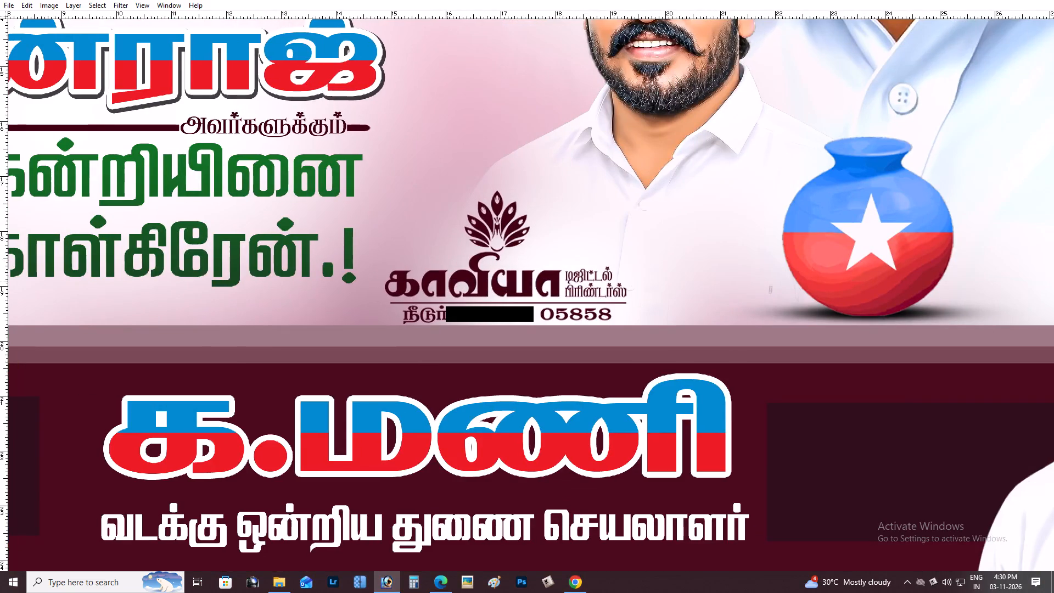
Create a new layer named + directly above the logo's layer.
key(ctrl+shift+n)
key(space)
key(Return)
text(+)
Choose the Brush and set its colour to the near-white FBF7F8 sampled from the shirt beside the logo.
key(b)
key(Tab)
key(Tab)
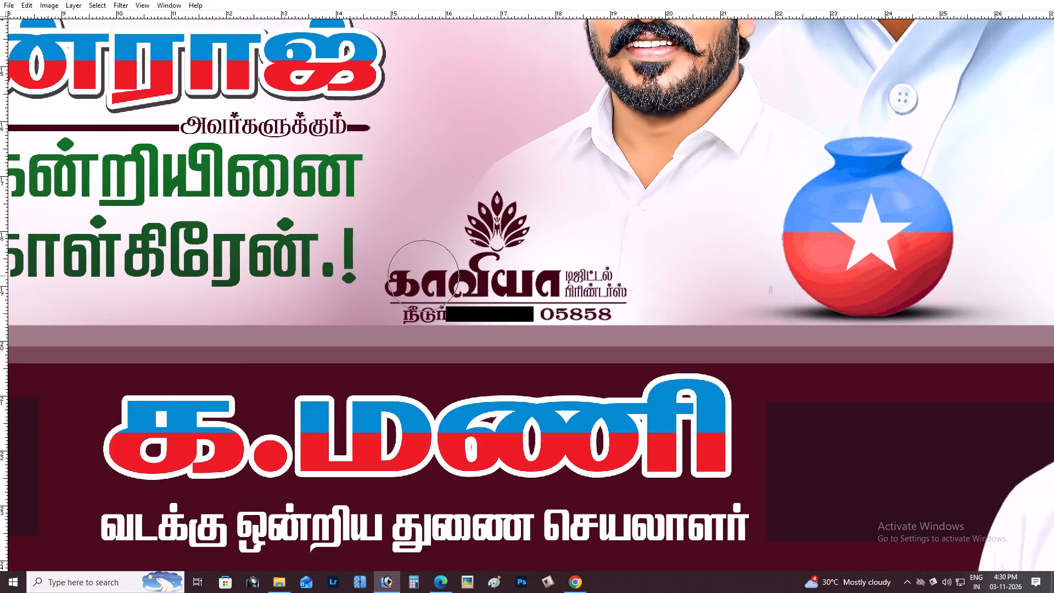
key(Tab)
drag(36, 240, 41, 244)
click(606, 250)
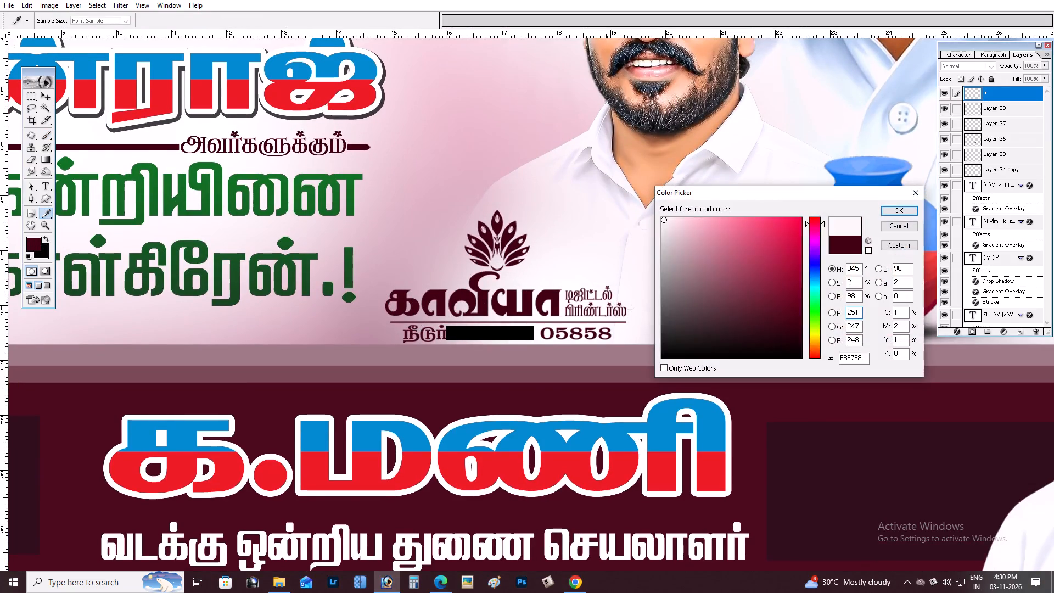
key(Return)
key(Return)
key(Tab)
key(bracketright)
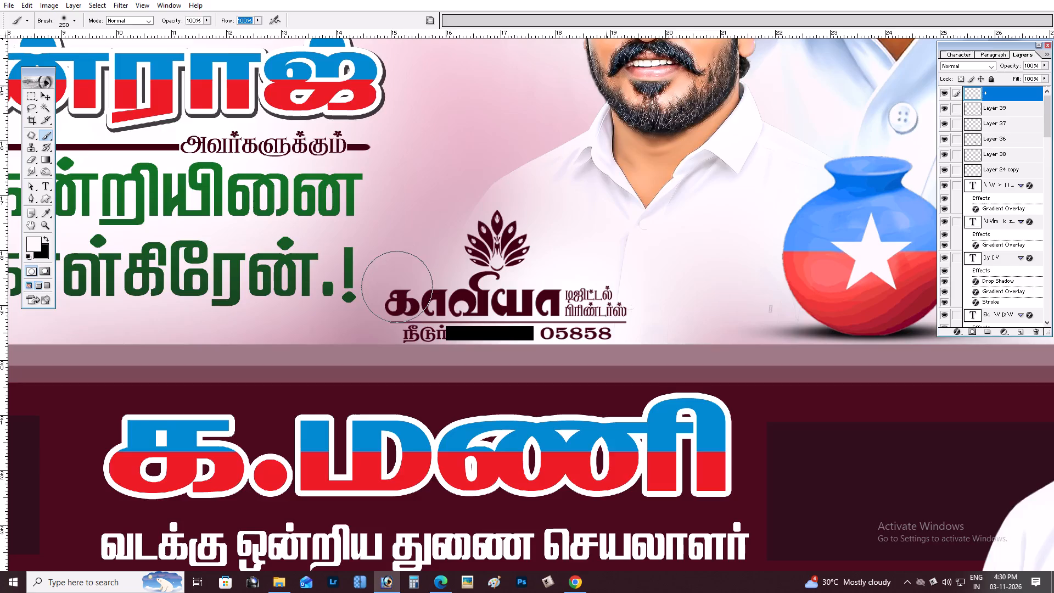
Paint a soft near-white glow across the printer's logo with an enlarged soft brush on the + layer.
key(Tab)
text(vvb)
key(Tab)
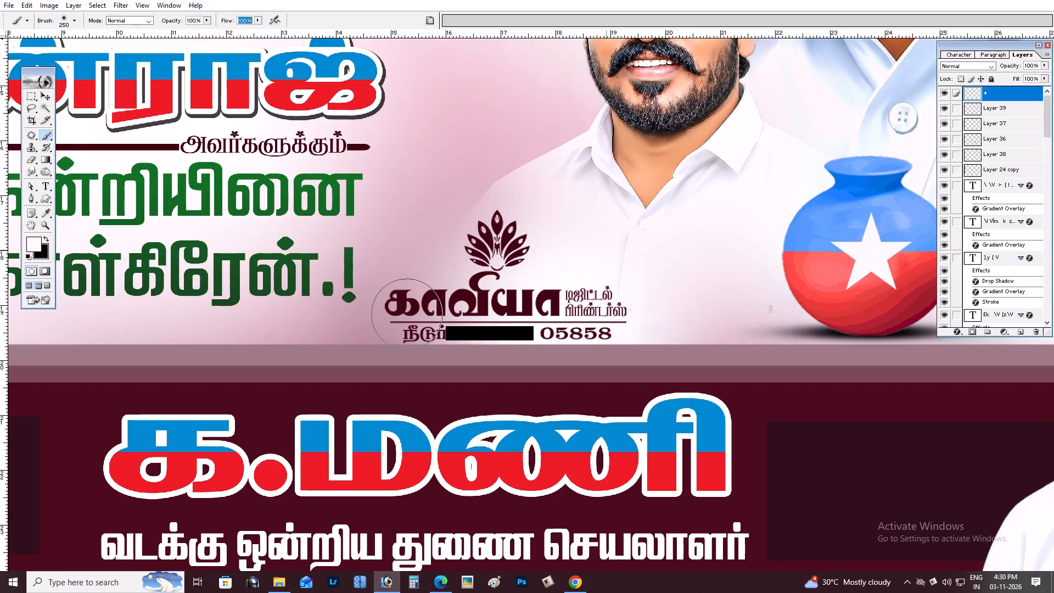
click(44, 97)
key(Tab)
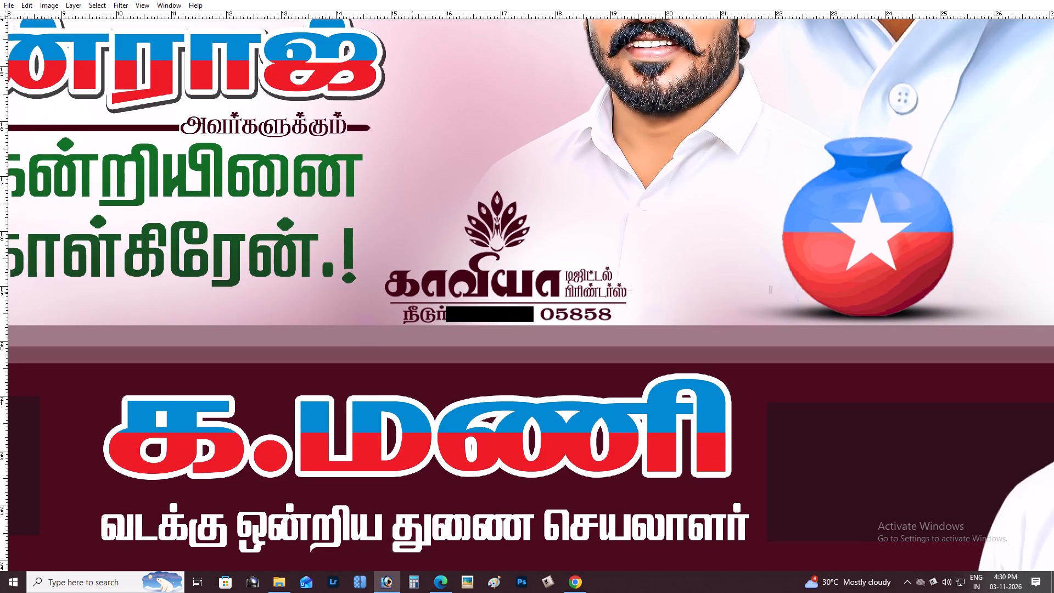
key(b)
key(b)
click(406, 290)
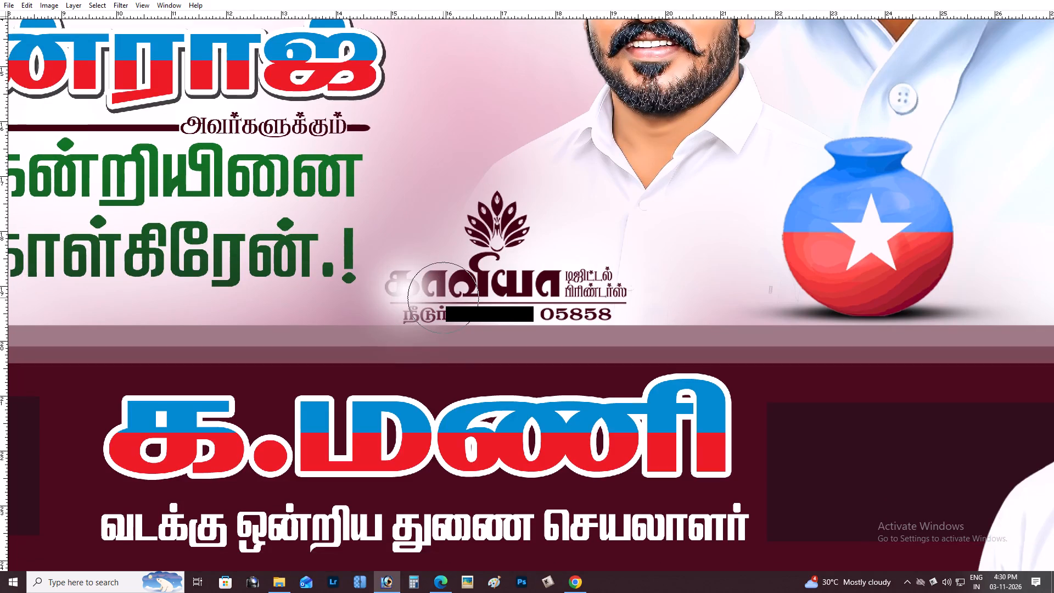
key(bracketright)
key(bracketright)
key(bracketright)
click(413, 293)
click(521, 294)
click(474, 291)
click(561, 292)
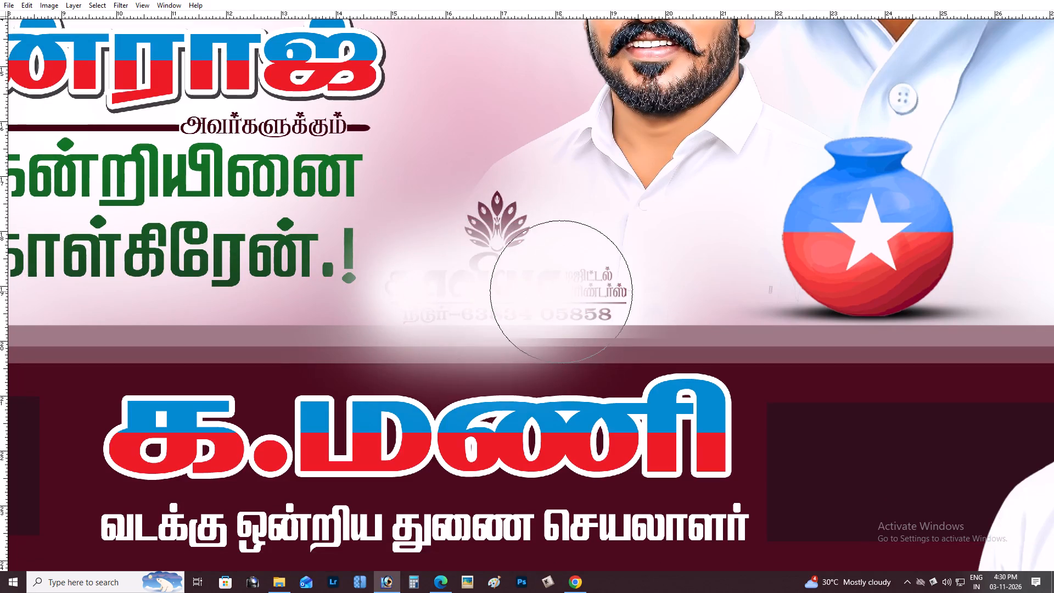
Move the + layer two levels down in the stack so the glow sits behind the logo.
key(v)
key(ctrl+bracketleft)
key(ctrl+bracketleft)
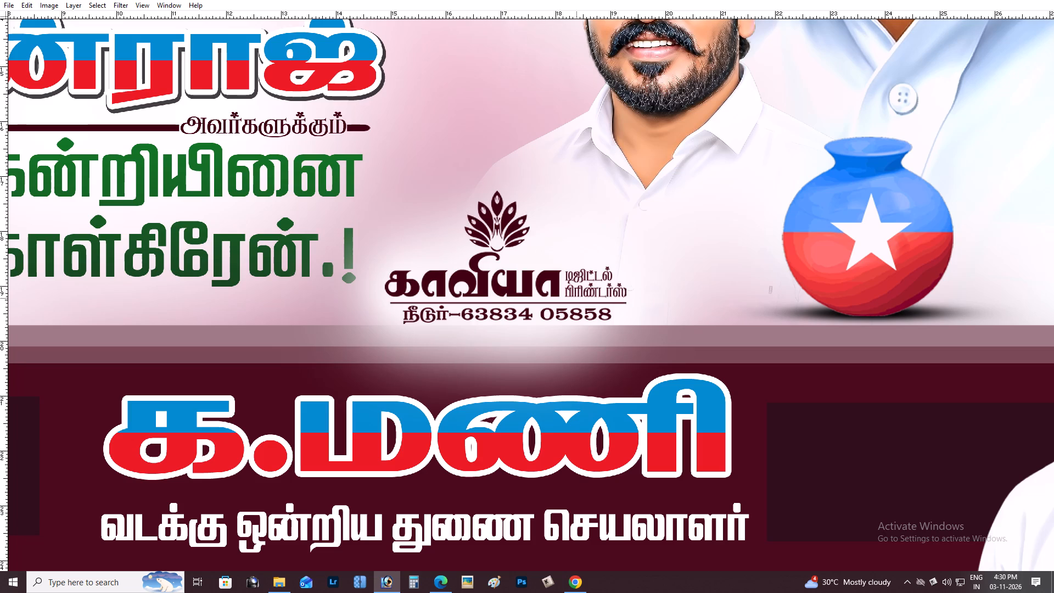
Select and cut away the parts of the white glow that spill over the maroon bands below the logo.
key(ctrl+plus)
key(ctrl+plus)
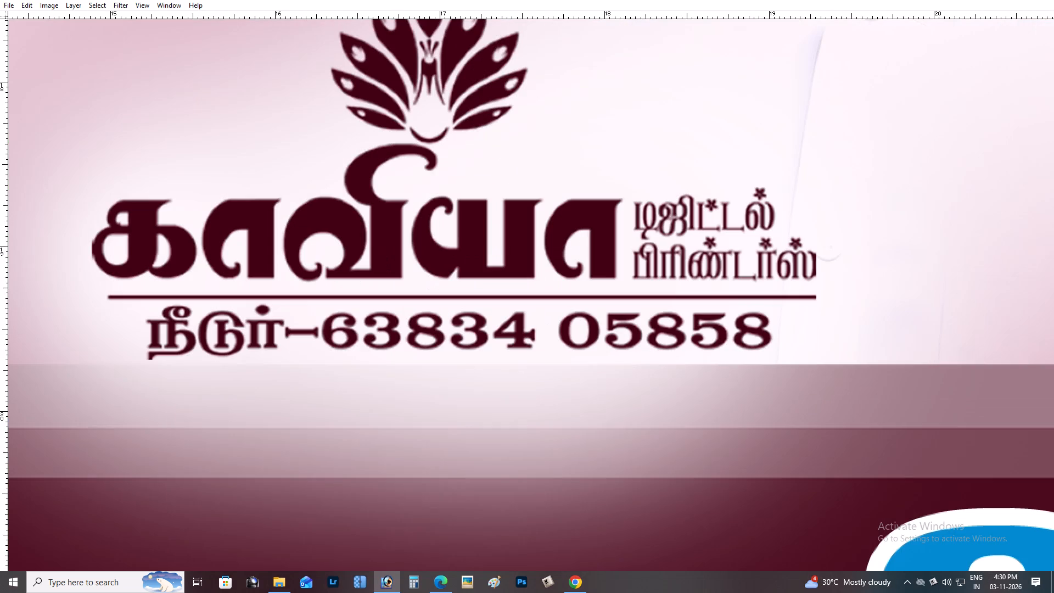
key(m)
key(m)
drag(821, 364, 821, 363)
drag(821, 363, 35, 566)
key(ctrl+x)
key(ctrl+minus)
key(ctrl+minus)
key(ctrl+minus)
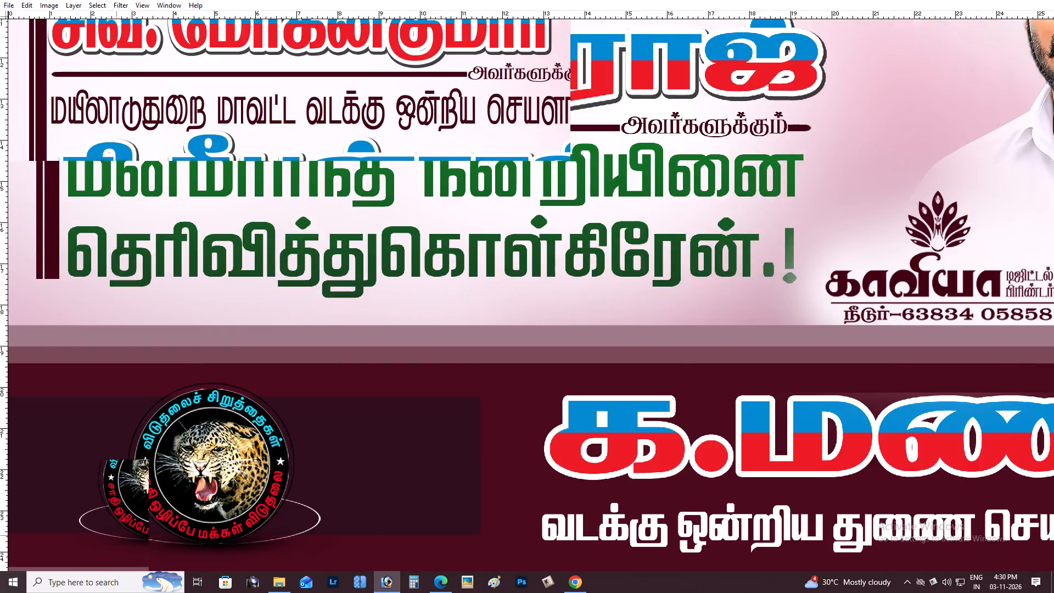
key(ctrl+minus)
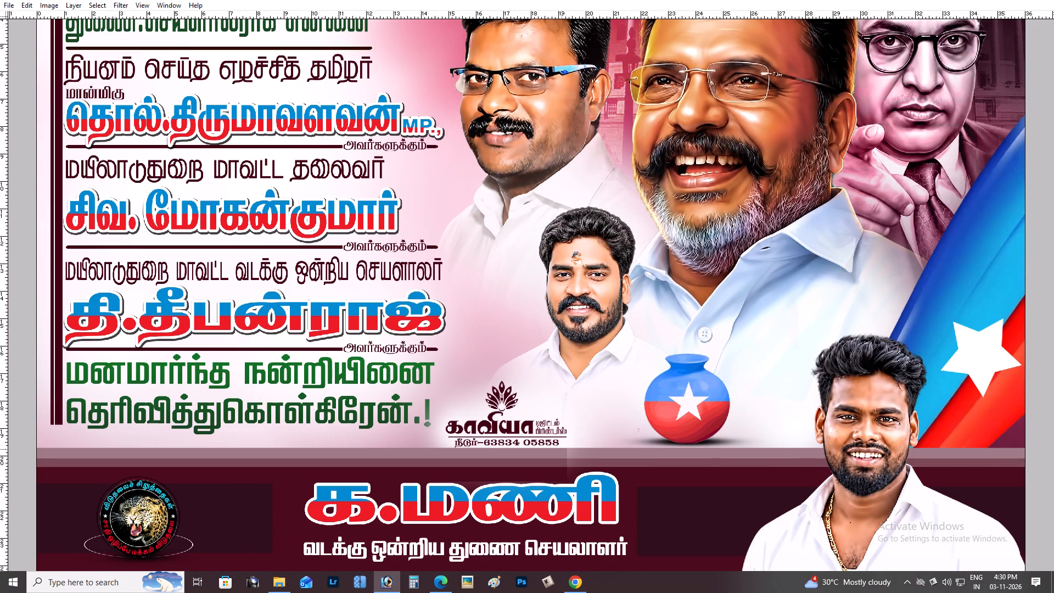
drag(557, 448, 852, 592)
key(ctrl+plus)
key(ctrl+x)
key(b)
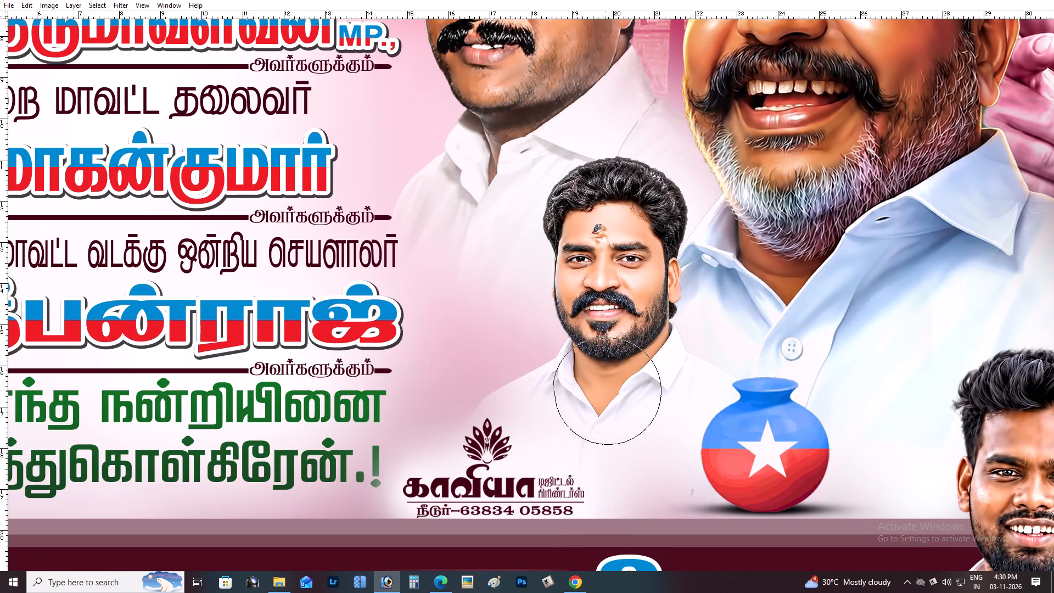
Save the banner with the whole design fitted in view.
key(v)
key(ctrl+minus)
key(ctrl+0)
key(ctrl+s)
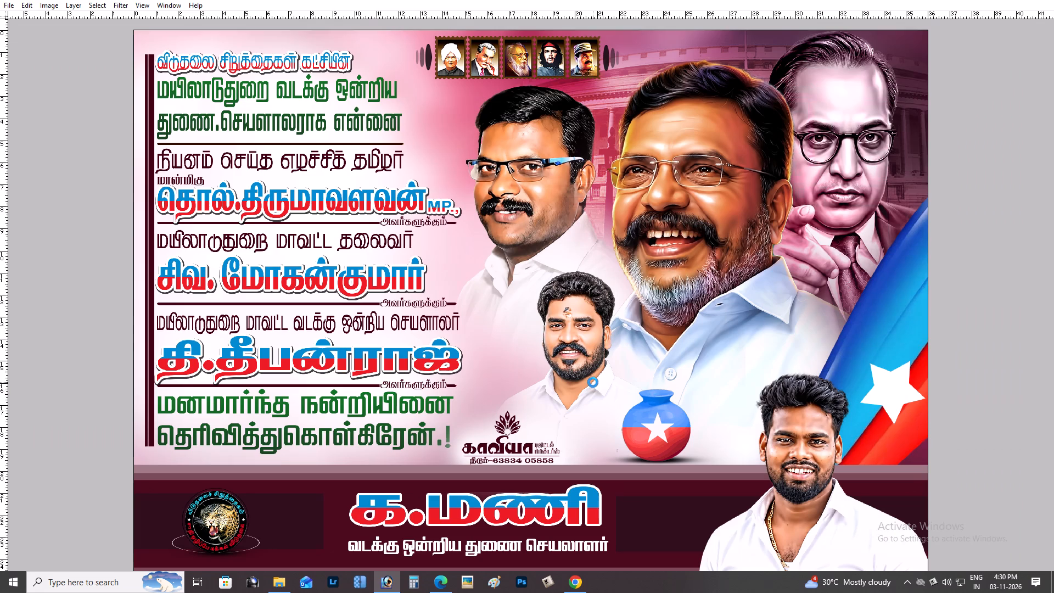
Select the banner's topmost layer, Layer 39.
scroll(657, 325, up, 3)
scroll(657, 325, down, 4)
scroll(657, 325, up, 3)
scroll(657, 325, down, 2)
scroll(657, 325, up, 2)
scroll(657, 325, down, 3)
key(Tab)
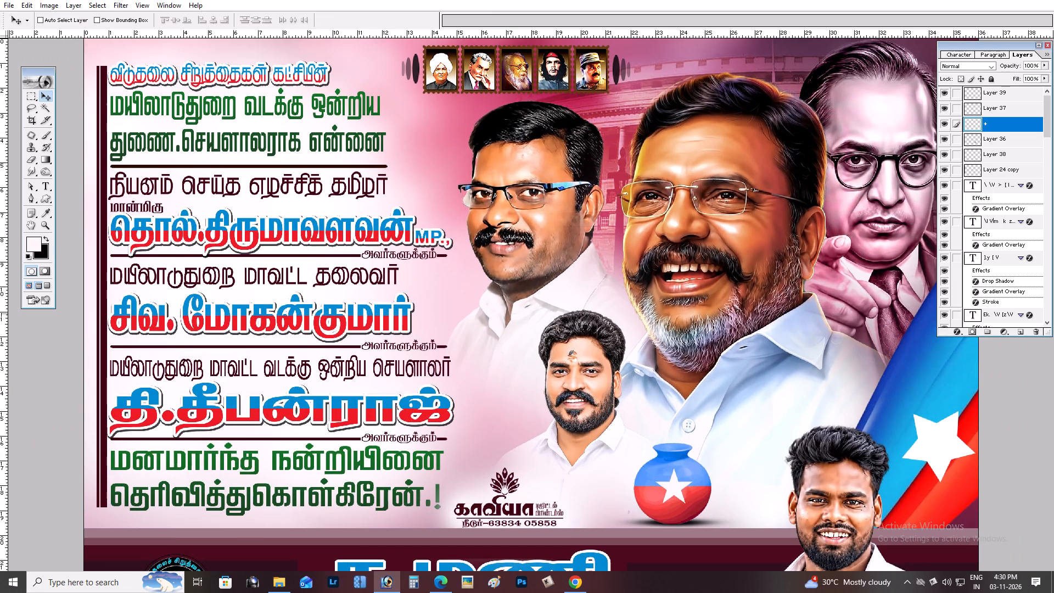
scroll(979, 138, up, 5)
click(1015, 97)
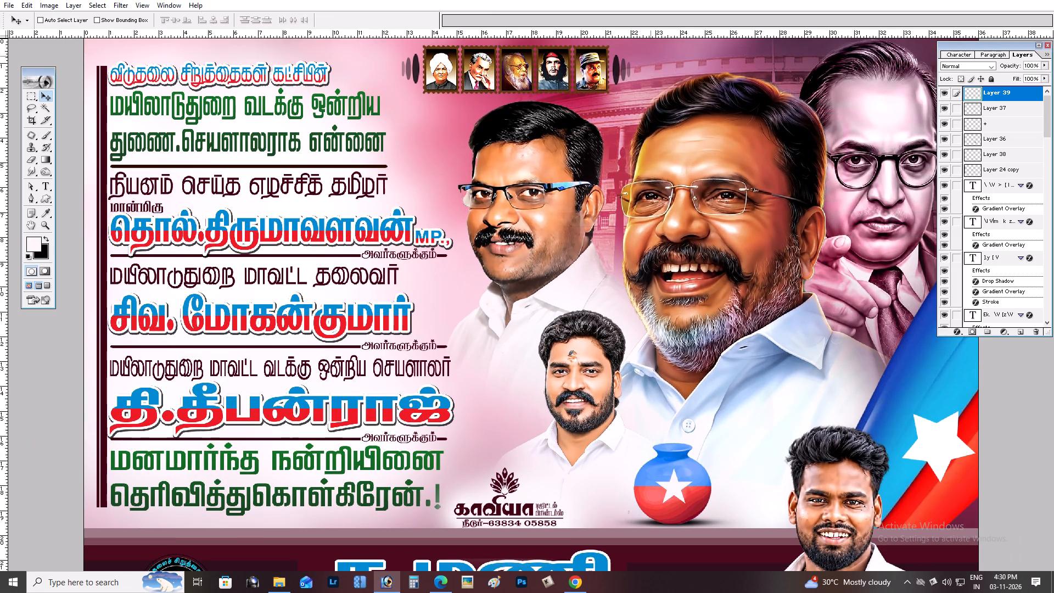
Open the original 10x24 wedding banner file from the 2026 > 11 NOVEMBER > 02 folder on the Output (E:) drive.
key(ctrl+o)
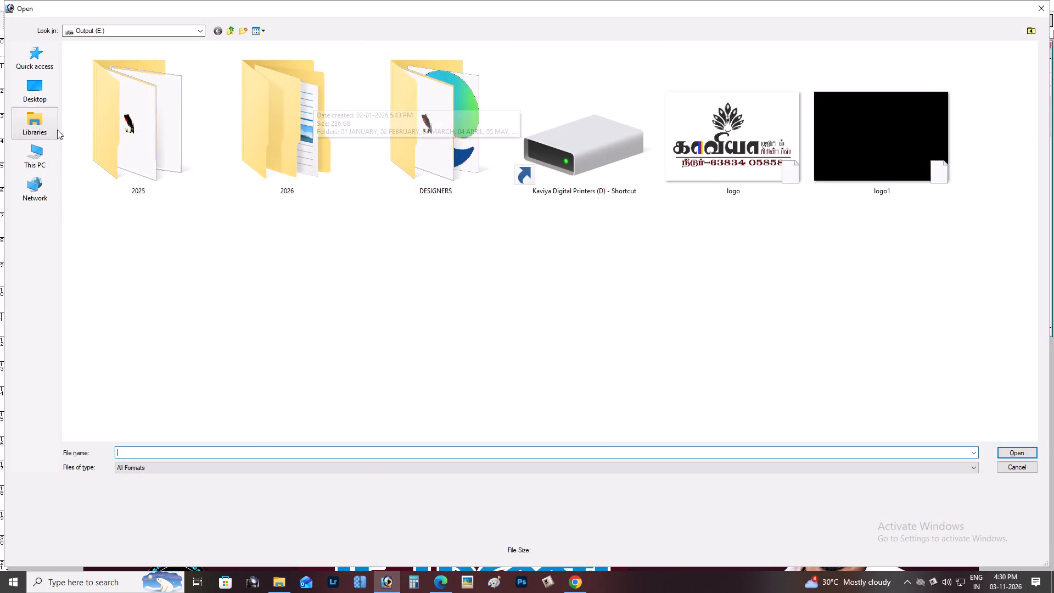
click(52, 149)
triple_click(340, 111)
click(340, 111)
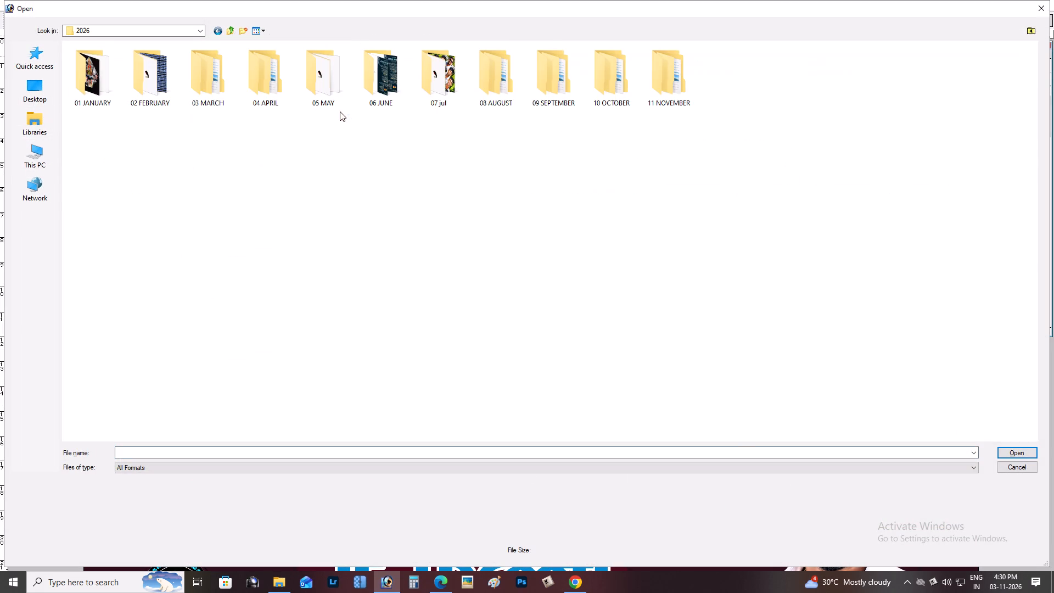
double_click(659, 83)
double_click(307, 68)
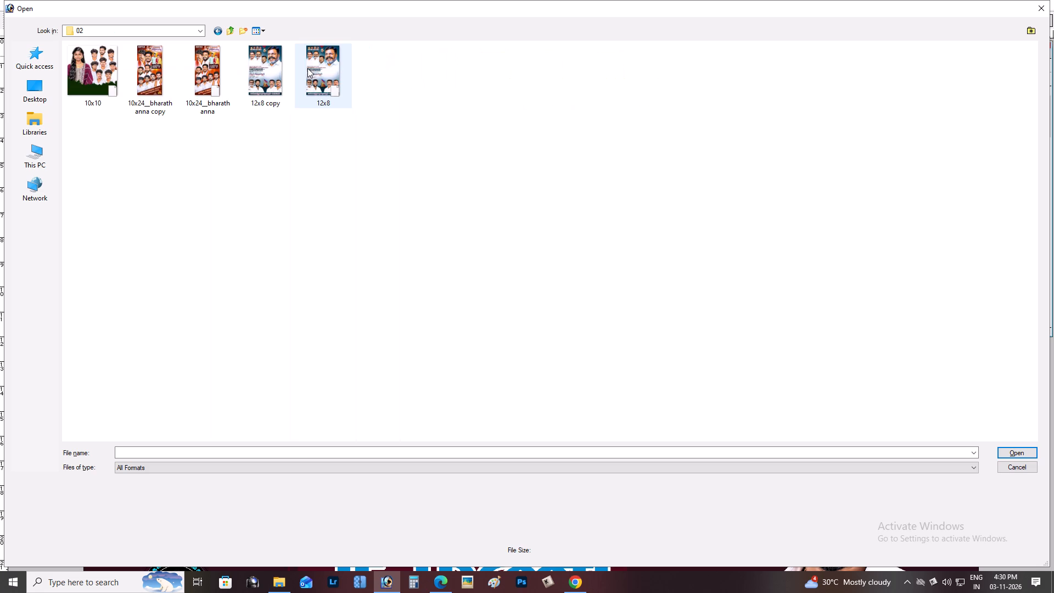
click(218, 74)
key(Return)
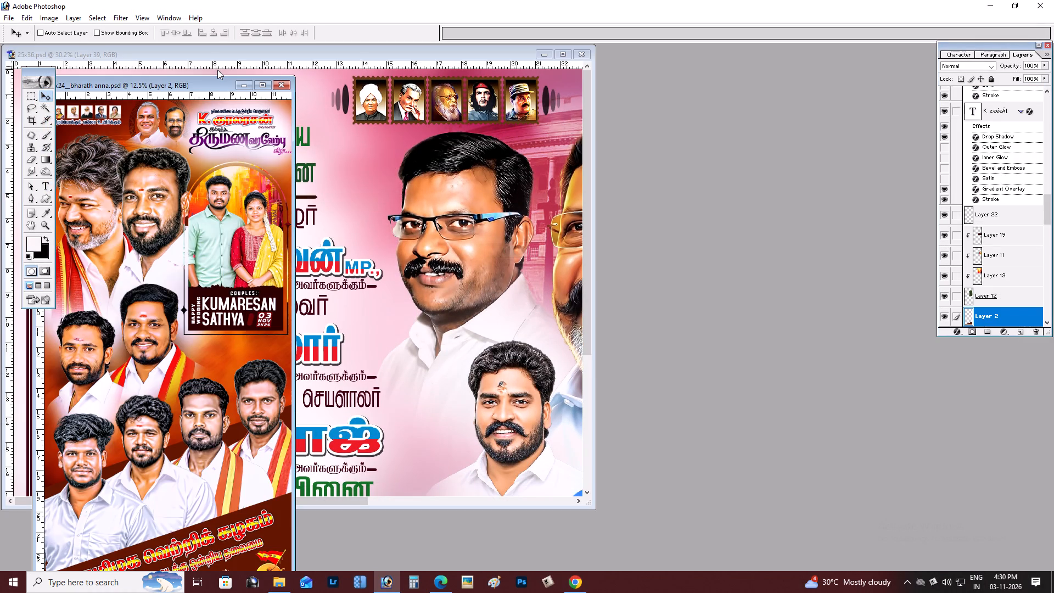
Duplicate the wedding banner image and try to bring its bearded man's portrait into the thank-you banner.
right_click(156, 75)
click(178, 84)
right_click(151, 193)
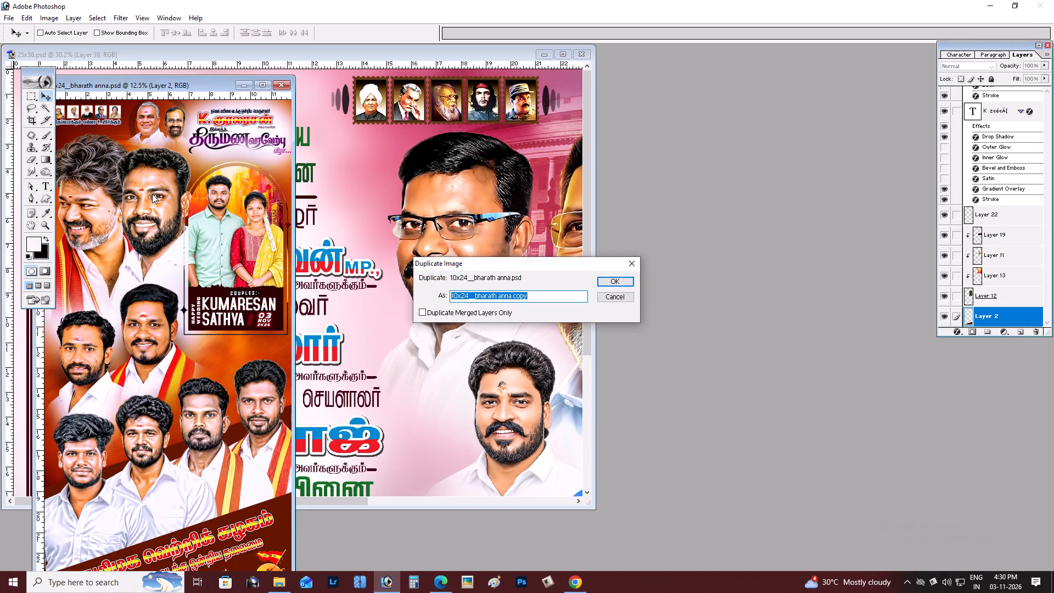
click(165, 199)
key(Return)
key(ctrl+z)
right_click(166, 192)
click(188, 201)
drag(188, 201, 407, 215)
Examine the small portrait and the pot in the lower part of the thank-you banner up close.
scroll(630, 215, up, 2)
scroll(630, 211, down, 3)
key(ctrl+plus)
key(Tab)
key(space)
drag(675, 335, 629, 222)
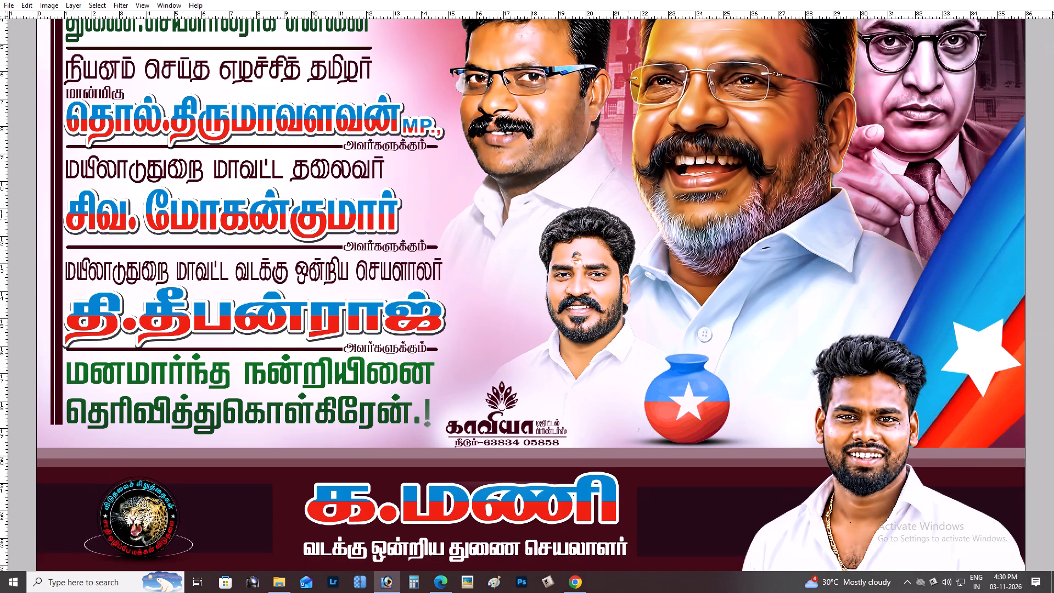
key(ctrl+z)
key(ctrl+z)
key(ctrl+plus)
key(ctrl+plus)
key(ctrl+plus)
key(ctrl+space)
key(ctrl+space)
key(ctrl+space)
drag(752, 328, 229, 178)
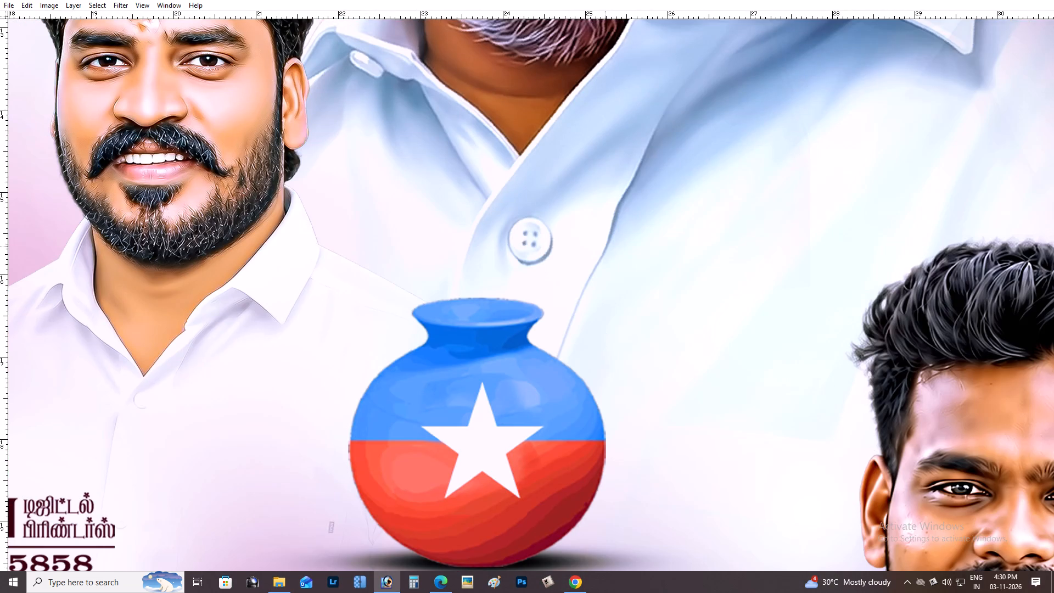
key(ctrl+z)
key(space)
drag(446, 210, 670, 455)
key(ctrl+z)
key(ctrl+plus)
key(space)
key(space)
drag(505, 299, 705, 193)
key(ctrl+minus)
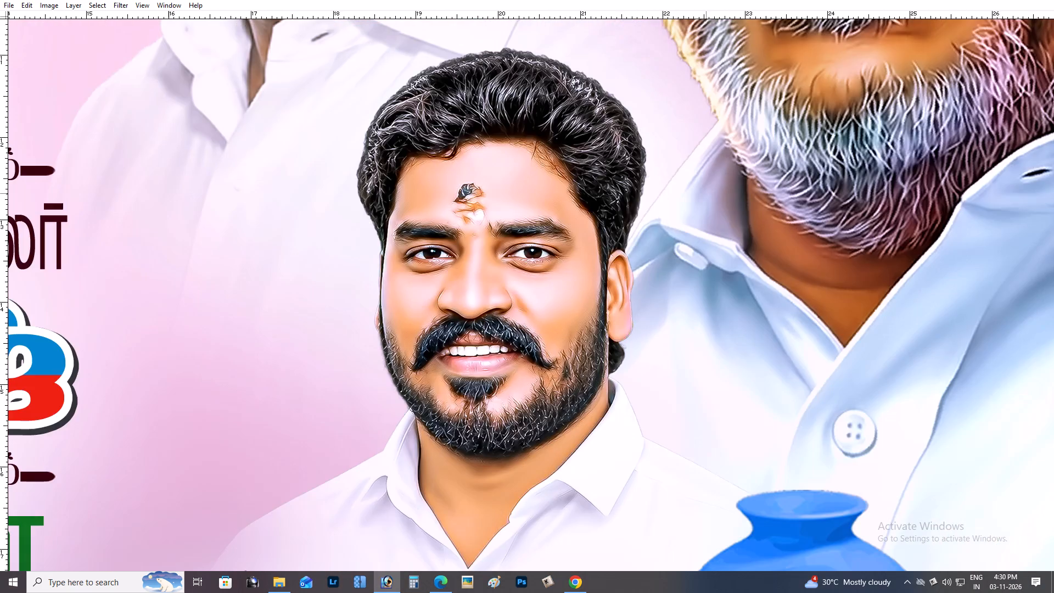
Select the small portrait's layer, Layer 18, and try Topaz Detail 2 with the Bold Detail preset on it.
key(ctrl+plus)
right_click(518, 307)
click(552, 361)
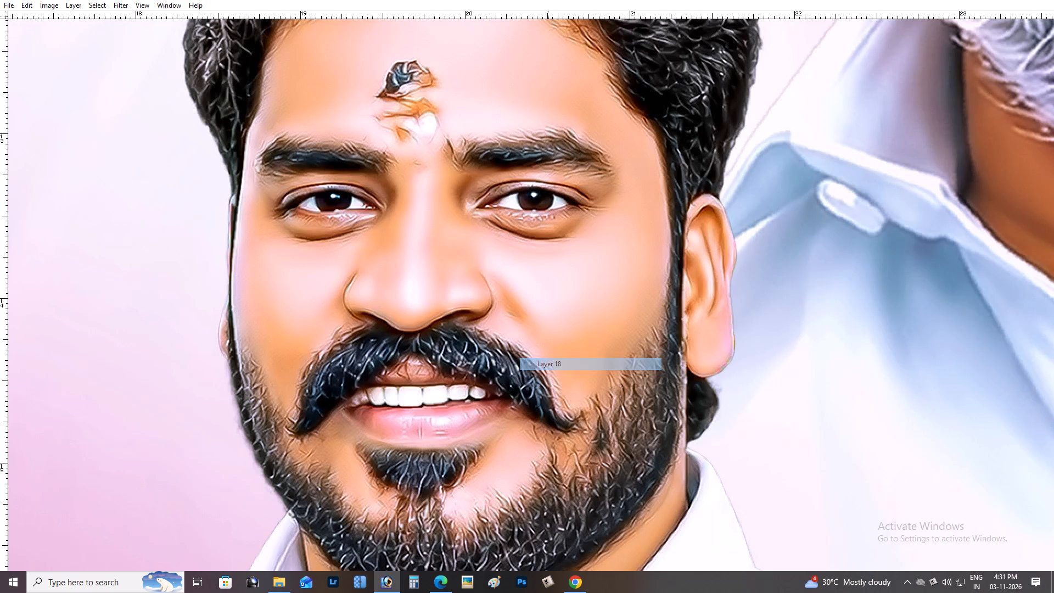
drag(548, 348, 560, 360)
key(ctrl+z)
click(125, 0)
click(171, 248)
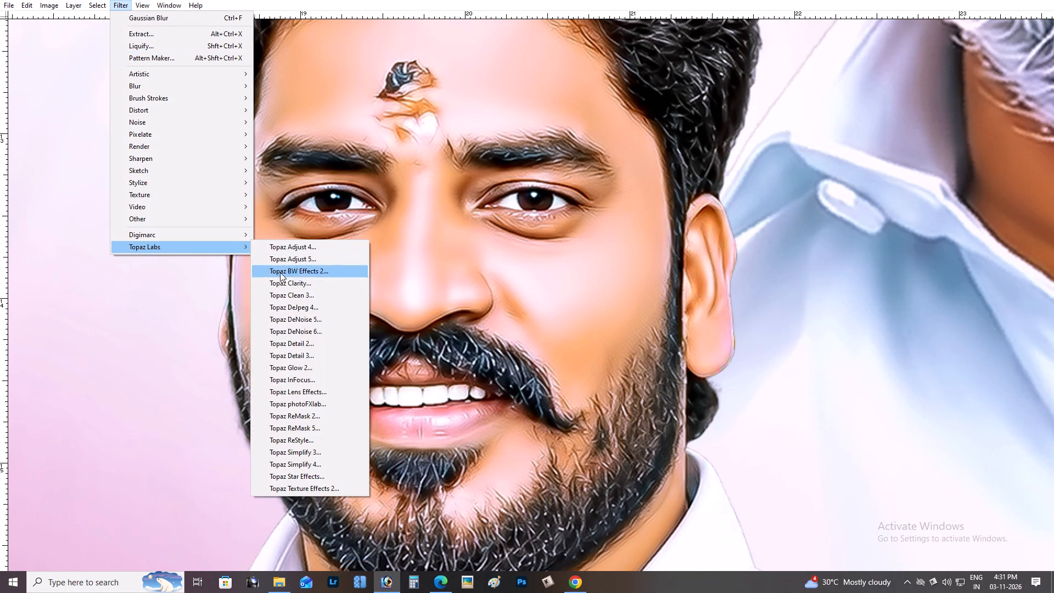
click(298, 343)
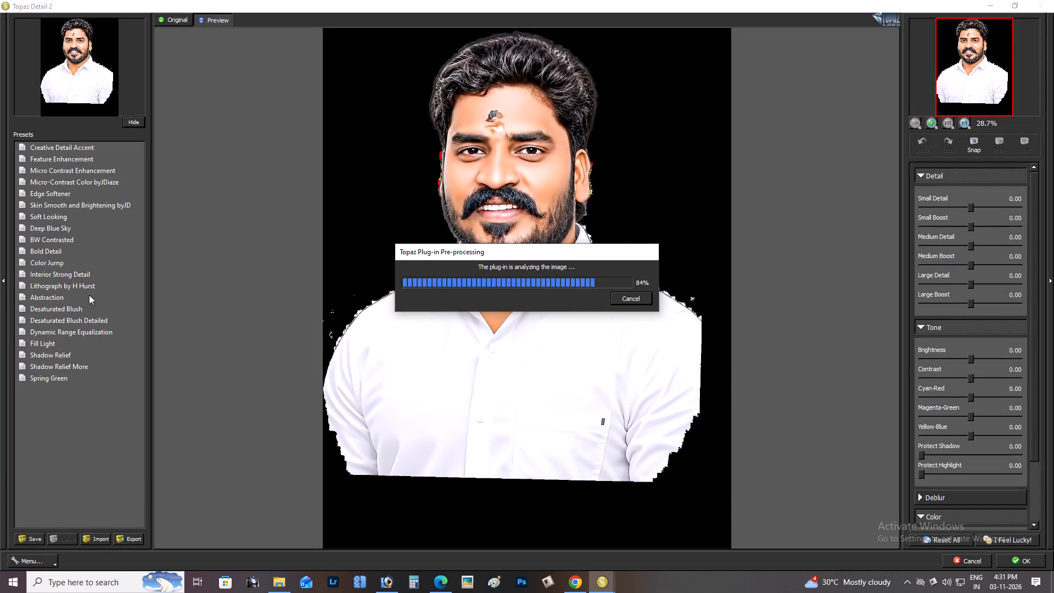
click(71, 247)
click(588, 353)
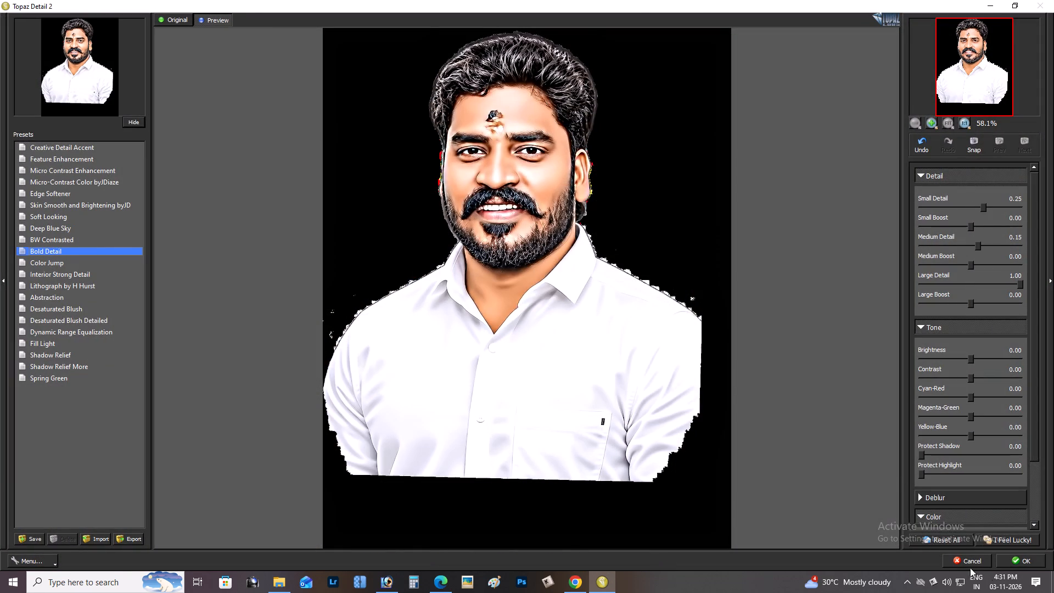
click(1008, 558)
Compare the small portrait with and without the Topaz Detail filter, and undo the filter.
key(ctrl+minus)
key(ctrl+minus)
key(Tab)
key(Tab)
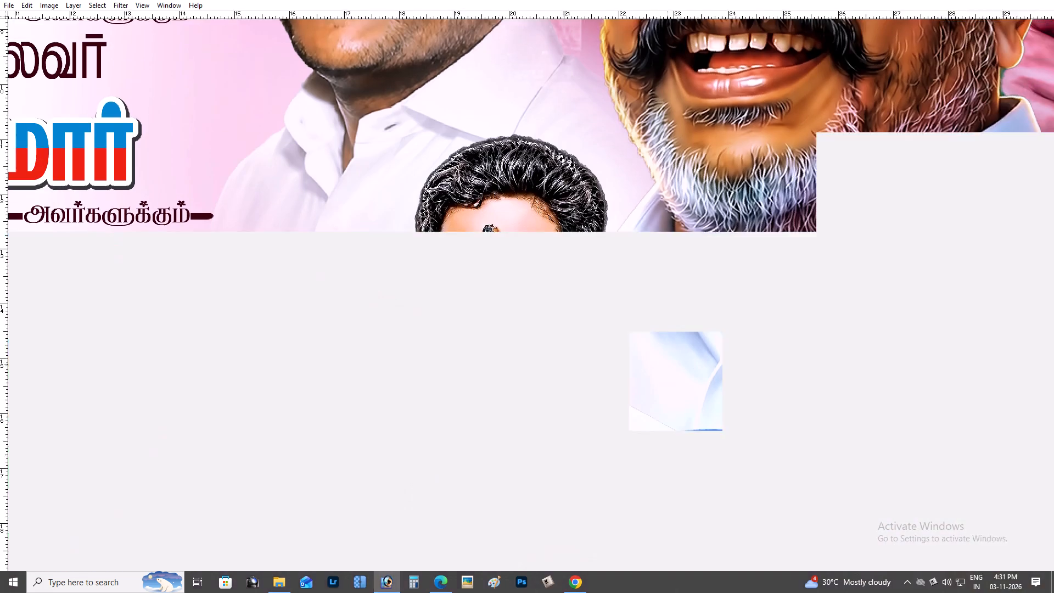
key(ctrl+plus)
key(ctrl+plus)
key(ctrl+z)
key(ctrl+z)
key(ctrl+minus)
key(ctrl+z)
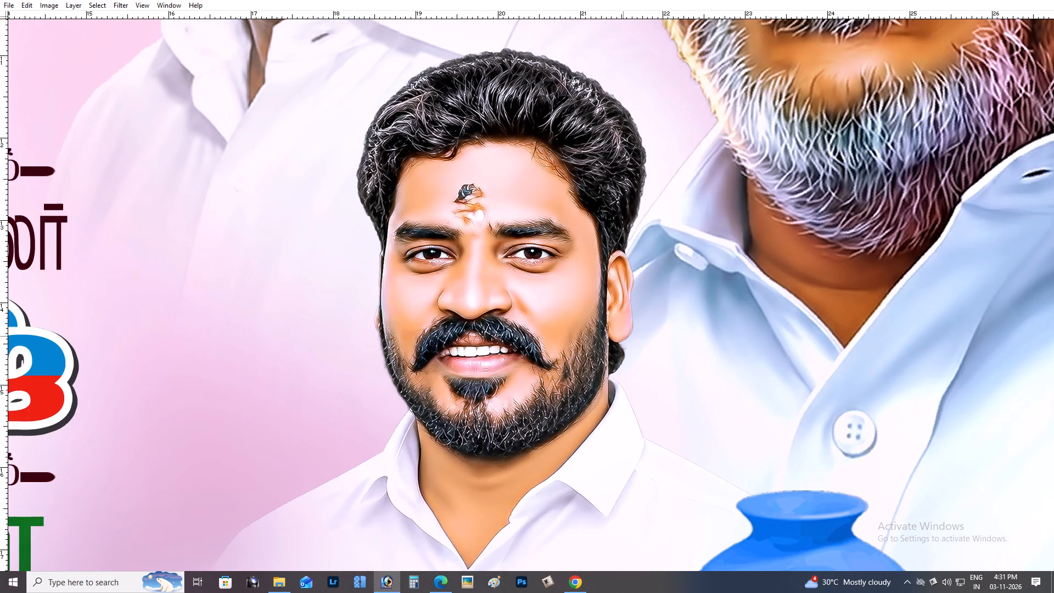
Select the layer of the portrait of the man wearing black-and-blue glasses, above the small portrait.
key(space)
key(space)
key(space)
key(space)
key(space)
key(space)
key(space)
key(space)
key(space)
key(space)
key(space)
key(space)
key(space)
key(space)
key(space)
key(space)
key(space)
key(space)
key(space)
key(space)
drag(567, 276, 565, 425)
drag(559, 317, 553, 478)
drag(550, 309, 565, 557)
drag(540, 303, 567, 474)
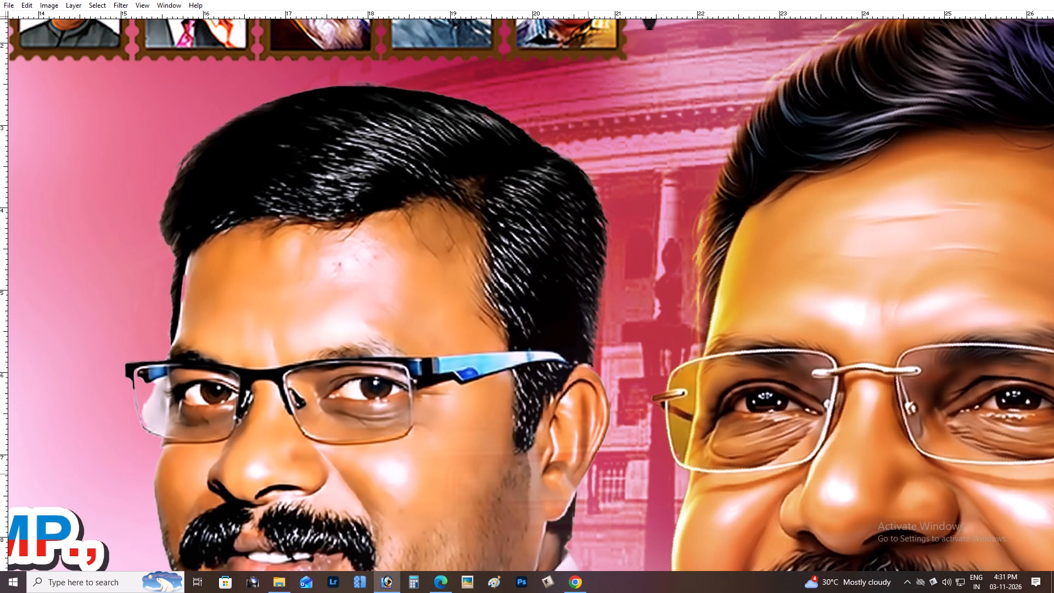
right_click(418, 326)
click(439, 384)
key(space)
drag(435, 373, 450, 283)
drag(419, 288, 447, 307)
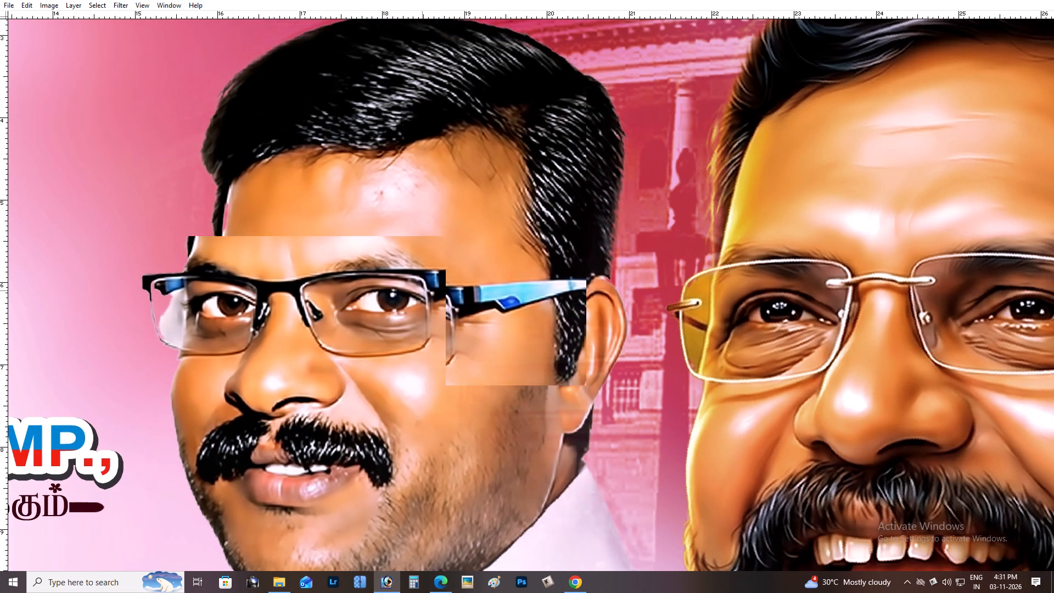
key(ctrl+z)
key(ctrl+minus)
key(ctrl+plus)
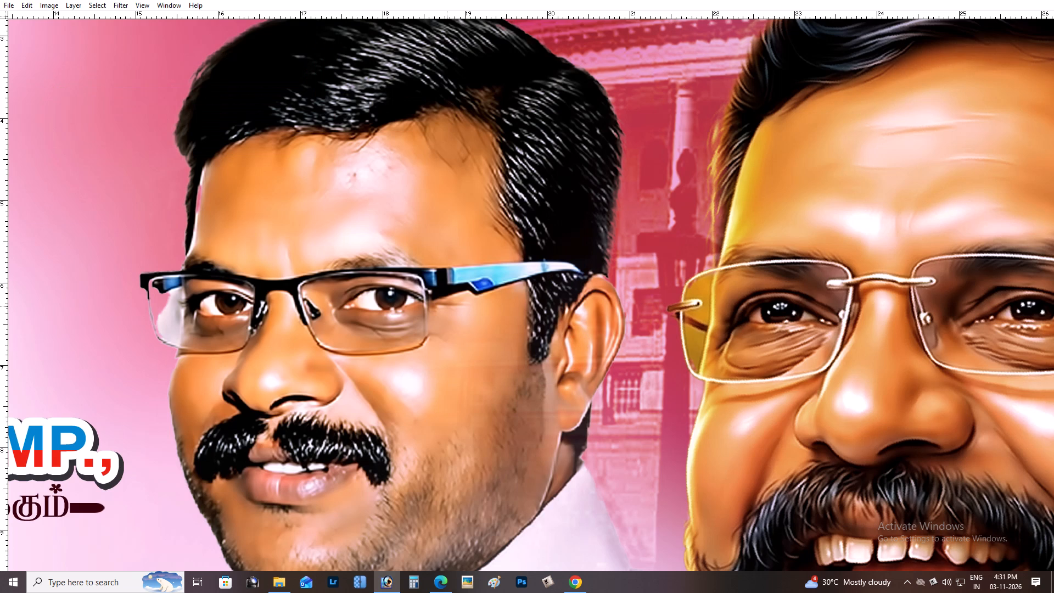
Lighten the midtones of the portrait with black-and-blue glasses slightly using Levels.
key(ctrl+l)
click(601, 187)
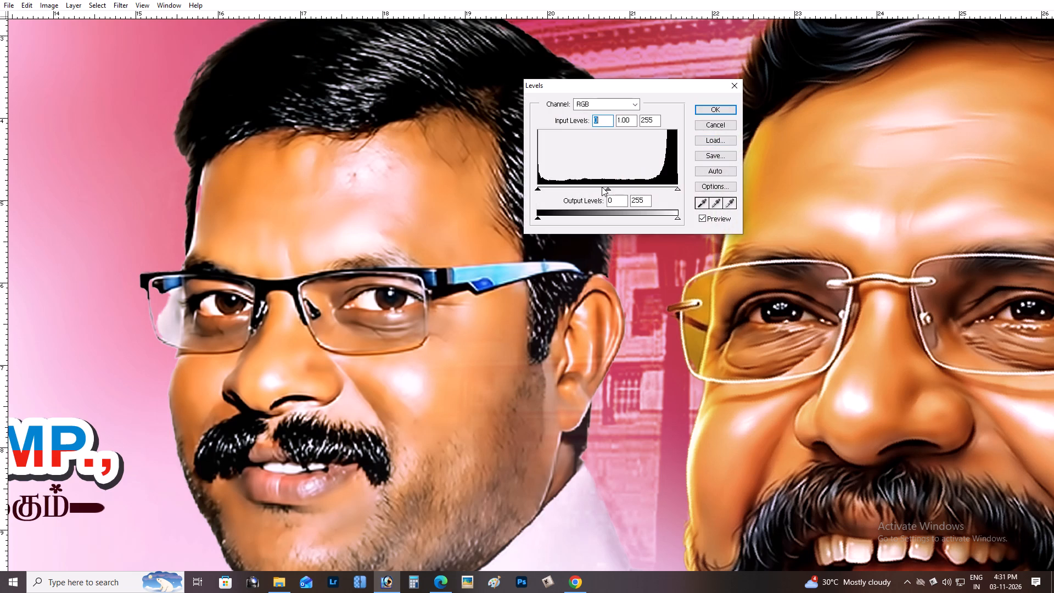
click(601, 189)
key(Return)
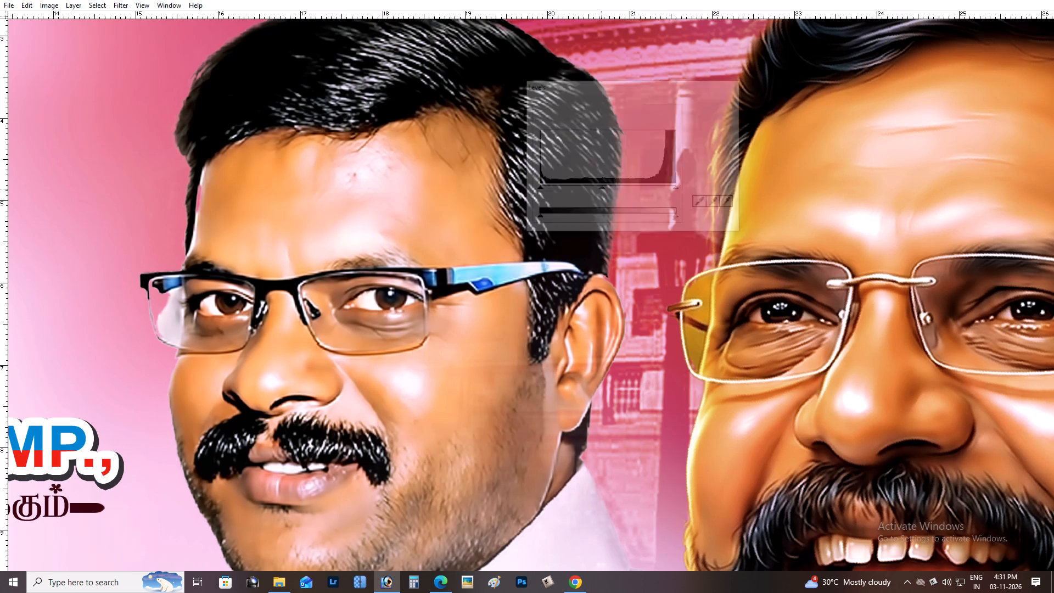
Reapply the Topaz Detail filter to the portrait of the man wearing black-and-blue glasses.
key(ctrl+f)
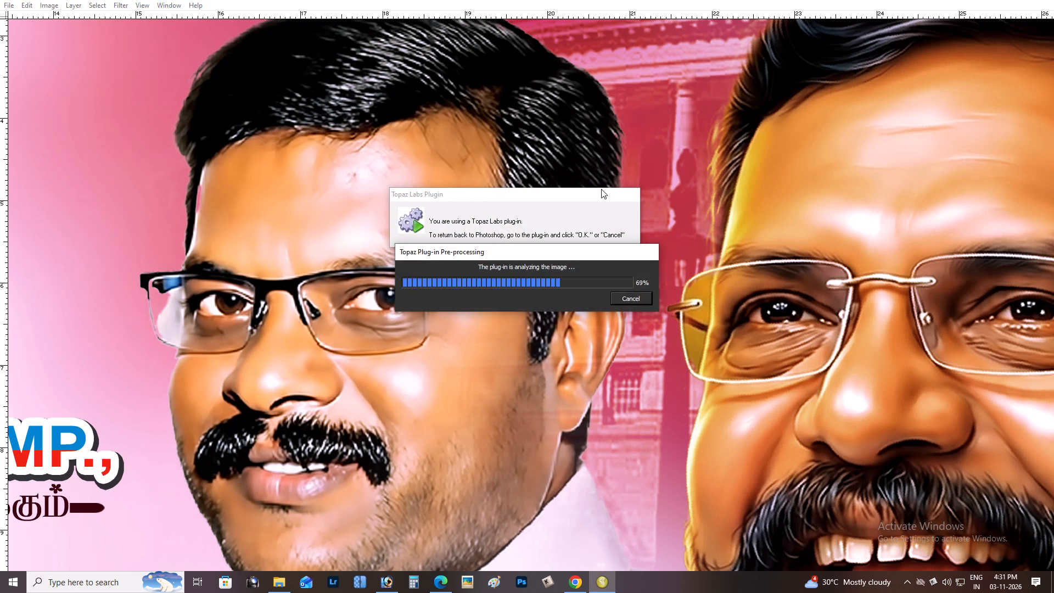
scroll(601, 189, up, 3)
scroll(601, 189, down, 3)
scroll(601, 189, up, 3)
scroll(601, 189, down, 3)
Select the layer of the large smiling leader's portrait and lighten it slightly using Curves.
key(ctrl+minus)
key(ctrl+minus)
key(space)
key(space)
key(space)
key(space)
key(space)
key(space)
key(space)
key(space)
key(space)
key(space)
key(space)
key(space)
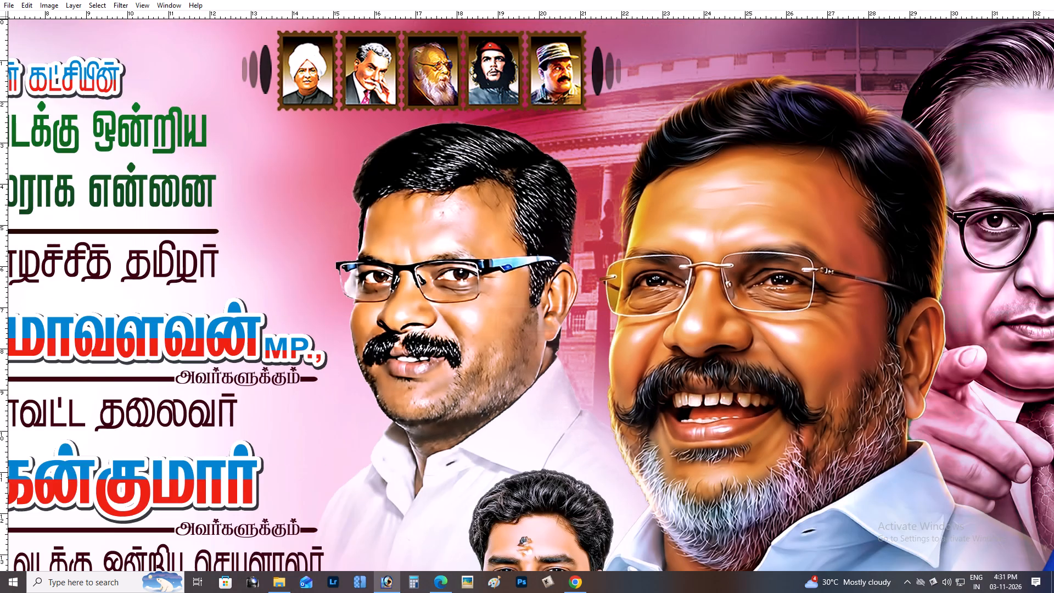
drag(531, 217, 168, 177)
click(527, 273)
key(ctrl+plus)
key(ctrl+space)
drag(534, 273, 354, 420)
right_click(596, 258)
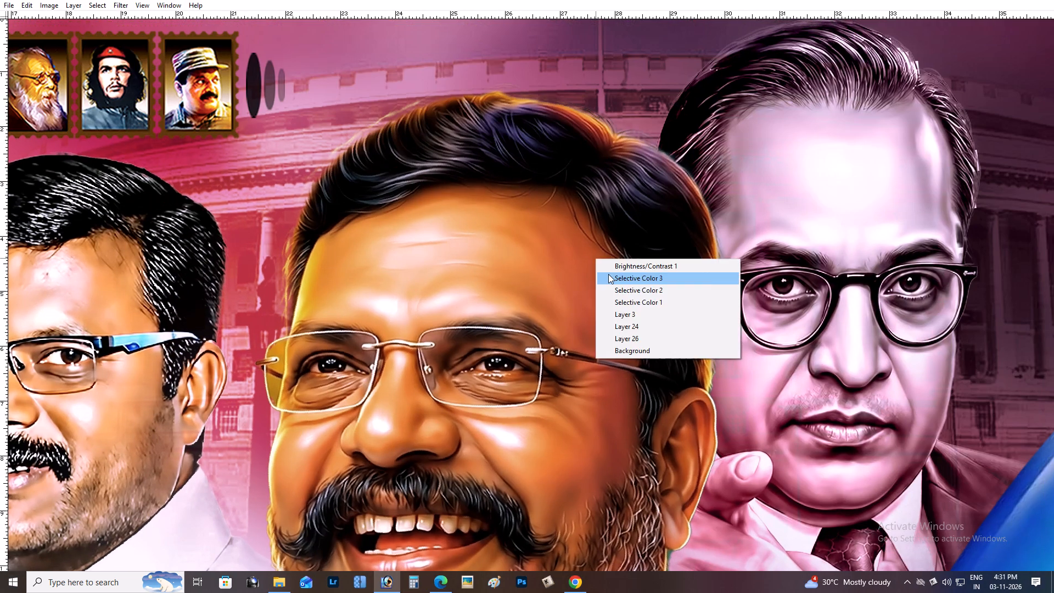
click(608, 274)
right_click(541, 270)
click(567, 325)
key(ctrl+minus)
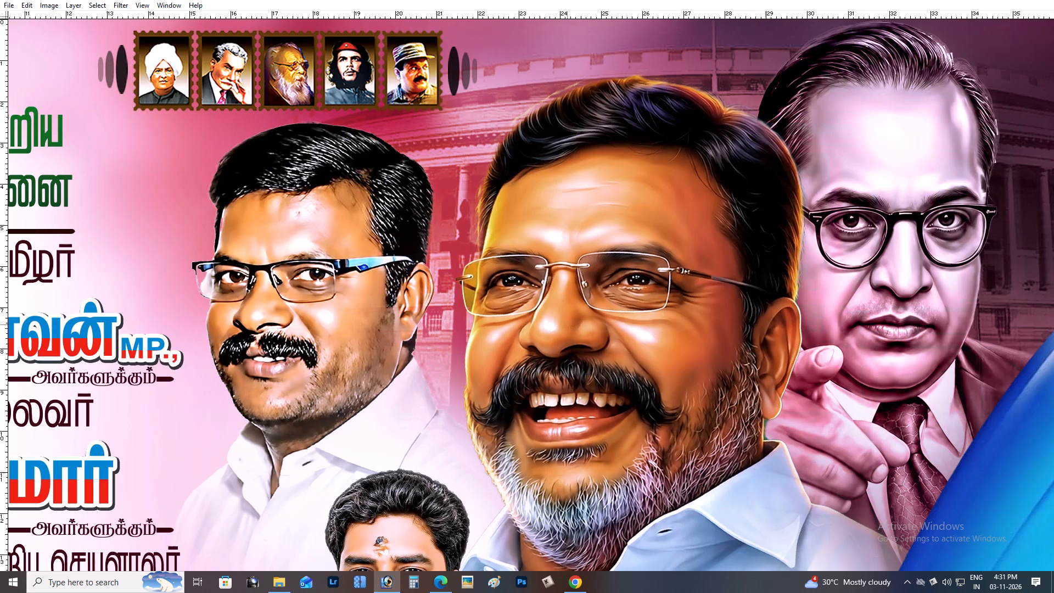
key(ctrl+m)
click(714, 266)
key(Return)
key(ctrl+minus)
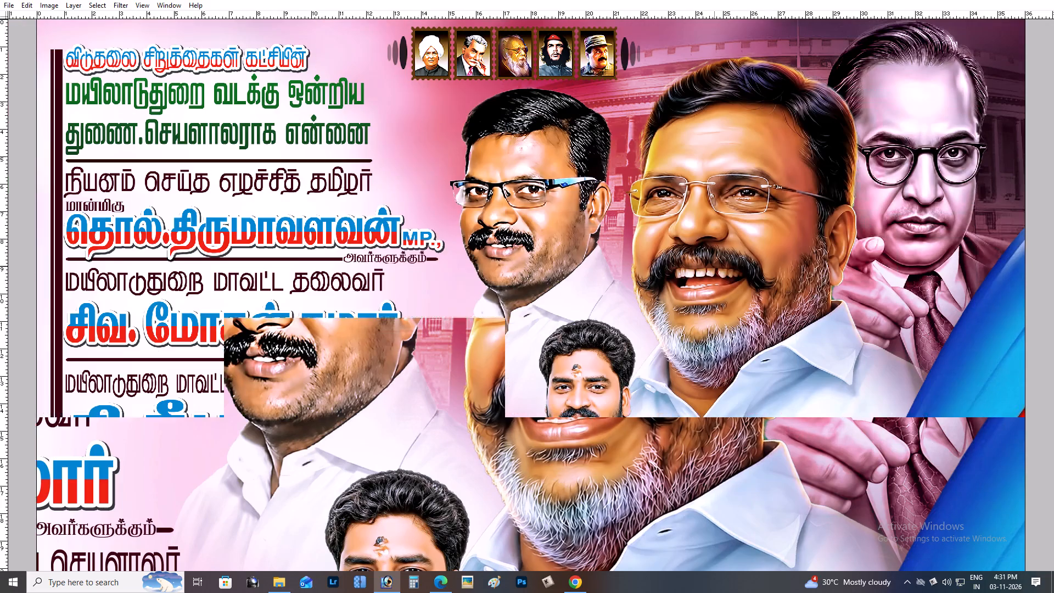
Add a Color Overlay in Color blend mode to the pointing man's portrait layer, using a dark maroon sampled from the background.
scroll(714, 266, up, 2)
scroll(714, 266, down, 2)
right_click(957, 69)
click(966, 78)
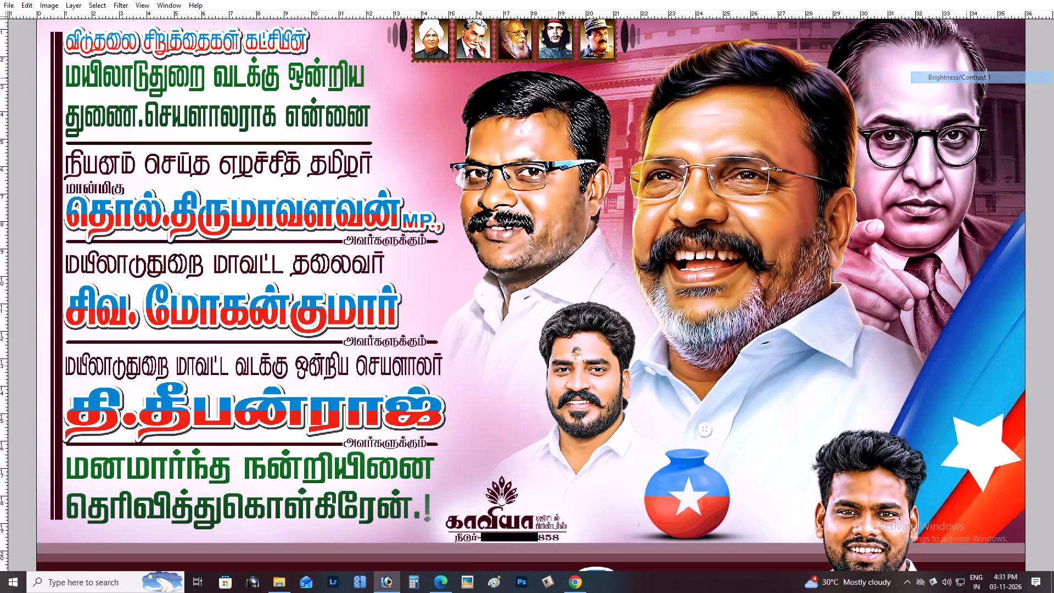
drag(965, 77, 980, 81)
right_click(934, 75)
click(960, 138)
drag(957, 134, 959, 146)
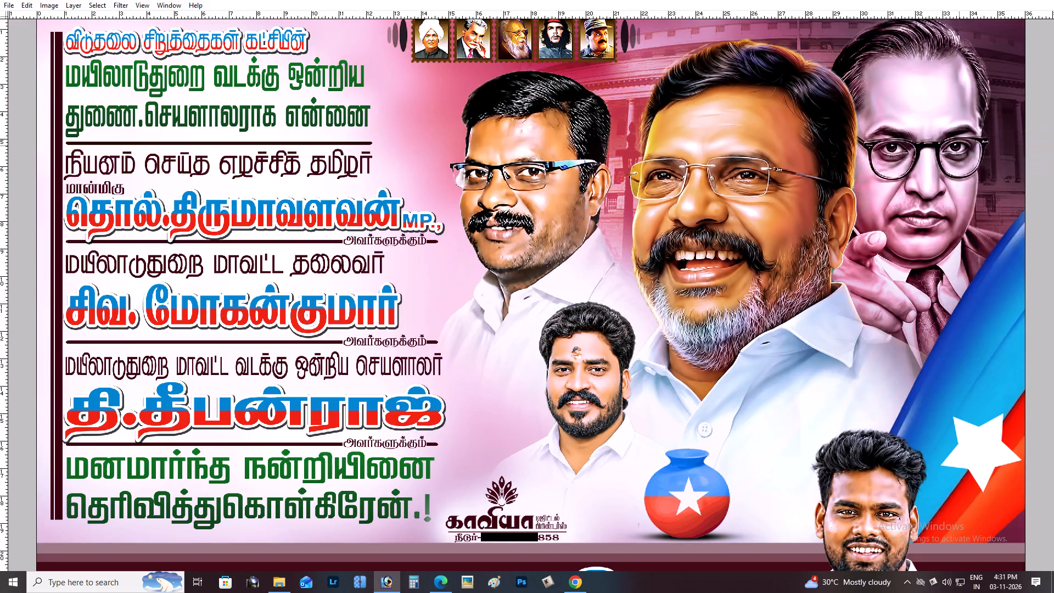
key(ctrl+z)
key(alt+l)
key(alt+y)
key(alt+i)
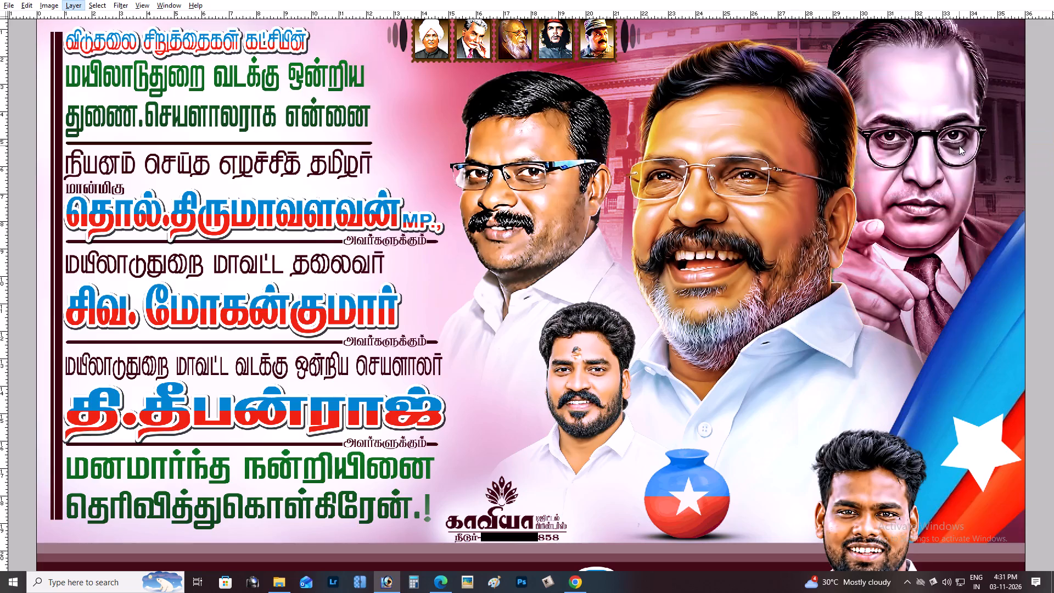
drag(929, 25, 450, 132)
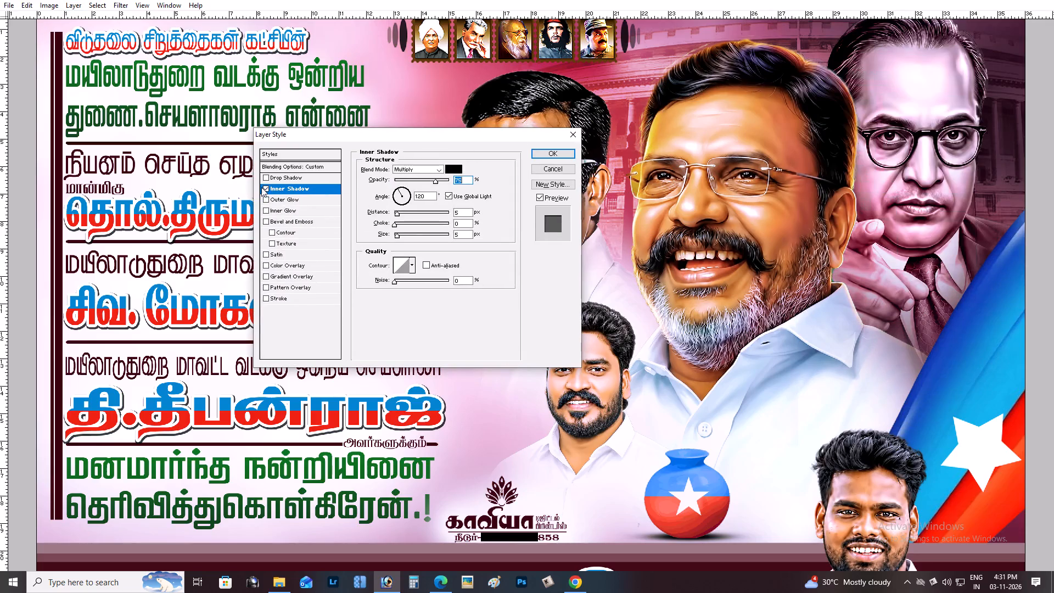
click(265, 187)
click(297, 270)
click(309, 264)
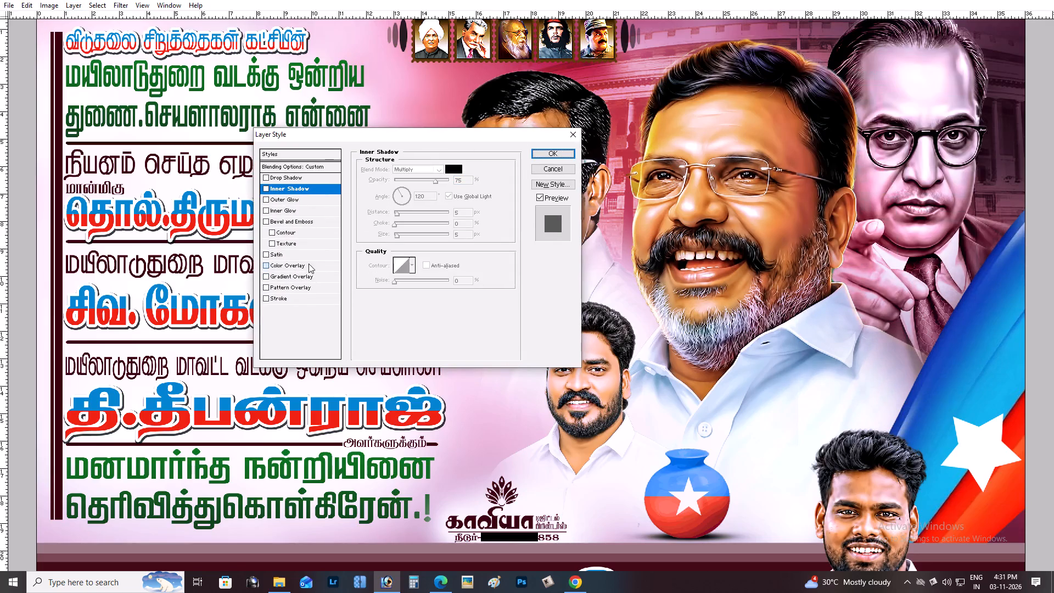
click(451, 169)
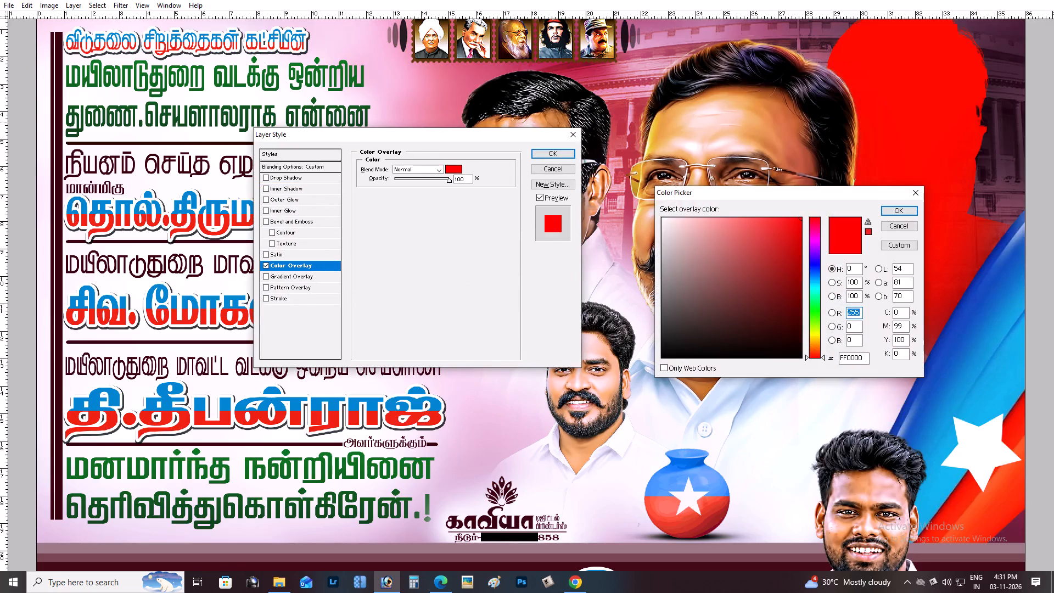
click(1013, 111)
key(Return)
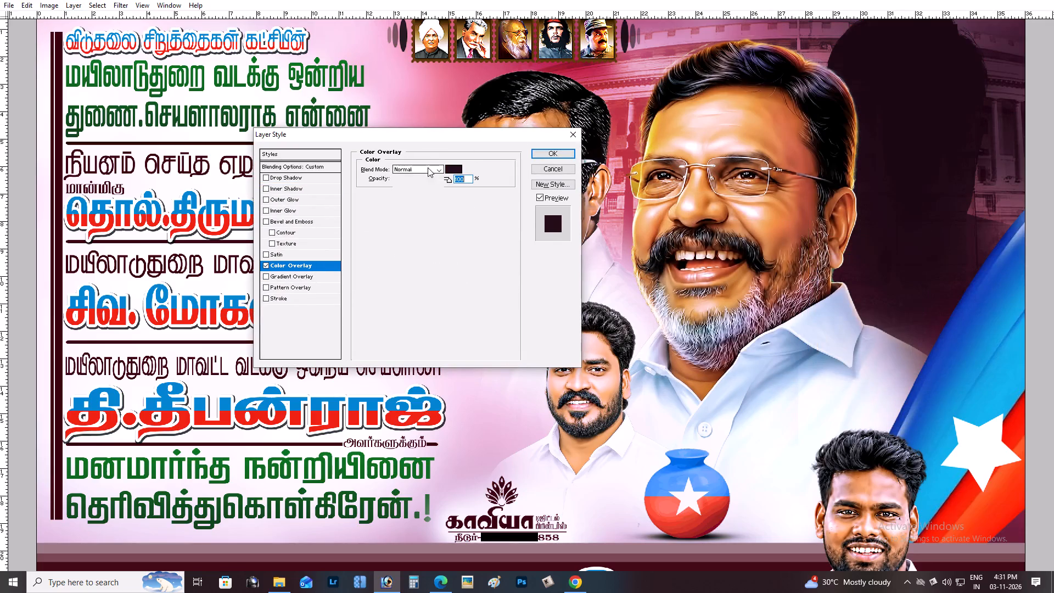
click(428, 167)
click(410, 341)
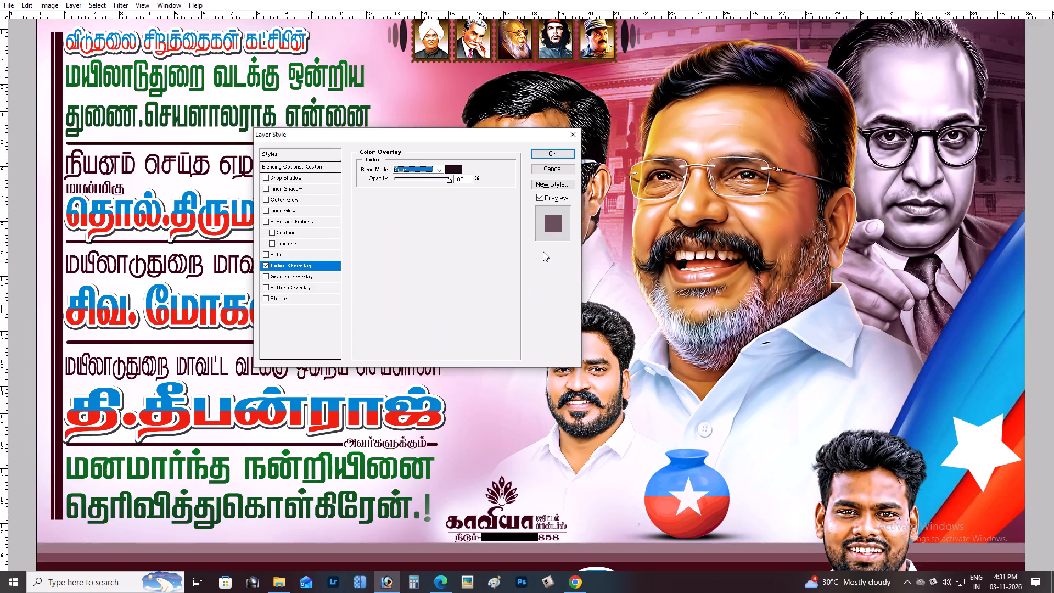
Sample a crimson from the banner for the overlay colour, deepen it to 2B010A, and apply the layer style.
click(459, 168)
click(602, 68)
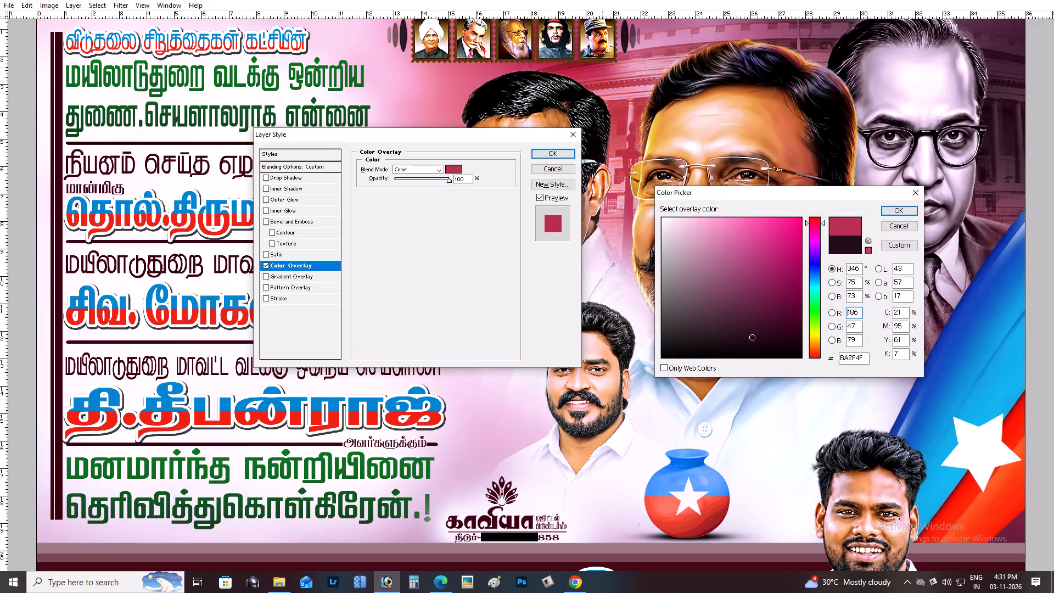
drag(765, 287, 789, 311)
drag(792, 321, 800, 334)
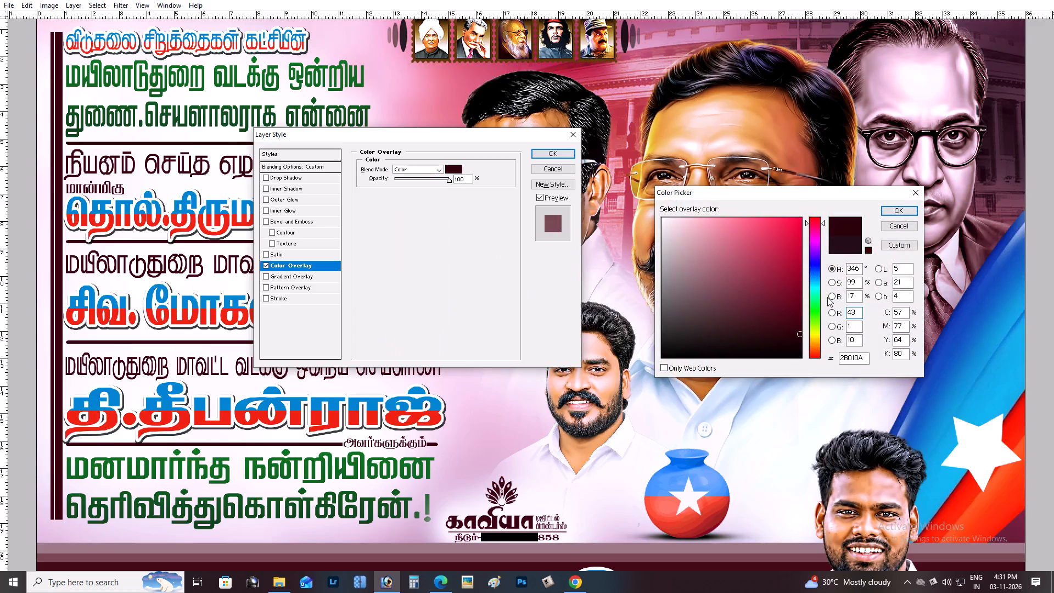
key(Return)
key(Return)
Fit the whole banner in view and save the document.
key(ctrl+minus)
key(ctrl+0)
key(ctrl+s)
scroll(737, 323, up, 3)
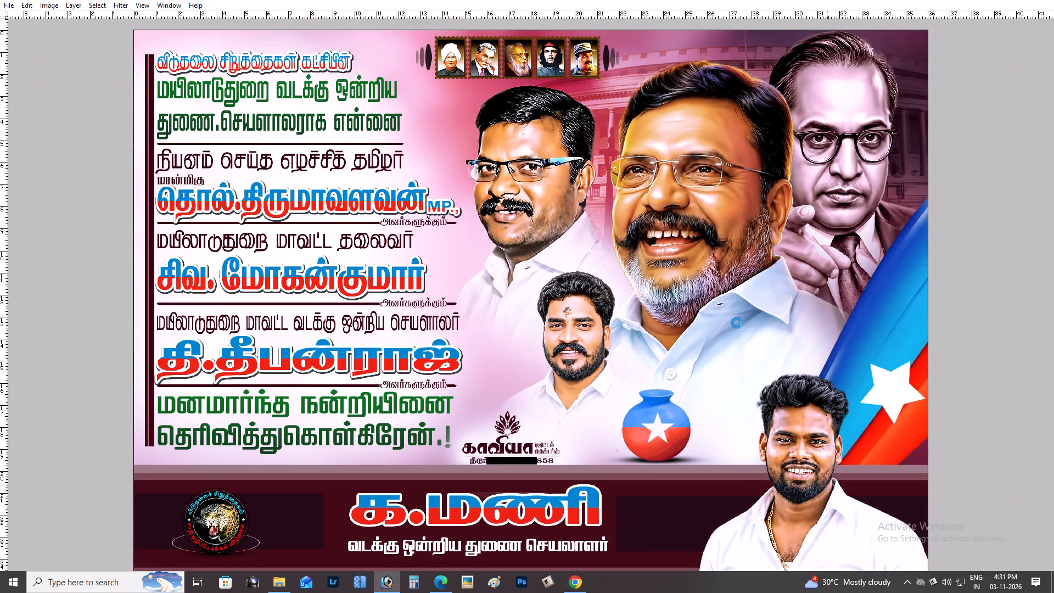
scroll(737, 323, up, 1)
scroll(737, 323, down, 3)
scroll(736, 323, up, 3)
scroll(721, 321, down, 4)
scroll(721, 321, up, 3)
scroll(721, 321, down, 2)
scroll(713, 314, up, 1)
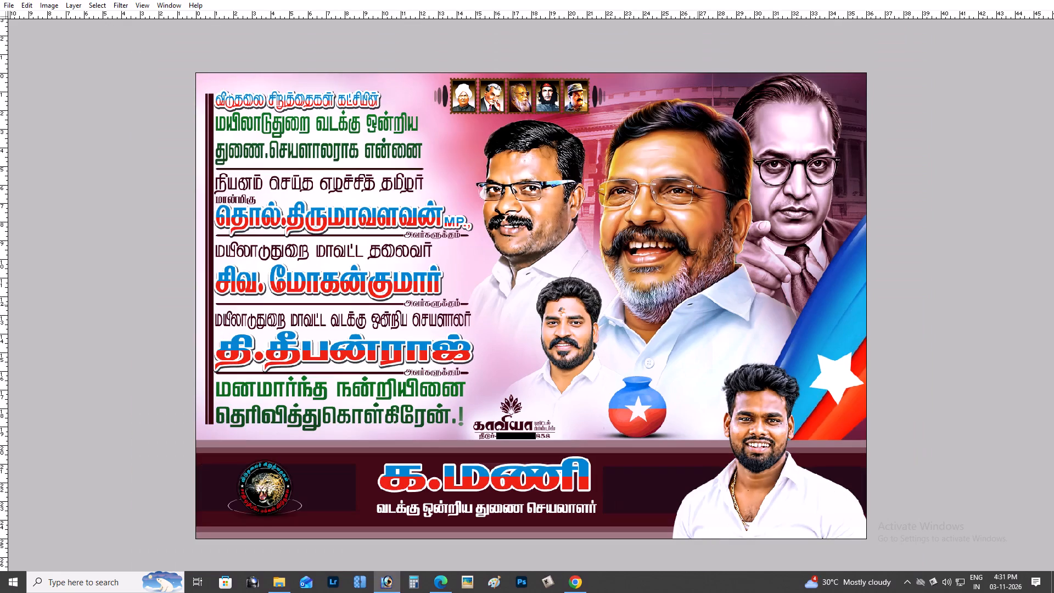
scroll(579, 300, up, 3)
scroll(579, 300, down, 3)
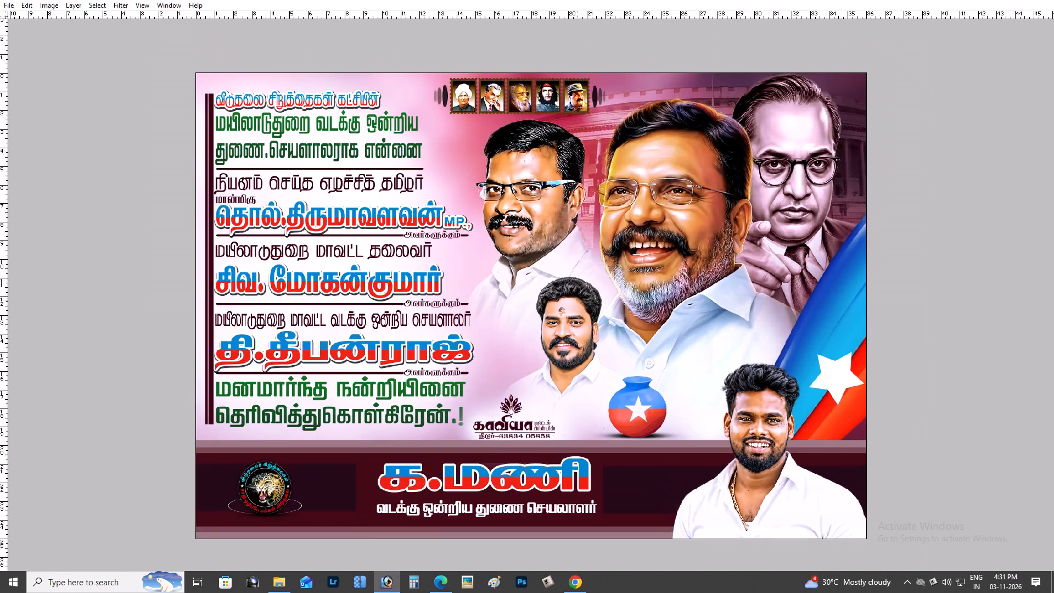
Start saving a separate copy of the banner and choose JPEG as its format.
key(ctrl+shift+s)
key(ctrl+shift+a)
click(260, 440)
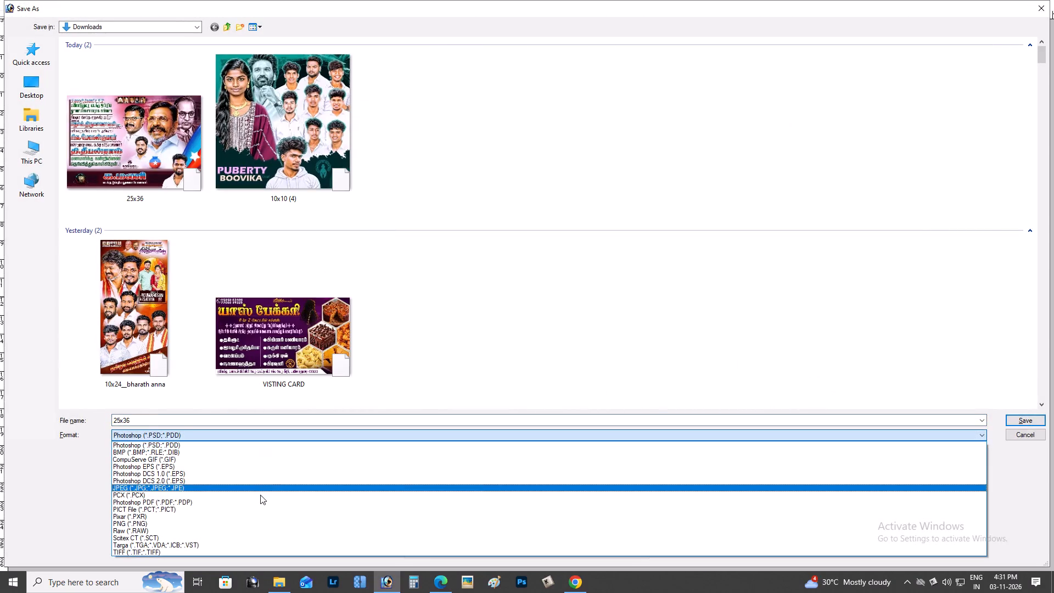
click(260, 488)
Create a folder named 03 inside the 11 NOVEMBER folder of the 2026 folder for the banner's JPEG copy.
click(28, 153)
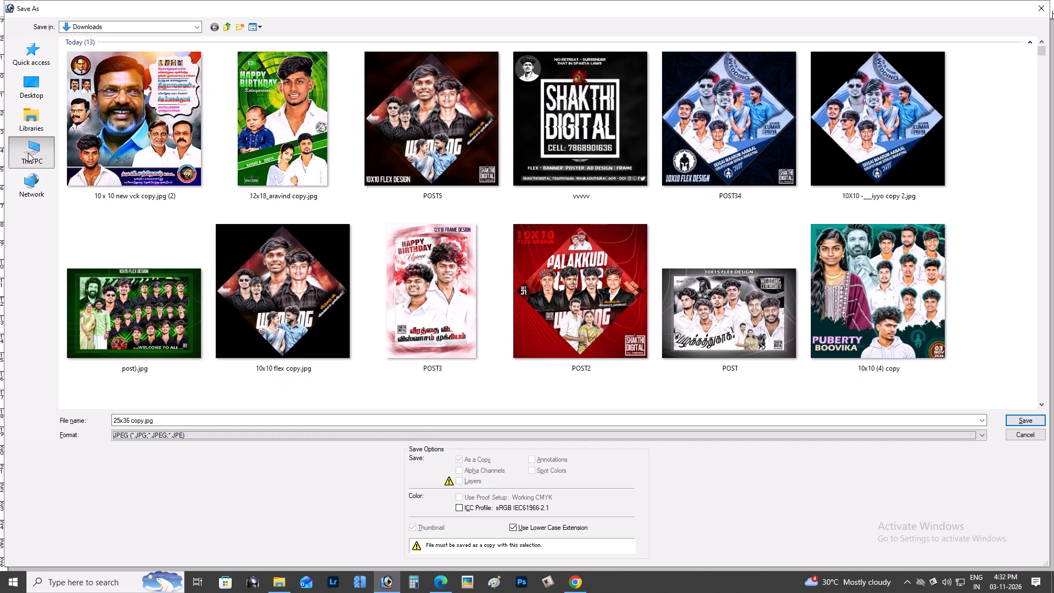
double_click(388, 110)
double_click(302, 110)
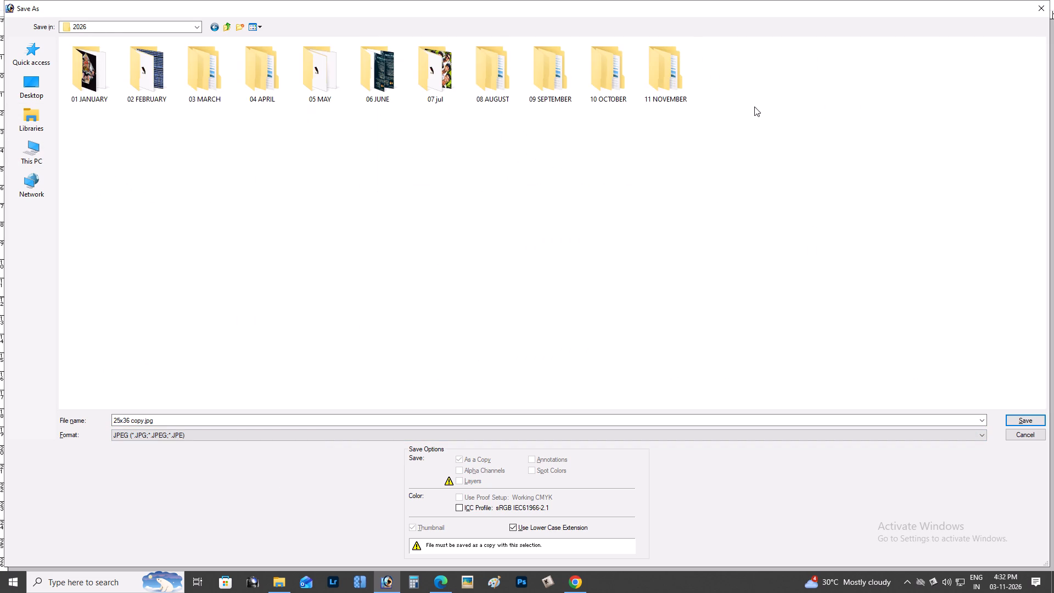
double_click(674, 83)
click(243, 25)
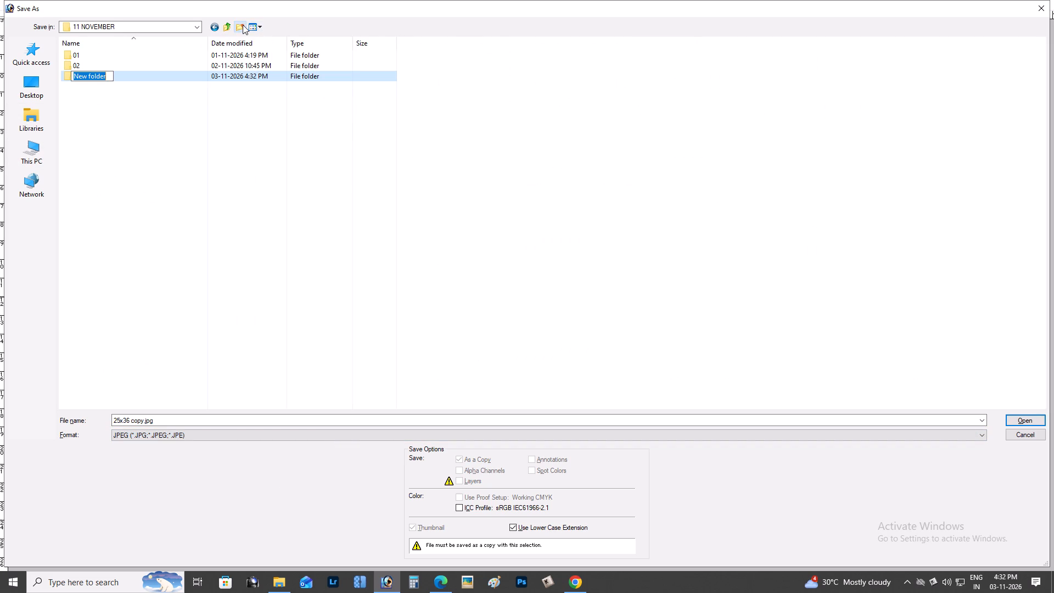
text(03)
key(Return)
click(264, 144)
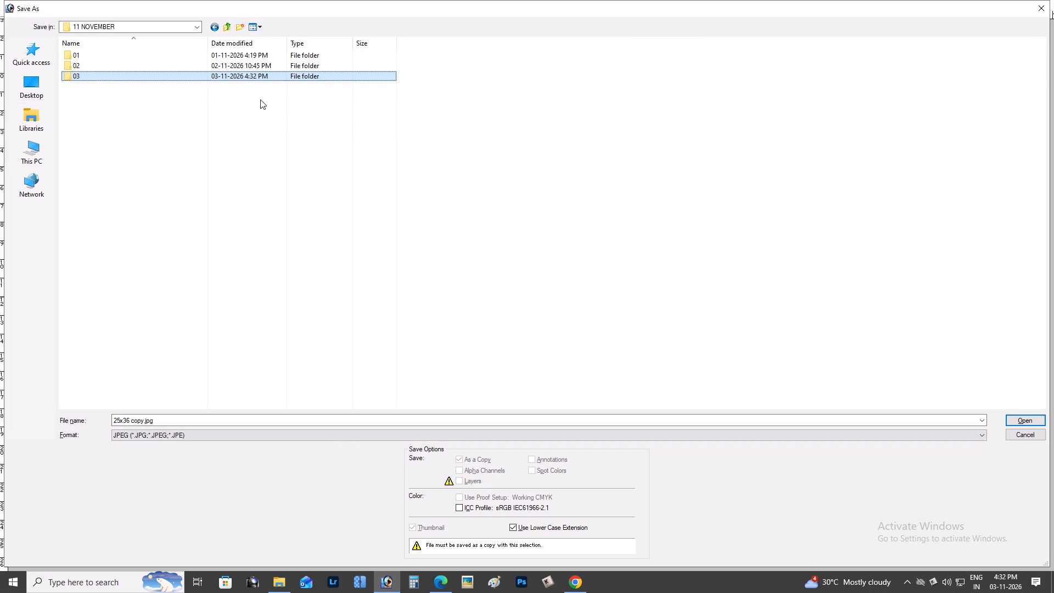
Open the 03 folder and save the banner's JPEG copy there under the suggested file name.
double_click(255, 78)
key(Return)
key(Return)
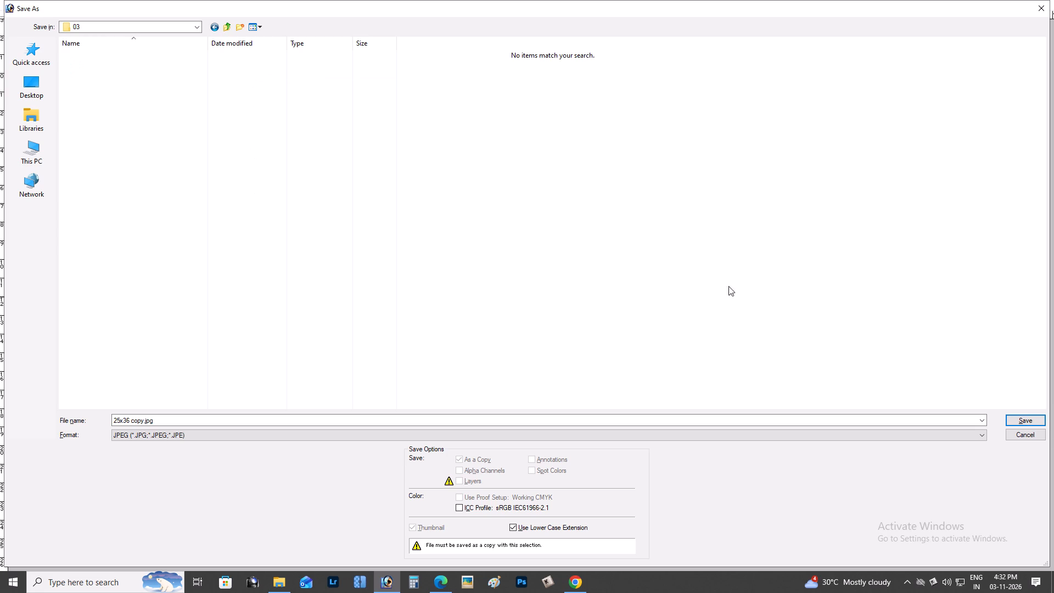
click(1032, 423)
key(Return)
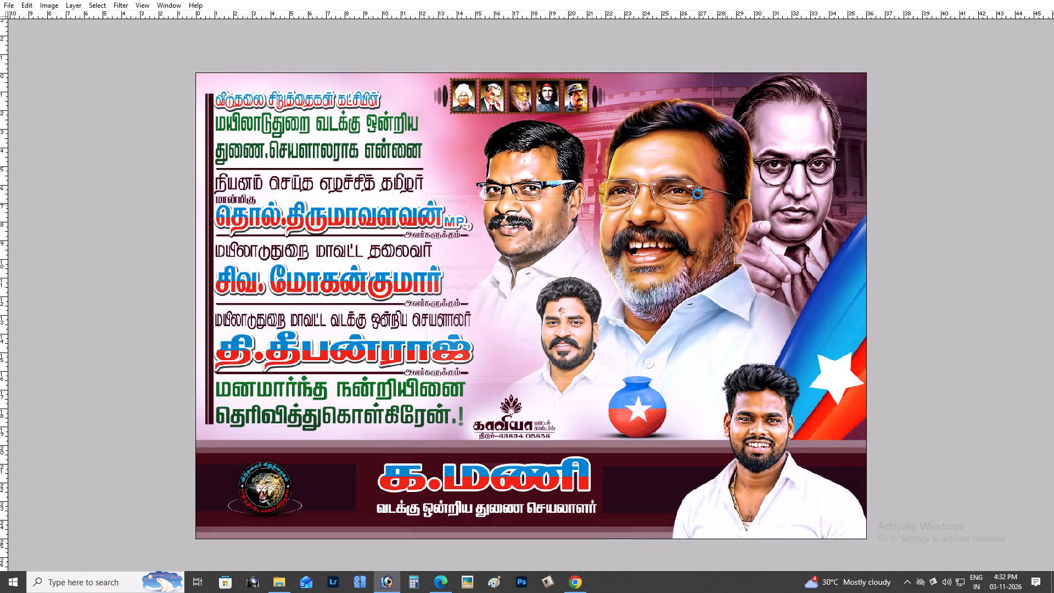
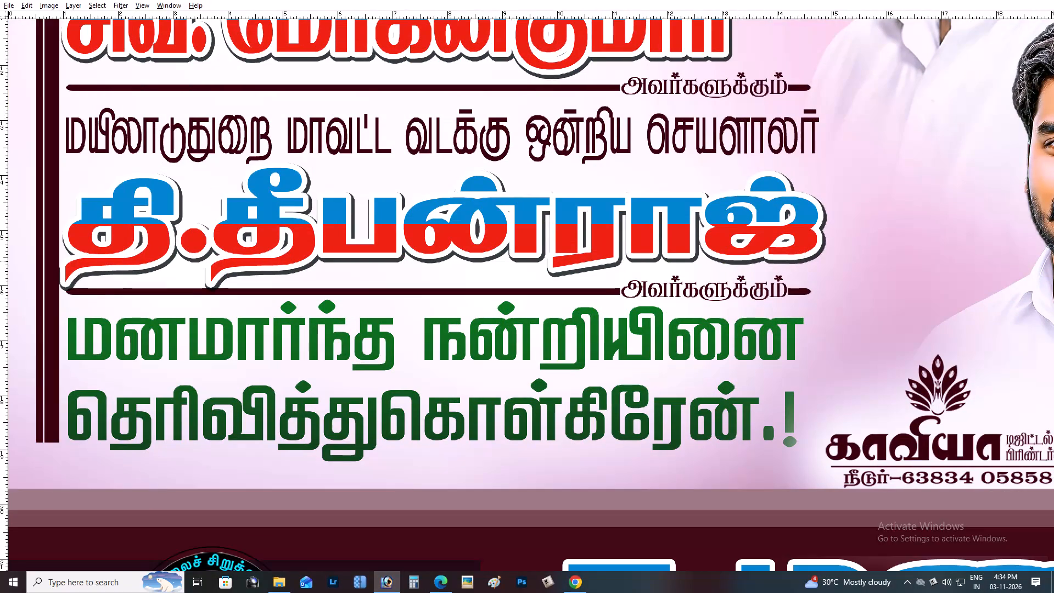
Delete the layer of the large blue-and-red name above the green thank-you text.
right_click(391, 212)
click(424, 268)
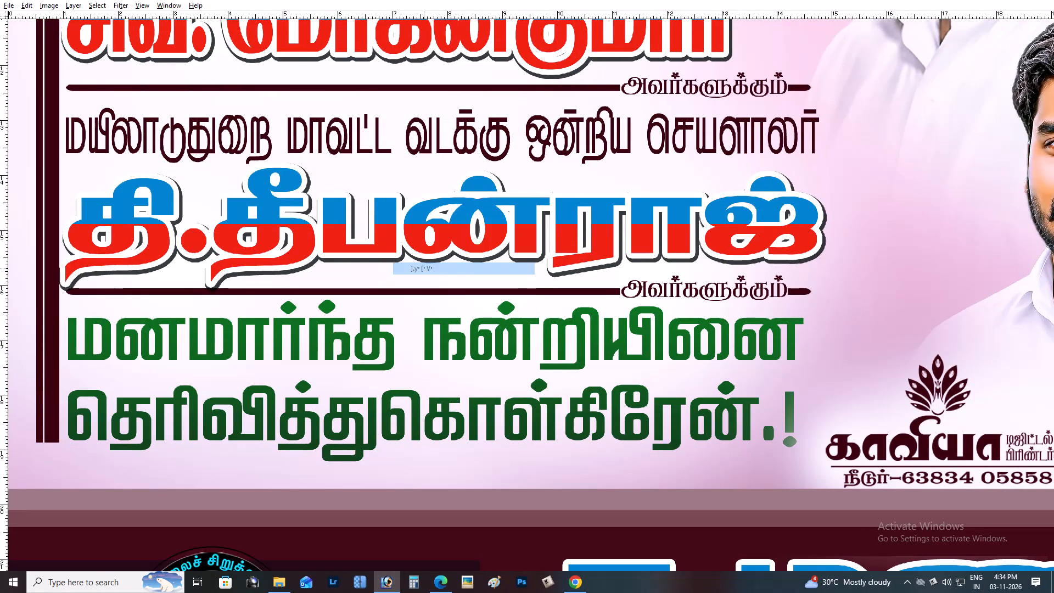
key(alt+l)
key(alt+l)
key(alt+l)
Delete Layer 22 copy 3, the dark maroon divider line directly above the green thank-you text.
key(ctrl+plus)
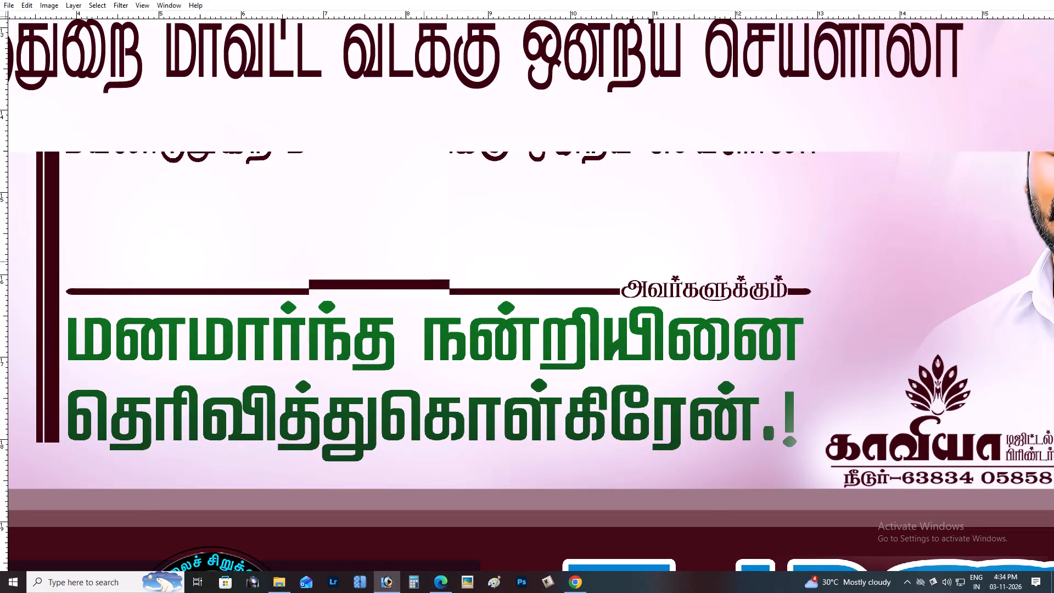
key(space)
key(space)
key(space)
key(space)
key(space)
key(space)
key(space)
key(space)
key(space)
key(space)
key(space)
drag(454, 205, 548, 273)
drag(548, 221, 548, 236)
right_click(619, 365)
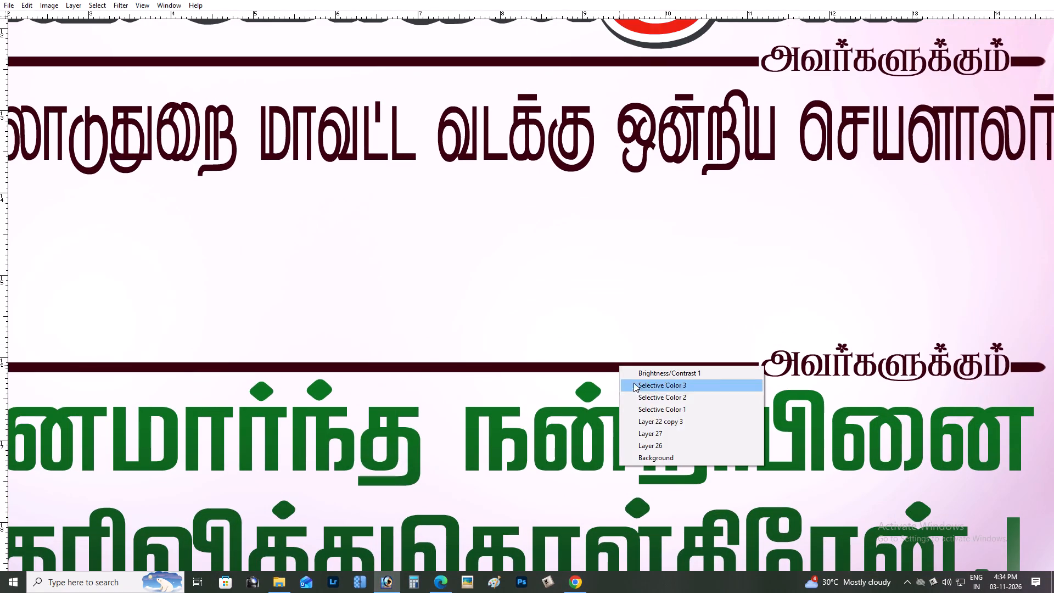
click(643, 421)
key(alt+l)
key(alt+l)
key(alt+l)
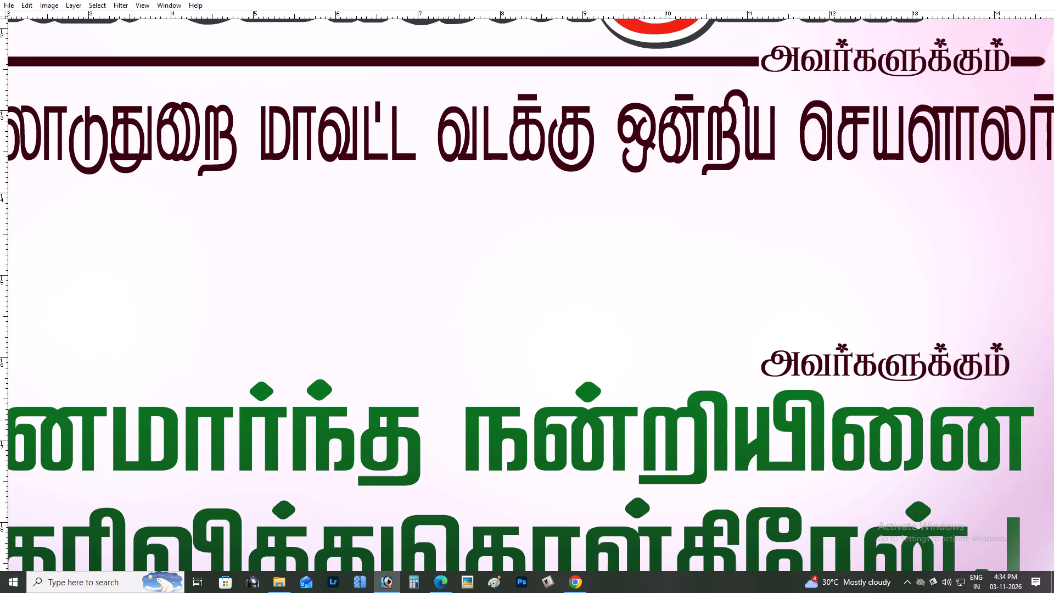
Delete the extra அவர்களுக்கும் text just above the green thank-you lines.
right_click(789, 362)
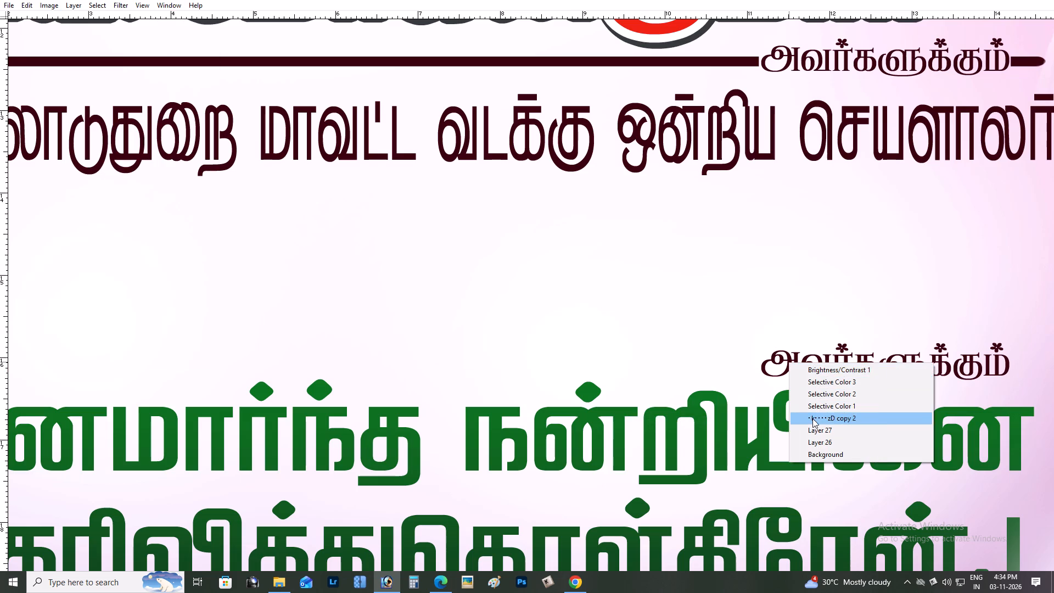
click(812, 418)
key(alt+l)
key(alt+l)
key(alt+l)
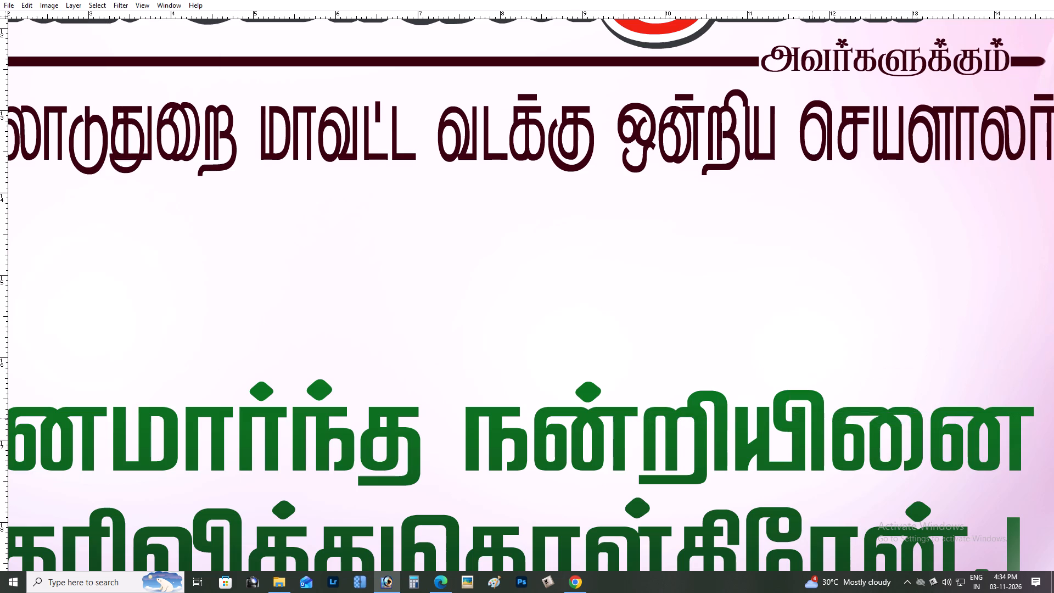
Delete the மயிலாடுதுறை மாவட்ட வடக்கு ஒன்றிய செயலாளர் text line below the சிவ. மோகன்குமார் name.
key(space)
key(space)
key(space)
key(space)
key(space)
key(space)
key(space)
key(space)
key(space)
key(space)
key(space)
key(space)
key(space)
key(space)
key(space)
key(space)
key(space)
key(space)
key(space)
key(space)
drag(794, 351, 819, 412)
drag(814, 384, 837, 459)
drag(817, 415, 825, 457)
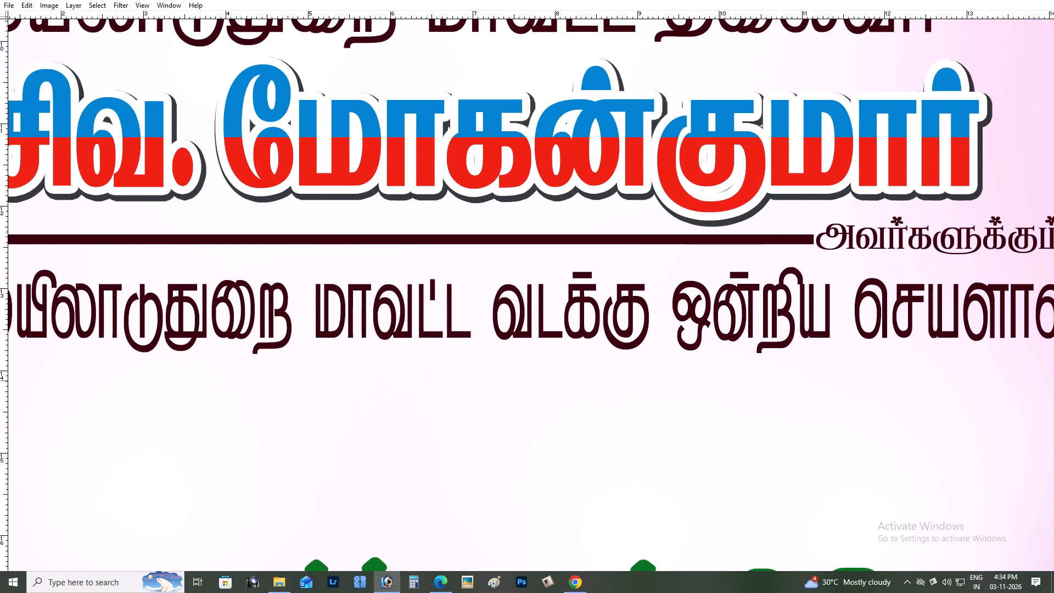
drag(681, 370, 724, 377)
right_click(629, 290)
right_click(618, 294)
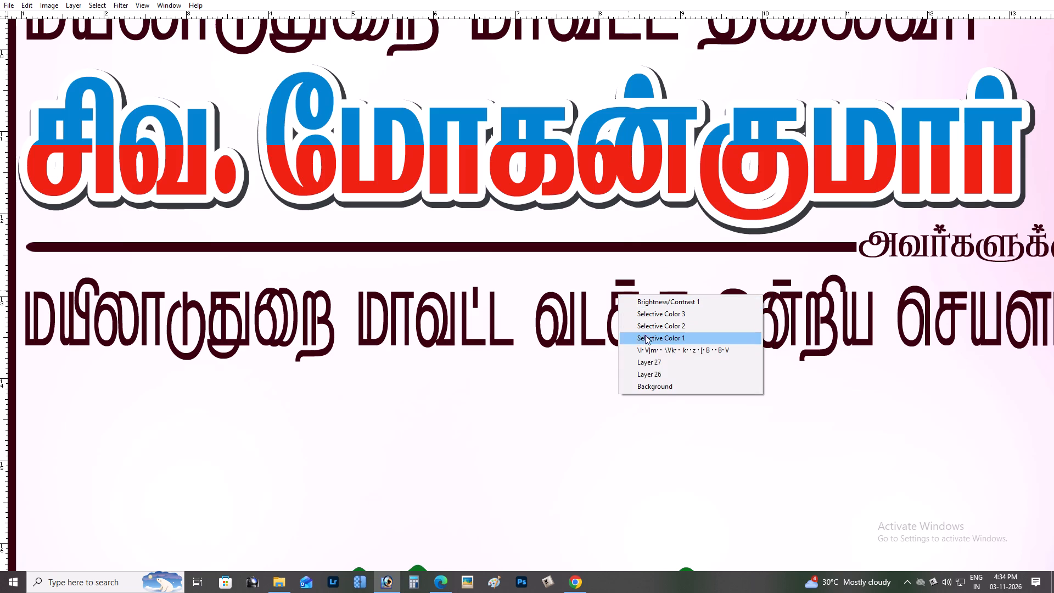
click(652, 348)
key(alt+l)
key(alt+l)
key(alt+l)
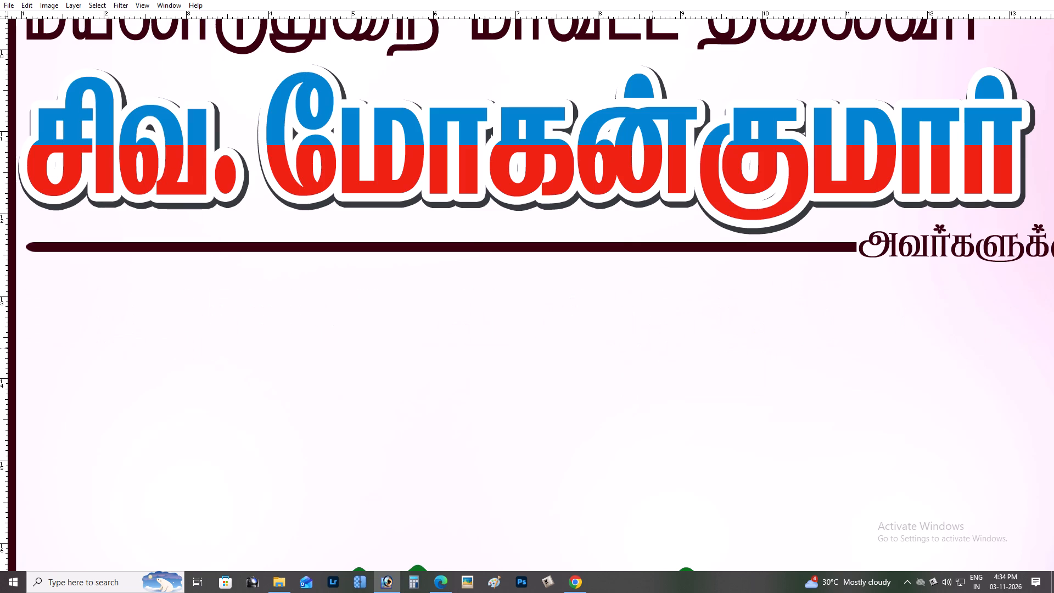
key(ctrl+minus)
key(ctrl+minus)
key(ctrl+minus)
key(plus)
key(ctrl+plus)
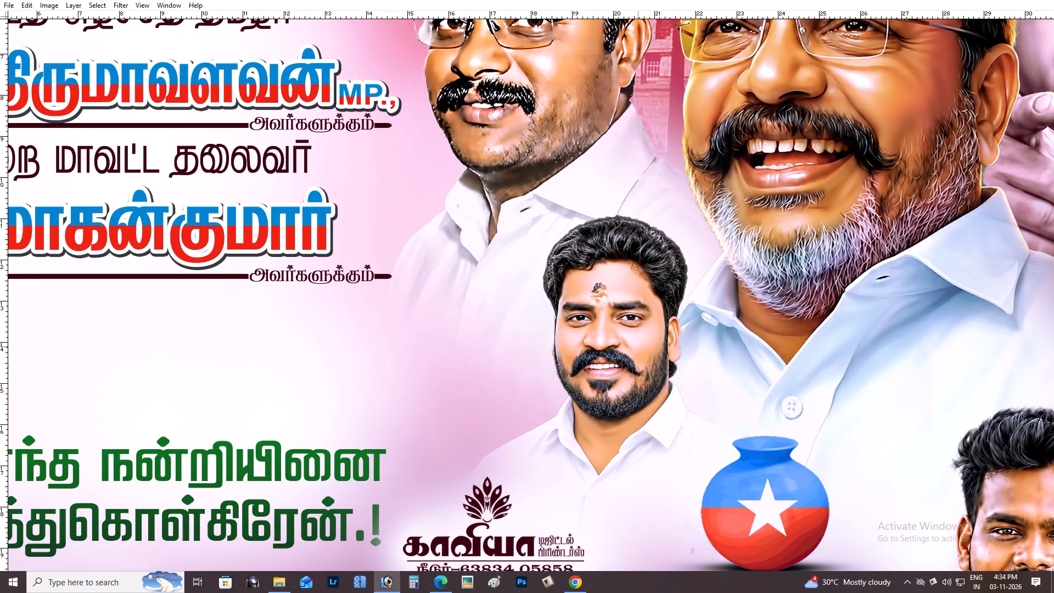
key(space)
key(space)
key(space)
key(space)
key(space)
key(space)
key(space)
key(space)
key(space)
drag(594, 355, 885, 233)
drag(778, 275, 815, 244)
key(ctrl+plus)
key(ctrl+space)
key(ctrl+space)
key(ctrl+space)
key(ctrl+space)
key(ctrl+space)
key(ctrl+space)
key(ctrl+space)
key(ctrl+space)
key(ctrl+space)
key(ctrl+space)
key(ctrl+space)
key(ctrl+space)
key(ctrl+space)
key(ctrl+space)
key(ctrl+space)
key(ctrl+space)
key(ctrl+space)
key(ctrl+space)
key(ctrl+space)
key(ctrl+space)
drag(744, 284, 895, 215)
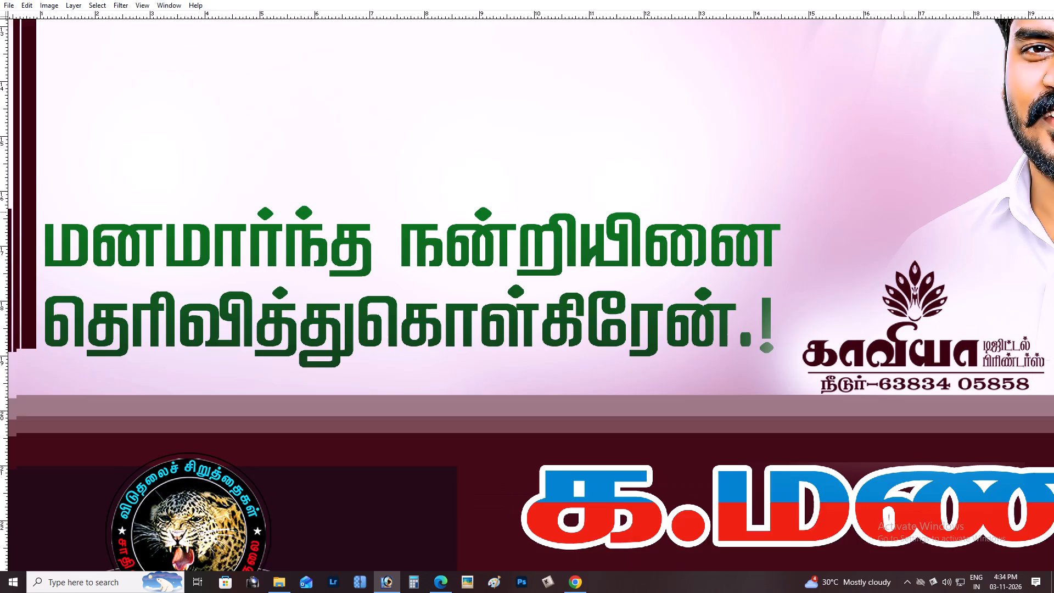
drag(895, 215, 907, 211)
drag(753, 276, 858, 211)
drag(728, 309, 786, 251)
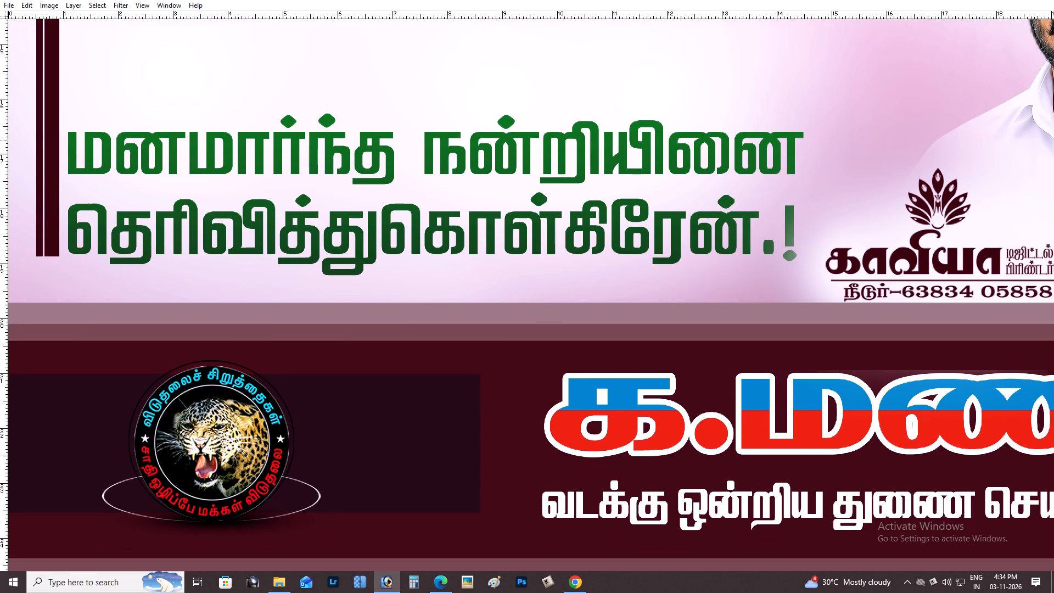
right_click(523, 140)
click(550, 199)
shift+right_click(525, 163)
shift+click(548, 219)
drag(546, 217, 552, 217)
key(ctrl+z)
key(ctrl+minus)
key(ctrl+minus)
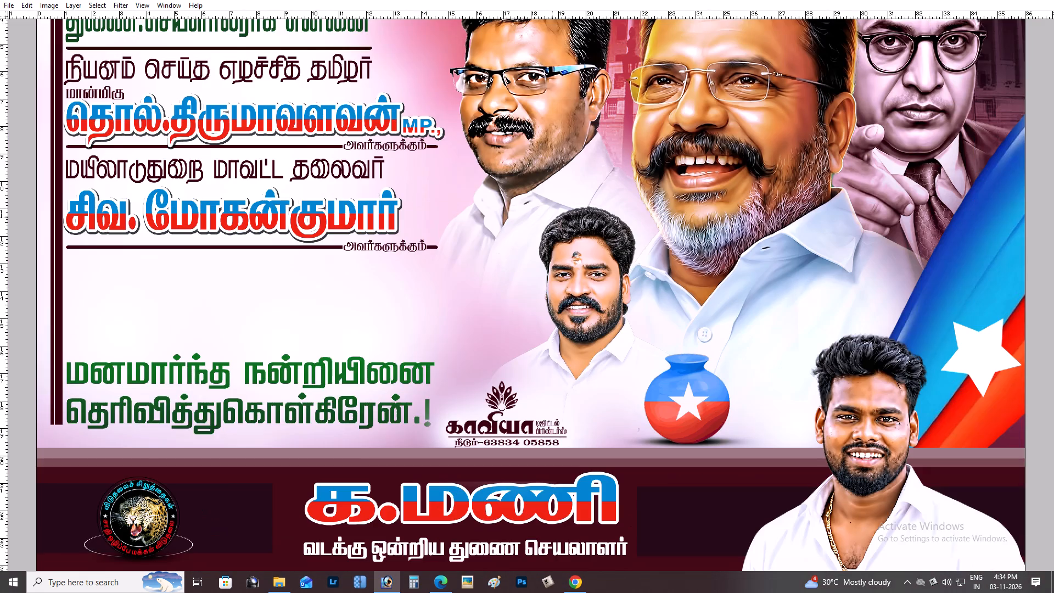
shift+drag(375, 295, 367, 198)
Select the text layers above the green thank-you lines, and undo a small trial move of them.
key(ctrl+minus)
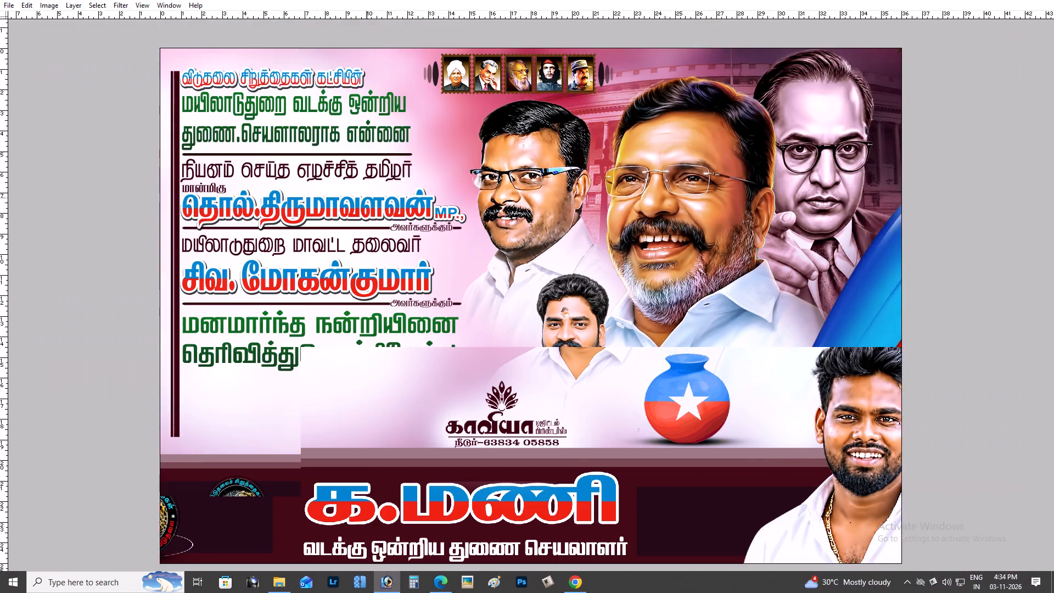
key(ctrl+plus)
key(ctrl+plus)
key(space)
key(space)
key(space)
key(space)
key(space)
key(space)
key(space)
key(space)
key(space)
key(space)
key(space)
drag(367, 197, 533, 211)
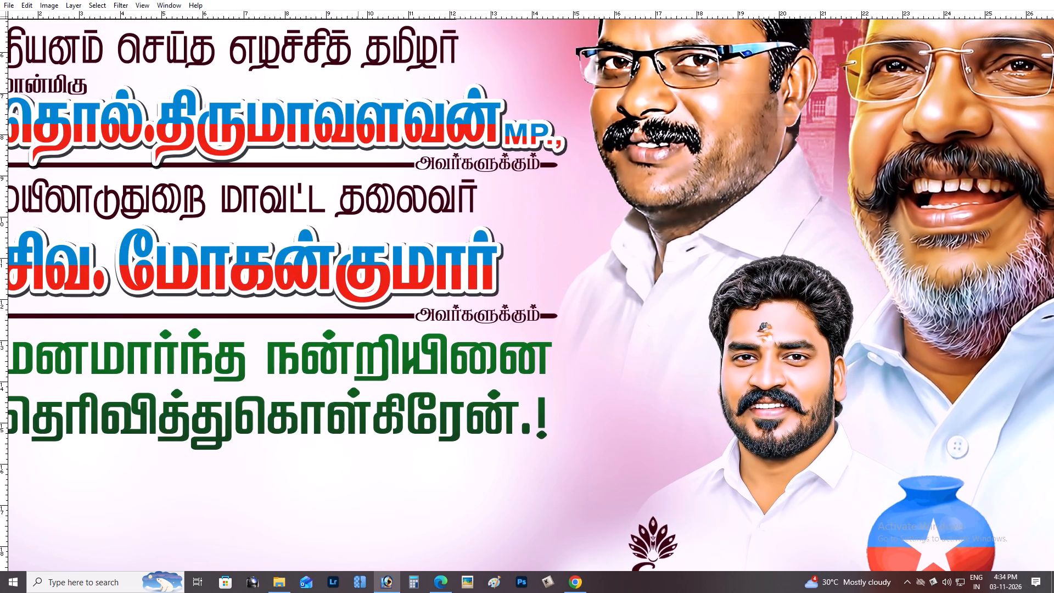
right_click(362, 262)
click(401, 314)
drag(397, 300, 405, 303)
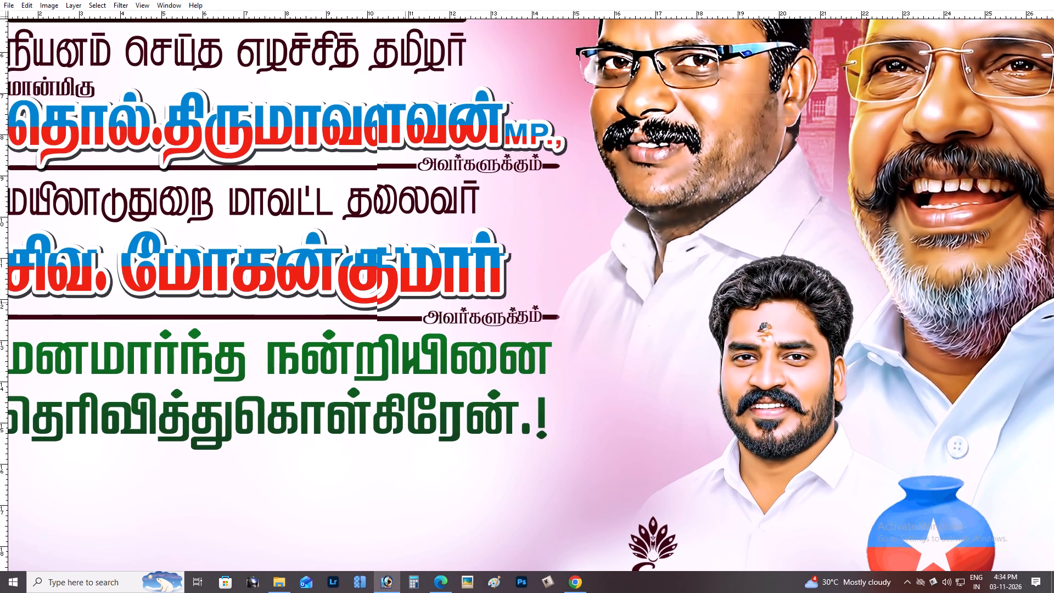
key(ctrl+z)
Add the green thank-you text layer to the selected text block, and undo a trial move of the whole group.
shift+right_click(384, 353)
shift+click(402, 401)
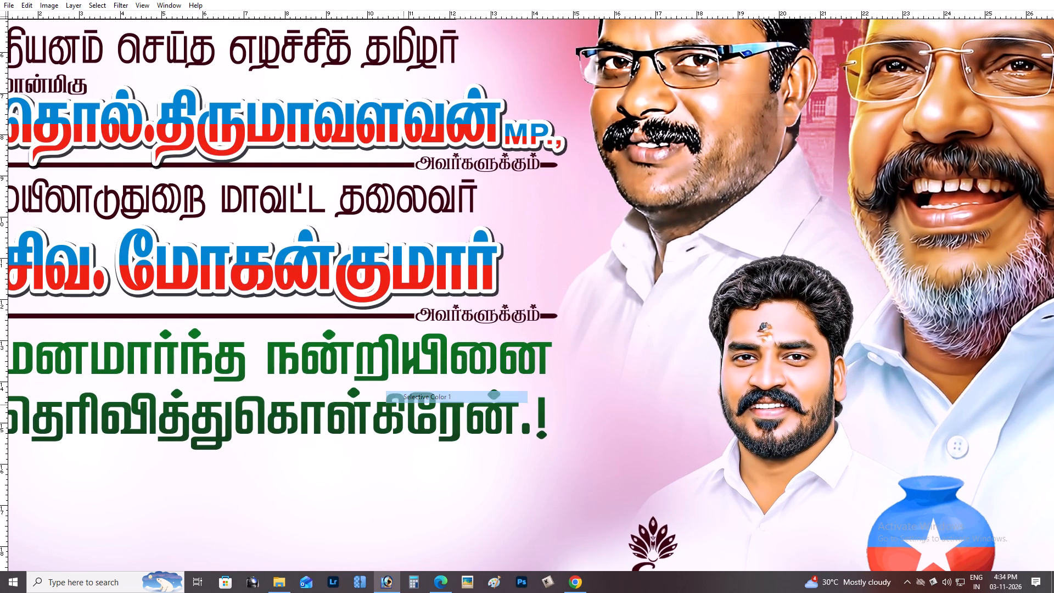
shift+right_click(383, 359)
shift+click(404, 402)
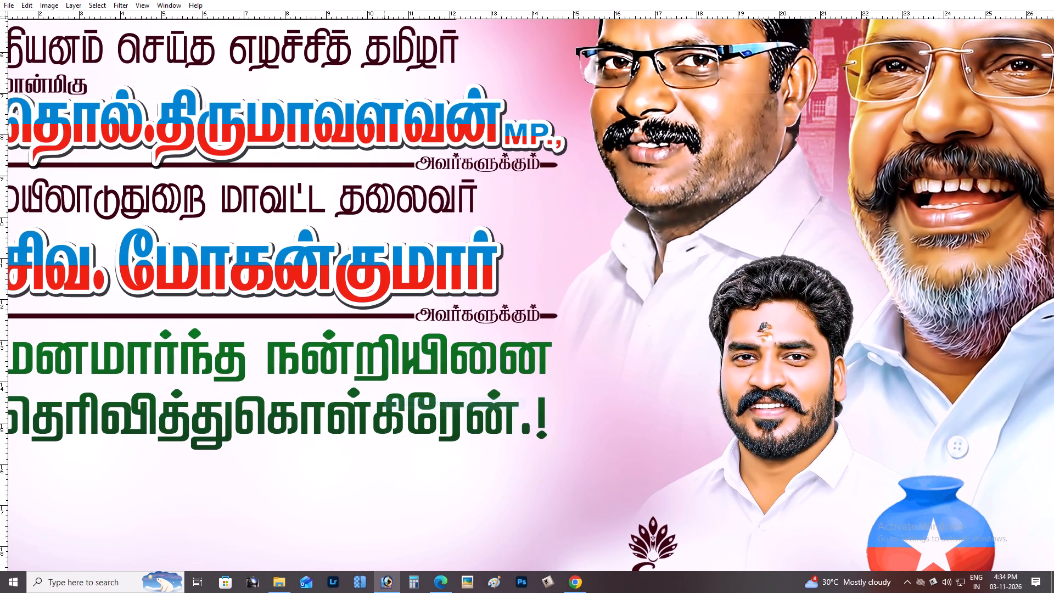
shift+right_click(384, 363)
shift+click(403, 412)
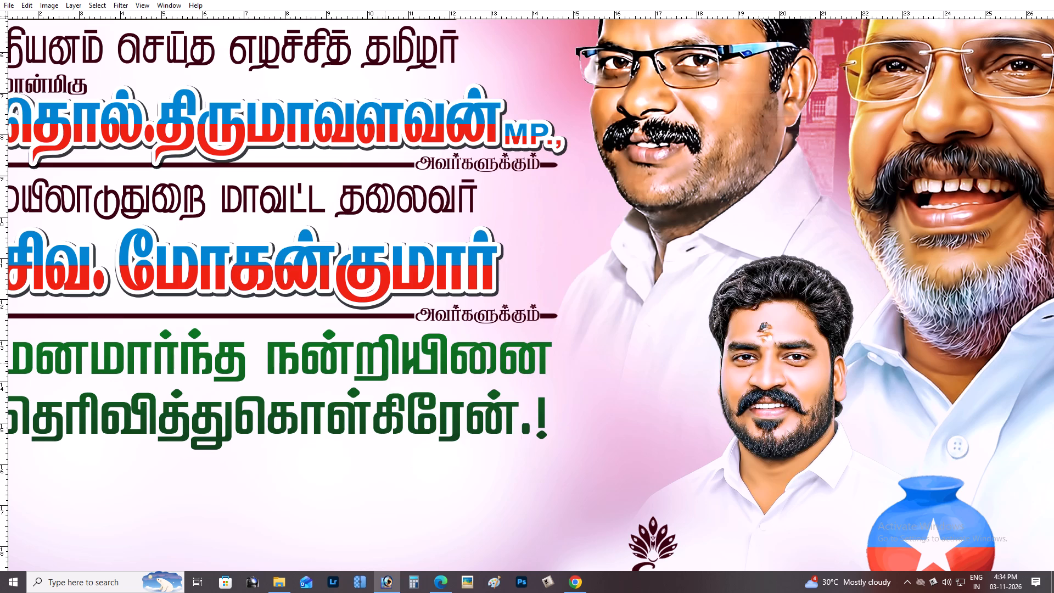
shift+right_click(385, 363)
shift+click(408, 410)
shift+right_click(384, 366)
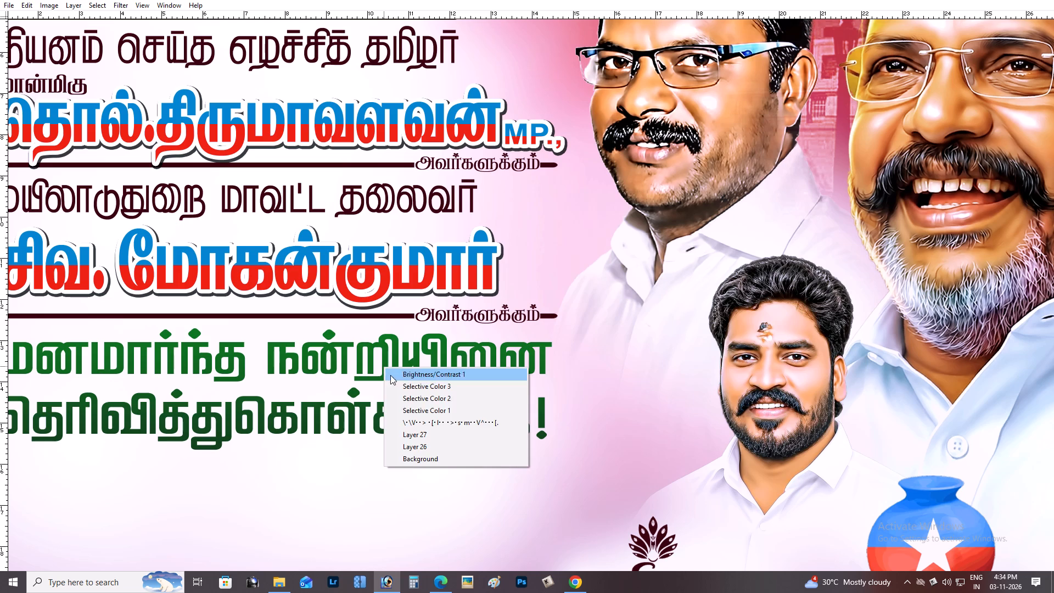
shift+click(403, 416)
shift+right_click(384, 367)
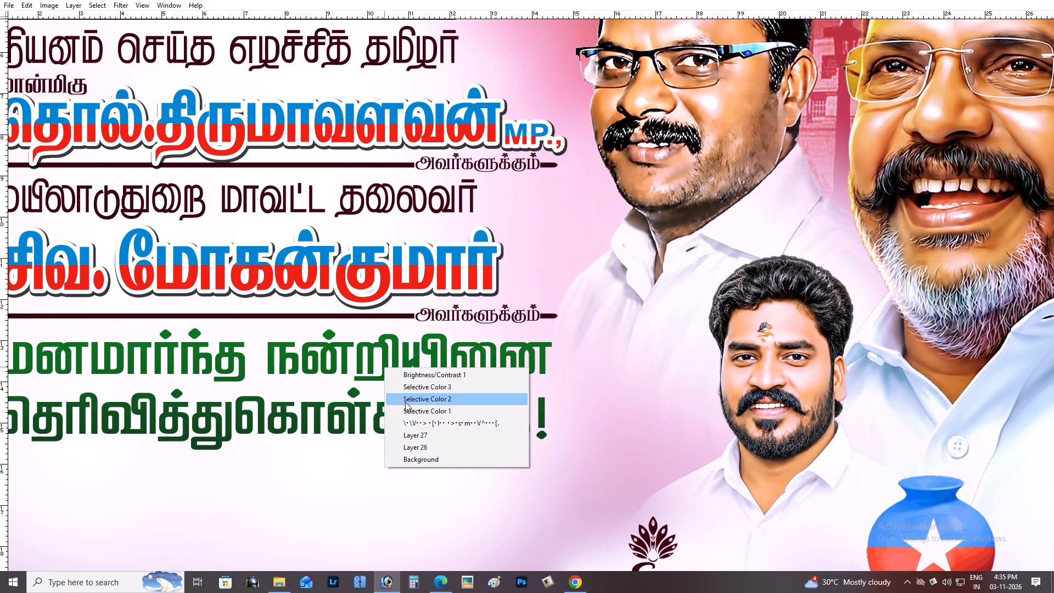
shift+click(406, 413)
shift+right_click(383, 353)
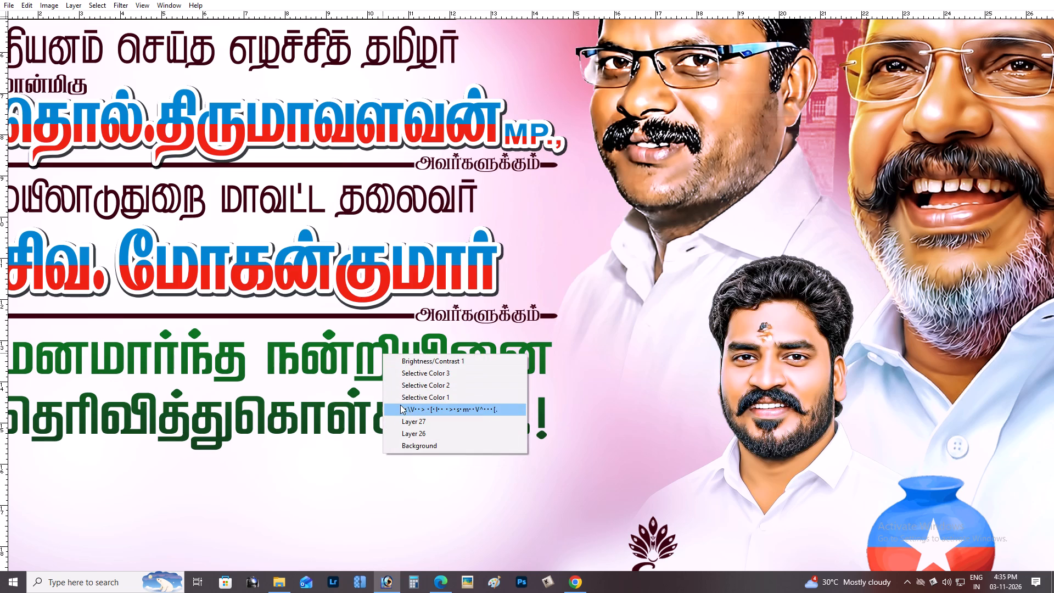
shift+click(400, 405)
key(ctrl+minus)
key(ctrl+minus)
drag(415, 307, 430, 317)
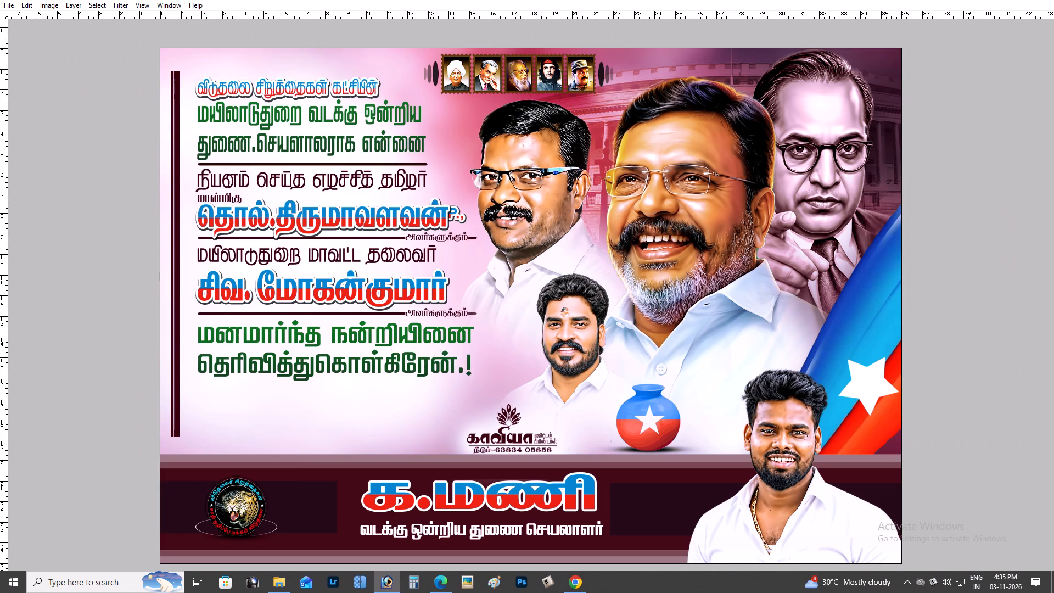
key(ctrl+z)
Shift the selected text block slightly down and left, leaving the MP., text after திருமாவளவன் in place.
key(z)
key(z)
click(453, 180)
triple_click(409, 244)
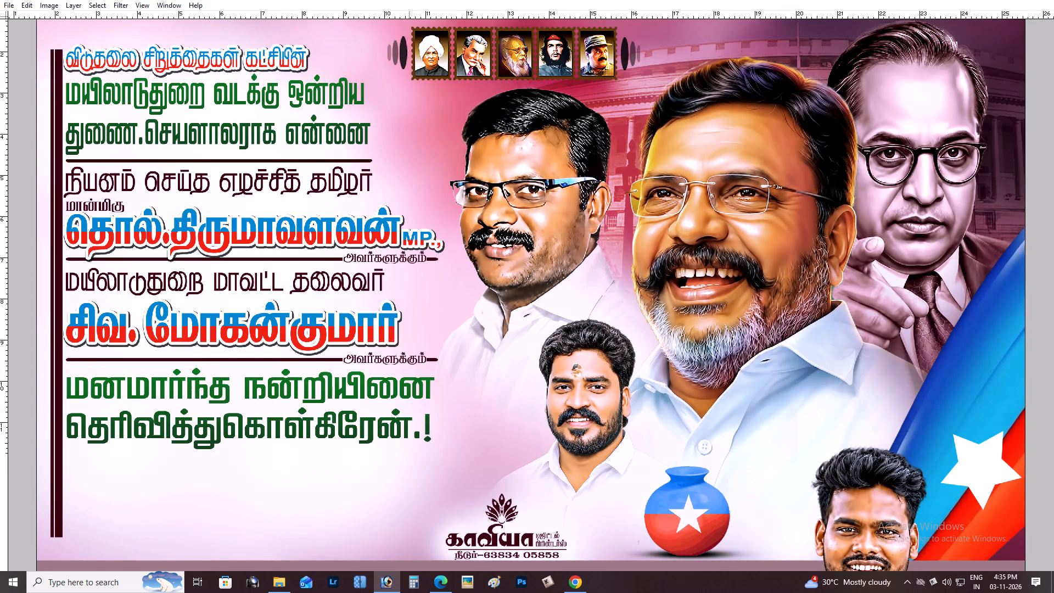
click(409, 244)
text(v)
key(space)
drag(456, 273, 293, 181)
drag(508, 295, 35, 120)
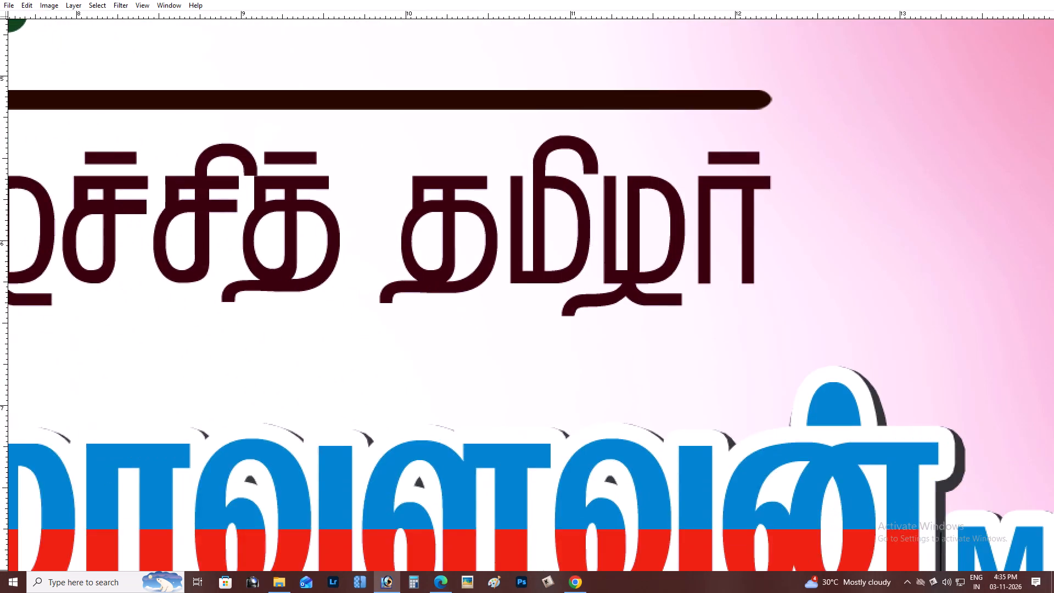
drag(563, 270, 155, 211)
key(ctrl+minus)
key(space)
drag(194, 219, 184, 199)
drag(227, 249, 221, 239)
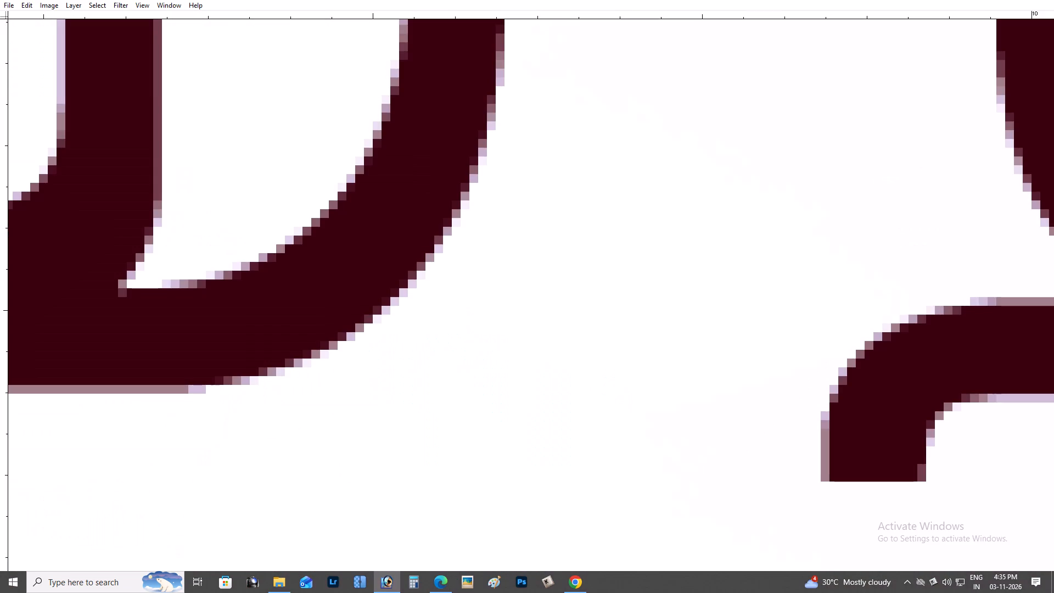
right_click(417, 278)
click(433, 290)
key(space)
drag(394, 268, 375, 260)
drag(403, 158, 469, 236)
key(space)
drag(469, 232, 485, 246)
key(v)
drag(446, 248, 429, 242)
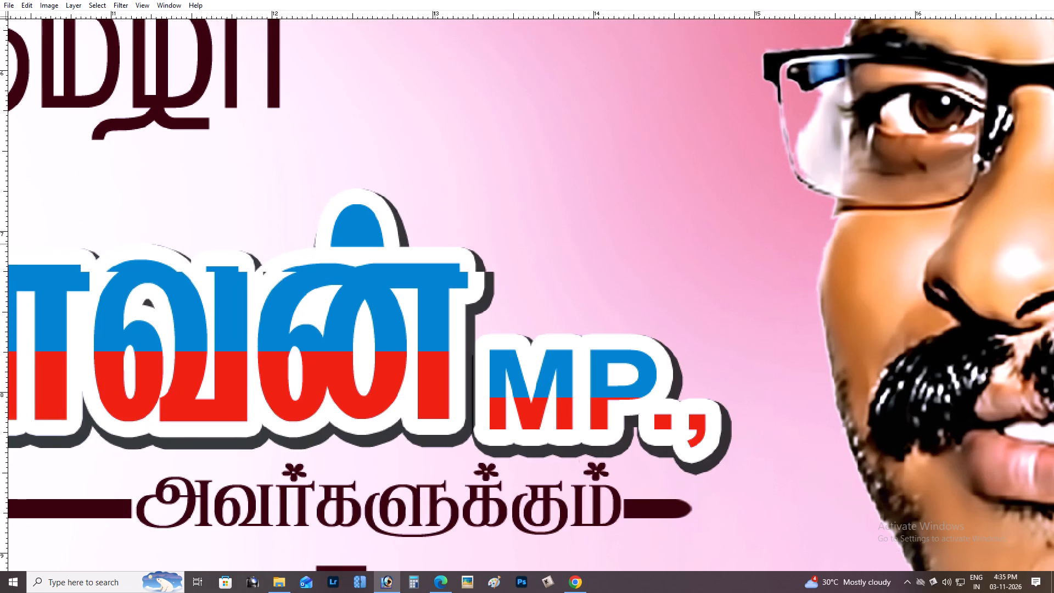
drag(429, 242, 429, 242)
key(ctrl+z)
drag(459, 261, 446, 273)
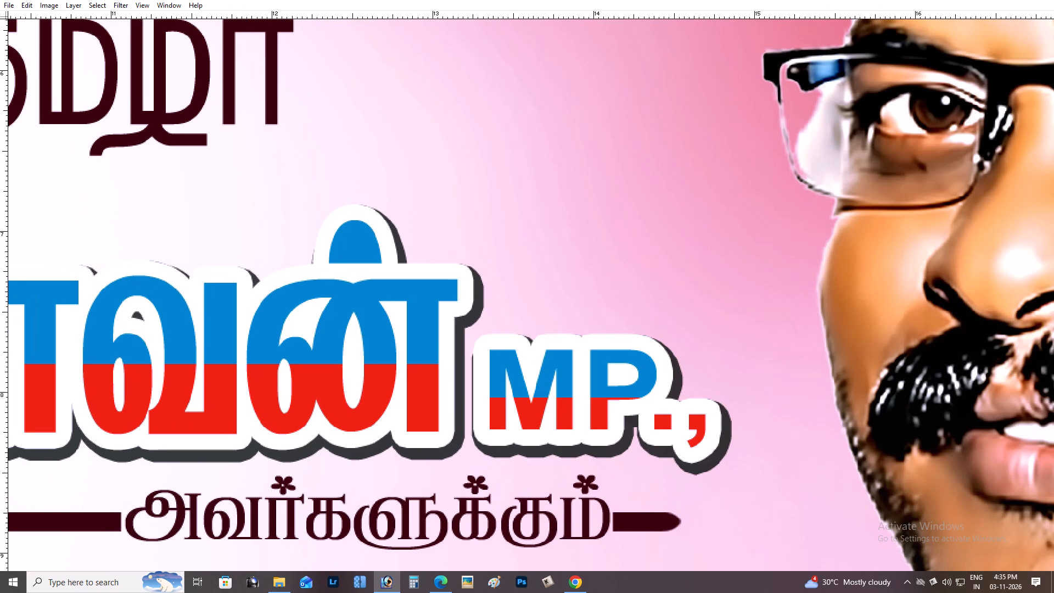
Add the MP., text layer to the selected text block, and undo a small trial move of the group.
shift+right_click(504, 359)
shift+click(528, 414)
drag(518, 400, 532, 401)
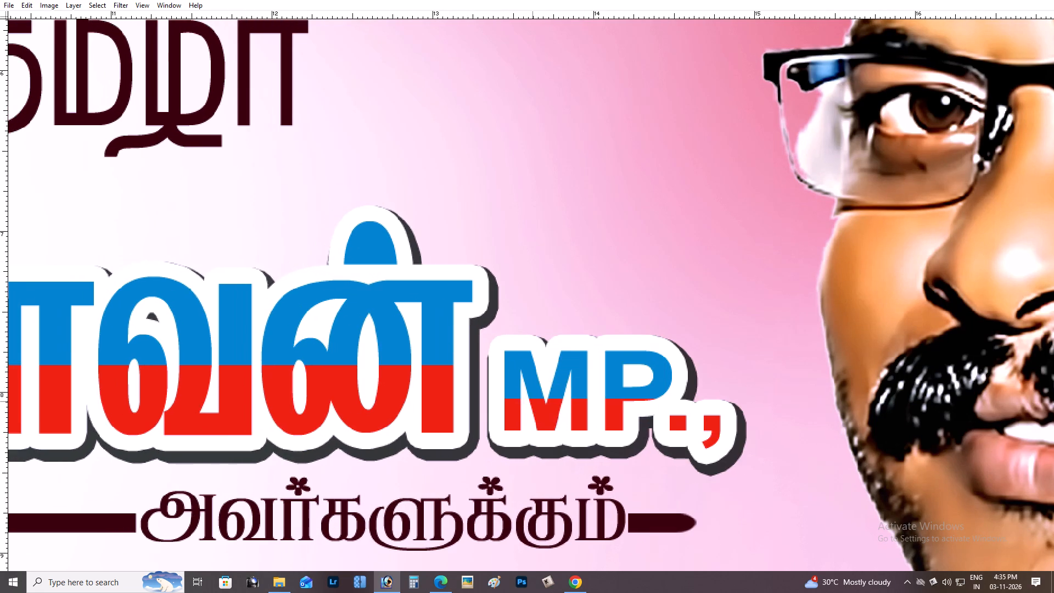
key(ctrl+z)
Stretch the selected text block downward until the last green thank-you line sits near the foot of the vertical bar.
key(ctrl+minus)
key(ctrl+minus)
key(ctrl+minus)
key(ctrl+minus)
key(ctrl+minus)
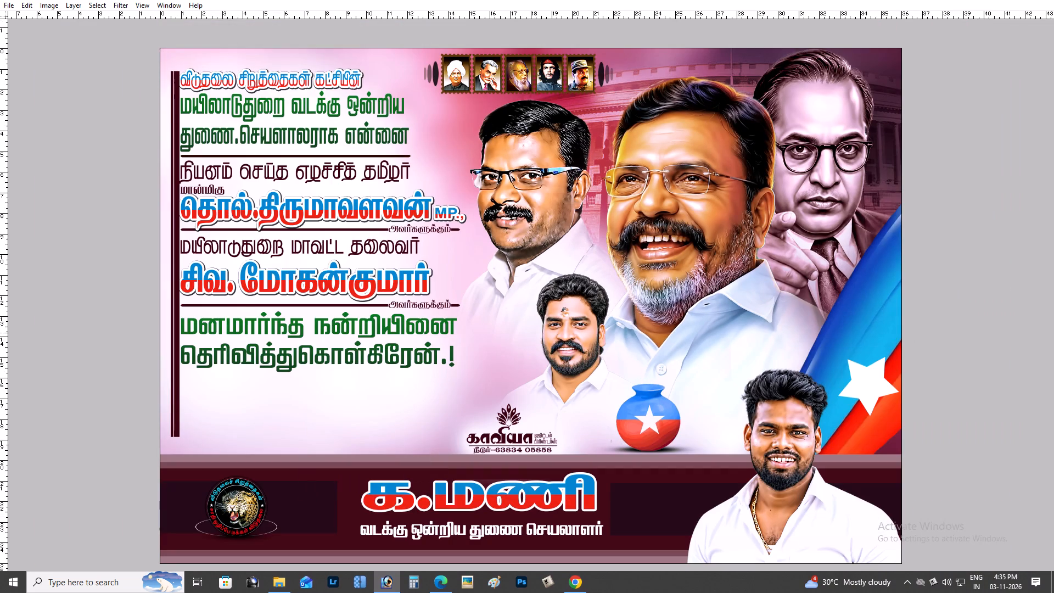
key(ctrl+t)
shift+drag(339, 367, 336, 413)
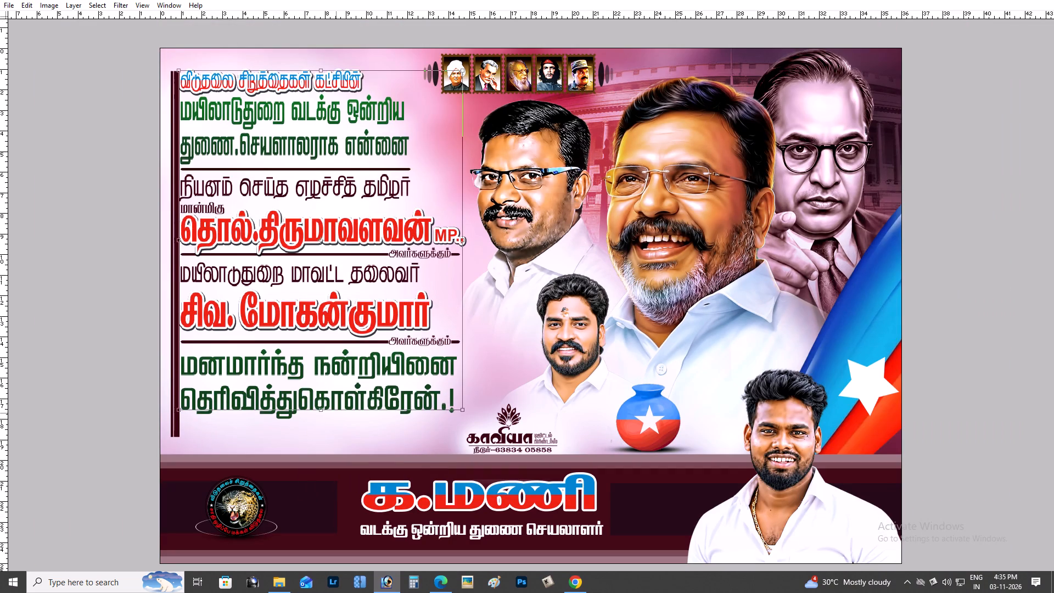
shift+drag(336, 413, 336, 429)
key(Return)
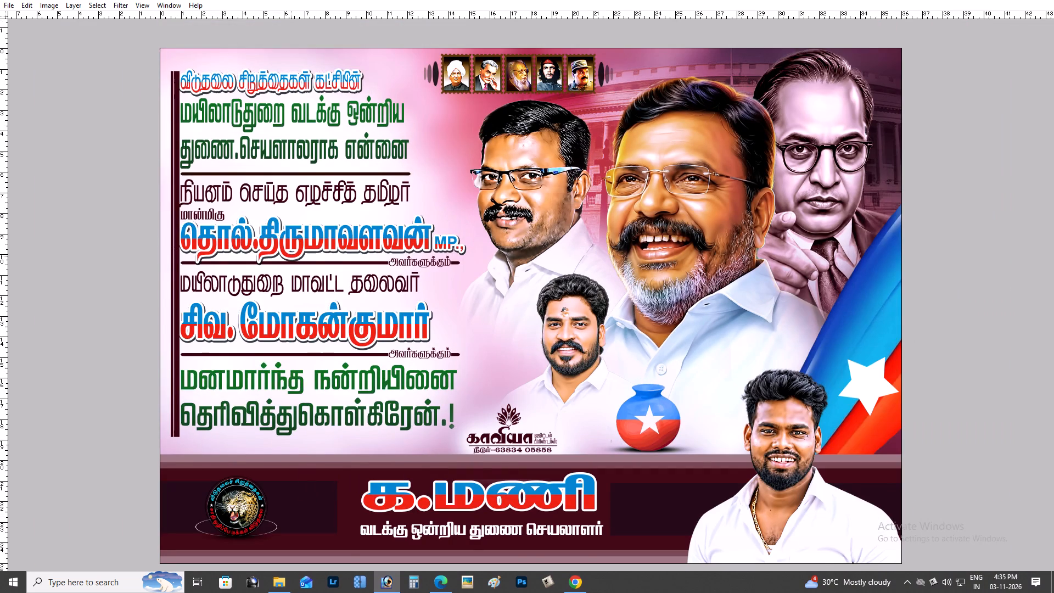
Check the stretched text block against the whole layout and save the banner document.
key(ctrl+plus)
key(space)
drag(307, 261, 332, 275)
shift+click(297, 243)
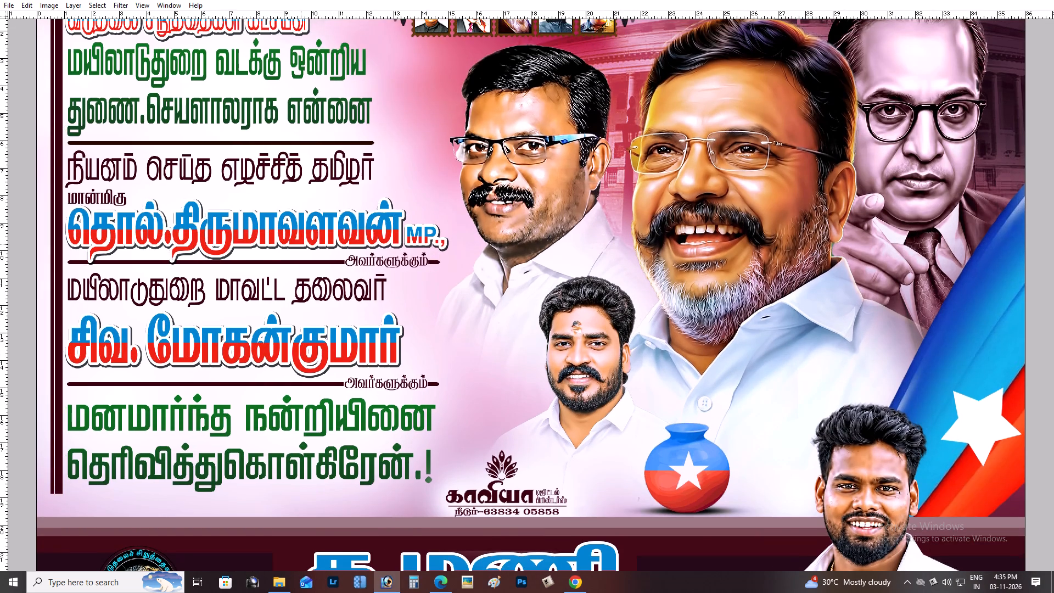
key(ctrl+minus)
key(ctrl+minus)
scroll(301, 244, up, 3)
scroll(301, 244, down, 10)
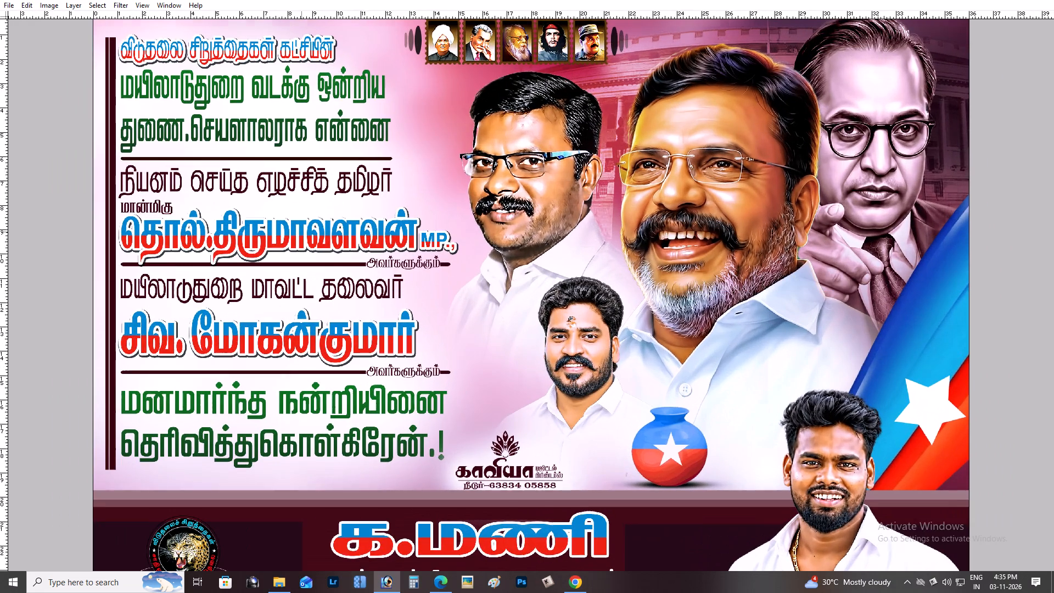
key(ctrl+s)
scroll(391, 194, up, 1)
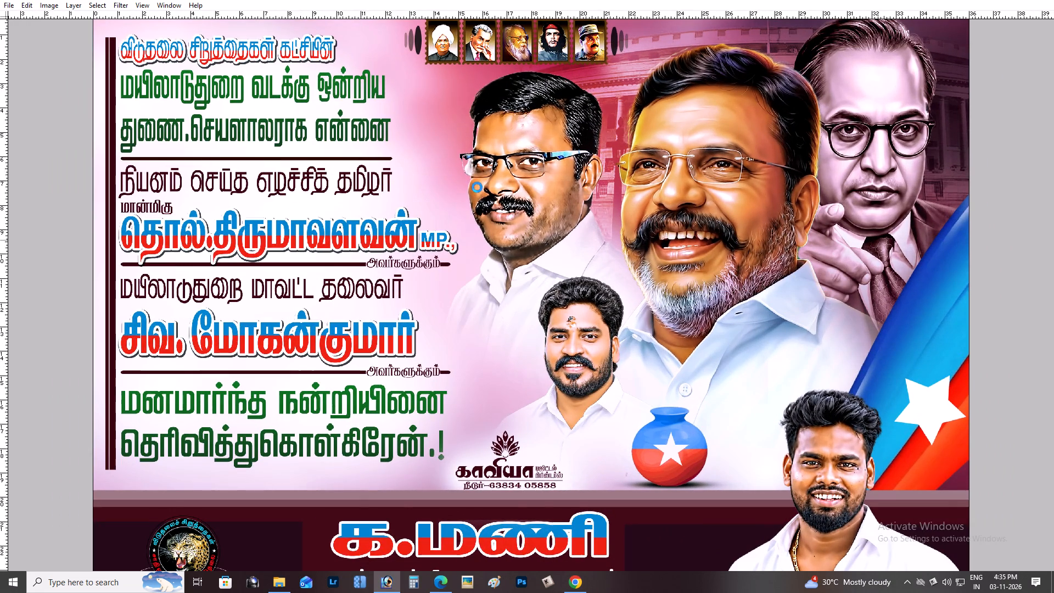
scroll(474, 189, up, 3)
scroll(473, 190, down, 3)
scroll(475, 192, up, 2)
scroll(475, 192, down, 2)
key(ctrl+minus)
key(ctrl+minus)
scroll(476, 192, down, 5)
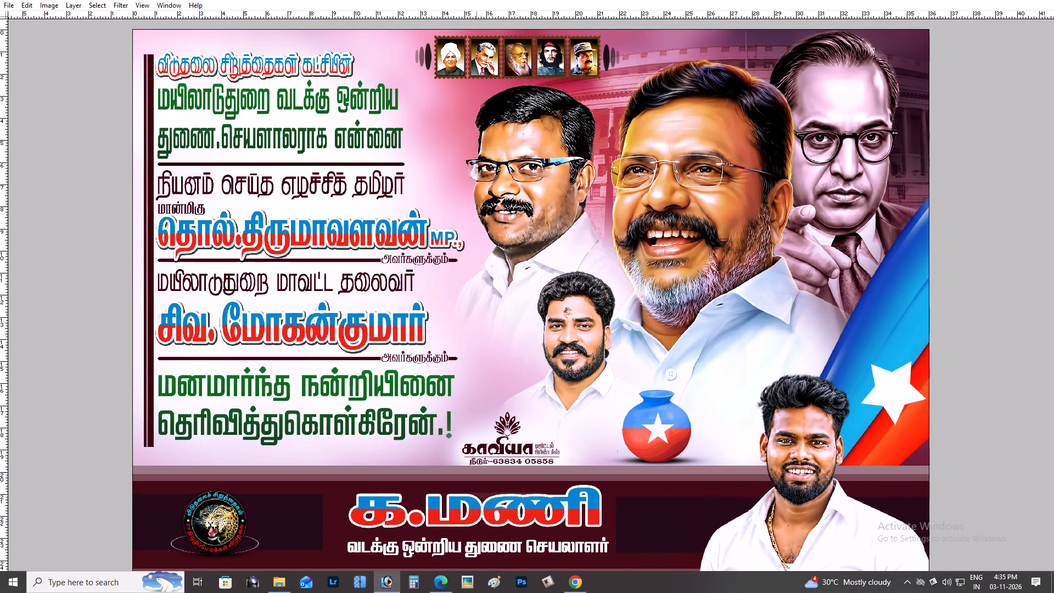
scroll(473, 187, up, 2)
scroll(473, 187, down, 2)
key(ctrl+s)
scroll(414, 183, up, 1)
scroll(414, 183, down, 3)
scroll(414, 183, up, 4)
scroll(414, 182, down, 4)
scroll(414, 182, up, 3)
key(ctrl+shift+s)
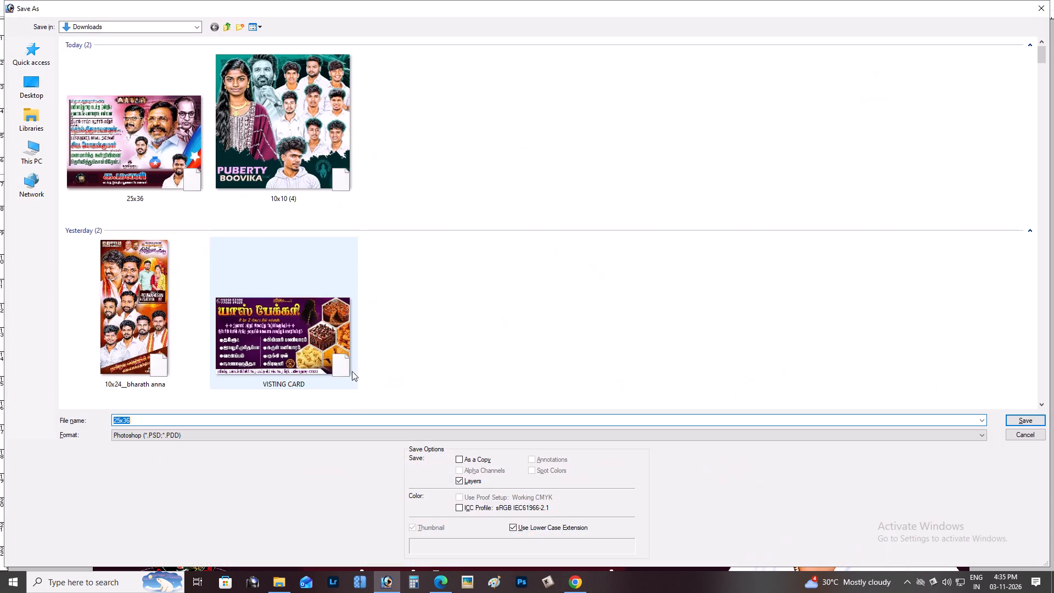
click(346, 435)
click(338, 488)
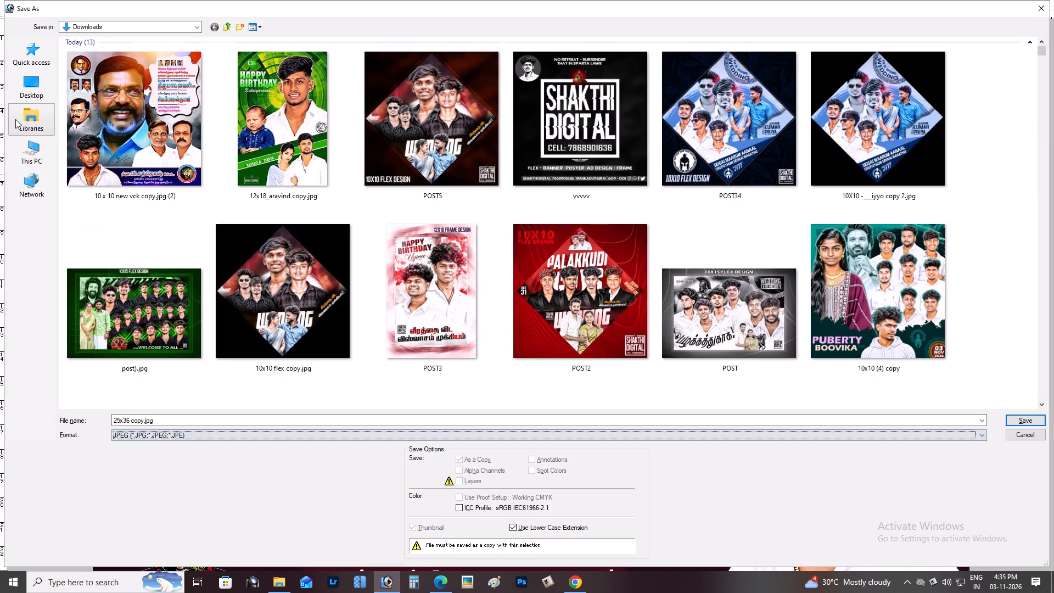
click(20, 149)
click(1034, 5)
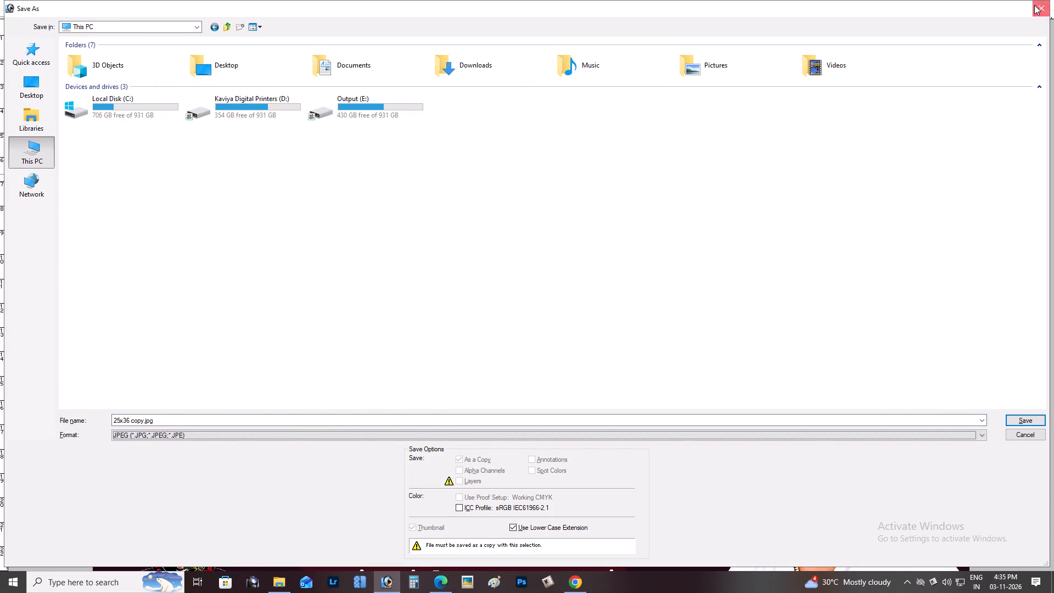
Examine the stretched name and title lines, the portraits and the flag area at close range.
scroll(240, 165, up, 2)
scroll(235, 168, down, 2)
key(ctrl+plus)
key(ctrl+plus)
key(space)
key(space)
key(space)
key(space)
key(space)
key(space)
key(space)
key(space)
drag(229, 177, 498, 215)
drag(312, 211, 508, 208)
key(ctrl+plus)
key(ctrl+space)
key(ctrl+space)
key(ctrl+space)
key(ctrl+space)
key(ctrl+space)
key(ctrl+space)
key(ctrl+space)
key(ctrl+space)
drag(535, 211, 881, 231)
drag(469, 230, 486, 235)
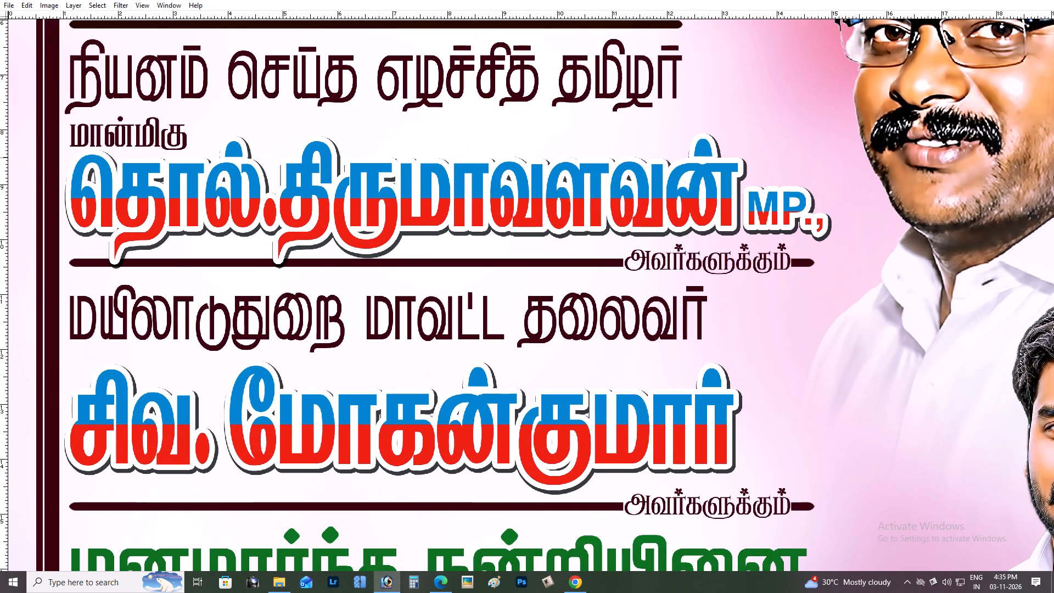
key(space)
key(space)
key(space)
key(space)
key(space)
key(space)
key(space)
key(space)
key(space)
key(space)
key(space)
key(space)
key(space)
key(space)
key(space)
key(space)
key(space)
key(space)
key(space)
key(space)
drag(595, 289, 441, 278)
drag(705, 274, 345, 253)
drag(660, 292, 239, 184)
drag(573, 219, 548, 267)
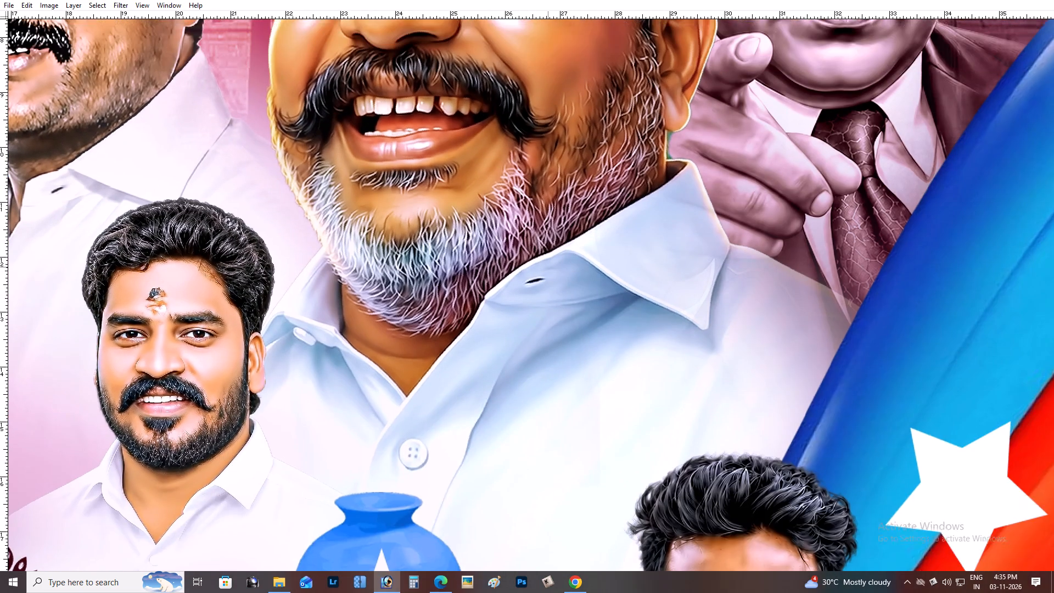
drag(548, 267, 383, 330)
drag(472, 278, 416, 403)
drag(440, 348, 441, 363)
Select the large central portrait of the smiling leader and shift it slightly left, toward the bespectacled man's portrait.
key(ctrl+minus)
key(ctrl+minus)
right_click(677, 231)
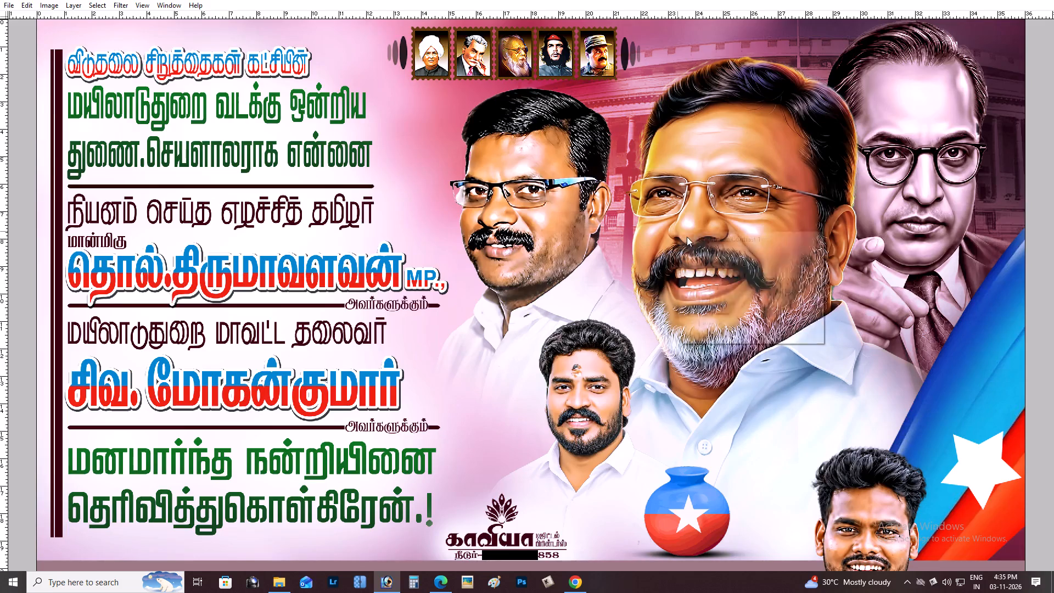
click(707, 286)
drag(706, 286, 710, 294)
key(ctrl+z)
shift+drag(710, 281, 699, 282)
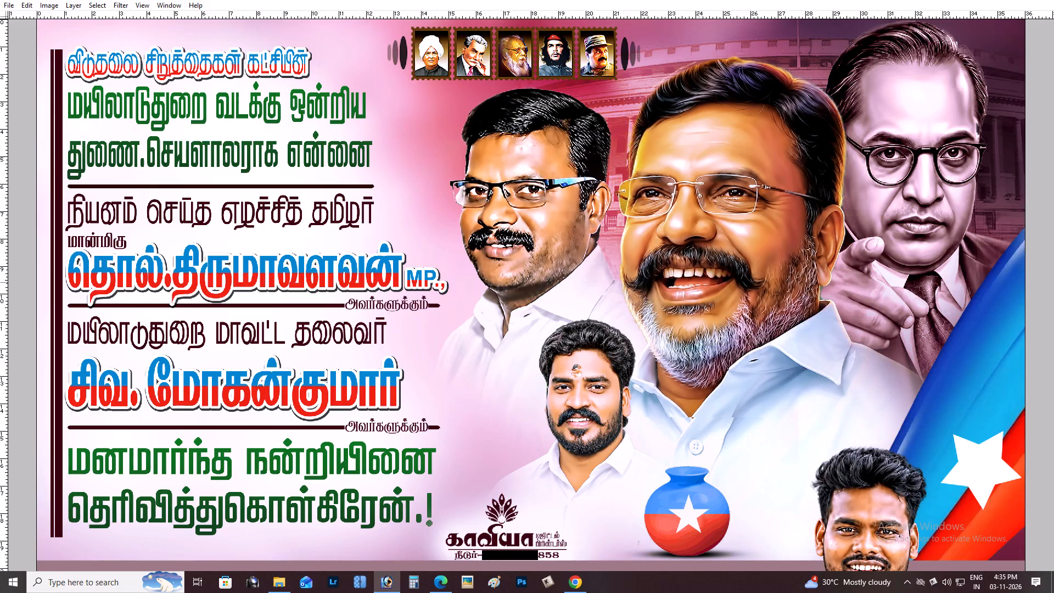
shift+drag(699, 282, 696, 283)
Save the banner document with the repositioned central portrait.
key(ctrl+minus)
key(ctrl+minus)
scroll(660, 270, up, 3)
scroll(641, 261, down, 4)
scroll(641, 261, up, 1)
scroll(641, 261, down, 2)
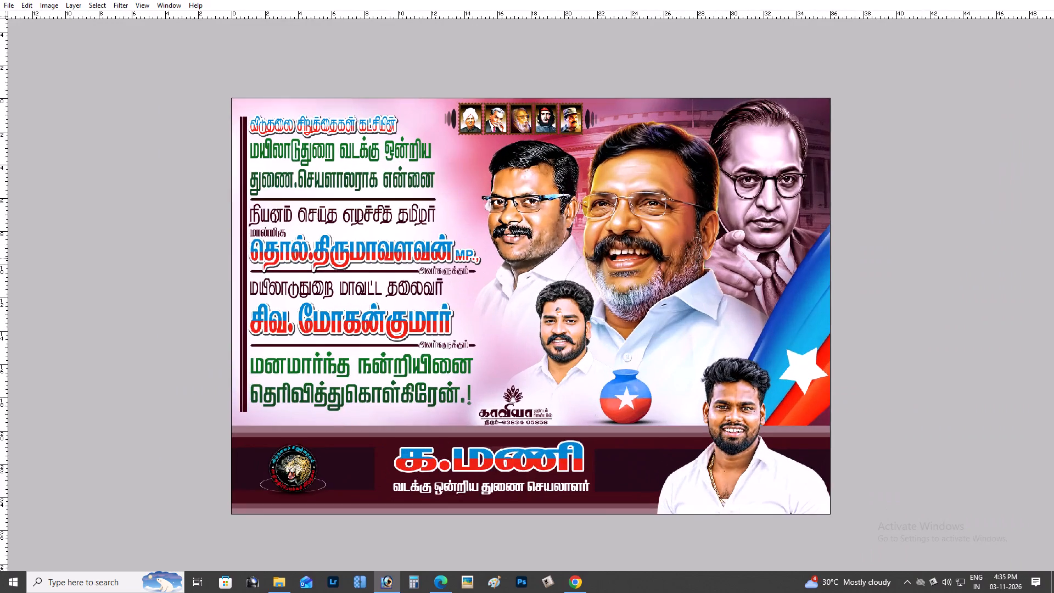
key(ctrl+s)
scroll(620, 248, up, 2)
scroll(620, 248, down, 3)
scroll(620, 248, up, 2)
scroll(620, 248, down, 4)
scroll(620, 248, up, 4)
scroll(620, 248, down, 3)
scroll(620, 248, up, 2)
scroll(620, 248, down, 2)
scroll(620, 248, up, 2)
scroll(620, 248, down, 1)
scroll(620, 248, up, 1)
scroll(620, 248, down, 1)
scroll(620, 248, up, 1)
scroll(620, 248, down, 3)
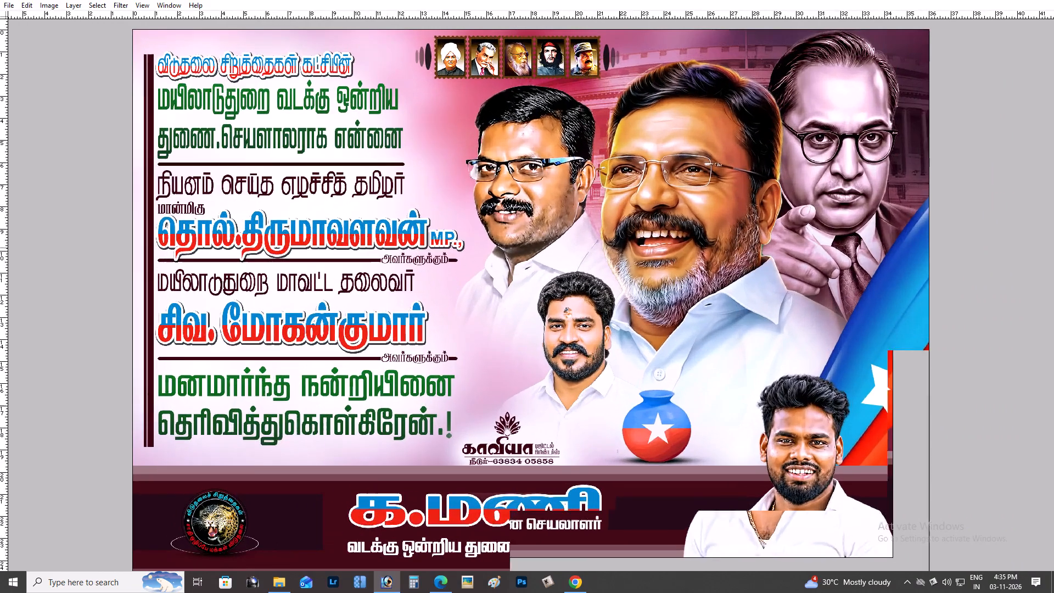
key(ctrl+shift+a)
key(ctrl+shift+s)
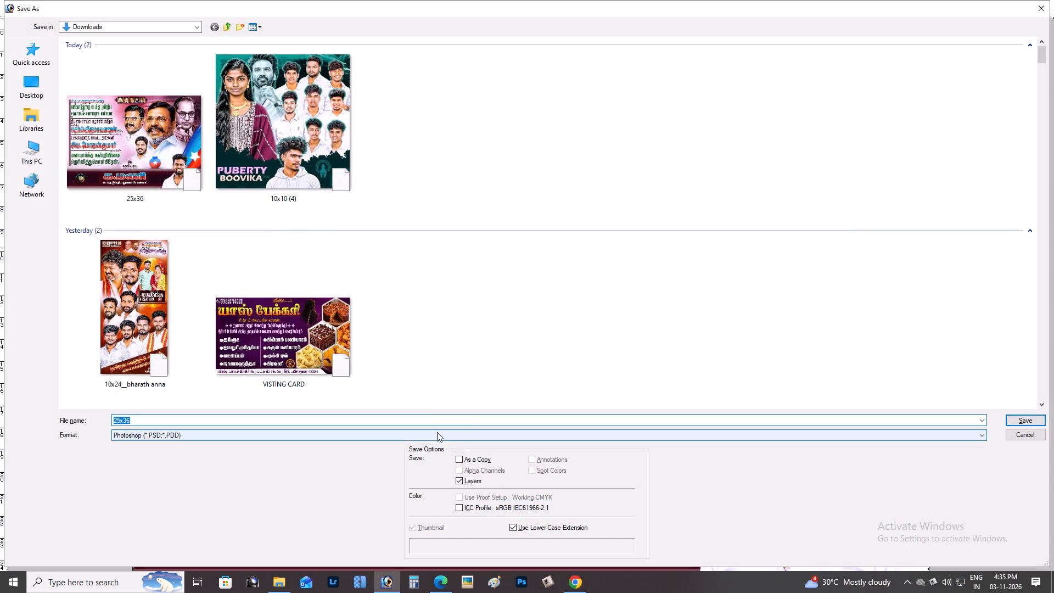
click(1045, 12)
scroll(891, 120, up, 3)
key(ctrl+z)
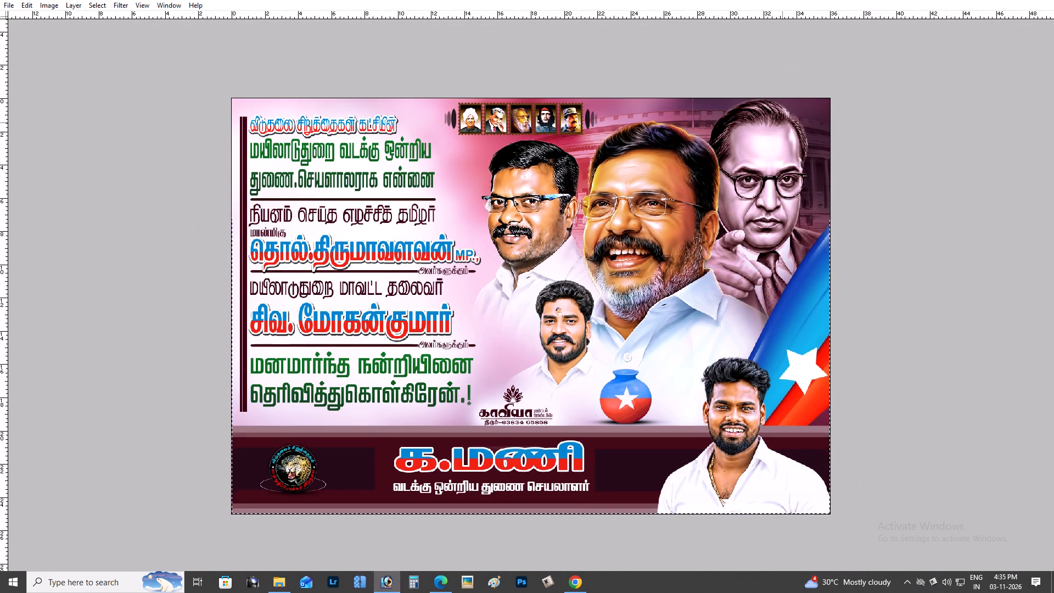
Examine the row of stamp portraits and the hair edges of the bespectacled man and the central leader at close range.
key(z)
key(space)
drag(727, 178, 724, 198)
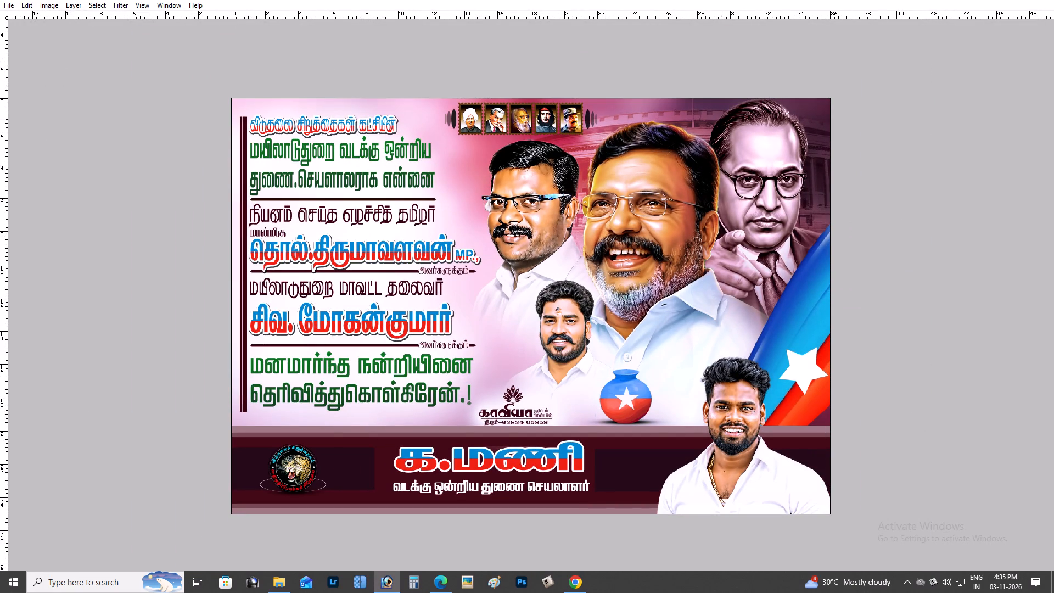
drag(724, 198, 724, 199)
drag(511, 125, 608, 194)
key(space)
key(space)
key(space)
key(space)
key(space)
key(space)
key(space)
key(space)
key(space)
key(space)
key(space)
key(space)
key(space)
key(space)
drag(596, 175, 850, 261)
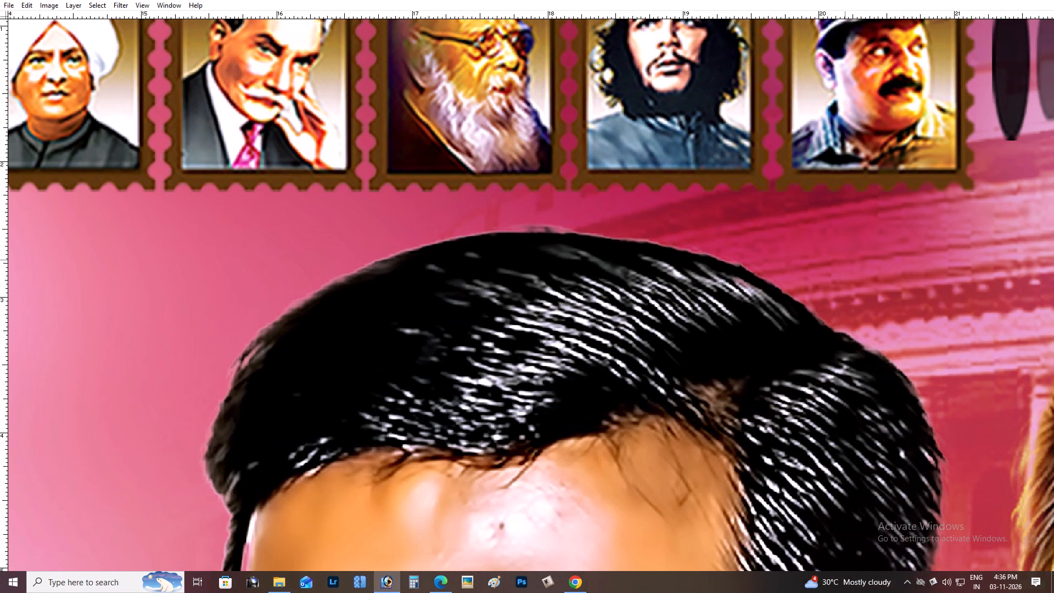
drag(850, 261, 850, 261)
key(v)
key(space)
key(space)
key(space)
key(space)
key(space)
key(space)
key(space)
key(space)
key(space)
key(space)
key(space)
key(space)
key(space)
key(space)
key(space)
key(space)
drag(828, 222, 147, 223)
drag(677, 238, 470, 323)
right_click(505, 218)
click(518, 223)
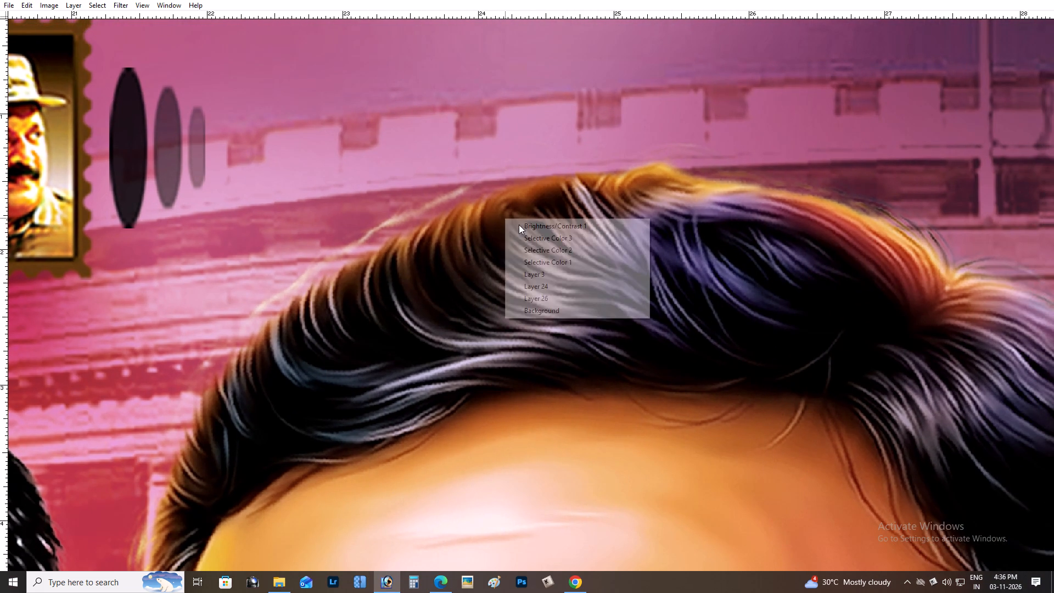
Select Layer 3, the central leader's portrait, at the beard edge below the ear, and undo a small trial move of it.
key(ctrl+minus)
key(ctrl+minus)
key(ctrl+minus)
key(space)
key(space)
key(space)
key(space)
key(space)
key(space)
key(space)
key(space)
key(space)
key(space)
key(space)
drag(556, 251, 407, 102)
drag(589, 211, 579, 188)
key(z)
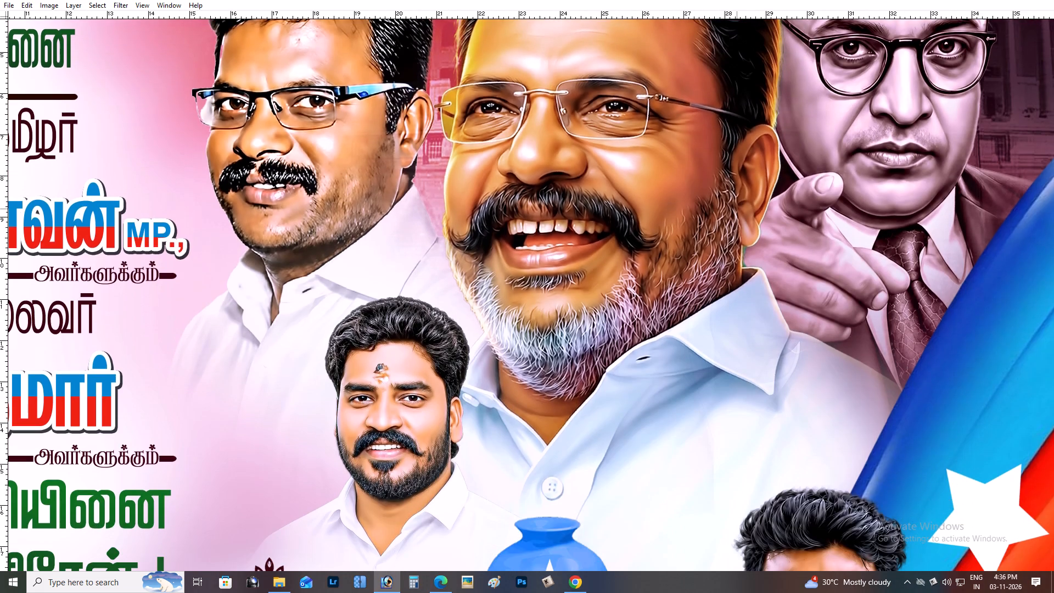
drag(738, 219, 777, 304)
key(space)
drag(770, 299, 782, 340)
drag(374, 214, 508, 381)
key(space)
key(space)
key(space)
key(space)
drag(508, 366, 407, 336)
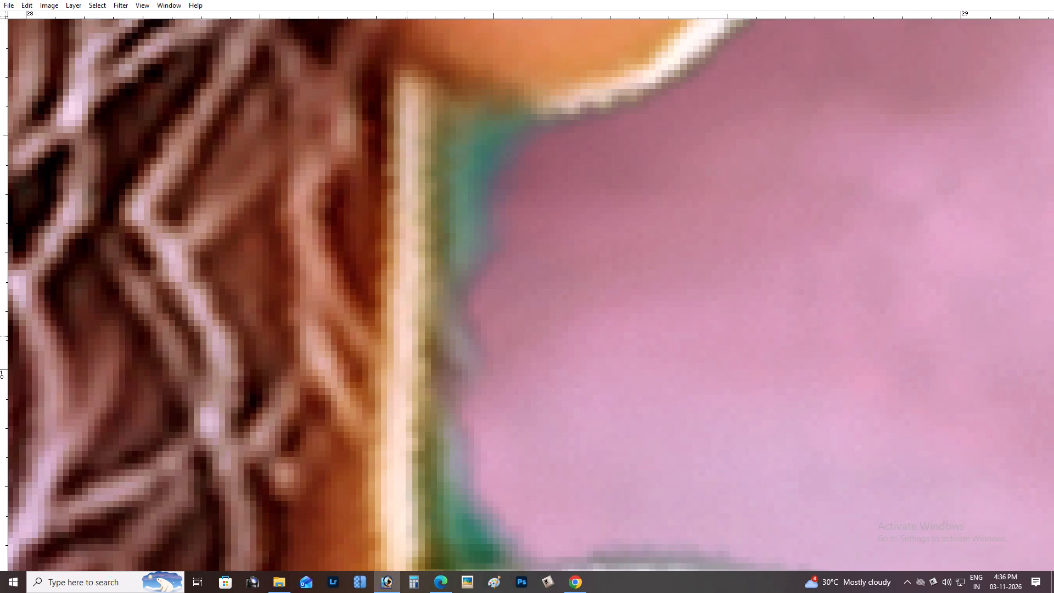
scroll(407, 336, down, 5)
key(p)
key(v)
right_click(384, 201)
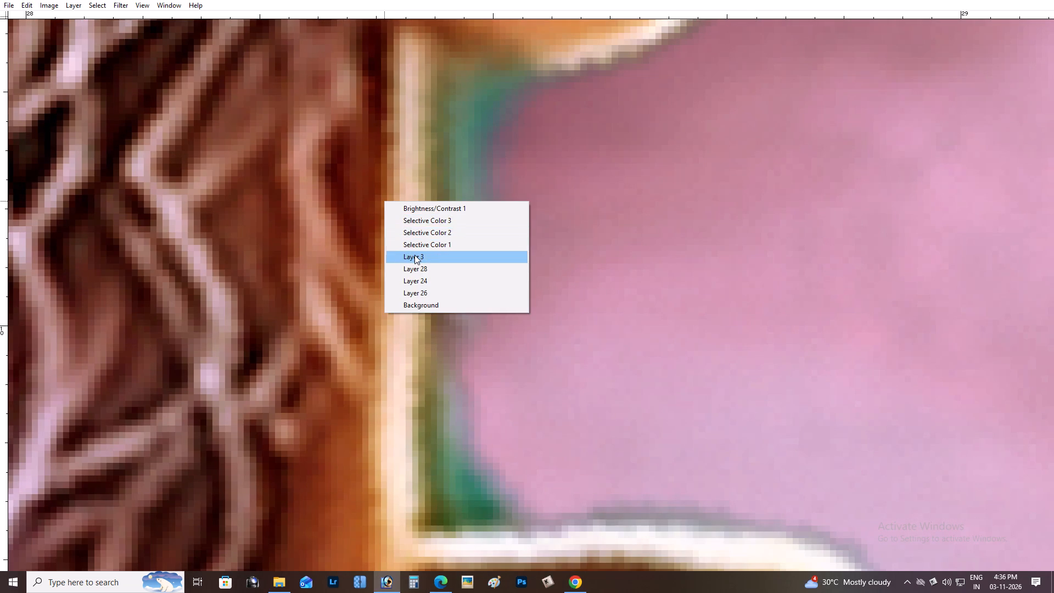
click(414, 255)
drag(410, 252, 417, 272)
key(ctrl+z)
Trace a closed Pen path around the green fringe between the central leader's earlobe, beard edge and shirt collar.
scroll(453, 268, up, 8)
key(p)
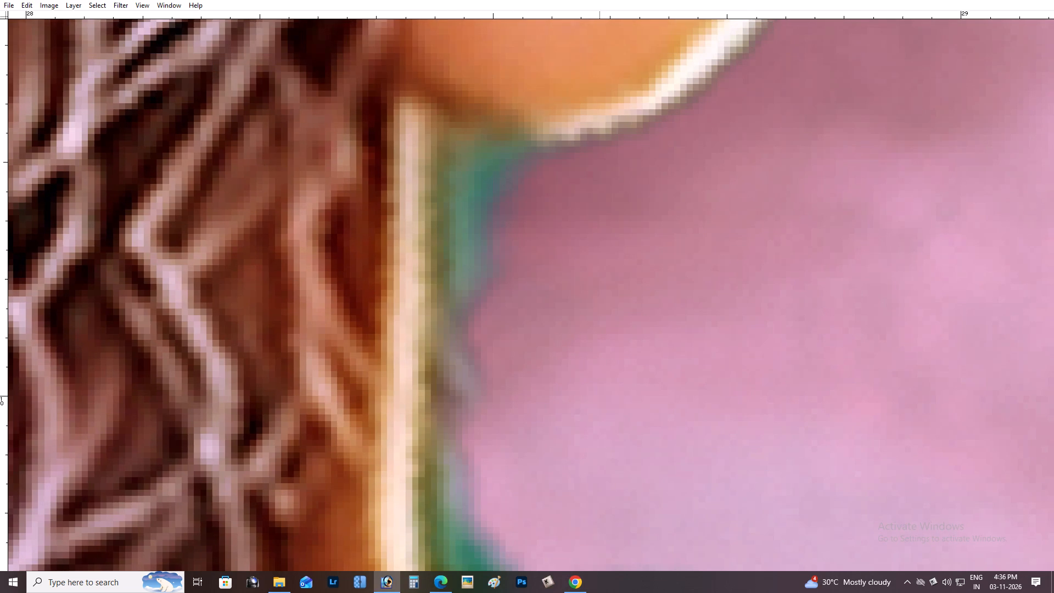
click(599, 133)
drag(446, 132, 428, 120)
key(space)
drag(460, 178, 448, 115)
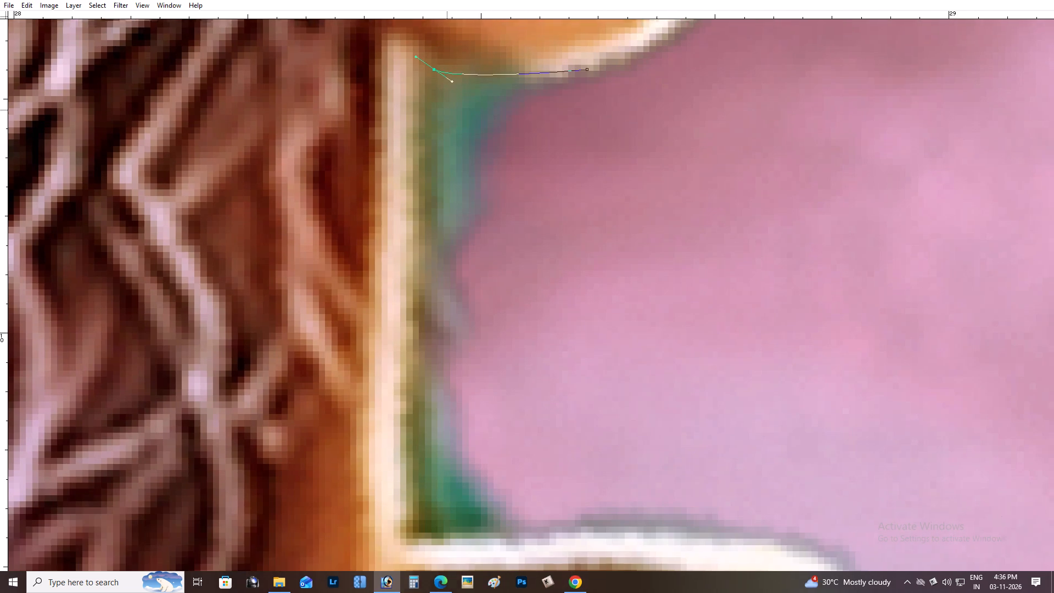
drag(448, 115, 448, 103)
click(418, 530)
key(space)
drag(447, 513, 388, 361)
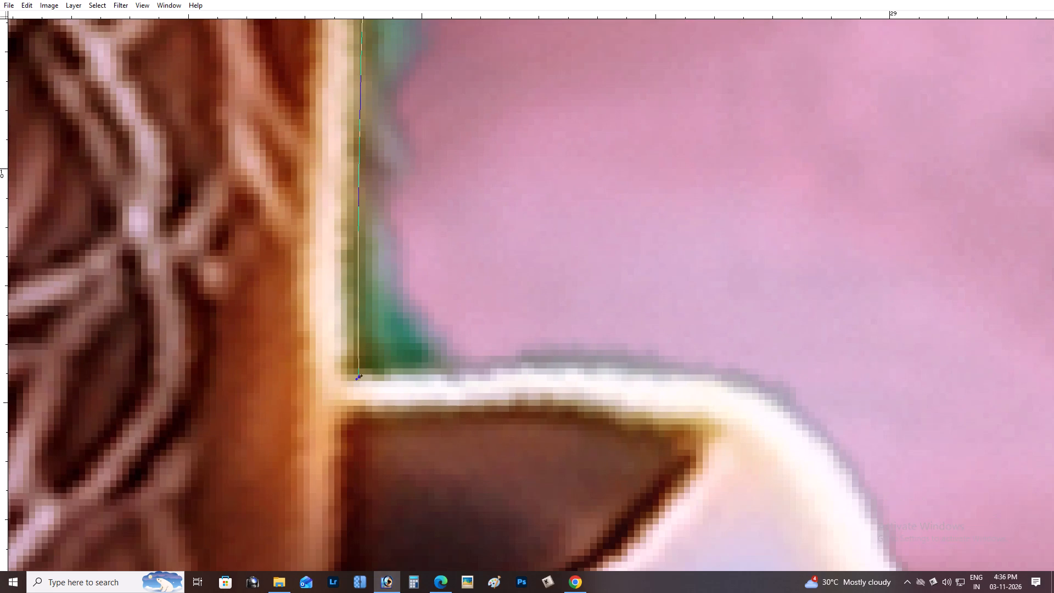
drag(558, 359, 636, 363)
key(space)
drag(556, 325, 391, 298)
drag(660, 415, 665, 419)
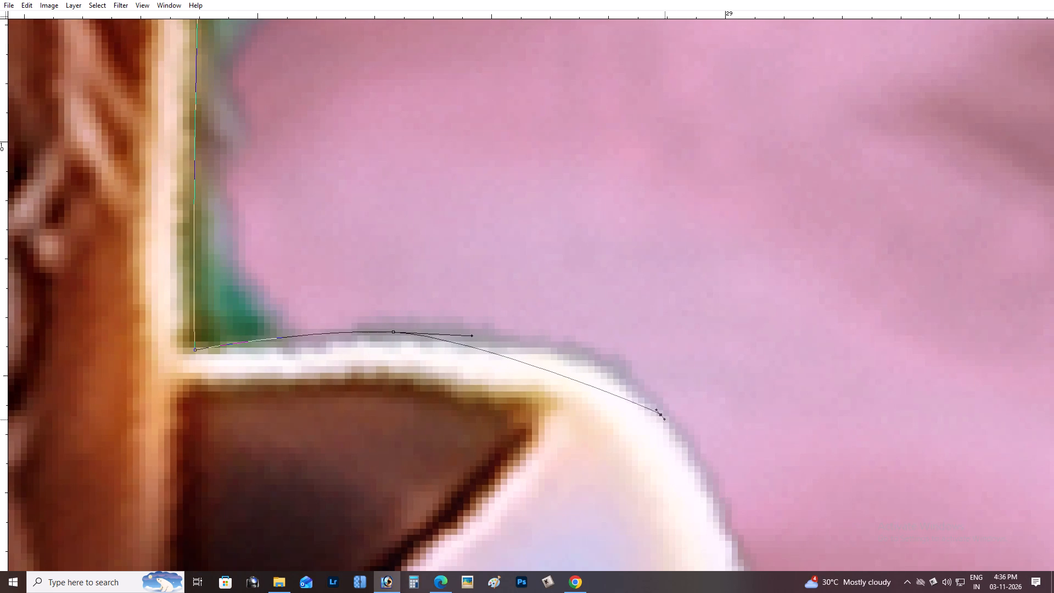
drag(665, 419, 743, 522)
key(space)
key(ctrl+minus)
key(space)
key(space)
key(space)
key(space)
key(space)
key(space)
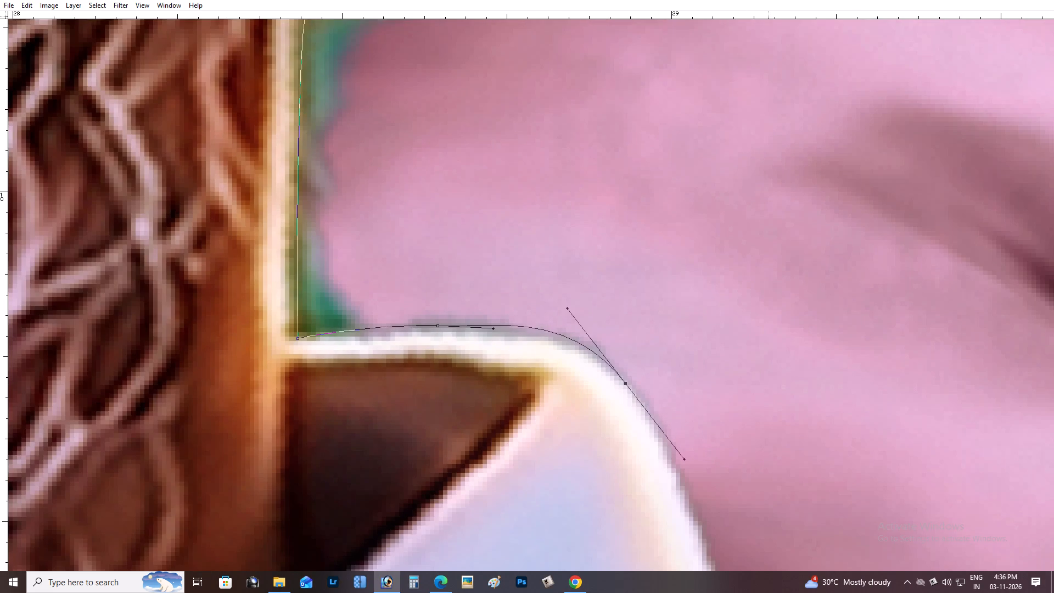
drag(767, 406, 766, 445)
drag(763, 370, 754, 330)
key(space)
drag(728, 215, 752, 386)
drag(698, 237, 653, 209)
drag(590, 200, 584, 199)
Convert the traced path to a selection, cut the green fringe out of the central portrait and paste it back as a separate piece.
key(ctrl+Return)
key(ctrl+Return)
key(ctrl+Return)
key(ctrl+Return)
key(ctrl+x)
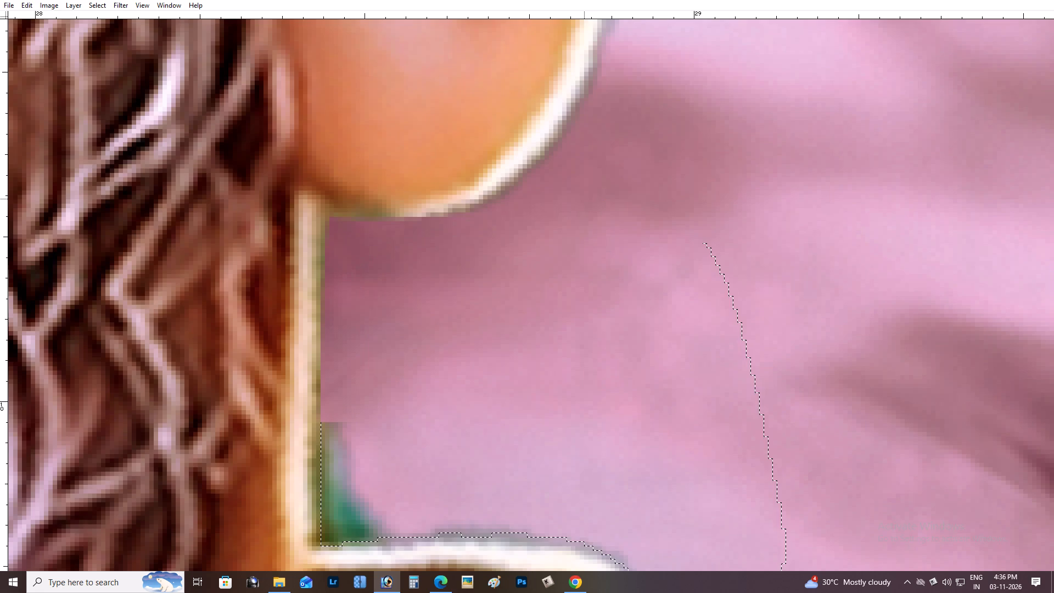
key(ctrl+v)
Remove the pasted green fringe piece beside the central leader's beard.
key(ctrl+minus)
key(ctrl+minus)
key(ctrl+minus)
key(ctrl+minus)
key(ctrl+minus)
key(ctrl+minus)
key(ctrl+minus)
key(ctrl+minus)
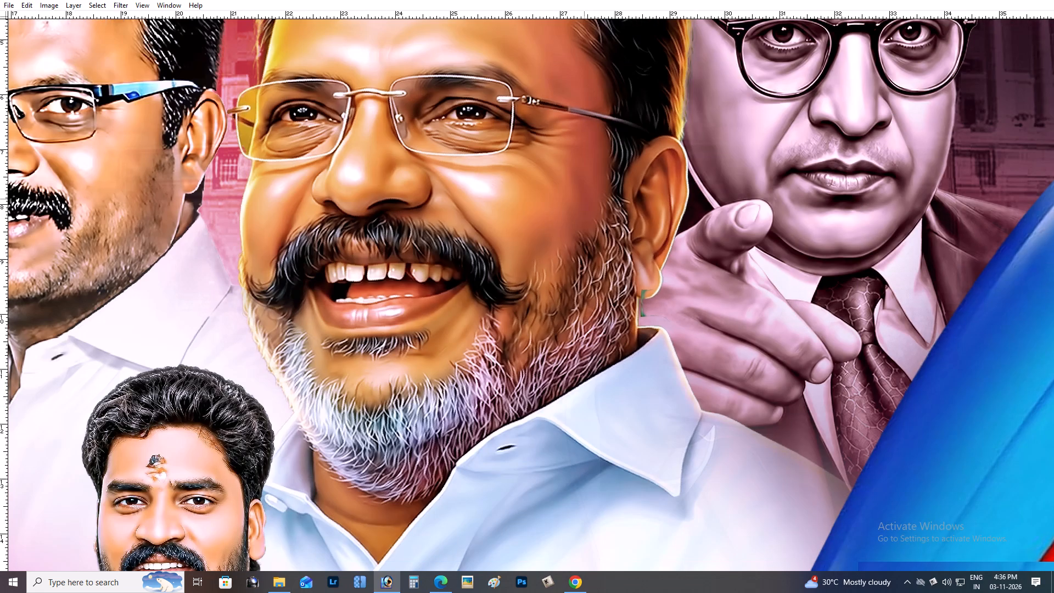
key(alt+l)
key(alt+l)
key(alt+l)
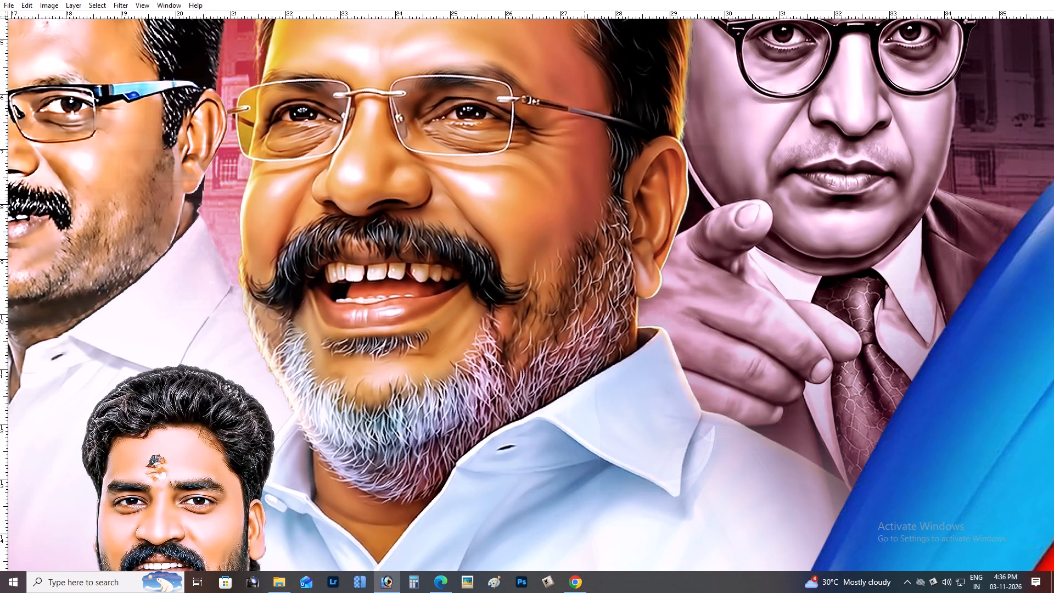
Examine the central leader's cleaned edge and neighbouring portraits up close, and check them against the banner layout.
key(ctrl+plus)
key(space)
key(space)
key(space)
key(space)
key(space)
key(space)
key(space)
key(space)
drag(586, 199, 900, 231)
drag(249, 283, 657, 256)
key(ctrl+minus)
key(ctrl+minus)
key(ctrl+minus)
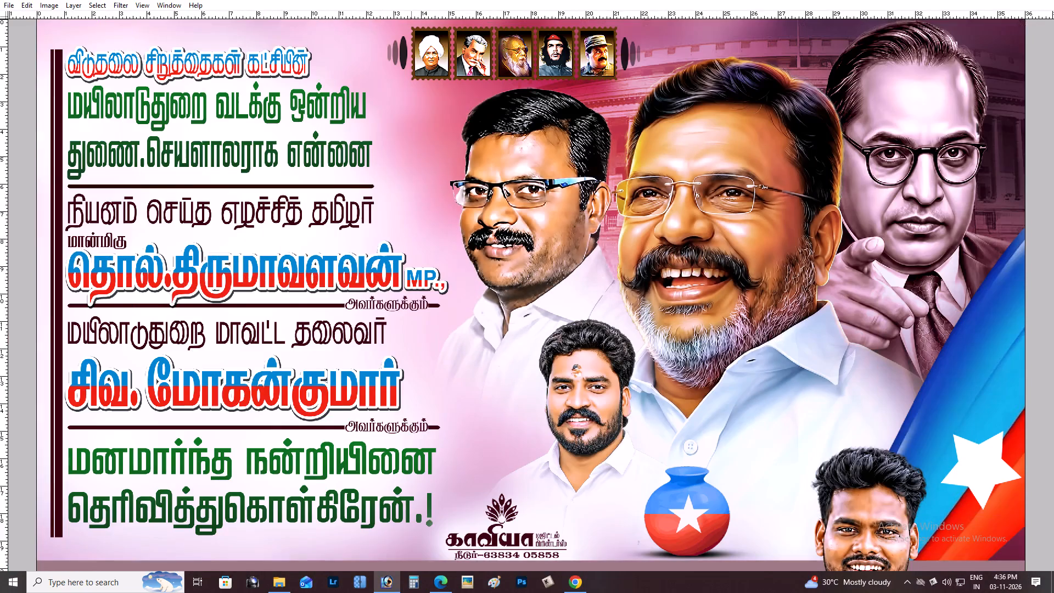
Insert the missing given name in Tamil script after the initial in the name on the dark bottom band, using the Keyman Tamil keyboard.
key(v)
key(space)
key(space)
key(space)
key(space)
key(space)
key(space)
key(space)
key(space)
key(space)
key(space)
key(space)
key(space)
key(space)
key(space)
drag(427, 390, 441, 217)
drag(452, 422, 454, 288)
drag(463, 393, 464, 350)
key(ctrl+plus)
key(ctrl+plus)
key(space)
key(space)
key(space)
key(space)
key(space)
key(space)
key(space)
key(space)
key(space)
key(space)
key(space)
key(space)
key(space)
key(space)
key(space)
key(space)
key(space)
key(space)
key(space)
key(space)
drag(463, 414, 523, 85)
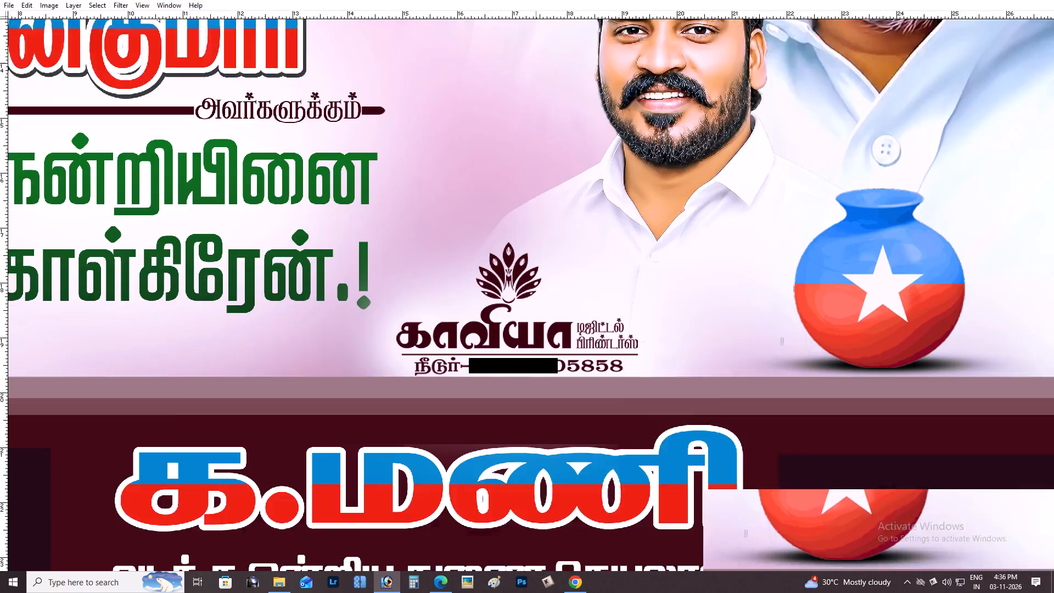
drag(523, 85, 528, 69)
drag(485, 321, 485, 225)
drag(398, 344, 407, 339)
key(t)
click(342, 427)
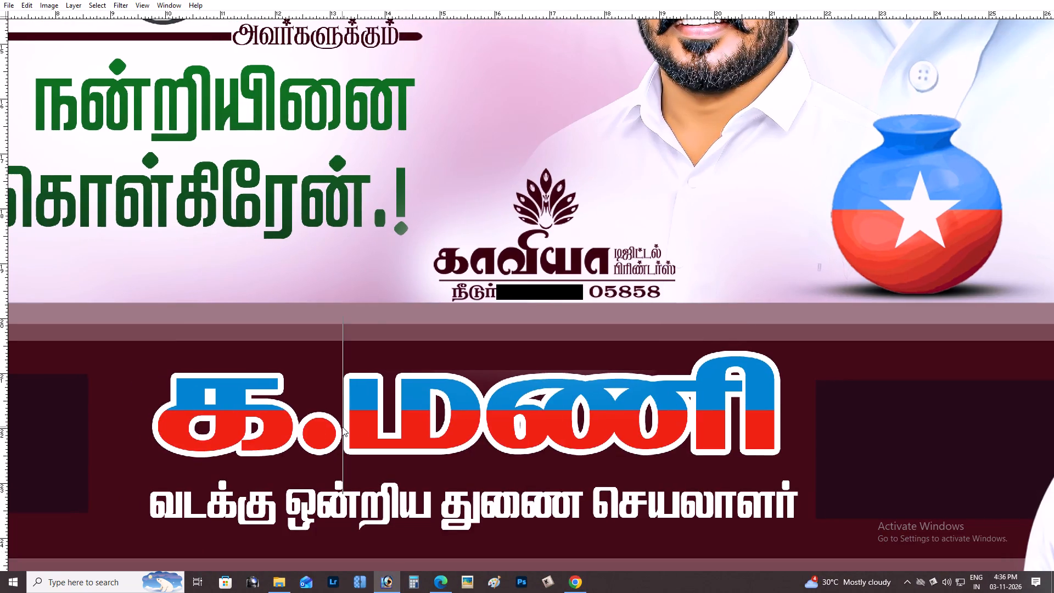
key(Return)
key(ctrl+Return)
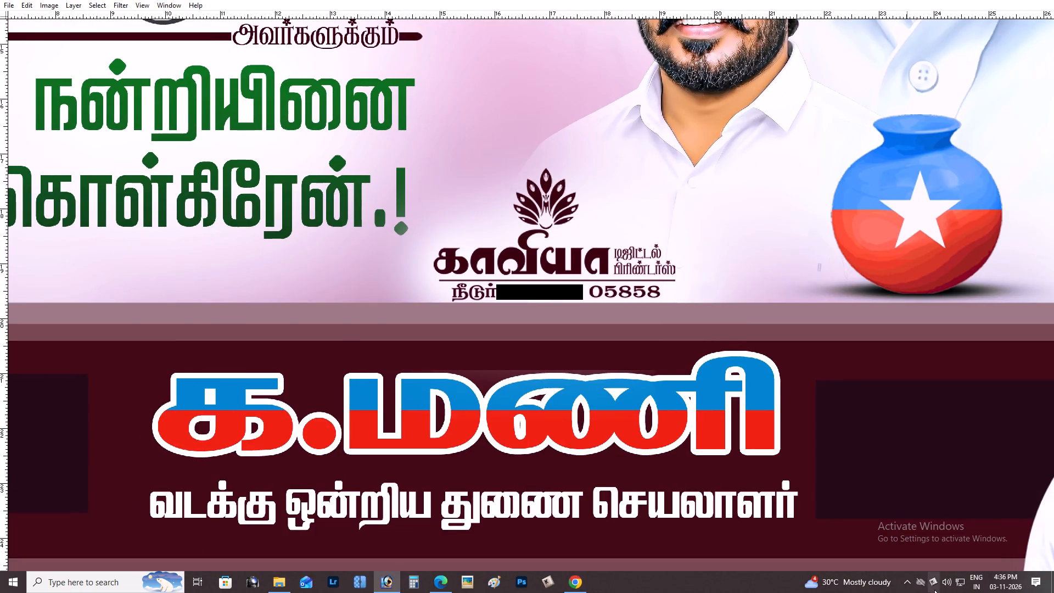
click(934, 590)
click(934, 585)
click(347, 421)
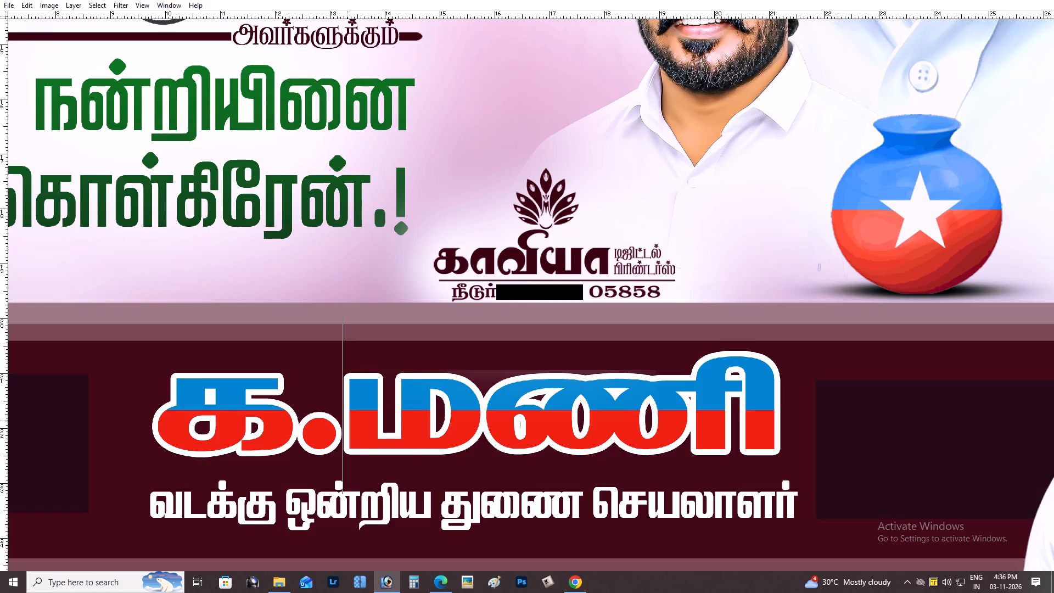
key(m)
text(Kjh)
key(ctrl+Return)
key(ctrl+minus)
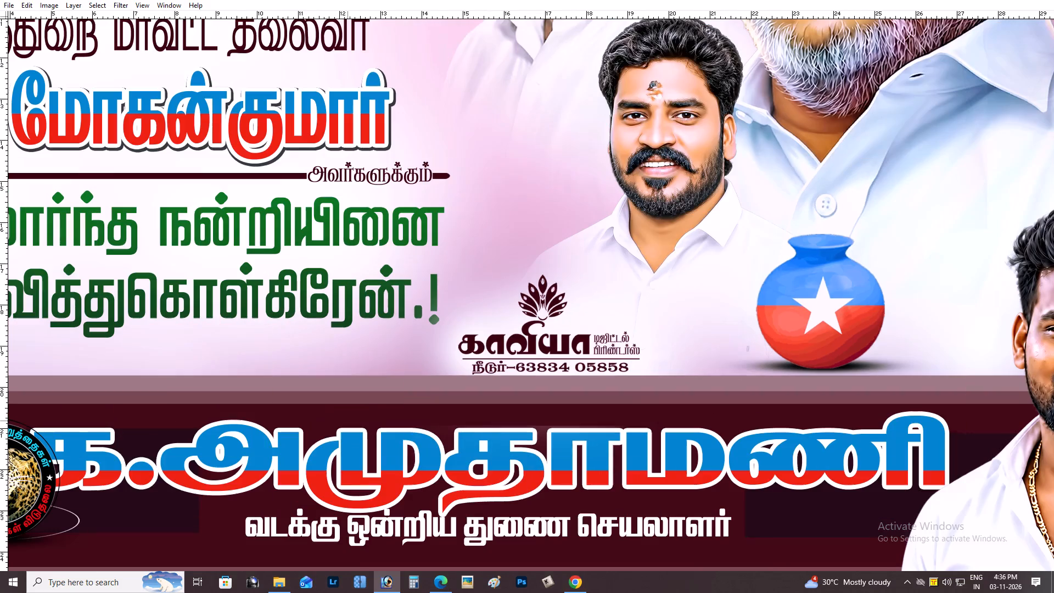
Complete the second part of the name on the bottom band by adding its missing Tamil ending letters.
click(920, 469)
drag(747, 265, 507, 263)
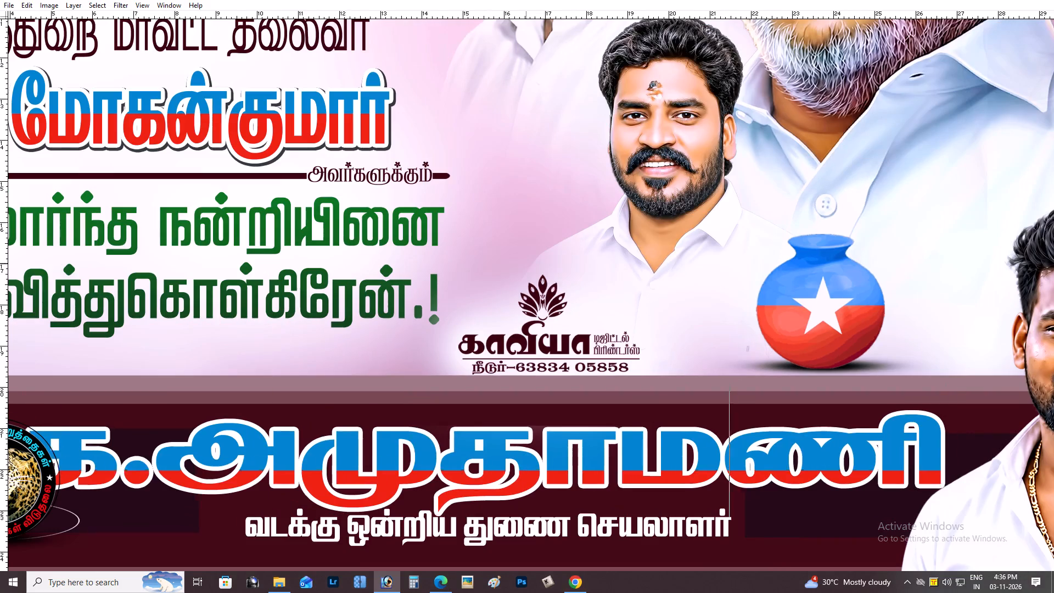
drag(507, 263, 442, 259)
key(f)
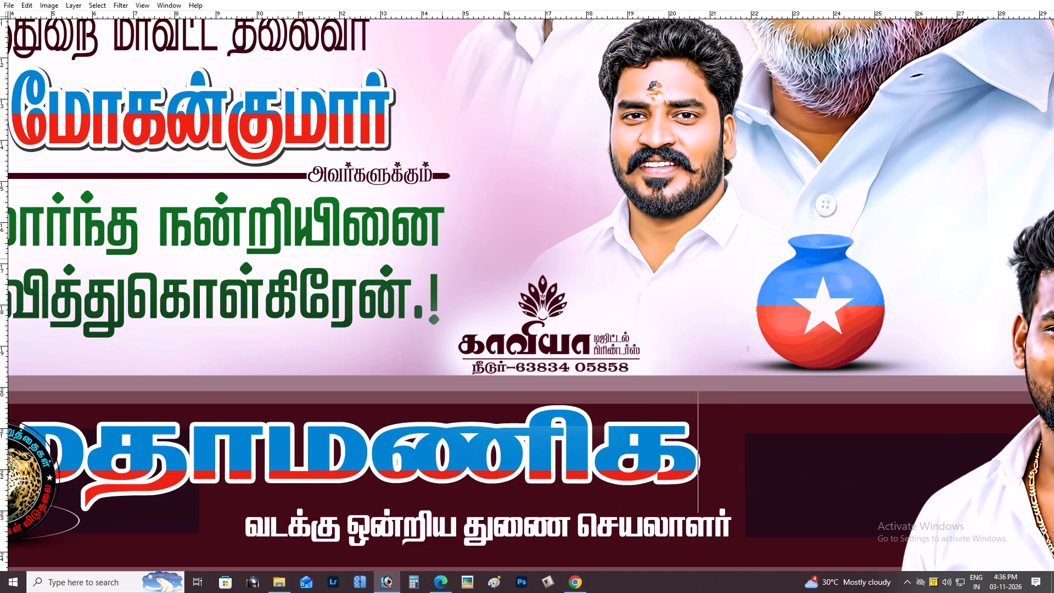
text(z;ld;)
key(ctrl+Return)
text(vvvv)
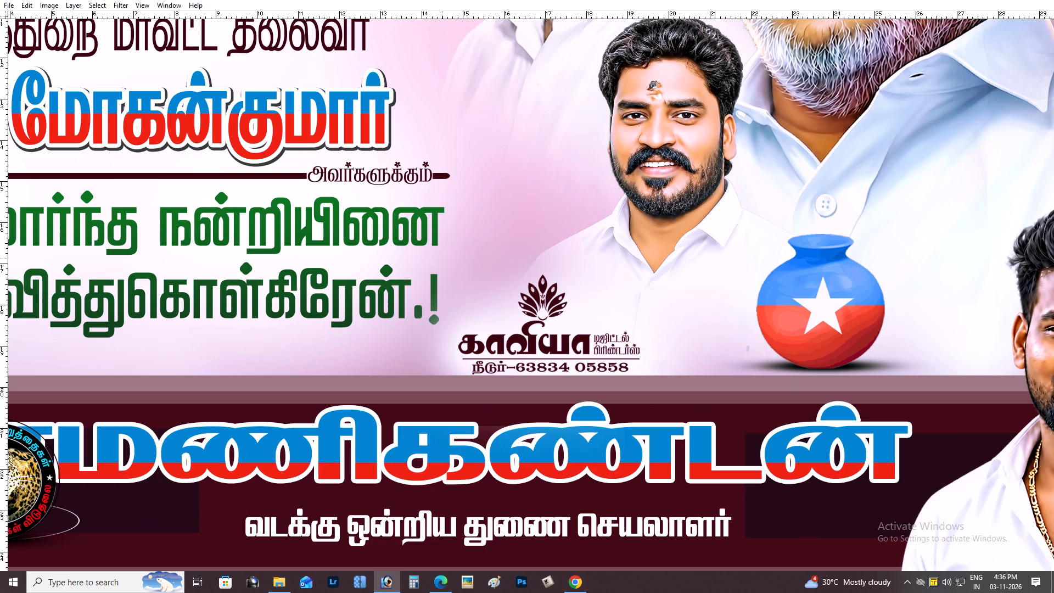
Switch the input language tool back to No Keyman Keyboard and return to the Move tool.
click(935, 586)
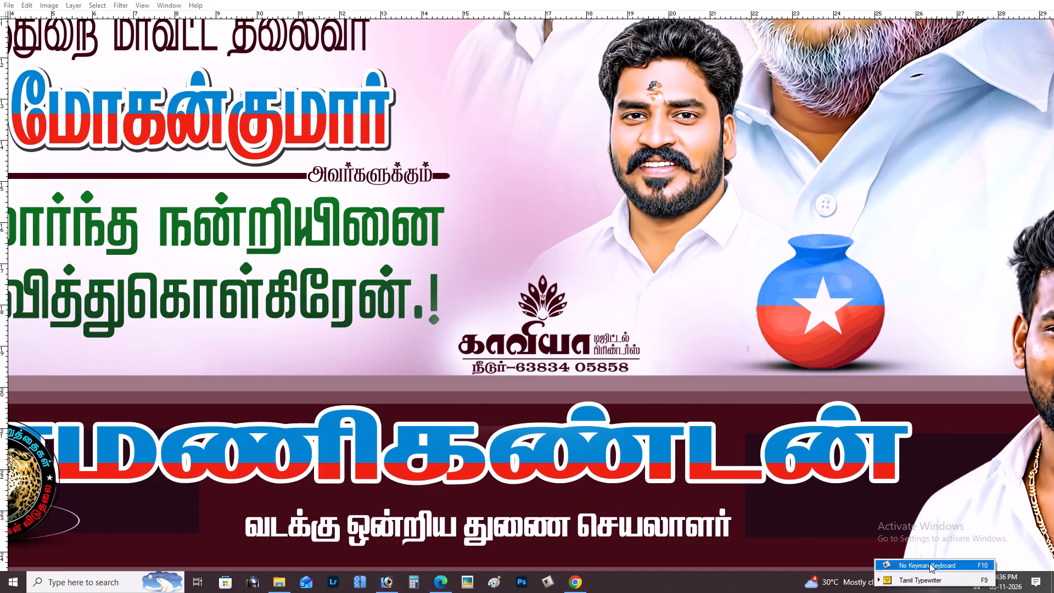
click(929, 557)
click(938, 586)
click(932, 568)
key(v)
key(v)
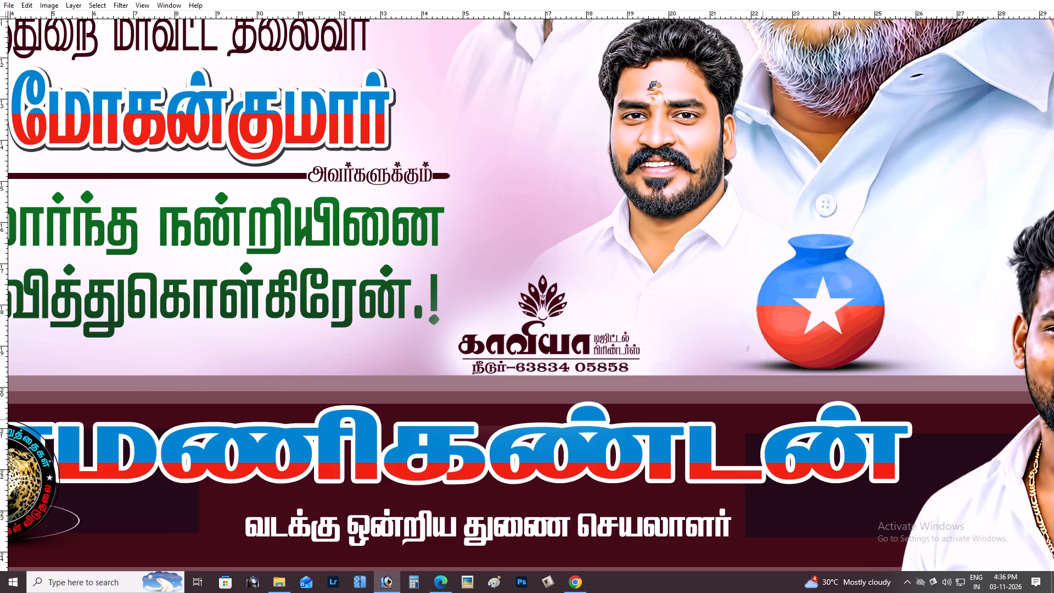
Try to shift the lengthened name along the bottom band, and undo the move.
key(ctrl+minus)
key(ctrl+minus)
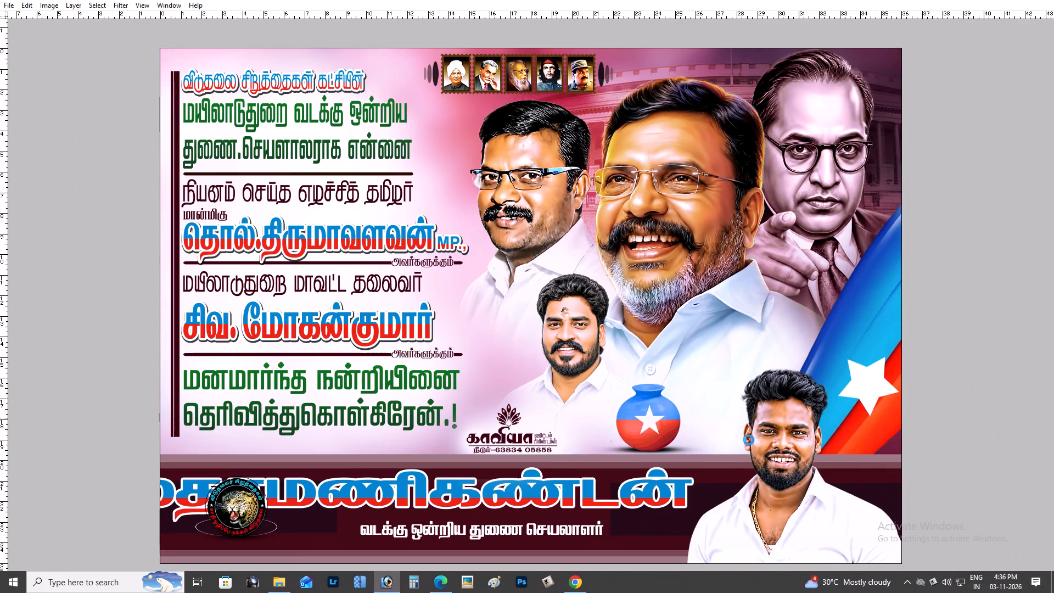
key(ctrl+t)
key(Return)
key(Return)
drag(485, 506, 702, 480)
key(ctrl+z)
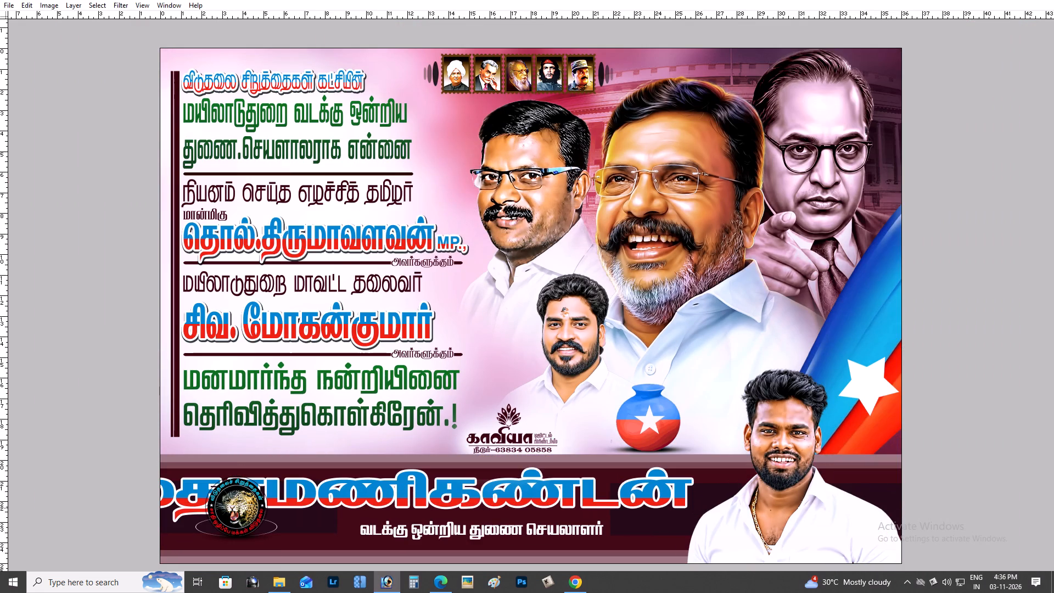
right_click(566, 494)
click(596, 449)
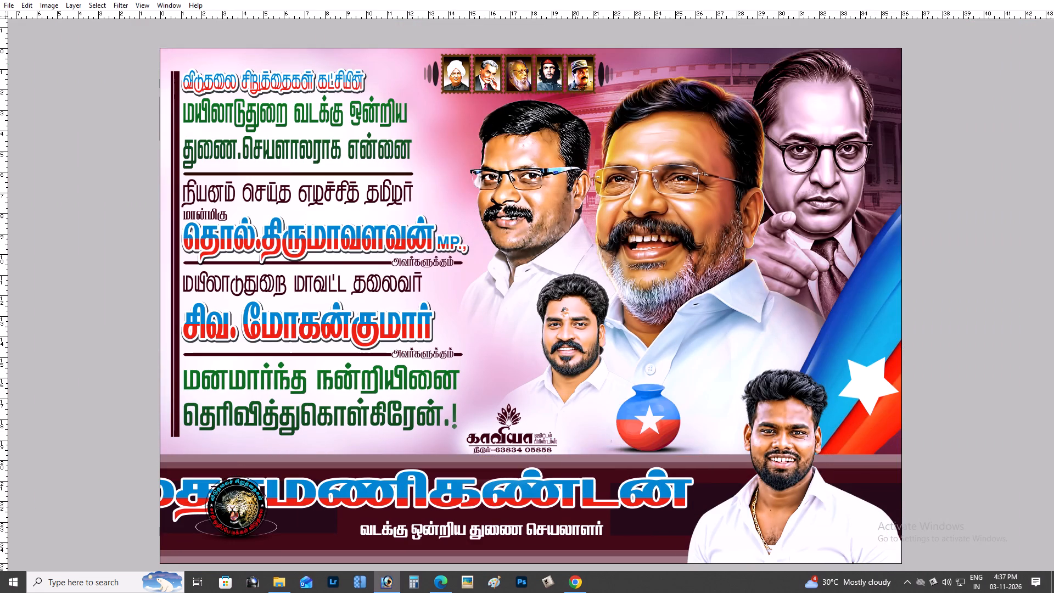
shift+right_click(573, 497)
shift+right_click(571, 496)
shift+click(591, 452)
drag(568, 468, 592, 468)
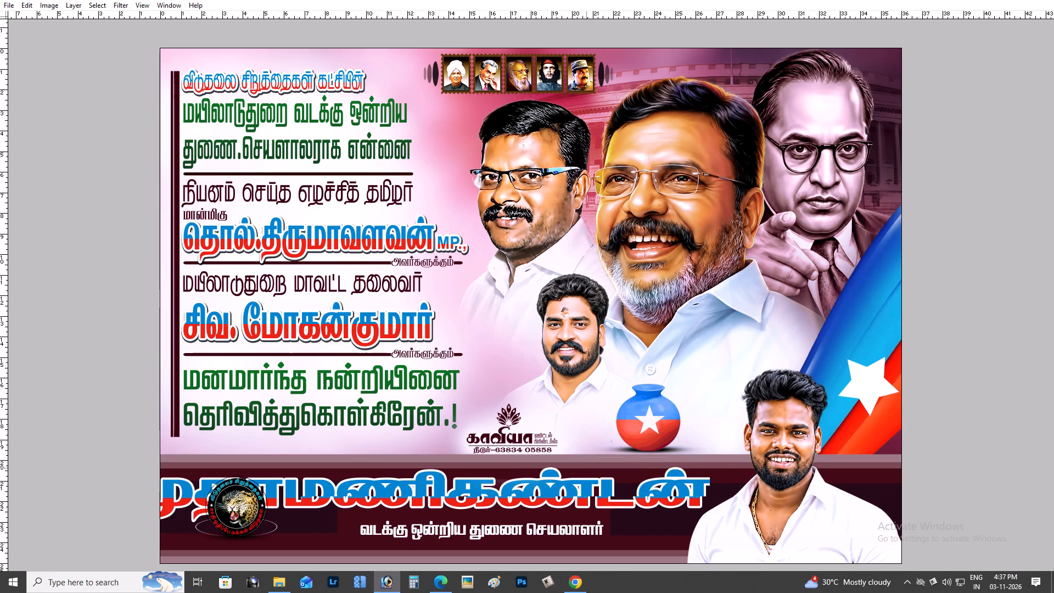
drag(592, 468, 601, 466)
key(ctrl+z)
Scale the lengthened name down with Free Transform.
key(ctrl+t)
alt+shift+drag(691, 467, 565, 498)
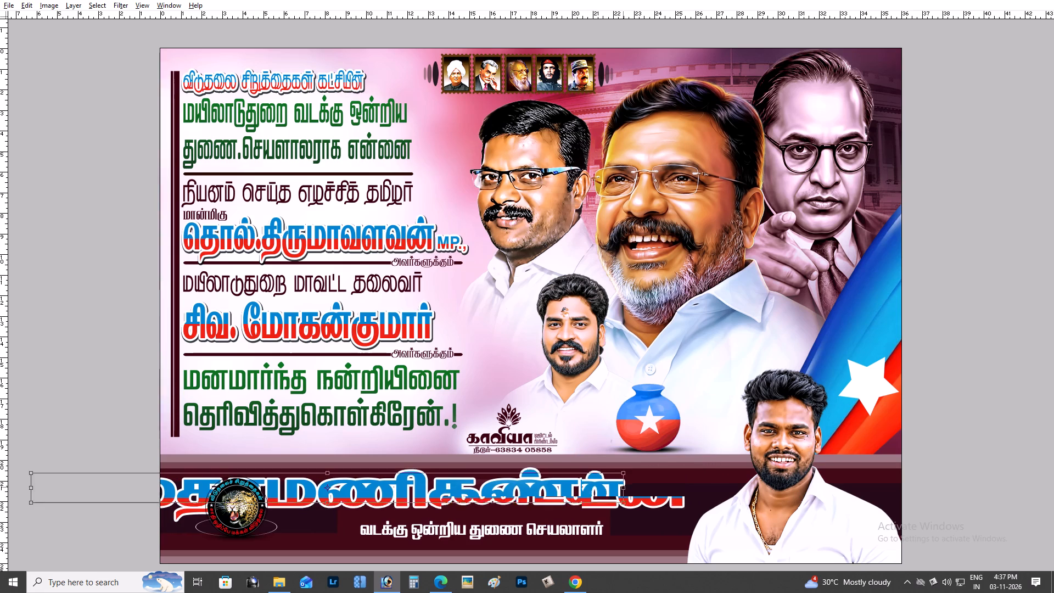
alt+shift+drag(565, 498, 521, 507)
key(Return)
Move the name right until its initial clears the round party emblem, and compress its width by about 40 percent.
key(ctrl+plus)
key(ctrl+plus)
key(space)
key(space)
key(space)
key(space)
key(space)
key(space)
drag(525, 472, 588, 195)
drag(492, 360, 492, 239)
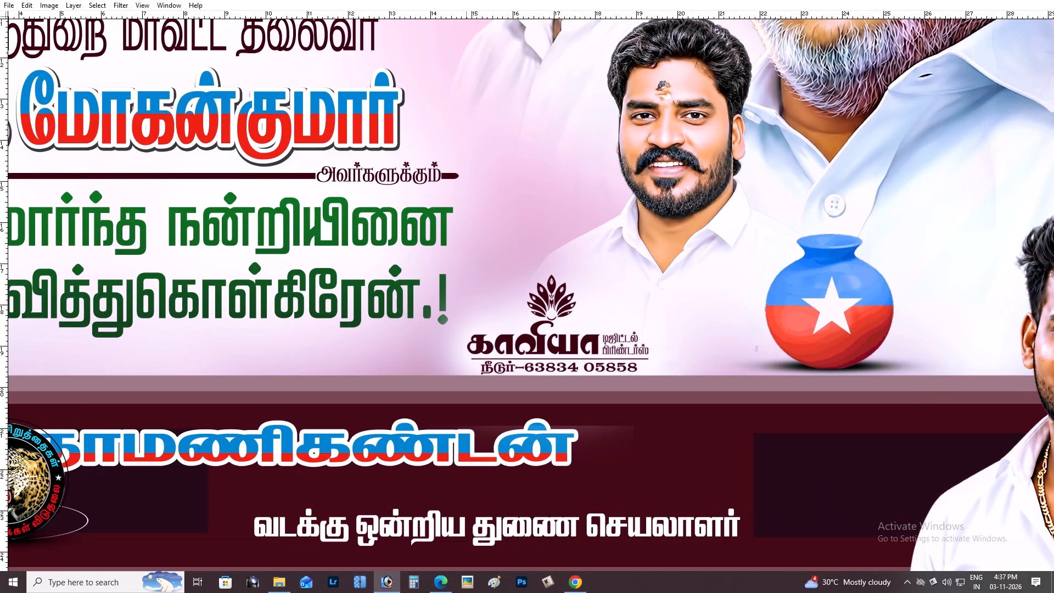
key(ctrl+t)
drag(388, 441, 636, 445)
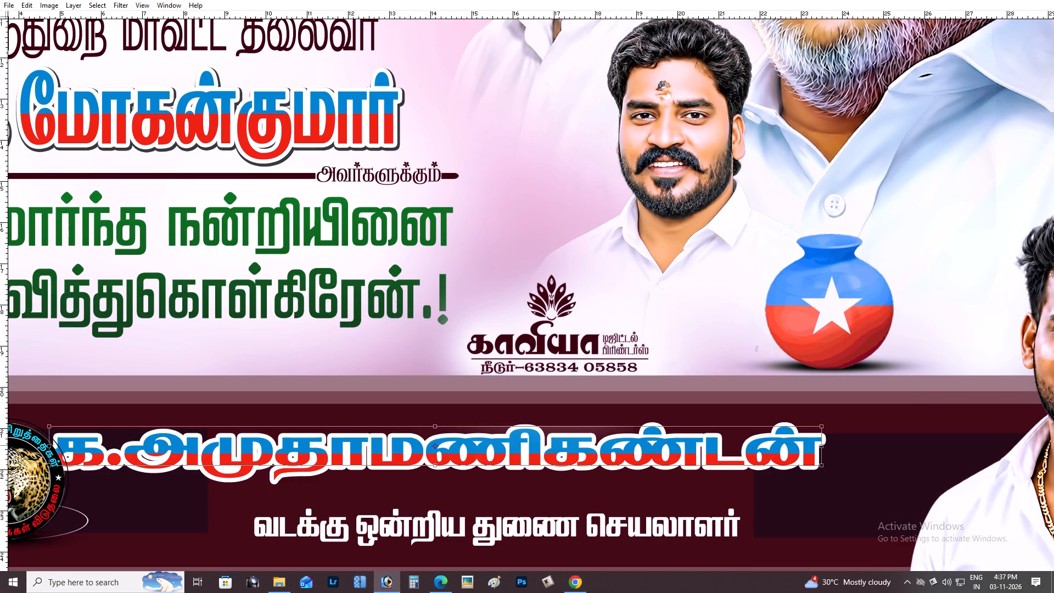
shift+drag(823, 448, 520, 460)
key(Return)
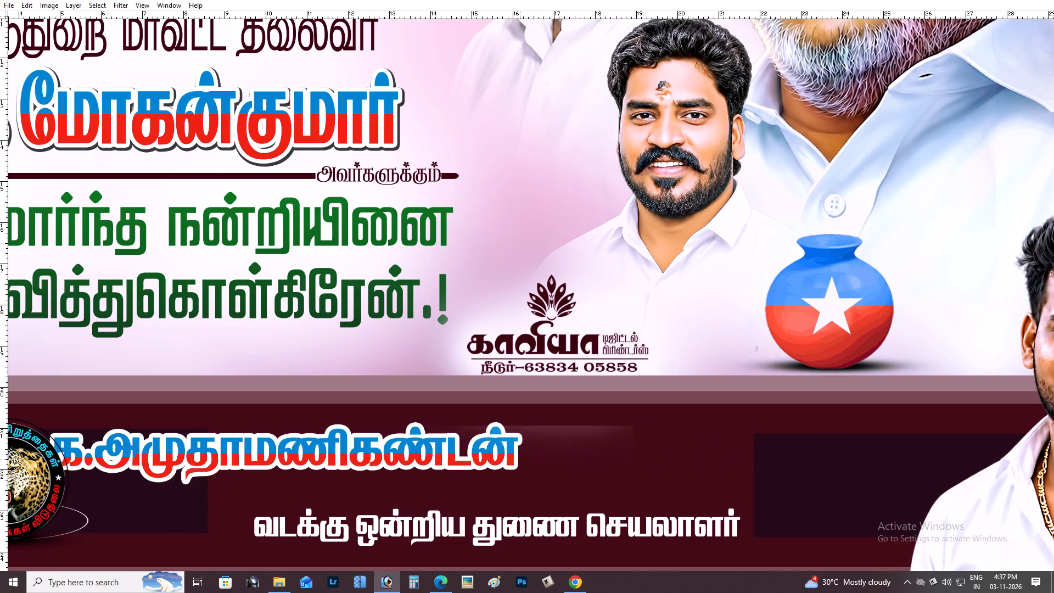
Move the compressed name along the band so it sits above the white வடக்கு ஒன்றிய துணை செயலாளர் line.
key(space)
drag(512, 443, 504, 424)
drag(413, 439, 615, 449)
Stretch the name taller and resize it to roughly the width of the white designation line below it.
key(ctrl+plus)
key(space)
drag(624, 440, 573, 277)
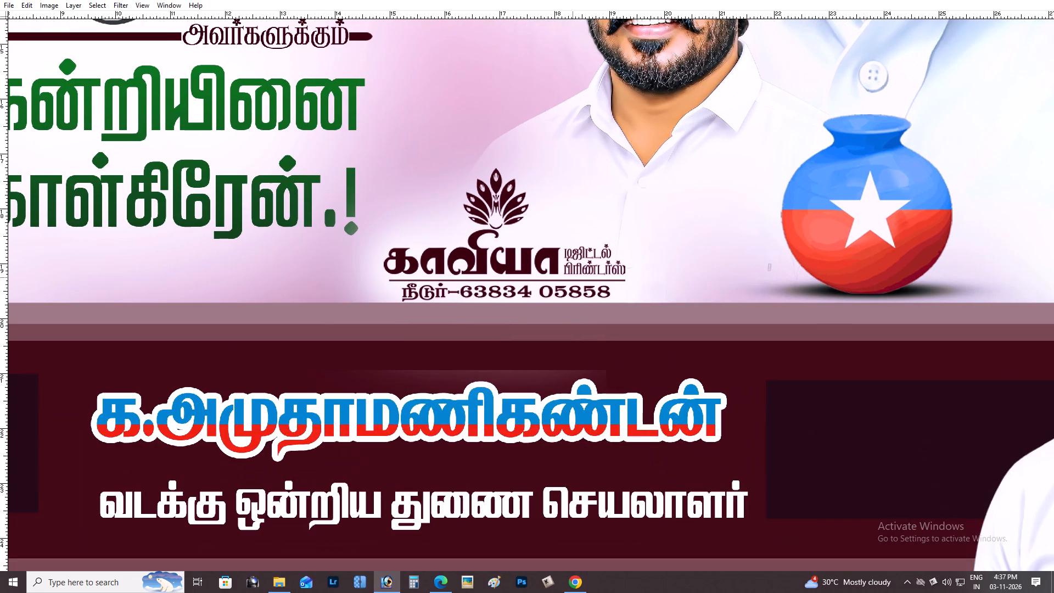
key(ctrl+t)
shift+drag(567, 385, 563, 374)
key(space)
drag(573, 382, 664, 381)
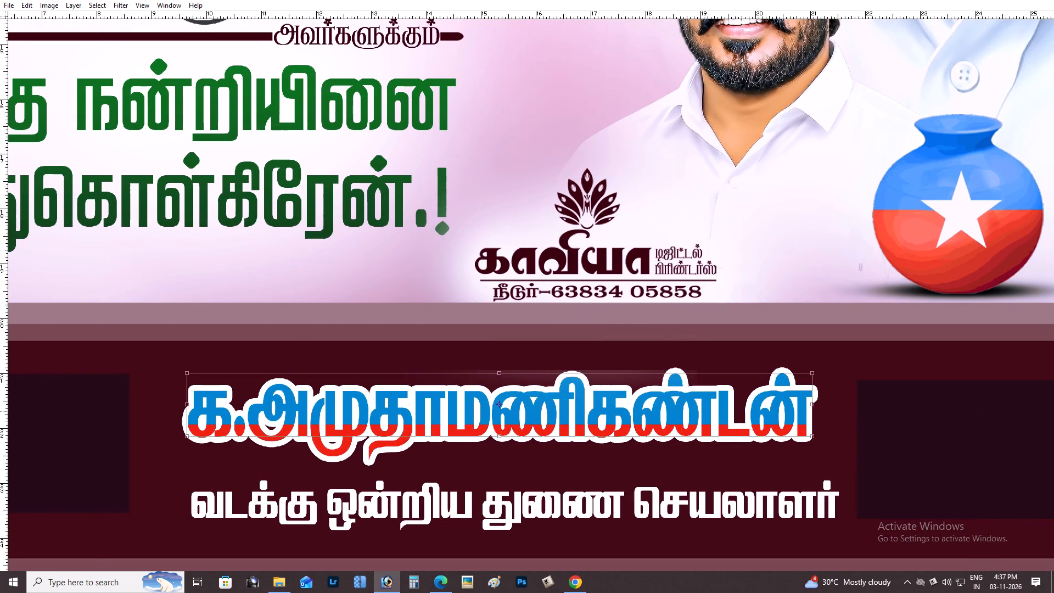
shift+drag(188, 406, 249, 406)
drag(426, 414, 352, 414)
alt+shift+drag(738, 375, 756, 368)
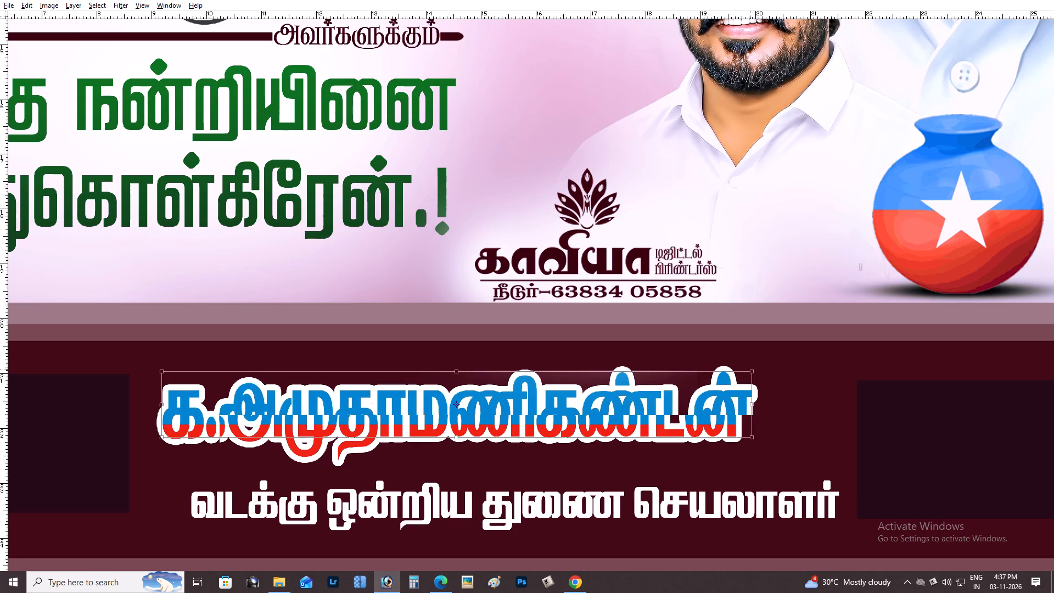
alt+shift+drag(756, 368, 758, 368)
alt+shift+drag(585, 424, 613, 423)
alt+shift+drag(787, 372, 794, 370)
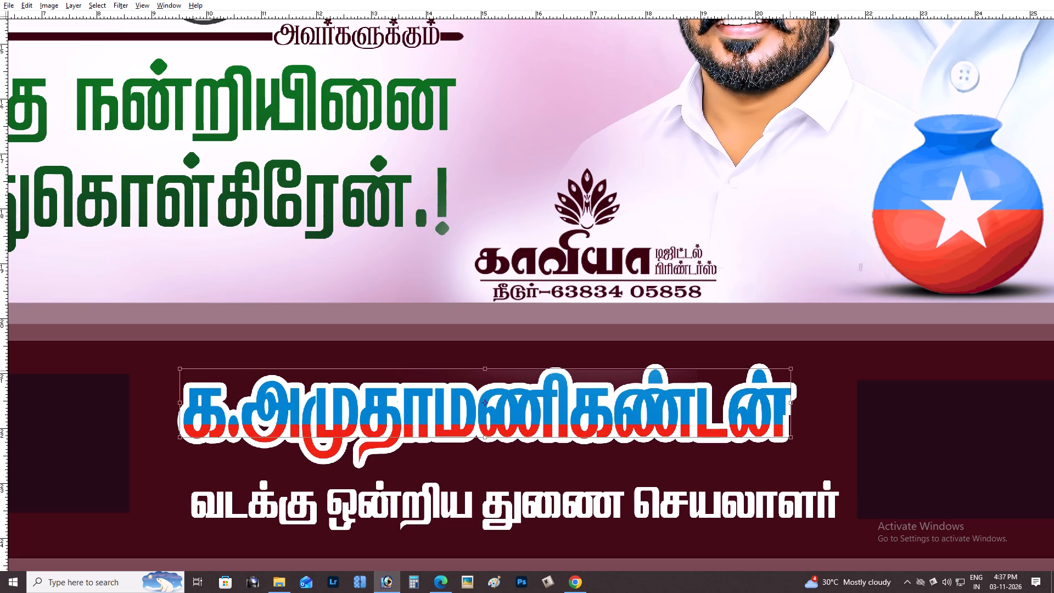
alt+shift+drag(794, 370, 830, 361)
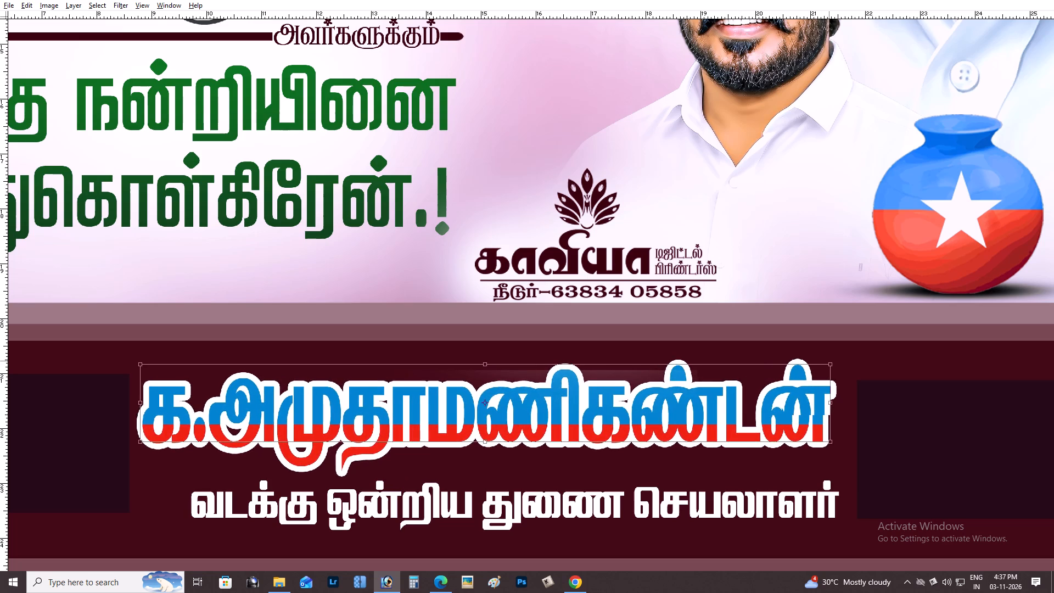
alt+shift+drag(830, 361, 831, 360)
shift+click(833, 393)
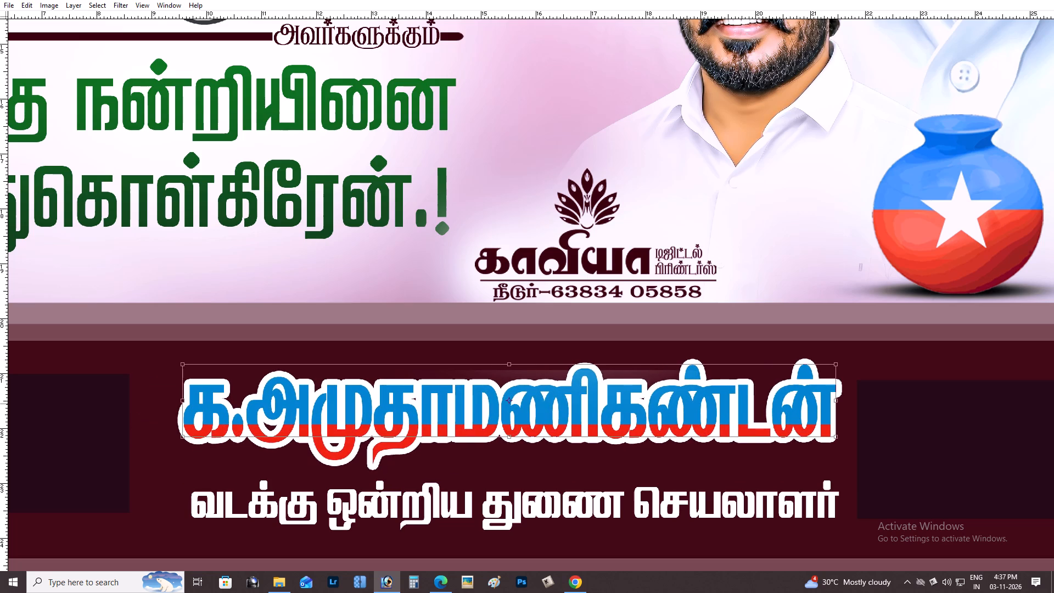
key(Return)
Lower the name slightly and enlarge it so it extends a little beyond the designation line below.
key(ctrl+t)
drag(535, 401, 509, 415)
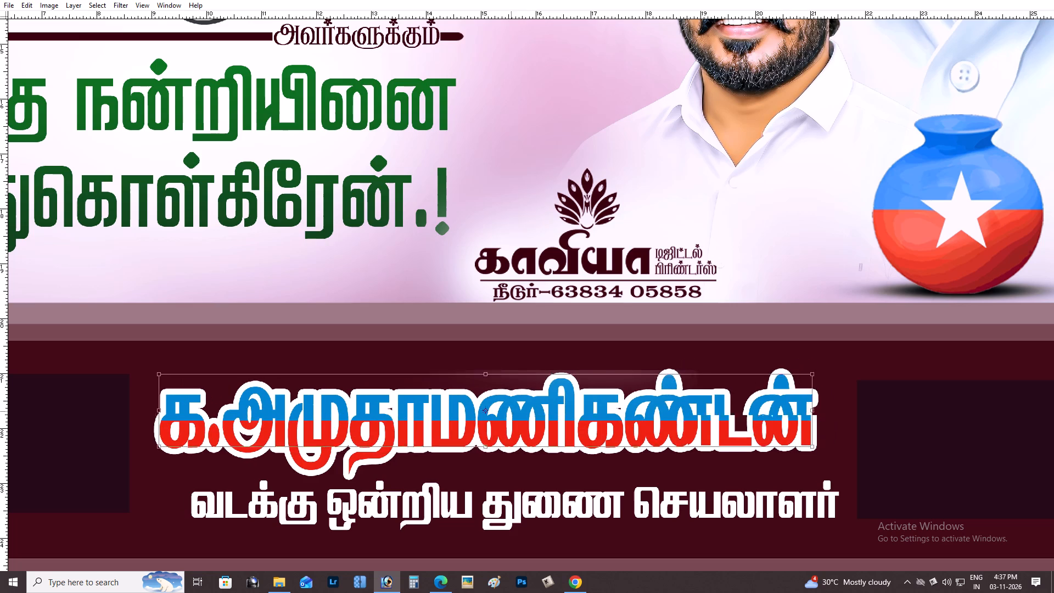
drag(509, 415, 517, 411)
alt+shift+click(821, 381)
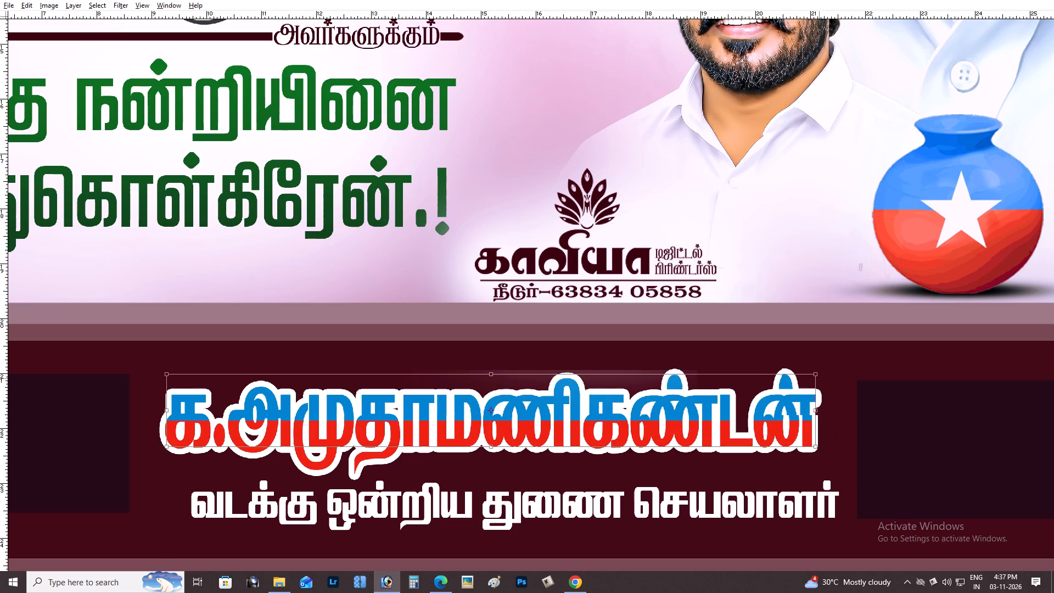
shift+drag(814, 372, 839, 367)
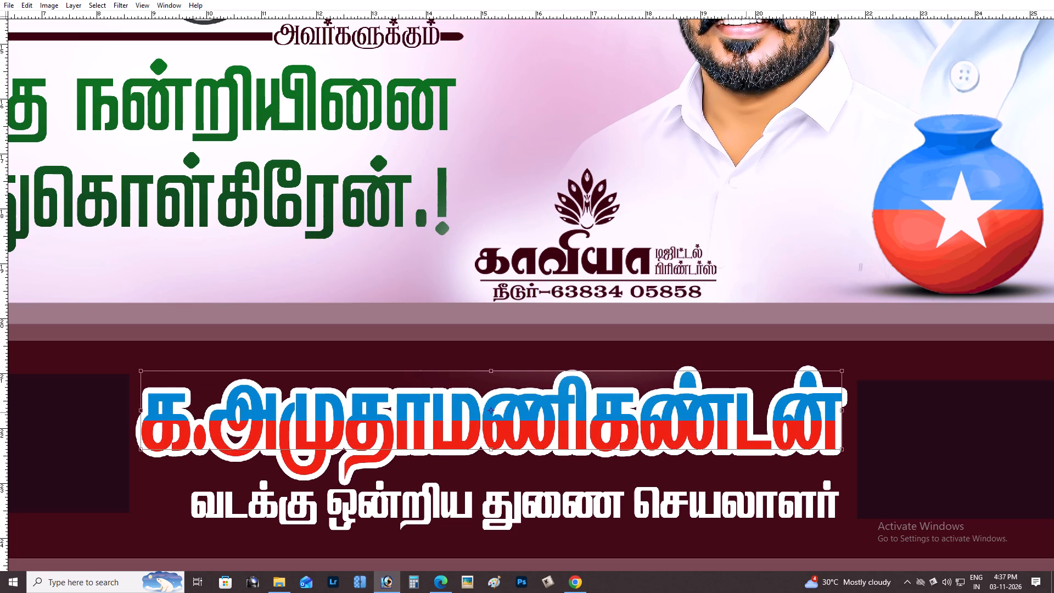
alt+shift+double_click(746, 412)
scroll(746, 412, up, 2)
scroll(746, 412, down, 3)
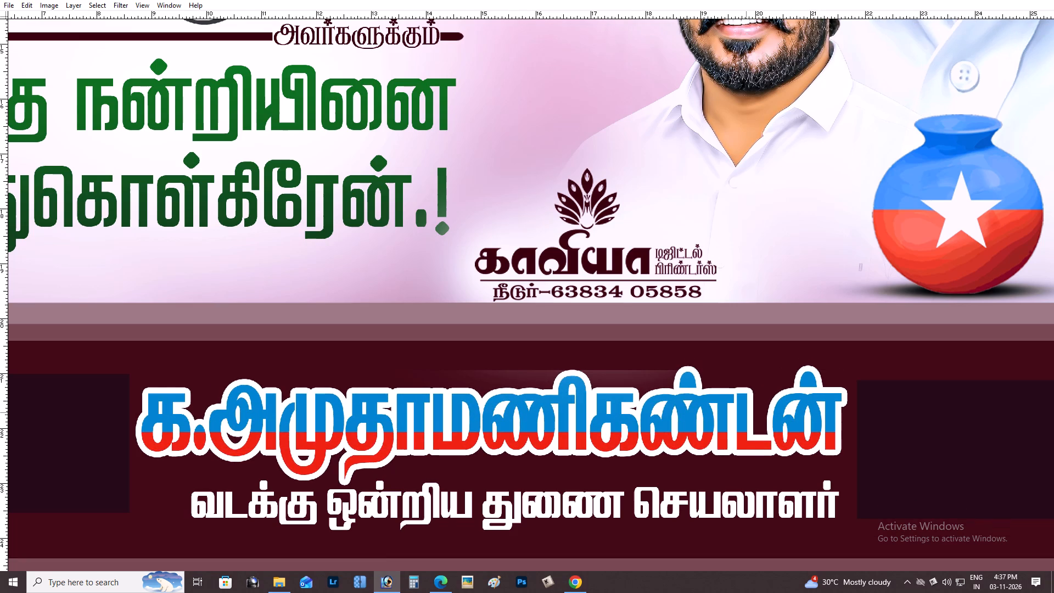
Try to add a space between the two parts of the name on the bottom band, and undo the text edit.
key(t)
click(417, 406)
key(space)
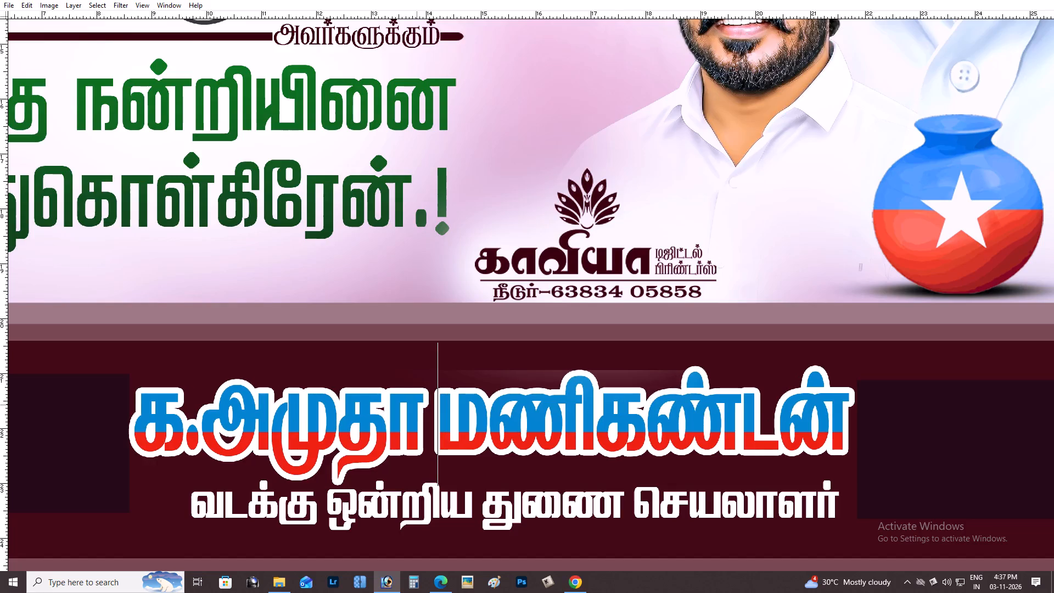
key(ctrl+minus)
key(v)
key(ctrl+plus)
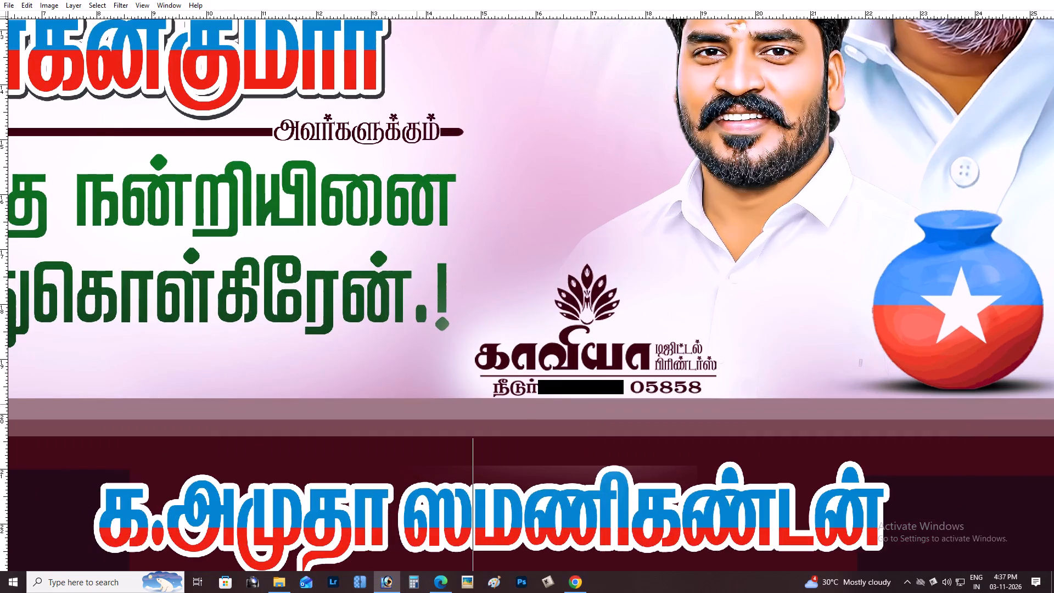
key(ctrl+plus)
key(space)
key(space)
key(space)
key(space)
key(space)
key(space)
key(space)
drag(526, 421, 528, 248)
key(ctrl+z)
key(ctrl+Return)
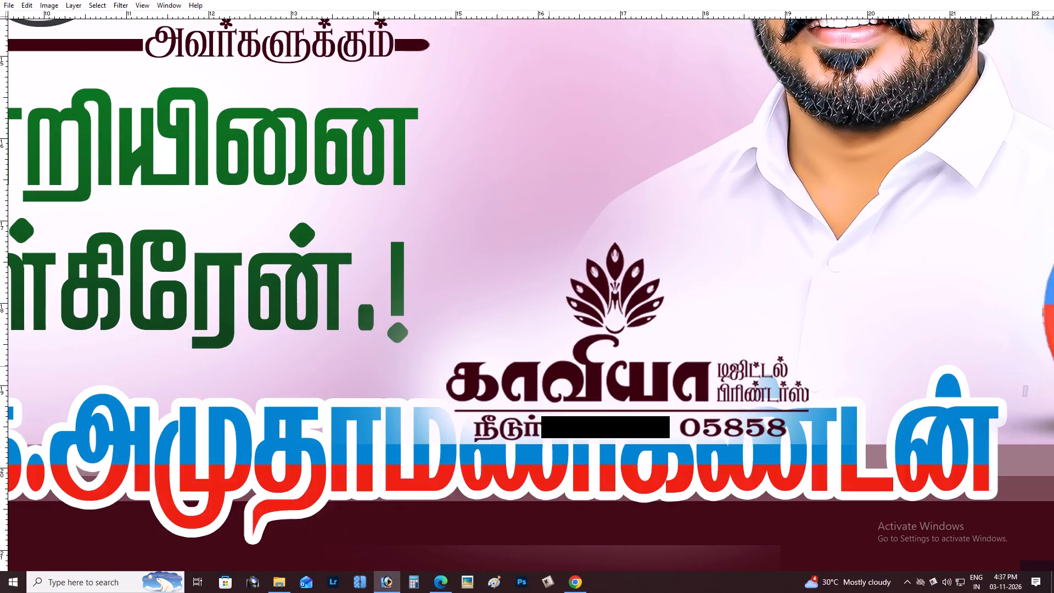
Move the name down off the printer's logo into the dark band, just above the designation line.
key(ctrl+minus)
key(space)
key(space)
drag(554, 370, 546, 239)
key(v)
shift+drag(509, 318, 507, 419)
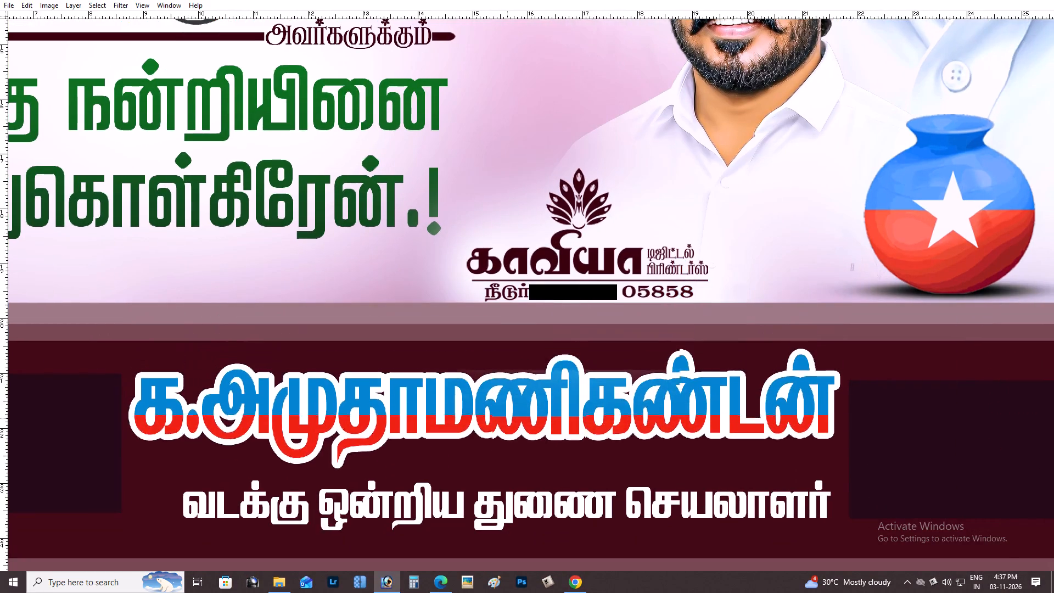
shift+drag(507, 419, 507, 427)
Insert a space between the two parts of the name on the bottom band and nudge it slightly right.
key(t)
click(410, 413)
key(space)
key(ctrl+Return)
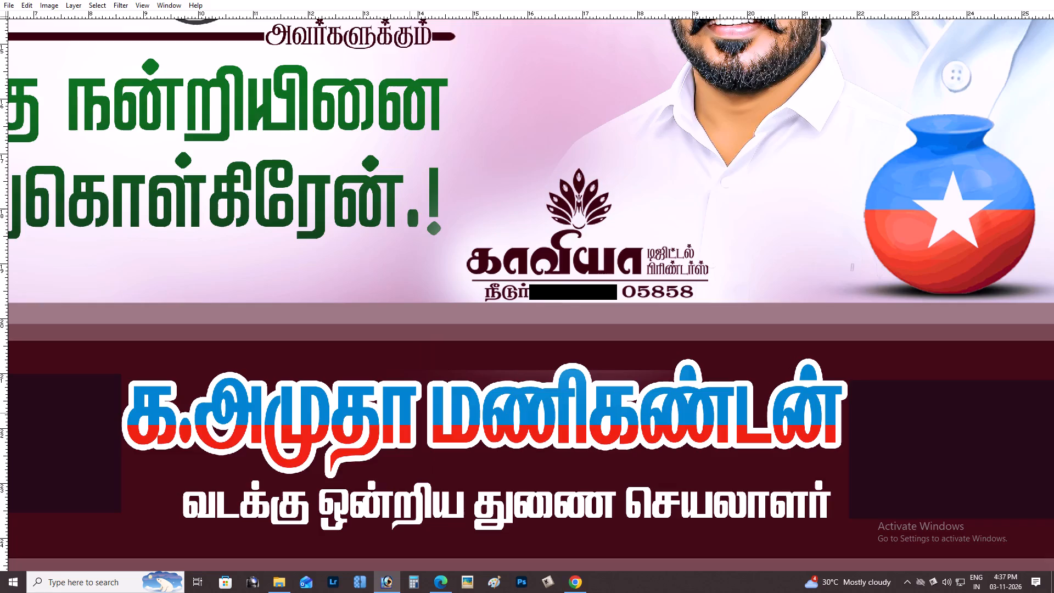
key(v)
key(Right)
key(Right)
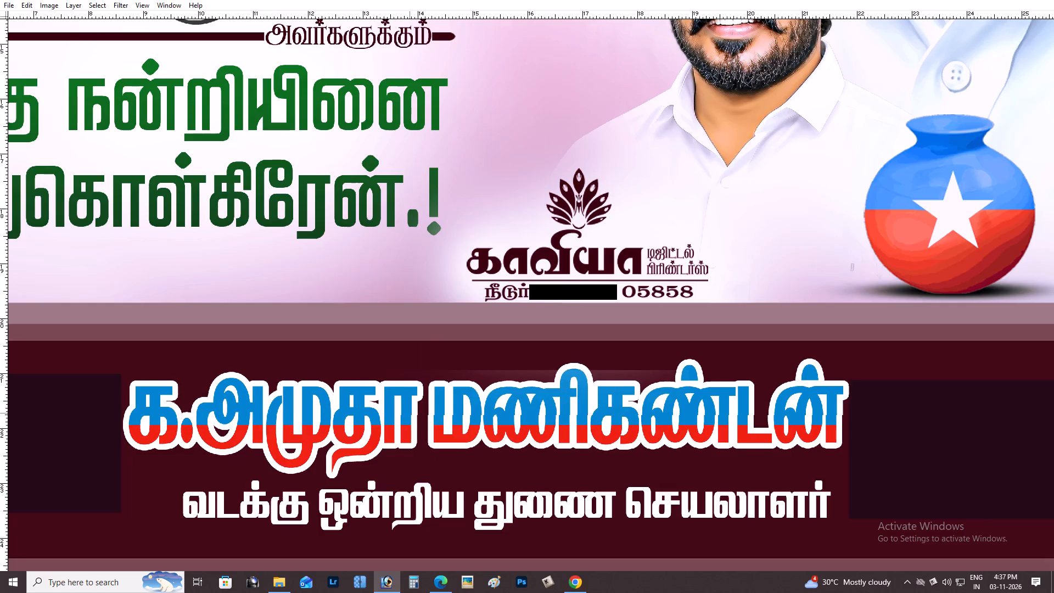
Save the banner document with its corrected name on the bottom band.
key(ctrl+minus)
key(ctrl+0)
key(ctrl+s)
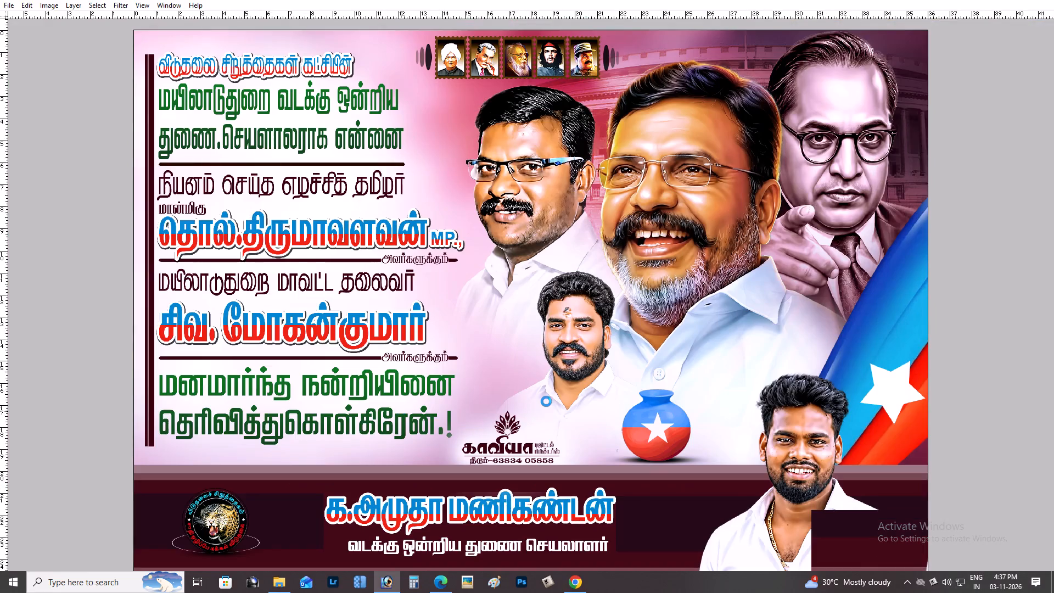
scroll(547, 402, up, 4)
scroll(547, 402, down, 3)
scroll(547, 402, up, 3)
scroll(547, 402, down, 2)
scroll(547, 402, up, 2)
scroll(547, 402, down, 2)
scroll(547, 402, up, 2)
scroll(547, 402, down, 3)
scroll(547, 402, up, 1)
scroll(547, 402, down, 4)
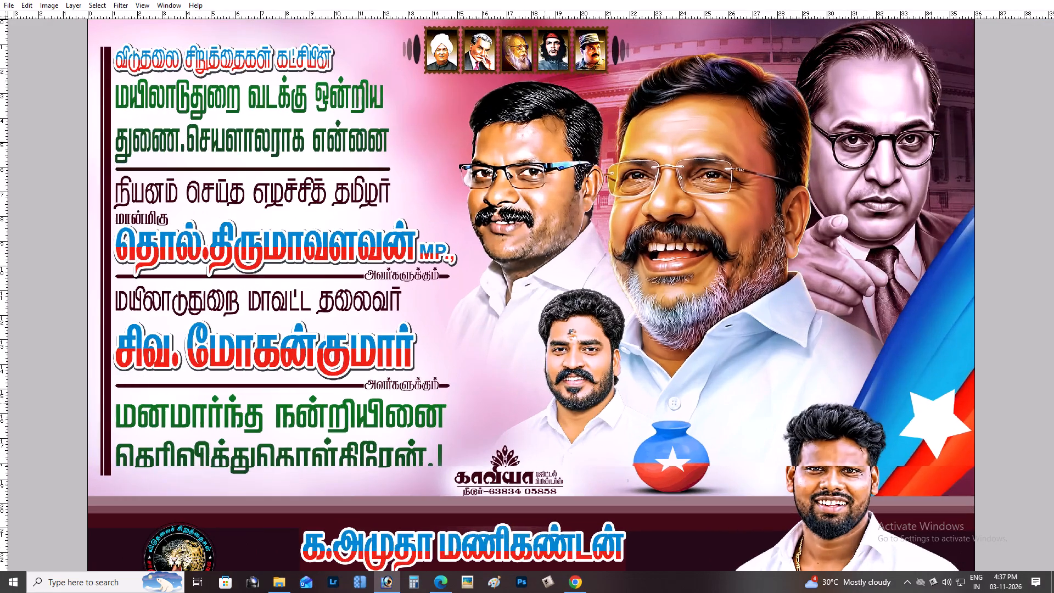
Save a JPEG copy of the banner as 25x36 copy.jpg in the 03 folder under 2026, 11 NOVEMBER on the Output (E:) drive.
key(ctrl+shift+s)
click(527, 437)
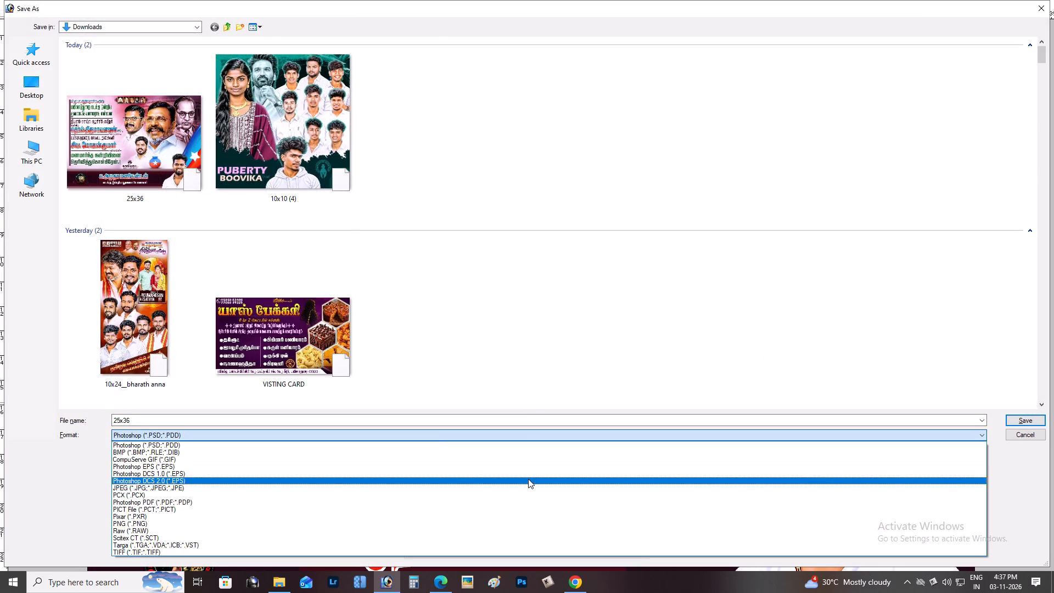
click(528, 488)
click(53, 149)
click(238, 119)
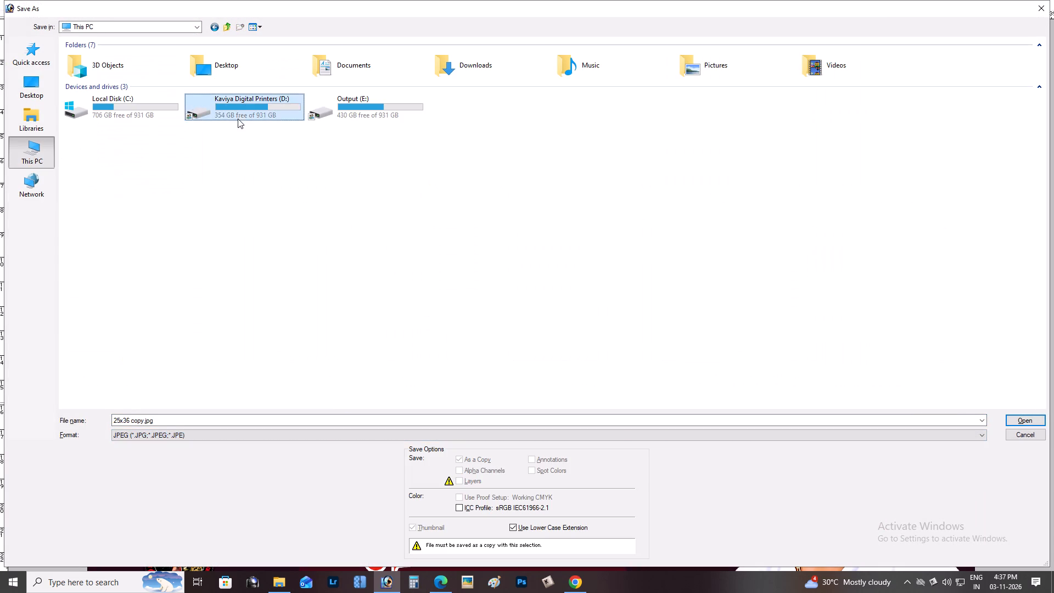
triple_click(383, 105)
double_click(326, 111)
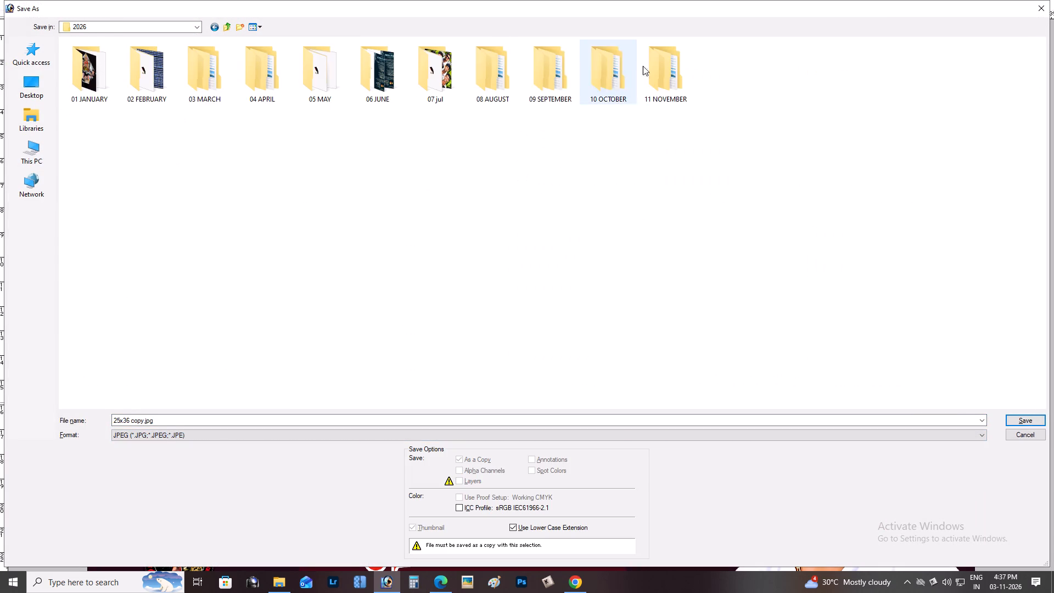
double_click(682, 66)
double_click(291, 76)
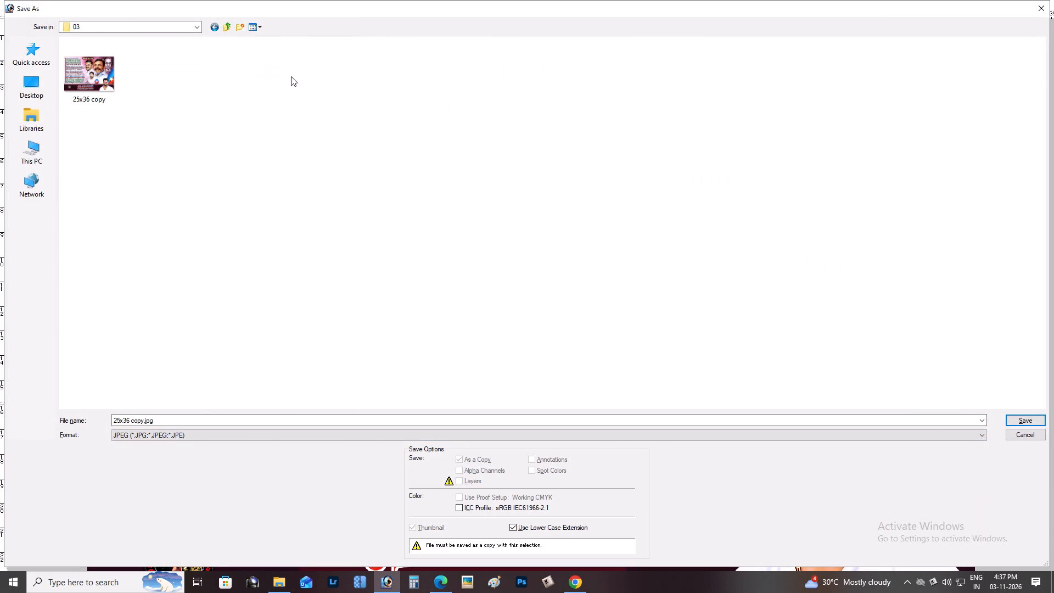
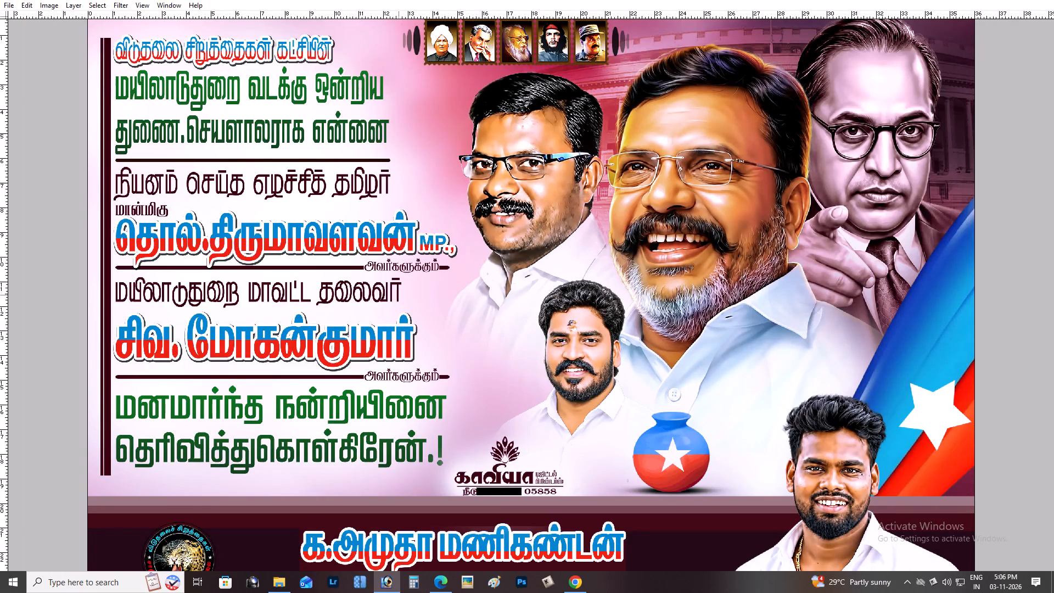
Delete the title word தலைவர் from the end of the மயிலாடுதுறை மாவட்ட line.
key(BackSpace)
key(BackSpace)
key(BackSpace)
key(BackSpace)
key(BackSpace)
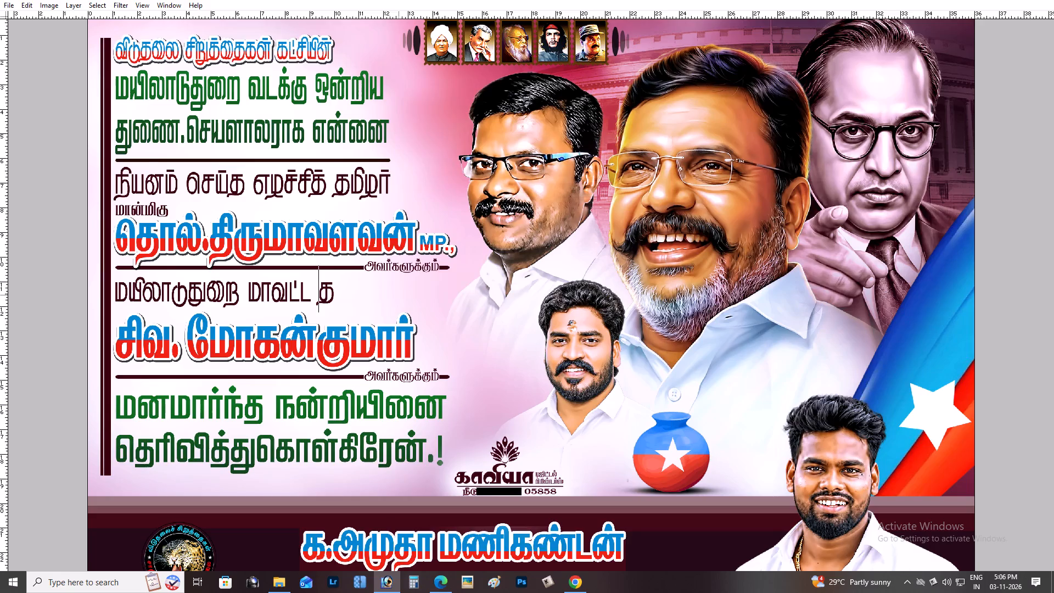
key(b)
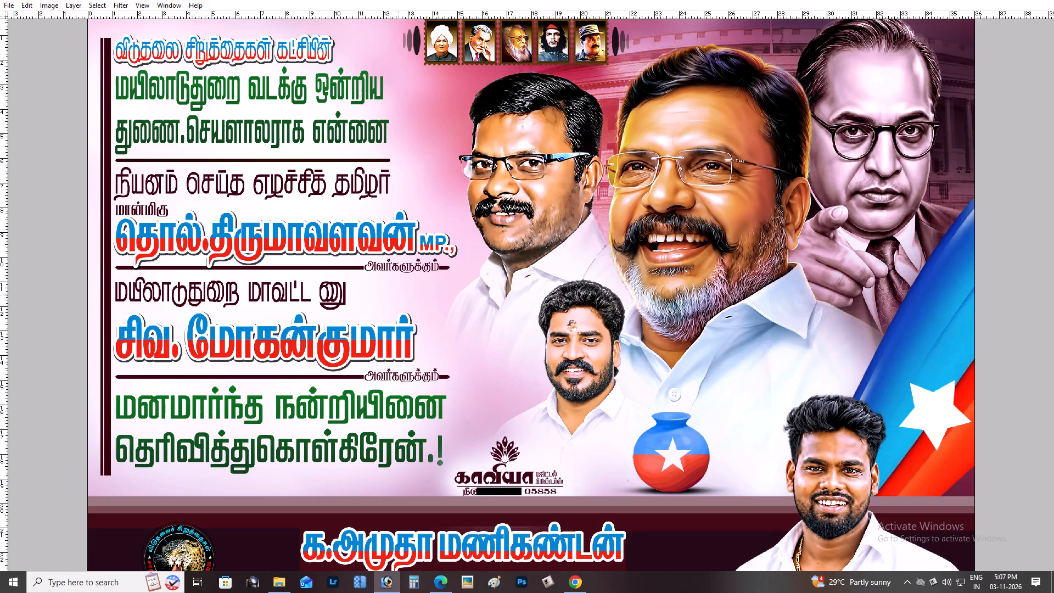
key(BackSpace)
key(m)
key(BackSpace)
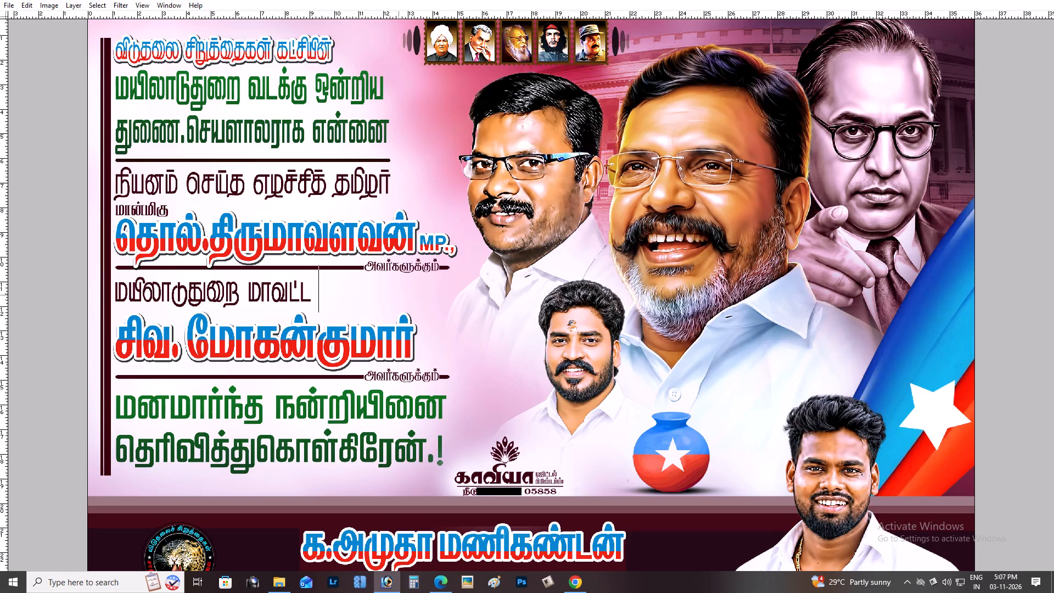
key(b)
key(BackSpace)
Switch to the Tamil Typewriter input and complete the மயிலாடுதுறை மாவட்ட line with the word செயலாளர்.
click(931, 583)
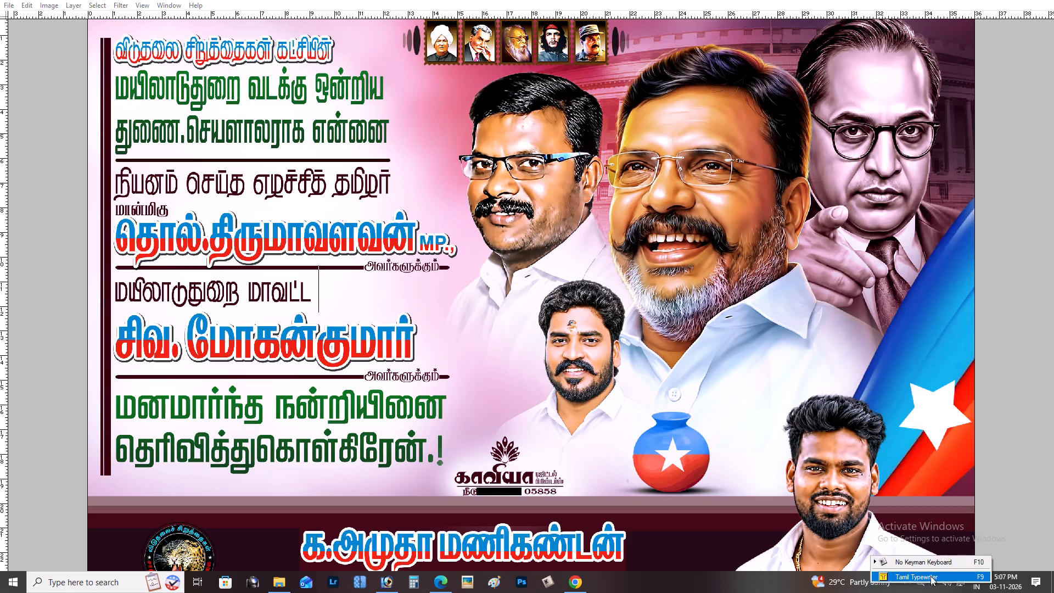
click(930, 576)
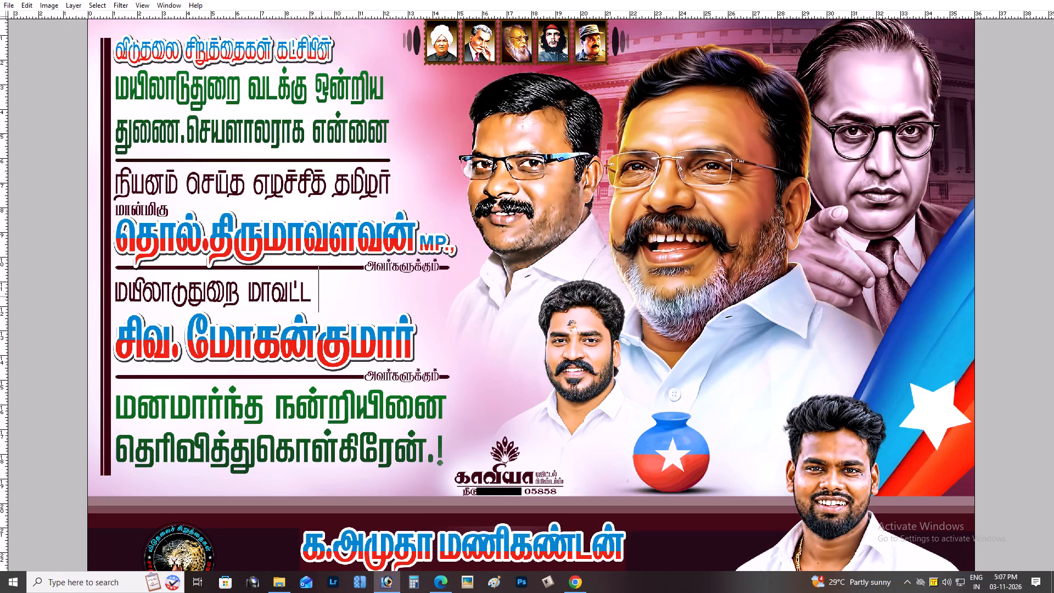
key(n)
key(BackSpace)
key(b)
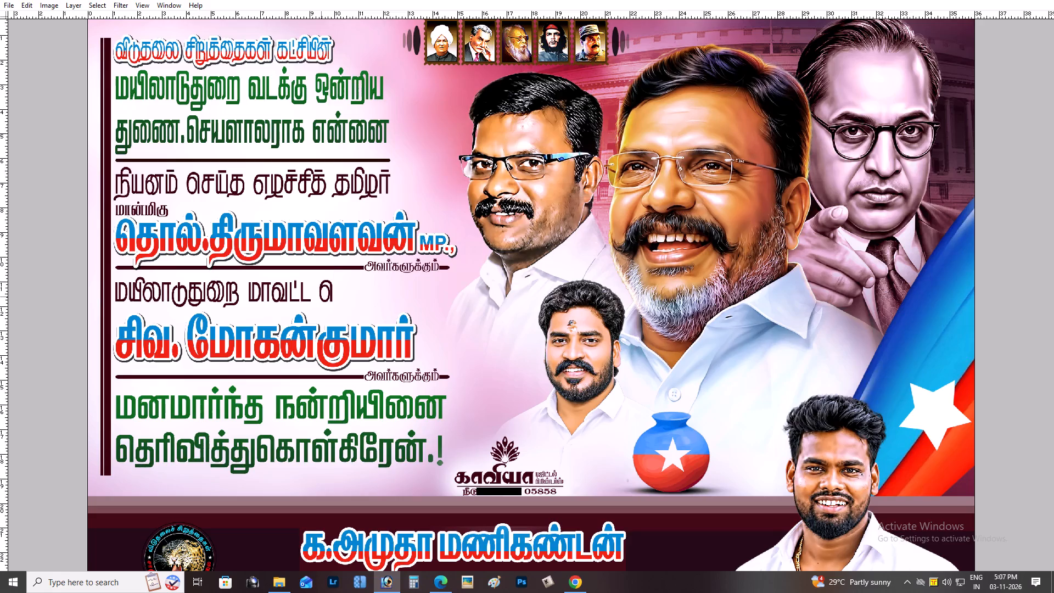
key(t)
key(BackSpace)
key(y)
key(BackSpace)
text(uy)
key(BackSpace)
key(BackSpace)
key(e)
key(BackSpace)
key(r)
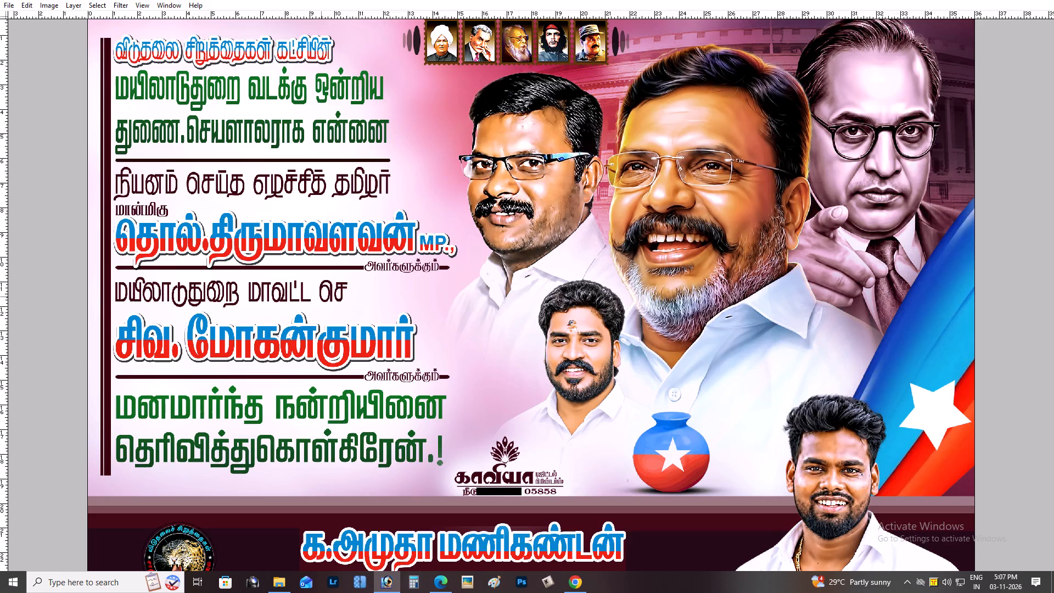
key(a)
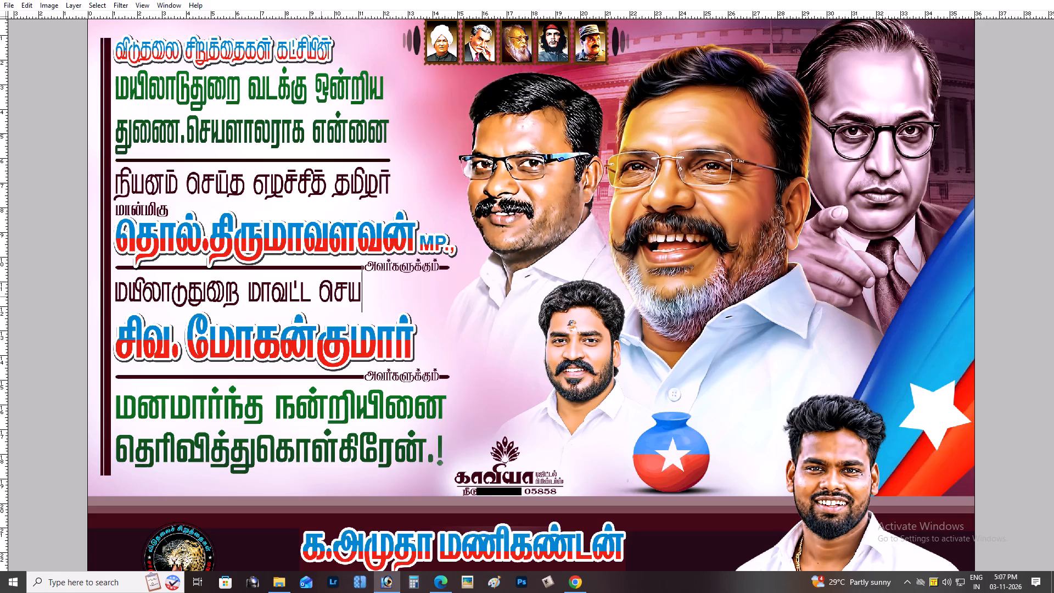
key(y)
key(h)
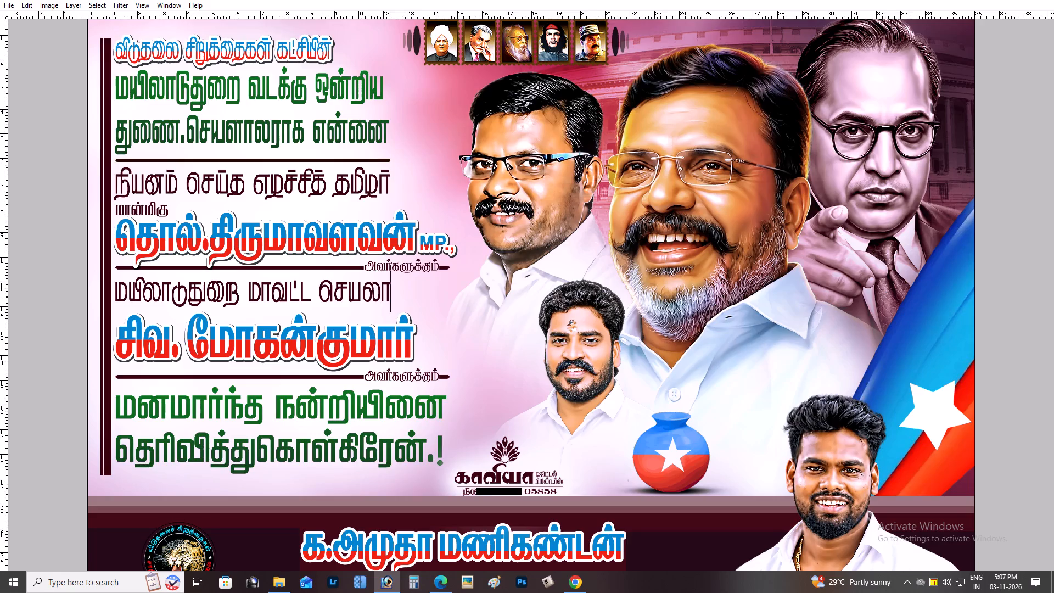
key(d)
key(BackSpace)
key(g)
key(BackSpace)
key(h)
key(BackSpace)
key(a)
key(BackSpace)
key(s)
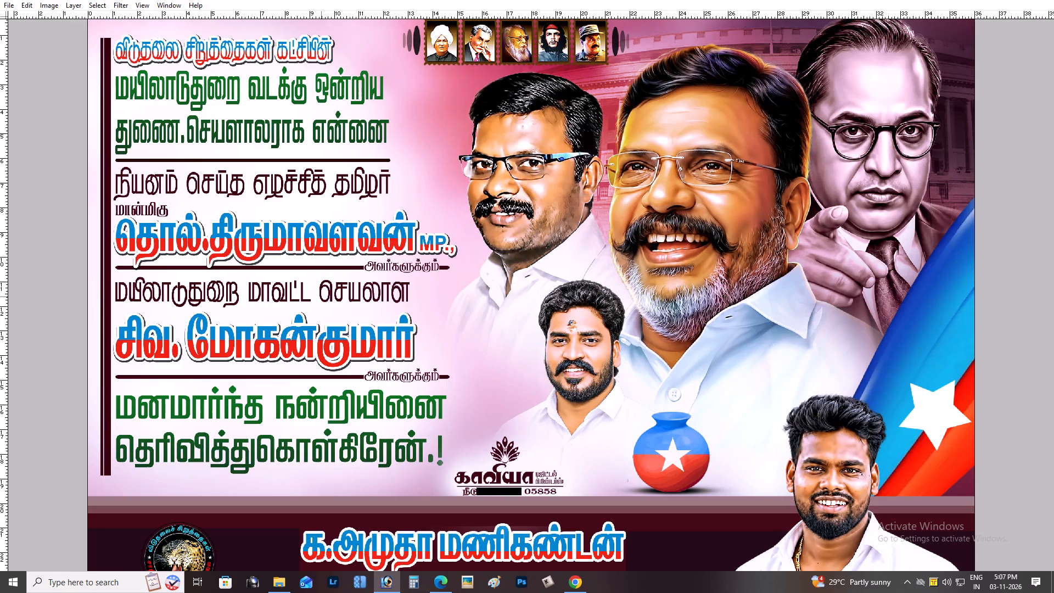
key(i)
key(BackSpace)
key(y)
key(BackSpace)
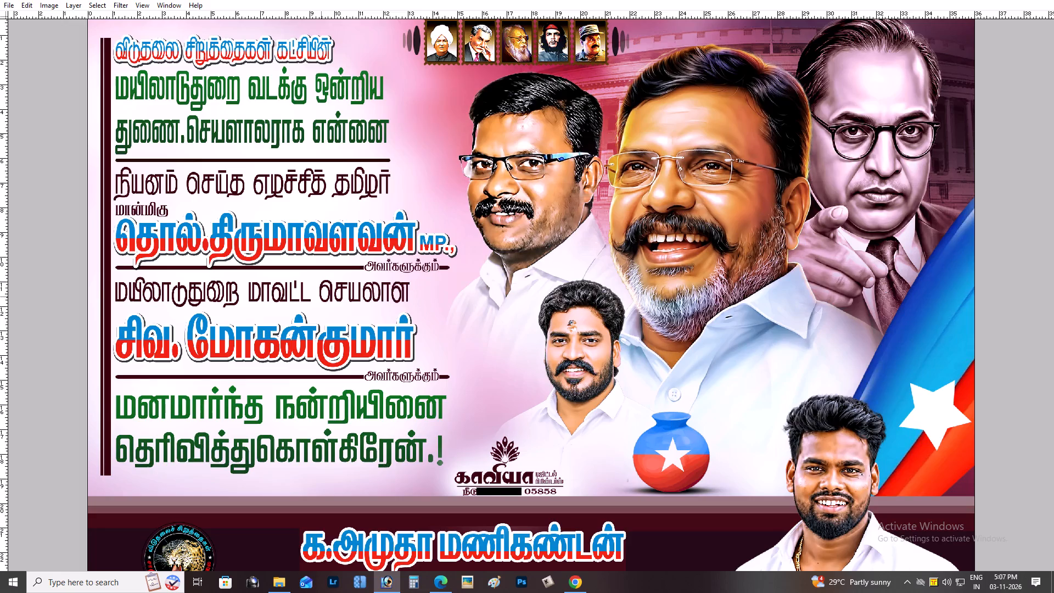
key(i)
key(BackSpace)
key(i)
key(BackSpace)
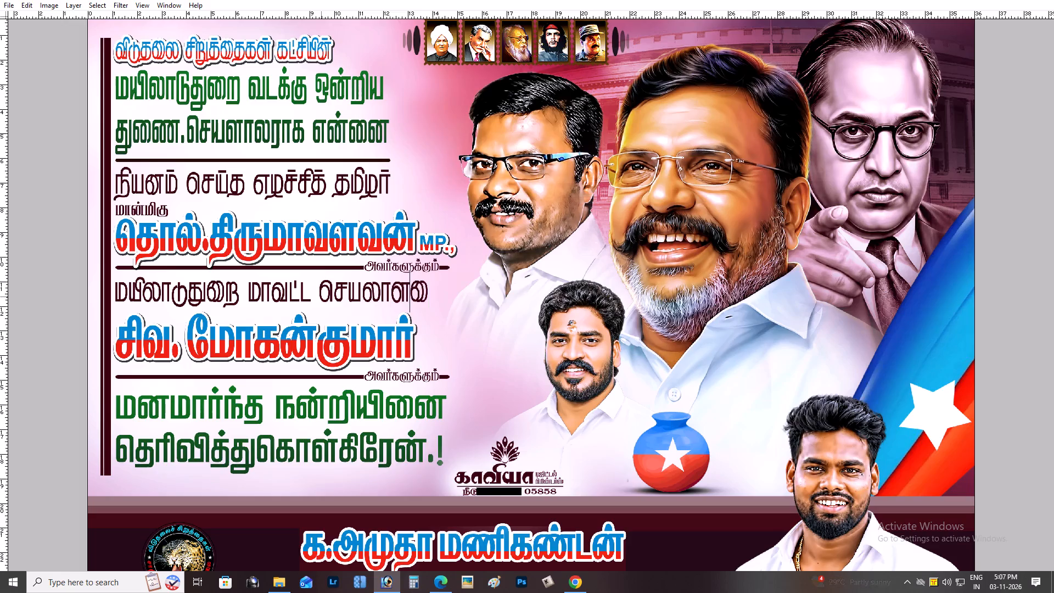
key(y)
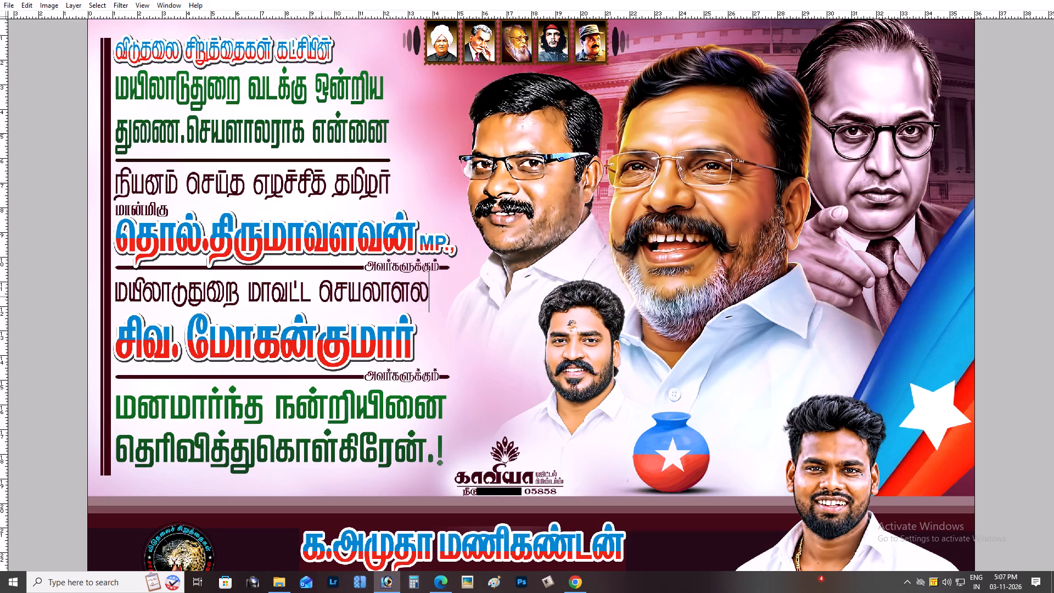
key(BackSpace)
key(u)
key(semicolon)
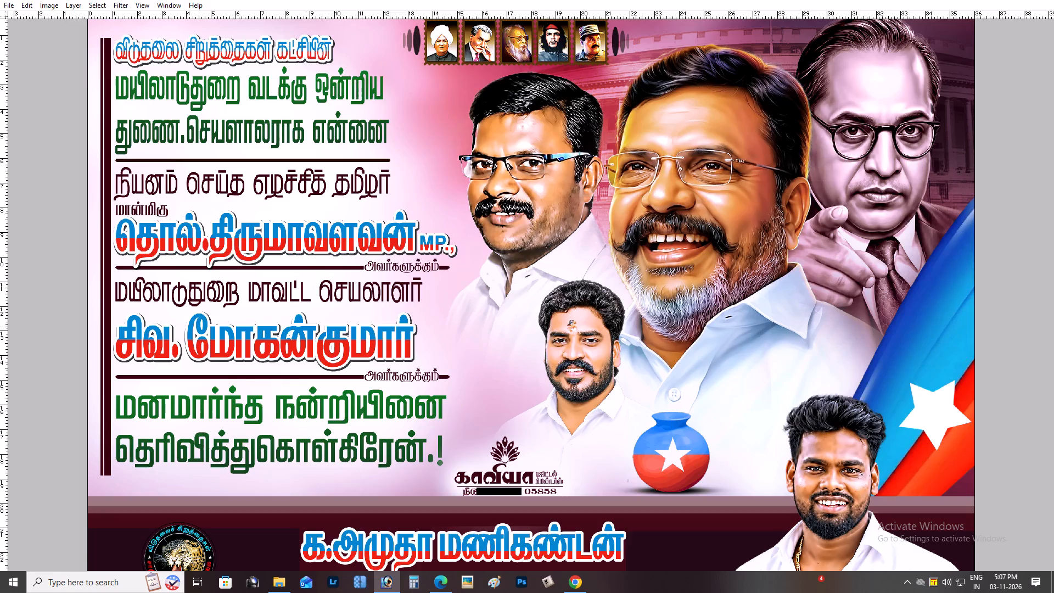
Save the corrected banner as the Photoshop document 25x36 in Downloads, replacing the existing file.
key(ctrl+shift+s)
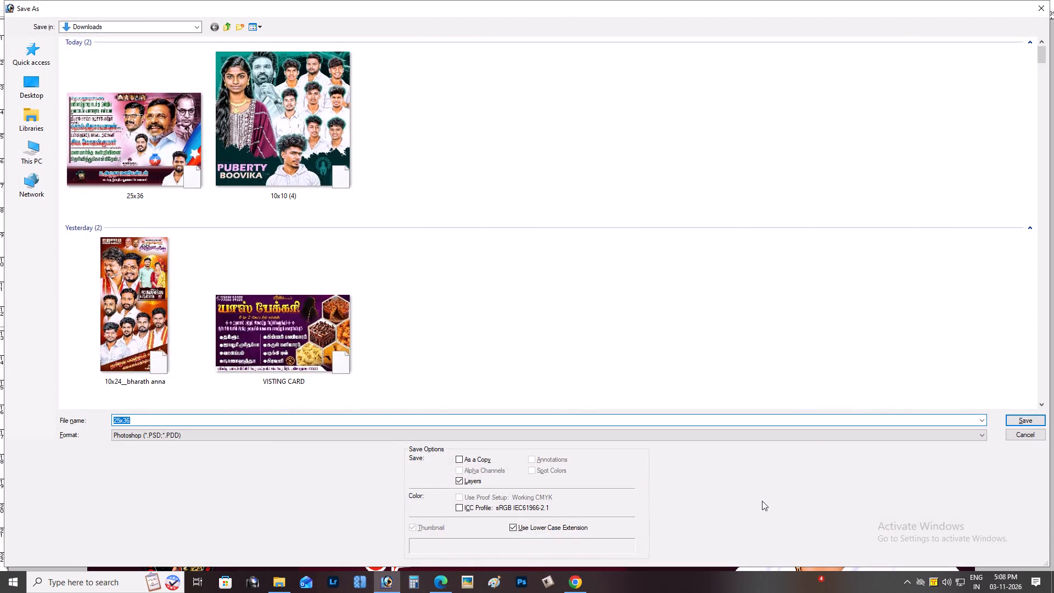
click(1021, 417)
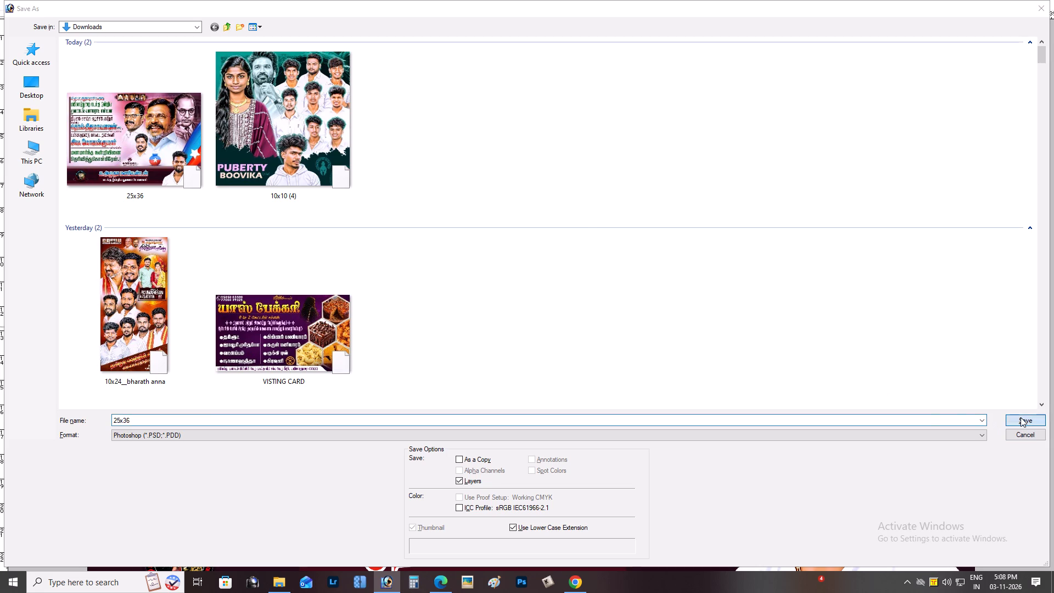
click(489, 222)
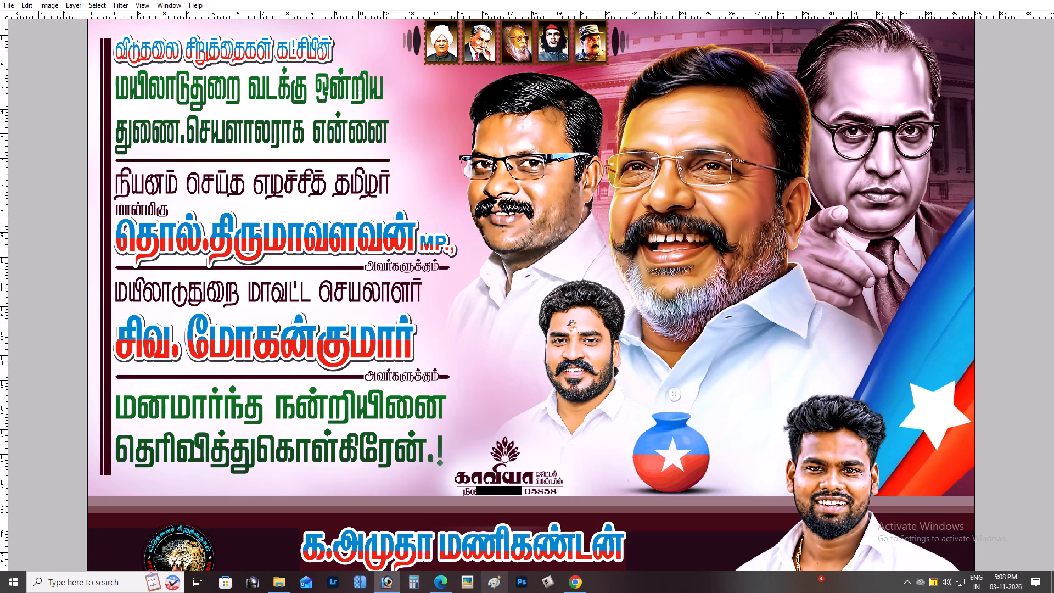
Save a JPEG copy as 25x36 copy.jpg in Output (E:), 2026, 11 NOVEMBER, 03, replacing the existing file.
key(ctrl+shift+s)
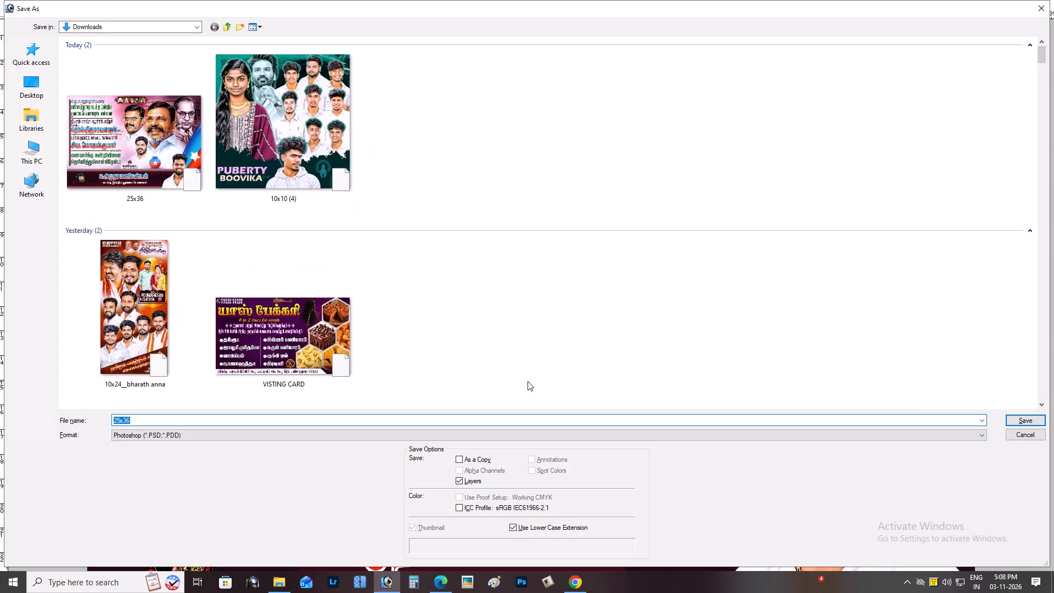
click(277, 439)
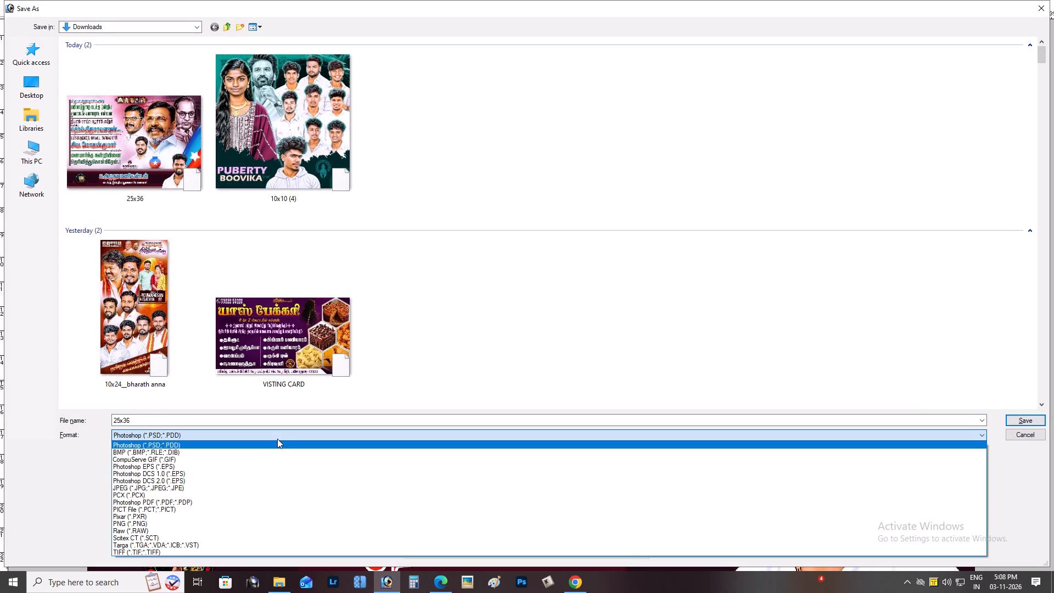
click(260, 488)
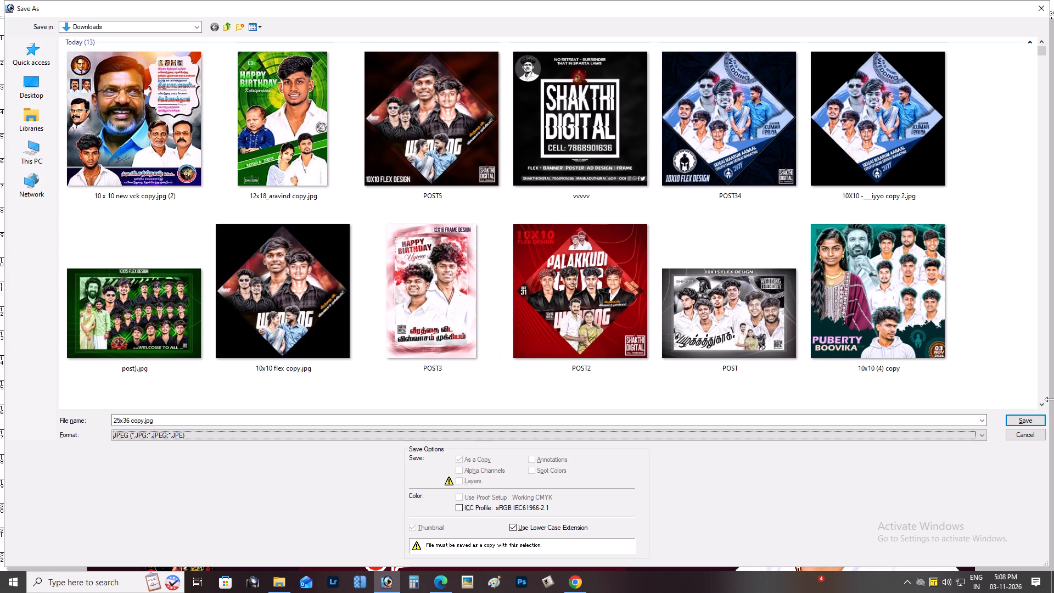
click(27, 145)
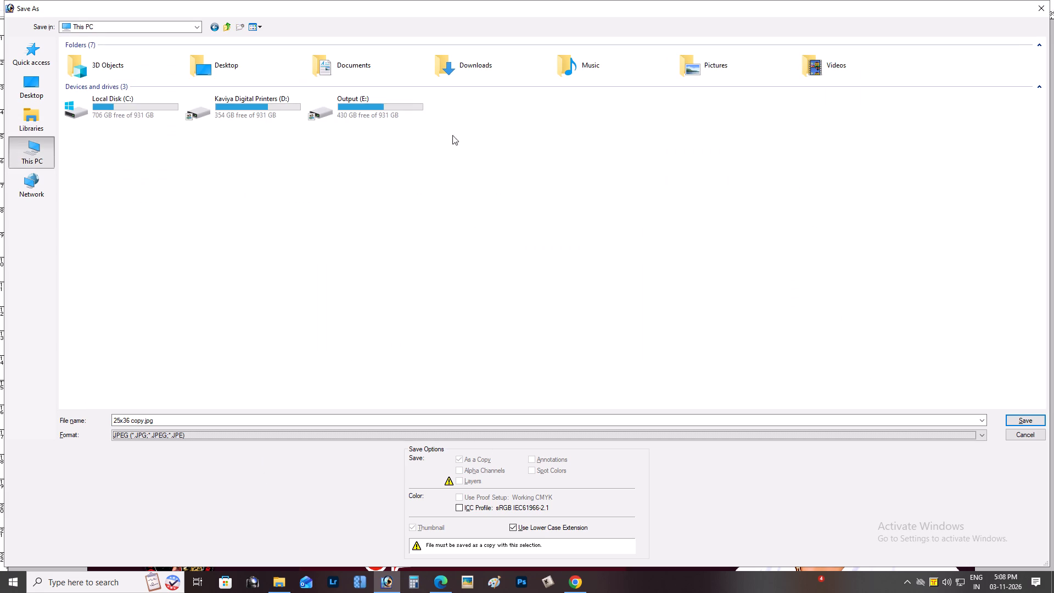
double_click(411, 104)
double_click(275, 128)
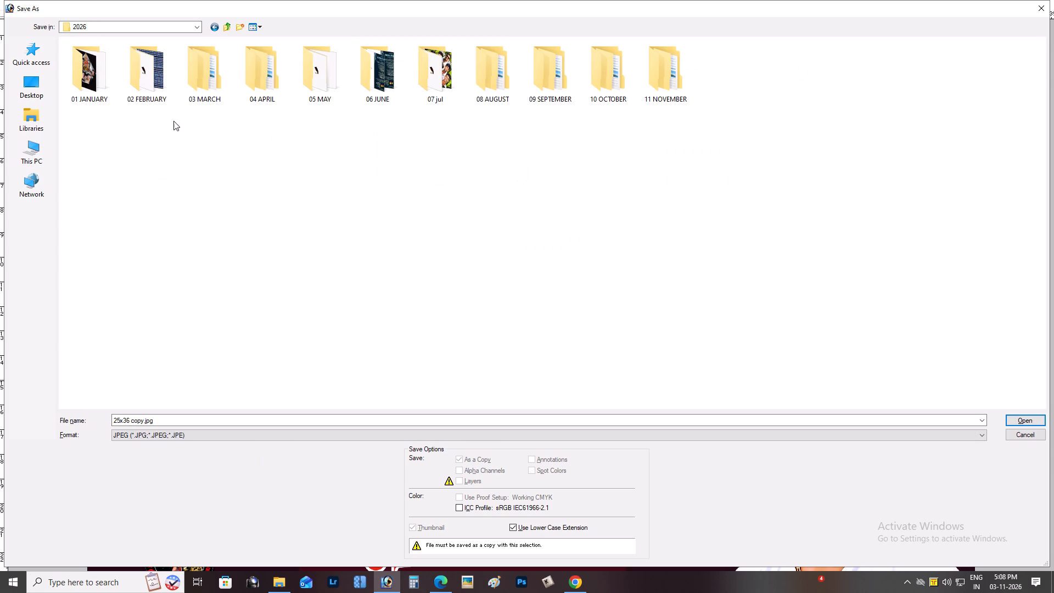
double_click(671, 80)
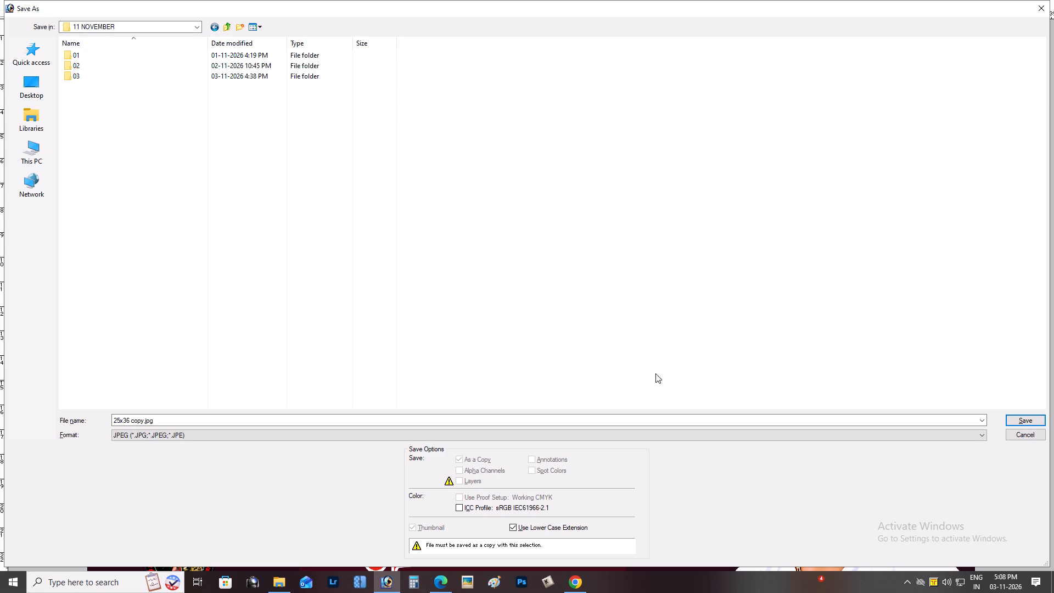
double_click(117, 71)
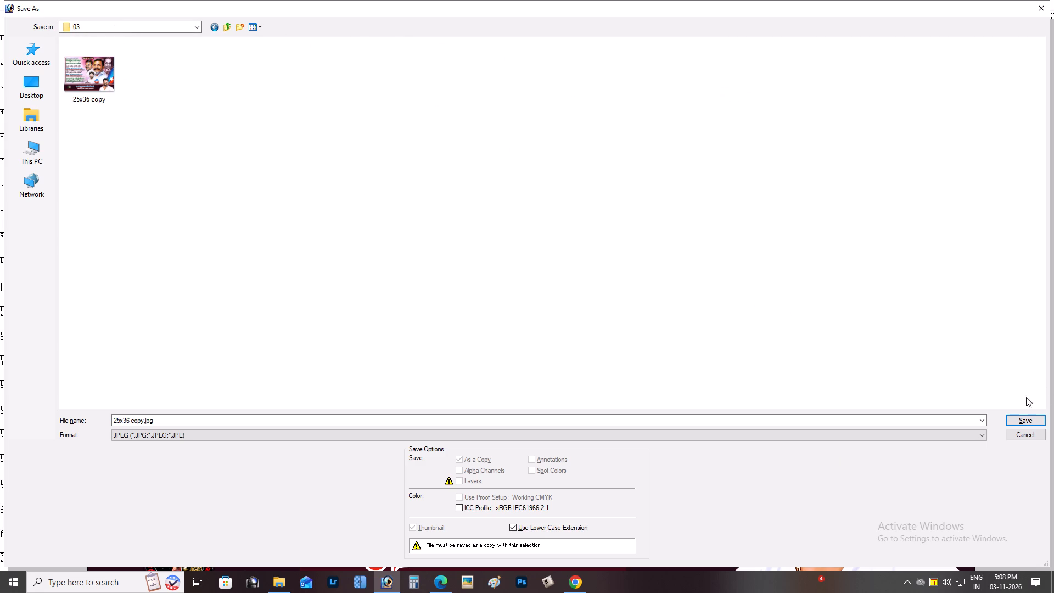
click(1029, 423)
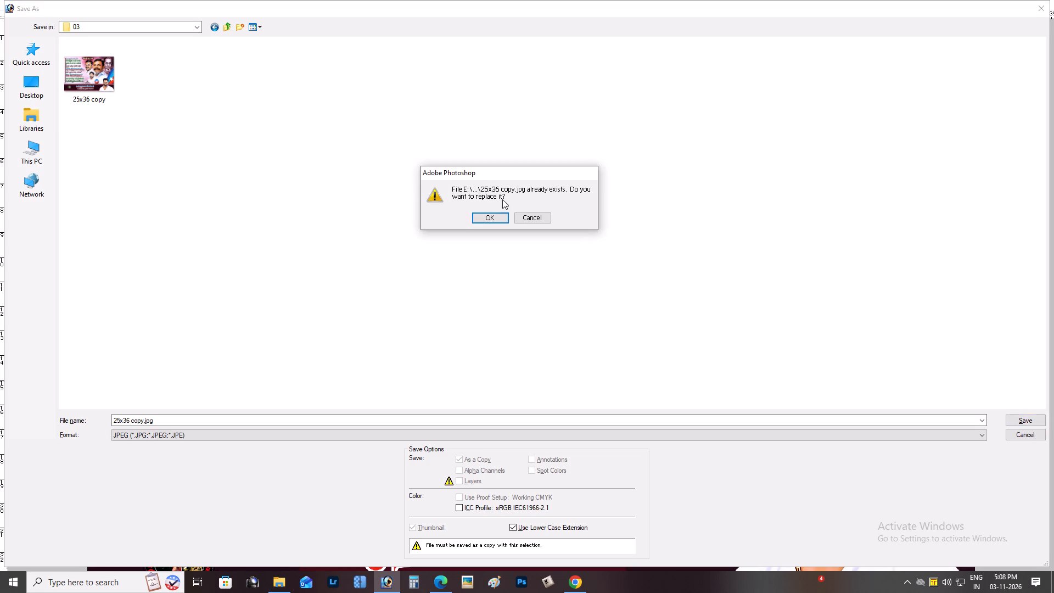
click(489, 215)
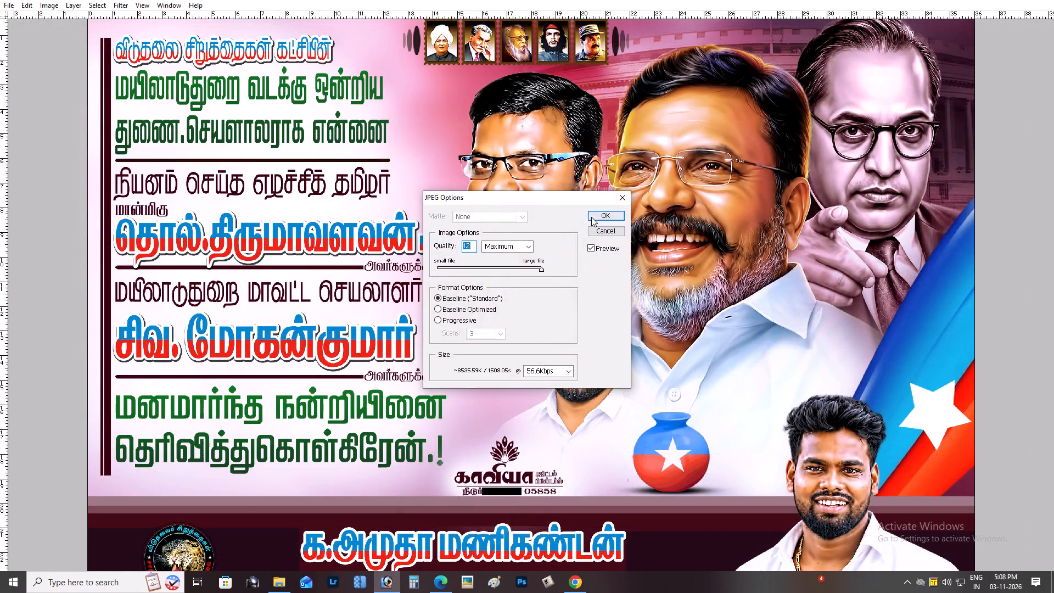
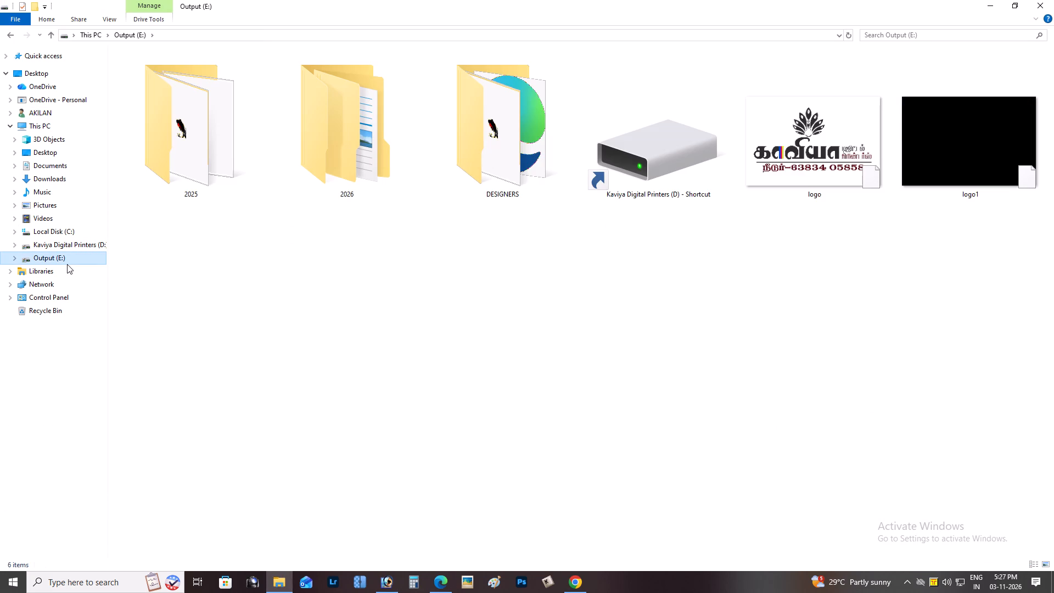
Browse to folder 03 under 2026, 11 NOVEMBER on Output (E:) to check the exported banner file.
click(72, 240)
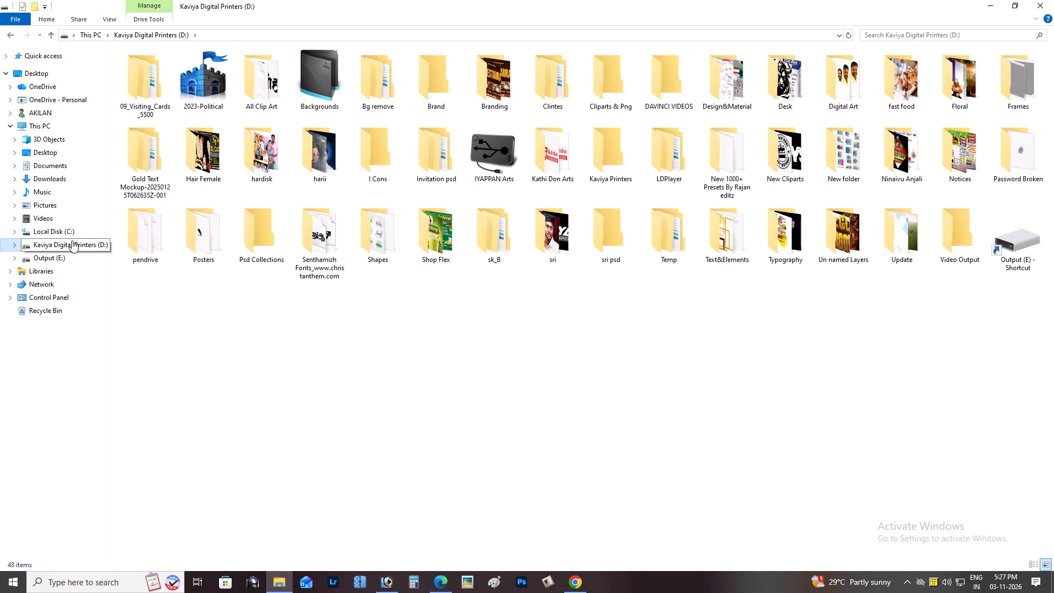
click(72, 233)
click(79, 261)
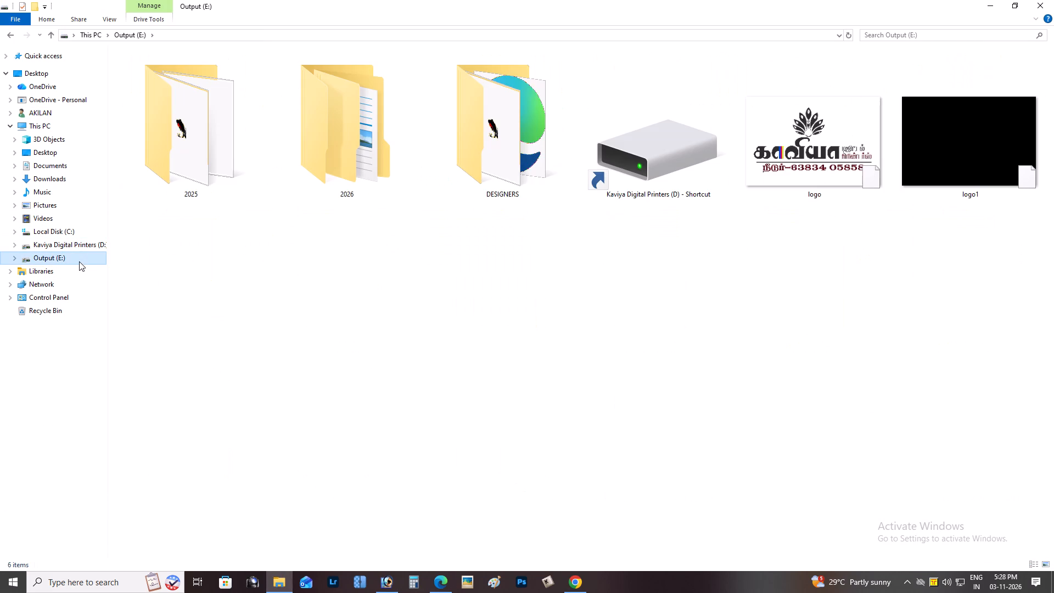
double_click(307, 177)
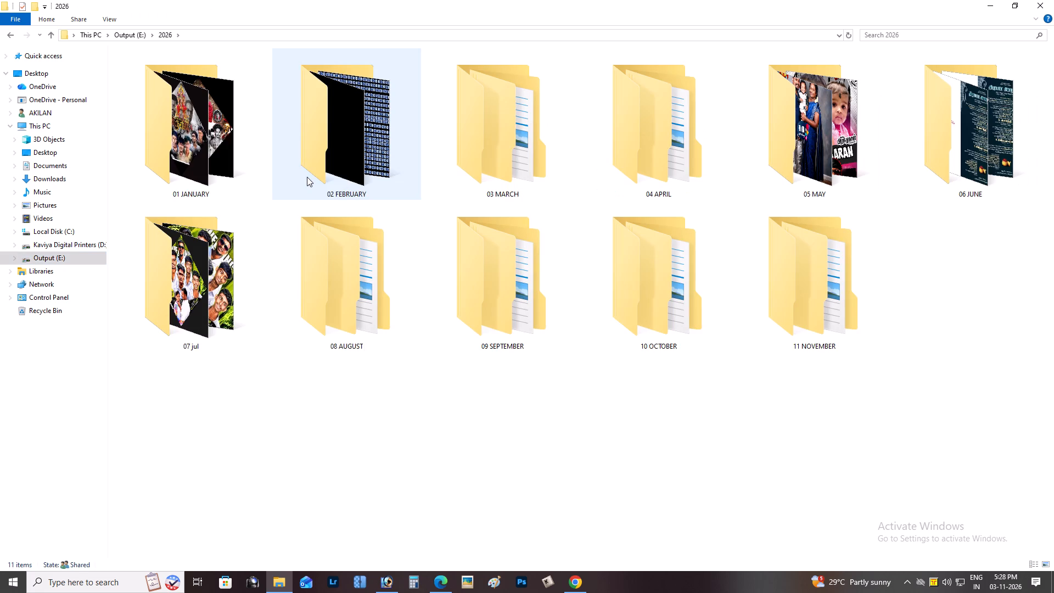
double_click(761, 308)
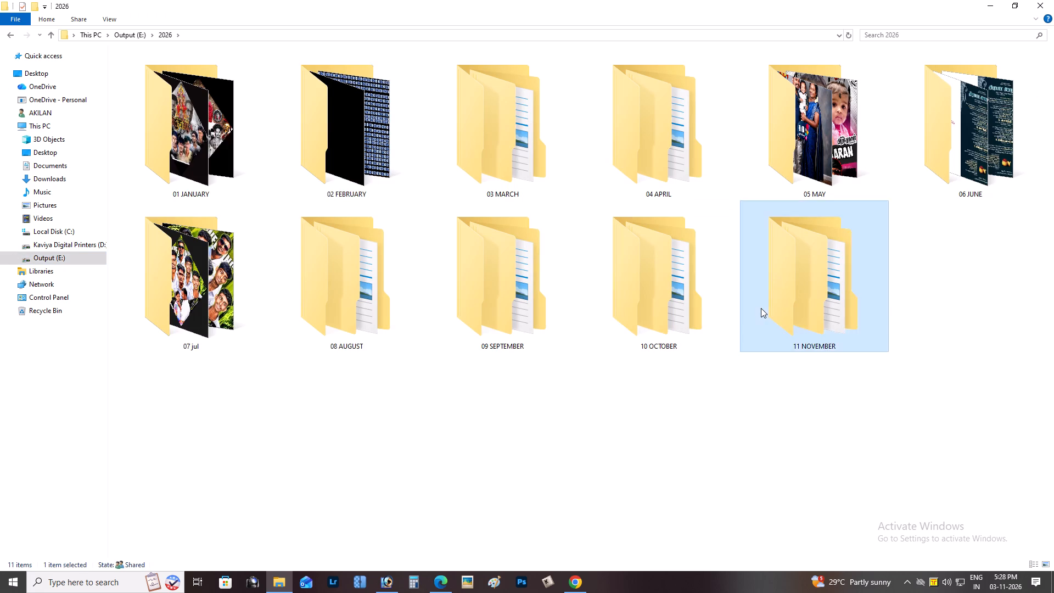
double_click(288, 93)
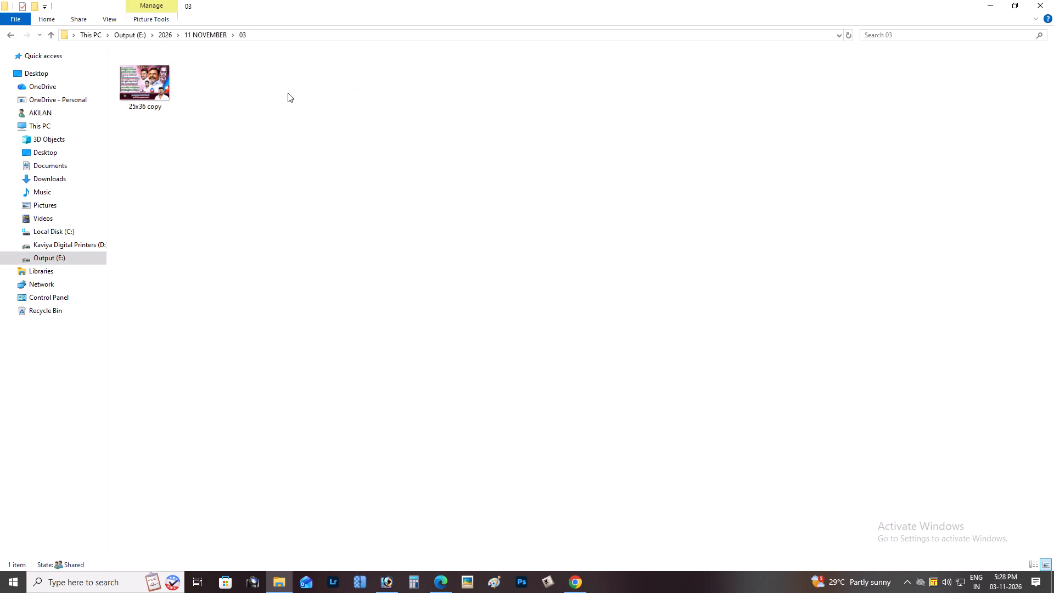
key(Escape)
Go to folder 02 of 11 NOVEMBER and view the copy image of the 10x24 wedding banner.
key(BackSpace)
click(230, 87)
double_click(229, 78)
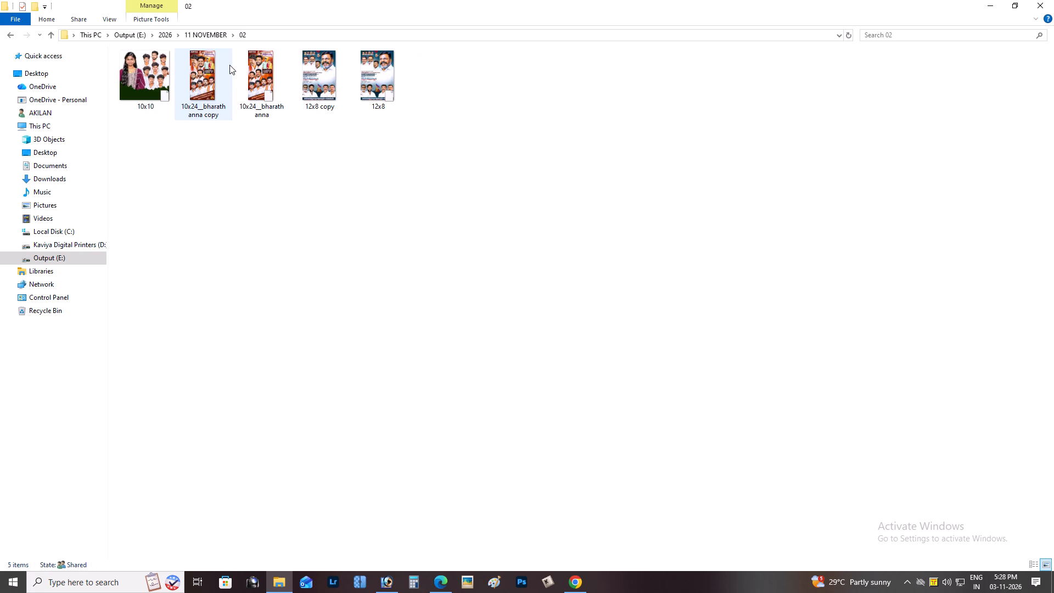
double_click(218, 82)
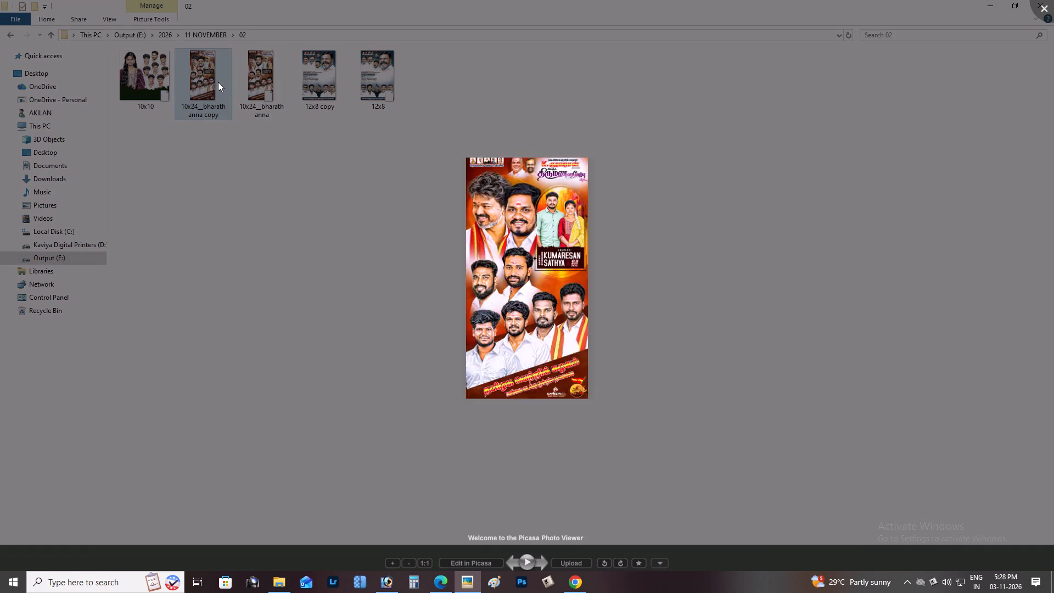
click(978, 83)
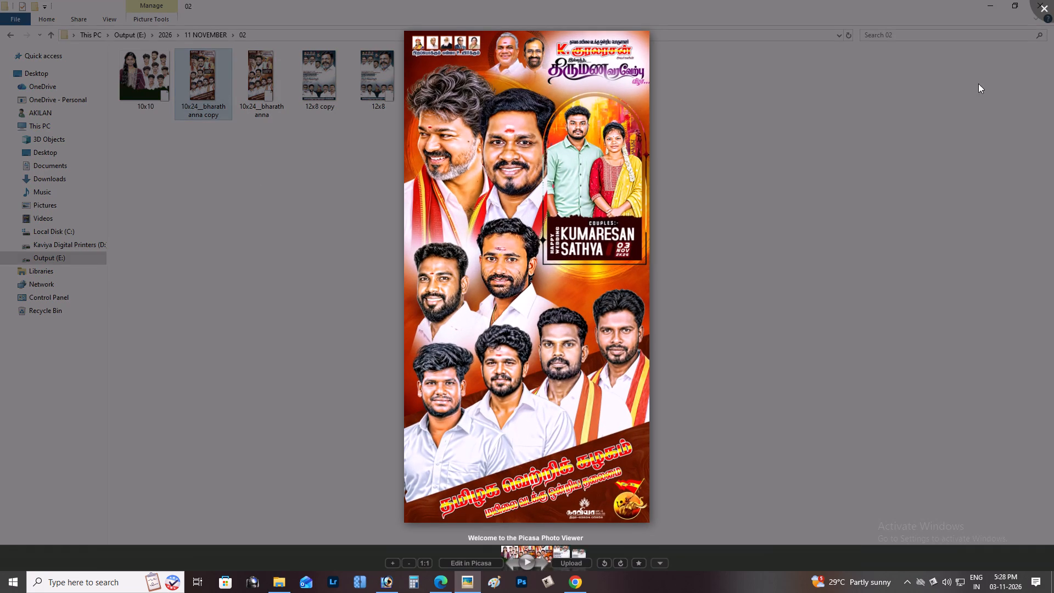
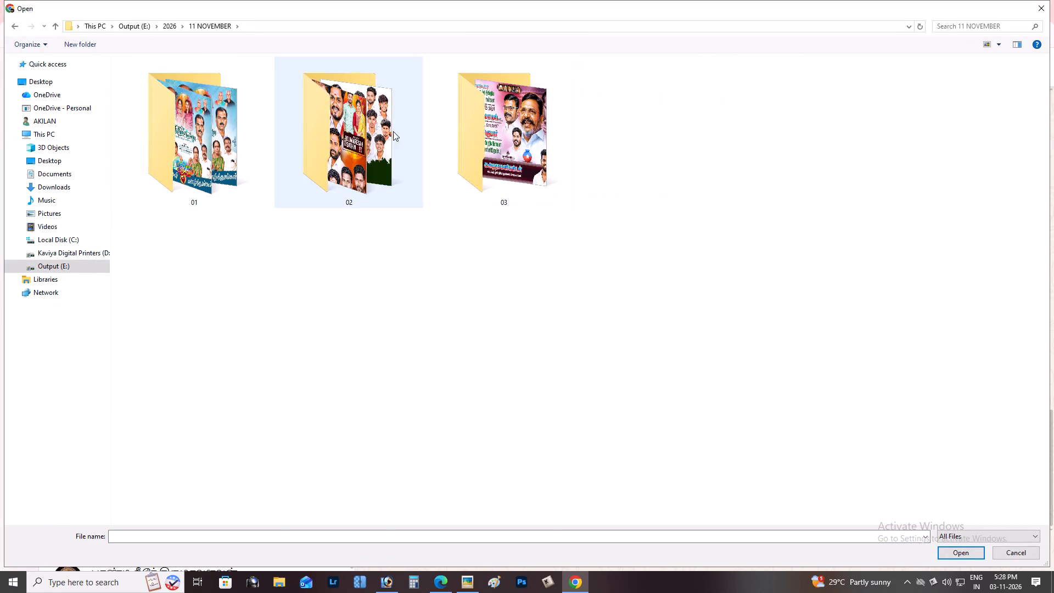
In folder 02 of 11 NOVEMBER, choose the copy image of the 10x24 banner as the file to open.
double_click(393, 132)
click(364, 131)
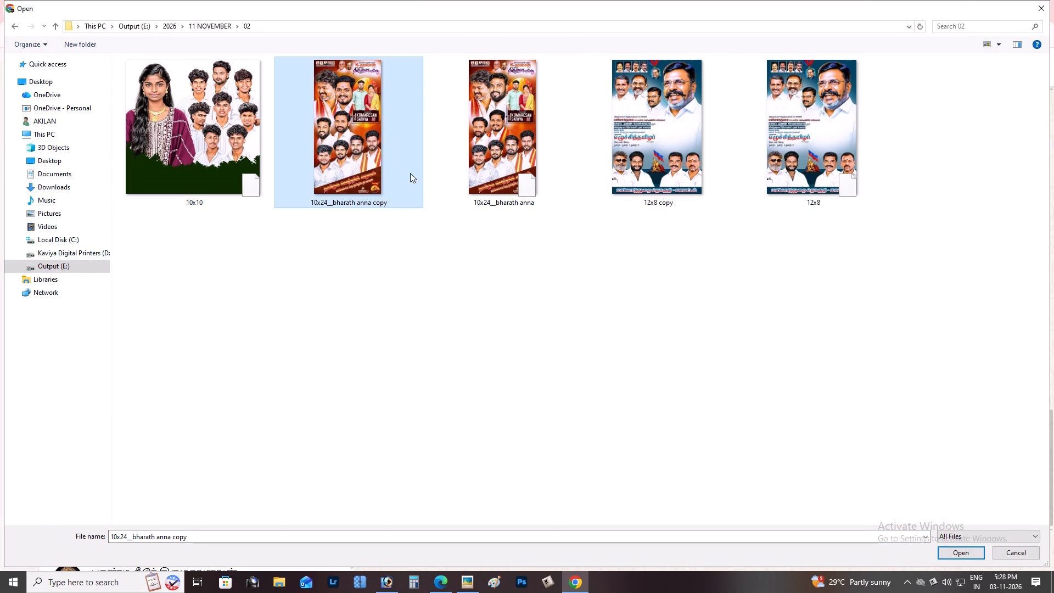